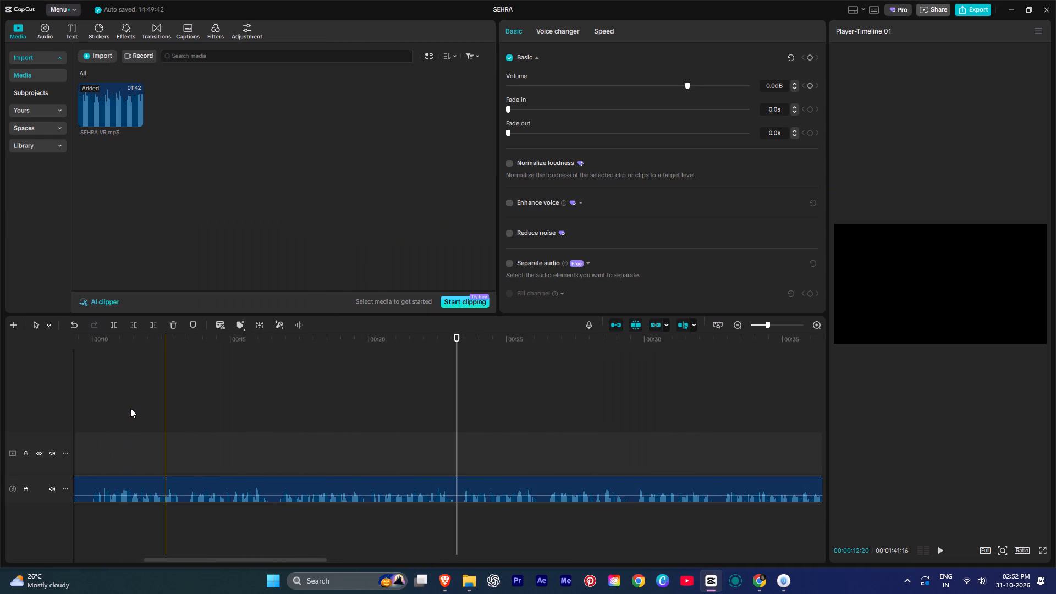
alt+scroll(130, 408, up, 9)
key(ctrl+b)
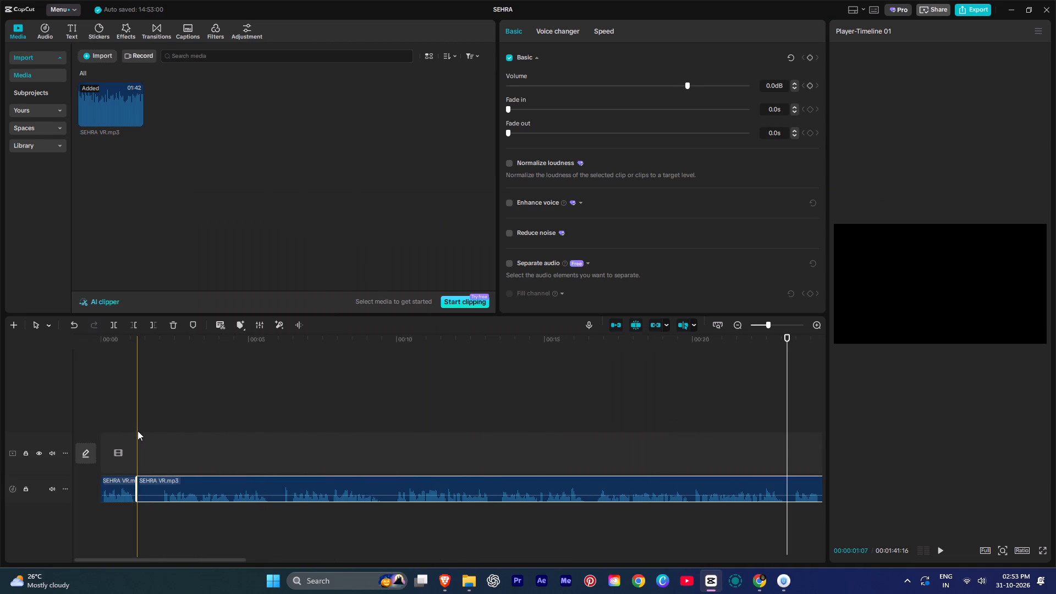
key(q)
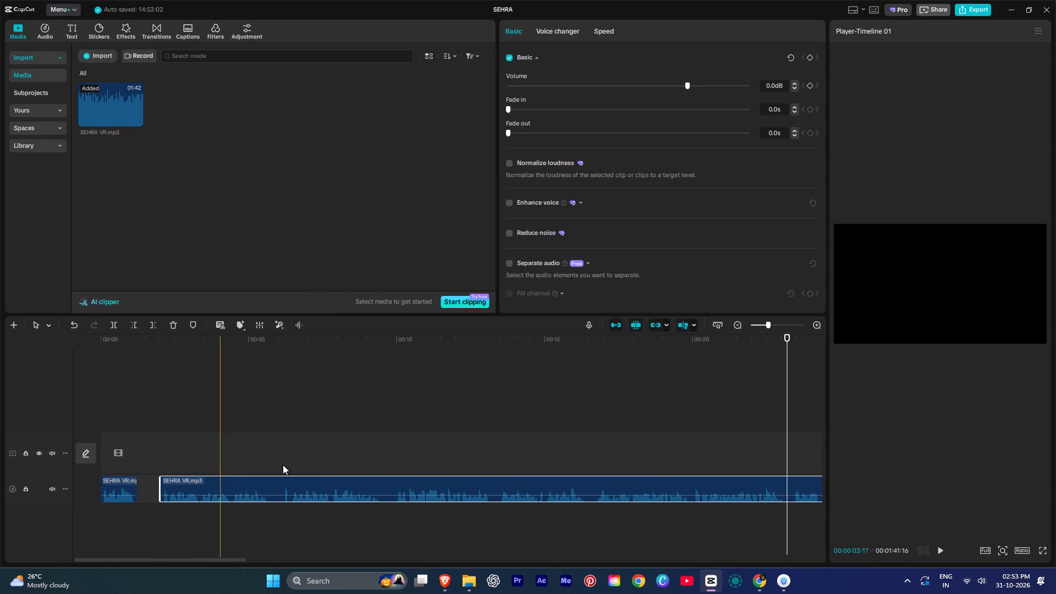
key(ctrl+b)
key(q)
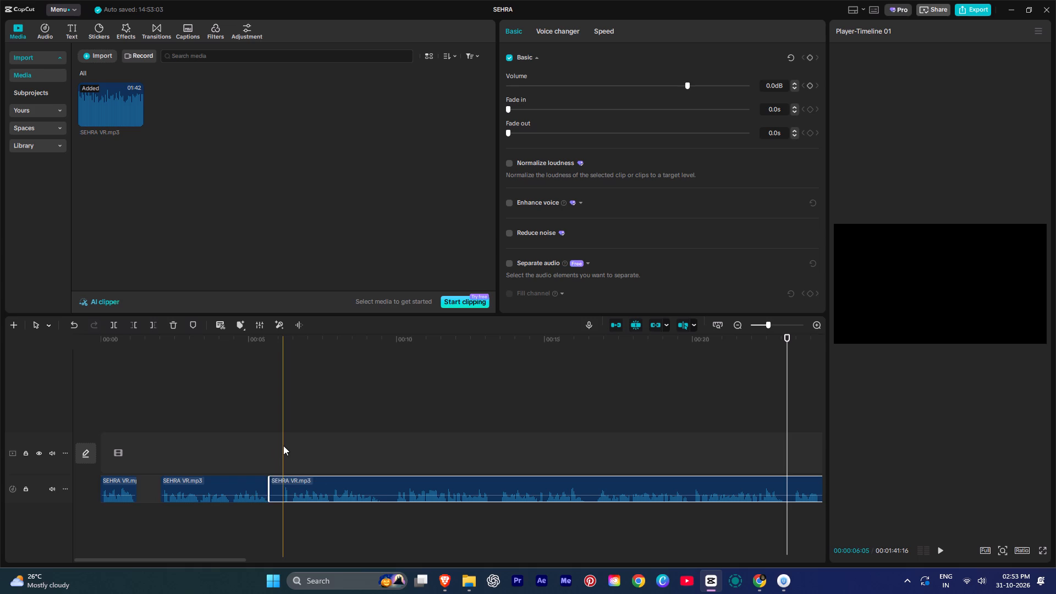
key(ctrl+b)
key(q)
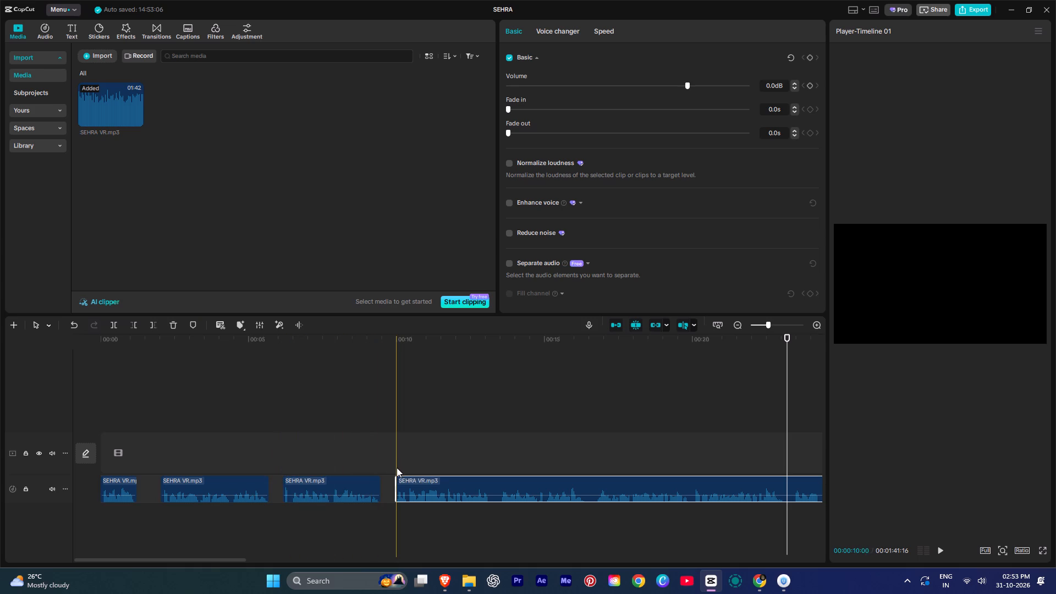
Split the remaining voiceover and trim out the short pauses at about 13.1–13.5 s, 16.4–16.7 s and just before 20 s.
key(ctrl+b)
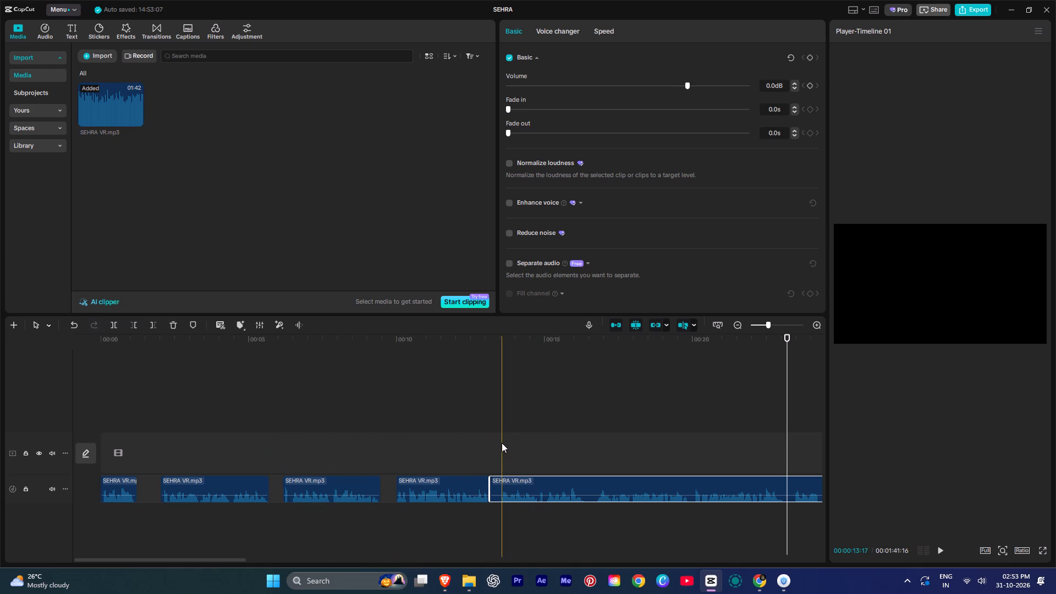
key(q)
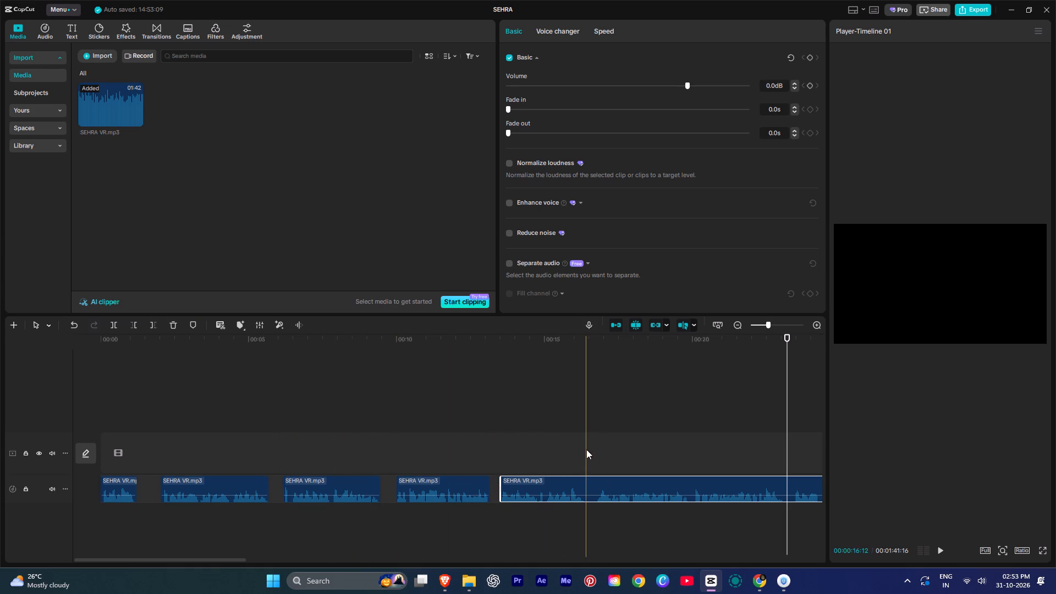
key(ctrl+b)
key(q)
alt+scroll(596, 452, down, 3)
alt+scroll(596, 452, up, 1)
alt+scroll(596, 452, down, 1)
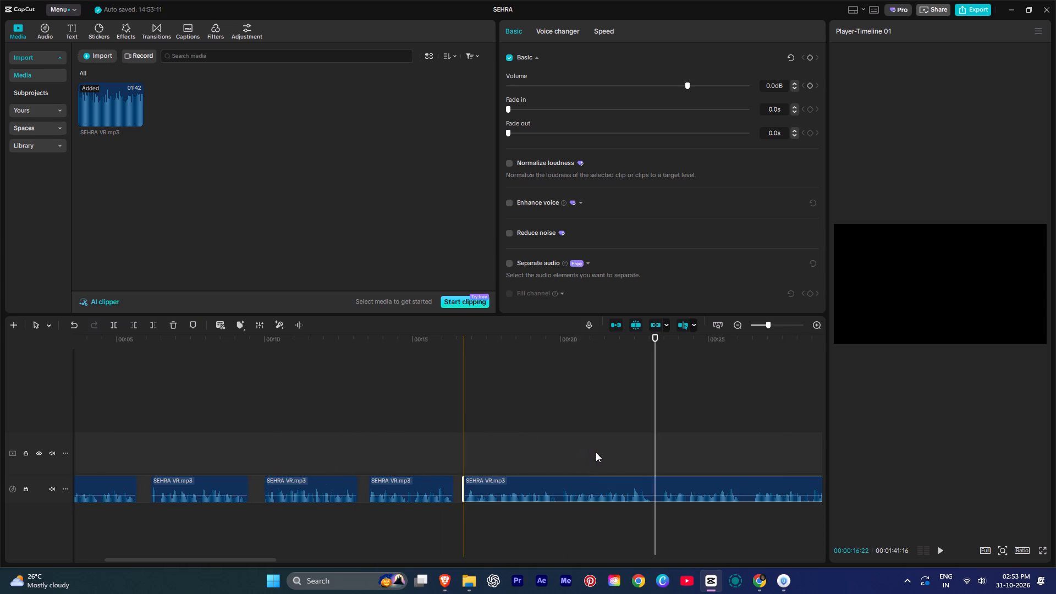
key(ctrl+b)
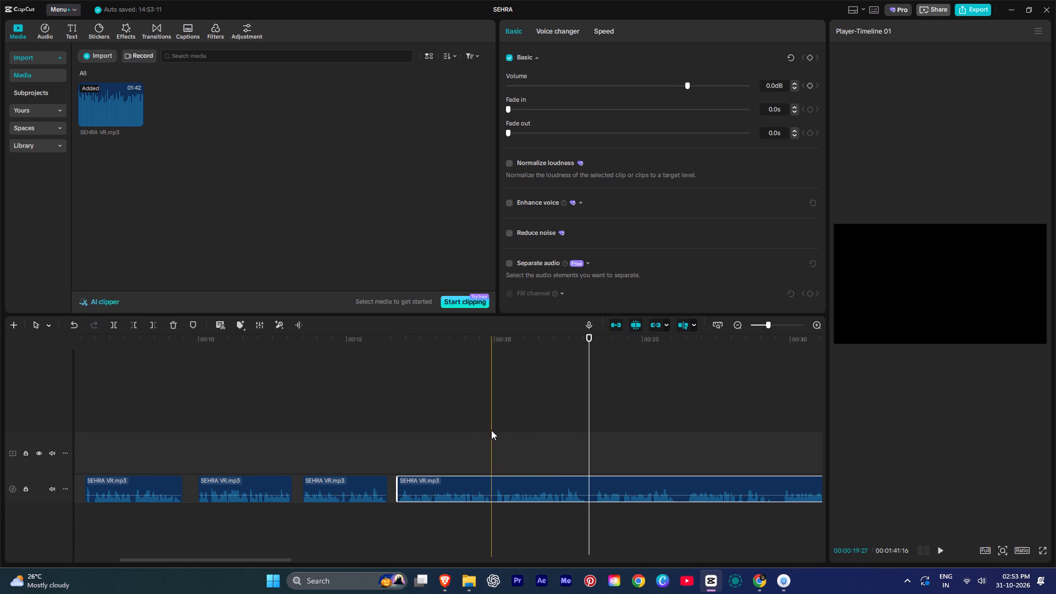
text(QQ)
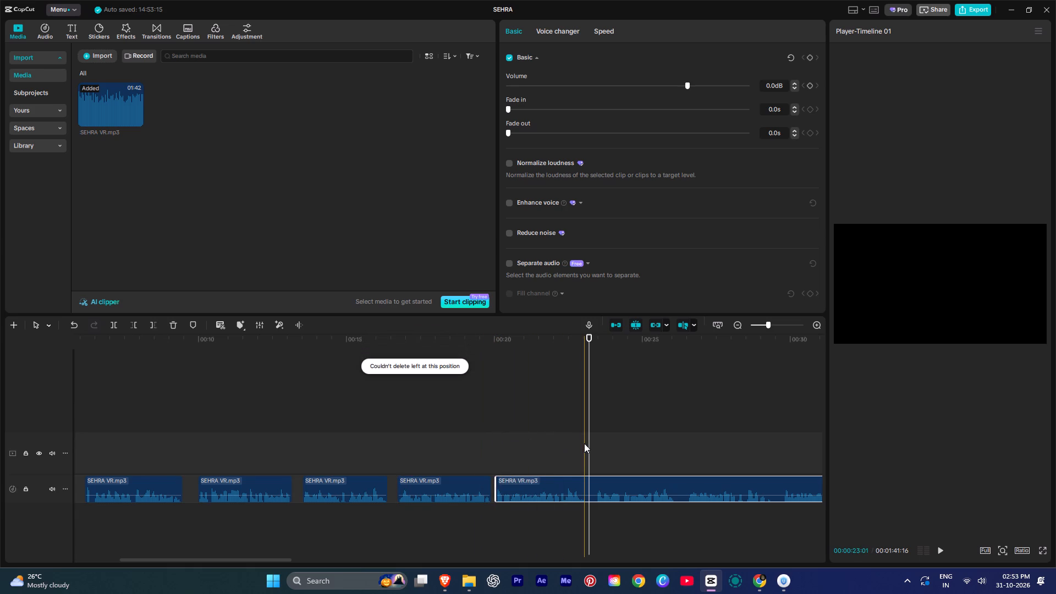
Split the voiceover and trim out the pauses at about 23.1–23.4 s and 26.1–26.5 s, keeping the gaps open.
key(ctrl+v)
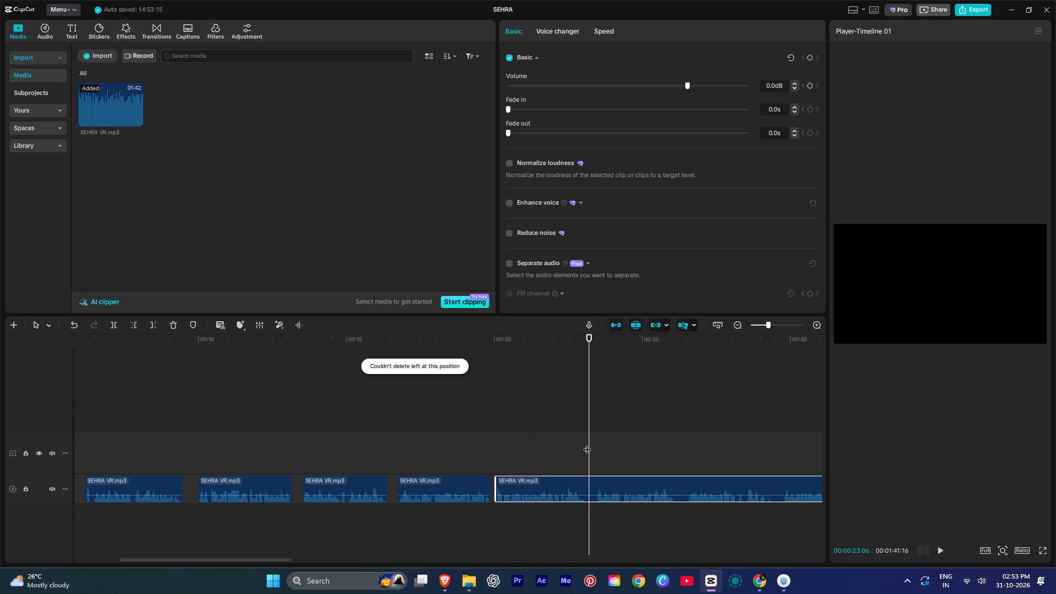
click(588, 444)
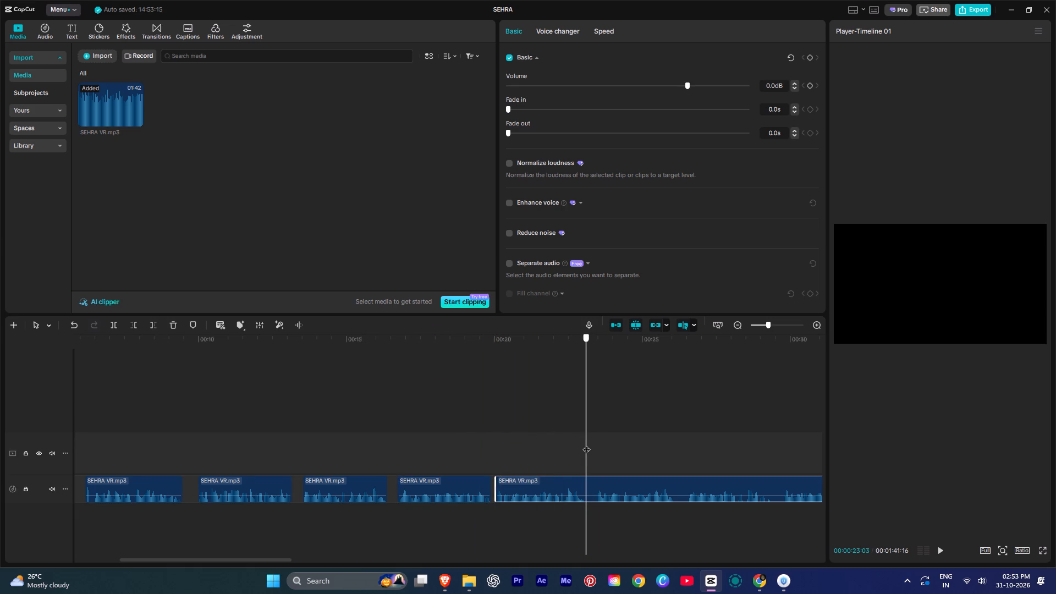
key(ctrl+v)
key(ctrl+b)
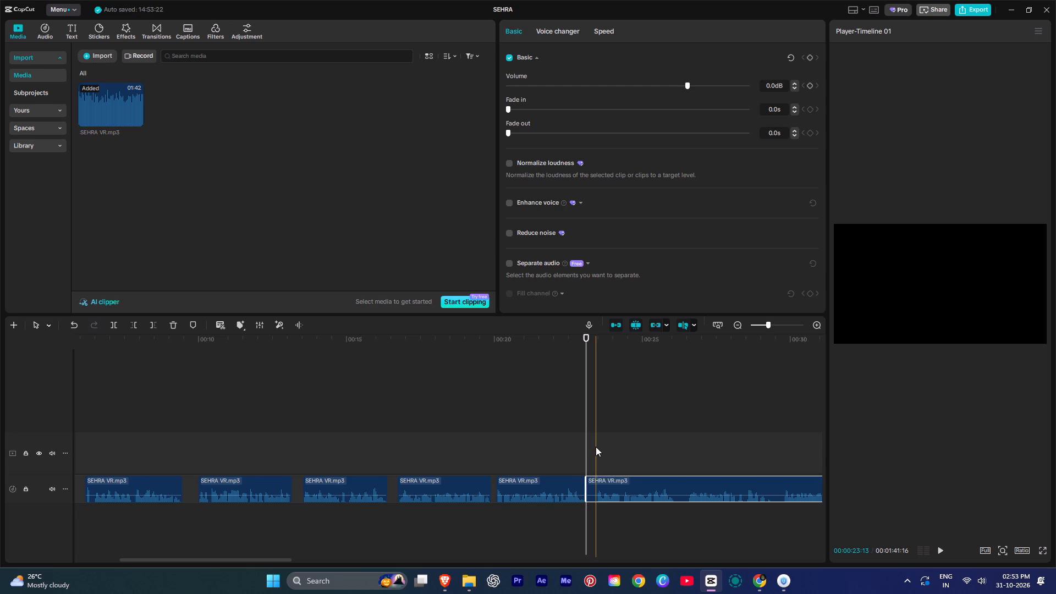
key(q)
alt+scroll(596, 447, up, 2)
alt+scroll(596, 447, down, 4)
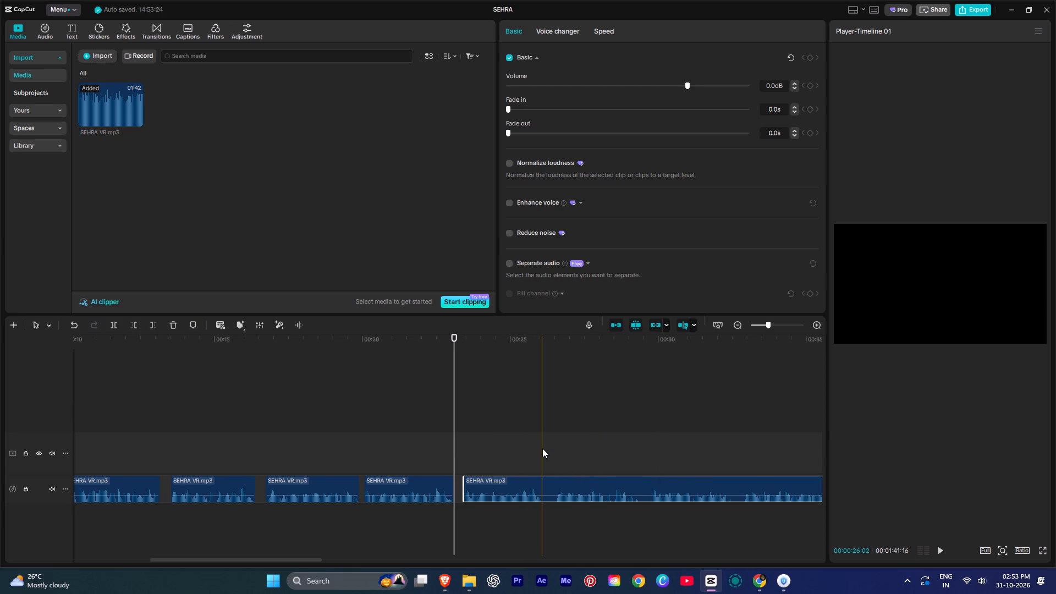
key(ctrl+b)
key(q)
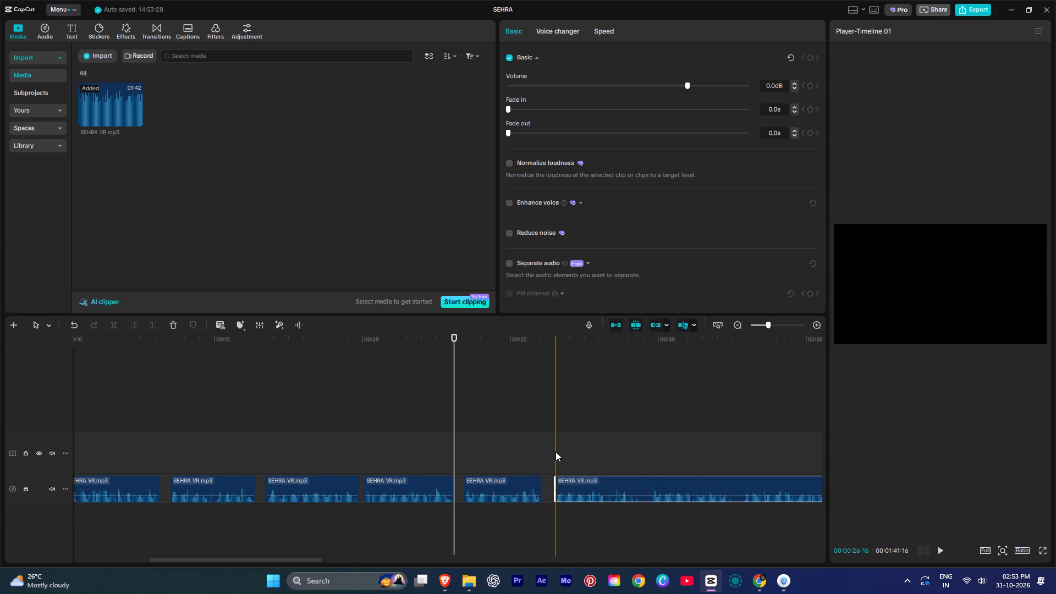
Split the voiceover and trim out the pauses at about 29.3–29.7 s, 32.4–32.9 s and 37.5–37.9 s.
key(ctrl+b)
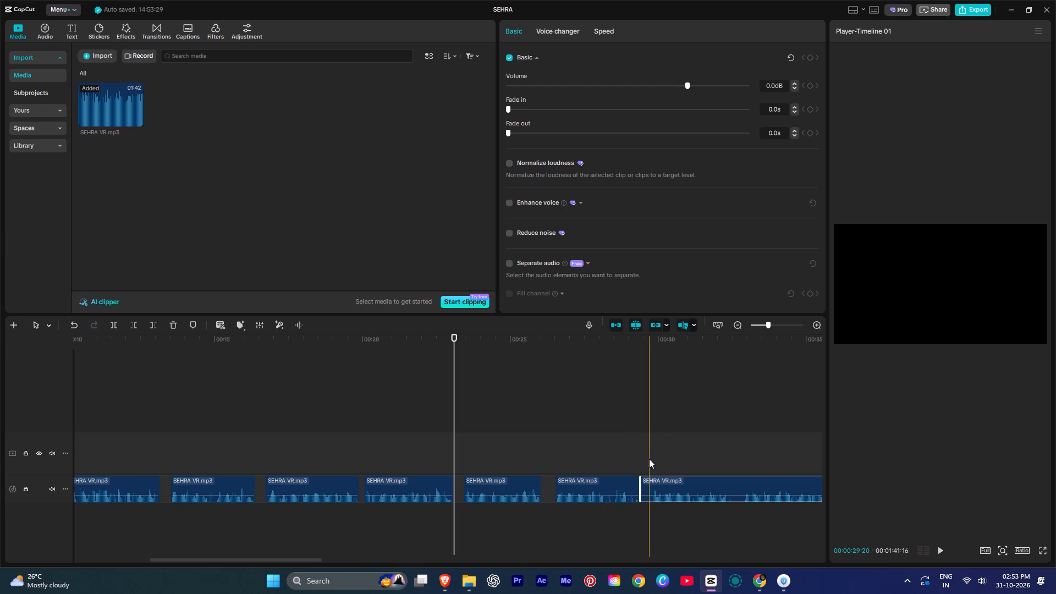
key(q)
alt+scroll(651, 459, down, 6)
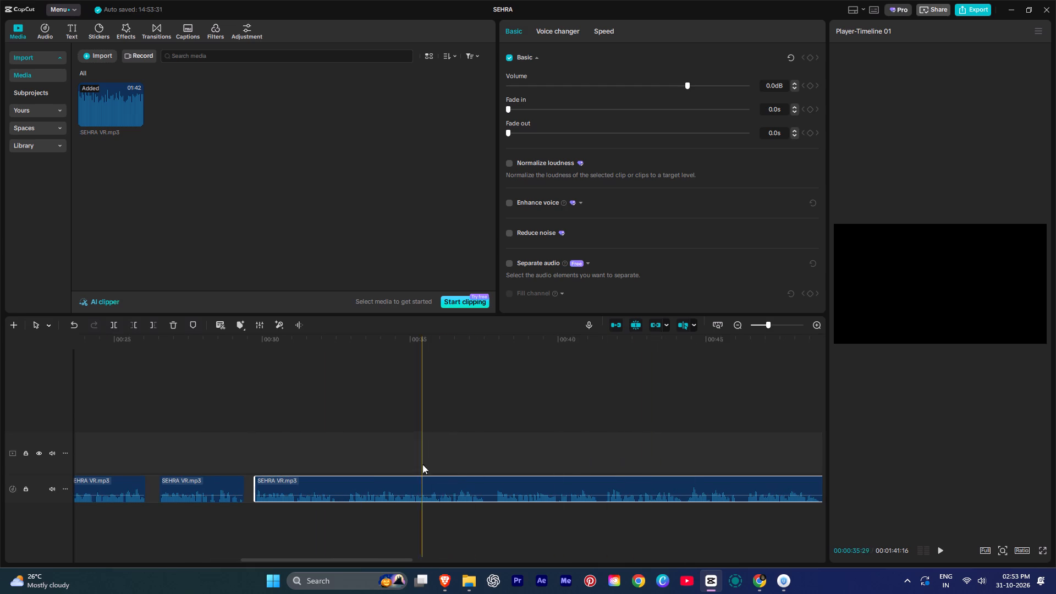
key(ctrl+b)
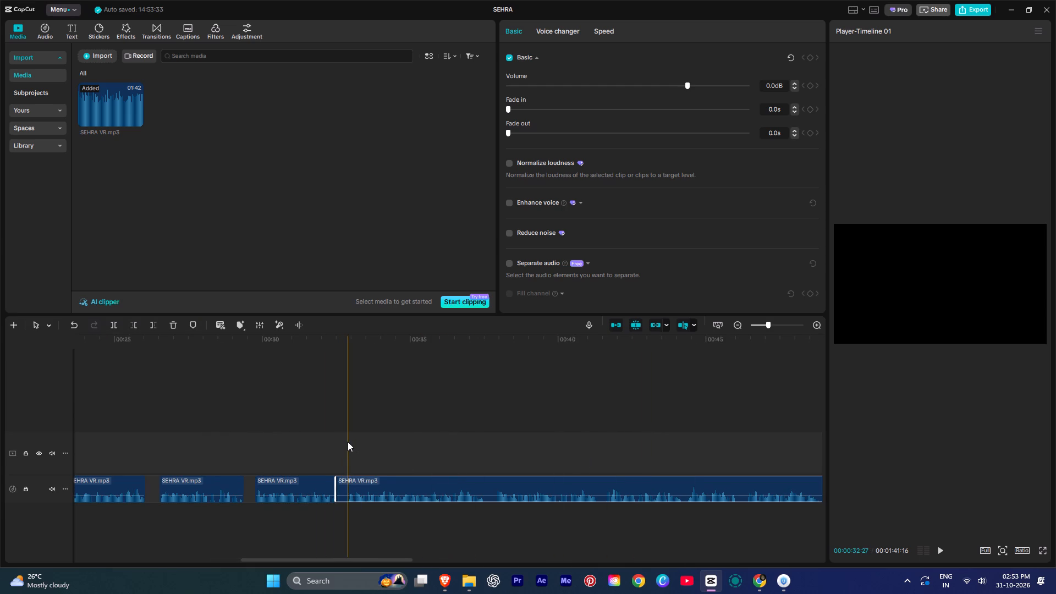
key(q)
key(ctrl+b)
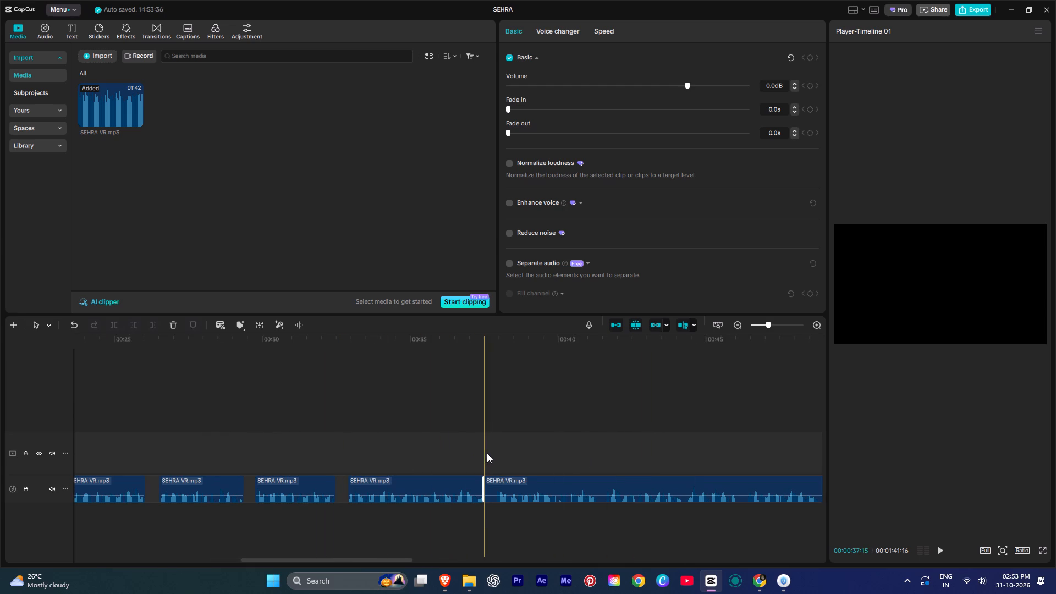
key(q)
Split the voiceover and trim out the pauses at about 41.3–41.6 s and 46.0–46.3 s.
alt+scroll(587, 472, down, 3)
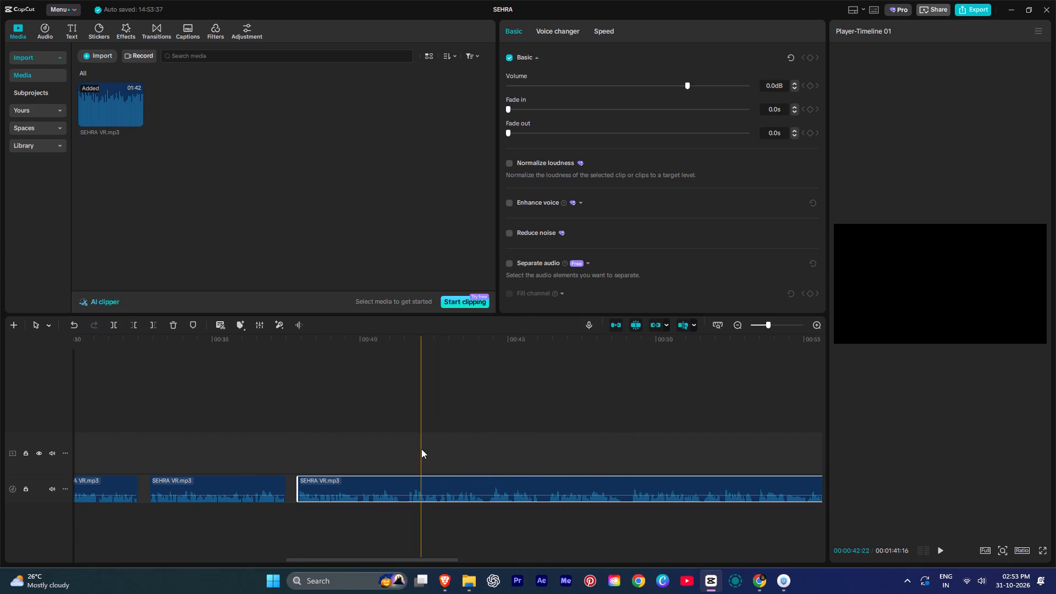
key(ctrl+b)
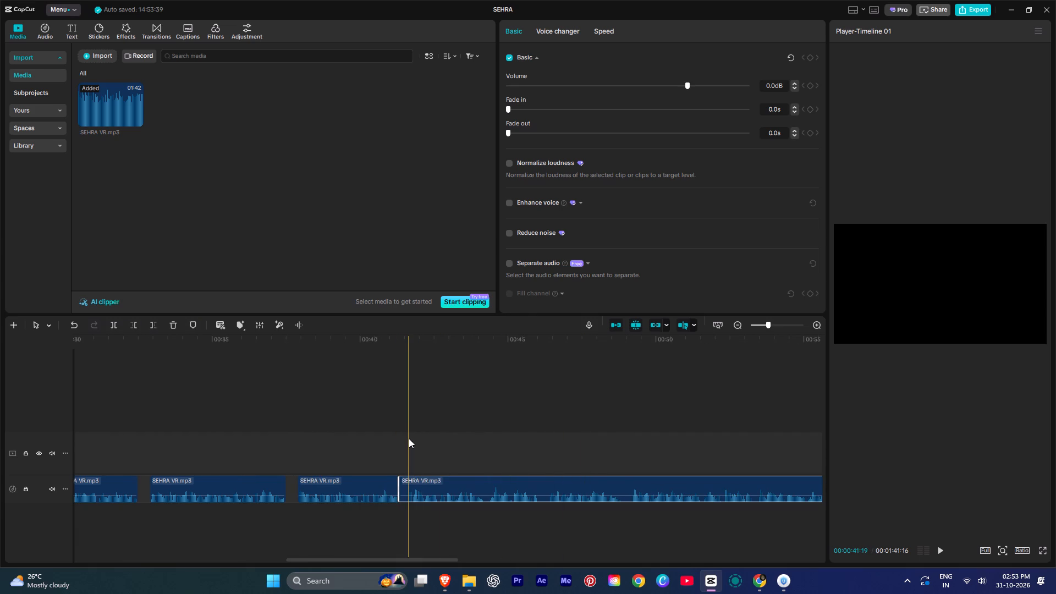
key(q)
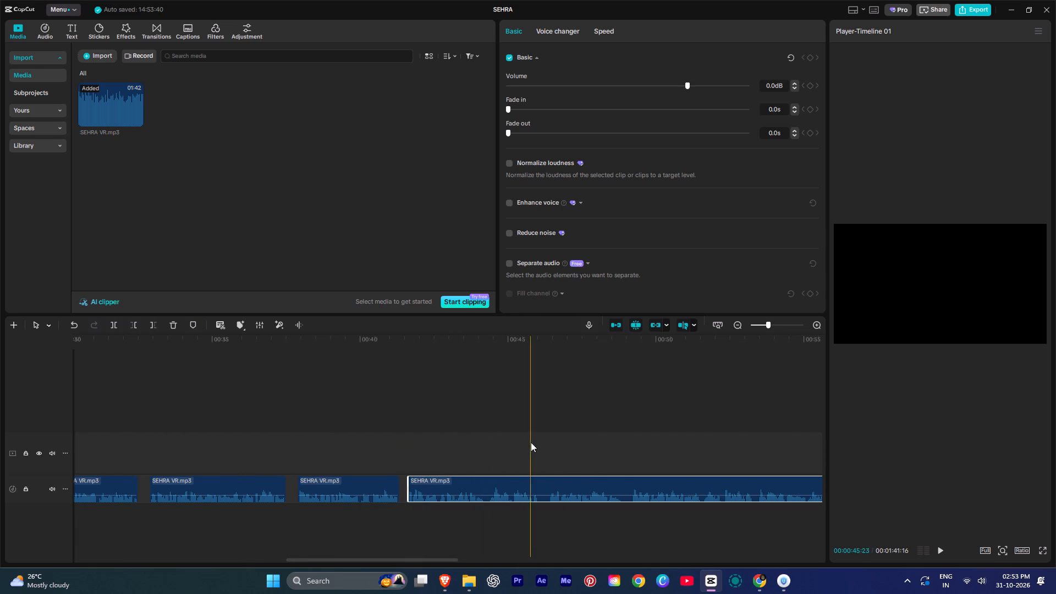
key(ctrl+b)
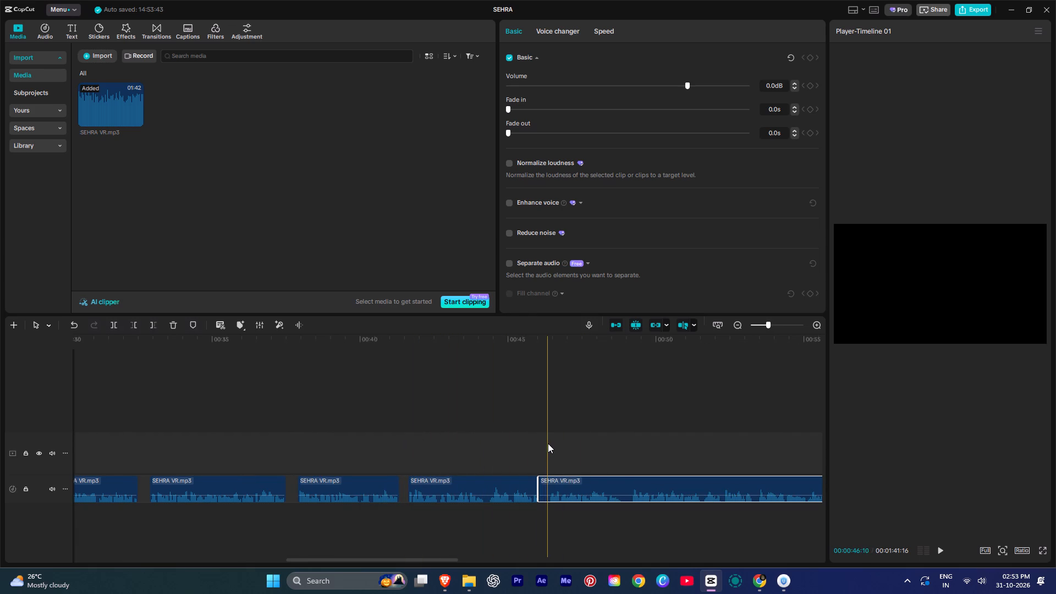
key(q)
Split the voiceover and trim out the pauses at about 48.9–49.2 s and 56.9–57.2 s.
alt+scroll(547, 443, down, 3)
alt+scroll(547, 443, up, 1)
alt+scroll(547, 443, down, 2)
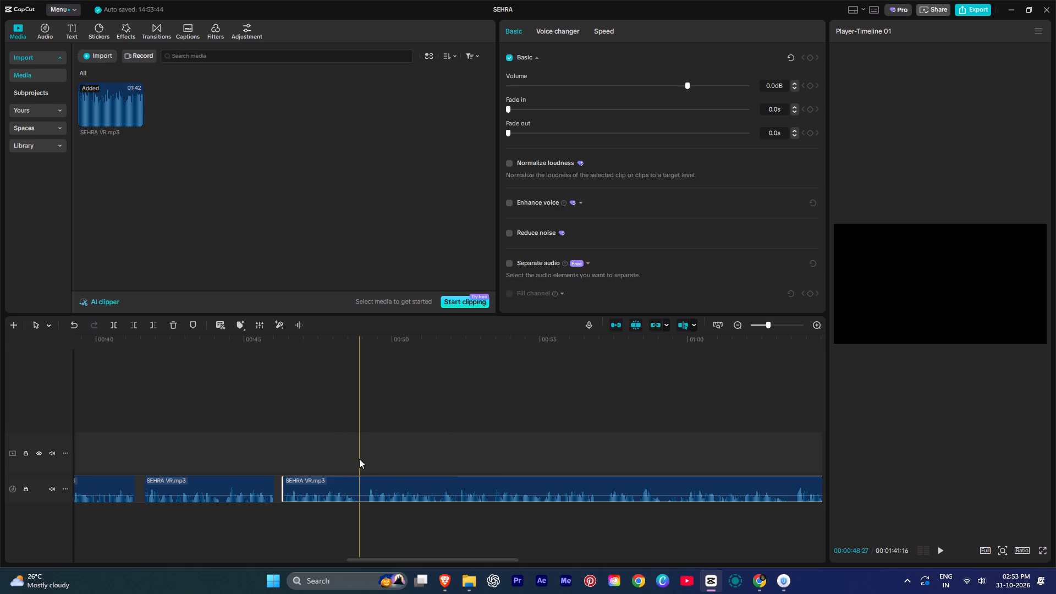
key(ctrl+b)
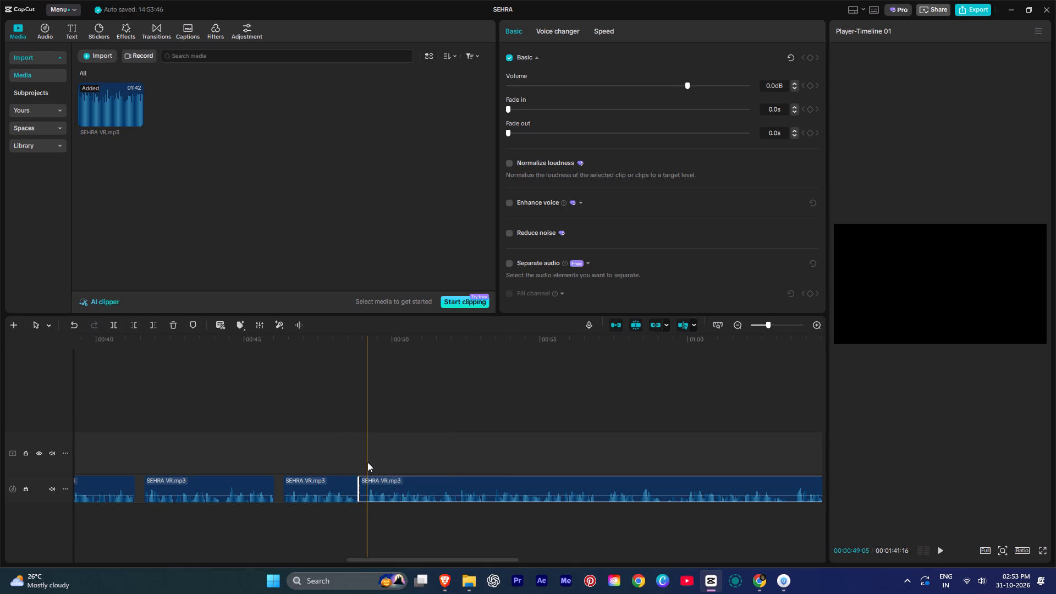
key(q)
key(ctrl+b)
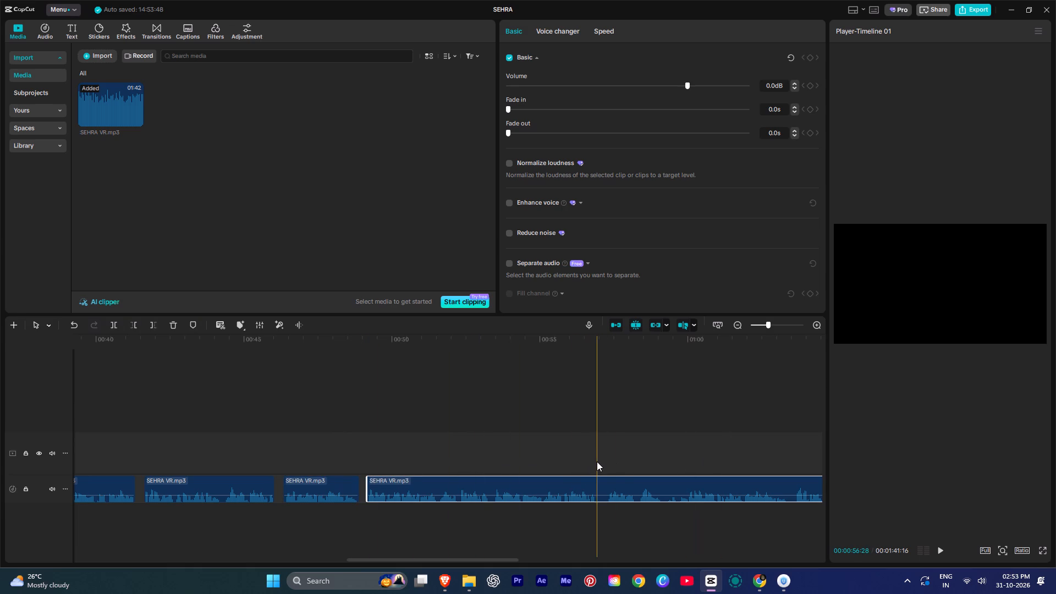
key(q)
Split the voiceover at about 59.1 s and trim the start of the following clip to about 59.6 s.
scroll(637, 463, down, 2)
alt+scroll(637, 462, up, 1)
alt+scroll(637, 462, down, 1)
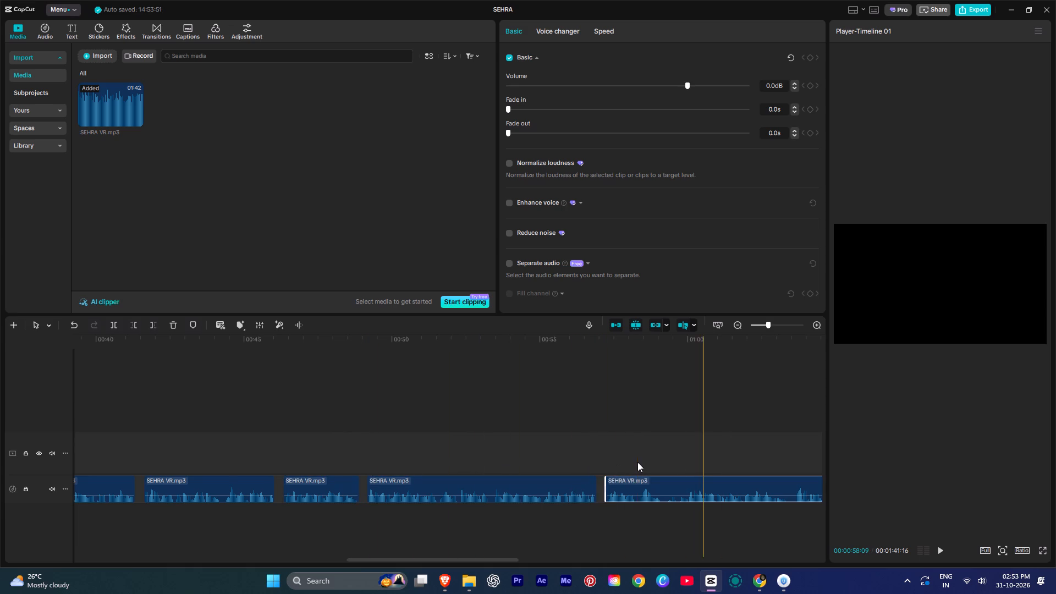
alt+scroll(637, 462, up, 1)
alt+scroll(637, 462, down, 2)
alt+scroll(355, 449, down, 7)
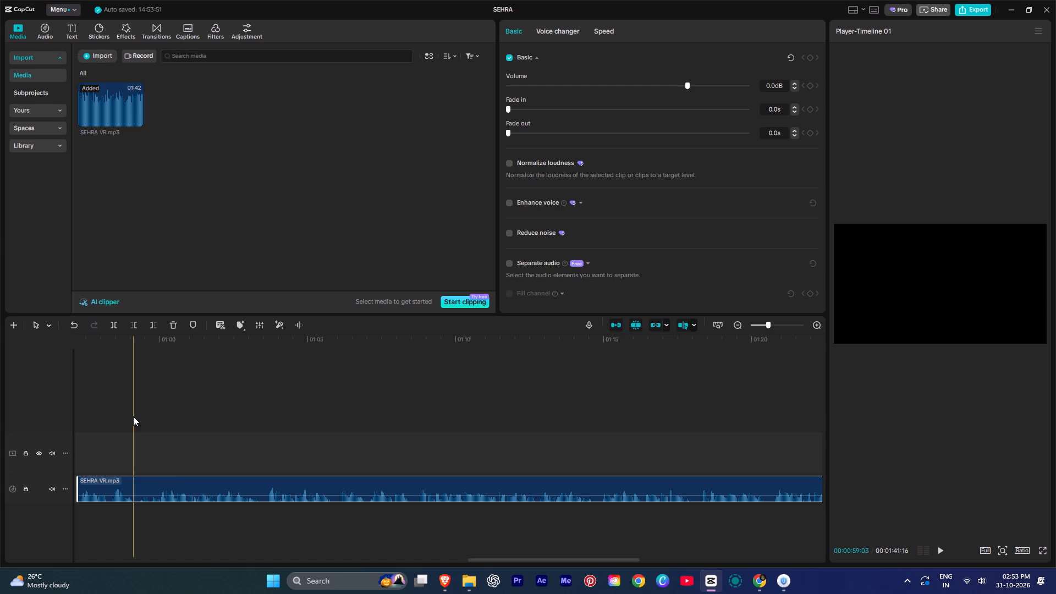
key(ctrl+b)
key(q)
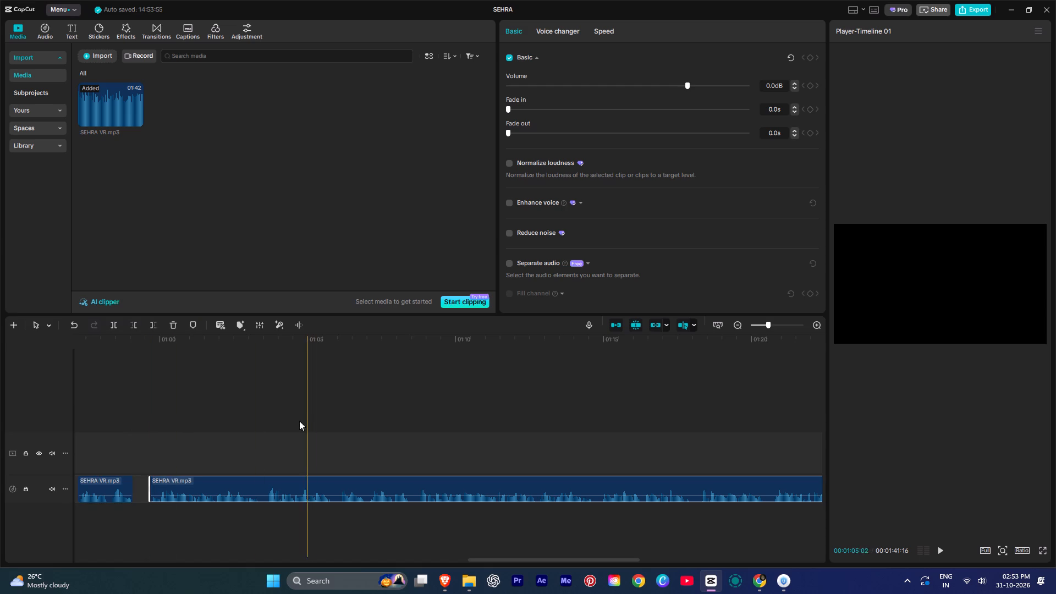
Split the voiceover and trim out the pauses at about 63.3–63.6 s and 65.8–66.1 s.
key(ctrl+b)
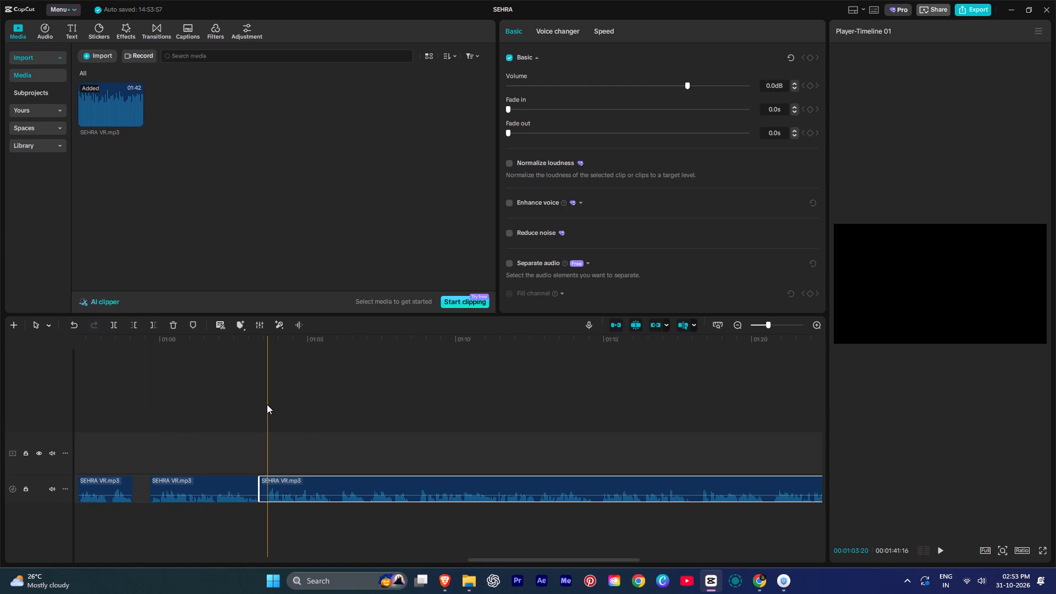
key(q)
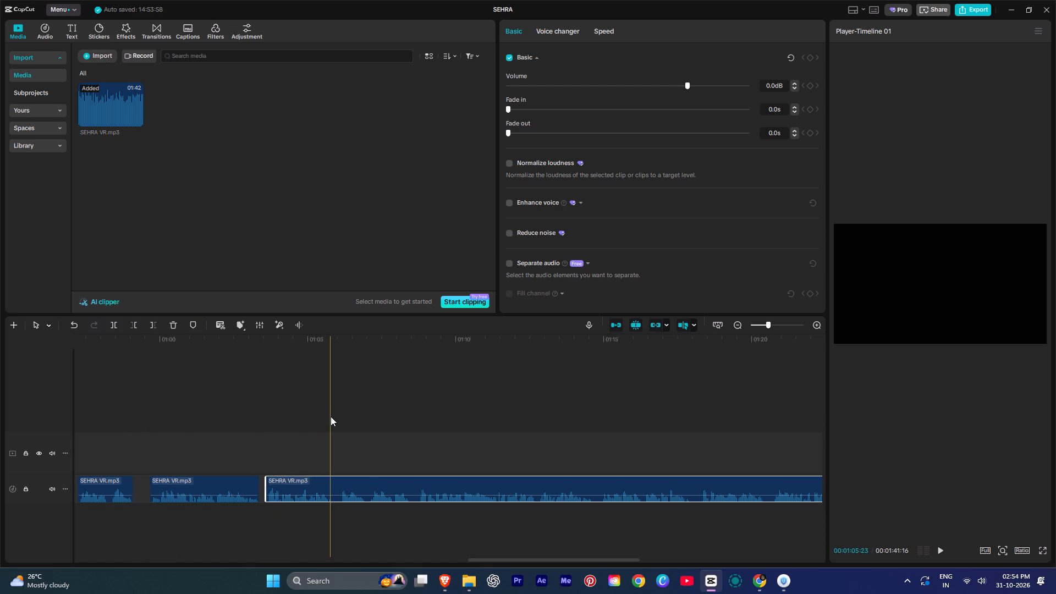
key(ctrl+b)
key(q)
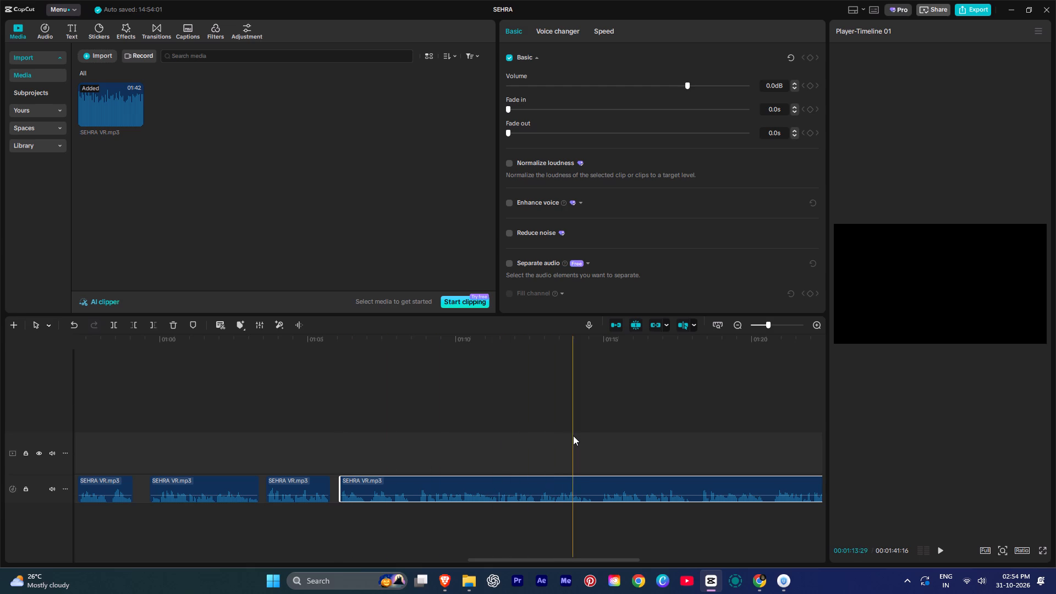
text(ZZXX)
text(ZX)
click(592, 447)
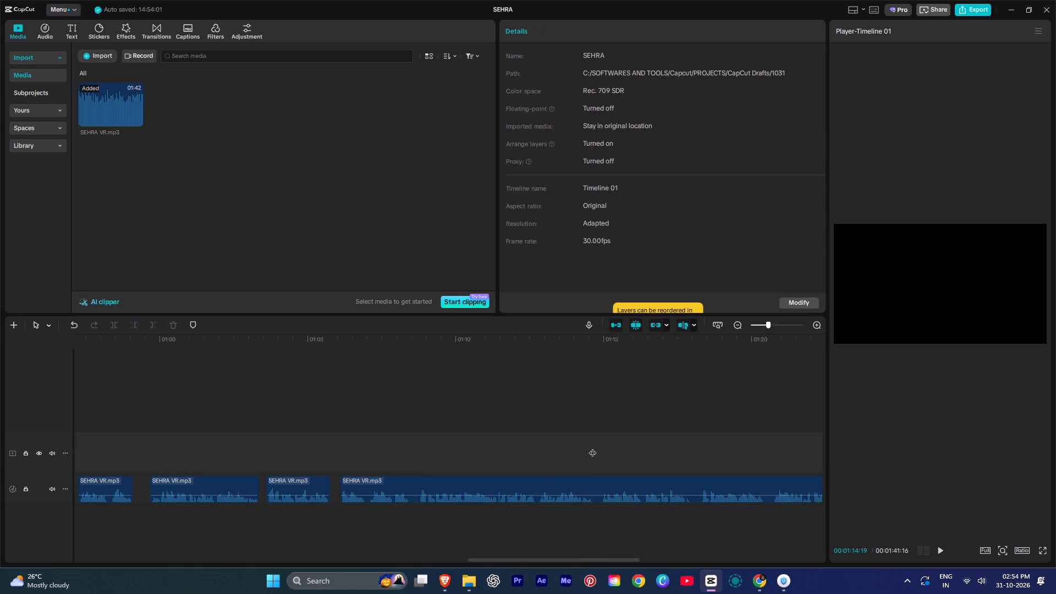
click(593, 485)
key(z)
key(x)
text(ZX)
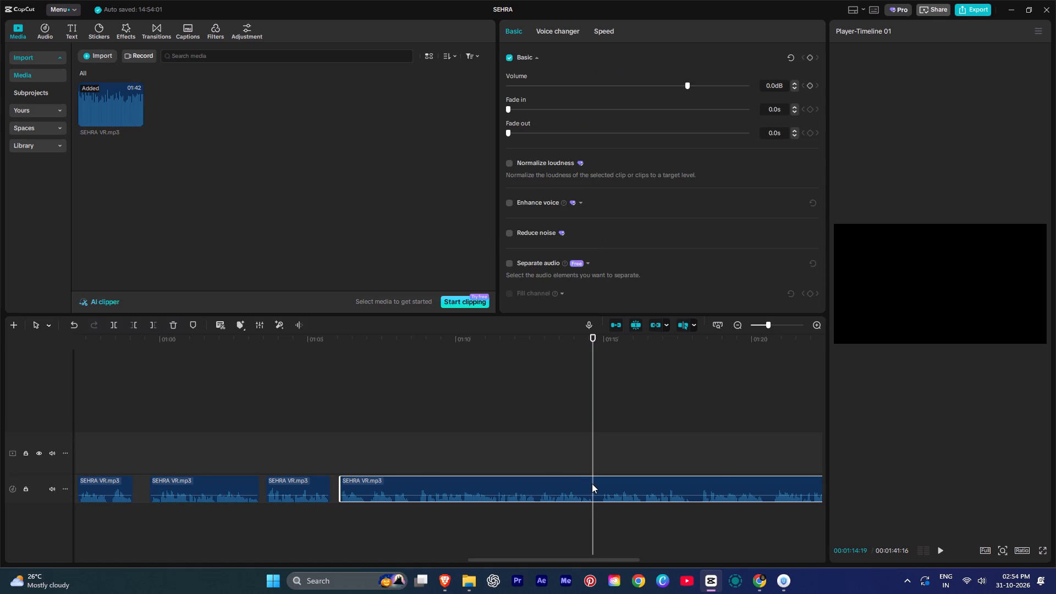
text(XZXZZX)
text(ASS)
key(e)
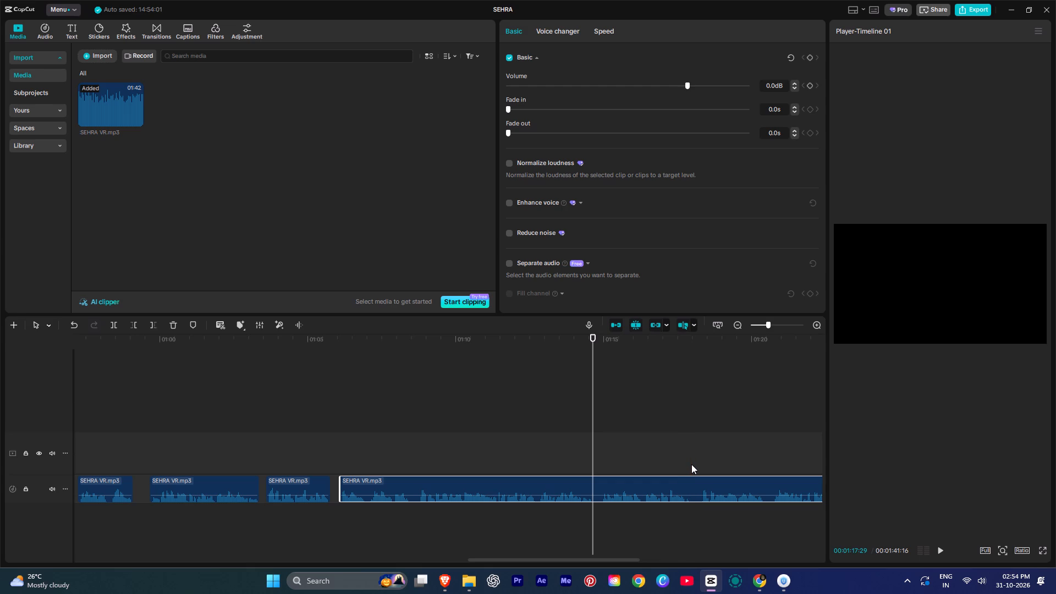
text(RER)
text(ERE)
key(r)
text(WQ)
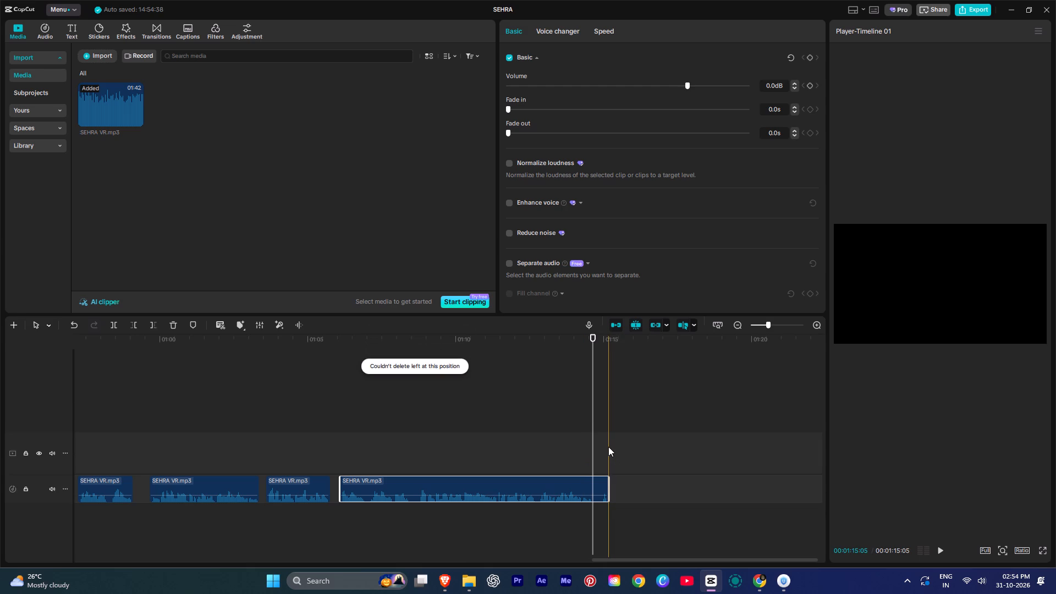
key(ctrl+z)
Split the voiceover and trim out the pause at about 74.6–74.9 s.
key(space)
ctrl+scroll(593, 438, up, 4)
ctrl+scroll(593, 438, down, 1)
ctrl+scroll(593, 438, up, 9)
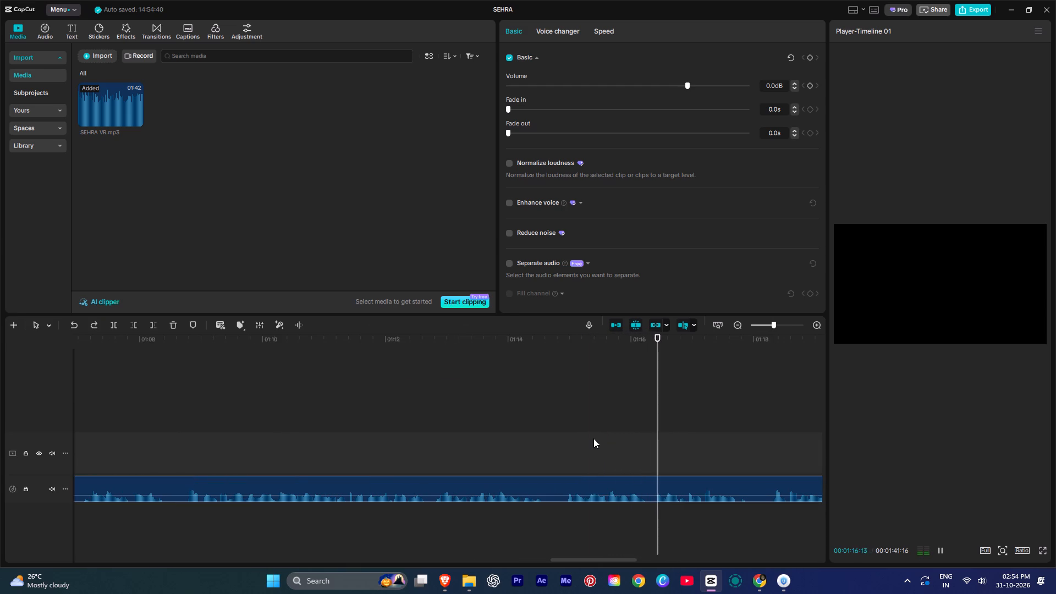
key(space)
key(ctrl+b)
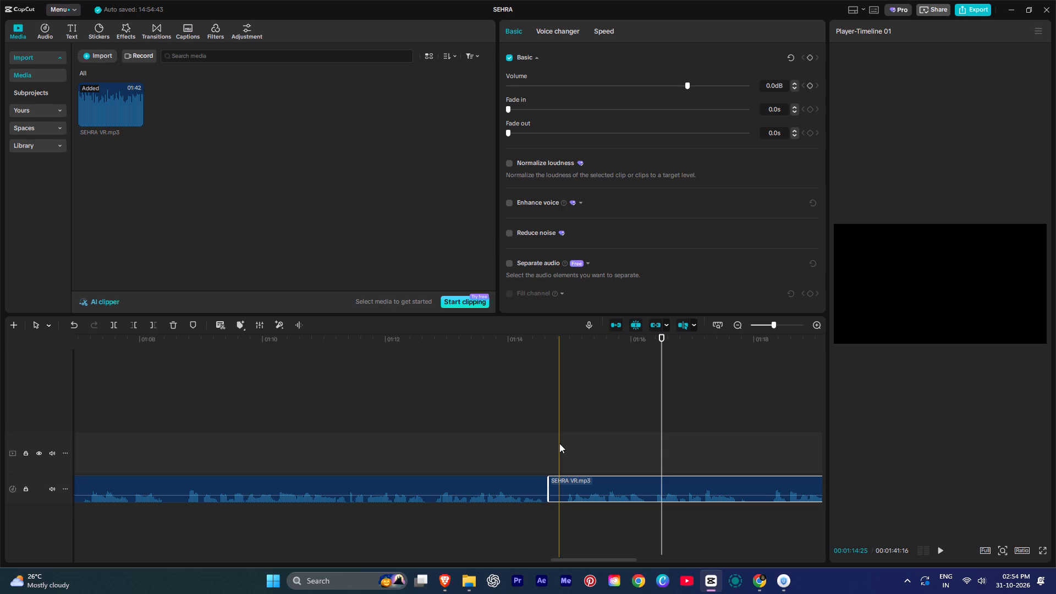
key(q)
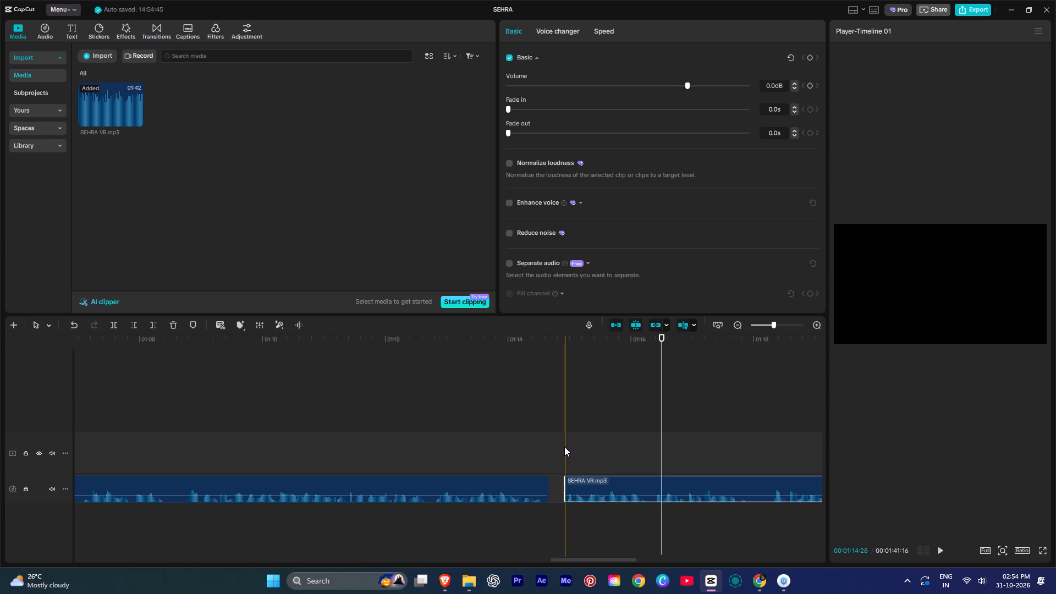
Increase the height of the voiceover track on the timeline.
click(67, 482)
click(66, 490)
click(105, 501)
click(163, 532)
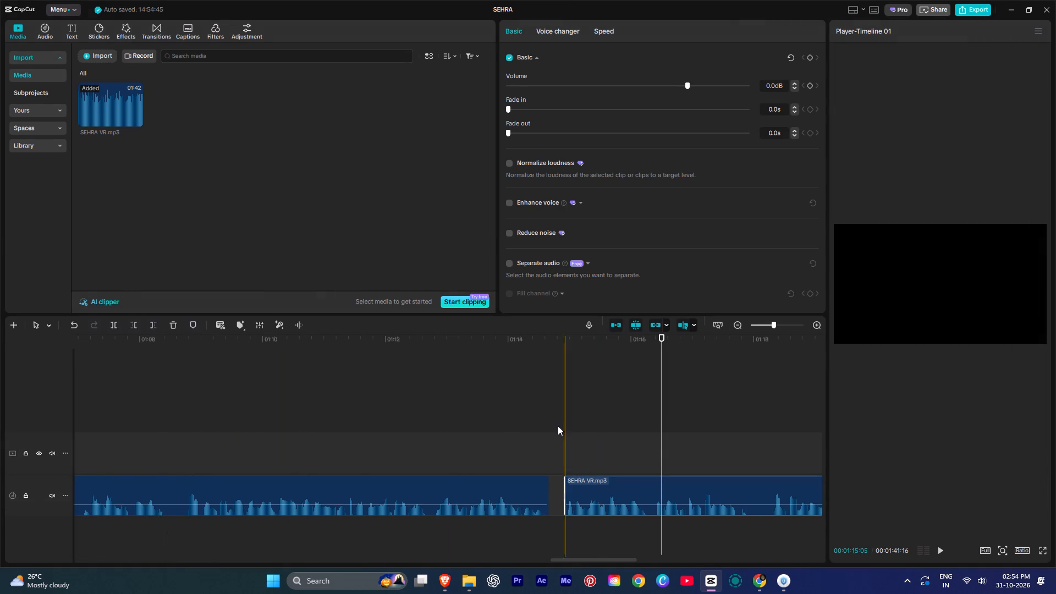
Split the voiceover and trim out the pause at about 77.8–78.3 s.
alt+scroll(558, 426, down, 4)
key(ctrl+b)
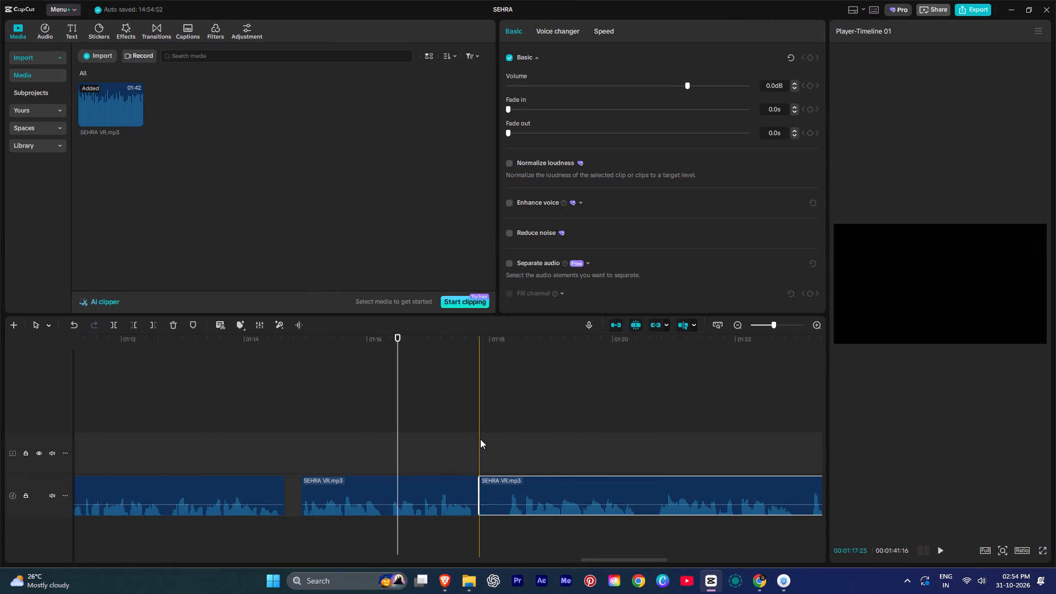
key(q)
Play on to the next pause, split the voiceover and trim out about 80.4–80.7 s.
key(space)
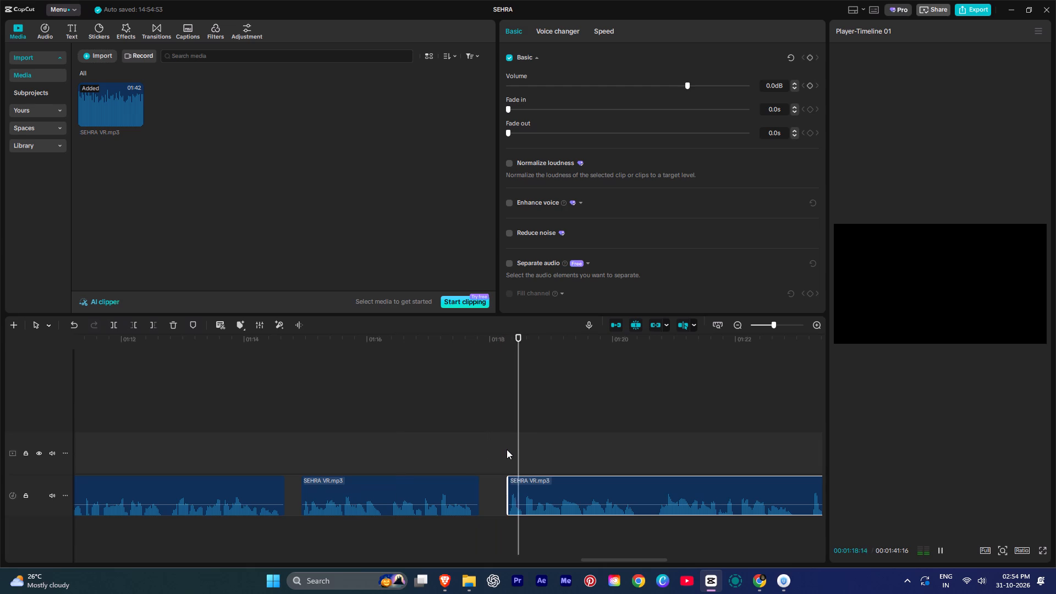
key(space)
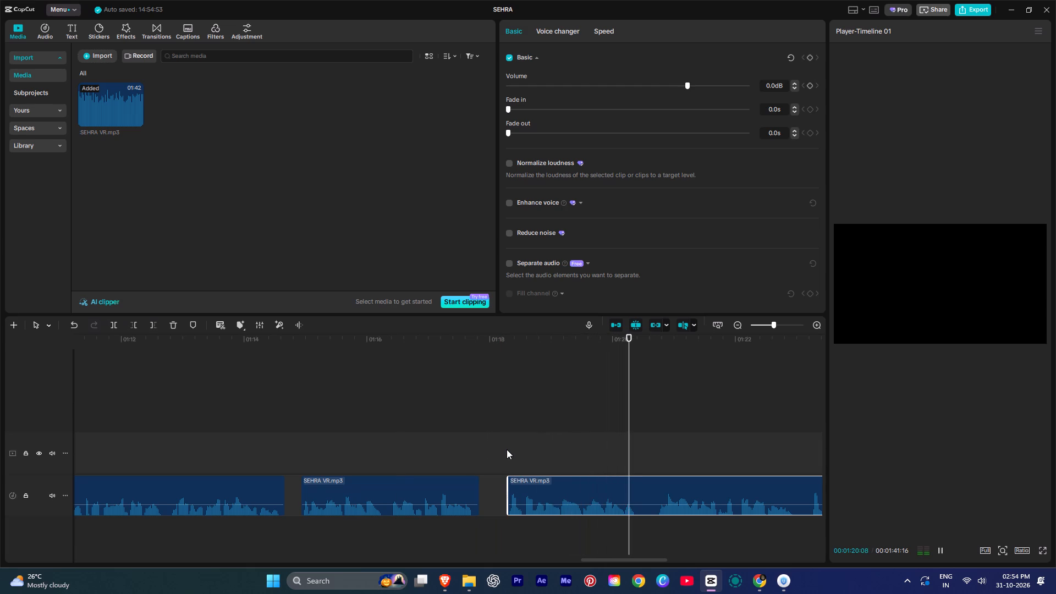
key(space)
key(space)
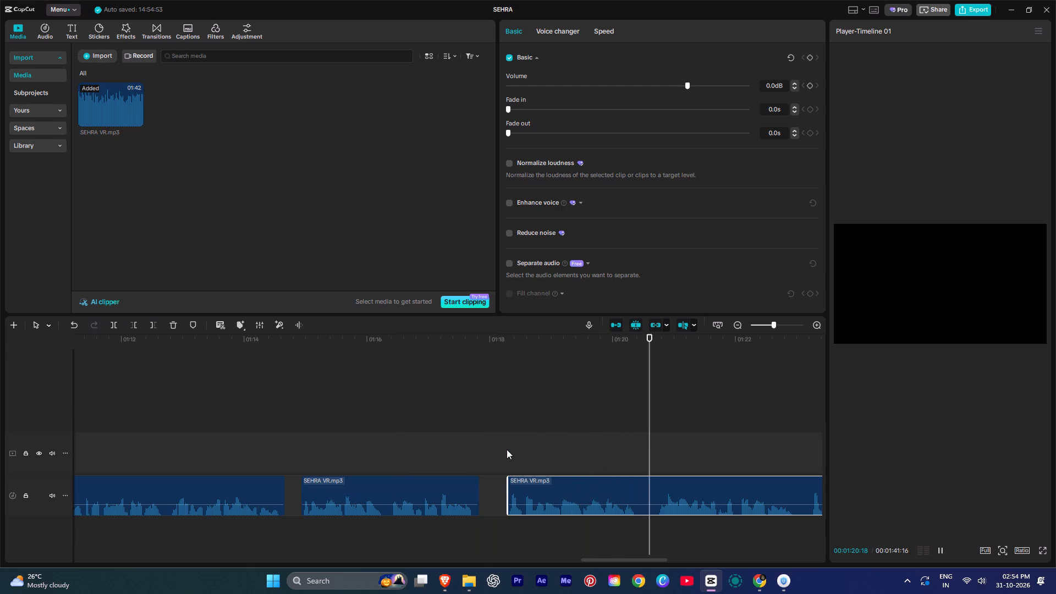
key(shift+Left)
key(shift+Left)
key(space)
key(space)
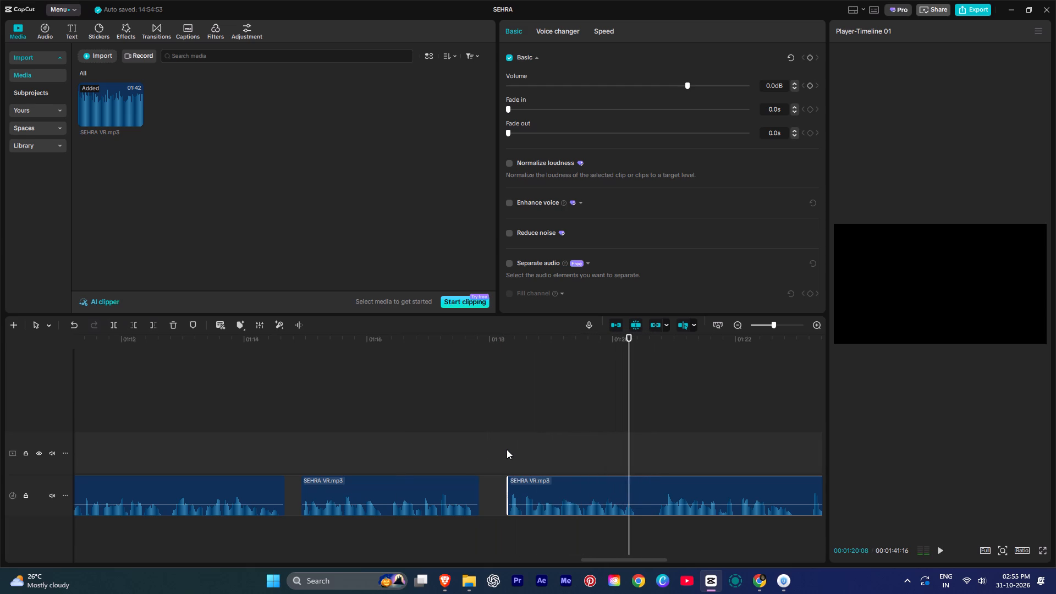
key(space)
key(space)
key(Left)
key(Left)
key(Left)
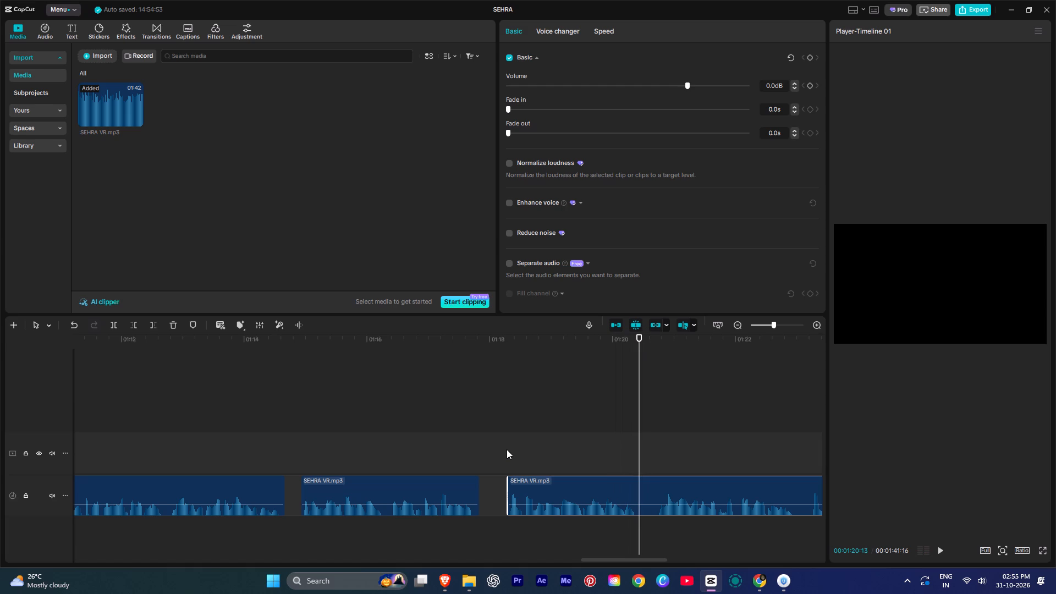
key(ctrl+b)
key(space)
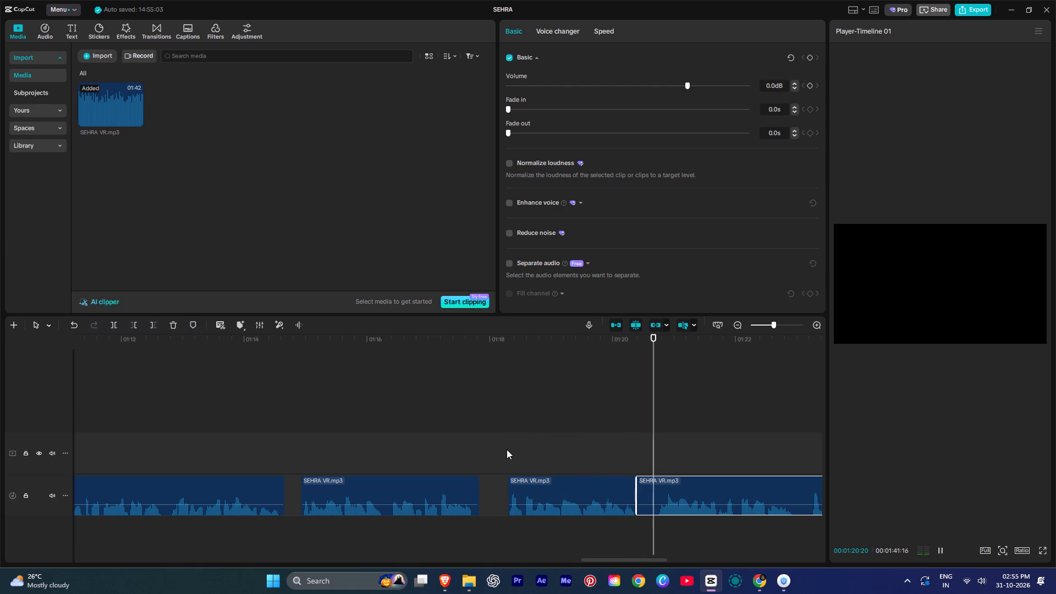
key(space)
key(Right)
key(q)
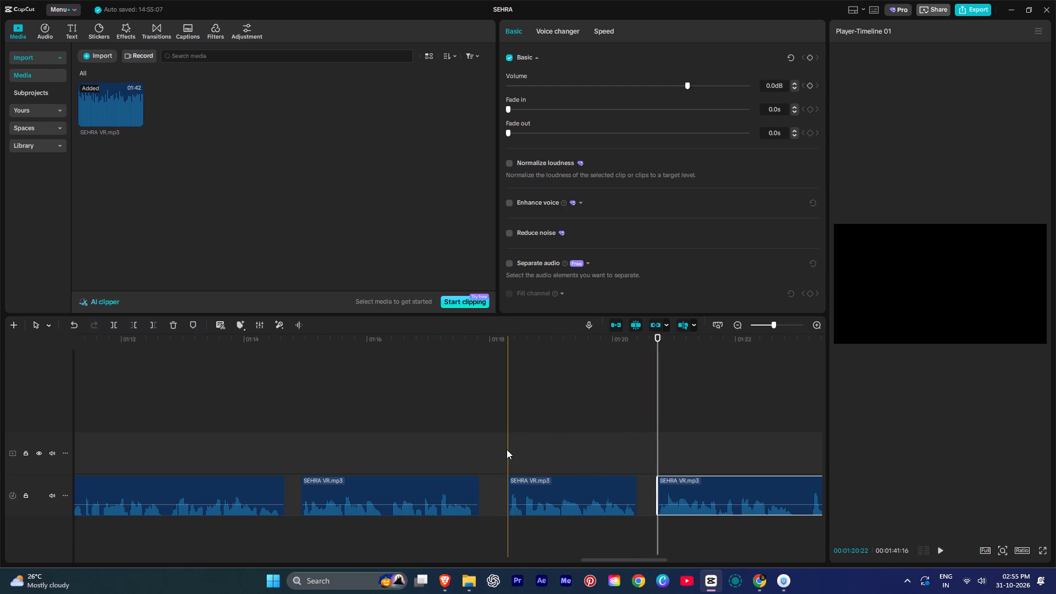
Turn off the timeline's preview axis.
text(S)
Replay the last voiceover clip from its start, then split it and trim out the pause at about 82.9–83.2 s.
key(space)
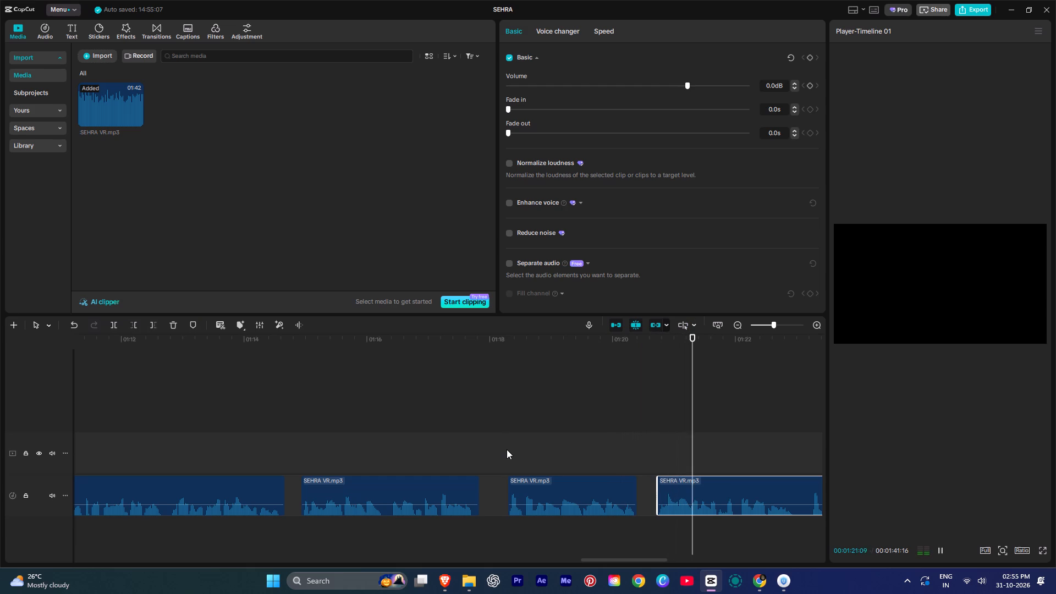
text(---=**)
key(space)
key(Up)
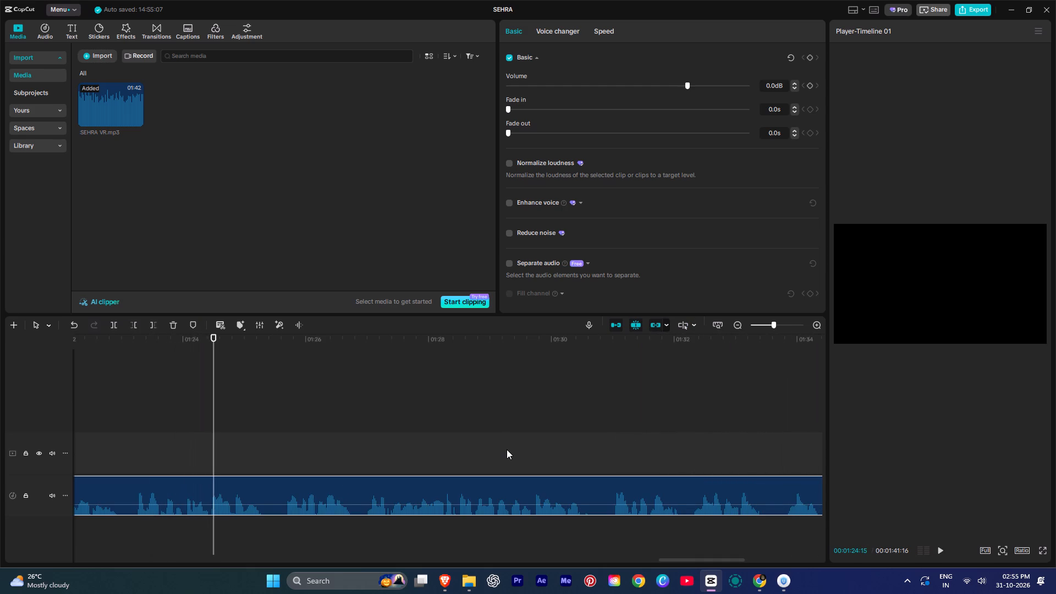
key(space)
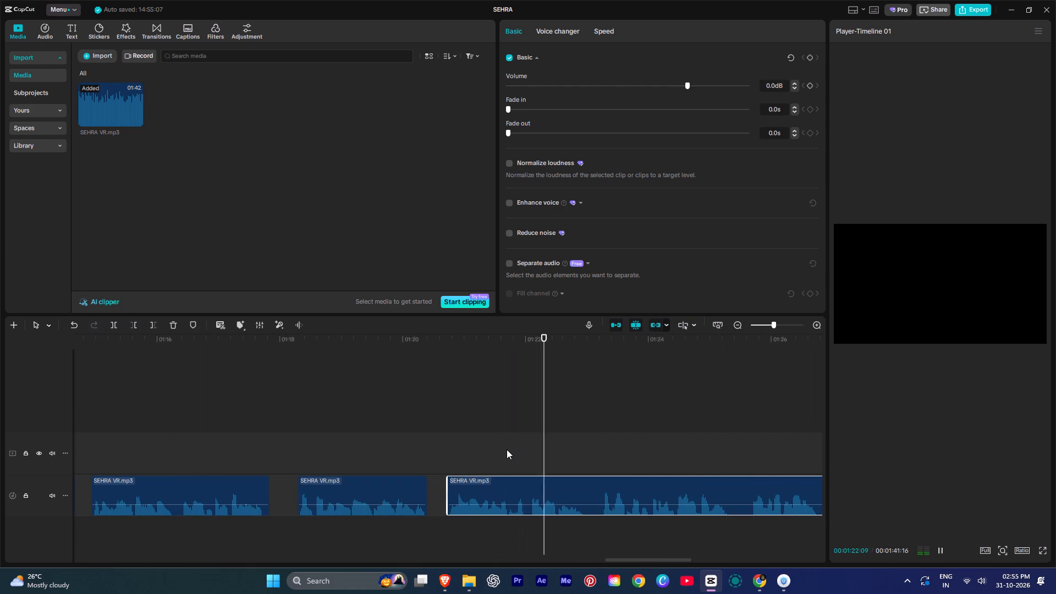
key(space)
key(ctrl+b)
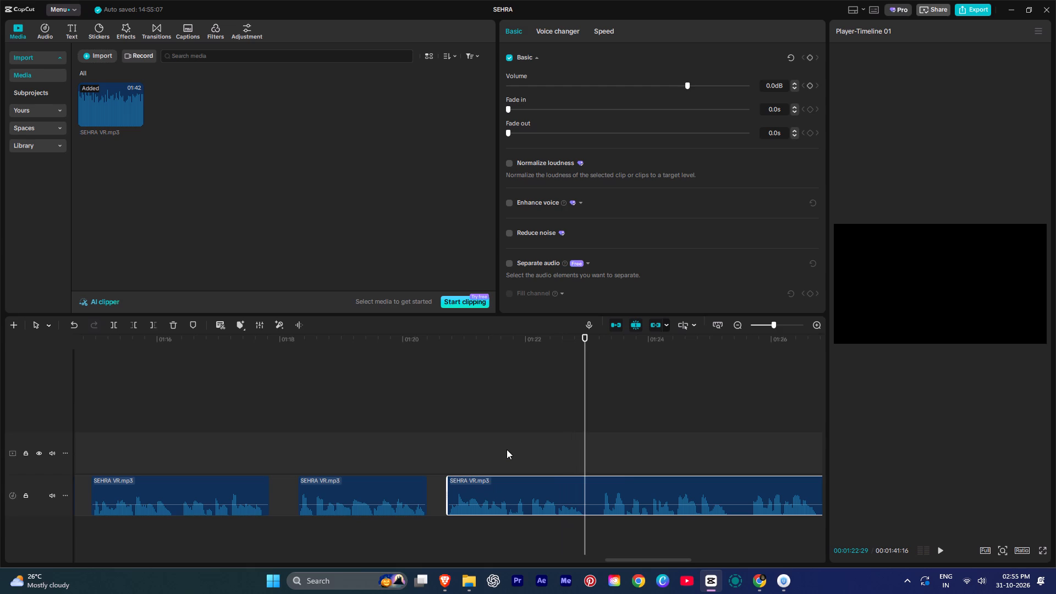
key(space)
key(space)
key(Left)
key(Left)
key(Left)
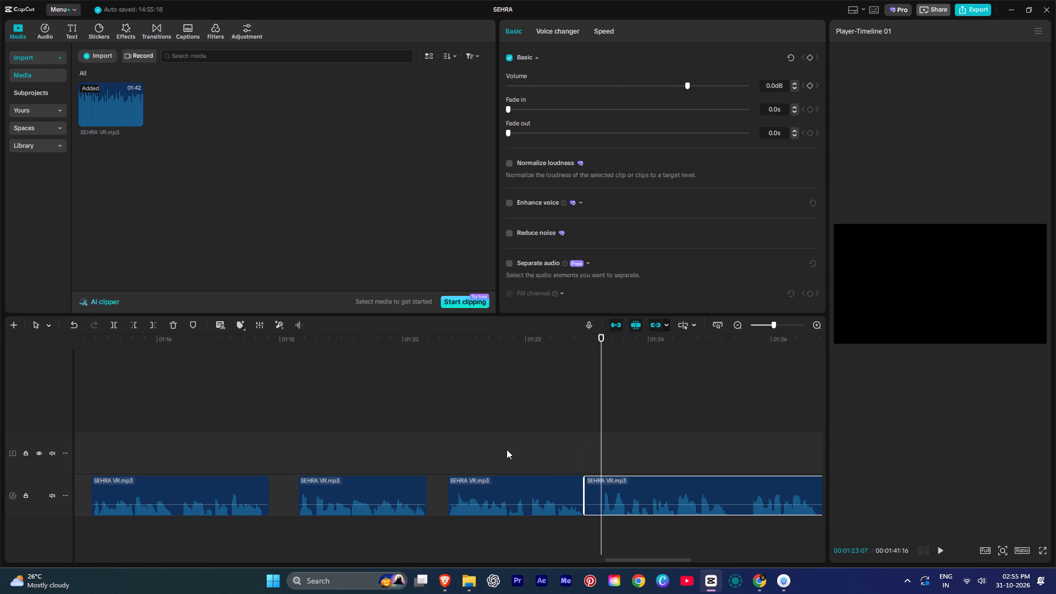
key(Right)
text(Q)
Play on to the next pause, split the voiceover and trim out about 85.3–85.7 s.
key(space)
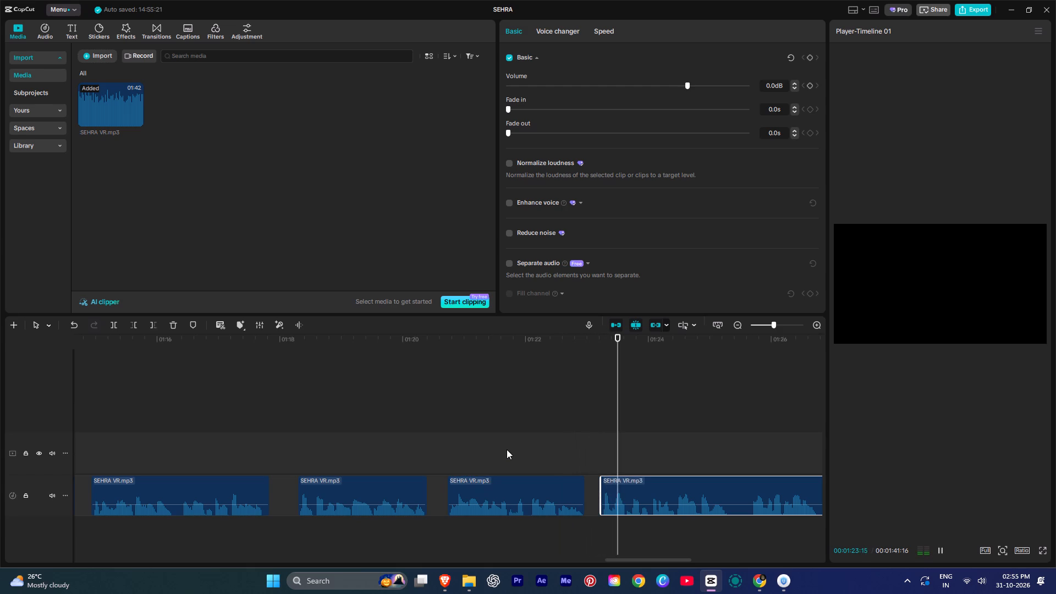
key(space)
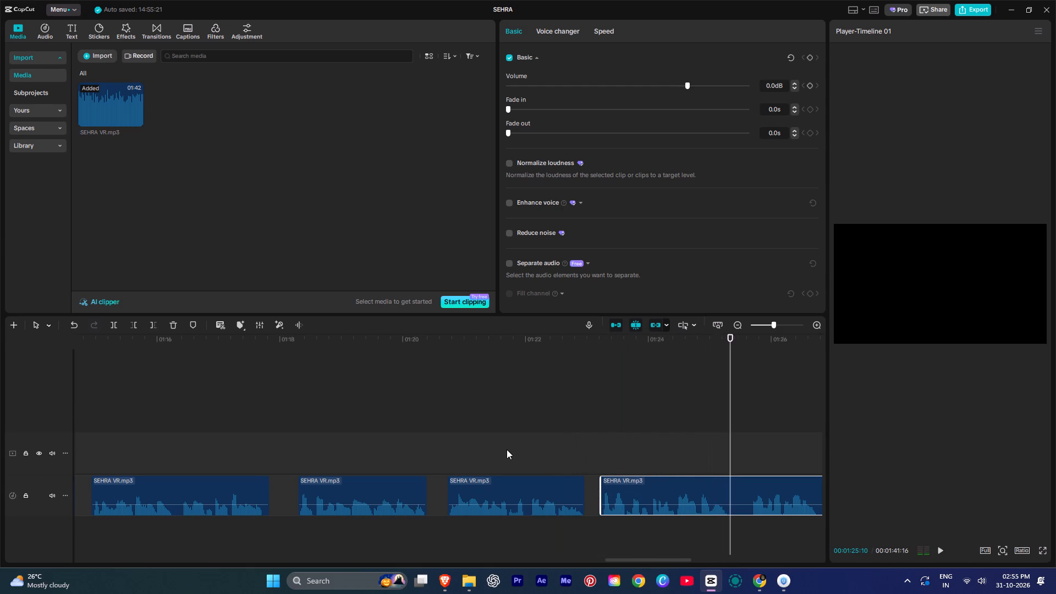
key(ctrl+b)
key(space)
key(space)
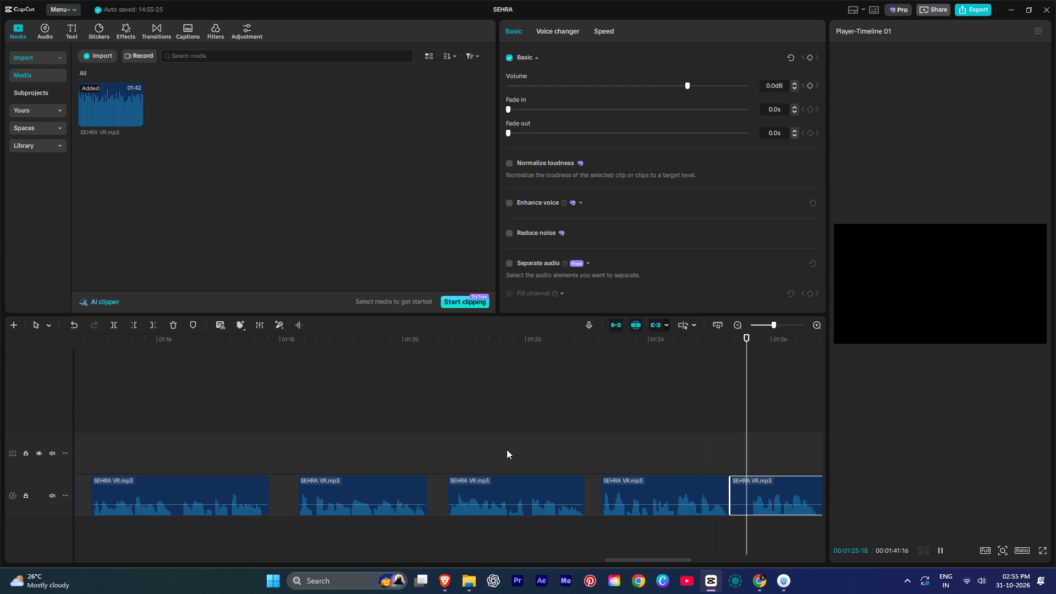
key(Right)
key(Right)
key(Left)
key(q)
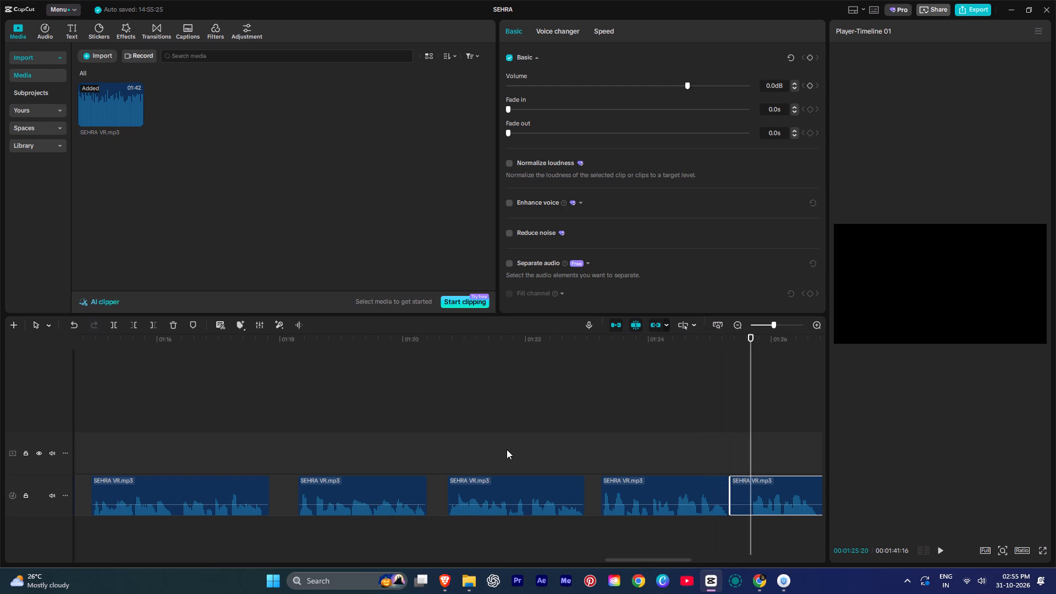
Replay the last voiceover clip up to its next pause, then split it and trim out about 86.7–87.0 s.
key(space)
key(space)
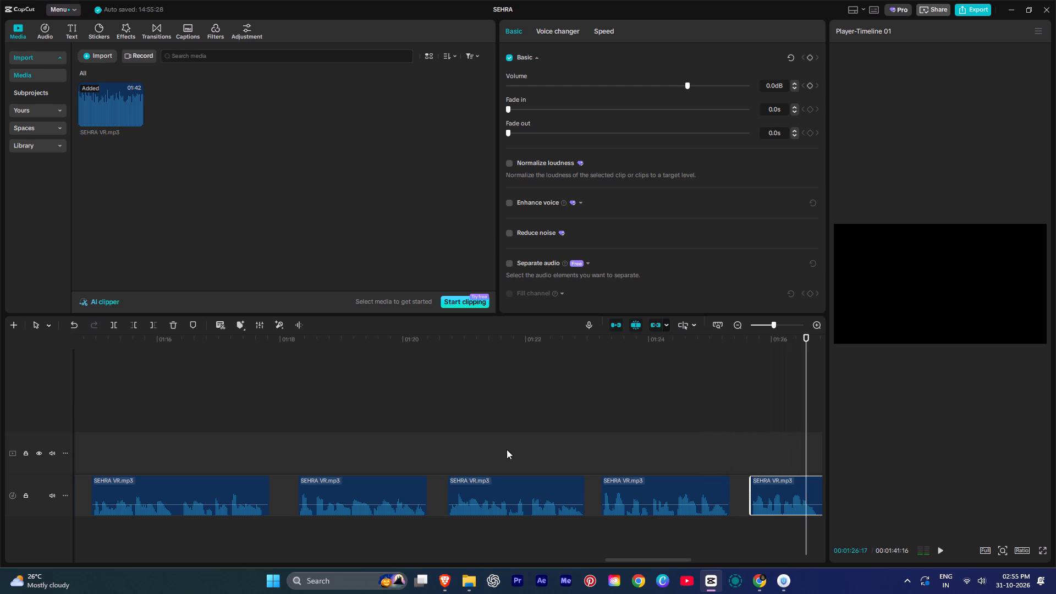
key(space)
key(space)
key(Down)
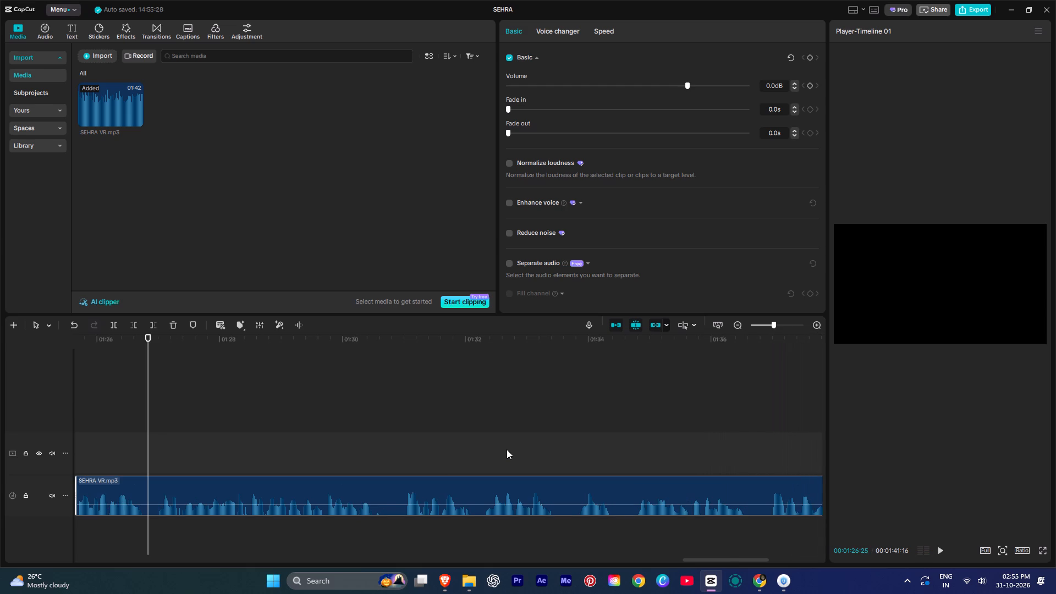
key(Up)
key(space)
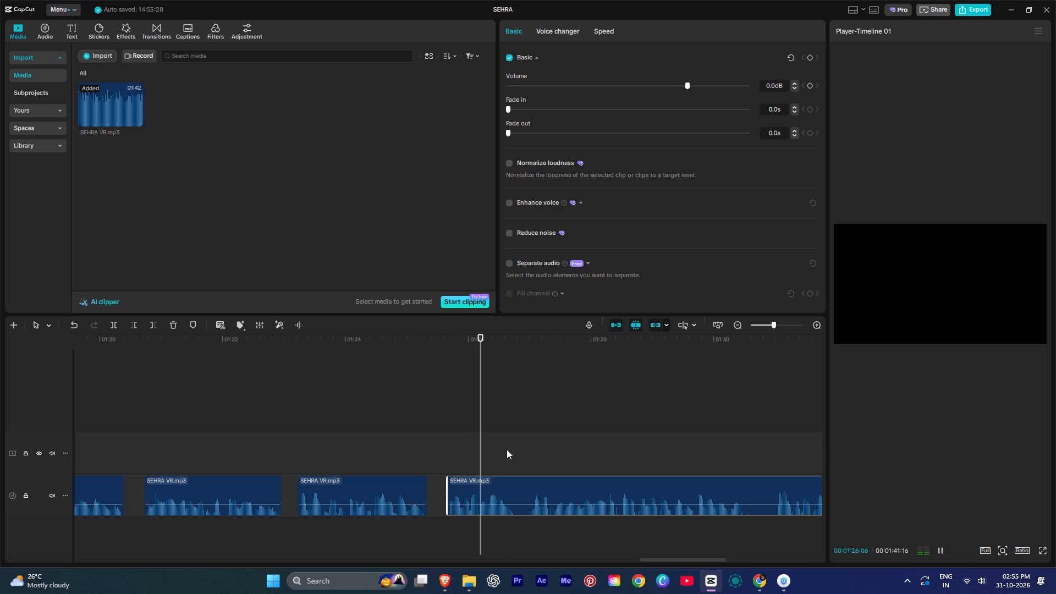
key(space)
key(Left)
key(Left)
key(Left)
key(Left)
key(Left)
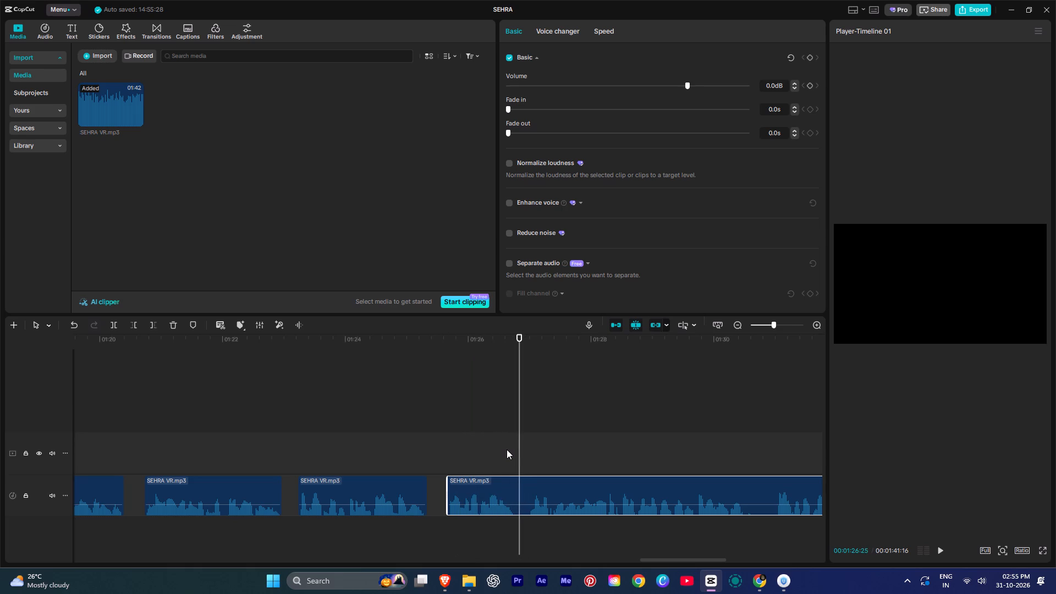
key(Left)
key(Left)
key(ctrl+b)
key(space)
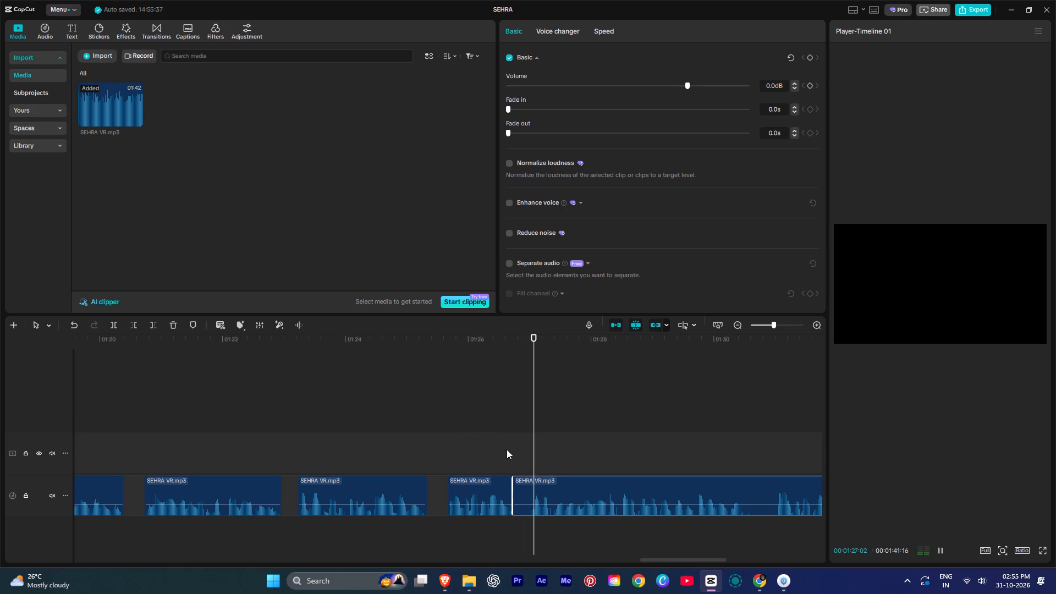
key(space)
key(Left)
key(Left)
text(Q)
Play on to the next pause, split the voiceover and trim out about 90.5–91.0 s.
key(space)
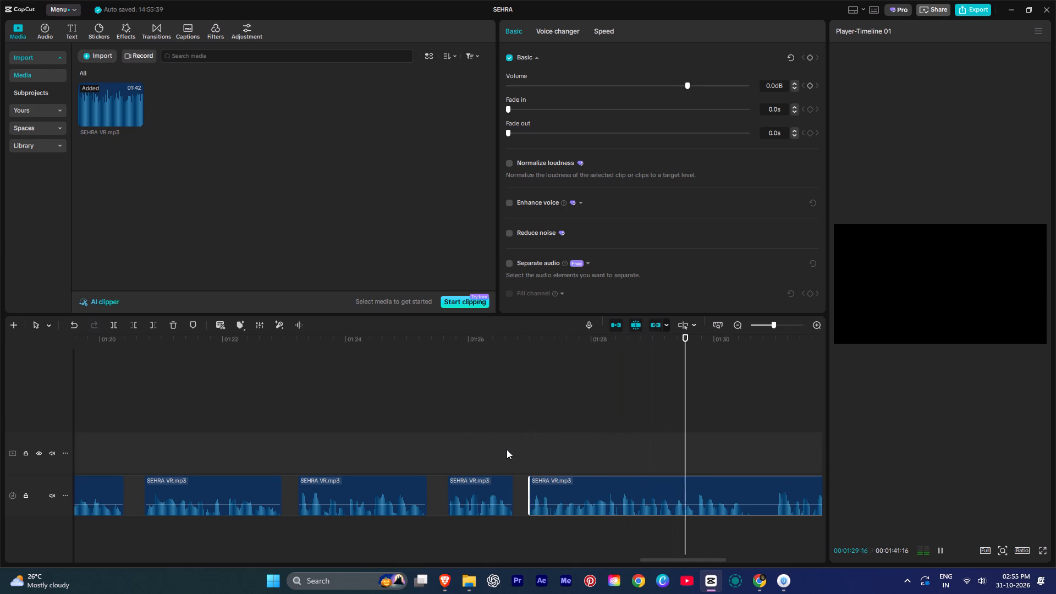
key(space)
key(Left)
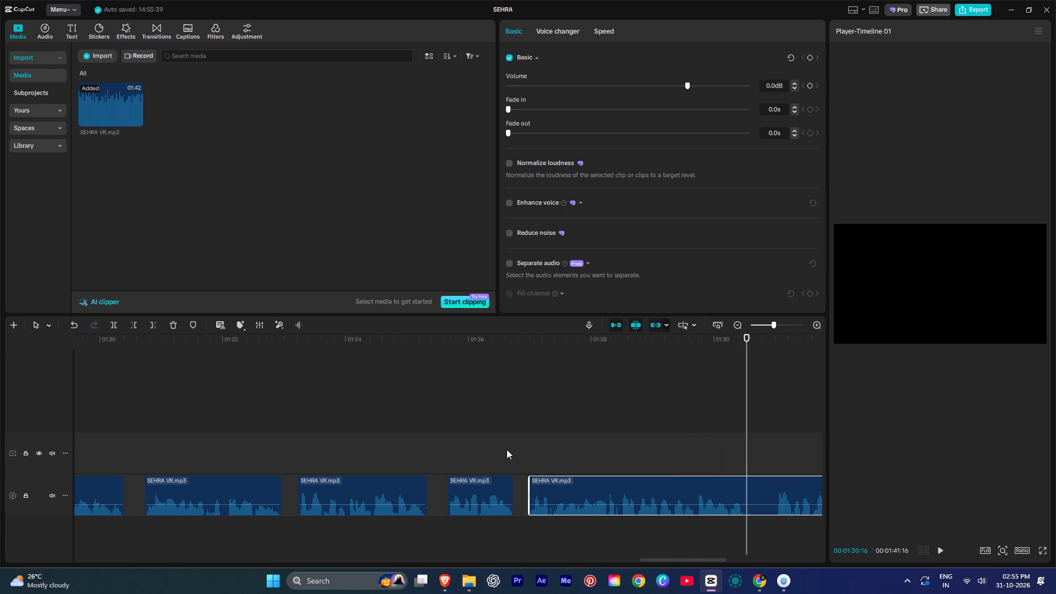
key(ctrl+b)
key(space)
key(space)
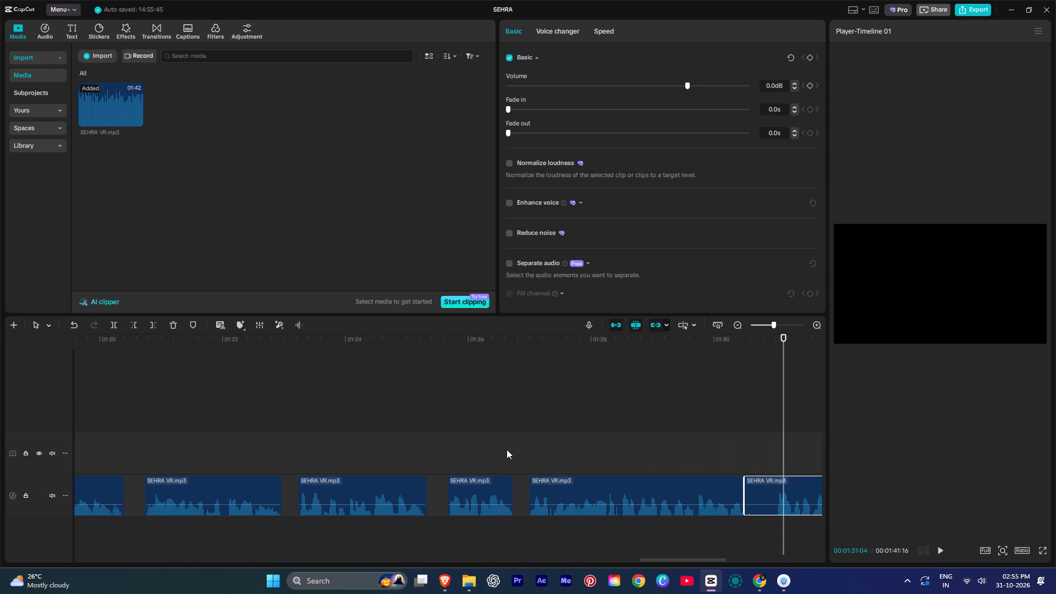
key(Left)
key(Left)
key(Left)
key(Left)
text(Q)
Play on to the next pause, split the voiceover and trim out about 92.1–92.3 s.
key(space)
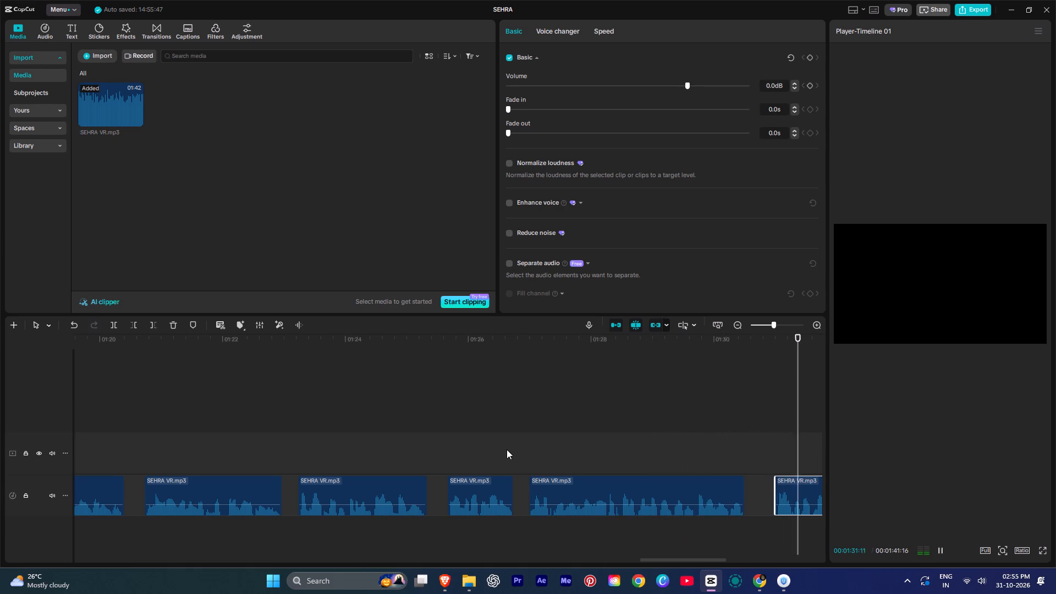
key(space)
key(Left)
key(Left)
key(Left)
key(Left)
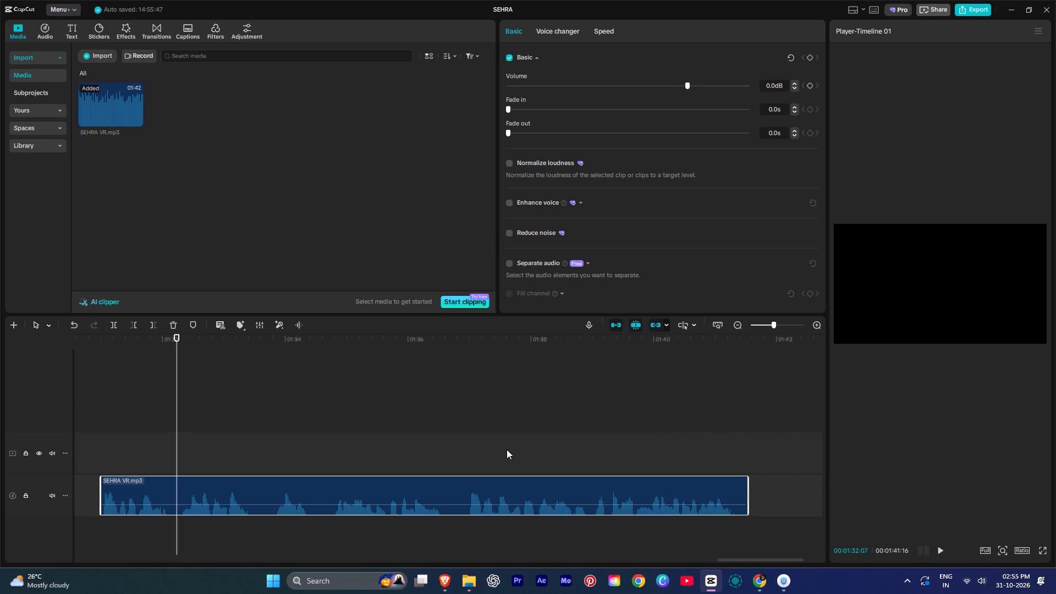
key(Left)
key(Left)
key(Left)
key(Left)
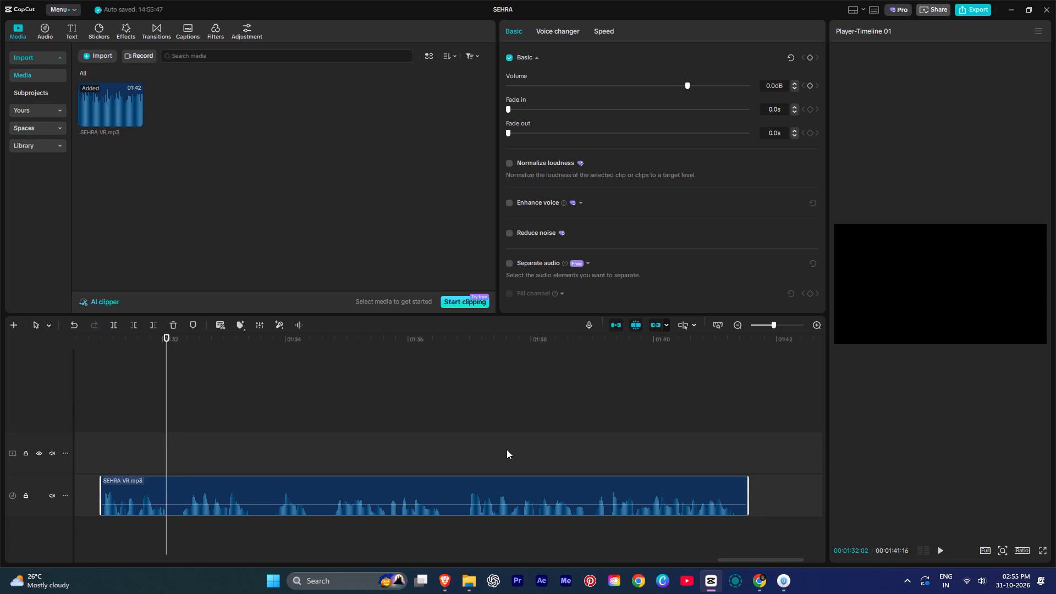
key(ctrl+b)
key(space)
key(space)
key(Left)
key(Left)
key(Left)
text(Q)
Play on to the next pause, split the voiceover and trim out about 93.4–93.8 s.
key(space)
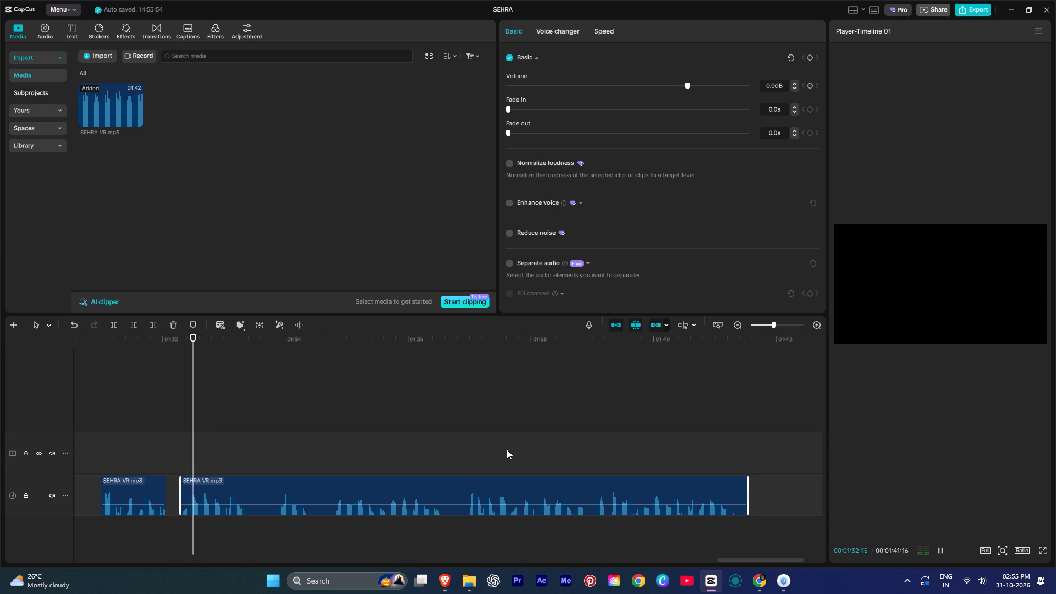
key(space)
key(ctrl+b)
key(space)
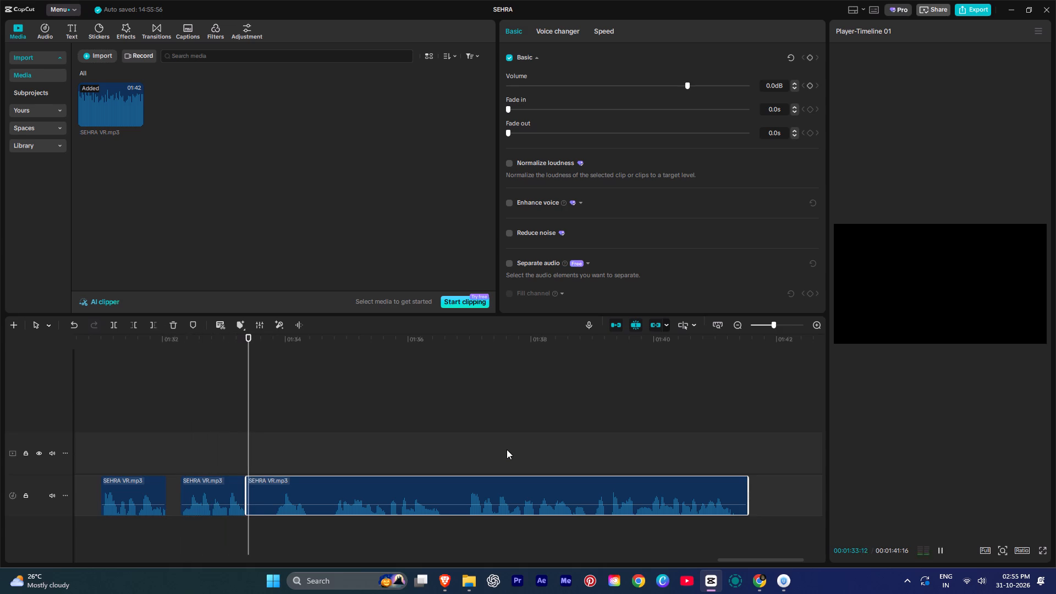
key(space)
text(Q)
Play on to the next pause, split the voiceover and trim out about 94.4–94.8 s.
key(space)
key(space)
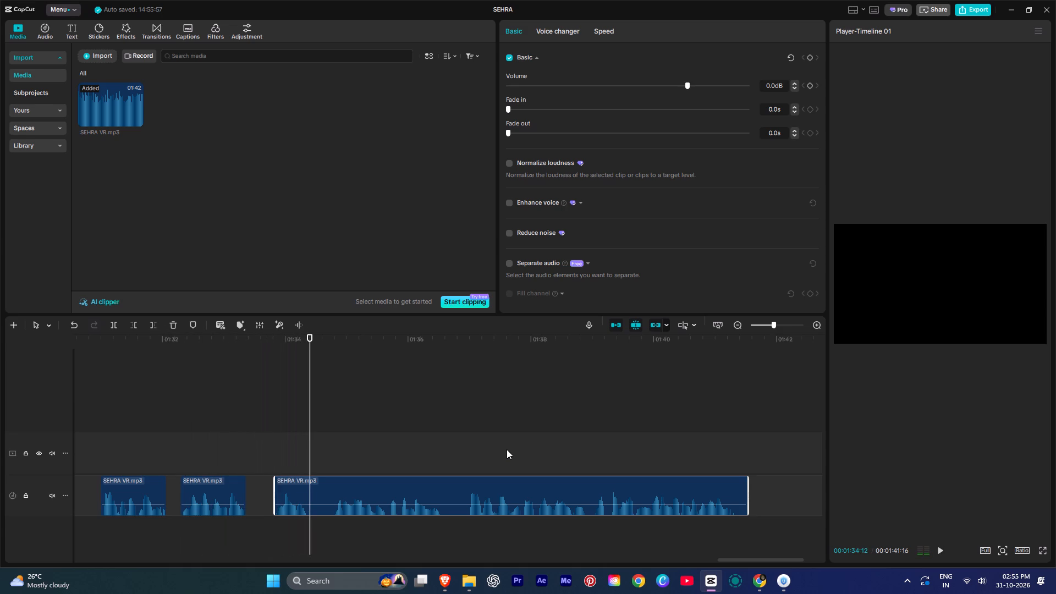
key(ctrl+b)
key(space)
key(space)
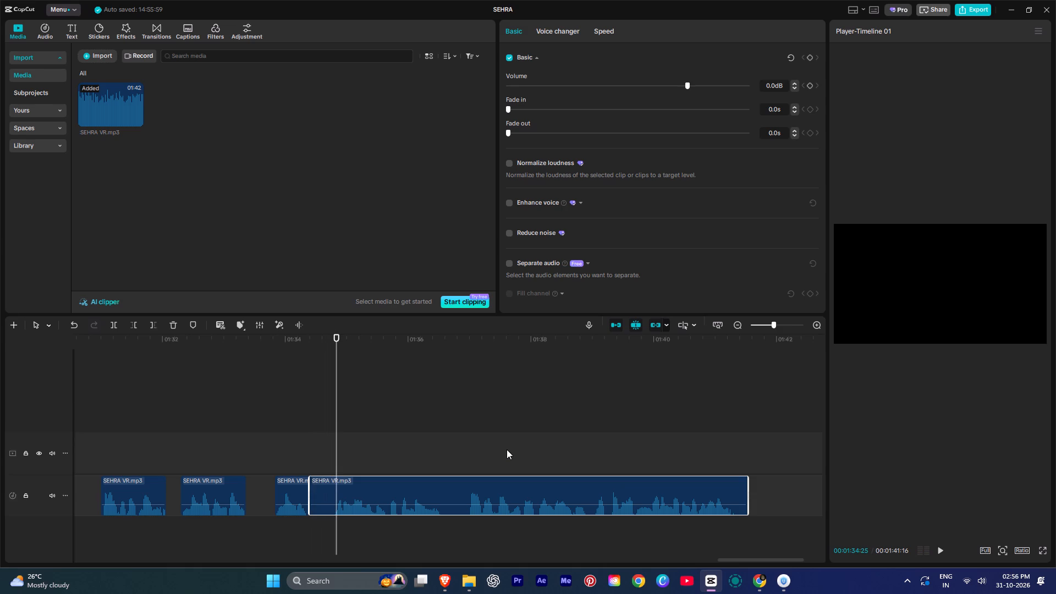
key(Left)
key(Left)
key(Right)
text(Q)
Play on to the next pause, split the voiceover and trim out about 96.5–96.9 s.
key(space)
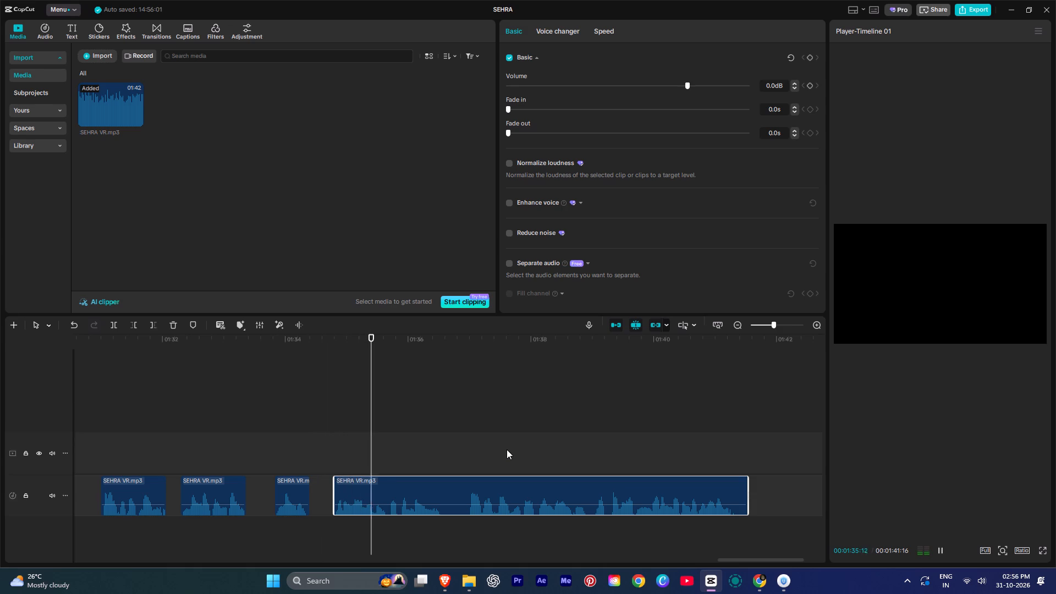
key(space)
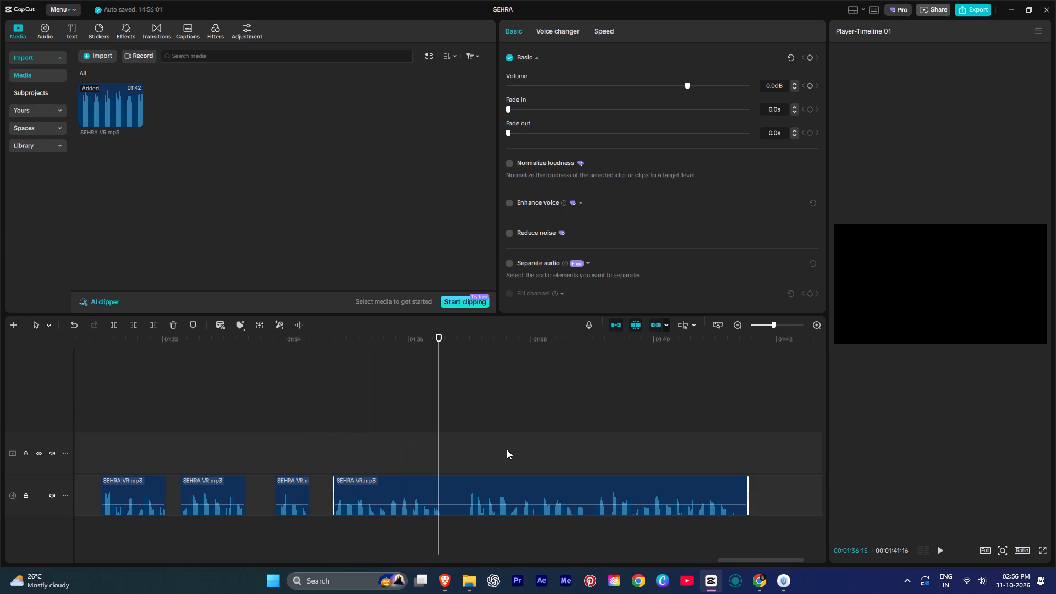
key(0)
key(Right)
key(ctrl+b)
key(space)
key(space)
key(Right)
key(Right)
key(Right)
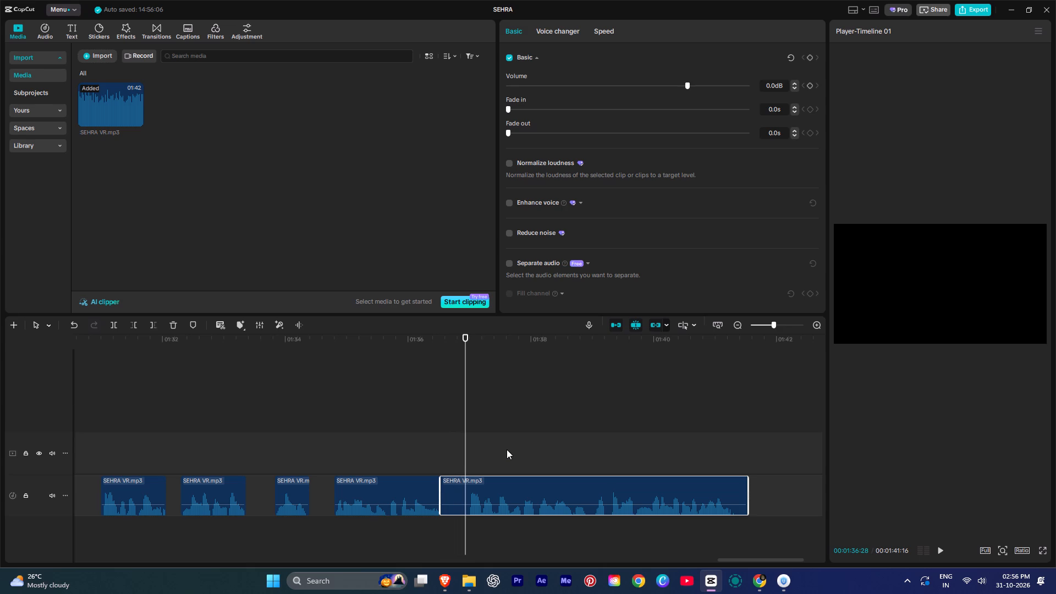
key(Right)
key(Left)
text(Q)
Play on to the next pause, split the voiceover and trim out about 98.9–99.0 s.
key(space)
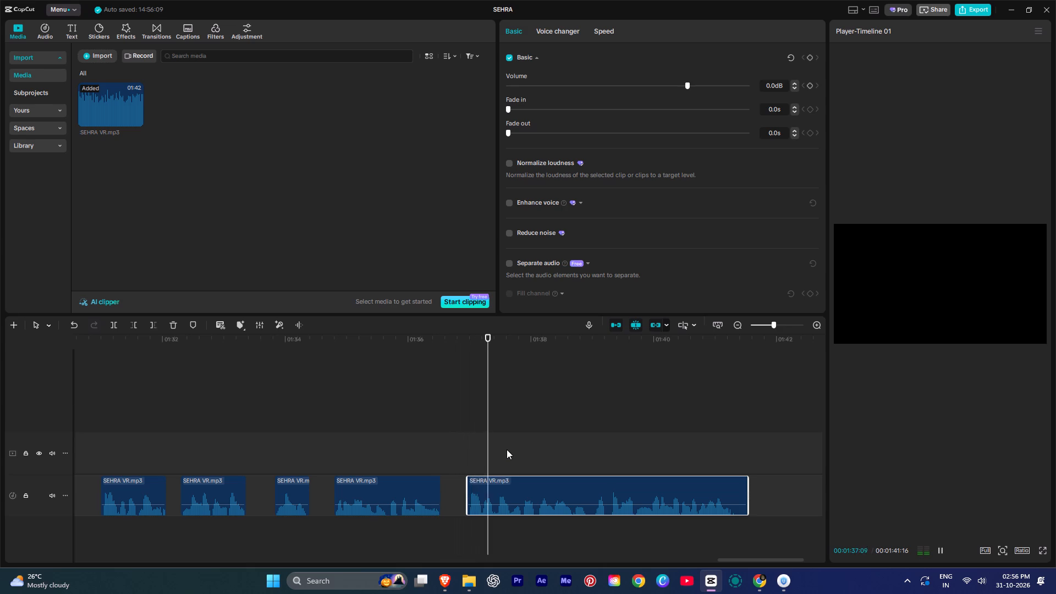
key(space)
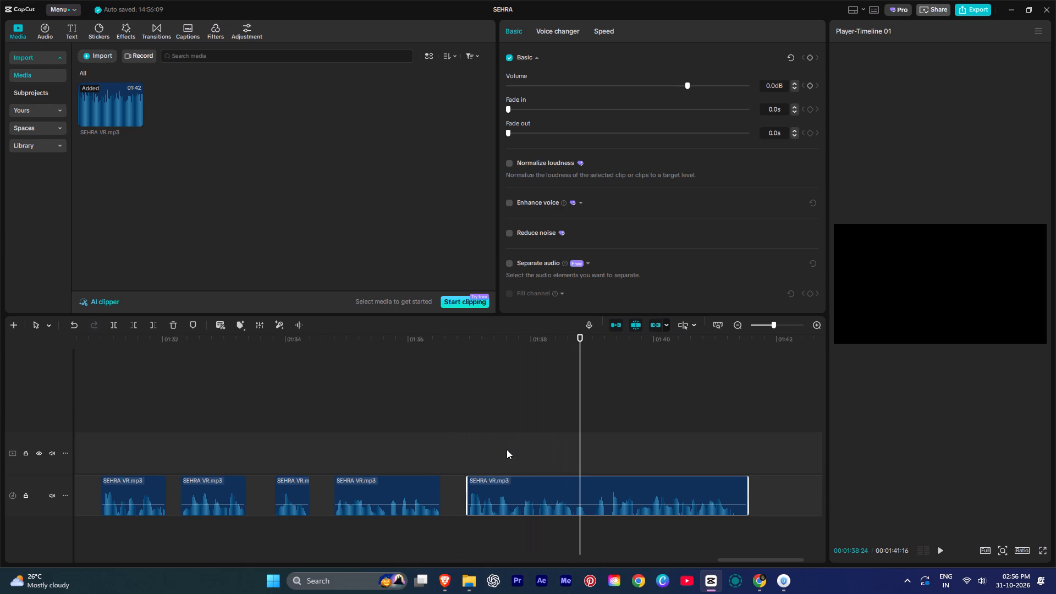
text(00)
key(Right)
key(Right)
key(Right)
key(Right)
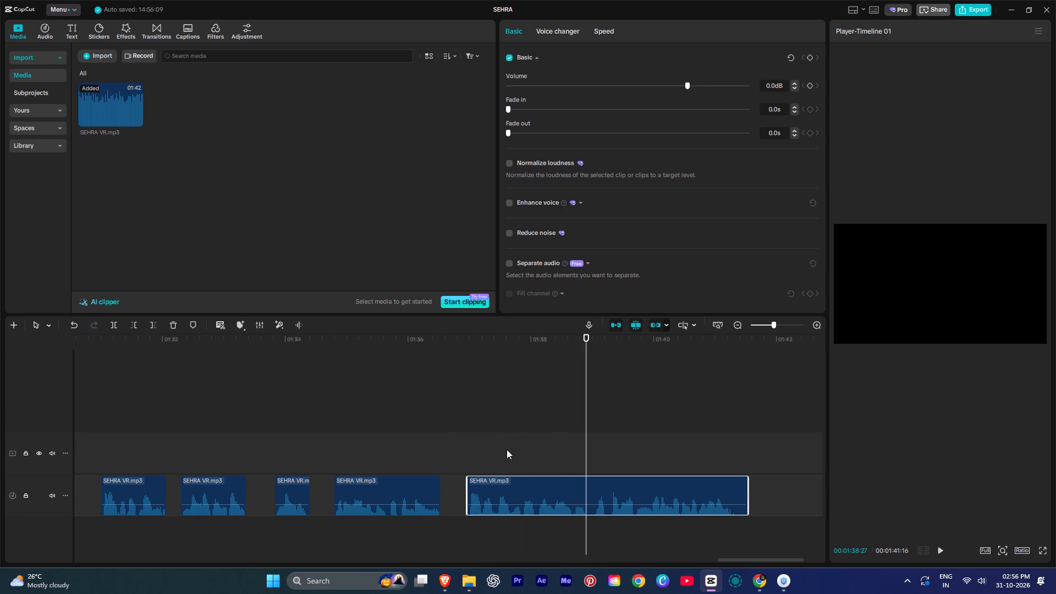
key(ctrl+b)
key(space)
key(space)
key(Left)
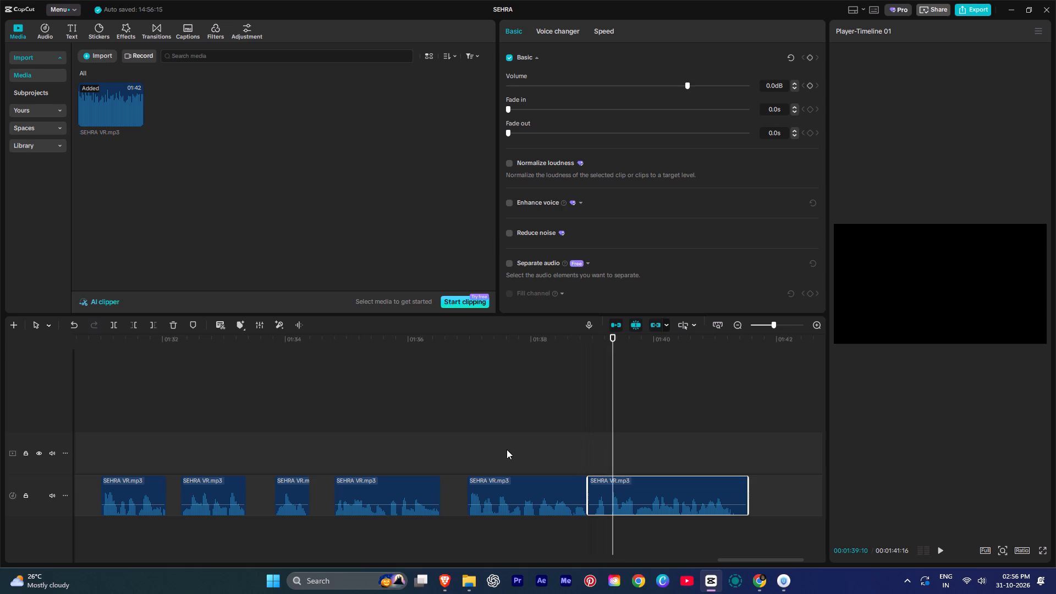
key(Left)
key(Up)
key(Right)
key(Right)
key(Right)
text(Q)
Play the last voiceover clip to the end of the speech and trim off its tail at about 101.4 s.
key(space)
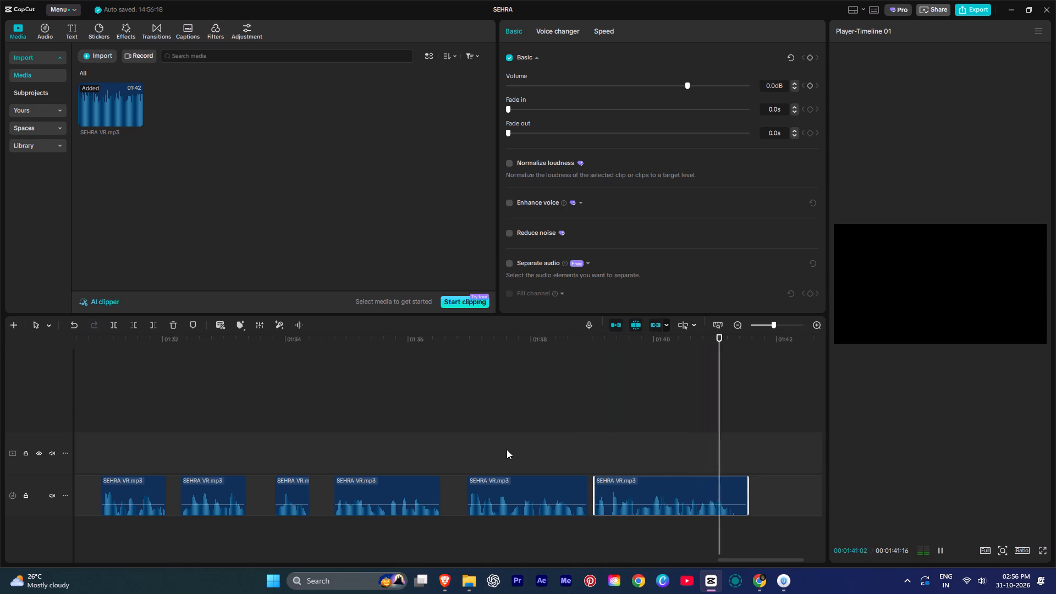
key(space)
text(W)
Select all the voiceover clips, close all gaps between them and return the playhead to the start of the timeline.
key(space)
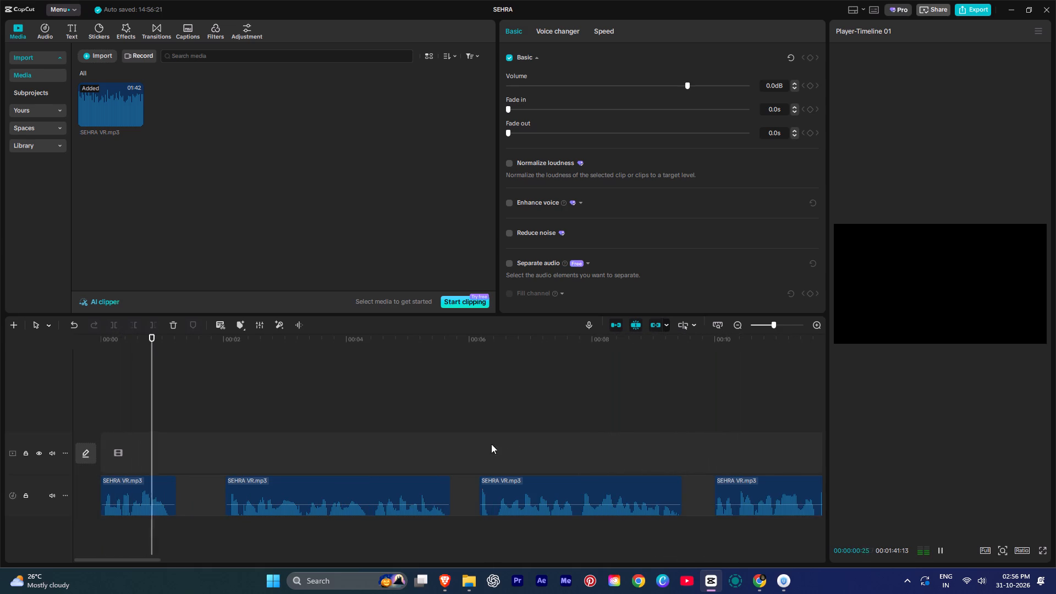
ctrl+scroll(439, 453, down, 3)
ctrl+scroll(432, 466, up, 2)
ctrl+scroll(431, 467, down, 4)
ctrl+scroll(431, 467, up, 1)
key(space)
key(ctrl+a)
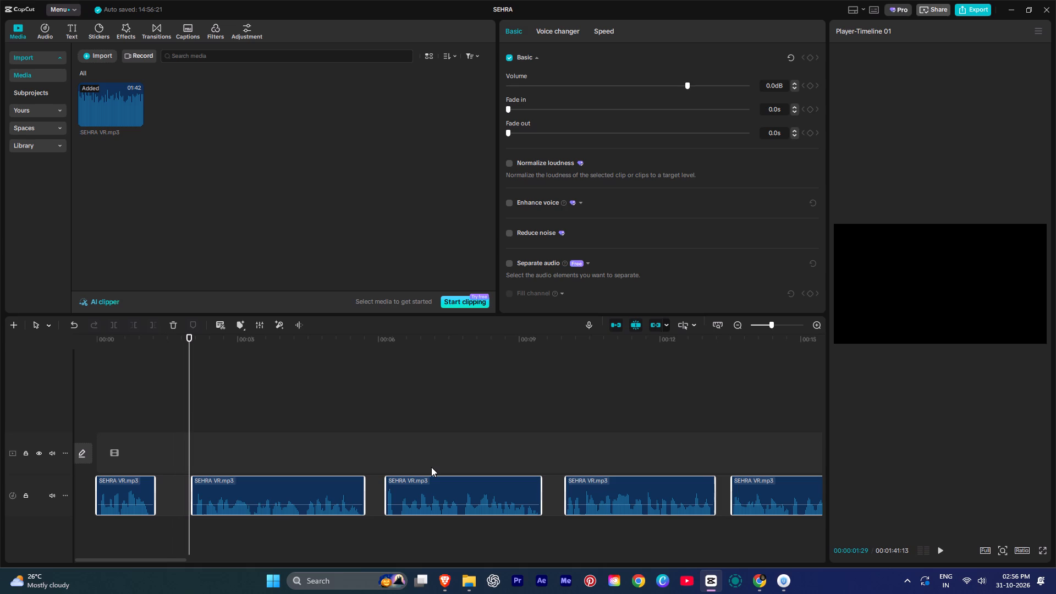
right_click(167, 487)
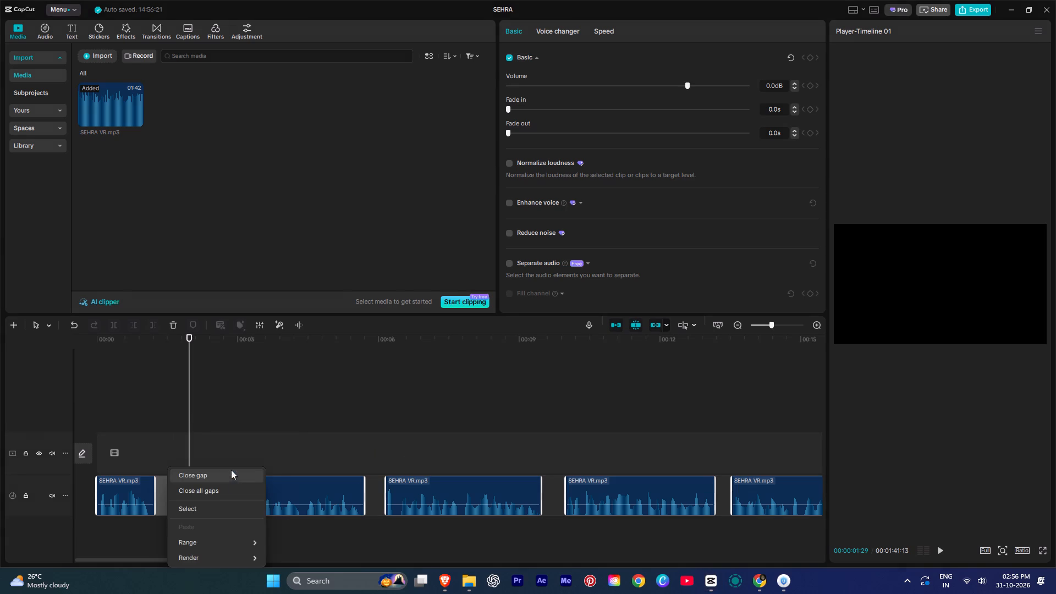
click(221, 494)
drag(188, 448, 0, 414)
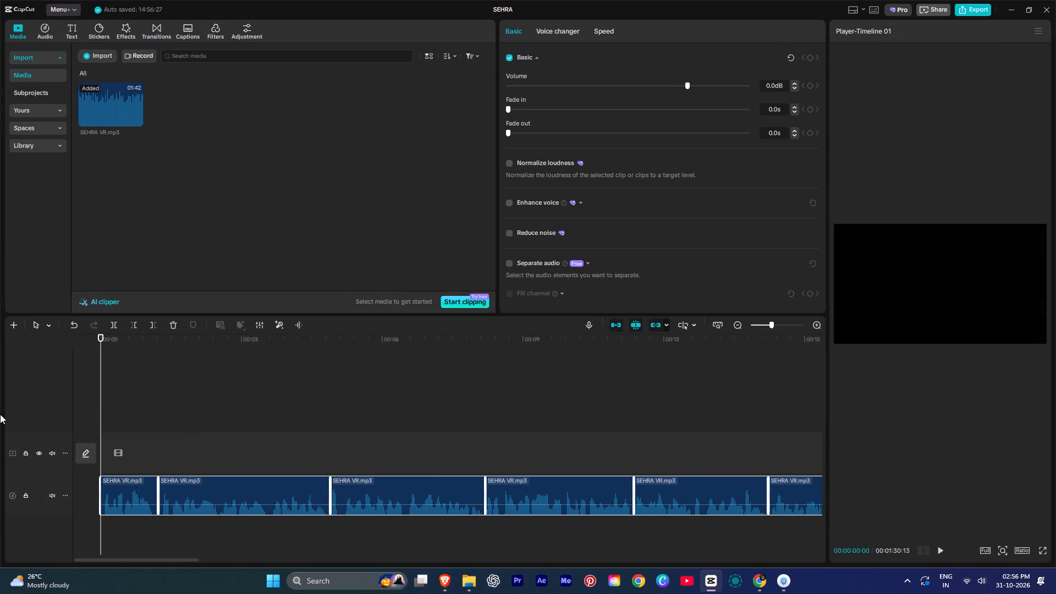
Turn on Reduce noise and Enhance voice for all the selected voiceover clips.
scroll(0, 414, down, 11)
scroll(465, 437, down, 3)
scroll(465, 437, up, 3)
scroll(465, 437, down, 2)
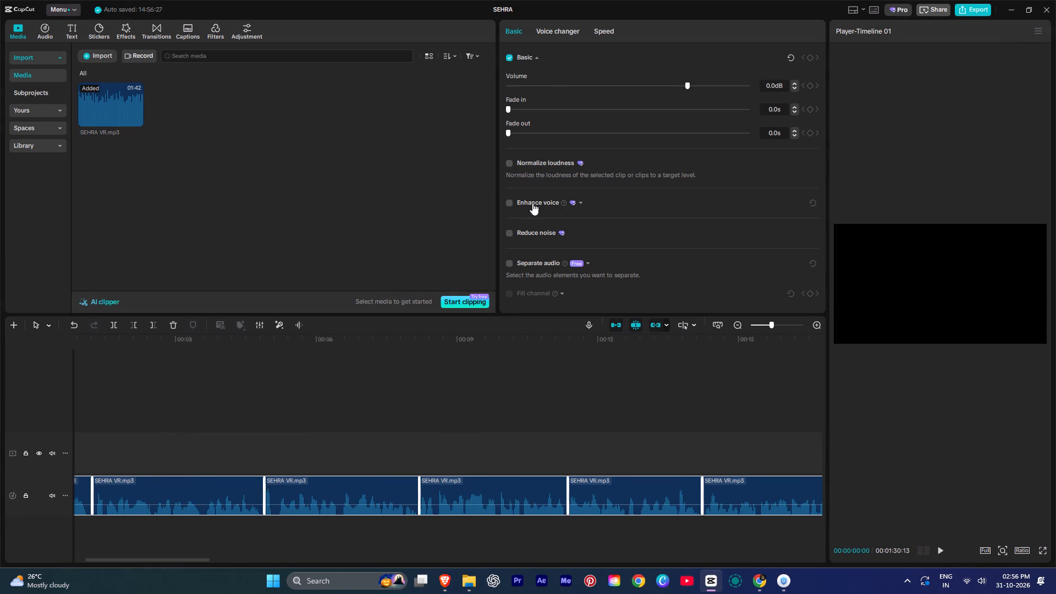
click(508, 231)
click(510, 204)
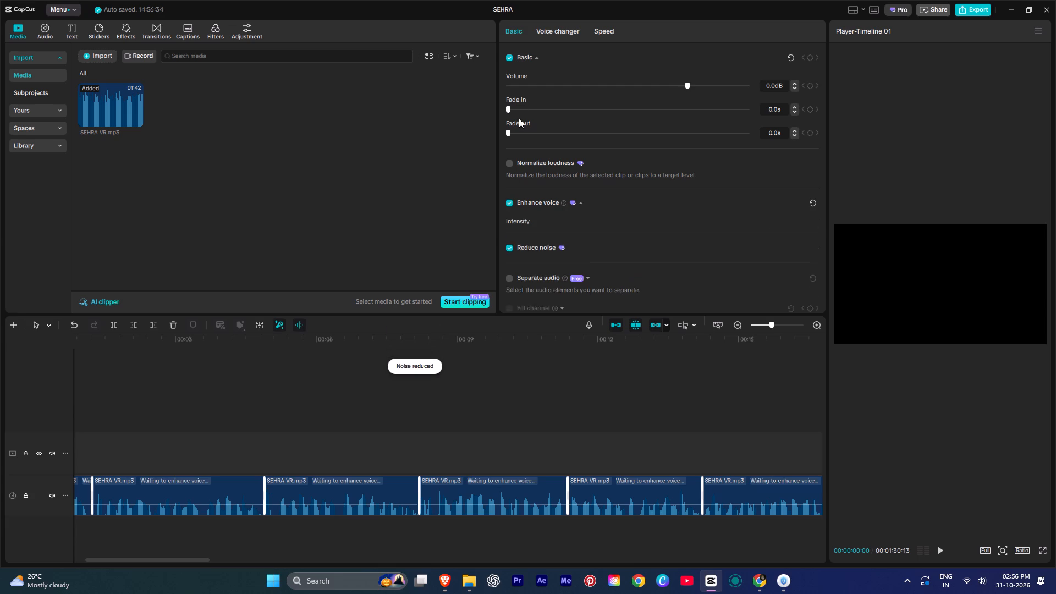
Apply the Crystal Clear voice filter from the favorites to the voiceover clips, with Apply to all enabled.
click(553, 28)
scroll(553, 162, down, 2)
scroll(553, 162, up, 1)
scroll(553, 162, down, 2)
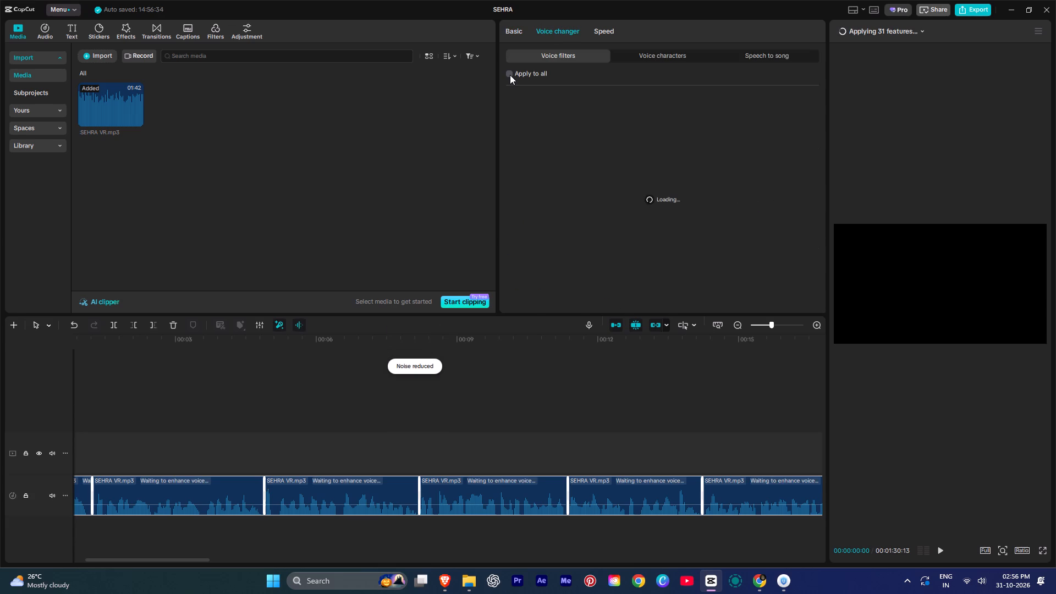
click(510, 75)
click(518, 130)
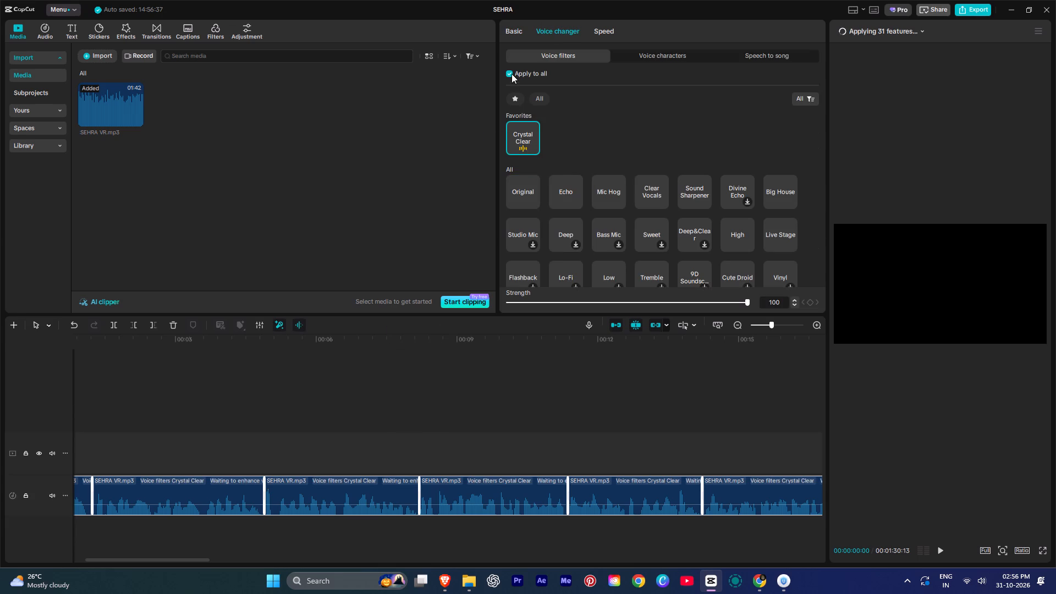
Look over the joined voiceover clips along the timeline through to the end.
ctrl+scroll(353, 433, down, 6)
alt+scroll(196, 432, down, 2)
alt+scroll(196, 432, up, 1)
alt+scroll(196, 432, down, 4)
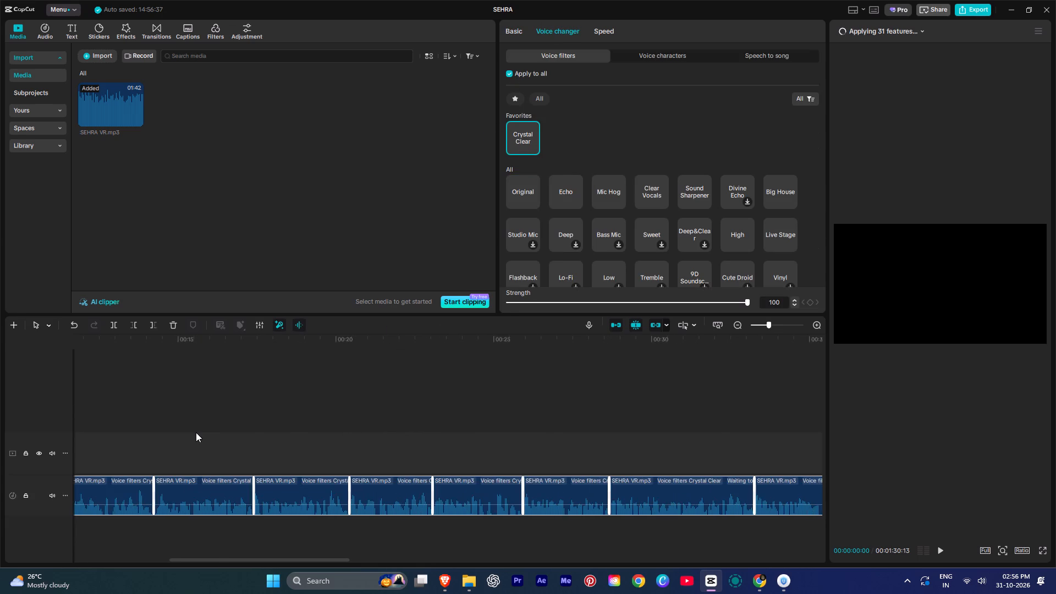
ctrl+scroll(196, 432, down, 2)
ctrl+scroll(196, 432, up, 2)
ctrl+scroll(196, 432, down, 2)
ctrl+scroll(196, 432, up, 2)
ctrl+scroll(196, 432, down, 7)
ctrl+scroll(196, 432, up, 1)
ctrl+scroll(196, 432, down, 7)
alt+scroll(196, 432, down, 20)
alt+scroll(196, 432, down, 1)
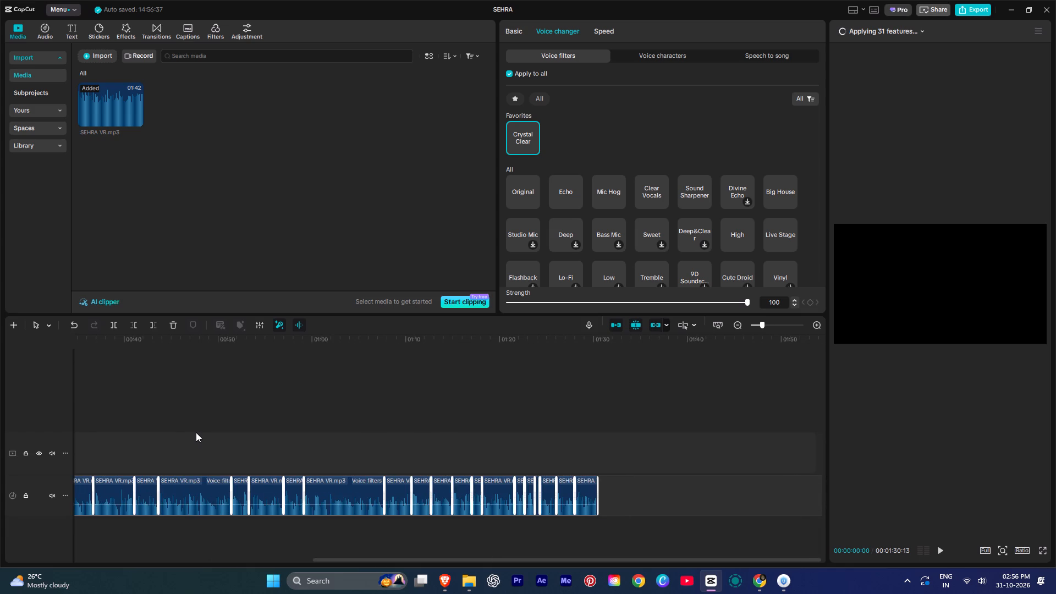
alt+scroll(137, 452, down, 5)
shift+scroll(121, 454, up, 1)
shift+scroll(121, 454, down, 1)
shift+scroll(121, 454, up, 7)
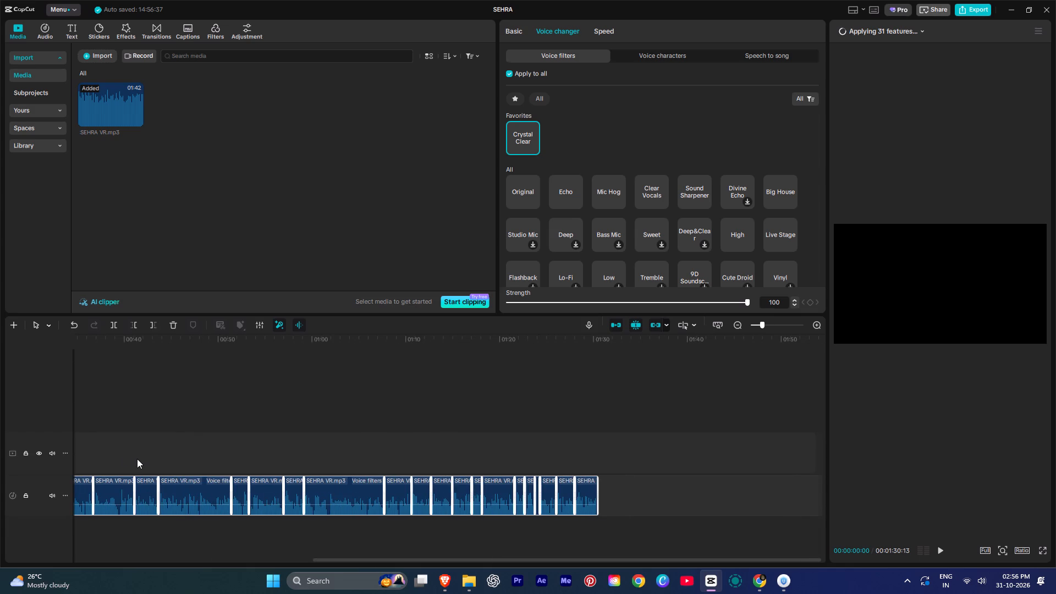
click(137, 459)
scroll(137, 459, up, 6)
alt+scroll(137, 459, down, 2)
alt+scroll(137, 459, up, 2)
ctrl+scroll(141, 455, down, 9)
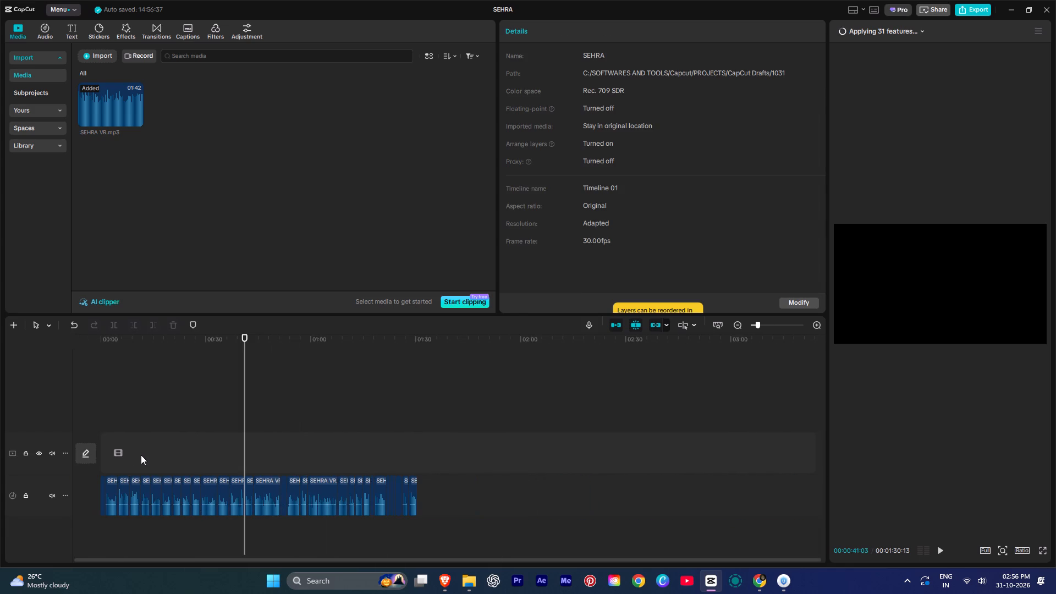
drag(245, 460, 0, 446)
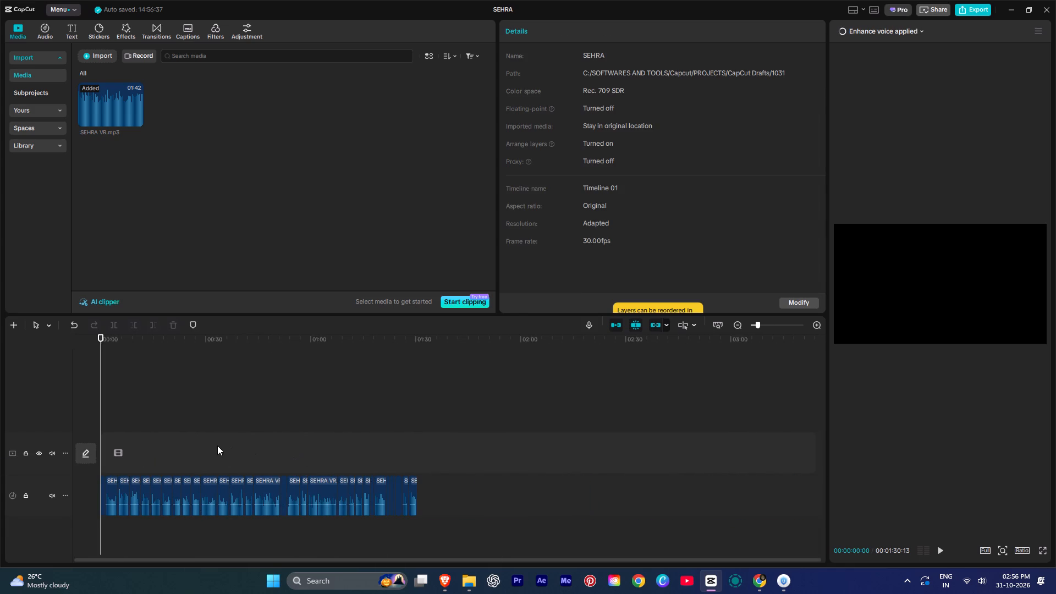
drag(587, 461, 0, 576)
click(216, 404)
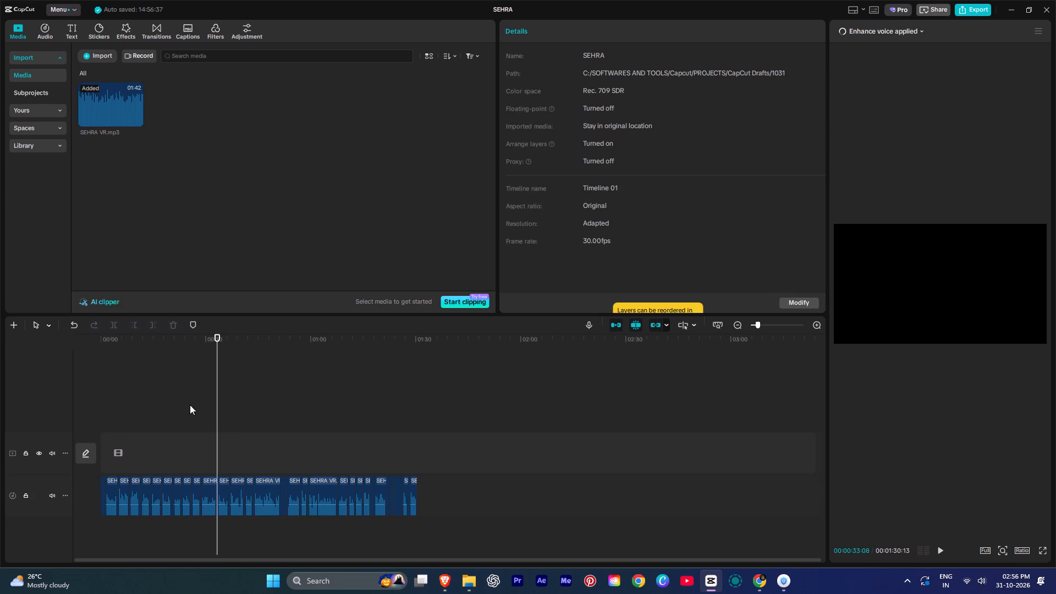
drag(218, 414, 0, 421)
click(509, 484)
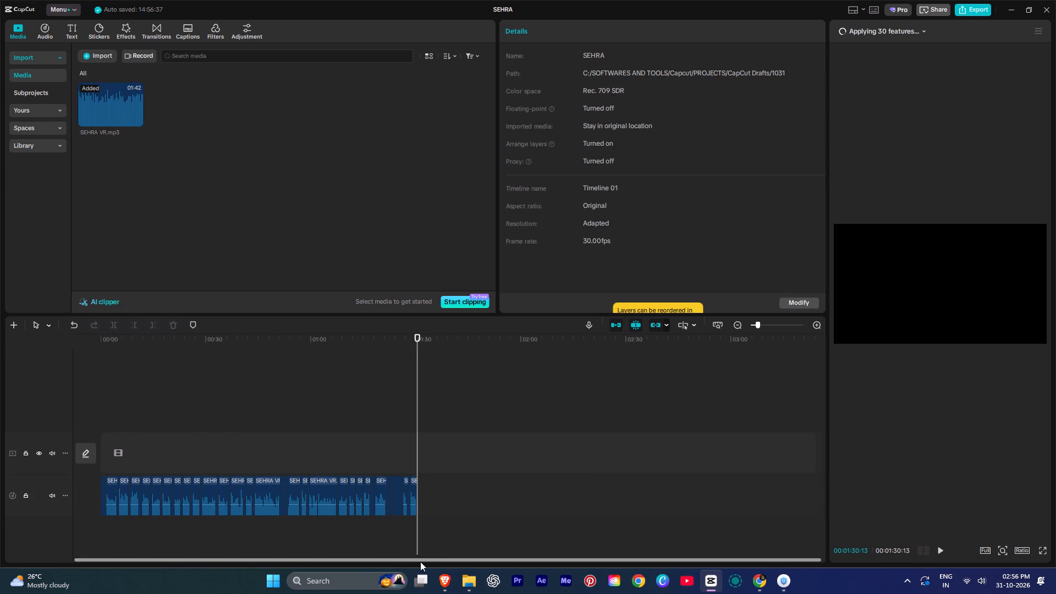
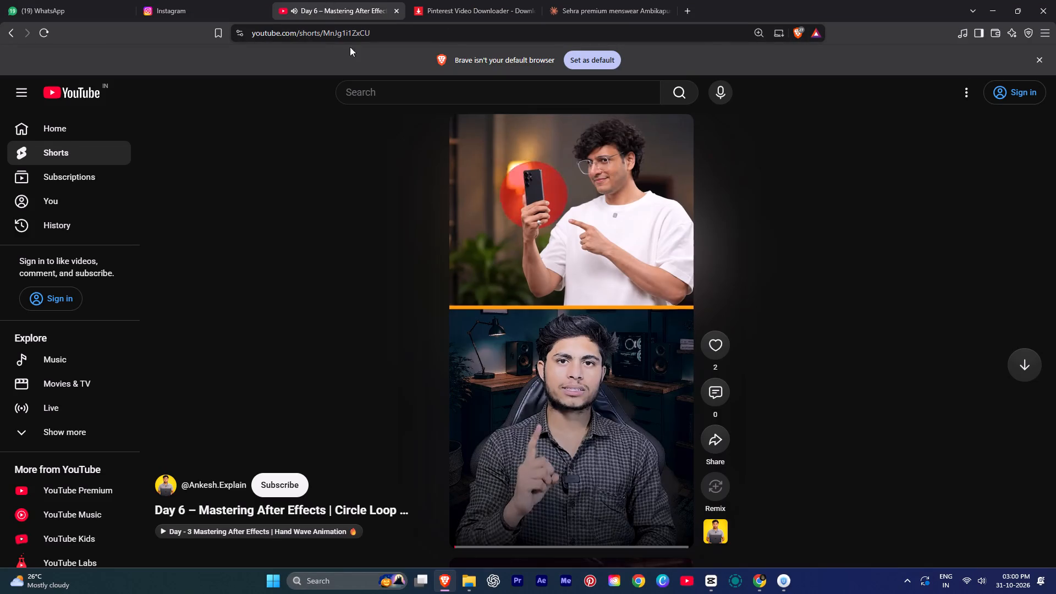
click(425, 90)
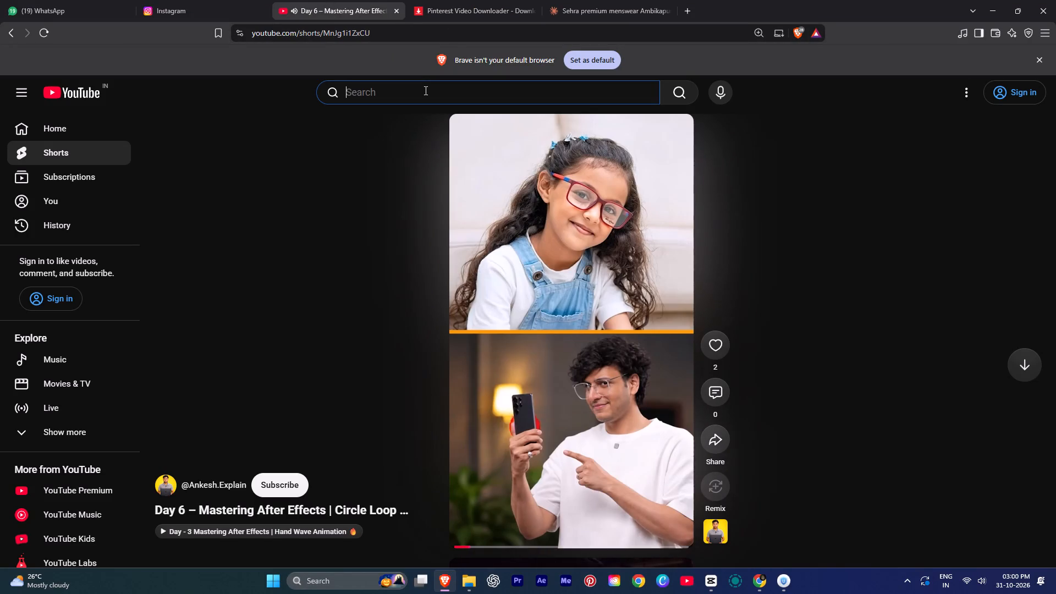
text(C WALK)
key(space)
key(Return)
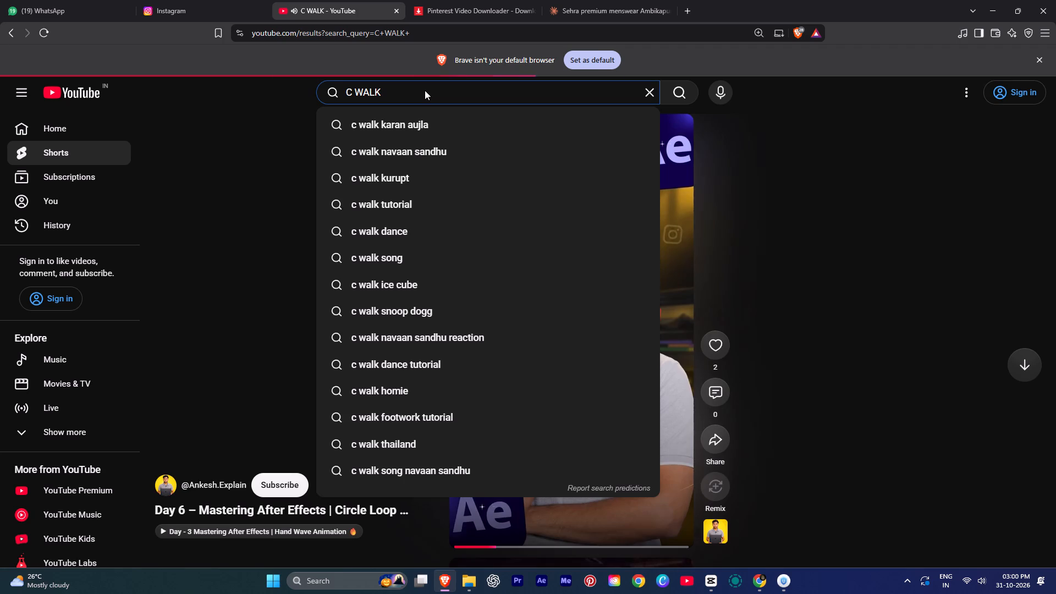
Copy the share link of the LOW FADE - KARAN AUJLA (OFFICIAL VIDEO) C WALK video from the results.
scroll(369, 270, down, 7)
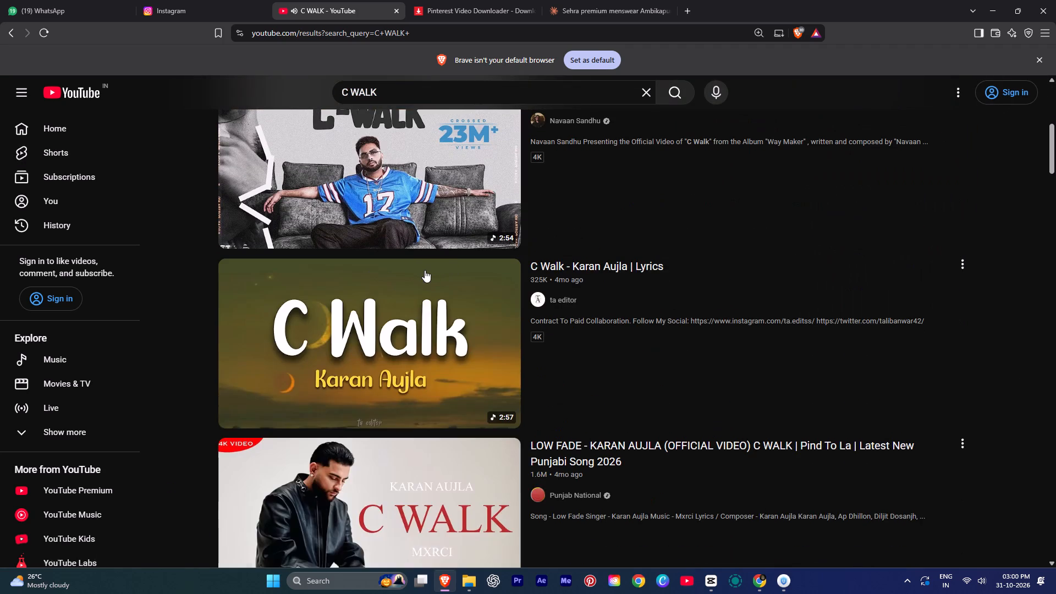
scroll(425, 270, down, 7)
scroll(498, 236, up, 3)
click(970, 229)
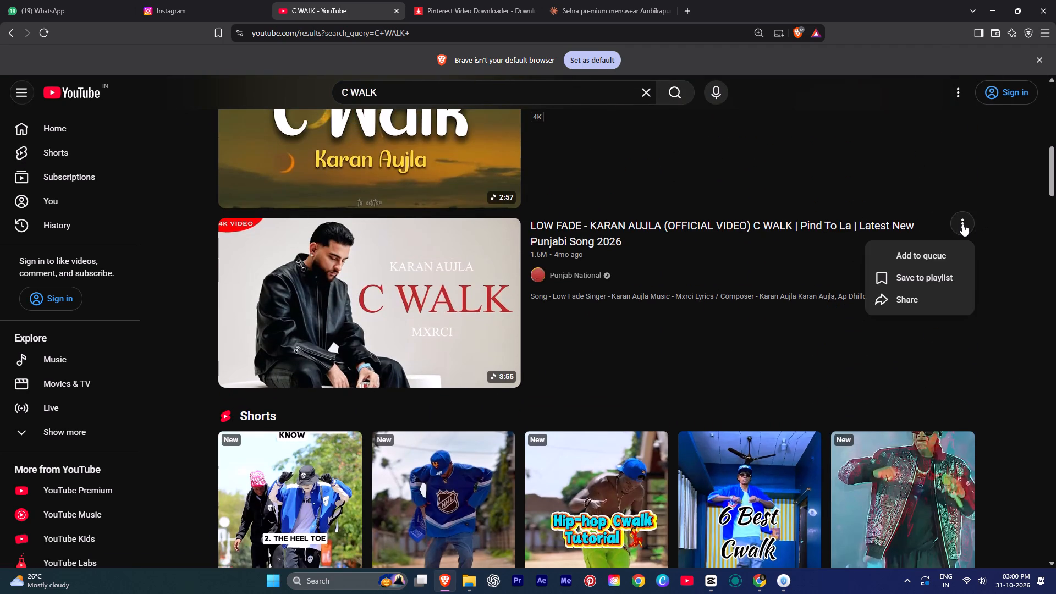
click(903, 307)
click(636, 340)
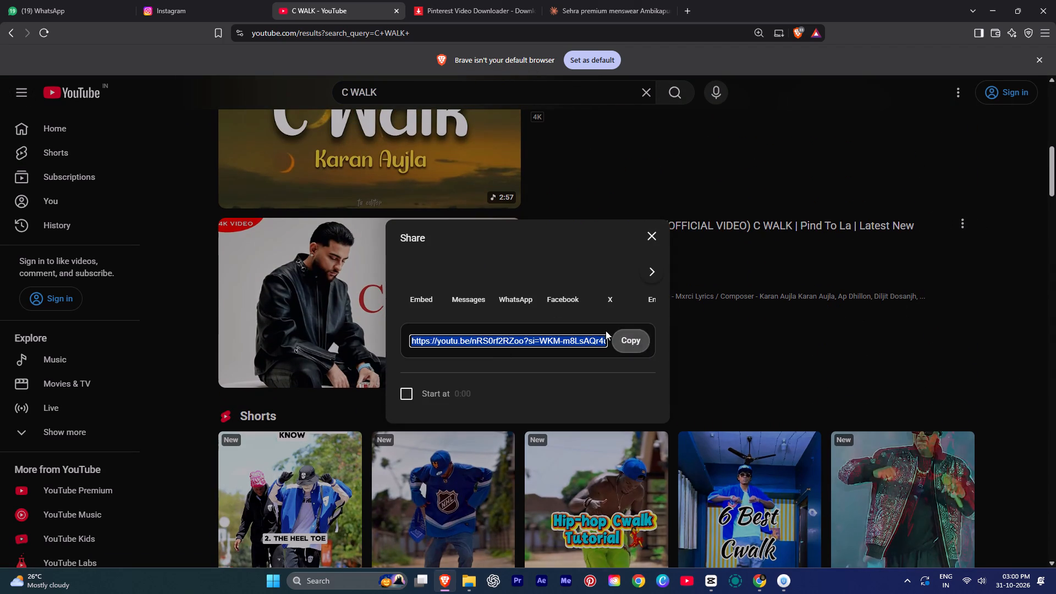
Search the web for Y2MATE in a new tab and open the Y2mate - Youtube Downloader site.
click(476, 1)
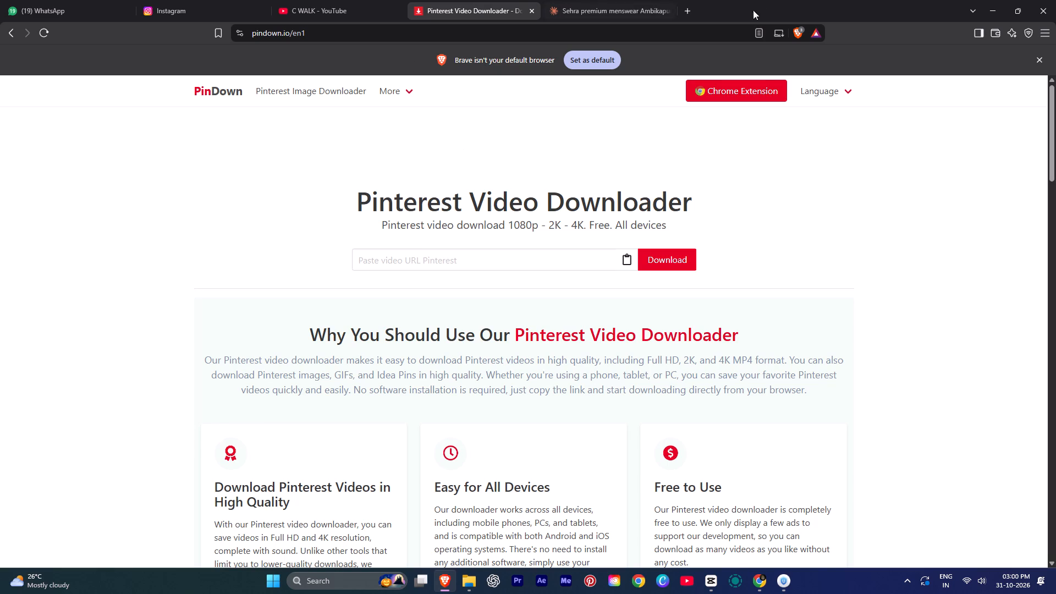
click(680, 9)
text(Y2MATE)
key(Return)
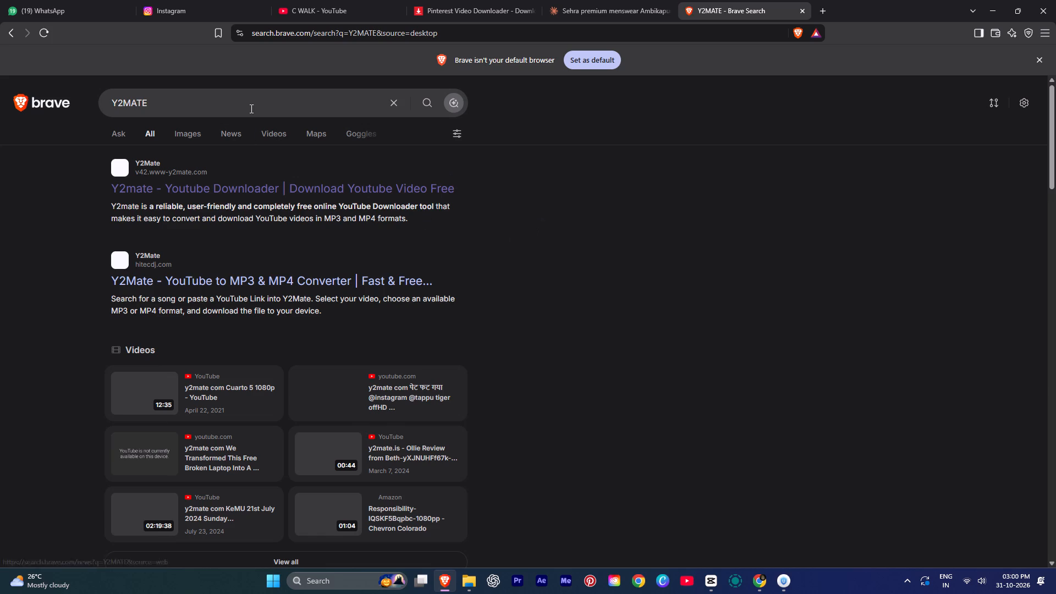
click(251, 107)
key(ctrl+a)
click(300, 191)
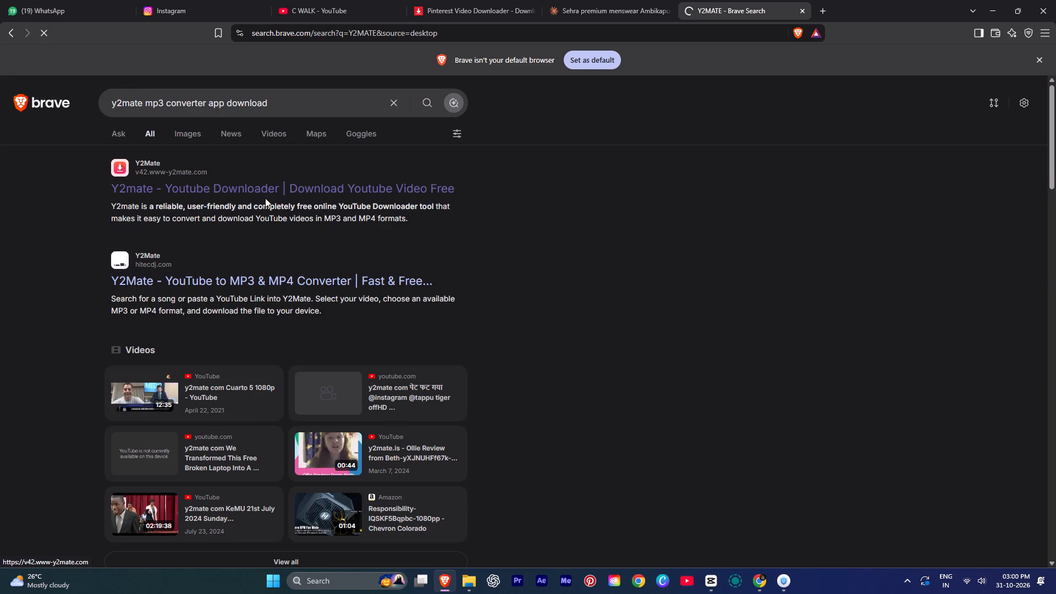
click(264, 189)
click(203, 288)
double_click(202, 281)
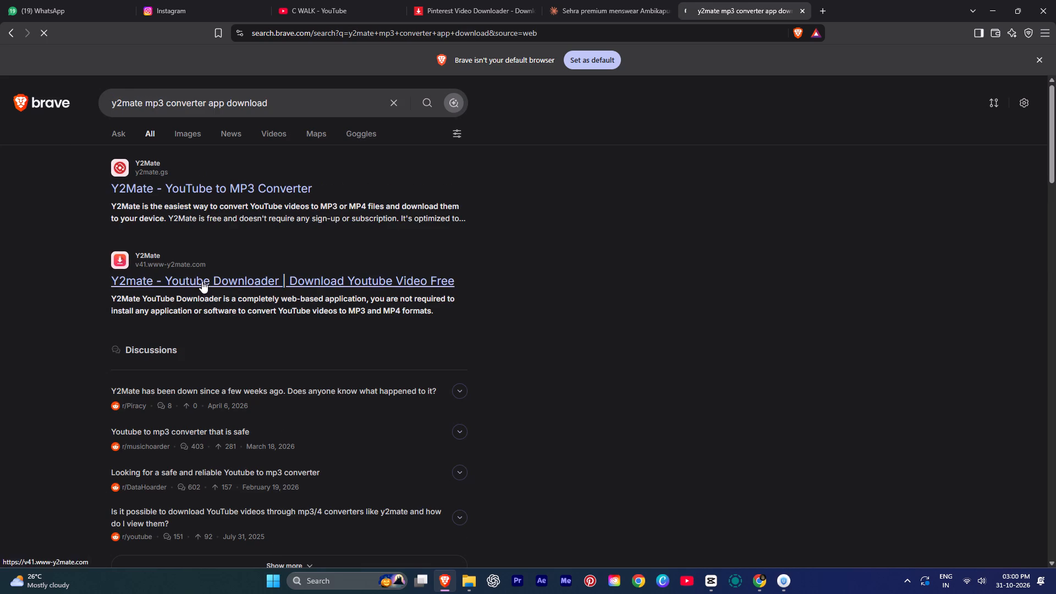
click(405, 171)
click(402, 169)
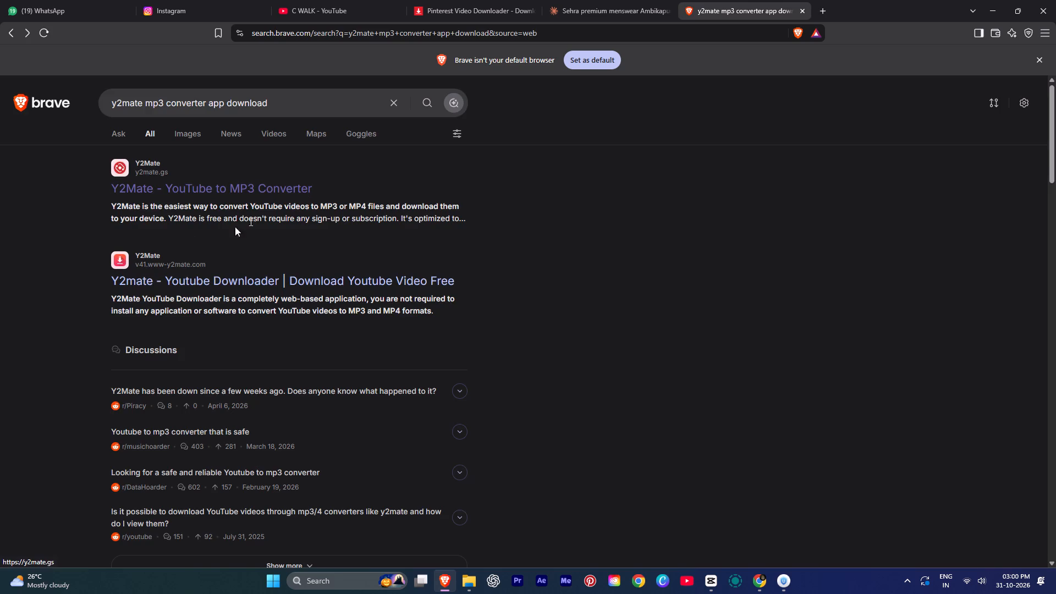
click(138, 275)
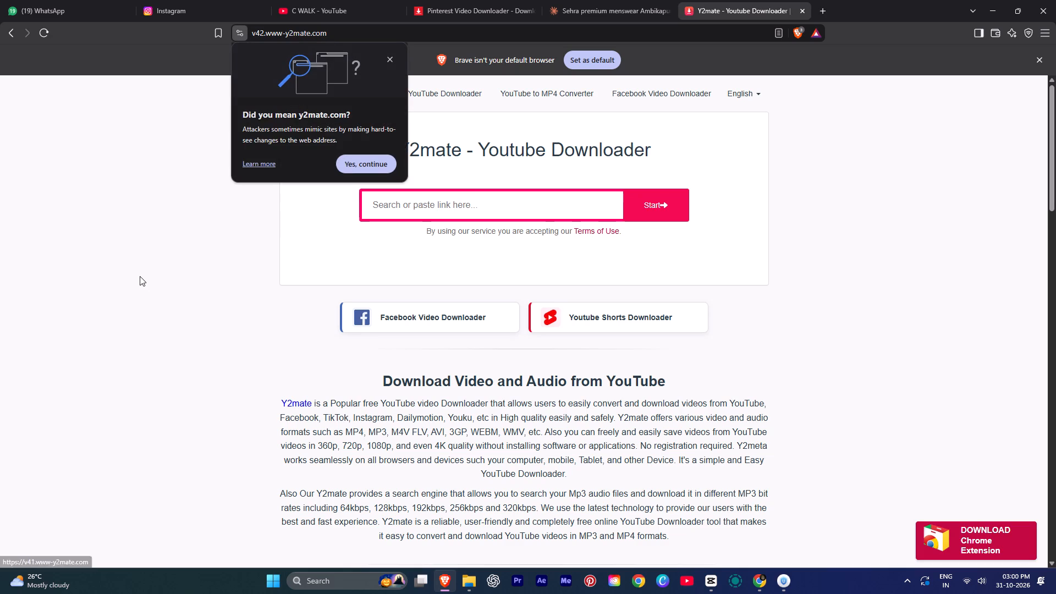
Submit the copied YouTube video link to the Y2mate downloader for conversion.
click(471, 195)
key(ctrl+v)
key(ctrl+c)
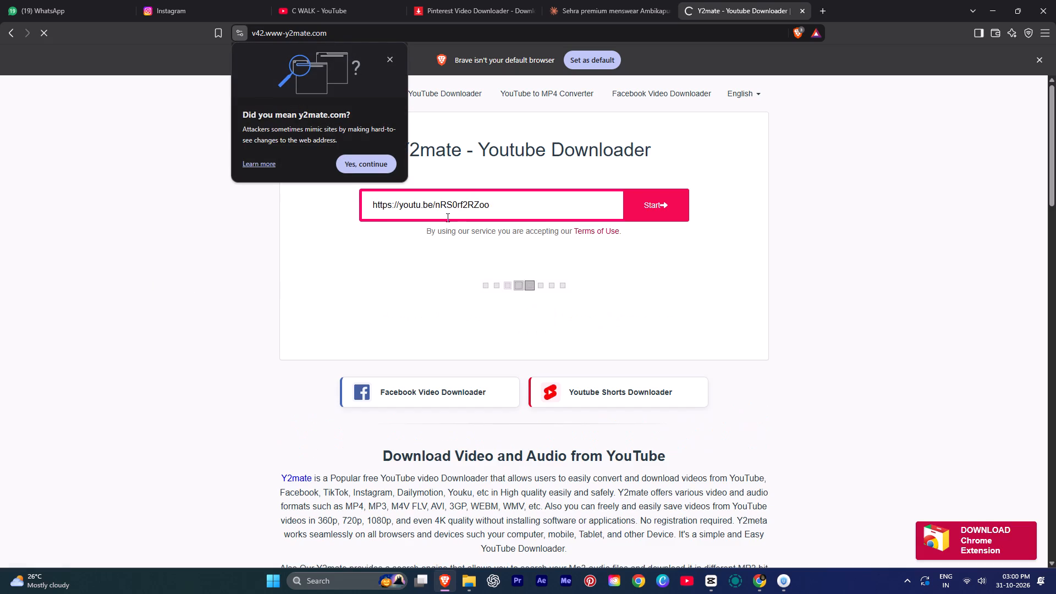
key(Return)
click(859, 351)
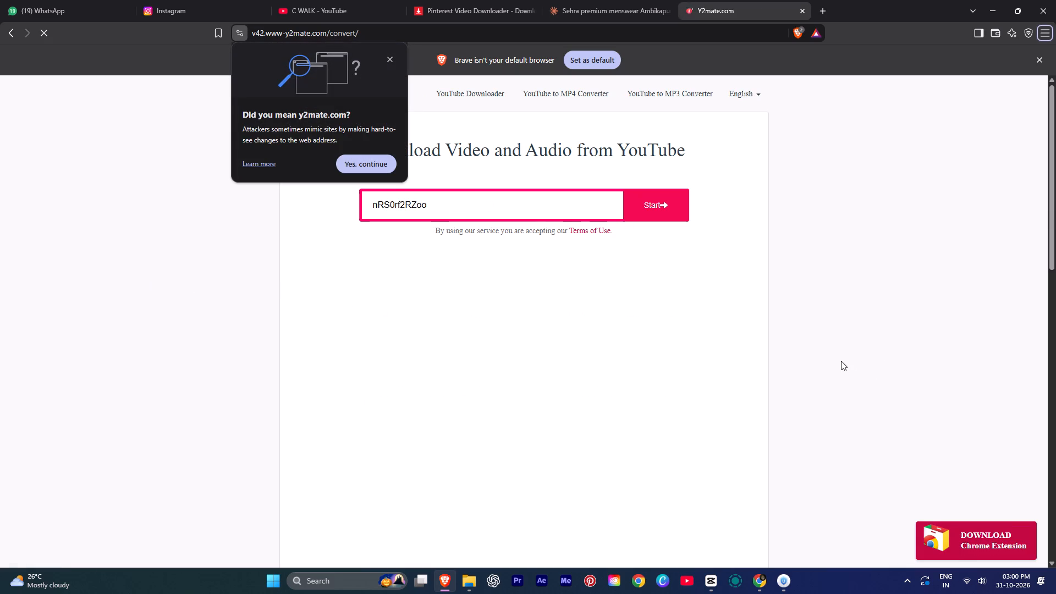
Find the Kuro app through the Windows search and launch it.
key(k)
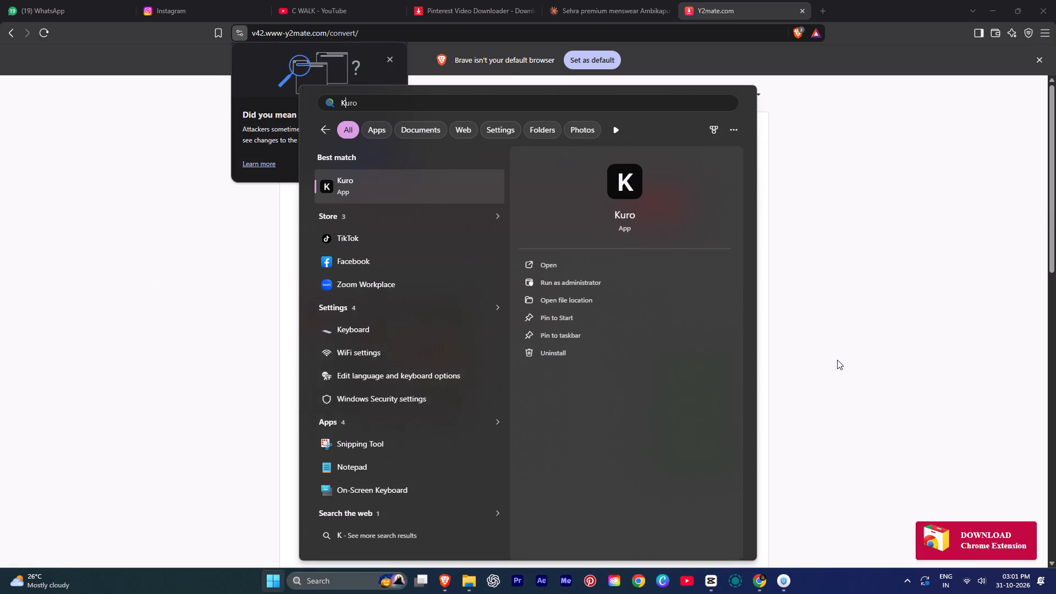
click(640, 212)
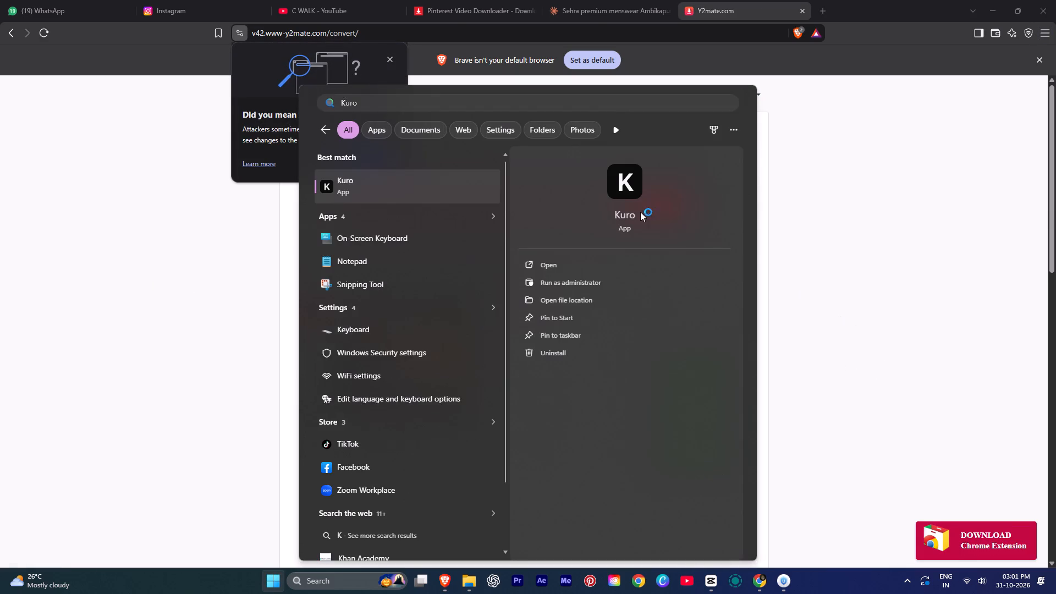
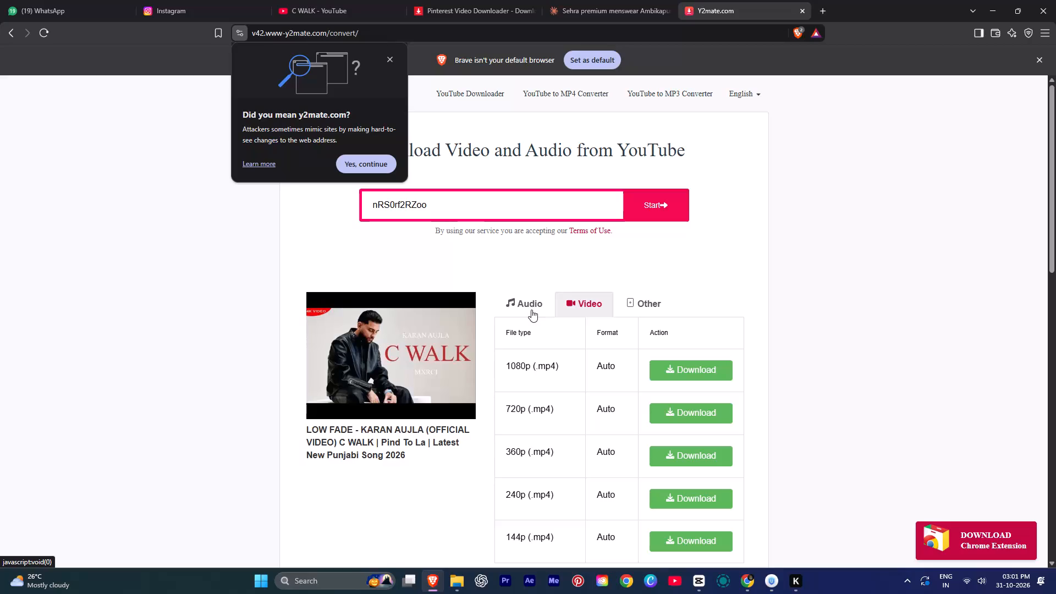
Request the audio version of the LOW FADE C WALK video for download and dismiss the site address warning.
click(526, 302)
scroll(536, 322, down, 2)
scroll(536, 322, up, 2)
scroll(536, 322, down, 2)
click(681, 346)
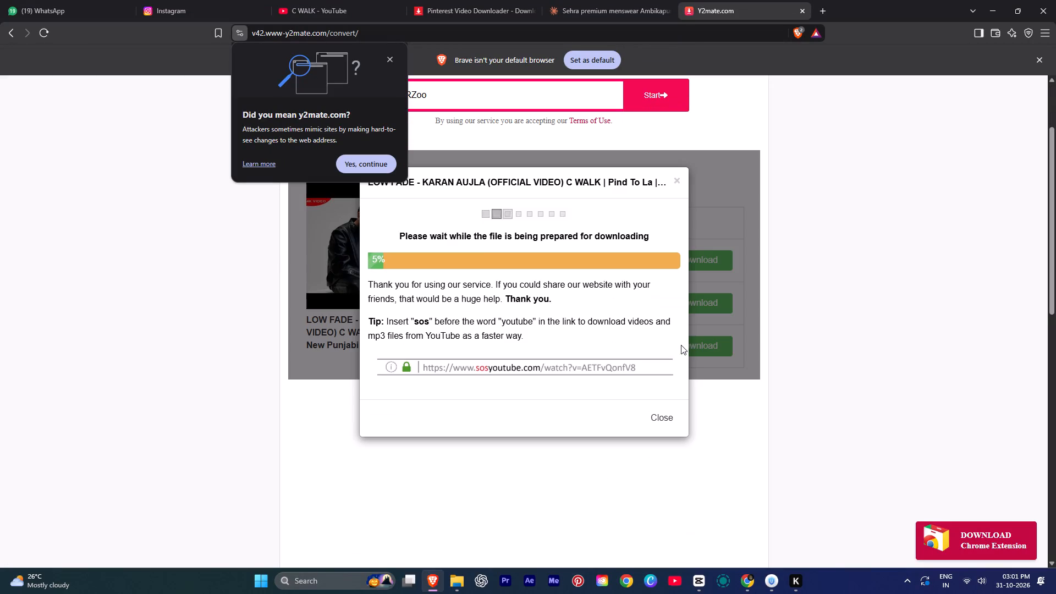
click(390, 57)
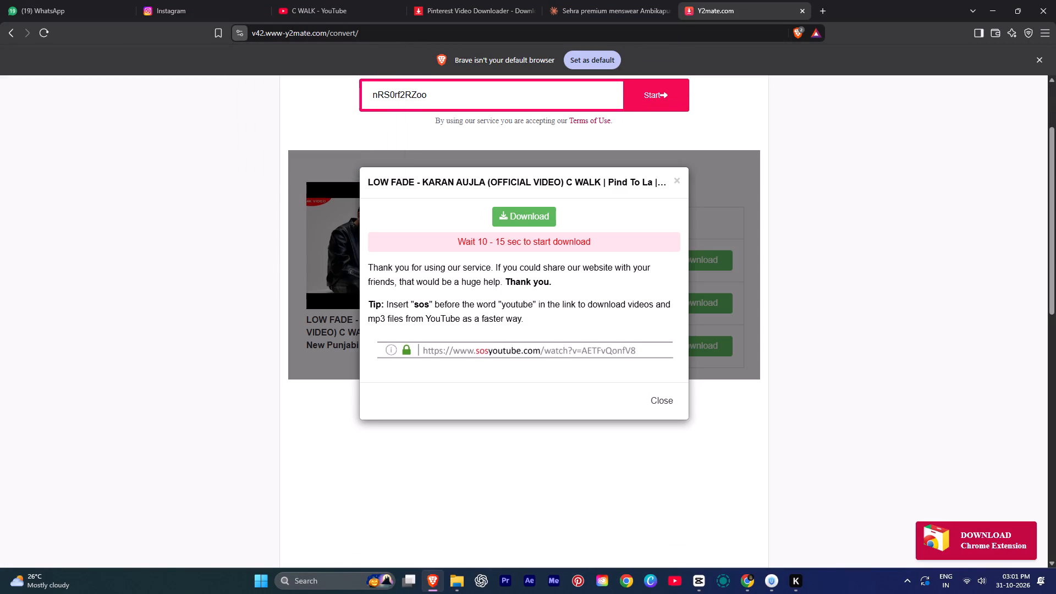
Download the prepared track as an MP3 into the folder Videos > 3112 > AESSET > BG MUSIC.
click(513, 217)
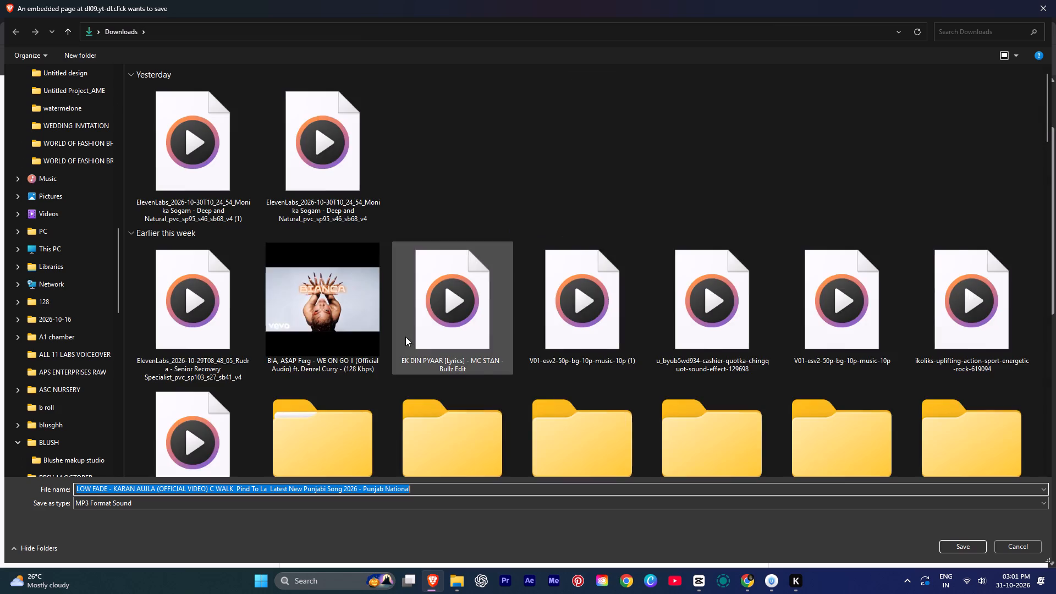
scroll(405, 337, down, 2)
scroll(405, 337, up, 5)
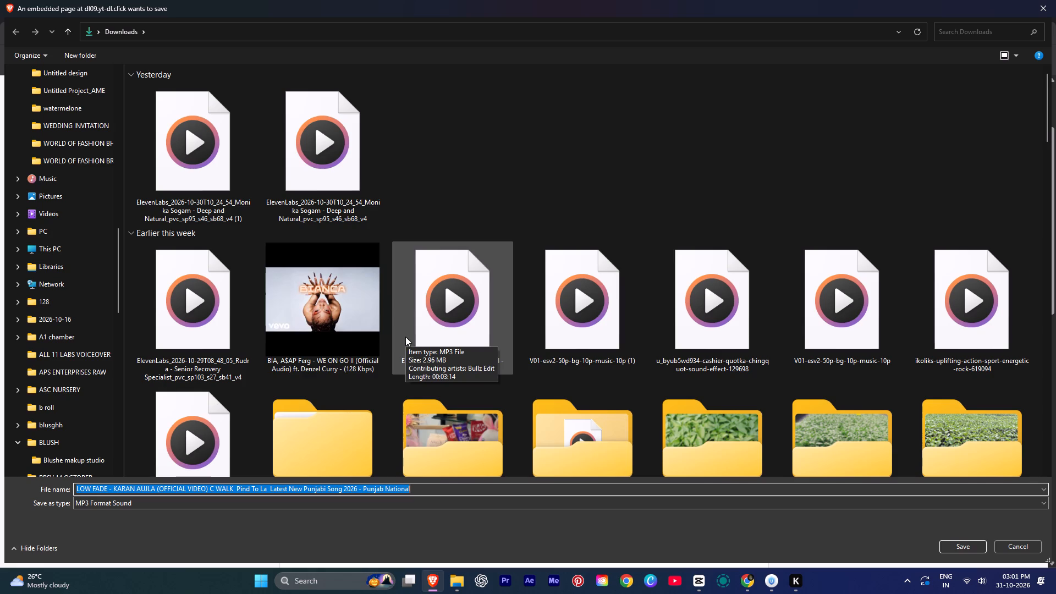
scroll(362, 345, up, 4)
click(60, 209)
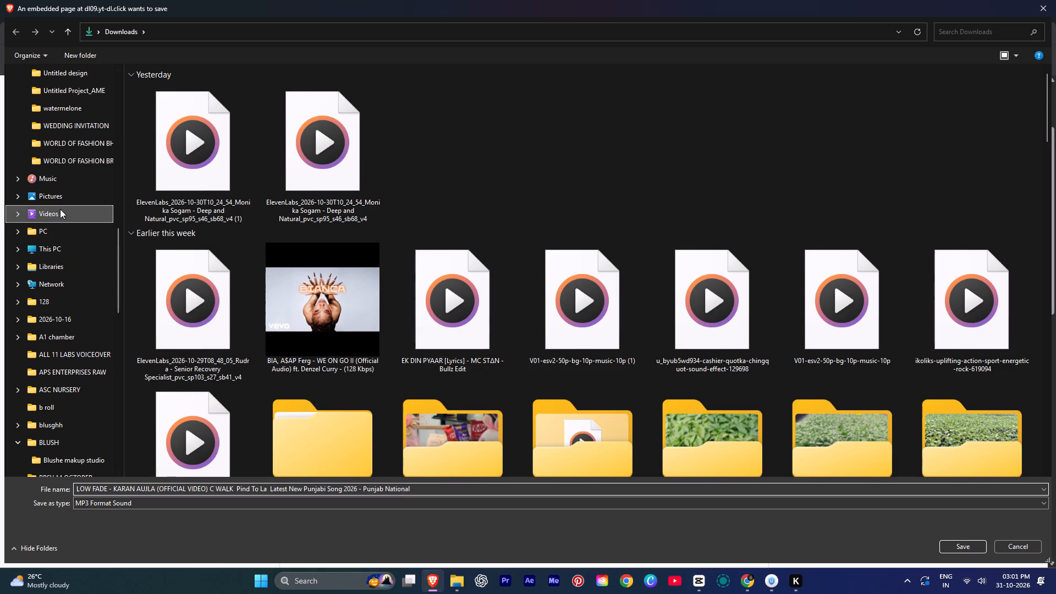
double_click(150, 108)
drag(370, 300, 403, 305)
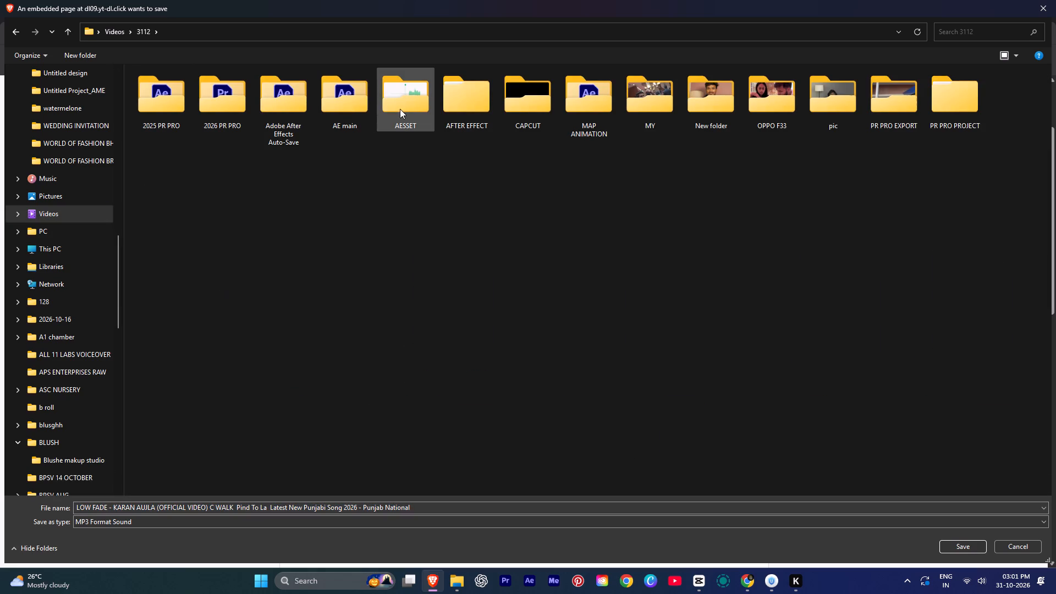
click(391, 98)
double_click(395, 91)
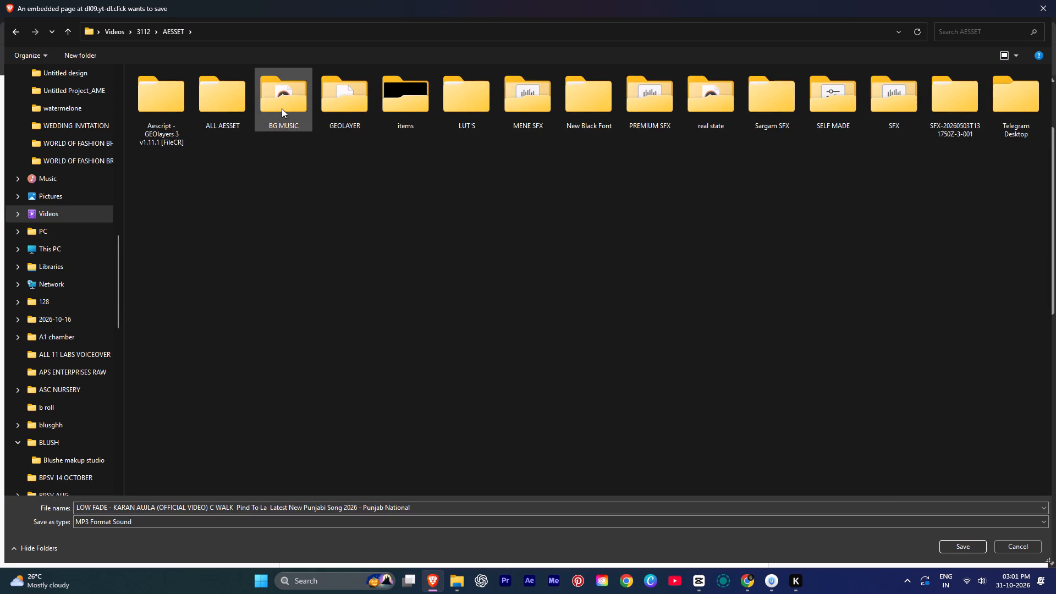
double_click(289, 102)
click(956, 544)
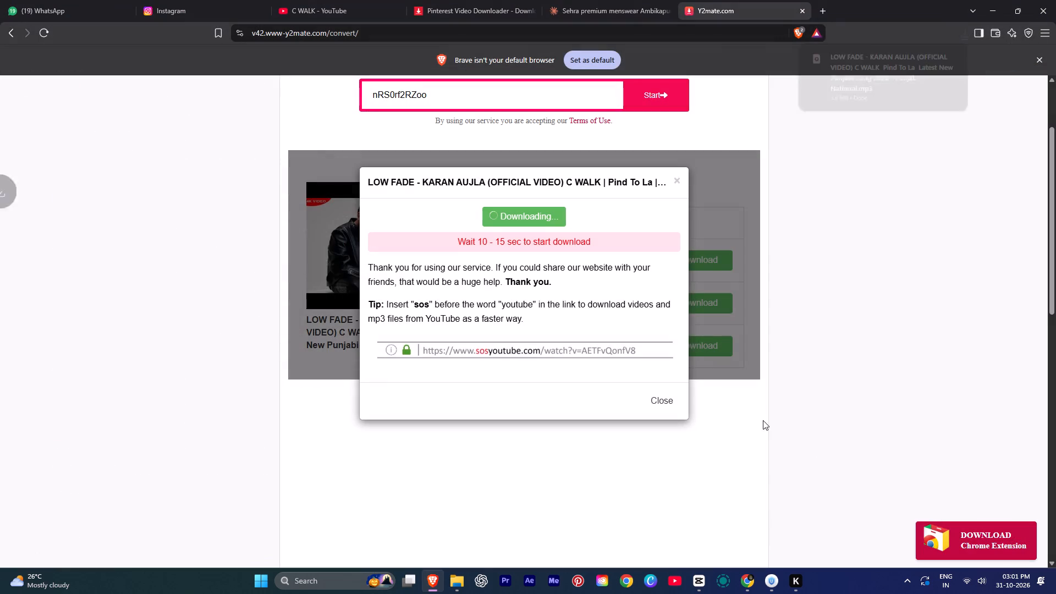
Bring the downloaded LOW FADE MP3 from the recent downloads into the SEHRA project's media in CapCut.
click(932, 335)
click(963, 31)
drag(850, 91, 716, 178)
key(alt+Tab)
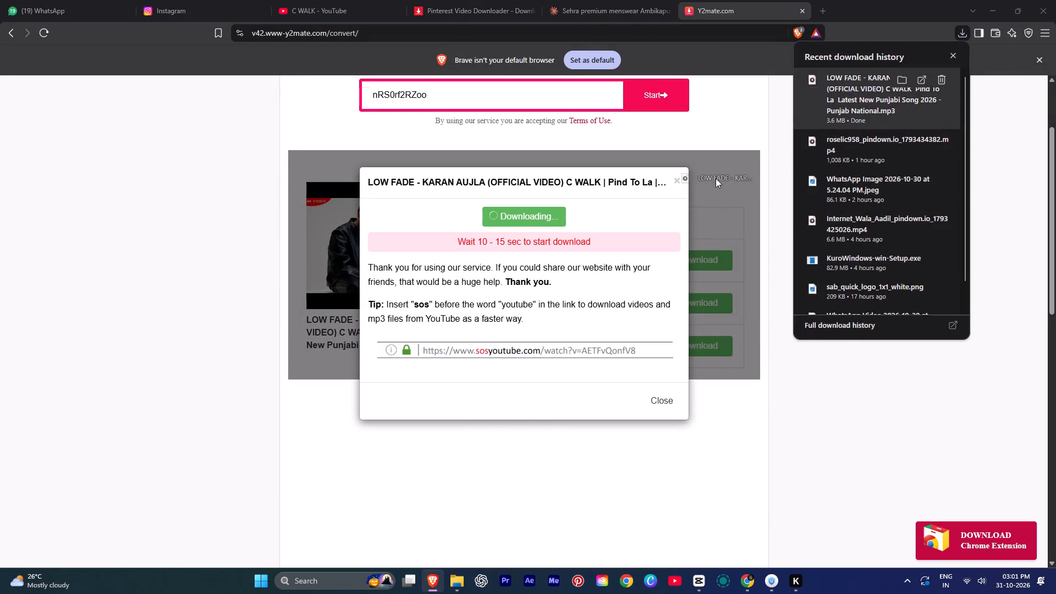
drag(716, 178, 378, 173)
key(alt+Tab)
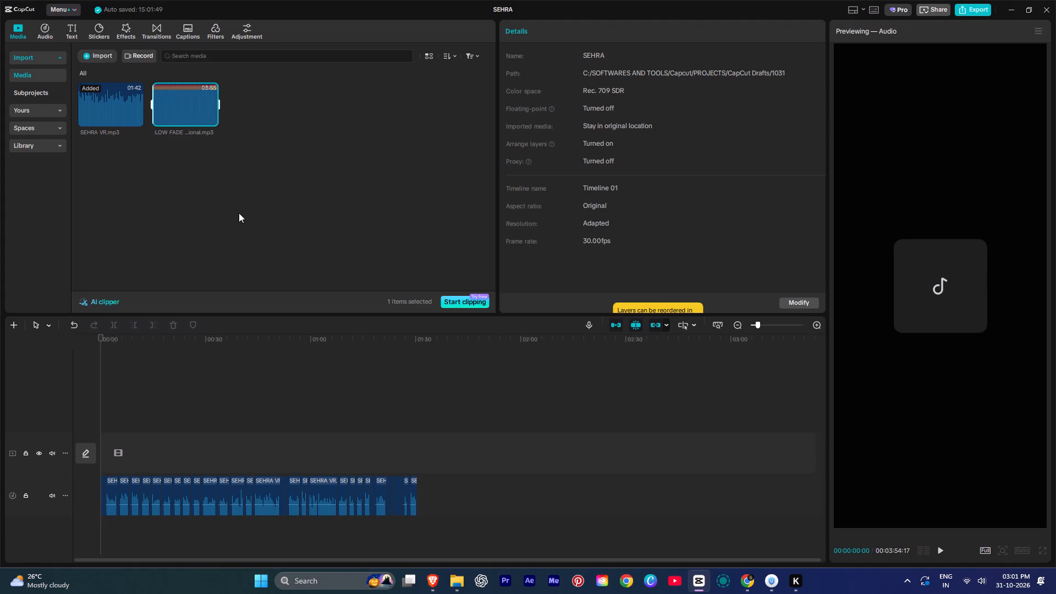
Create a media folder and name it BG MUSIC AND SFX.
right_click(239, 213)
click(272, 217)
right_click(234, 92)
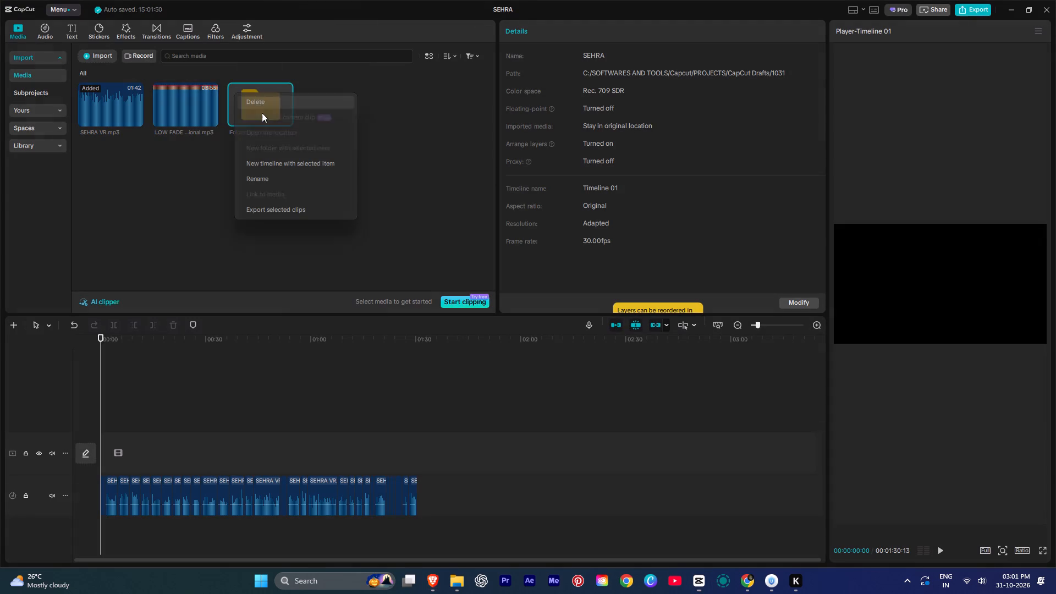
click(301, 179)
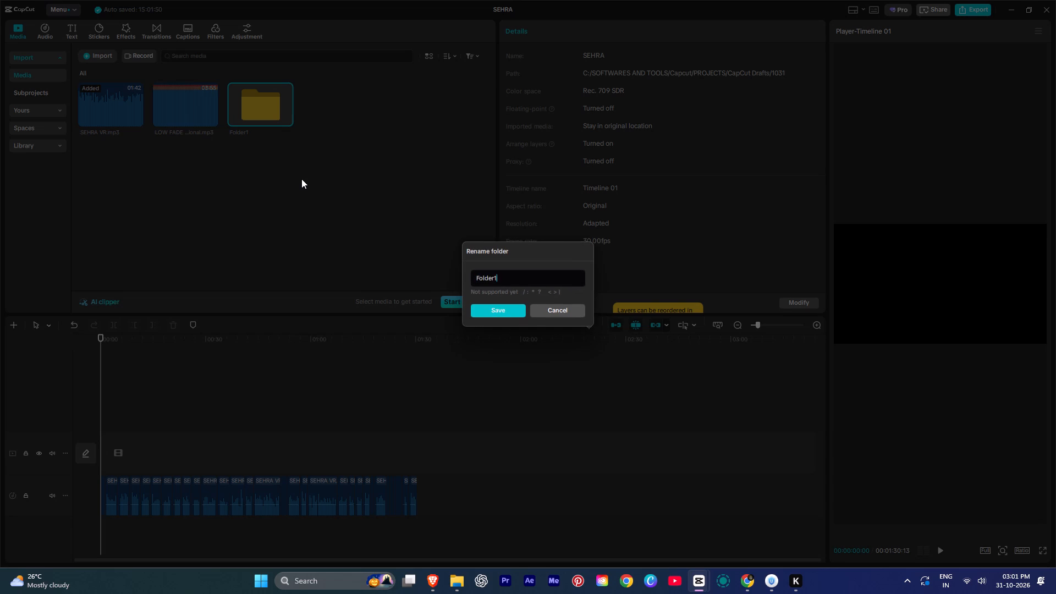
key(BackSpace)
key(BackSpace)
key(BackSpace)
key(BackSpace)
key(BackSpace)
key(BackSpace)
key(BackSpace)
key(BackSpace)
key(BackSpace)
key(BackSpace)
key(BackSpace)
key(BackSpace)
key(BackSpace)
key(BackSpace)
key(BackSpace)
key(BackSpace)
key(BackSpace)
key(BackSpace)
key(BackSpace)
key(BackSpace)
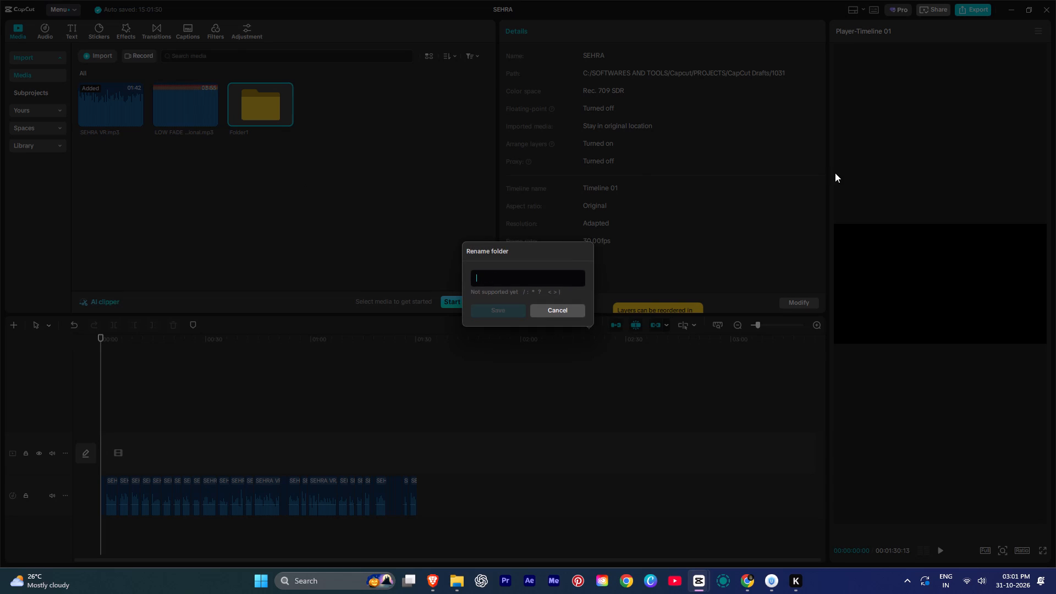
text(BG MUSIC AND SFX)
key(Return)
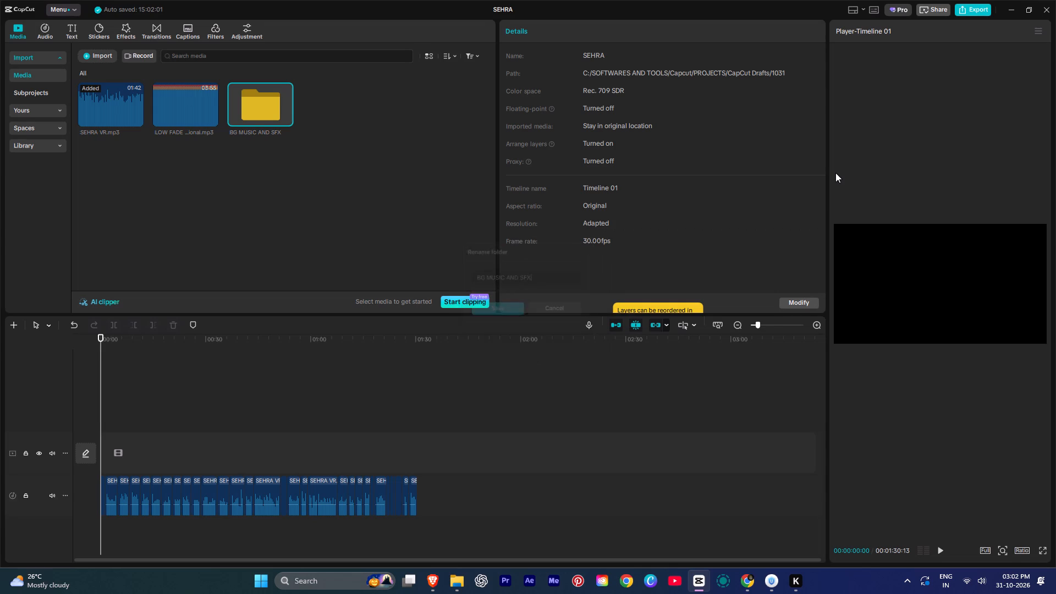
Move the LOW FADE track into the BG MUSIC AND SFX folder.
click(318, 153)
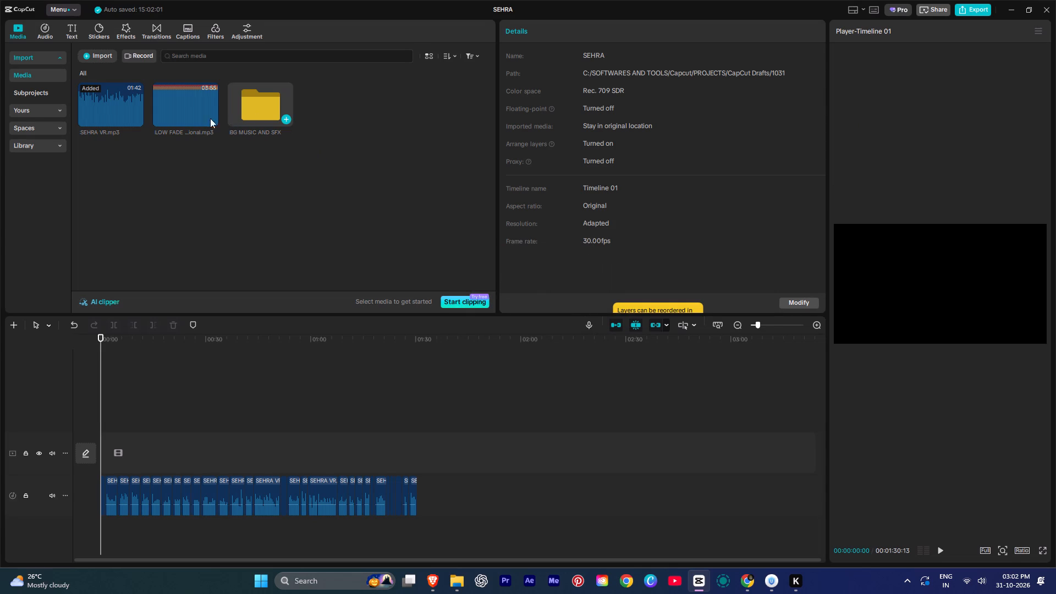
drag(172, 108, 244, 107)
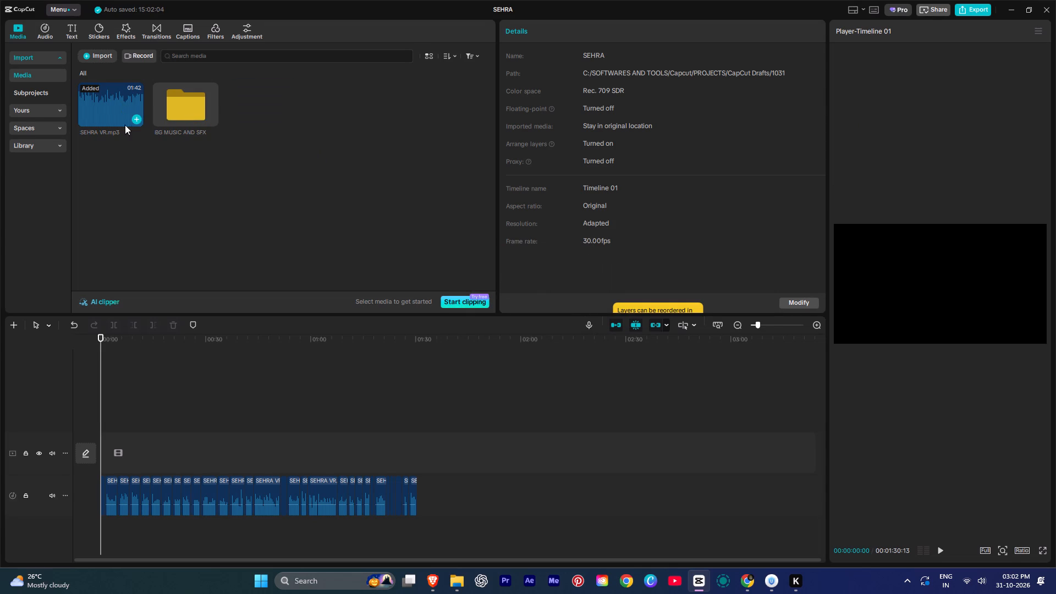
Create a second media folder and name it VR.
right_click(136, 173)
click(166, 184)
right_click(261, 101)
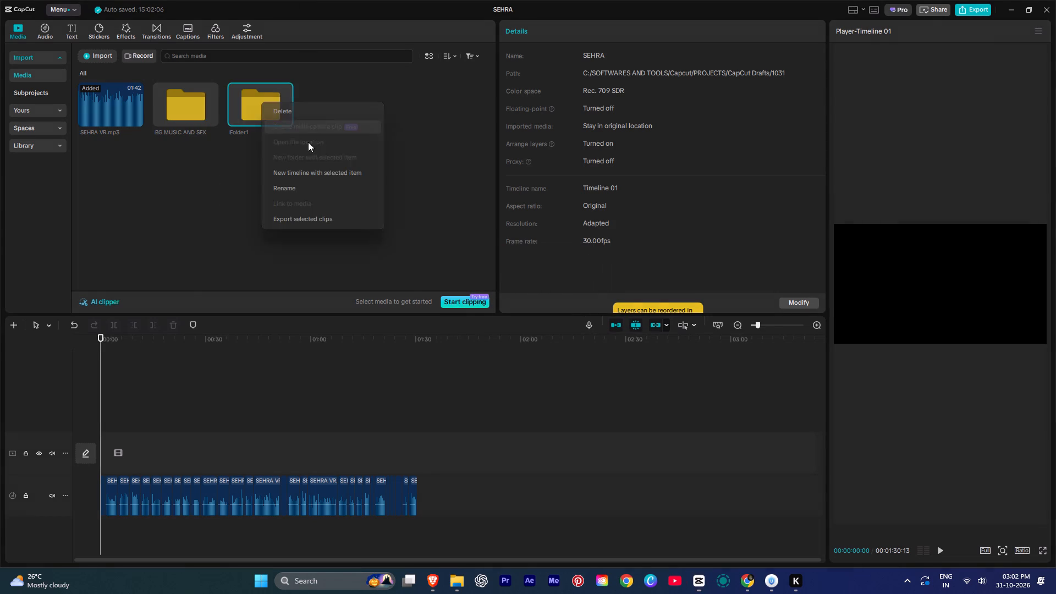
click(290, 190)
drag(505, 278, 504, 279)
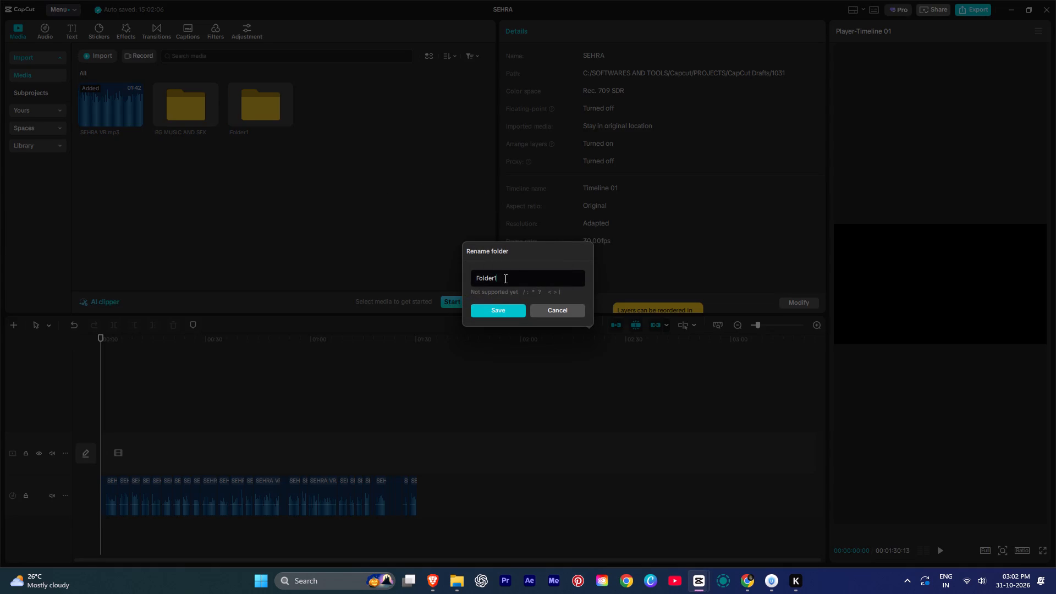
drag(504, 279, 464, 280)
key(BackSpace)
key(BackSpace)
text(VR)
key(Return)
Move the SEHRA VR.mp3 voiceover into the VR folder.
click(310, 221)
drag(117, 106, 231, 125)
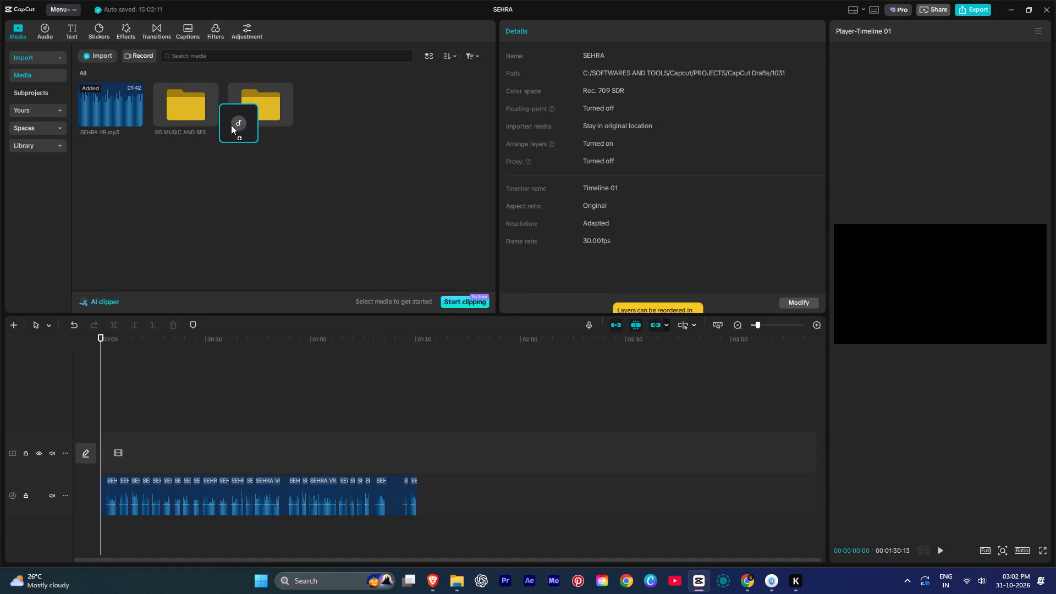
drag(231, 125, 235, 113)
Check the contents of the VR folder and return to the full media list.
click(130, 179)
drag(180, 104, 140, 147)
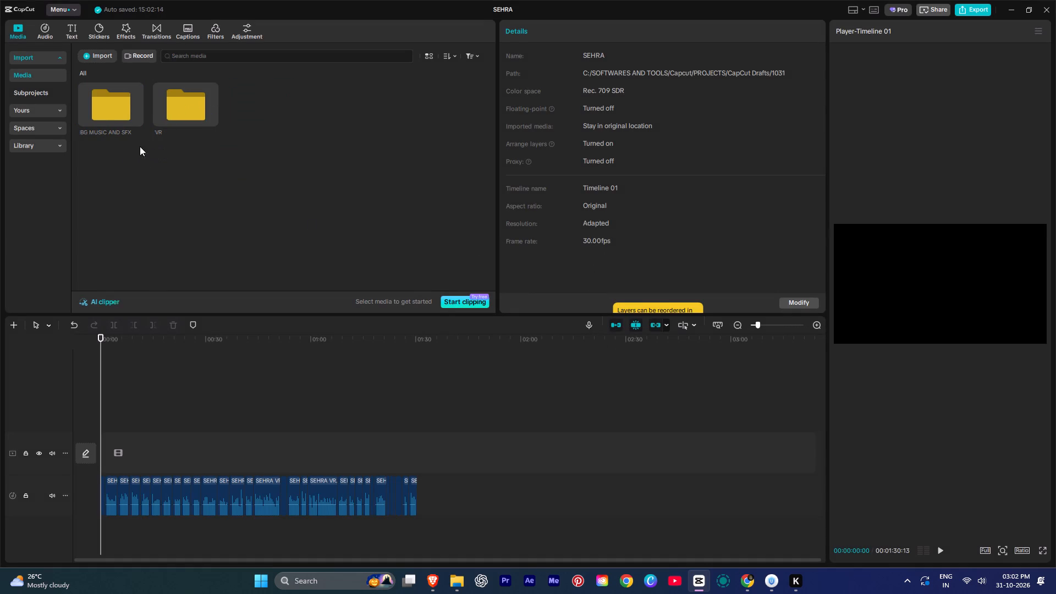
drag(103, 113, 311, 120)
click(213, 167)
double_click(175, 105)
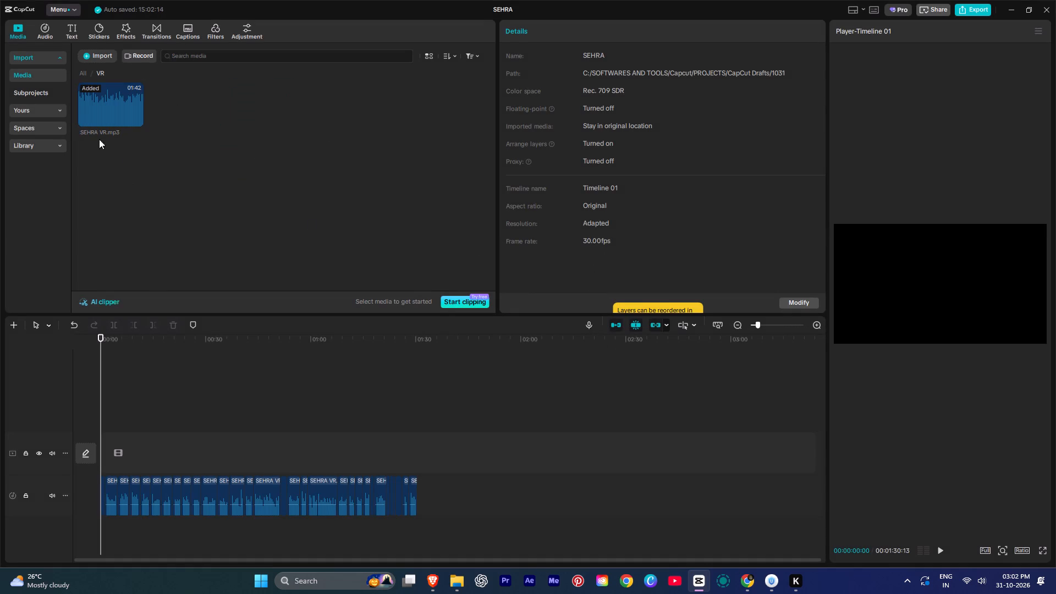
click(98, 149)
click(80, 78)
click(82, 70)
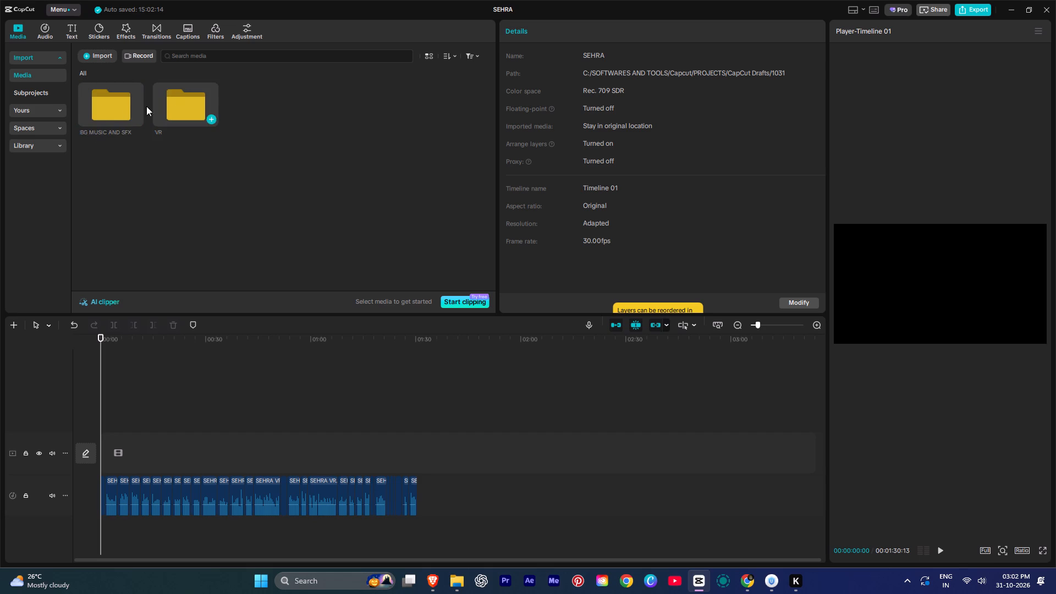
Place the LOW FADE track from the BG MUSIC AND SFX folder on a timeline track below the voiceover, at the start.
click(102, 108)
click(102, 108)
drag(112, 113, 112, 120)
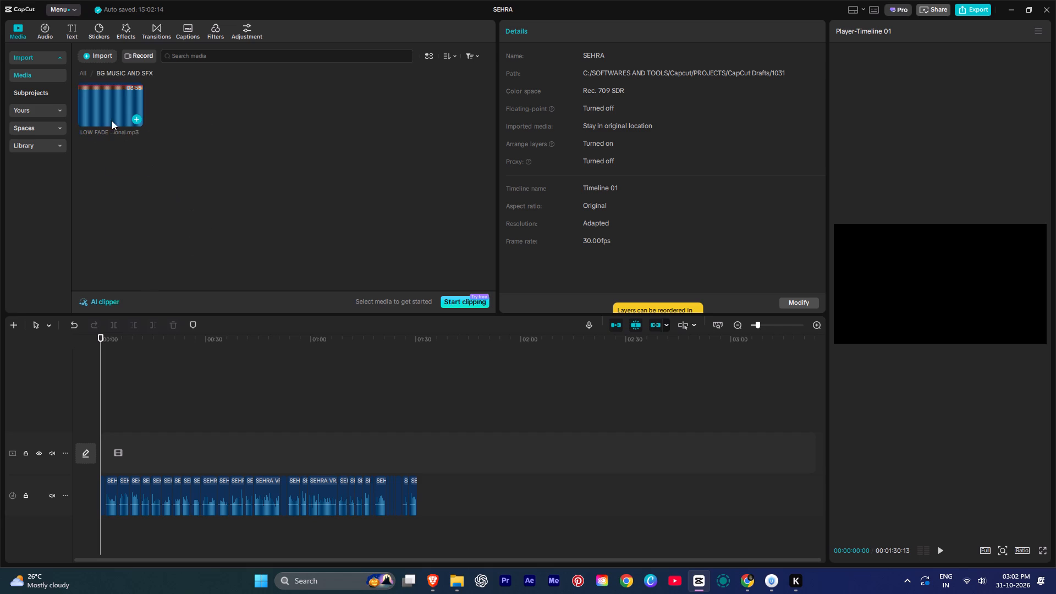
drag(112, 120, 49, 546)
Play the song's opening, trim about 3 seconds off its beginning, and move the clip back to the timeline start.
key(space)
ctrl+scroll(113, 465, up, 4)
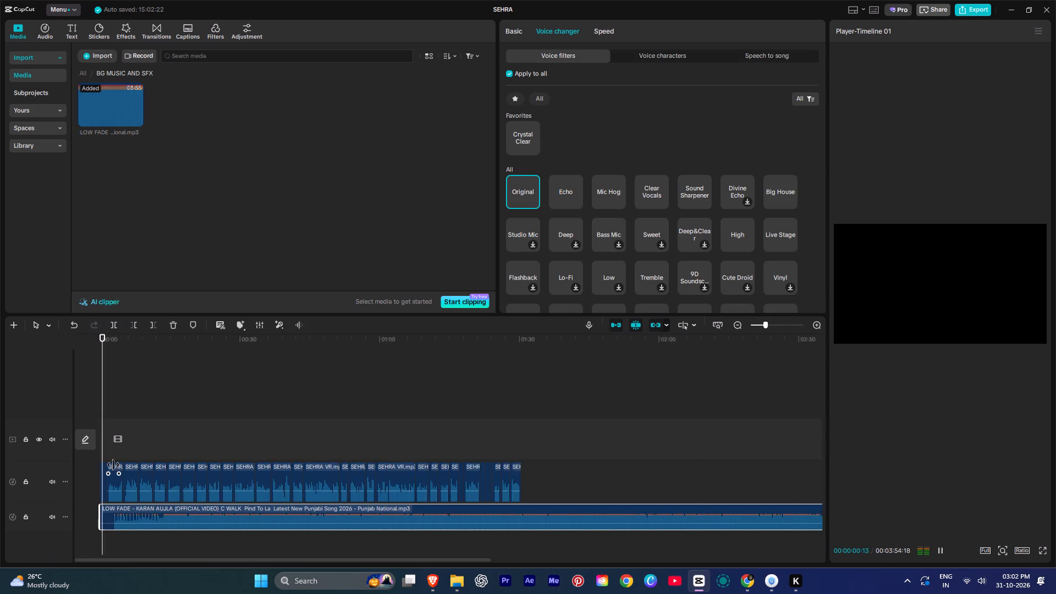
ctrl+scroll(113, 465, up, 4)
key(space)
key(s)
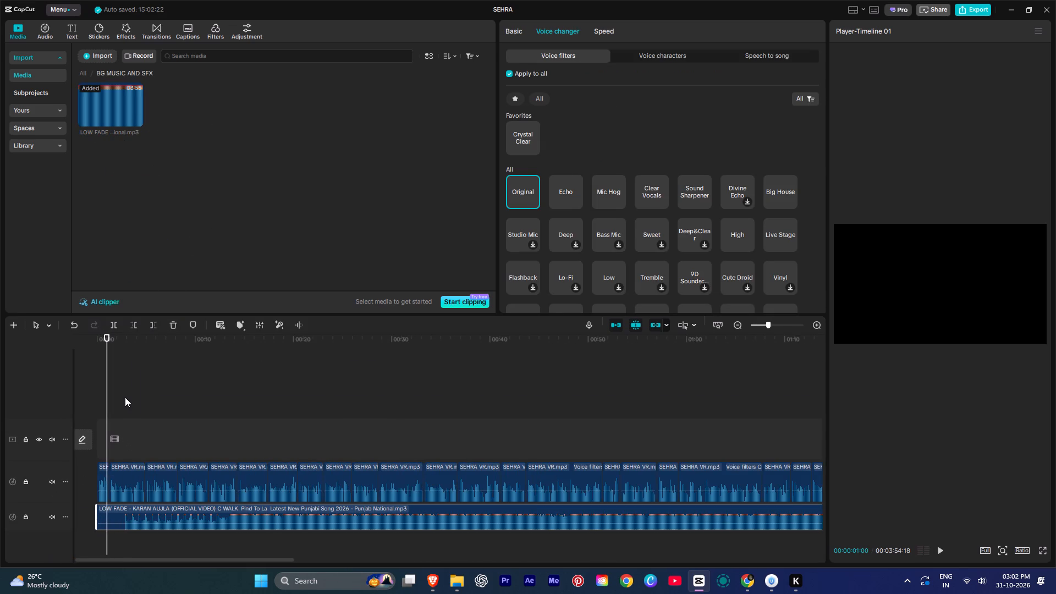
text(Q)
key(space)
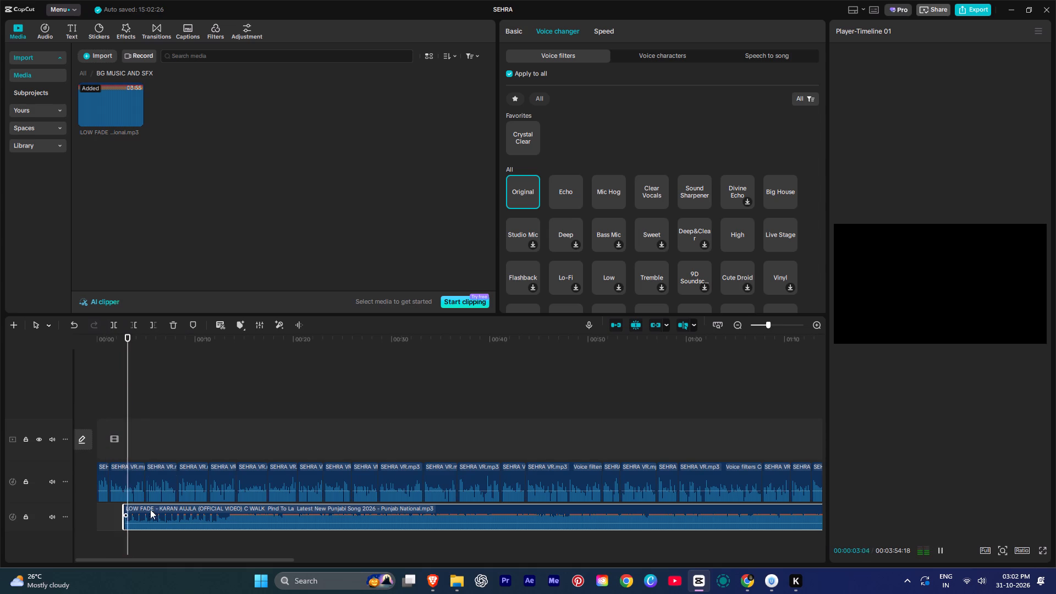
key(space)
drag(148, 513, 31, 499)
Listen further, trim about 8 more seconds off the song's beginning, and move the clip back to the timeline start.
key(space)
key(space)
key(space)
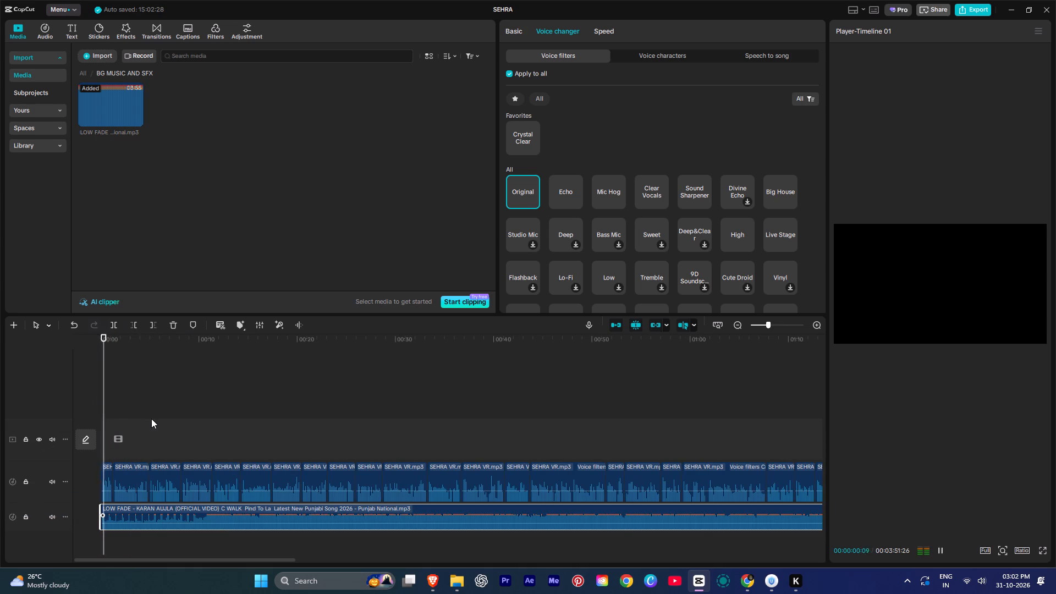
ctrl+scroll(177, 452, up, 3)
key(space)
key(space)
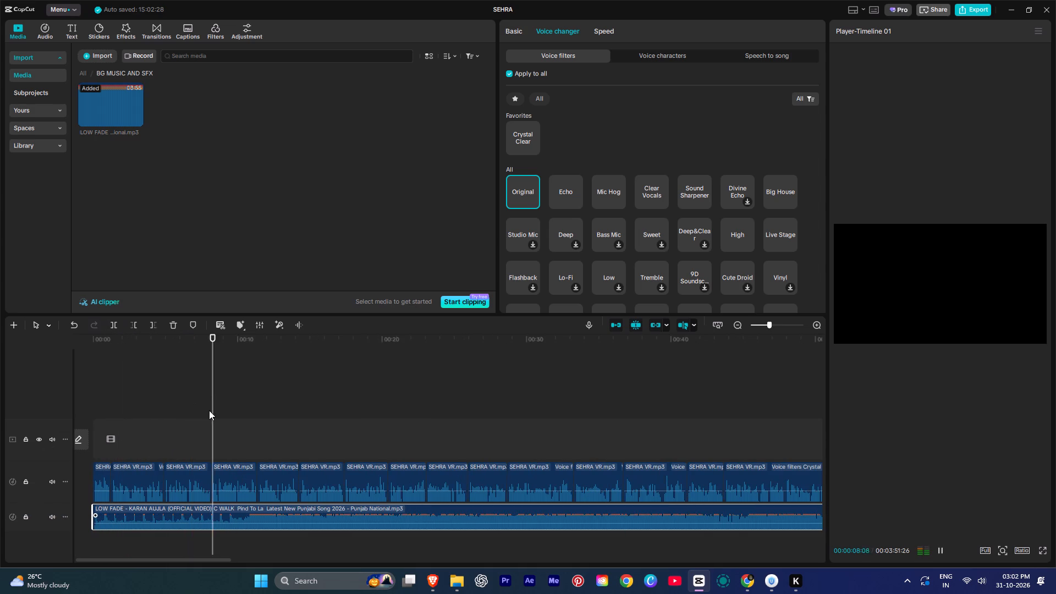
key(space)
key(q)
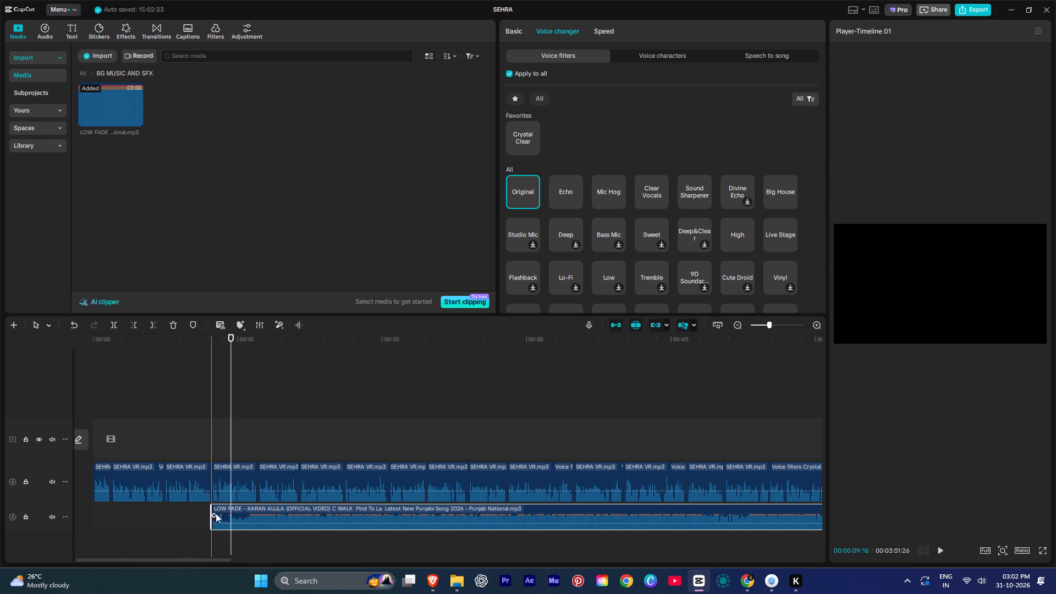
drag(222, 512, 24, 499)
Play the song against the voiceover and shift the song clip to start at about 2.5 seconds.
key(space)
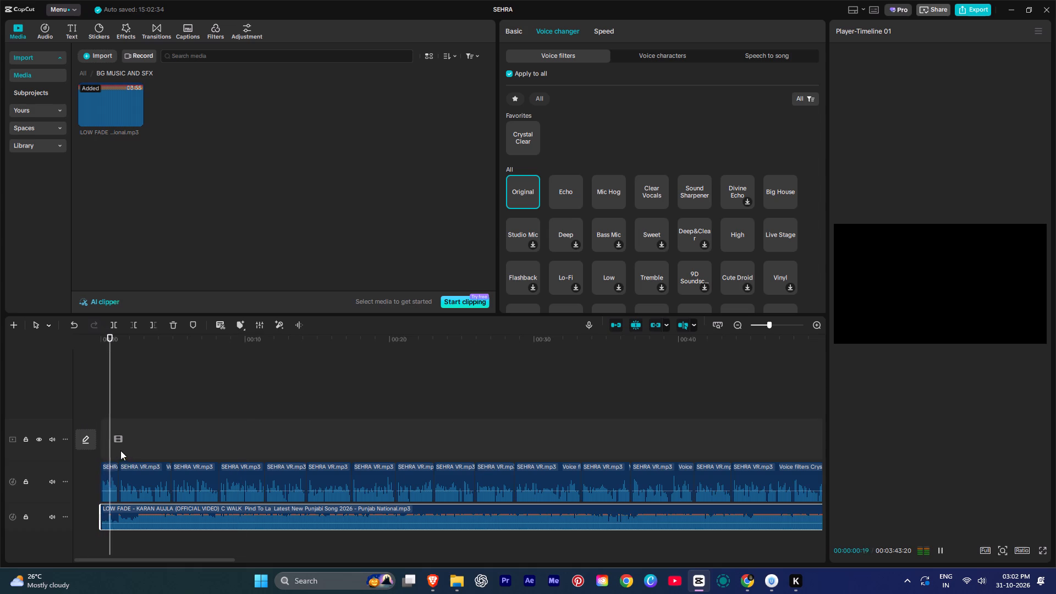
ctrl+scroll(134, 477, up, 3)
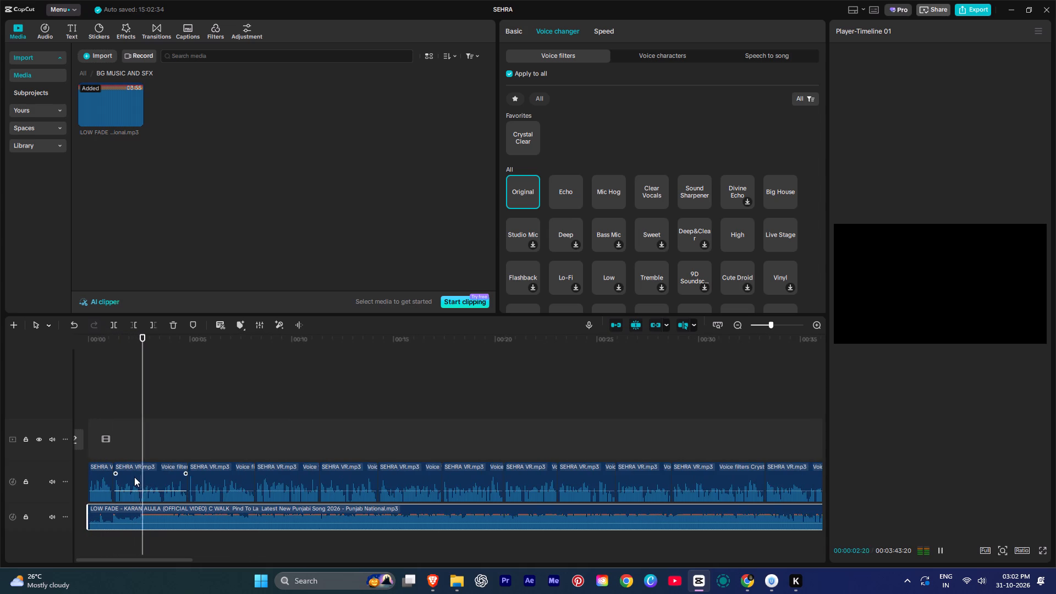
key(space)
key(space)
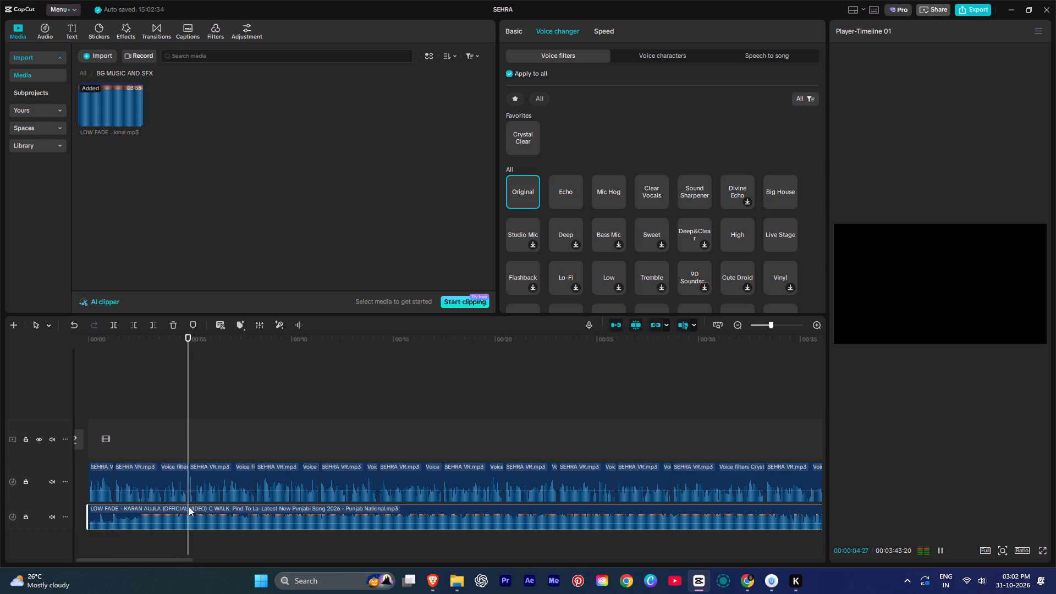
key(space)
click(190, 423)
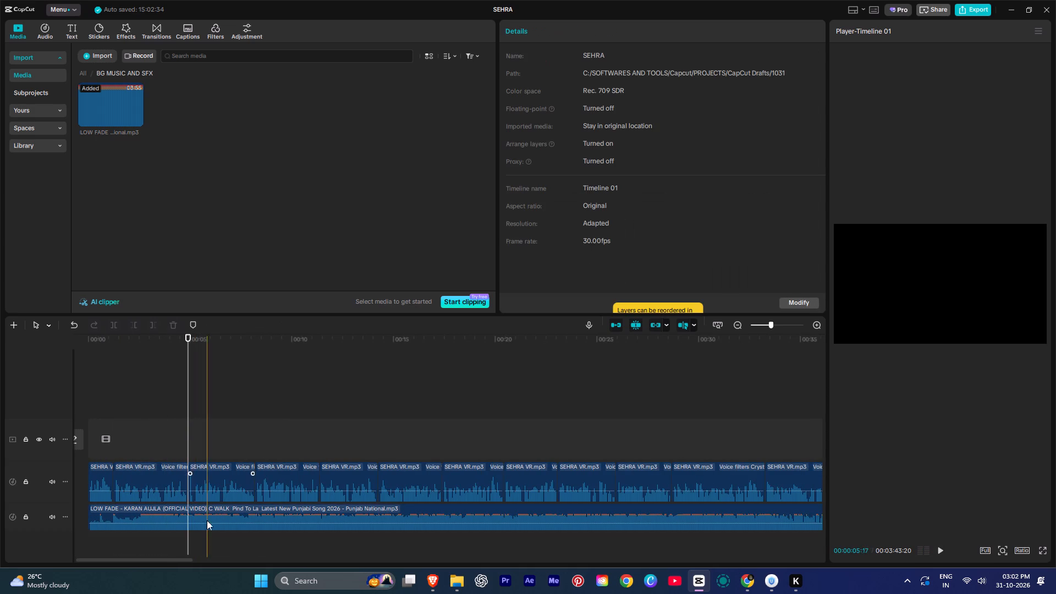
drag(188, 518, 238, 516)
key(space)
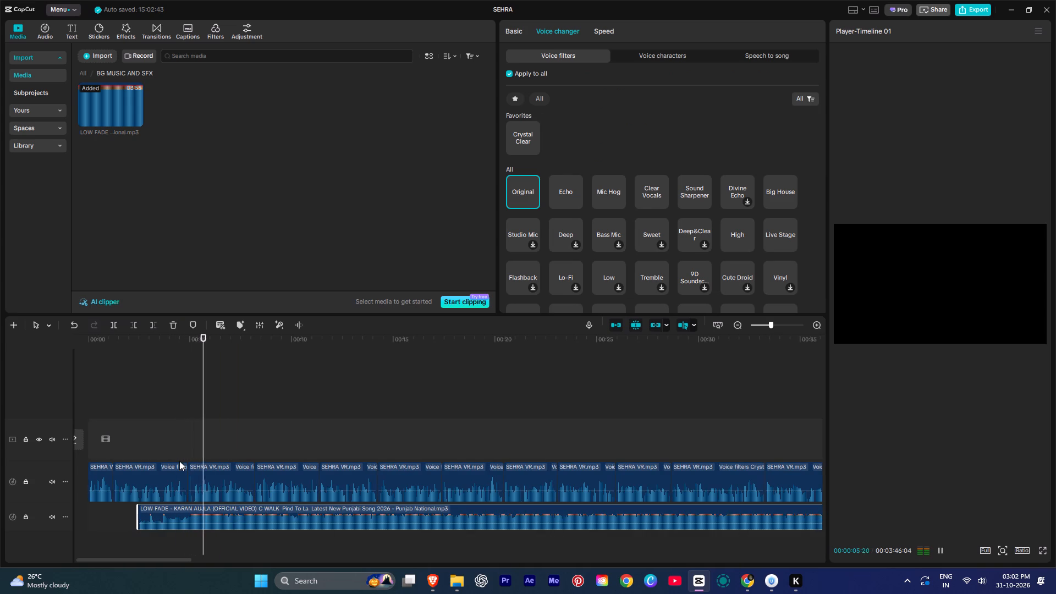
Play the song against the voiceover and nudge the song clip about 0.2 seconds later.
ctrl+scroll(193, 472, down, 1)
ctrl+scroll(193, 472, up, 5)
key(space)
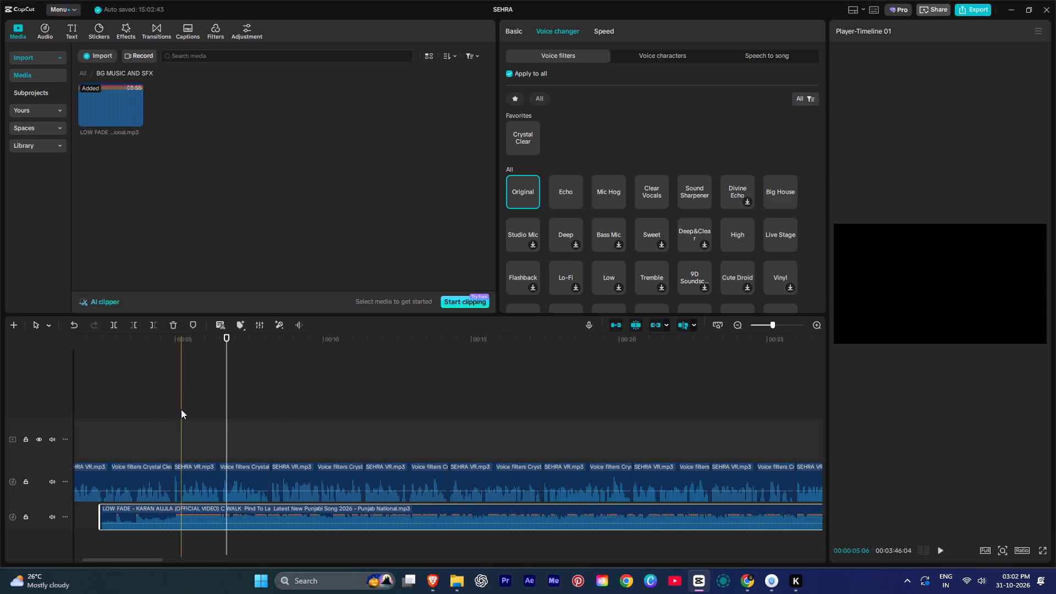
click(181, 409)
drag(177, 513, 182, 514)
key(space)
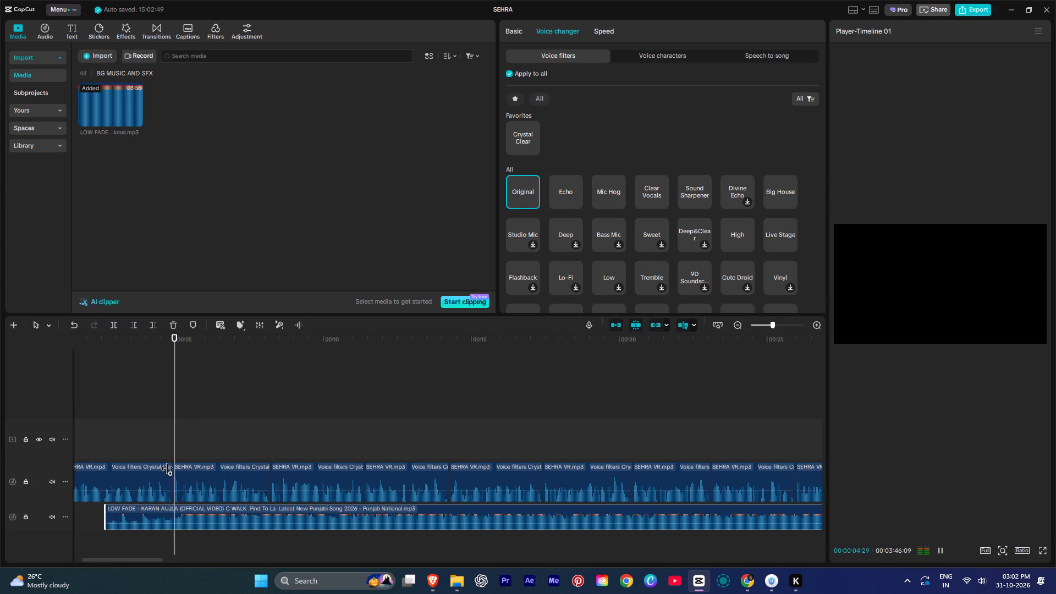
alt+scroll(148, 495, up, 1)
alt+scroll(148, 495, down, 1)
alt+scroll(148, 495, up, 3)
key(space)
Move the song clip back to the timeline start and play it with the voiceover.
drag(180, 509, 169, 508)
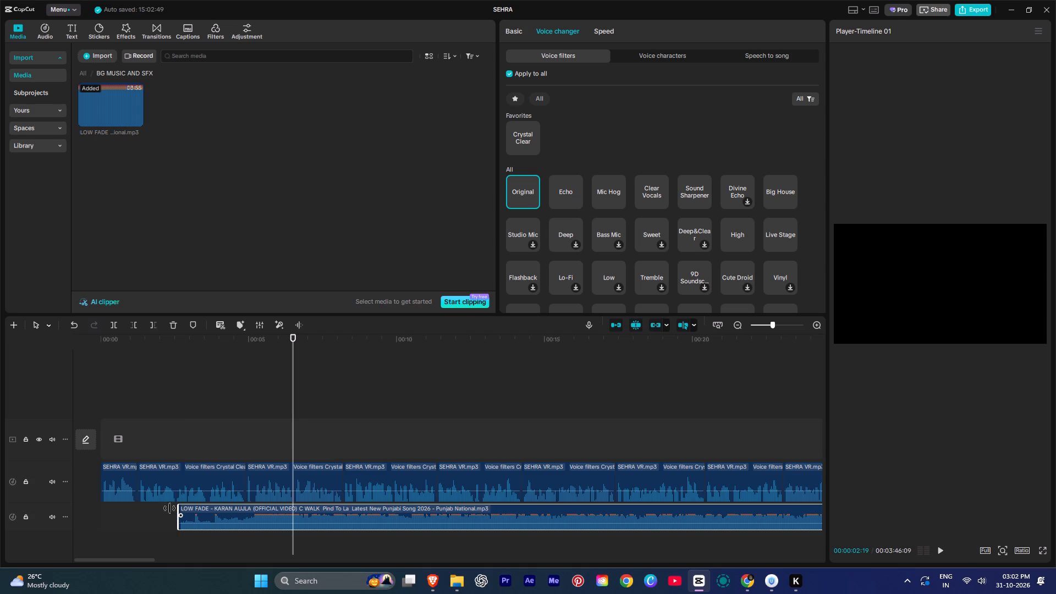
drag(169, 508, 45, 501)
key(space)
Trim off the song's excess after the voiceover ends, cutting the clip at about 1 minute 30 seconds.
ctrl+scroll(120, 437, down, 4)
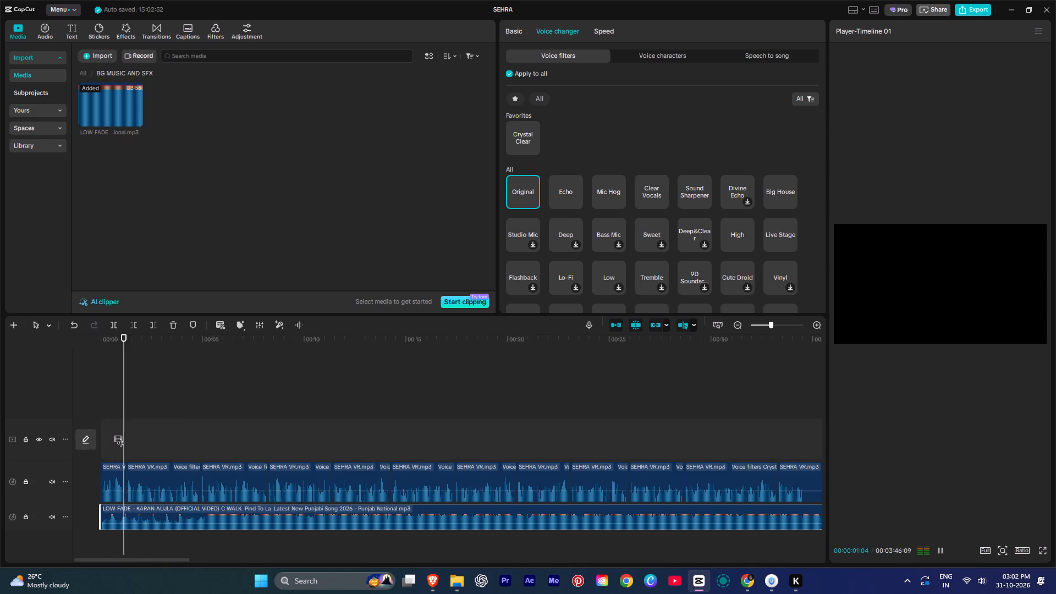
ctrl+scroll(120, 437, down, 4)
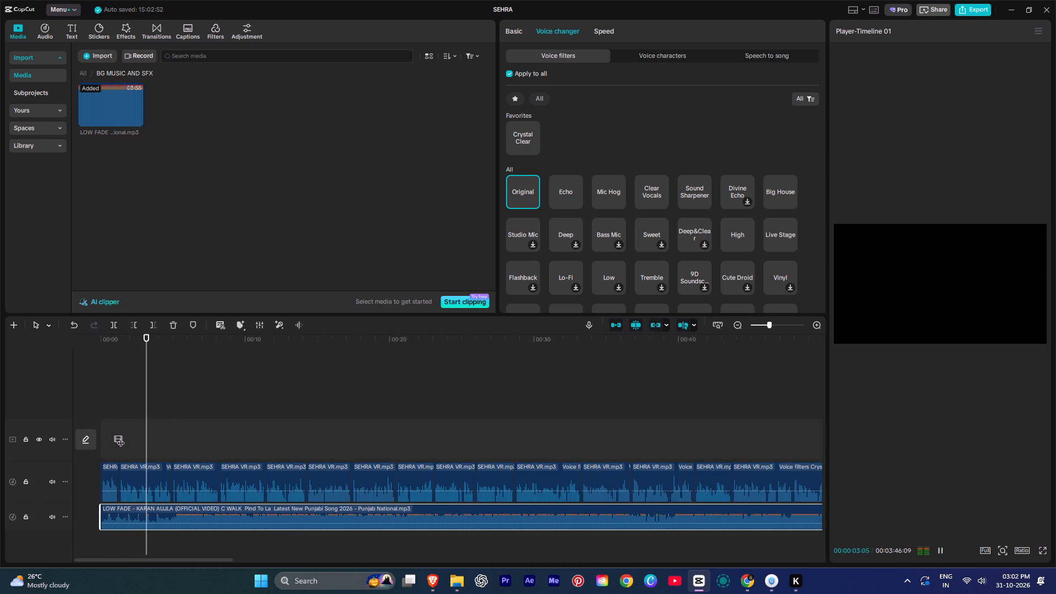
ctrl+scroll(120, 437, down, 5)
ctrl+scroll(120, 438, up, 4)
ctrl+scroll(595, 486, down, 5)
key(space)
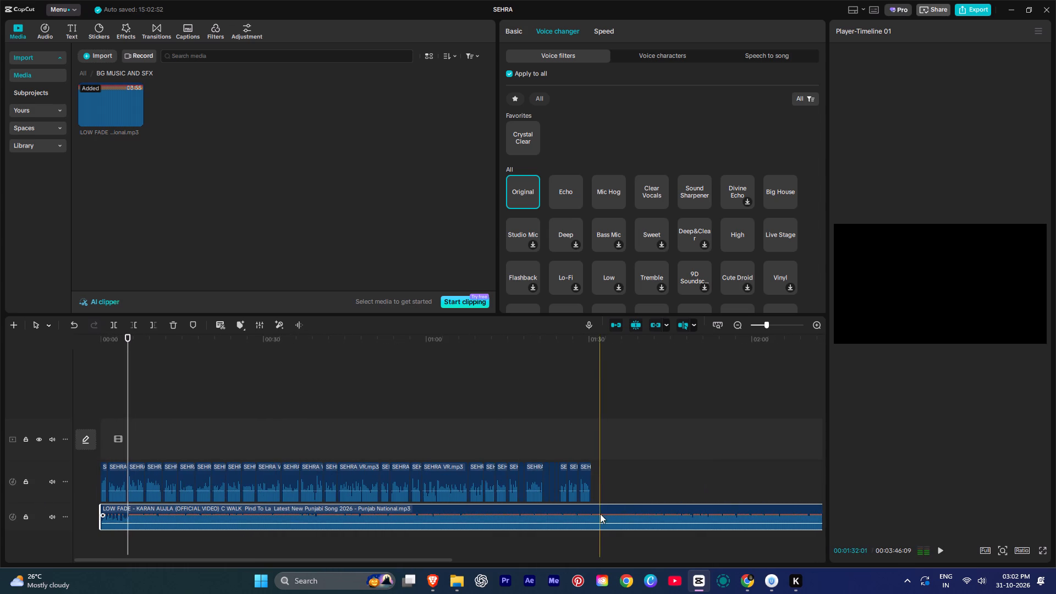
key(w)
key(space)
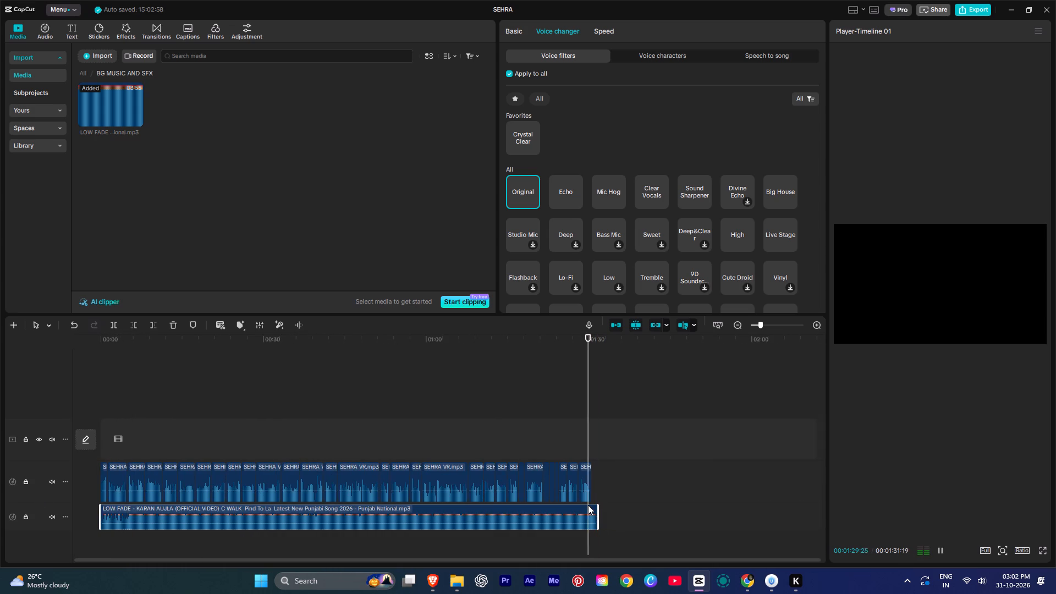
ctrl+scroll(588, 505, up, 17)
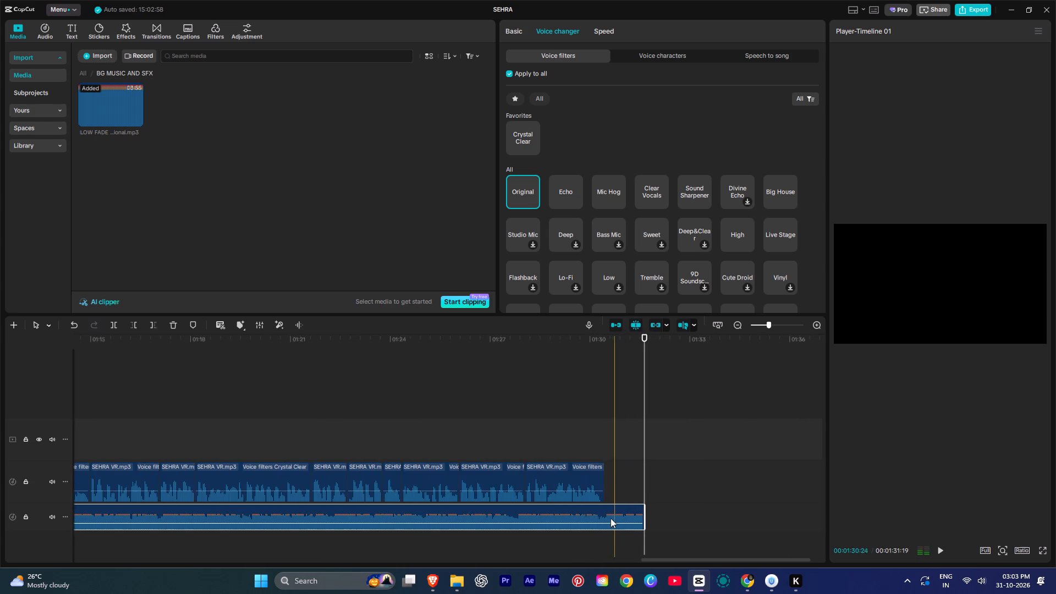
key(w)
key(space)
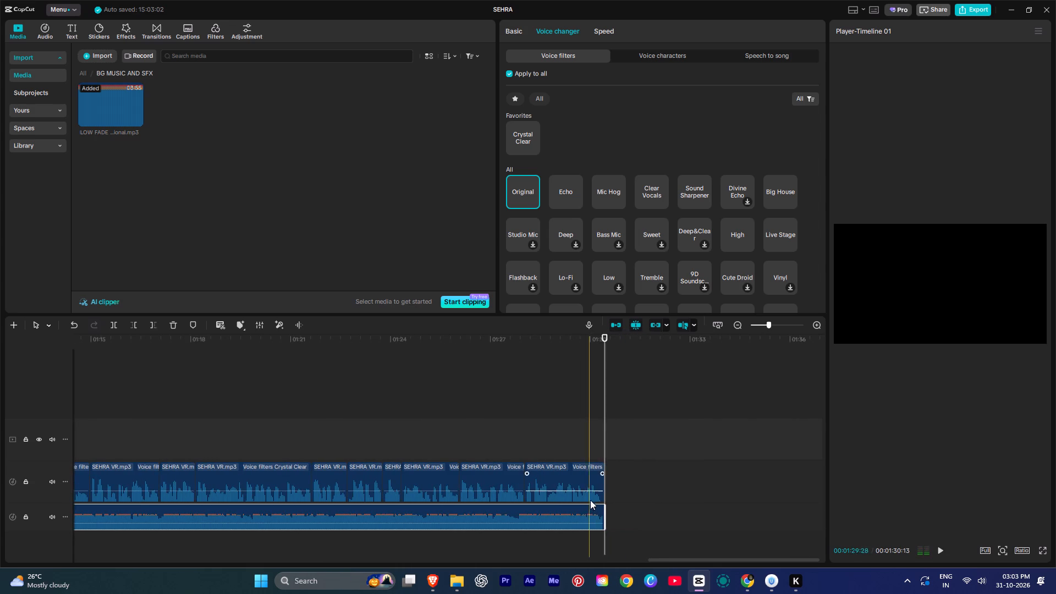
Apply the Crystal Clear voice filter to all the voiceover clips and review their basic audio settings.
drag(603, 438, 0, 424)
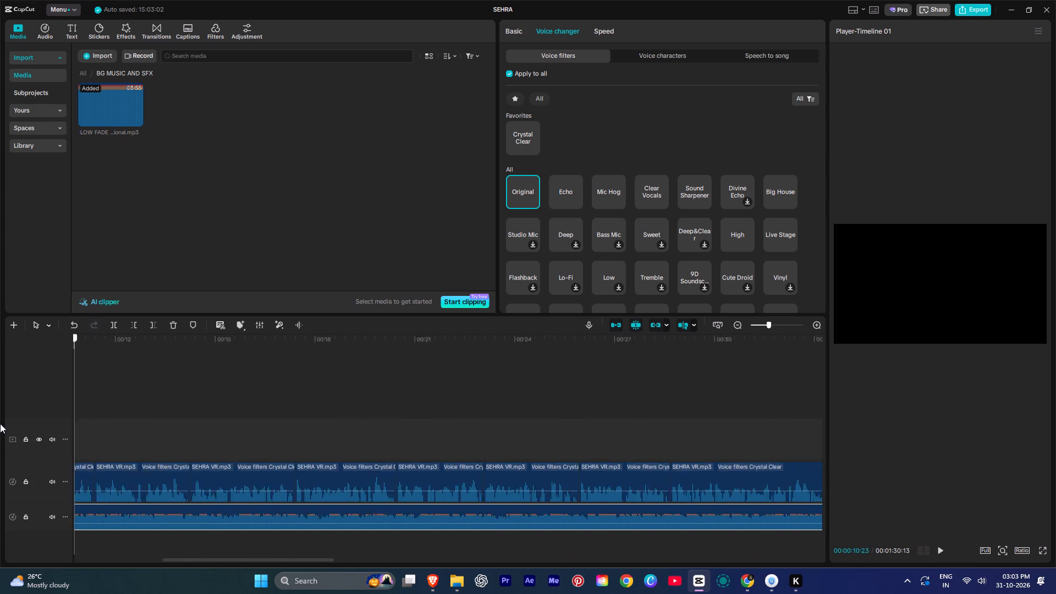
drag(0, 424, 0, 420)
key(space)
ctrl+scroll(272, 462, down, 6)
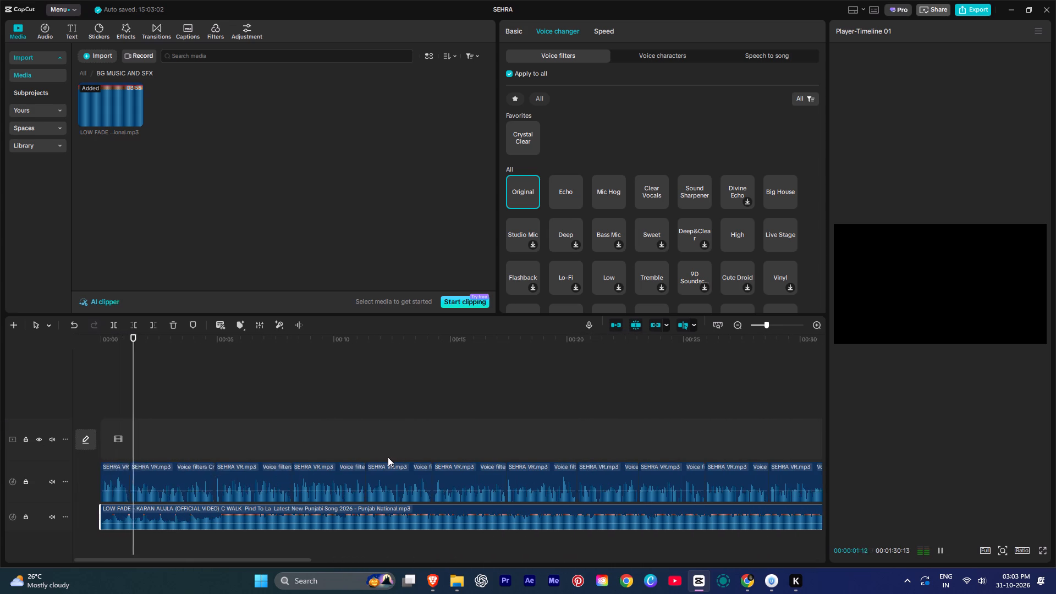
ctrl+scroll(388, 457, down, 17)
drag(507, 426, 0, 495)
click(520, 141)
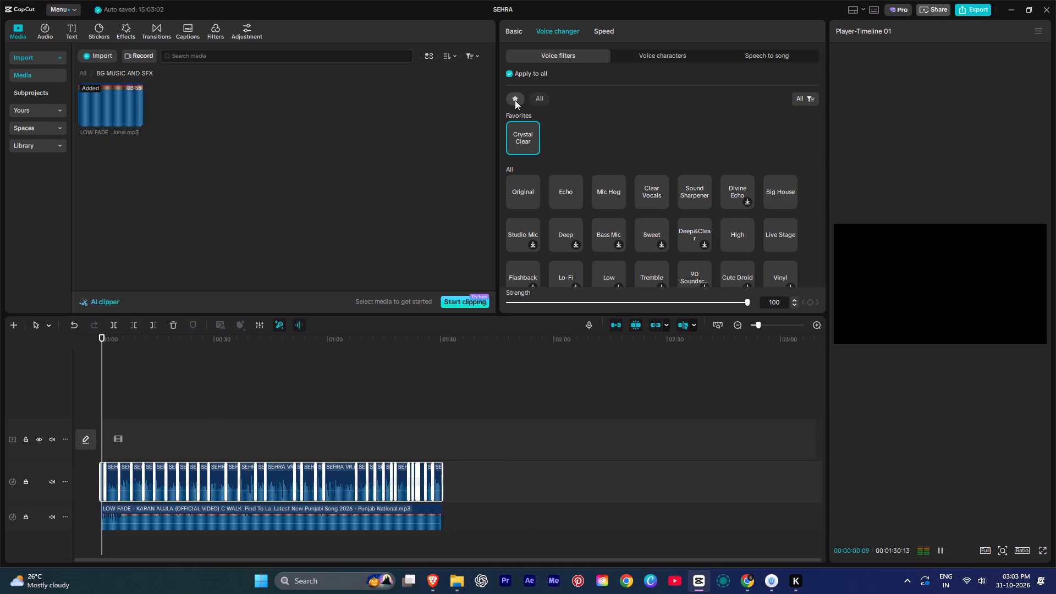
click(520, 148)
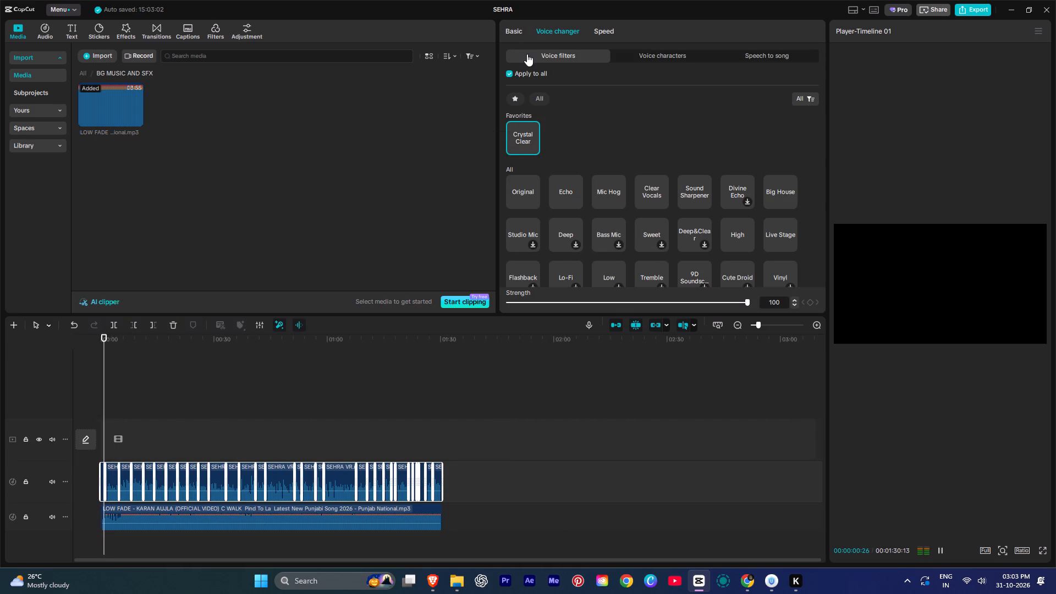
click(527, 54)
click(510, 26)
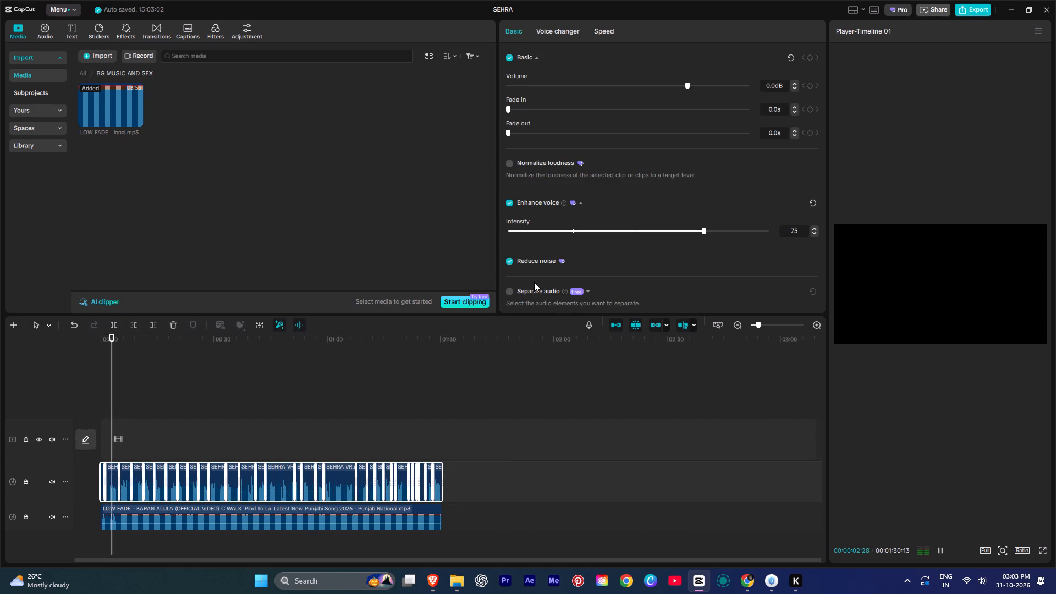
scroll(534, 282, down, 2)
scroll(534, 282, up, 2)
Lower the background song's volume to -17.1 dB.
click(196, 392)
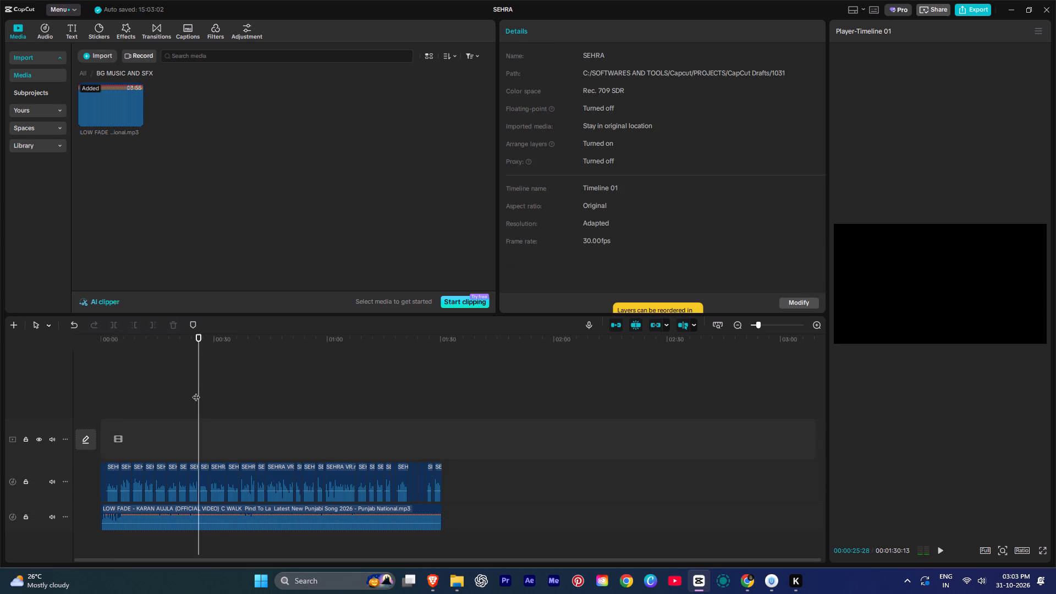
key(space)
click(223, 516)
ctrl+scroll(186, 508, up, 7)
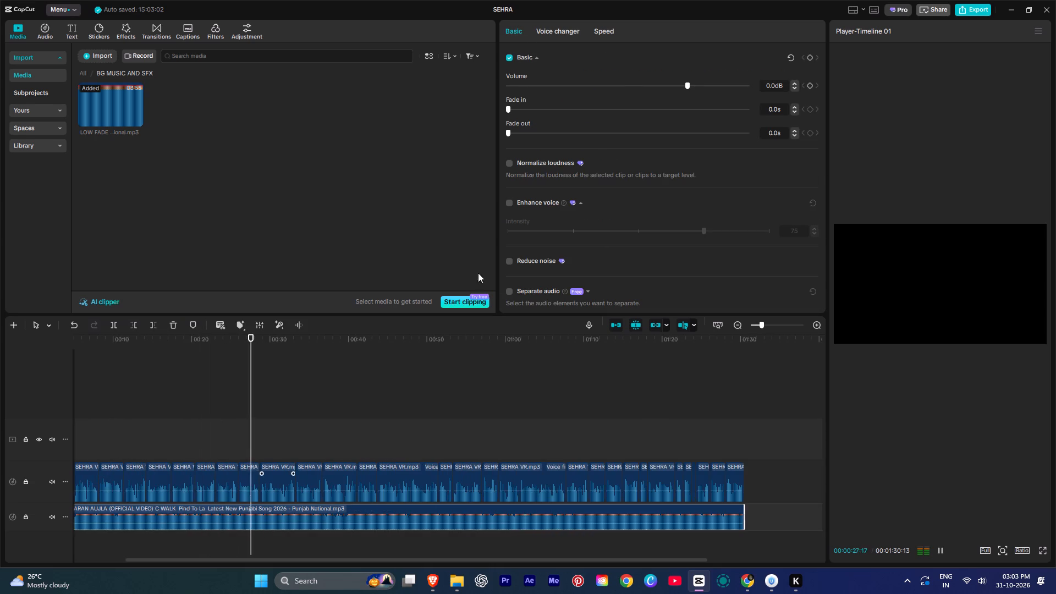
click(634, 86)
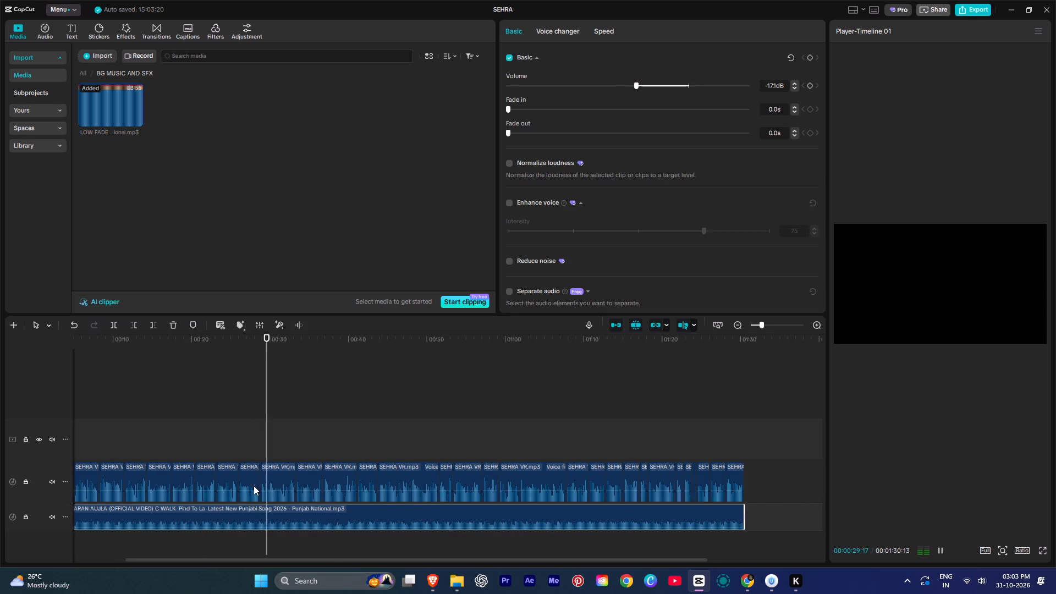
Play the opening of the mix and add a volume keyframe to the song at 00:00:05:17.
alt+scroll(247, 487, up, 5)
ctrl+scroll(150, 487, up, 5)
alt+scroll(156, 485, up, 6)
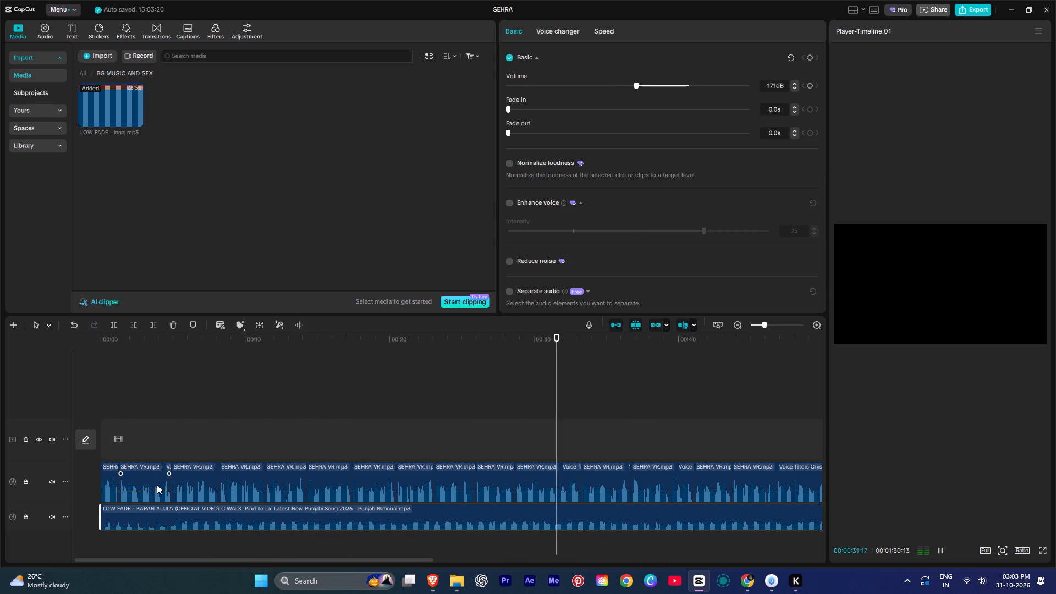
alt+scroll(157, 485, up, 2)
key(space)
key(space)
ctrl+scroll(162, 451, up, 4)
ctrl+scroll(162, 451, down, 1)
ctrl+scroll(164, 453, up, 6)
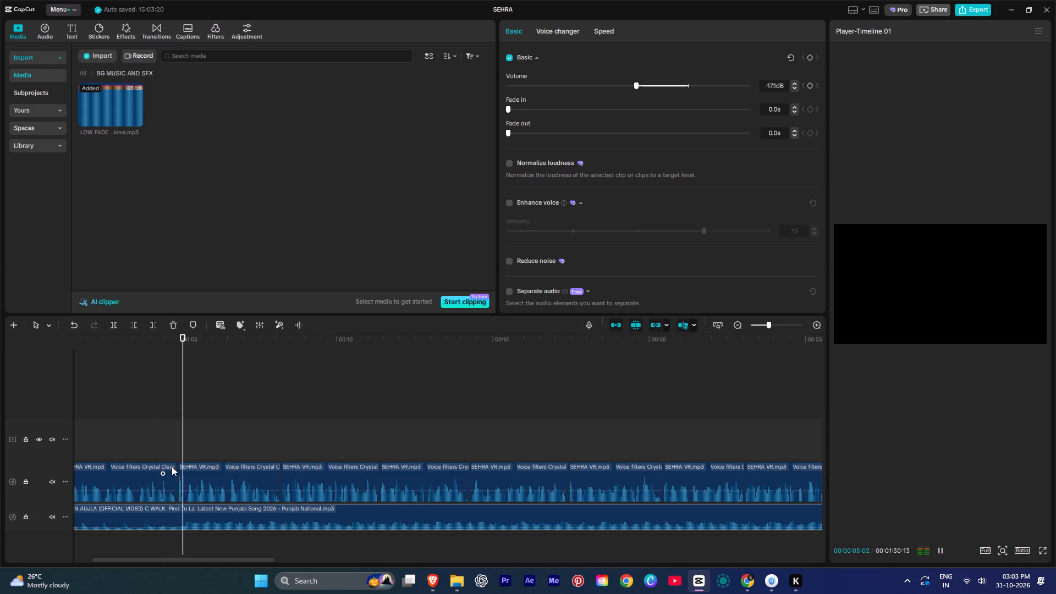
key(space)
click(199, 448)
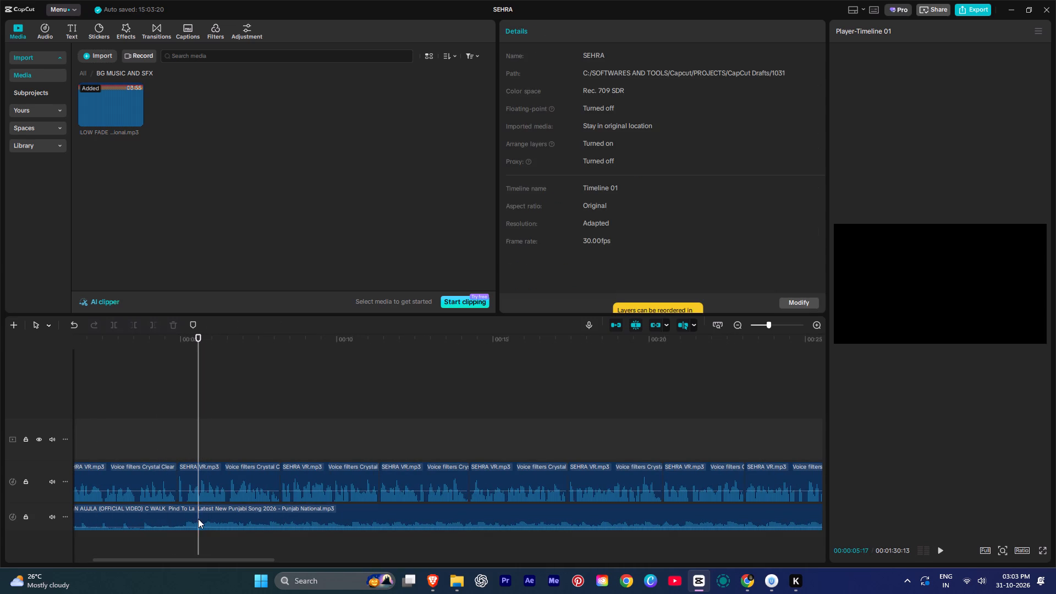
click(198, 519)
click(807, 84)
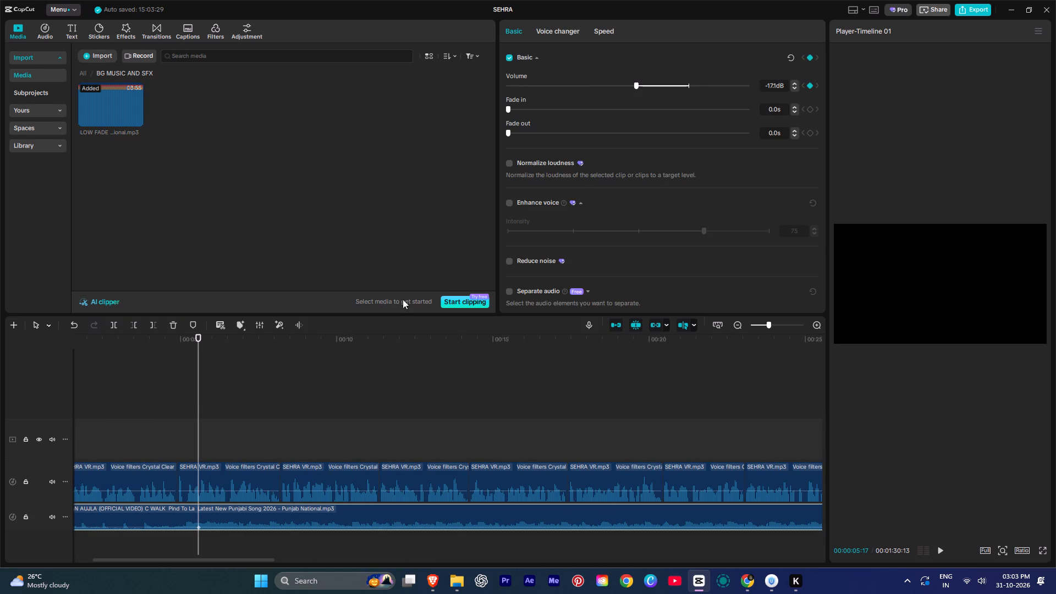
Add two earlier volume keyframes to the song, at 00:00:05:05 and 00:00:04:27.
drag(197, 396, 178, 395)
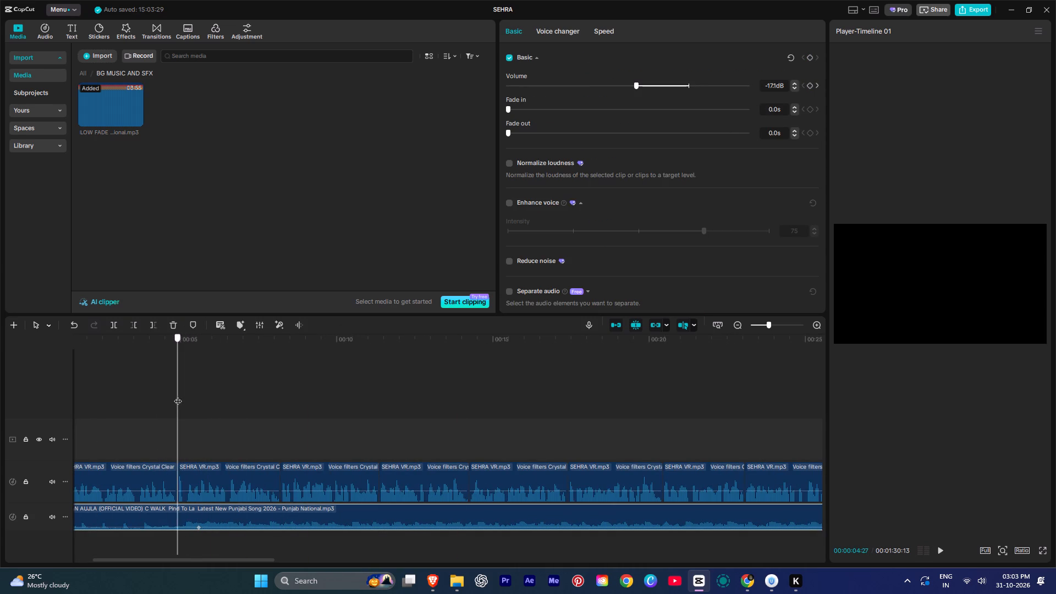
drag(178, 395, 186, 398)
click(811, 87)
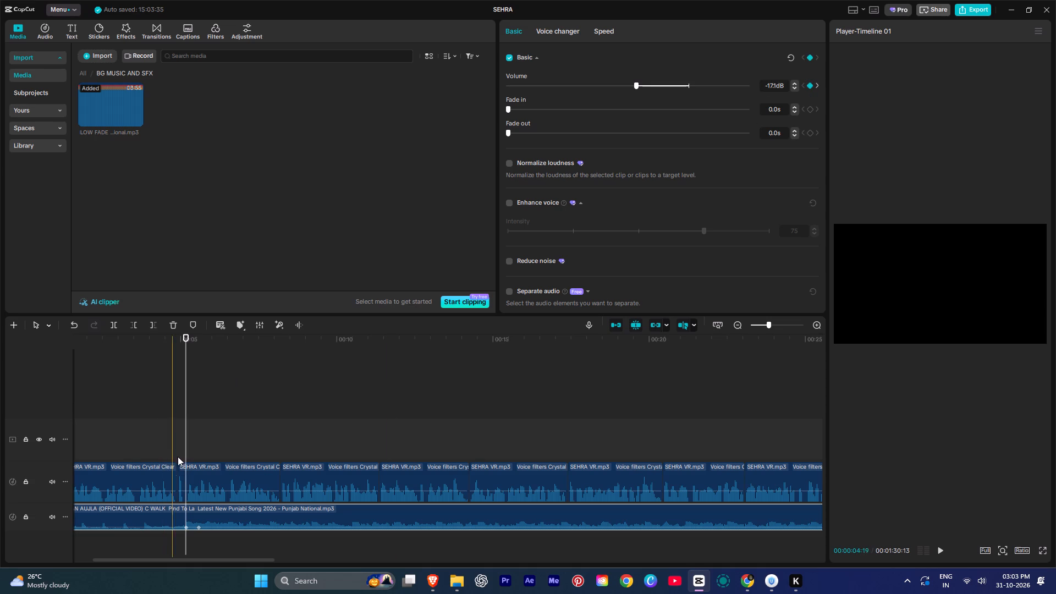
drag(188, 444, 175, 443)
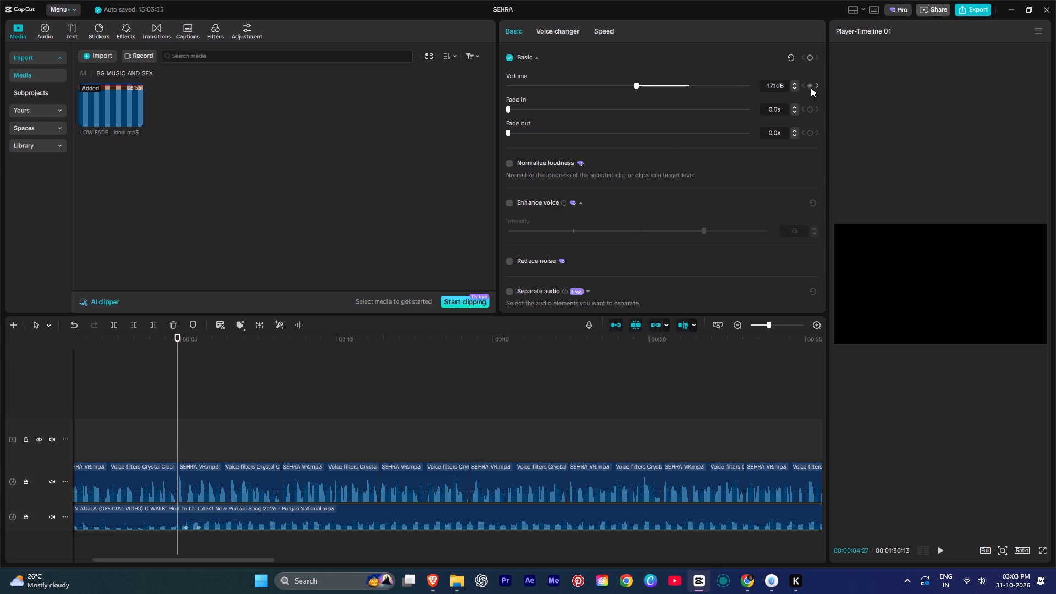
click(811, 87)
Raise the song's volume at the middle keyframe, 00:00:05:05.
click(817, 84)
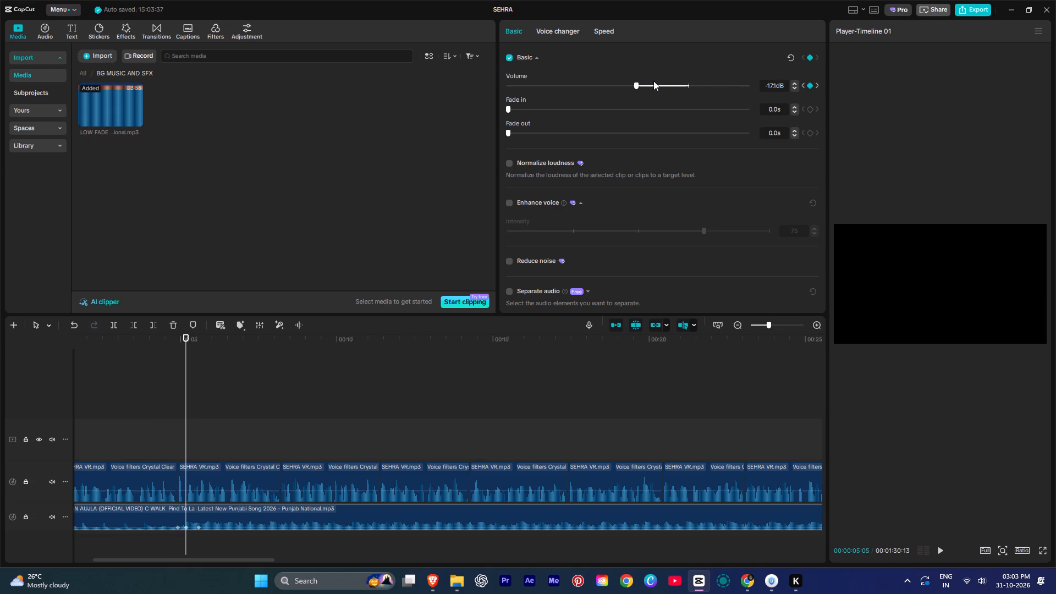
click(653, 81)
Play back the mix past the keyframes and near its end, and return the playhead to the start.
key(space)
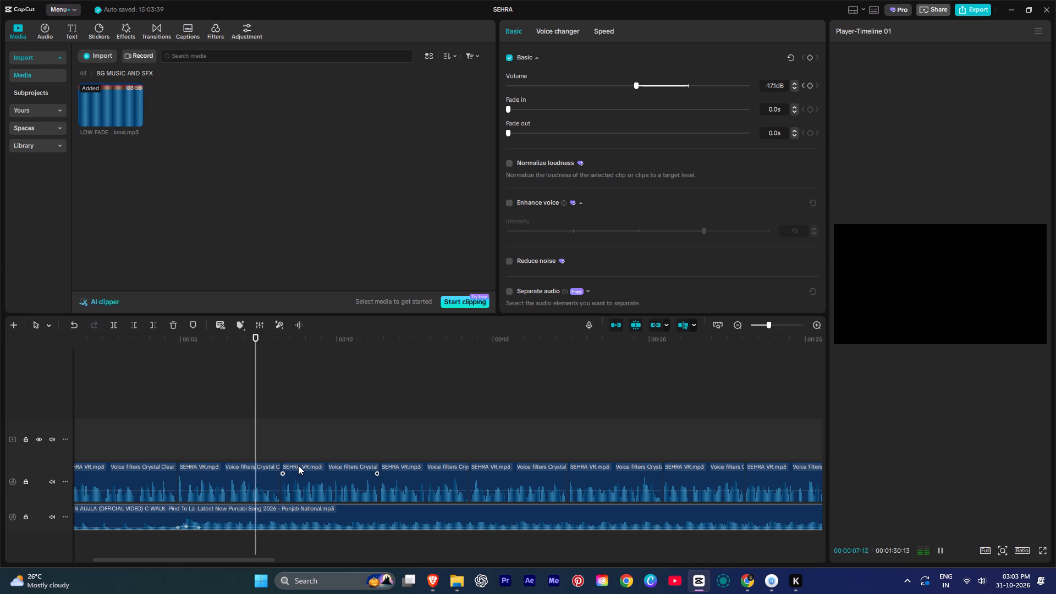
ctrl+scroll(298, 465, down, 10)
ctrl+scroll(298, 465, up, 1)
ctrl+scroll(298, 465, down, 3)
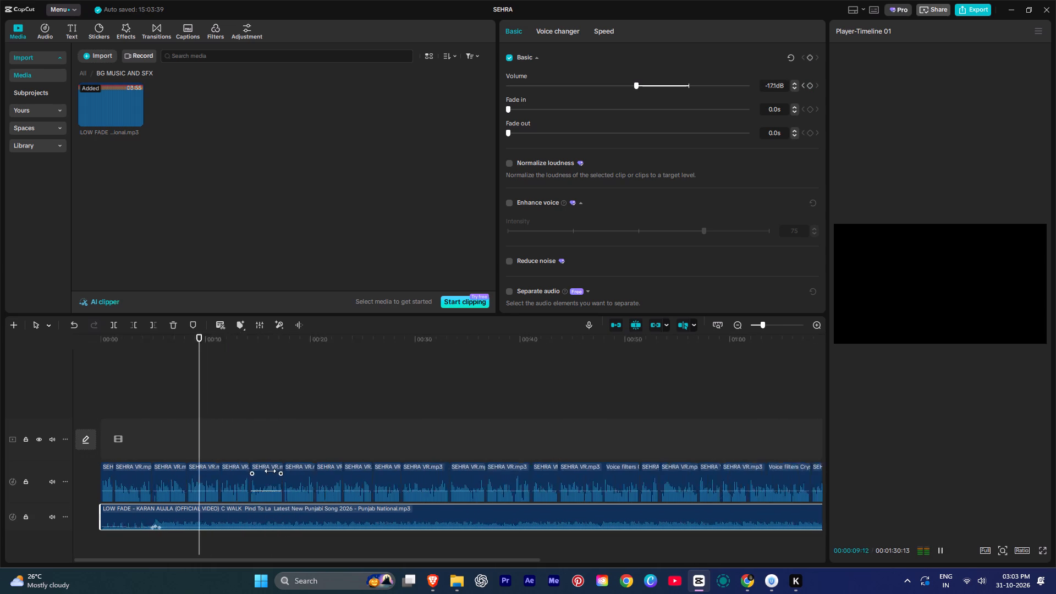
ctrl+scroll(270, 471, down, 6)
ctrl+scroll(270, 471, up, 6)
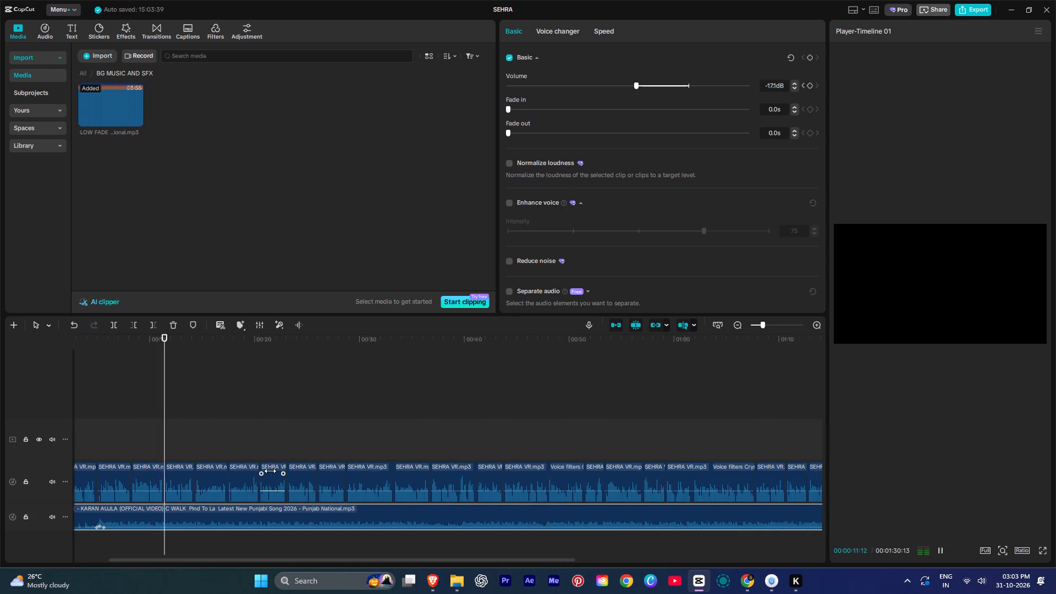
ctrl+scroll(270, 471, up, 4)
ctrl+scroll(270, 471, down, 10)
ctrl+scroll(270, 471, up, 1)
ctrl+scroll(270, 471, down, 2)
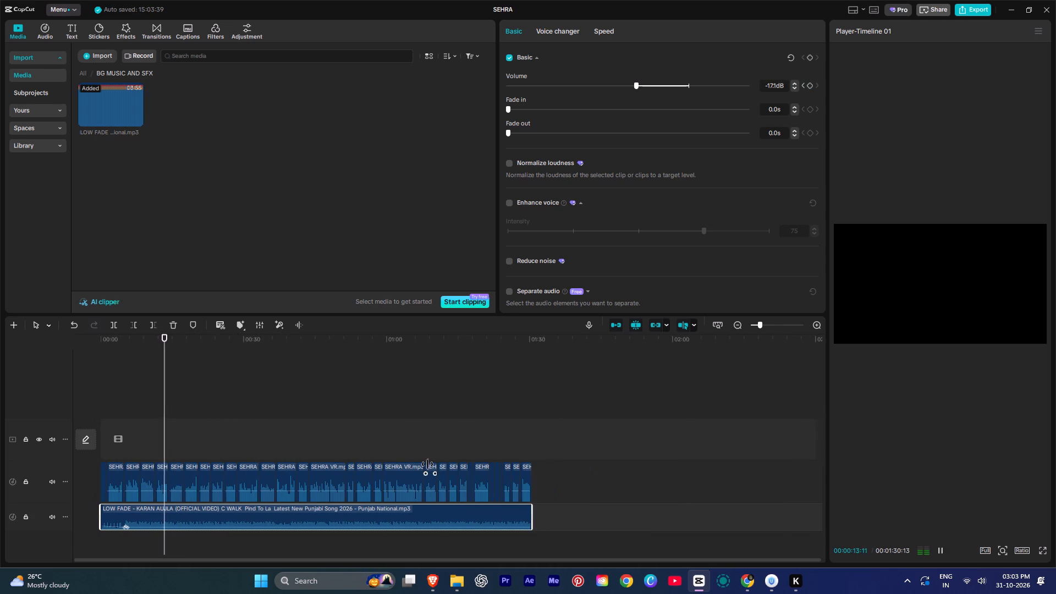
key(space)
key(space)
ctrl+scroll(491, 424, up, 4)
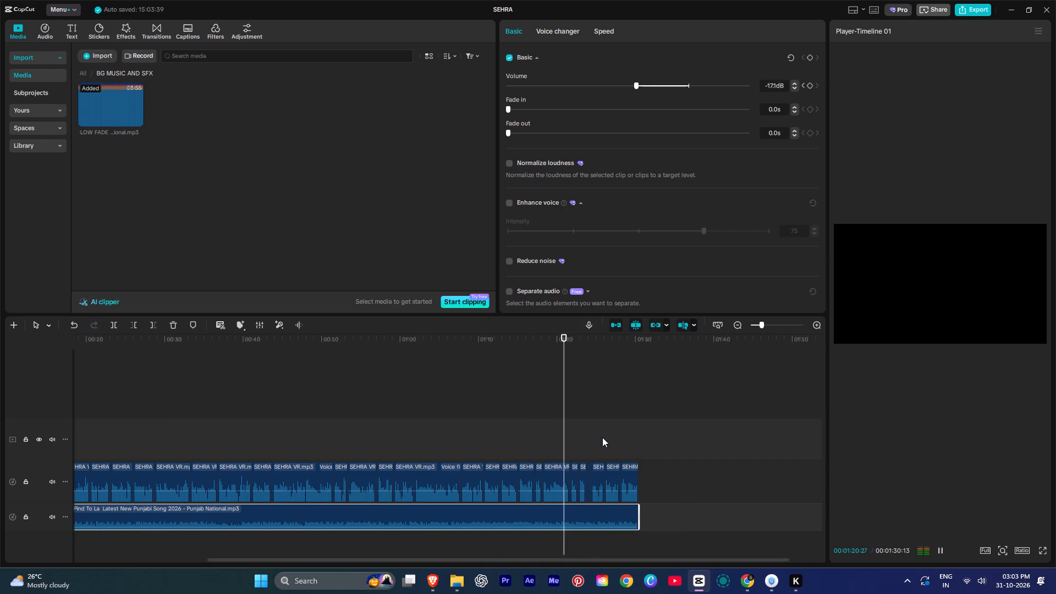
key(space)
drag(571, 437, 0, 425)
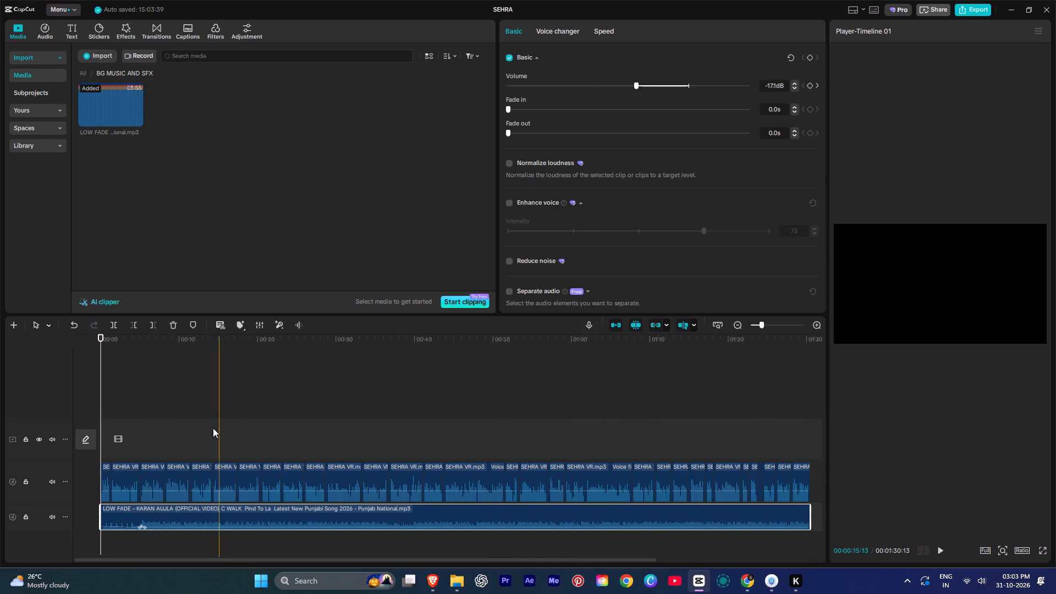
click(166, 393)
drag(168, 393, 0, 387)
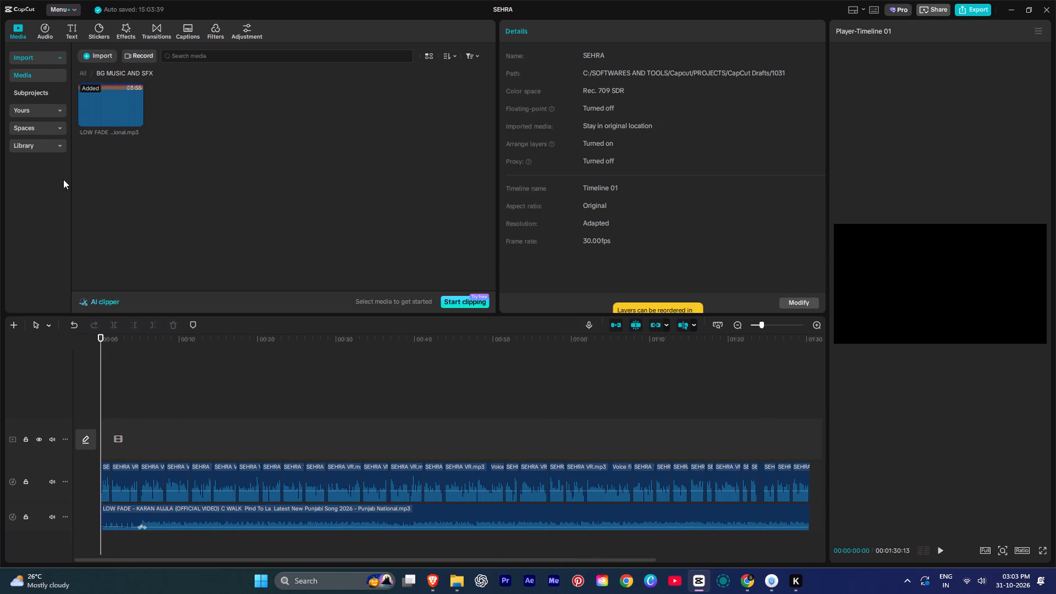
Leave the BG MUSIC AND SFX folder and return to the top level of the project media.
click(63, 179)
click(84, 73)
click(150, 225)
Look through the open File Explorer windows, starting with the ALL 11 LABS VOICEOVER folder.
key(alt+Tab)
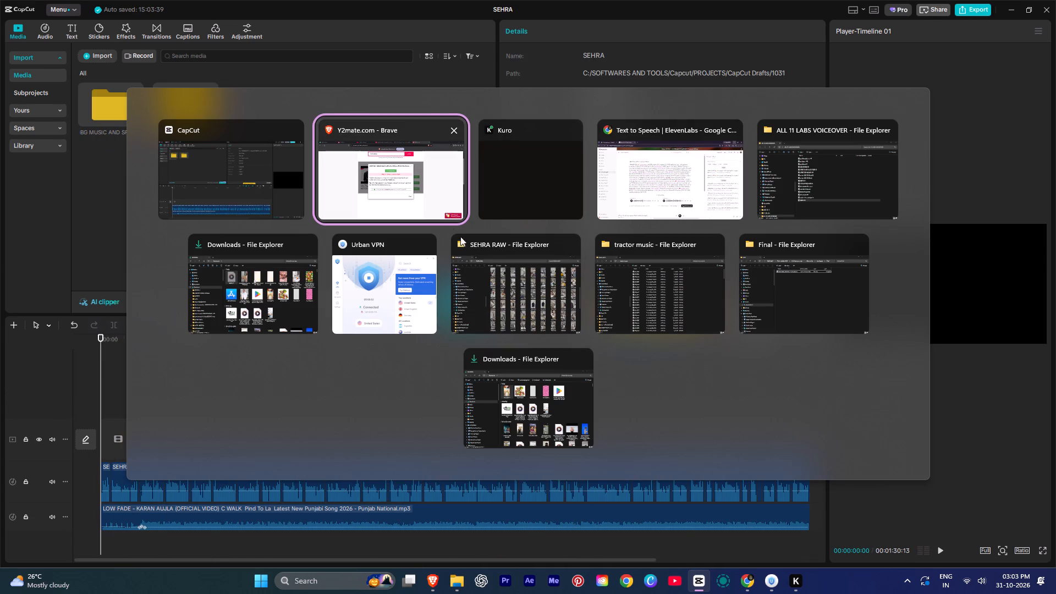
alt+click(805, 174)
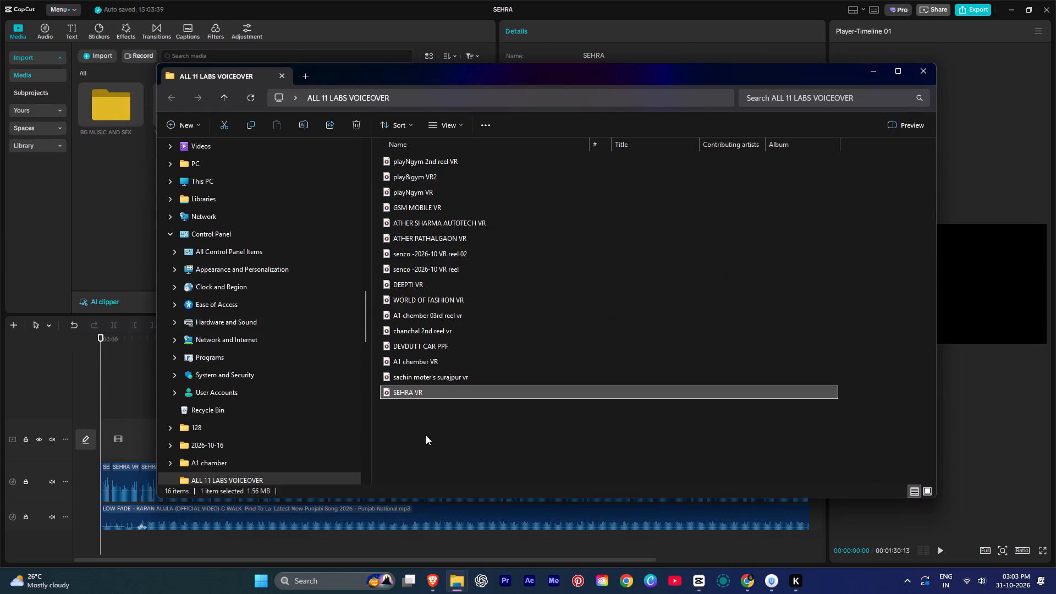
click(416, 437)
key(alt+Tab)
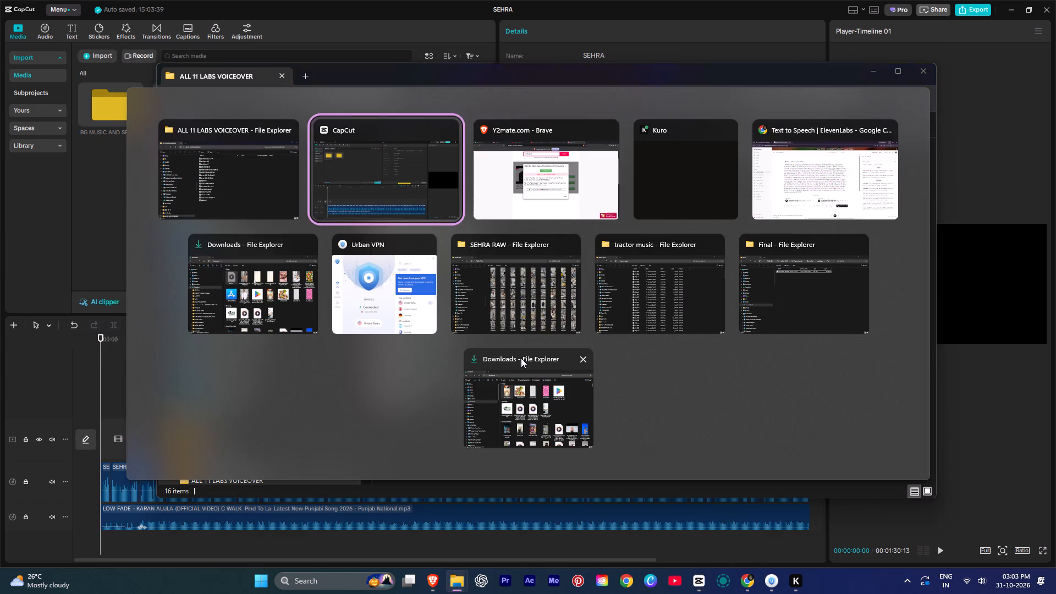
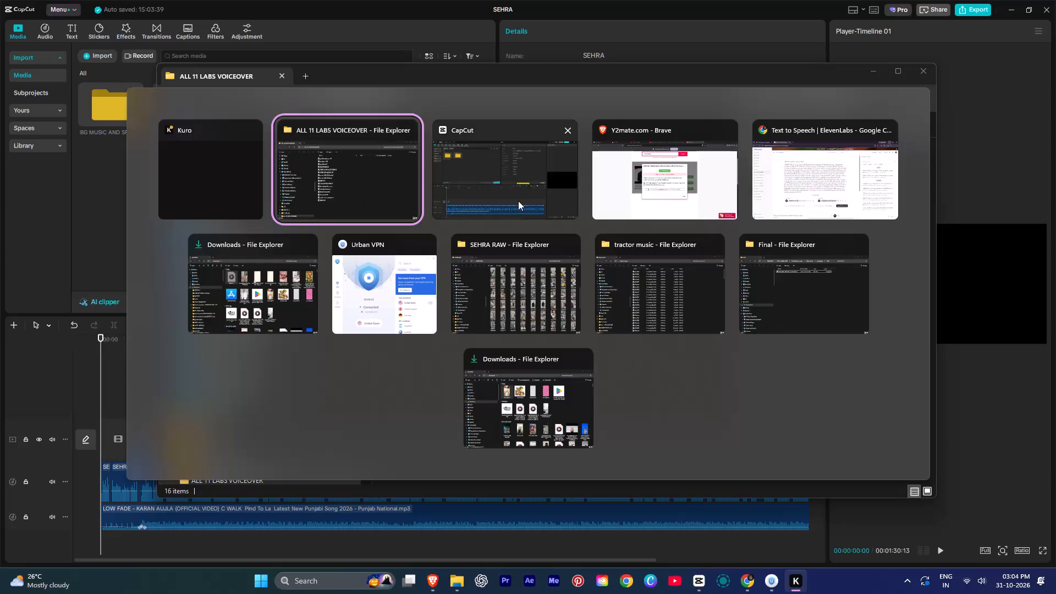
Return to the SEHRA project in CapCut and play back the first few seconds of the mix.
click(518, 201)
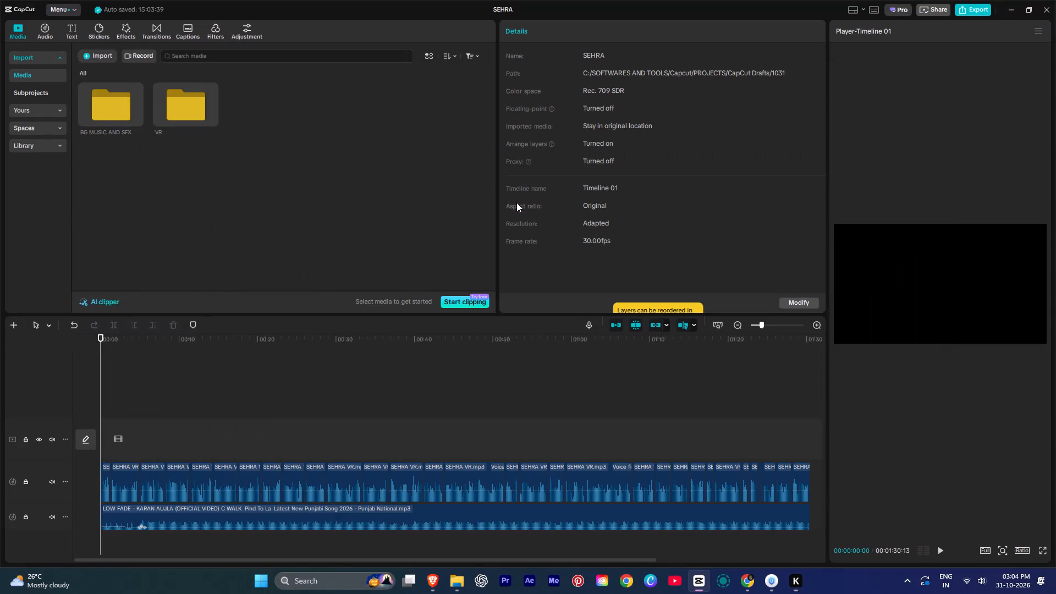
click(255, 244)
click(91, 357)
drag(100, 365, 81, 365)
drag(81, 365, 79, 365)
key(space)
key(space)
Switch from CapCut back through the open File Explorer windows, starting with the ALL 11 LABS VOICEOVER folder.
key(alt+Tab)
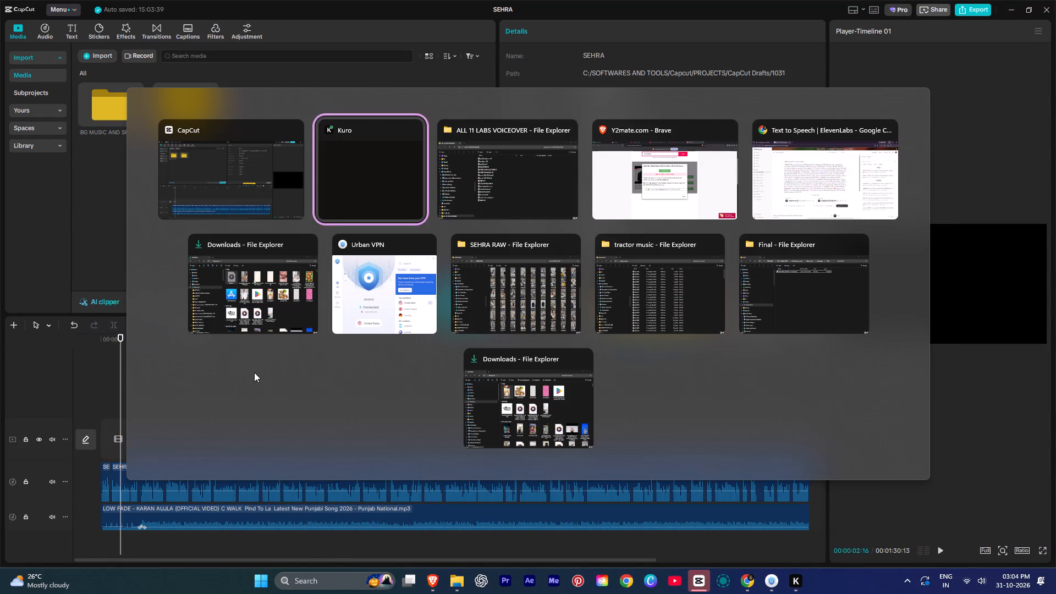
key(alt+Tab)
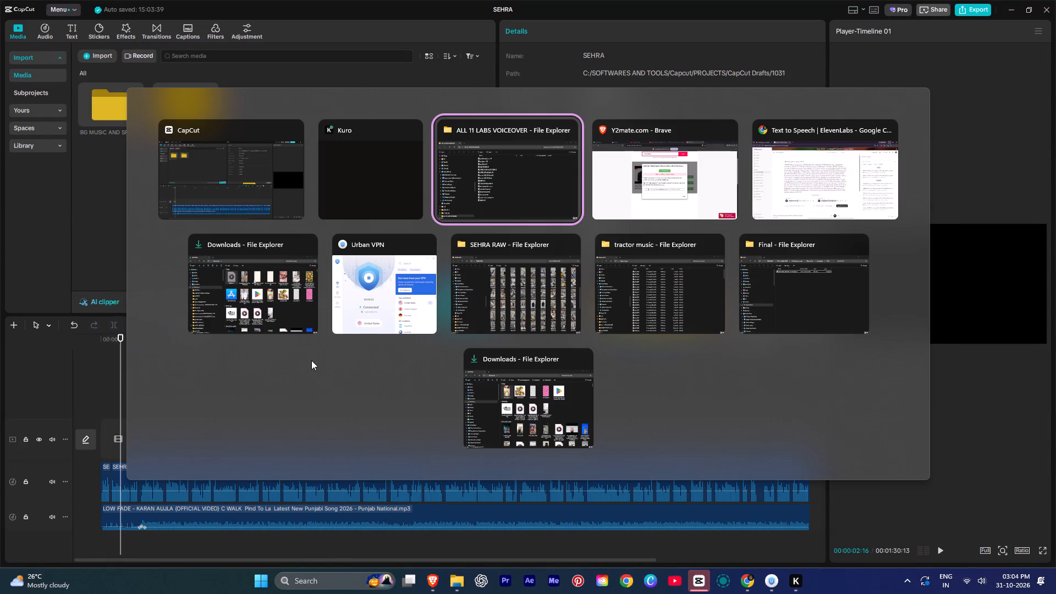
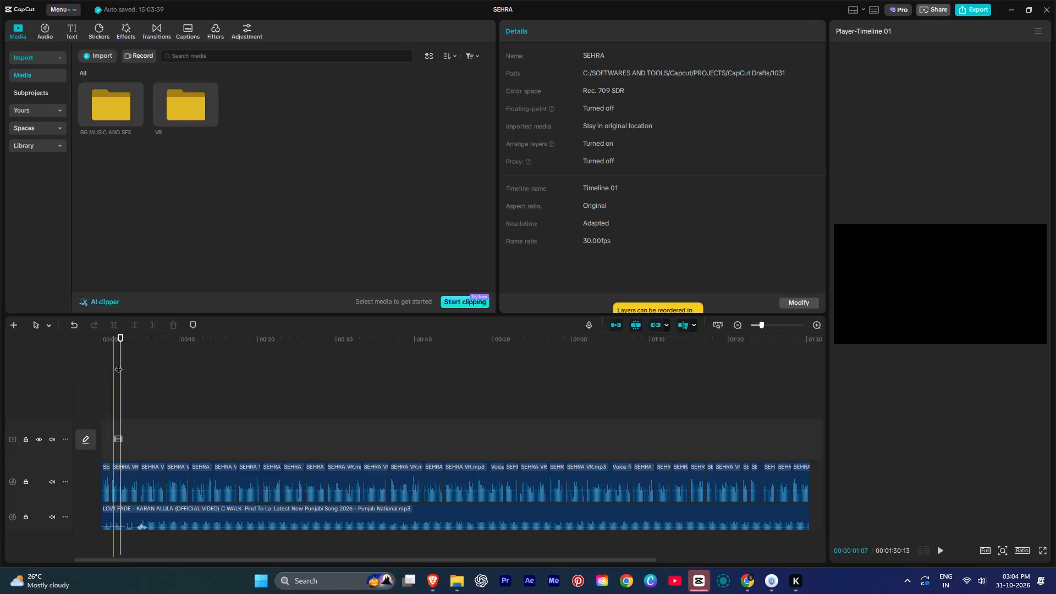
Play back about the first 15 seconds of the voiceover and song mix, then return the playhead to the start.
alt+drag(119, 364, 36, 364)
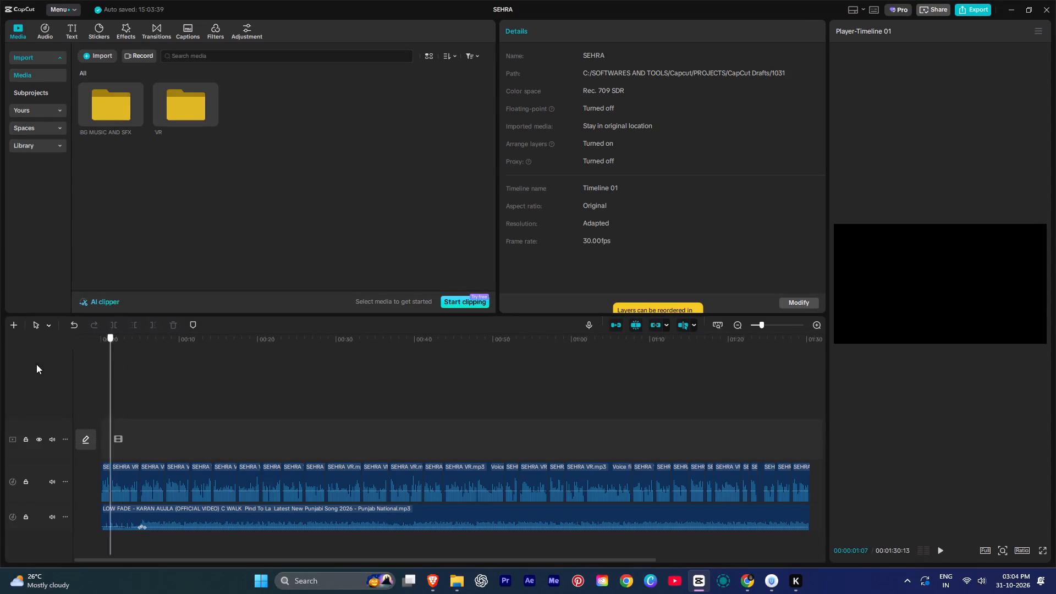
alt+drag(36, 364, 0, 364)
key(space)
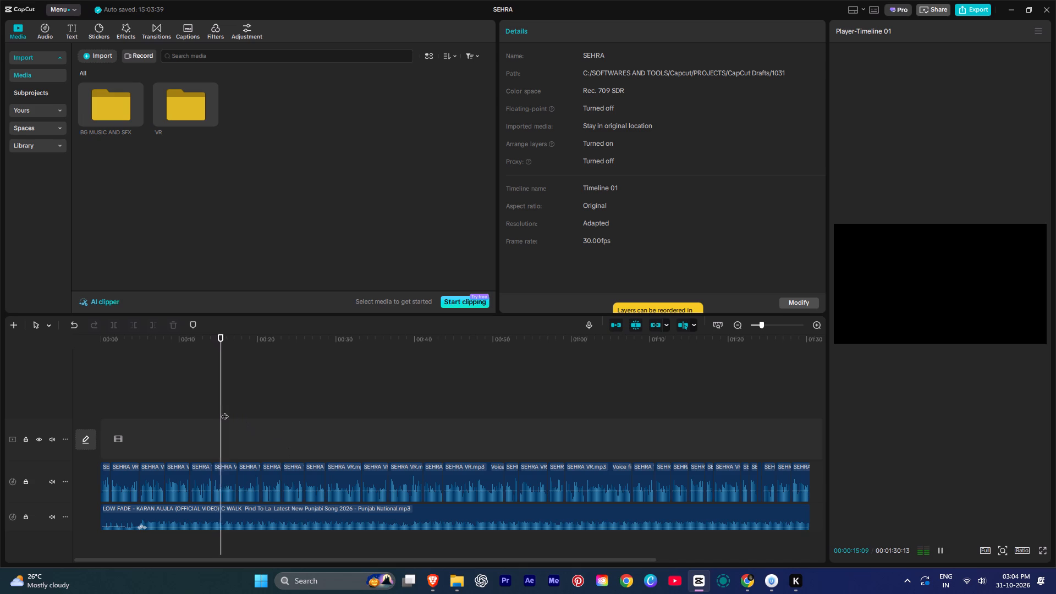
key(space)
alt+drag(232, 415, 0, 425)
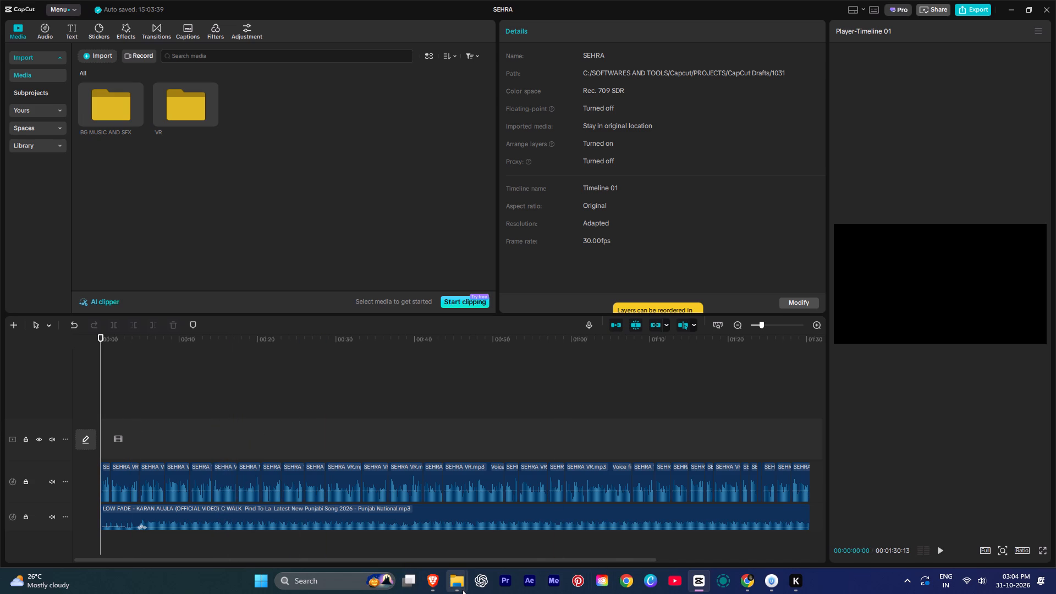
Close the tractor music and Final File Explorer windows.
alt+click(460, 583)
alt+click(441, 483)
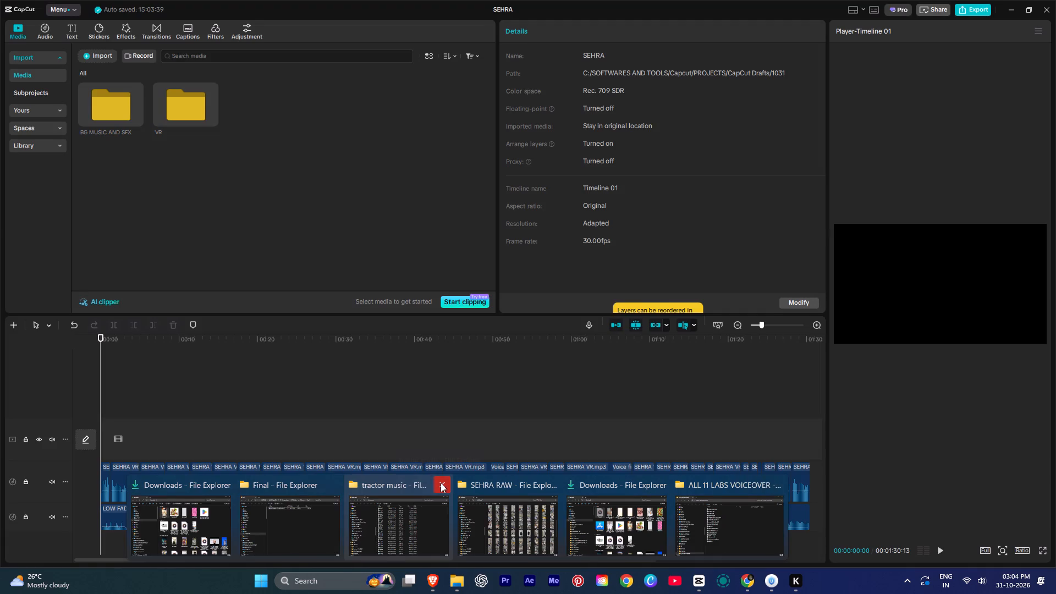
alt+click(391, 485)
Bring up the Downloads File Explorer window and navigate it to the AESSET folder in Videos > 3112.
alt+click(306, 514)
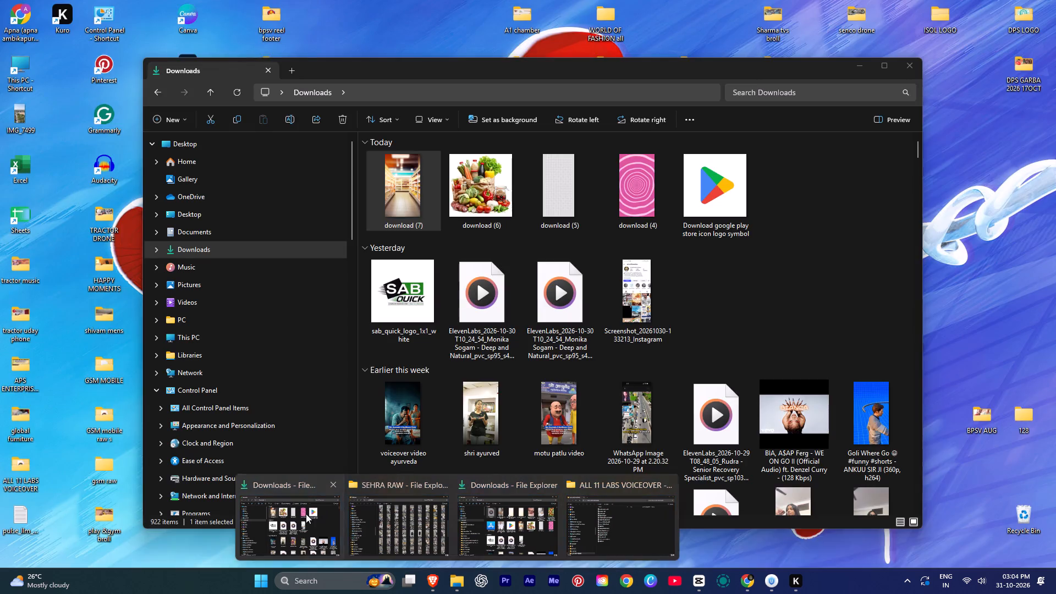
alt+scroll(531, 319, down, 4)
alt+click(202, 298)
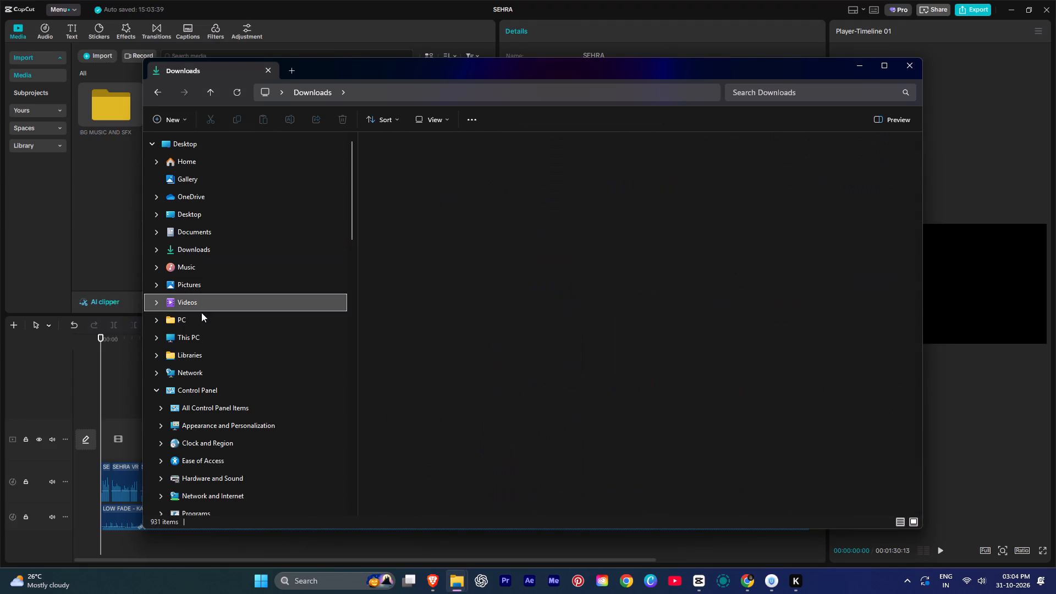
alt+click(557, 261)
alt+double_click(396, 164)
alt+click(630, 420)
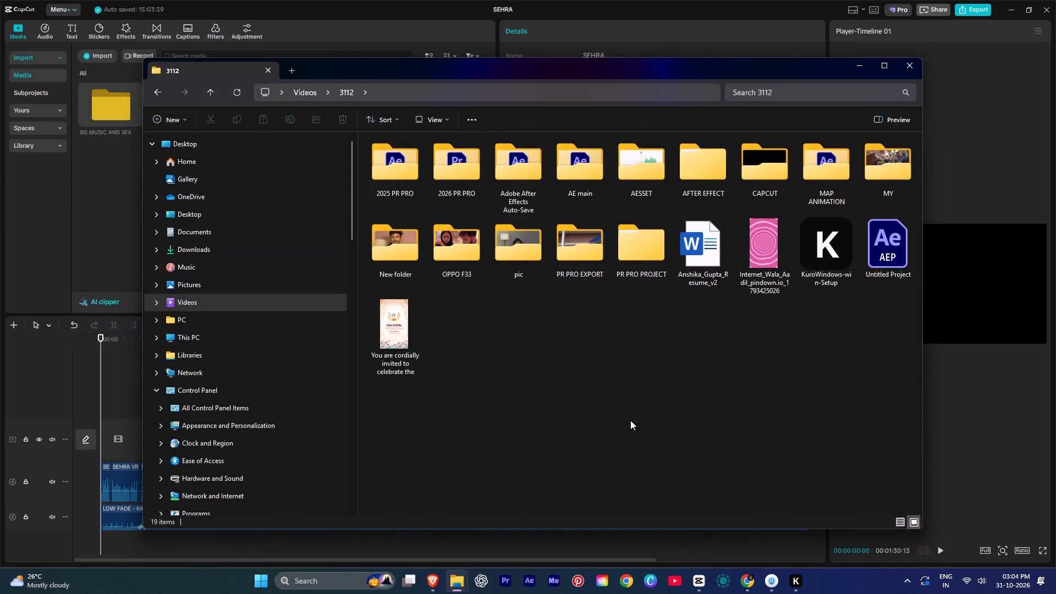
alt+double_click(655, 175)
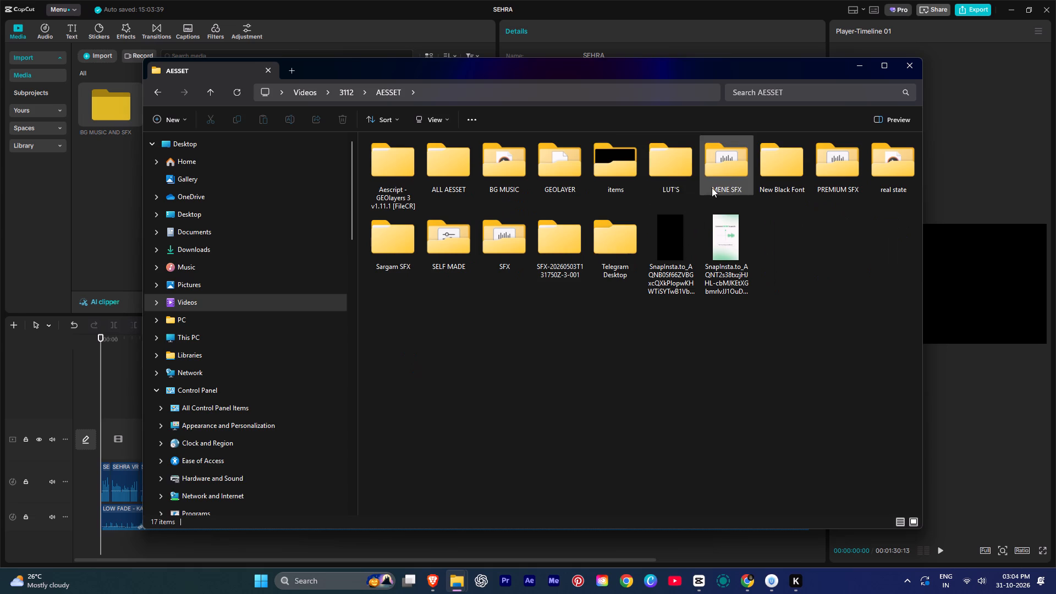
Import the items folder from AESSET into the SEHRA project's media in CapCut.
alt+click(798, 255)
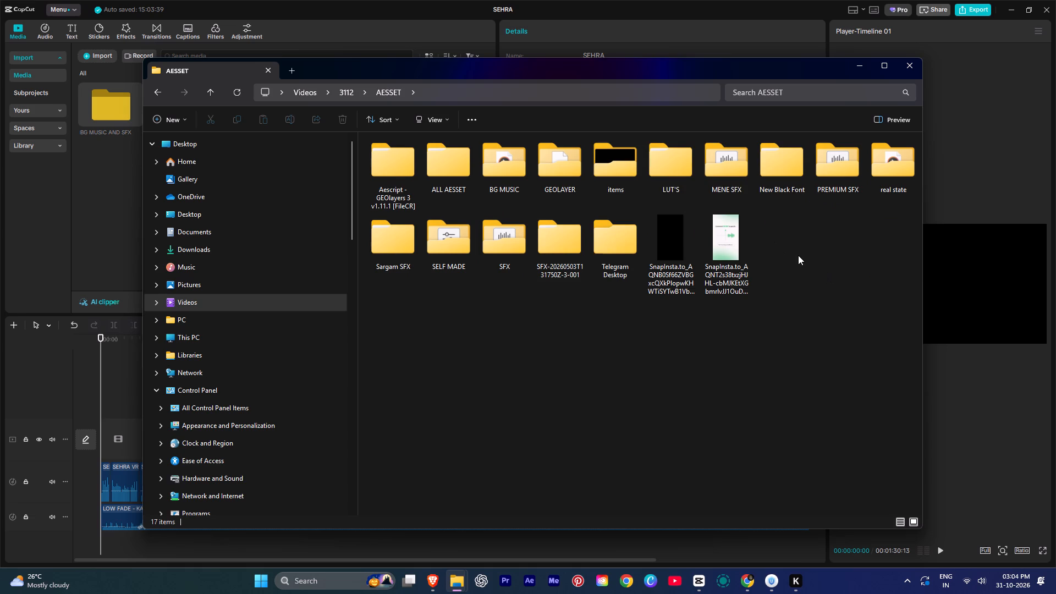
alt+click(800, 239)
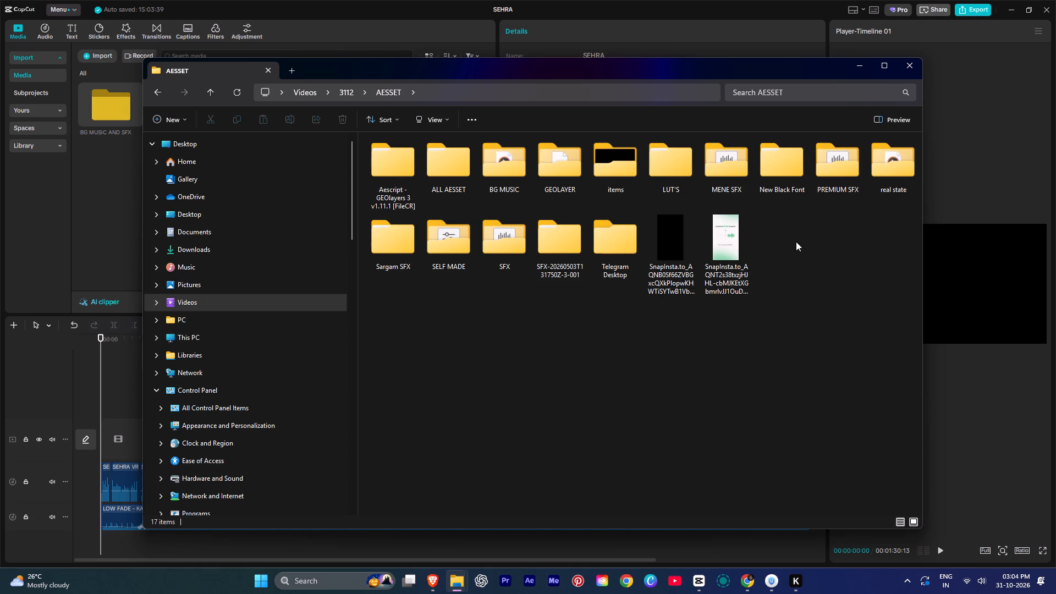
alt+click(796, 241)
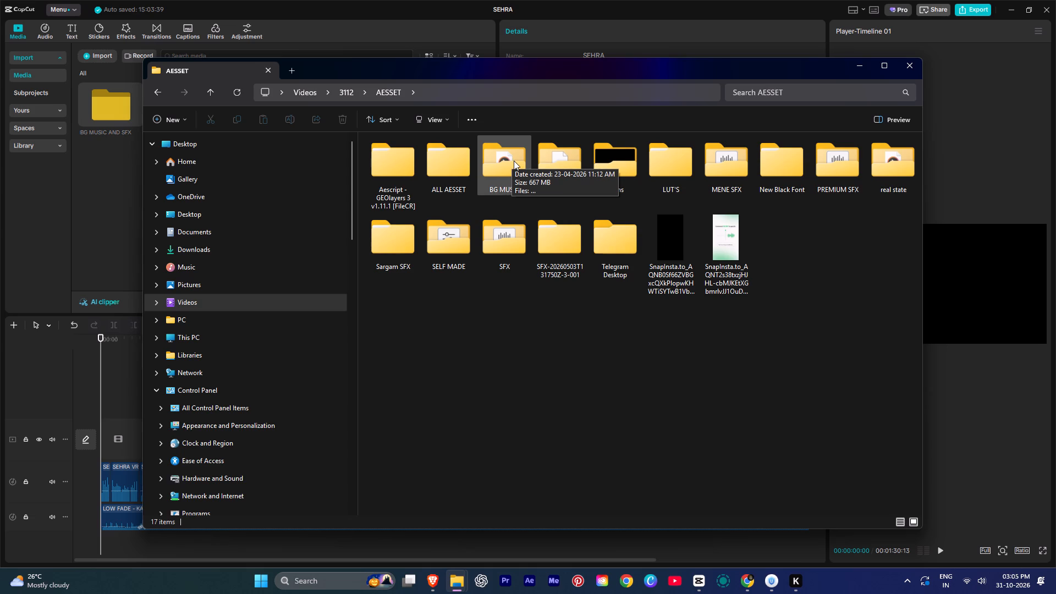
alt+click(480, 339)
alt+double_click(505, 167)
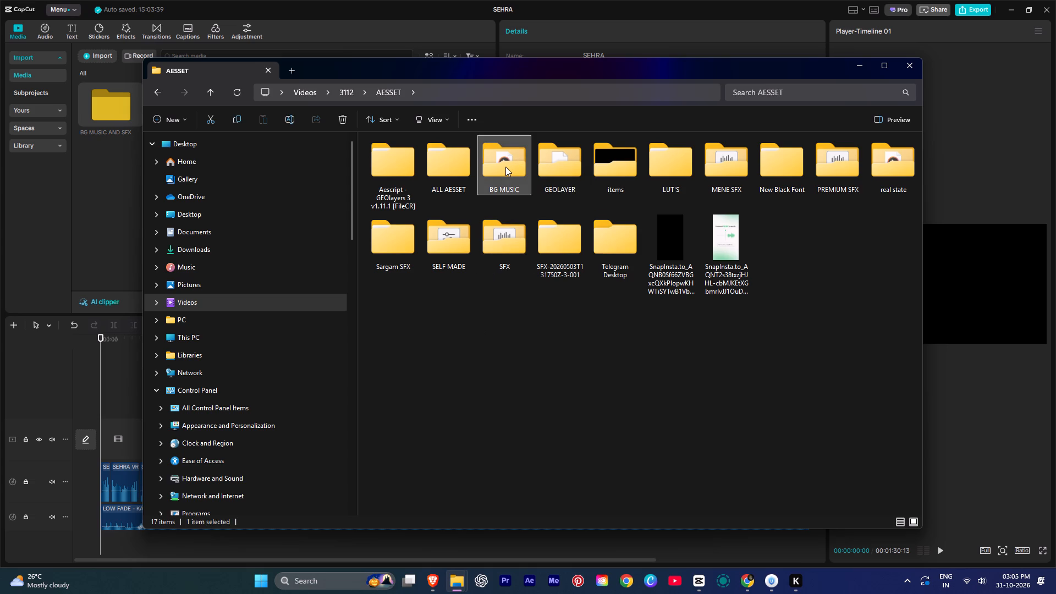
alt+click(505, 167)
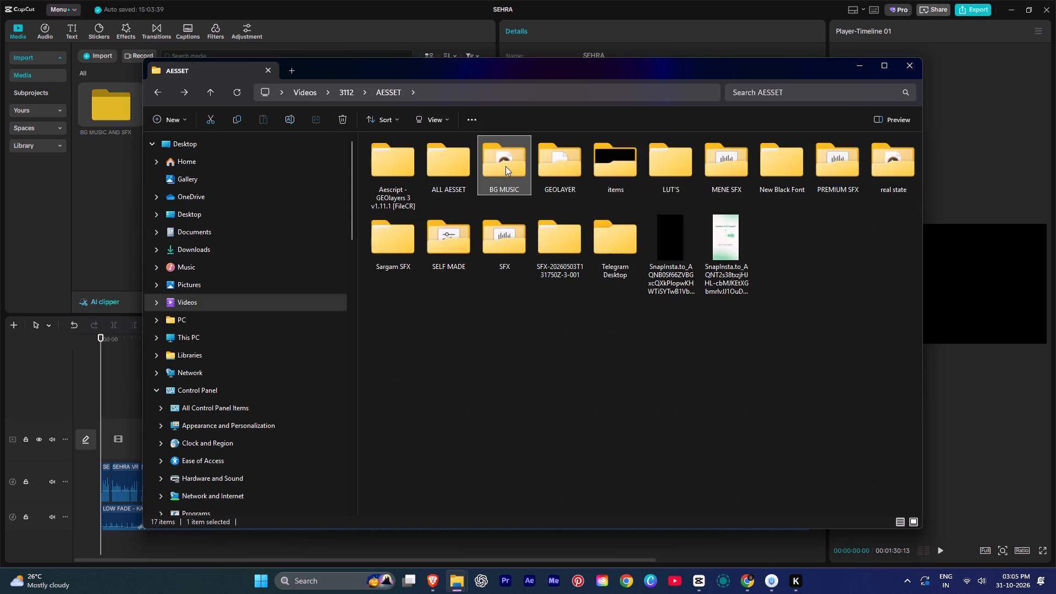
alt+click(505, 166)
alt+click(548, 354)
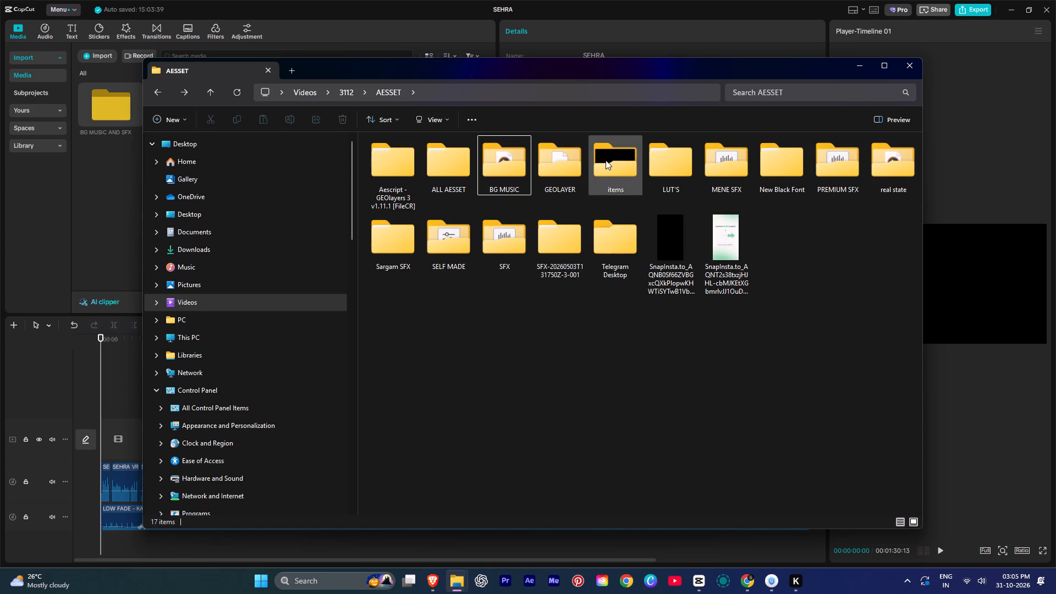
alt+drag(607, 160, 107, 183)
alt+click(234, 172)
Place download (27).jpg from the items folder on a layer above the main track, spanning 0:00 to the audio's end at 00:01:30:13.
alt+double_click(238, 117)
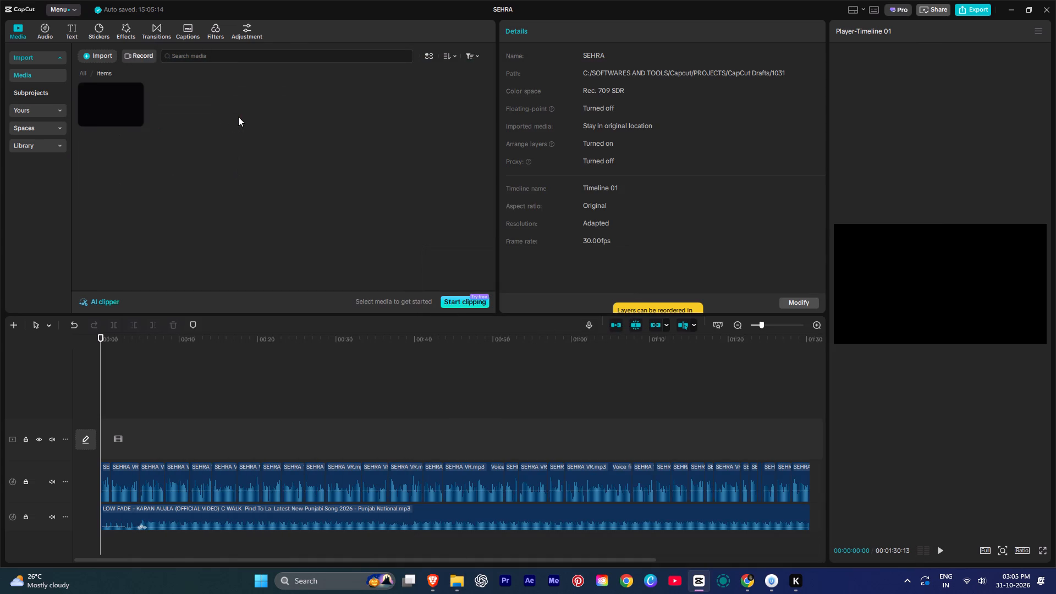
alt+click(162, 178)
alt+drag(108, 106, 72, 409)
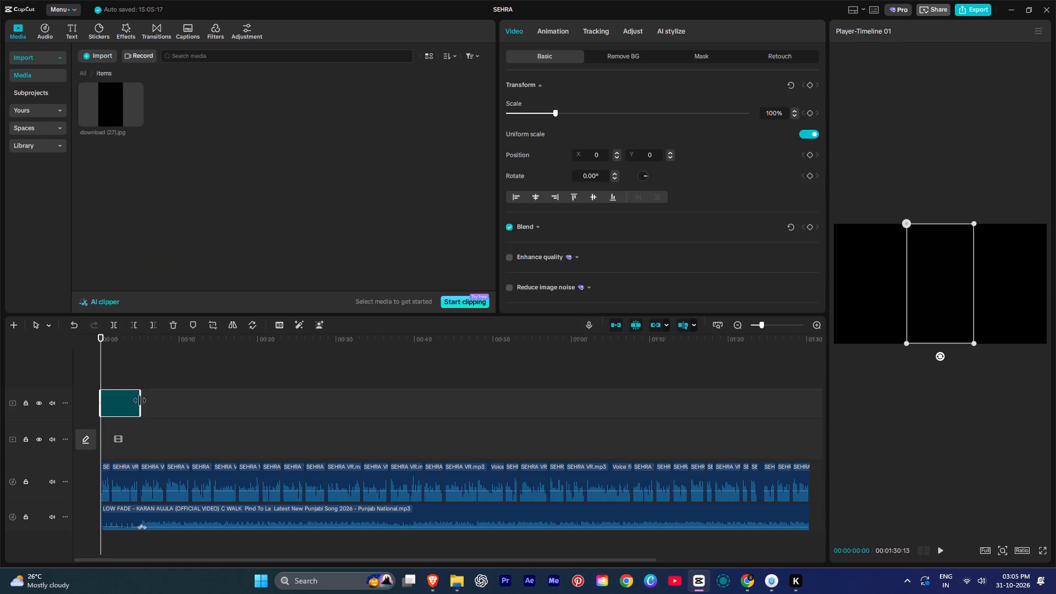
alt+drag(140, 400, 662, 415)
alt+scroll(402, 387, up, 8)
click(214, 364)
click(214, 404)
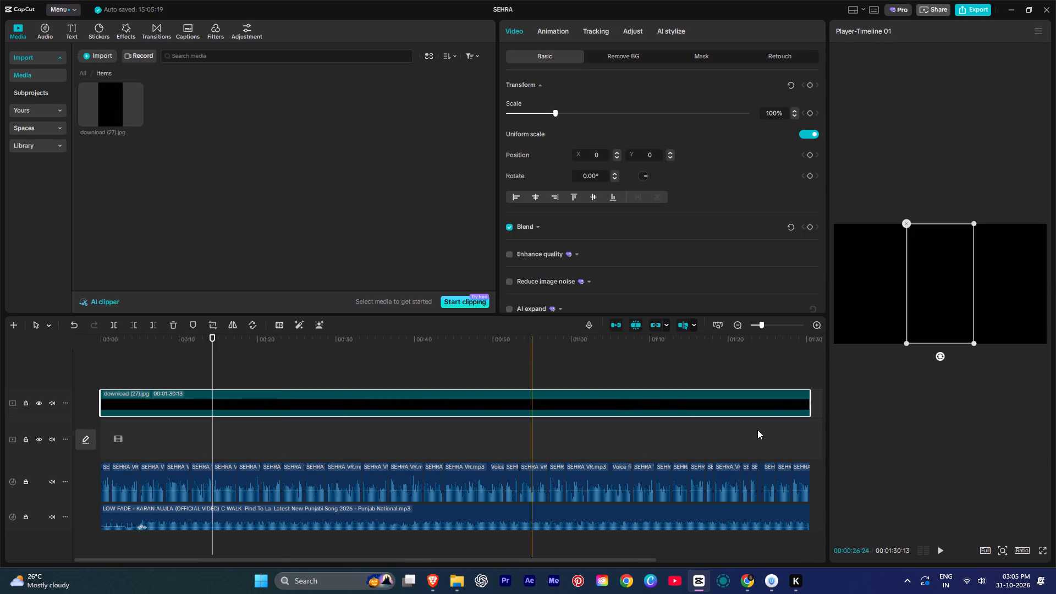
Set the timeline's aspect ratio to 9:16, briefly play the opening and return the playhead to the start.
click(1019, 549)
click(998, 512)
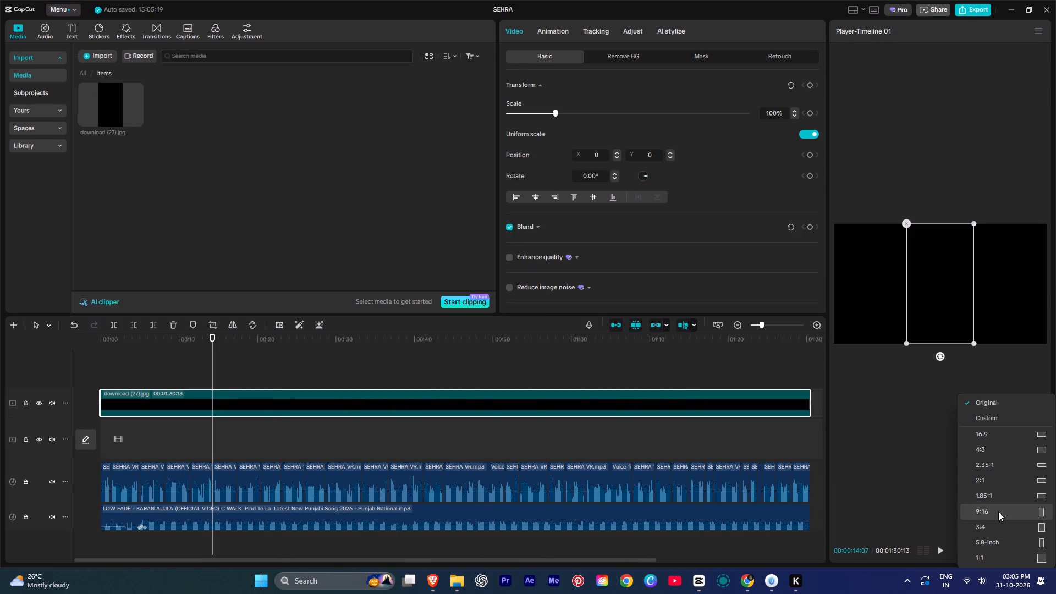
drag(213, 372, 0, 361)
key(space)
key(space)
drag(109, 371, 55, 380)
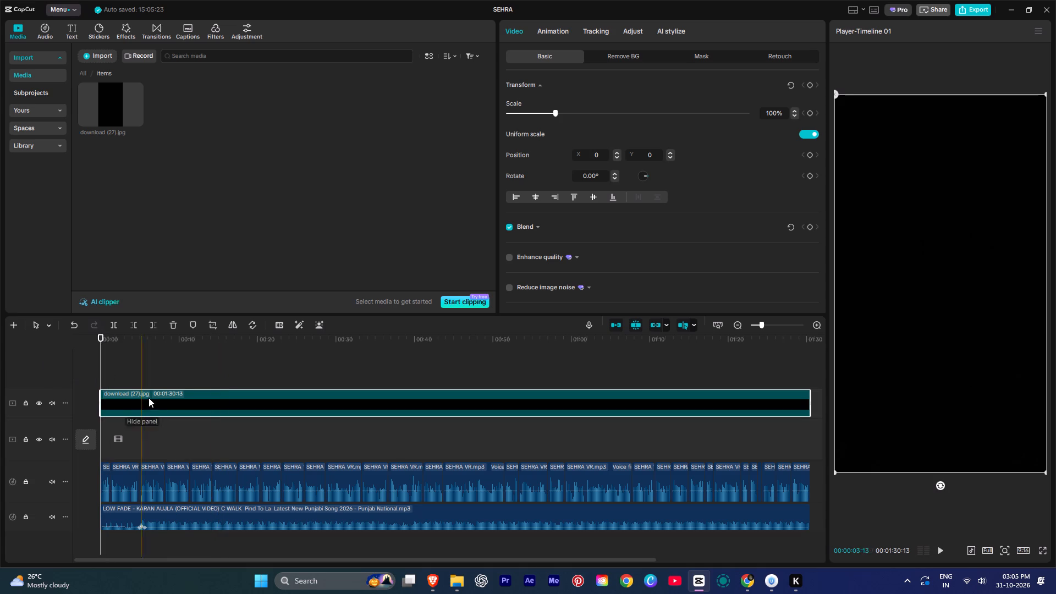
Add a Split mask to the download (27).jpg clip with rotation -180°, Y position -579 and feather 96.
click(148, 398)
click(738, 57)
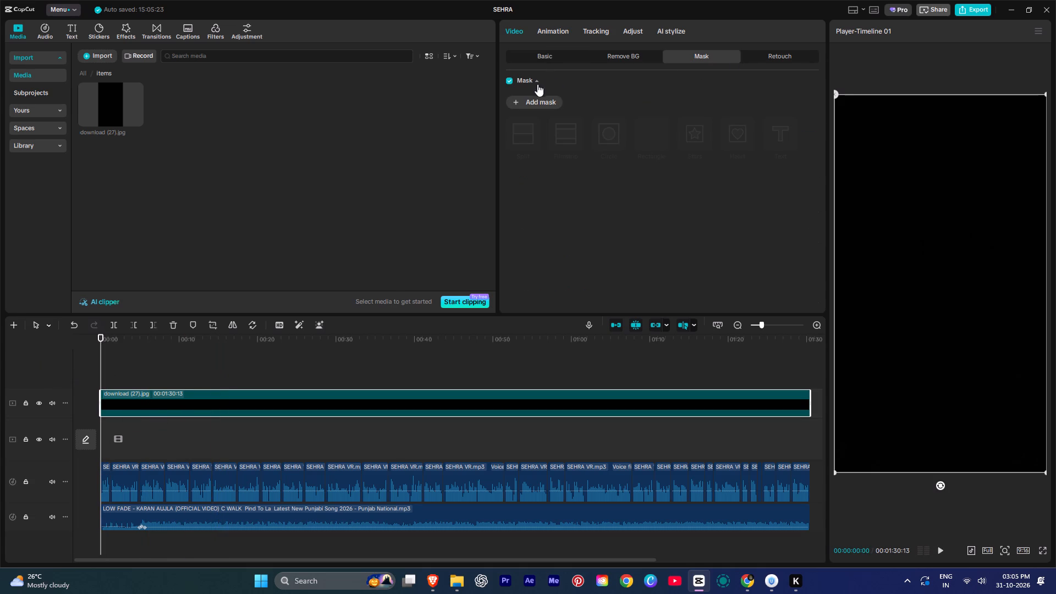
click(527, 103)
click(523, 126)
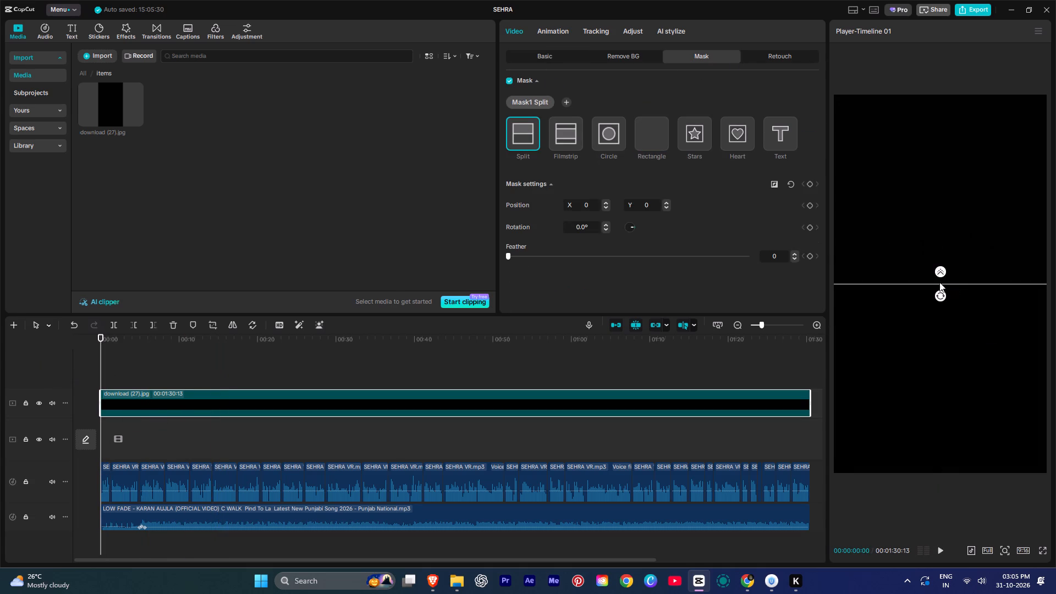
drag(939, 296, 944, 268)
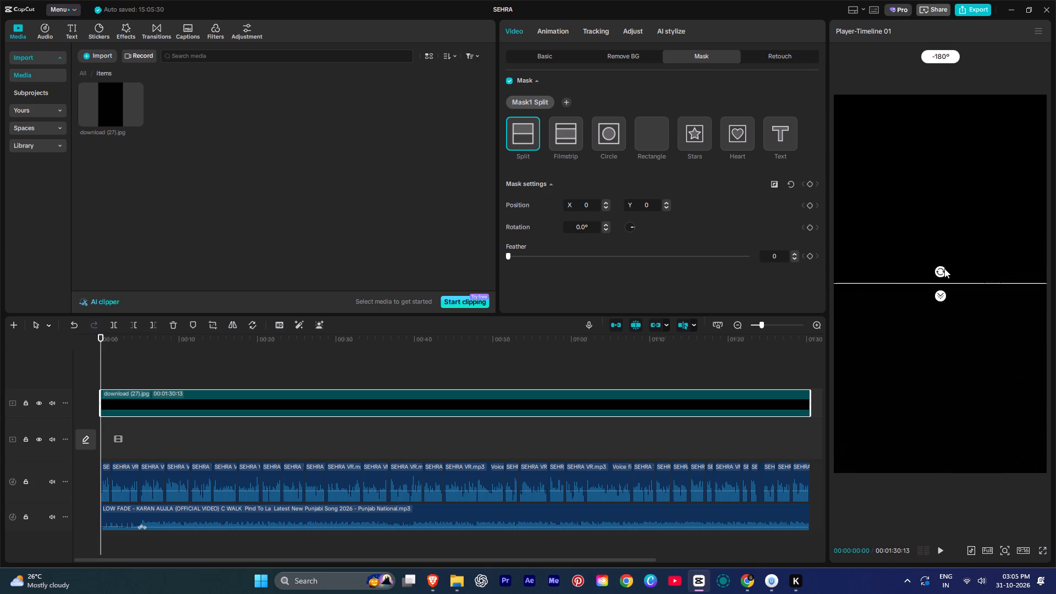
drag(944, 268, 944, 267)
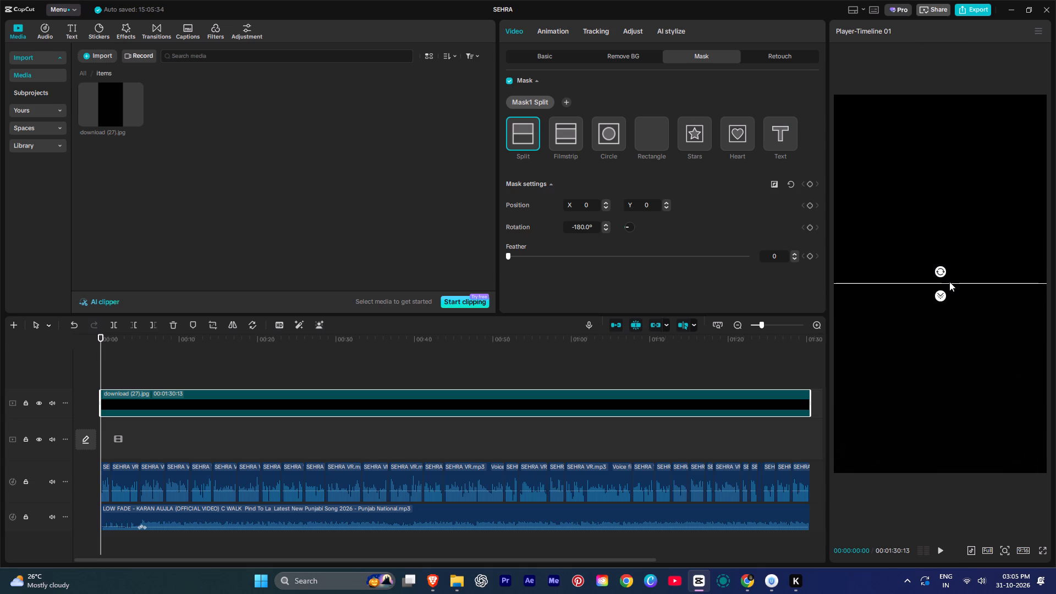
drag(949, 282, 949, 449)
drag(942, 464, 945, 490)
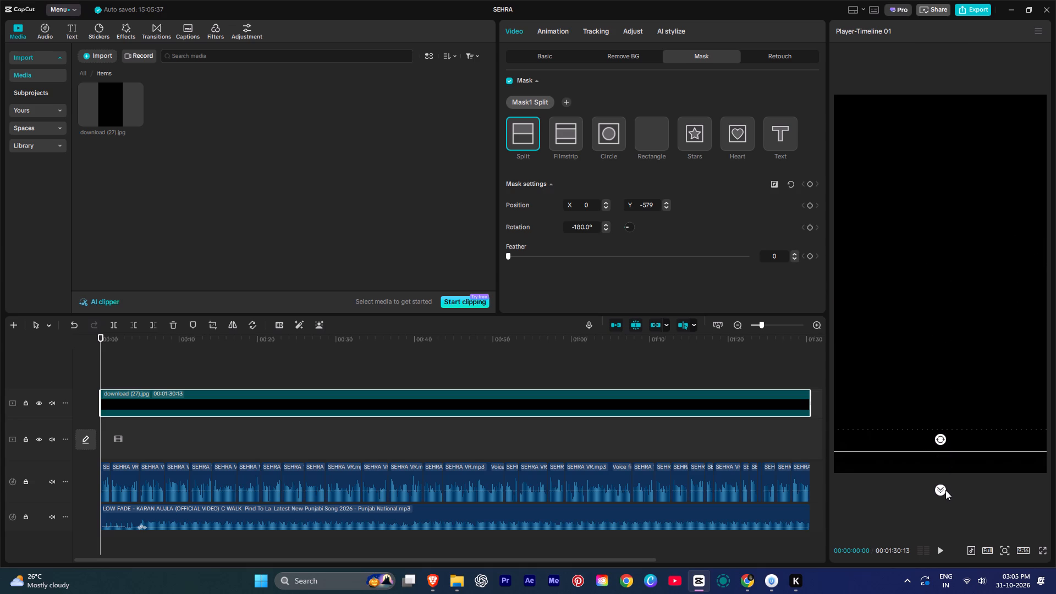
drag(945, 490, 945, 490)
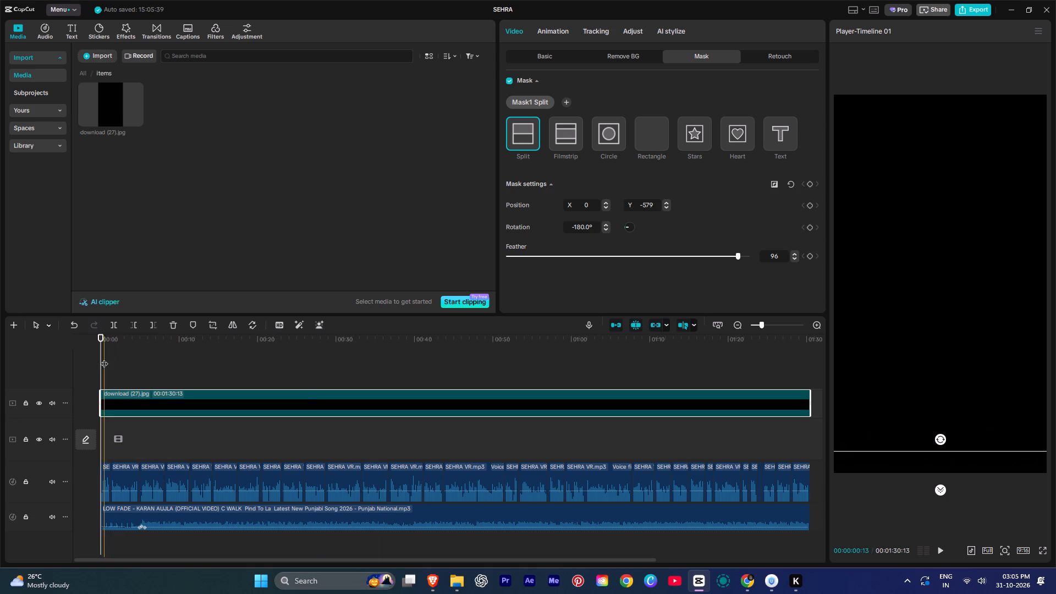
drag(103, 358, 8, 355)
Import the SEHRA RAW folder from the desktop into the top level of the CapCut project's media.
click(189, 206)
click(79, 76)
click(184, 182)
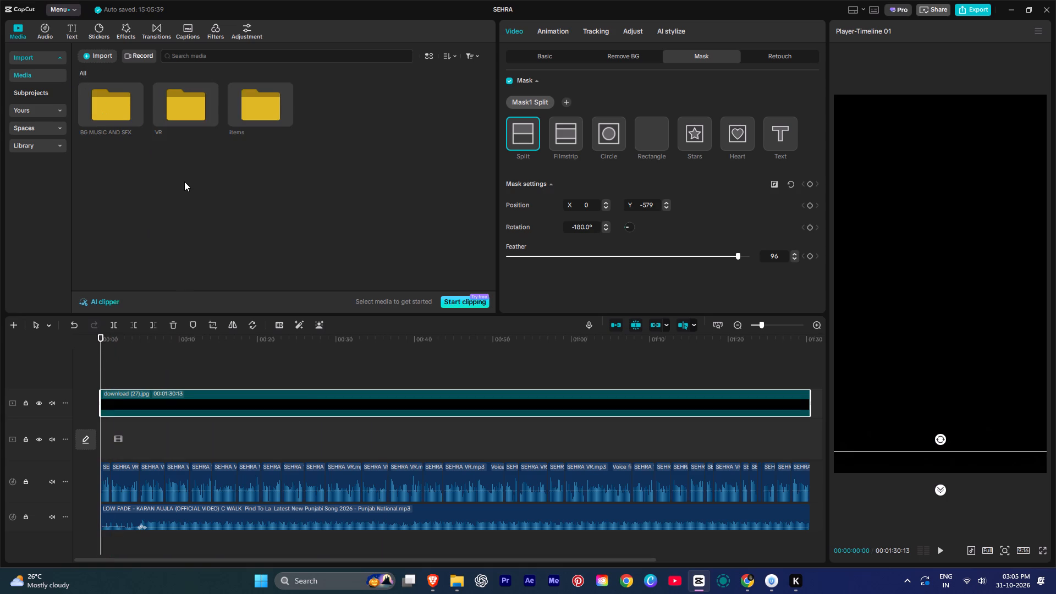
key(super+d)
click(386, 307)
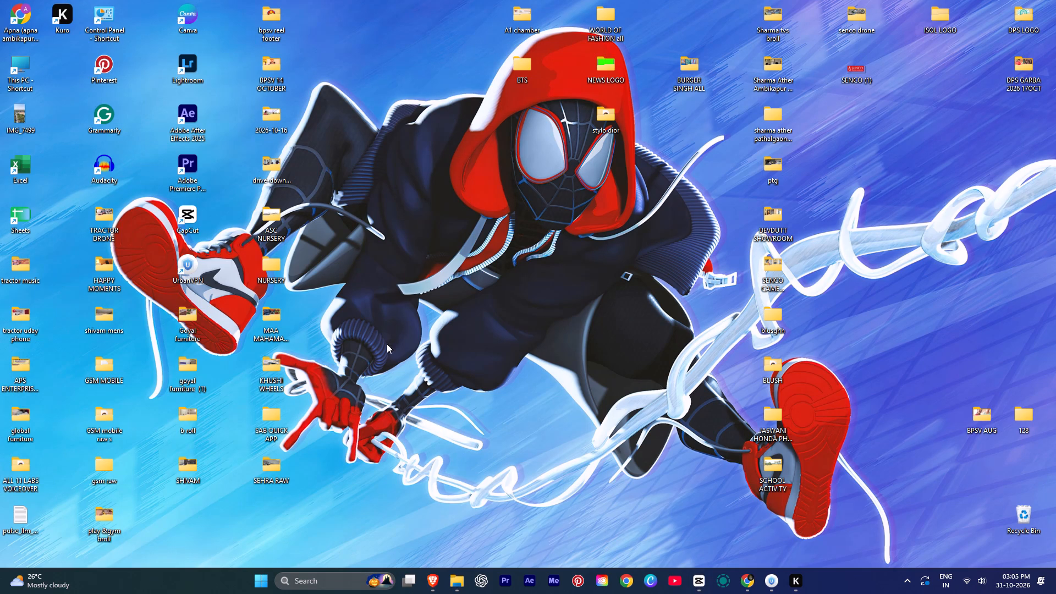
click(530, 222)
drag(269, 466, 493, 466)
key(alt+Tab)
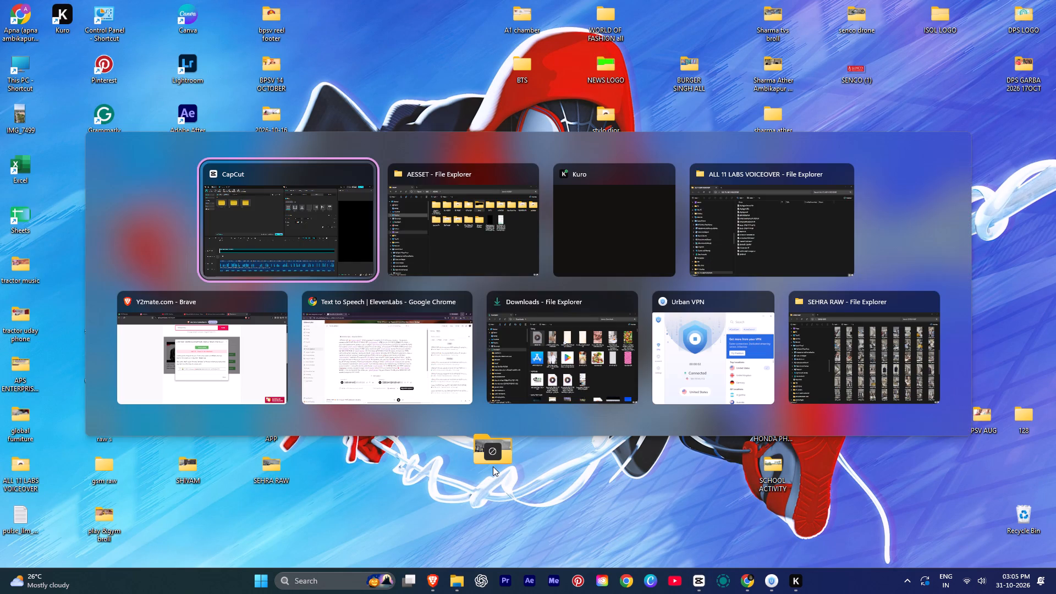
drag(493, 466, 305, 209)
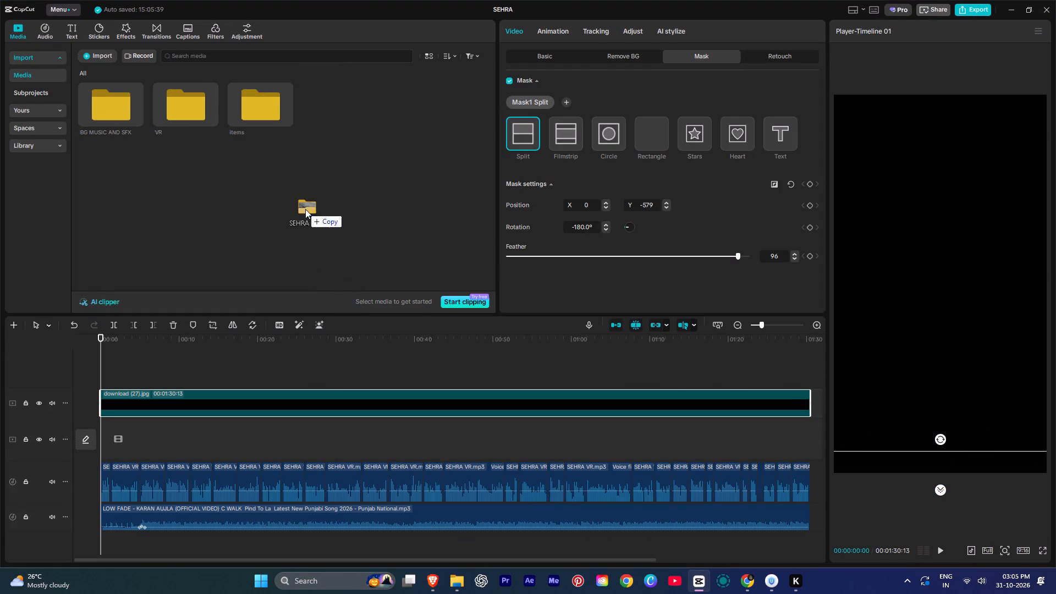
drag(305, 209, 304, 204)
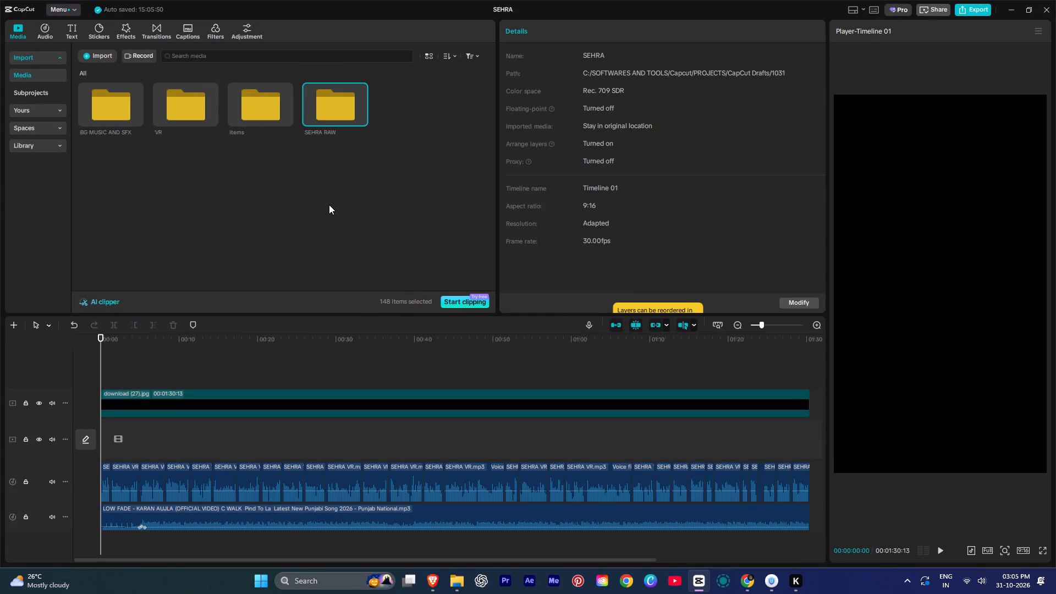
click(329, 205)
Switch to the desktop and move the SEHRA RAW folder to the free spot above the BURGER SINGH ALL folder.
key(super+d)
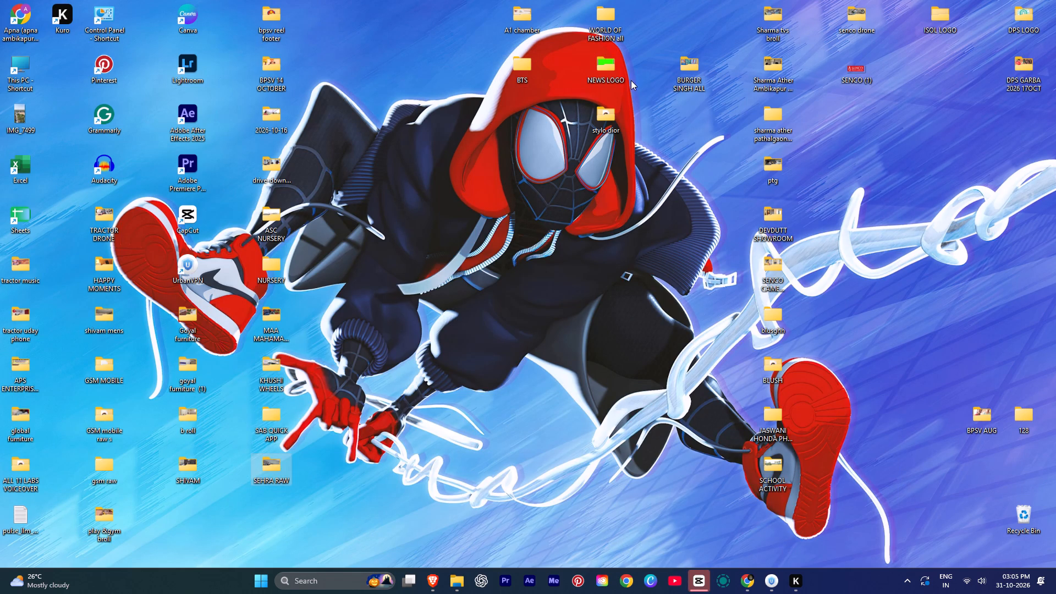
drag(270, 468, 694, 27)
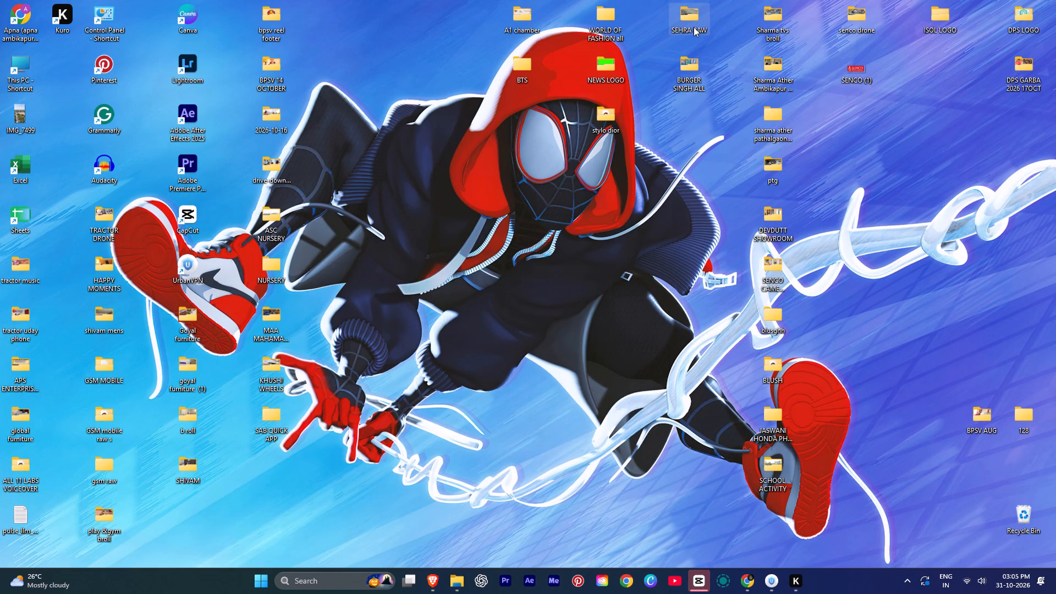
Open the SEHRA RAW folder and look through its store footage thumbnails from first to last.
double_click(691, 13)
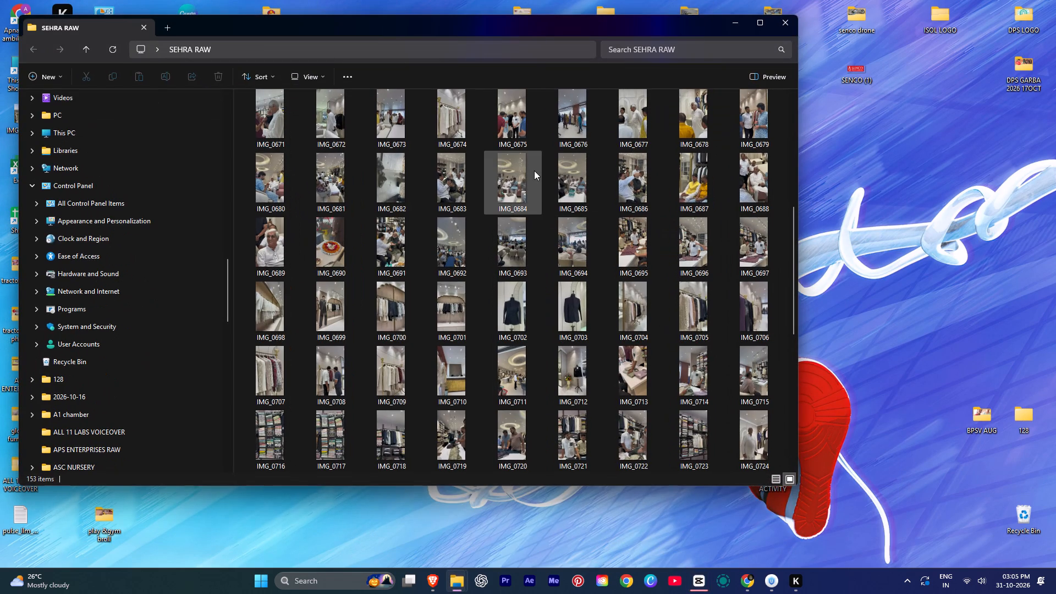
scroll(534, 170, down, 6)
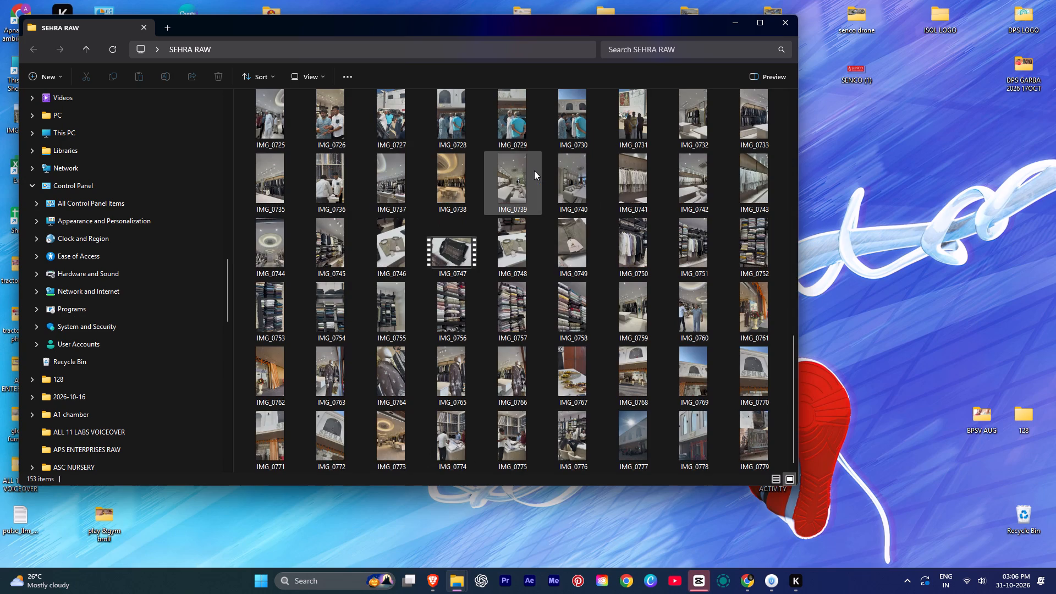
scroll(534, 170, down, 1)
scroll(534, 170, up, 11)
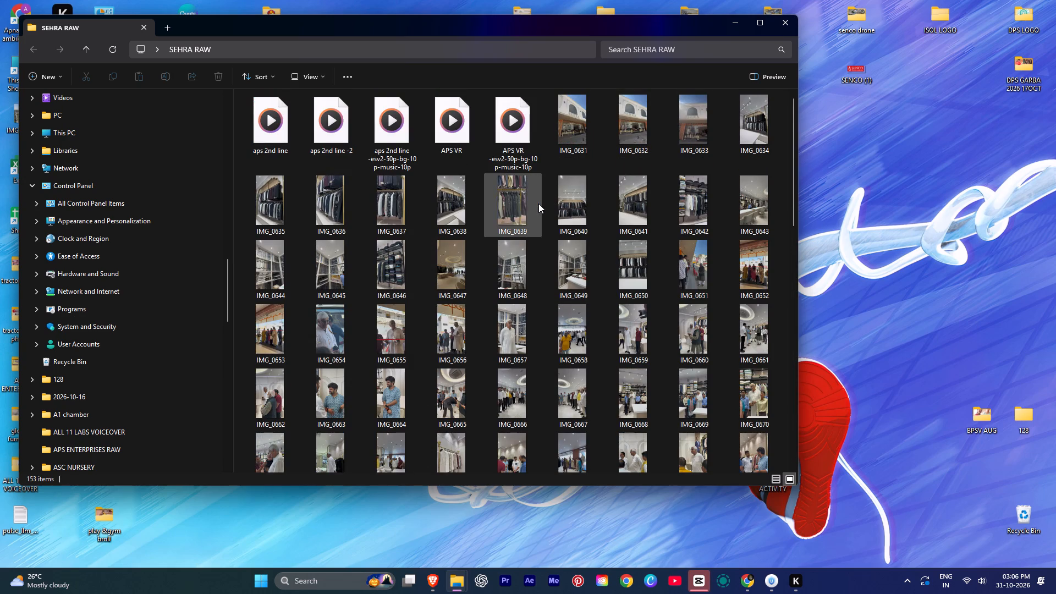
scroll(538, 204, down, 9)
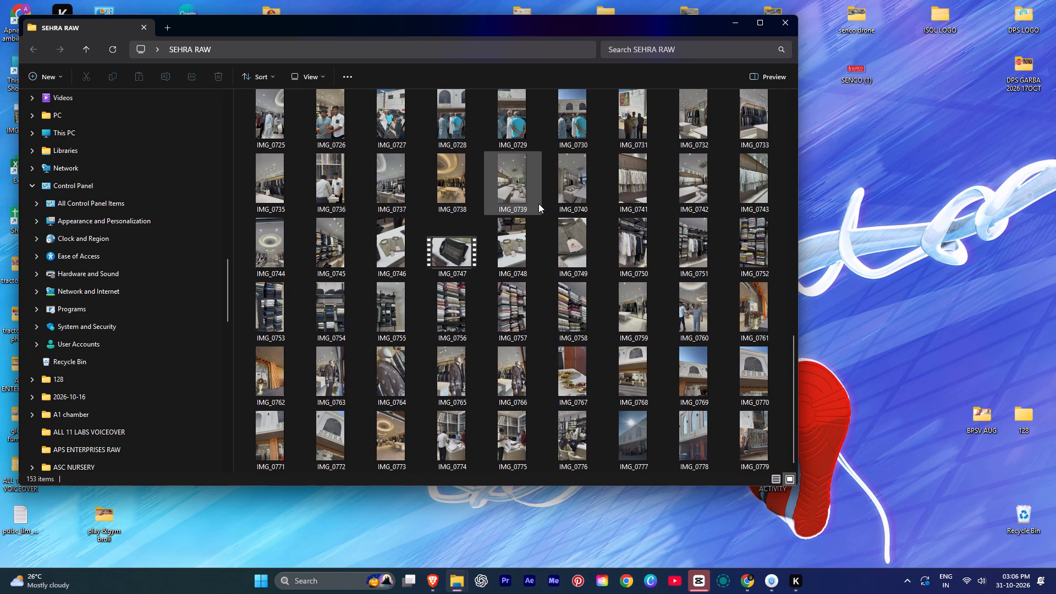
scroll(538, 204, down, 10)
scroll(538, 204, up, 9)
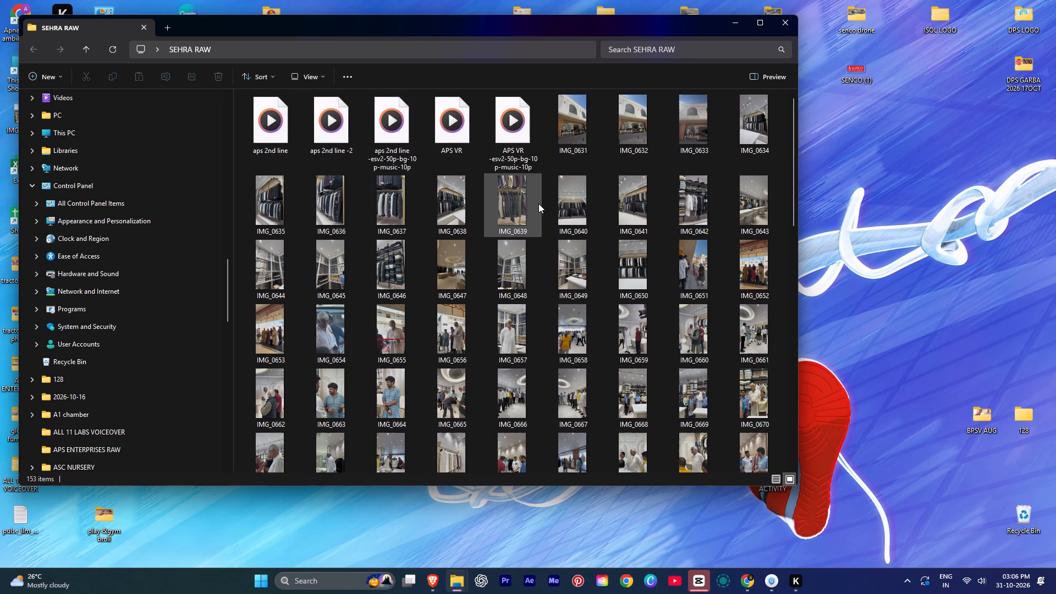
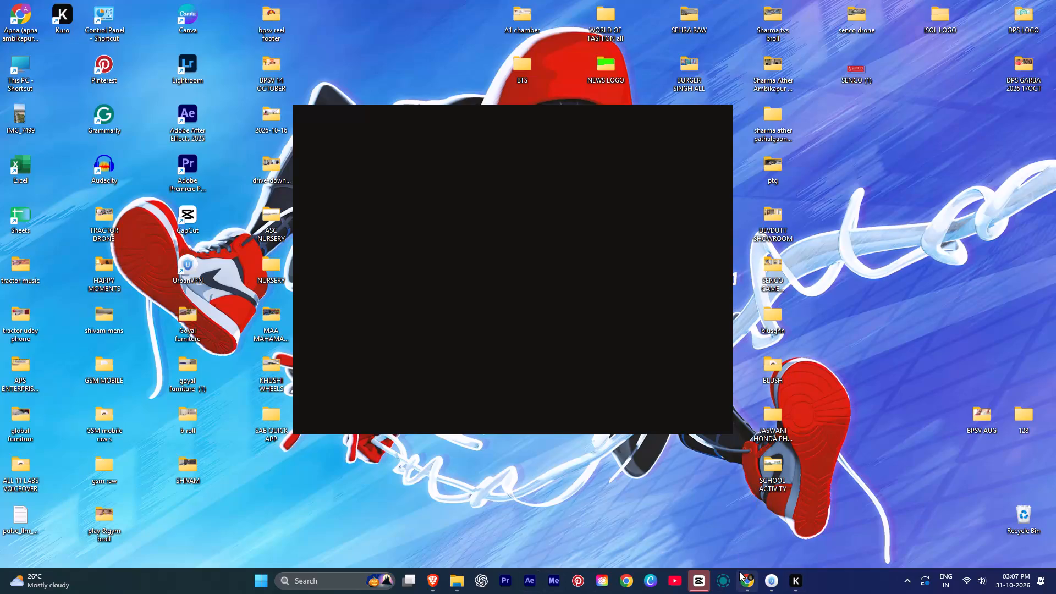
Switch from the desktop to the LocalSend file-sharing app.
click(726, 576)
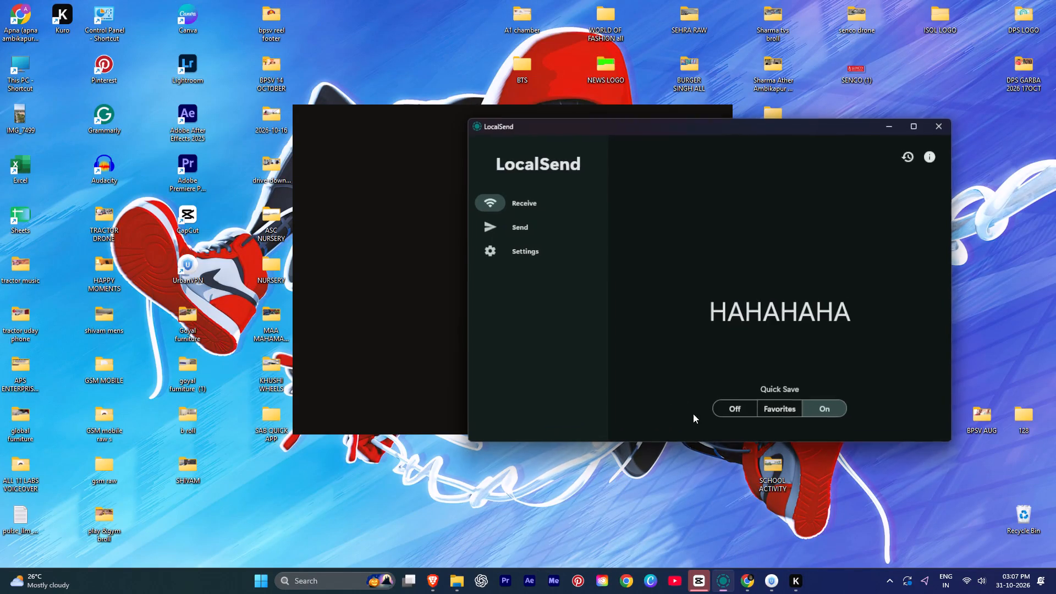
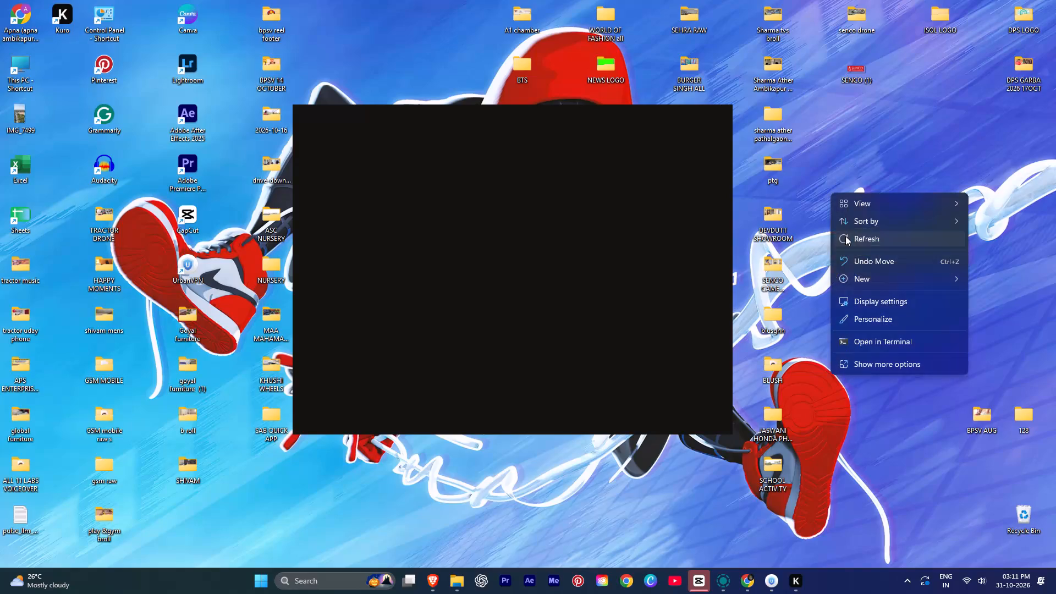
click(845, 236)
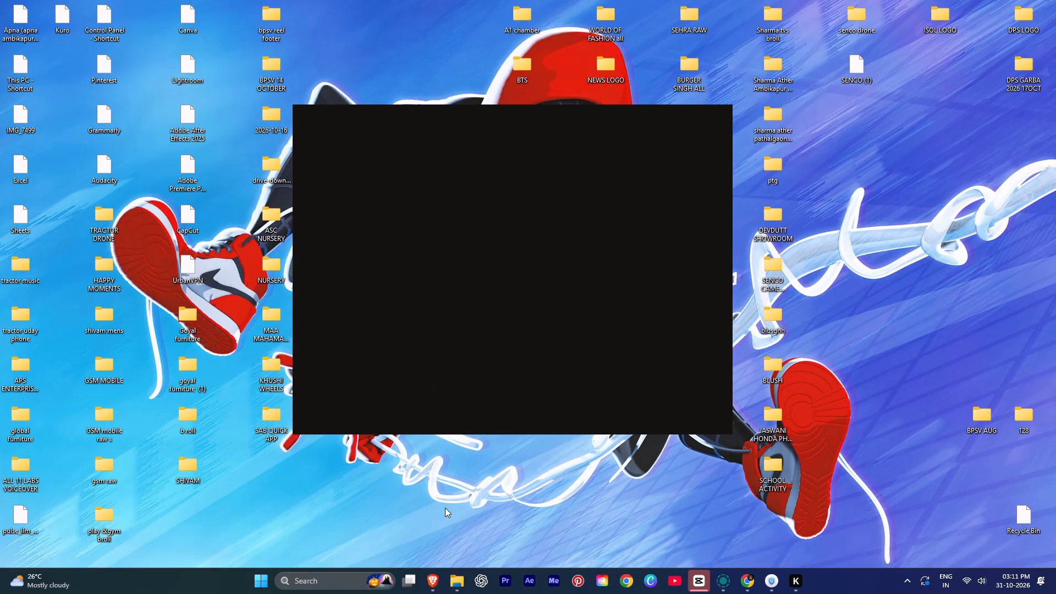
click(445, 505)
Switch to the Downloads folder window, refresh its contents and maximise the window.
click(453, 572)
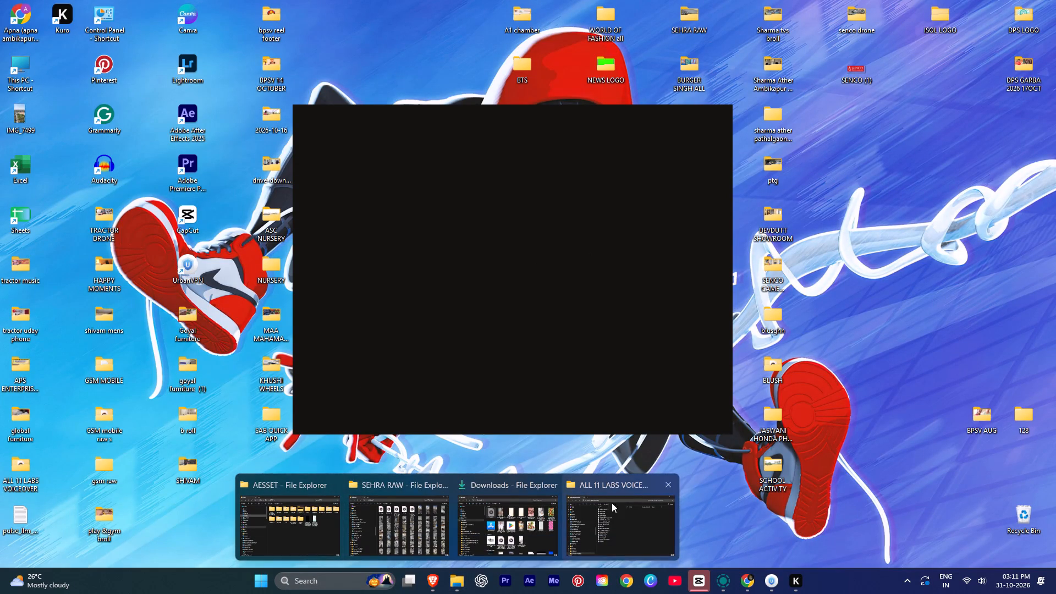
click(531, 504)
click(678, 376)
scroll(566, 333, up, 10)
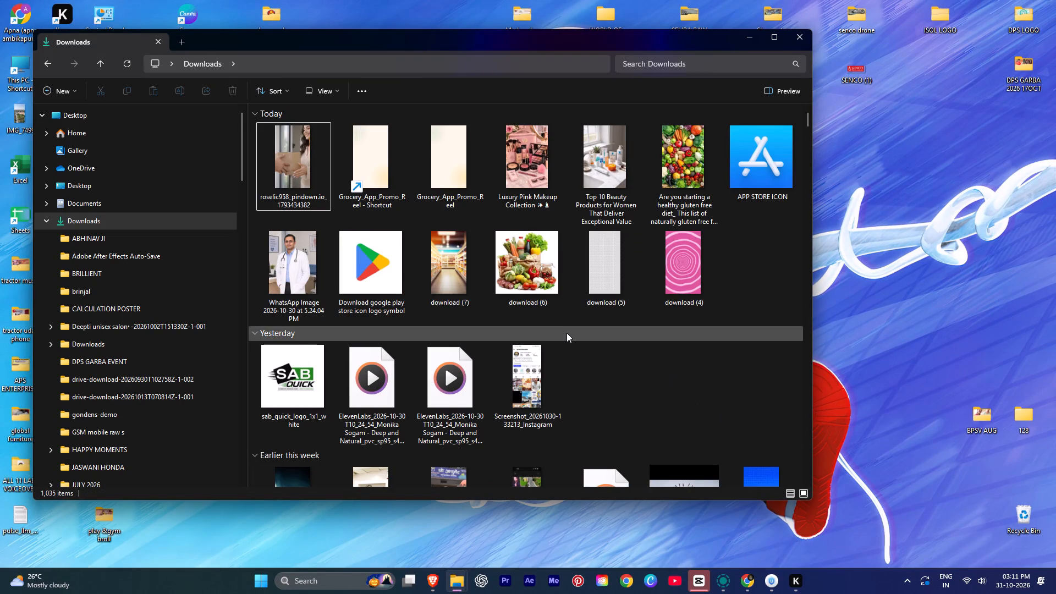
key(F5)
scroll(553, 333, up, 4)
click(785, 261)
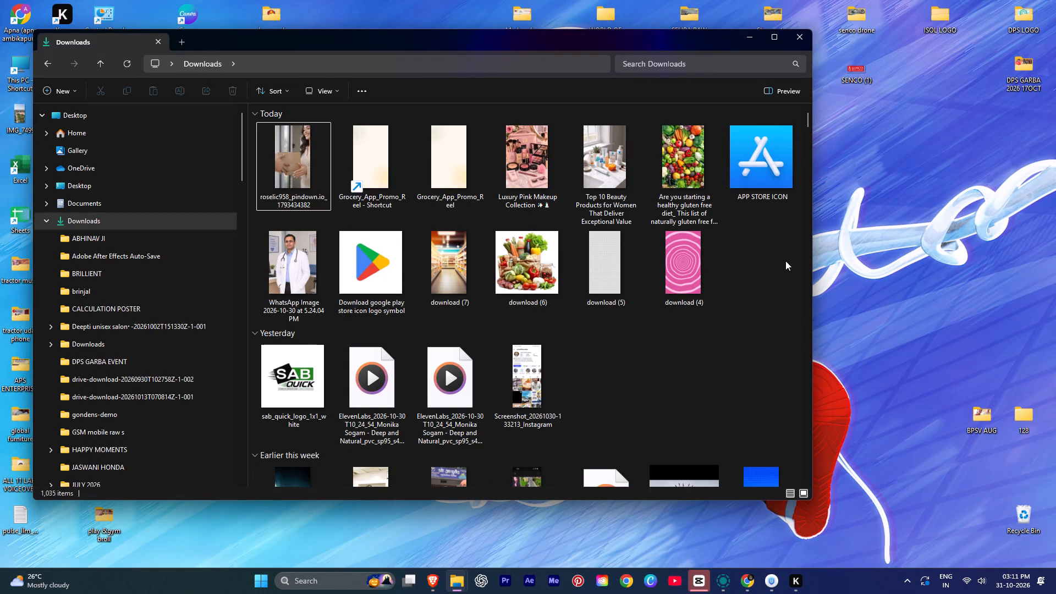
key(F5)
key(F5)
key(F5)
key(F5)
key(F5)
drag(579, 40, 584, 0)
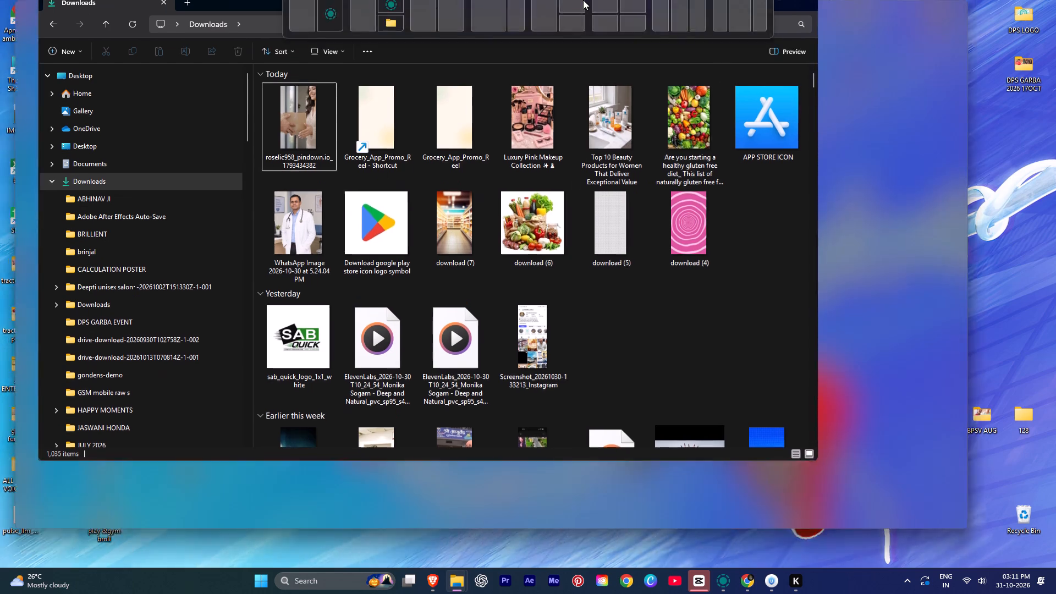
click(656, 265)
key(F5)
key(F5)
key(F5)
key(F5)
key(F5)
key(F5)
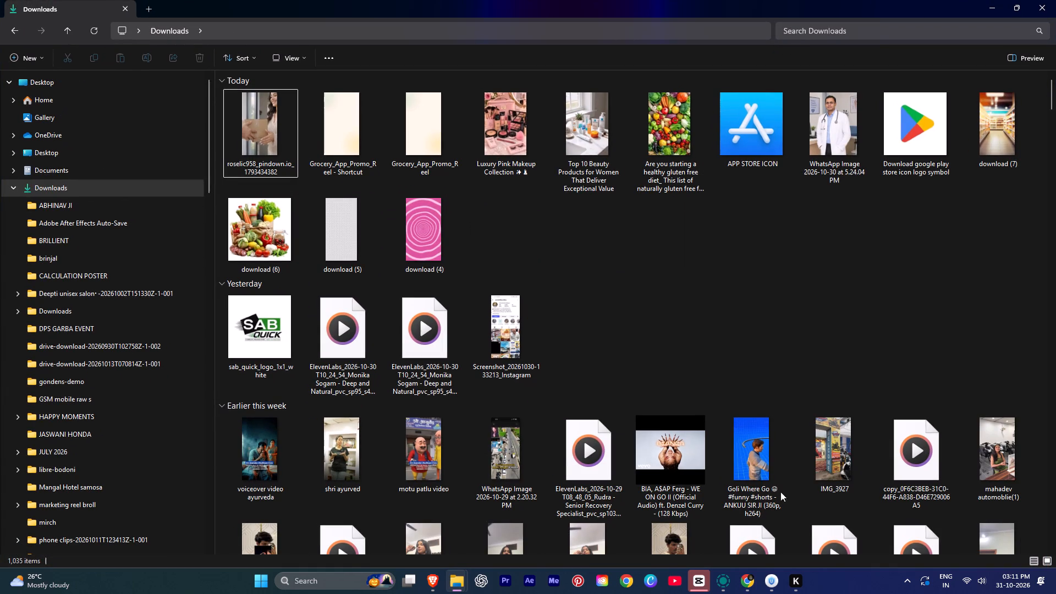
Check the history of received files in LocalSend, then return to the Downloads folder.
click(717, 579)
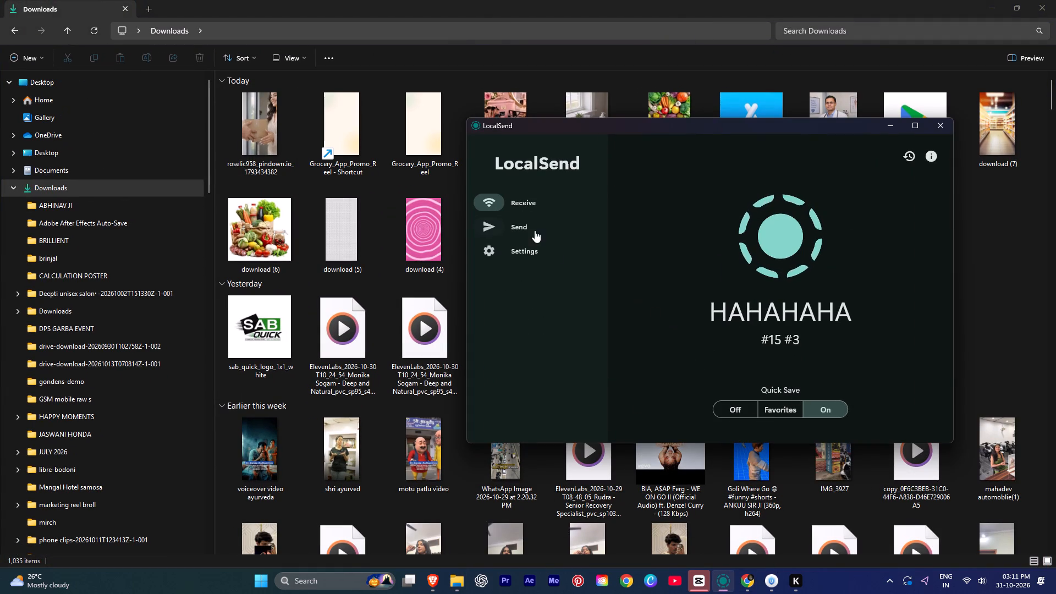
click(529, 201)
click(691, 193)
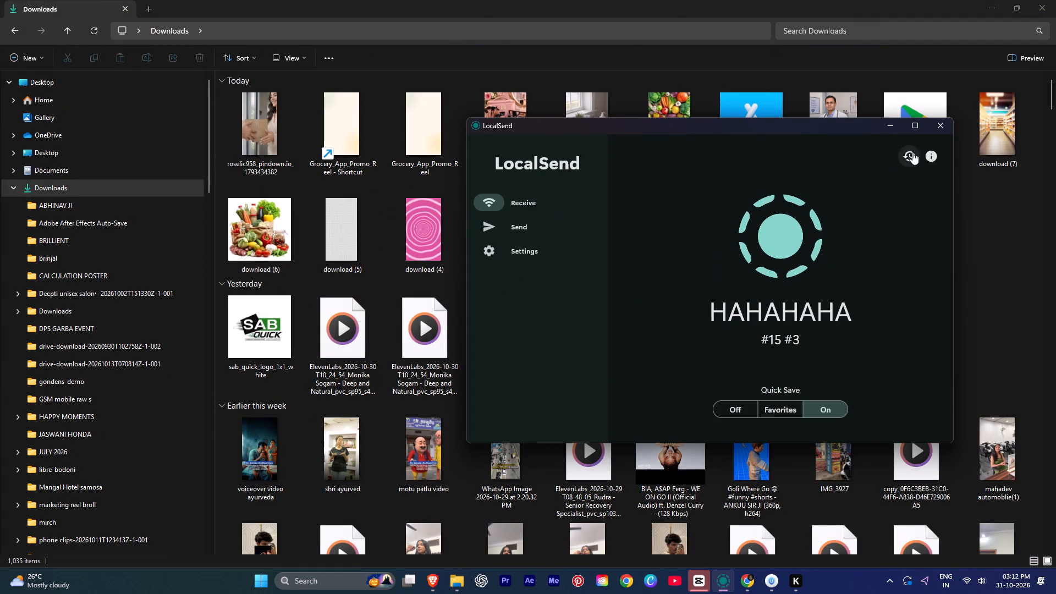
click(912, 152)
click(552, 203)
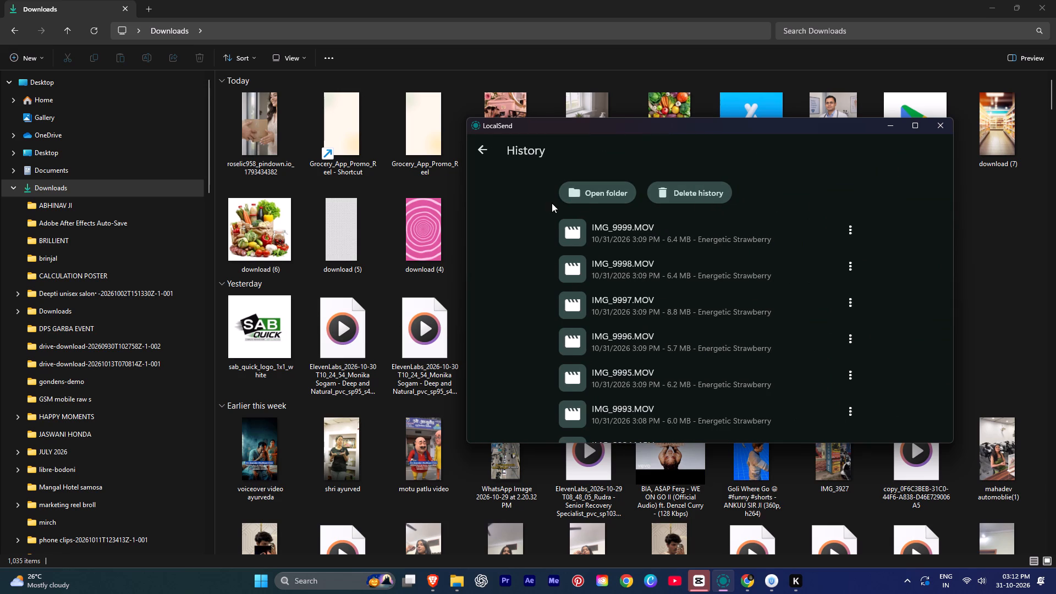
click(863, 182)
click(880, 124)
Select the files from IMG_9997 through IMG_0780 in the Last week group of Downloads and cut them.
click(759, 291)
scroll(759, 291, down, 1)
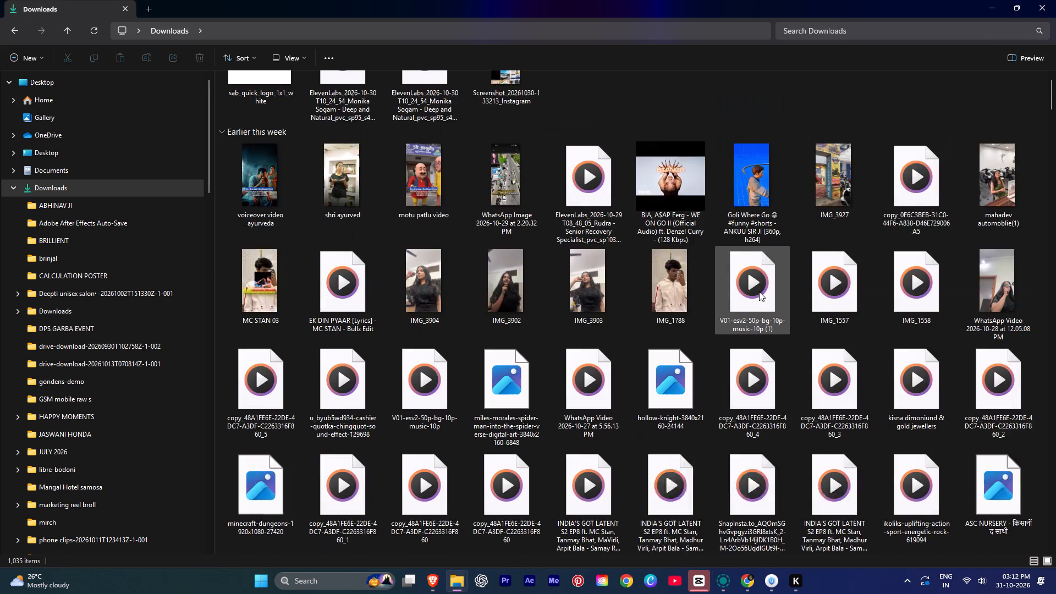
scroll(759, 291, down, 1)
scroll(757, 291, up, 1)
scroll(757, 291, down, 4)
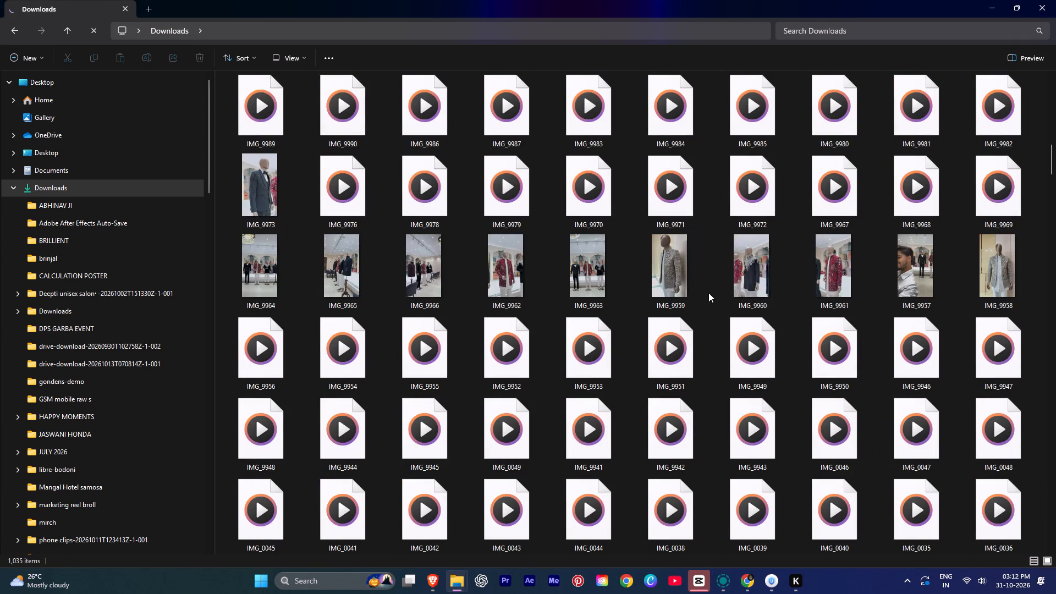
scroll(623, 356, down, 1)
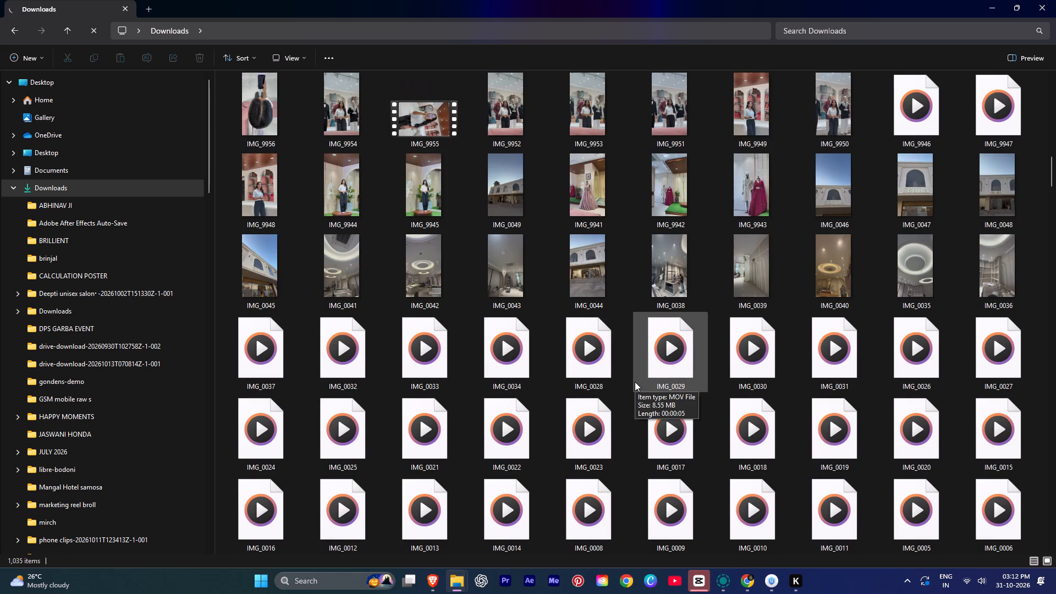
scroll(635, 382, down, 1)
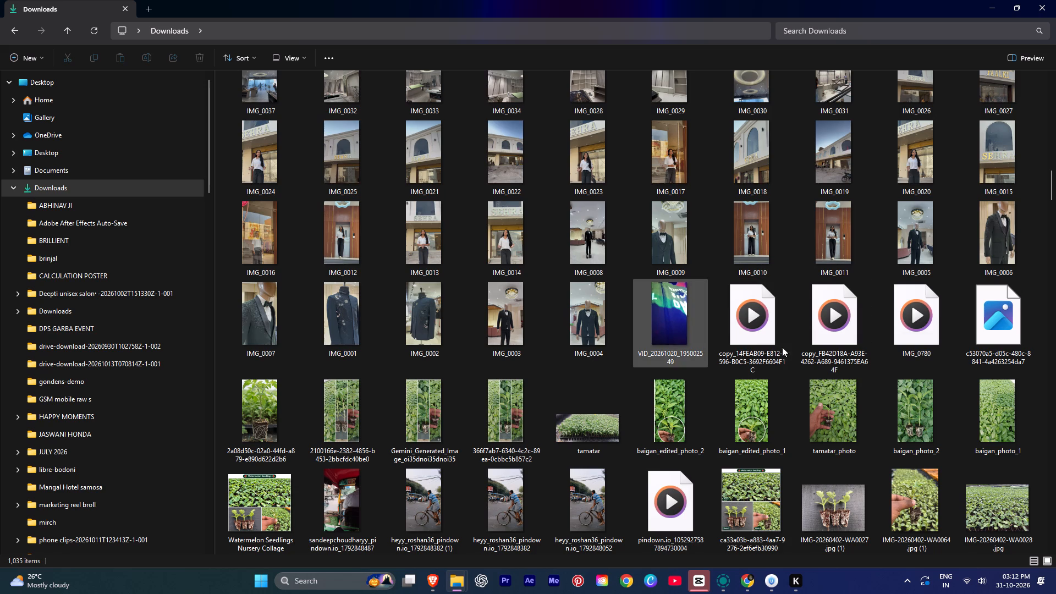
click(921, 307)
scroll(621, 271, up, 1)
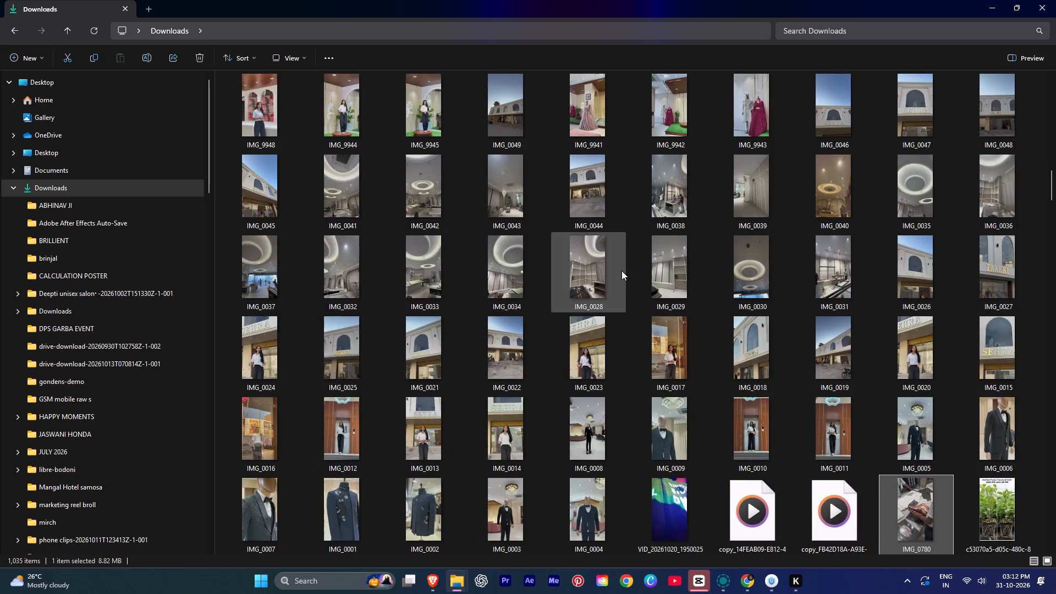
scroll(621, 271, up, 4)
scroll(621, 271, down, 2)
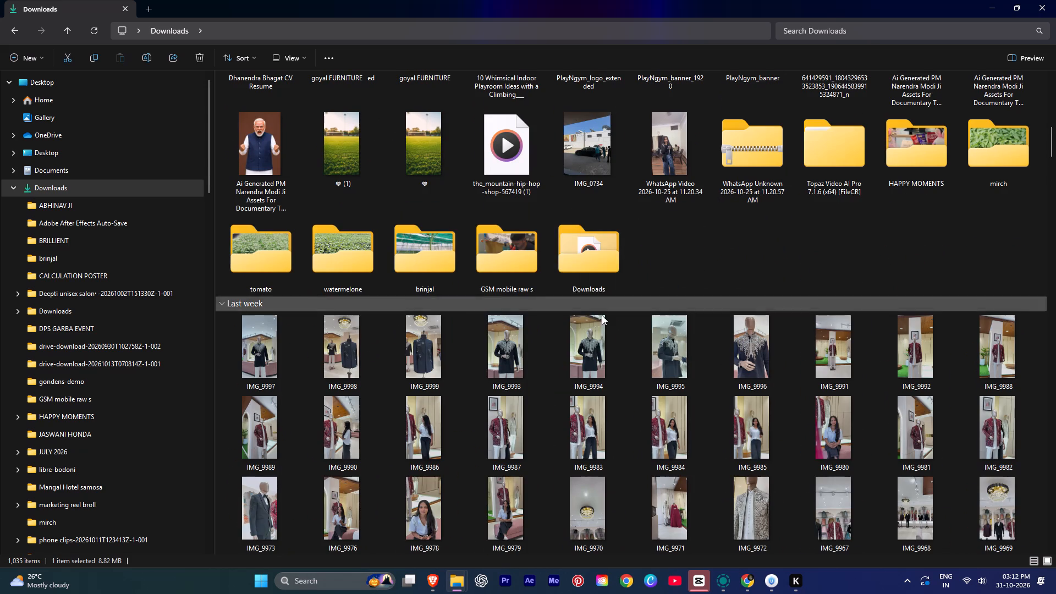
shift+click(255, 342)
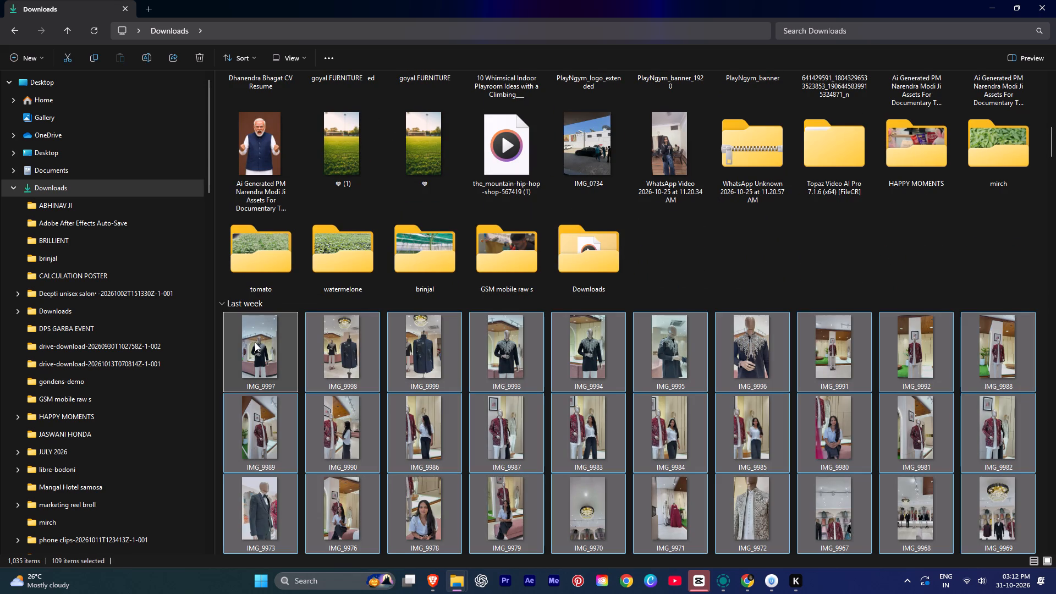
key(ctrl+x)
Move the SEHRA RAW folder on the desktop to the free spot below the SHIVAM folder.
key(super+d)
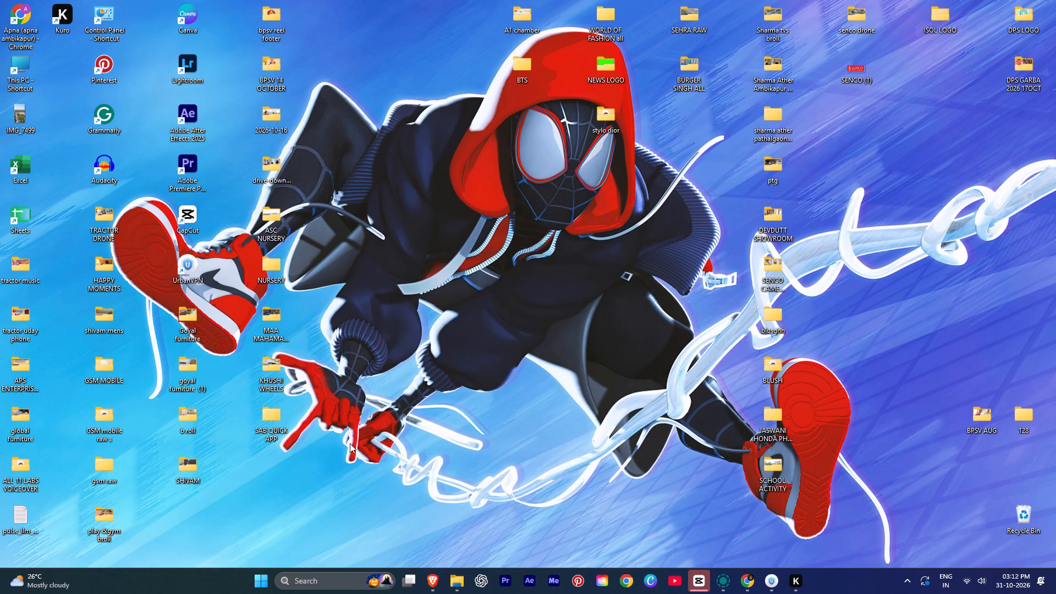
drag(694, 15, 383, 398)
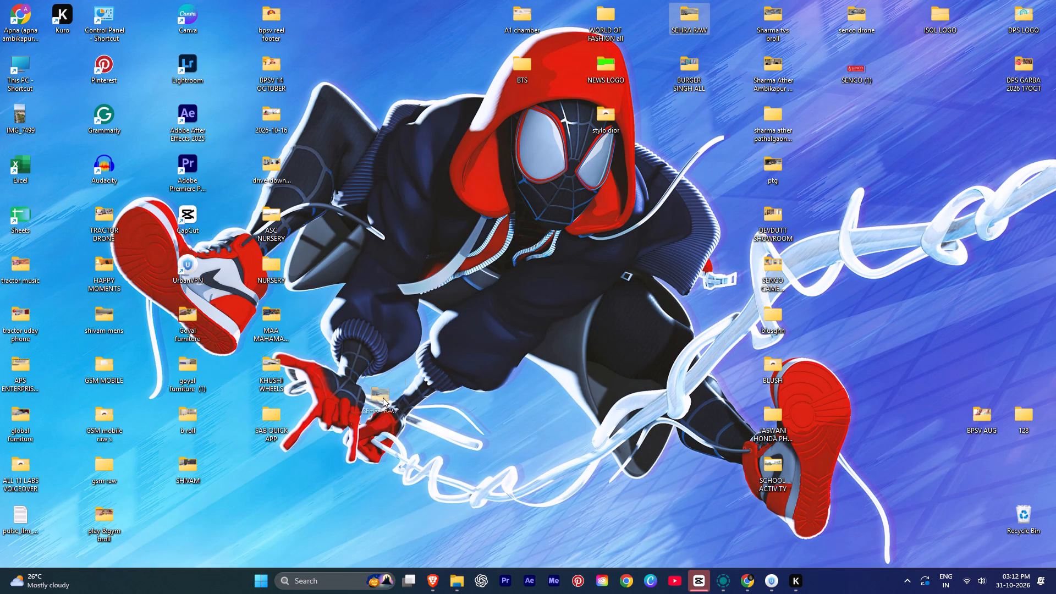
drag(383, 398, 186, 524)
Create a new desktop folder beside SEHRA RAW and name it SEHRA OPENING.
right_click(233, 525)
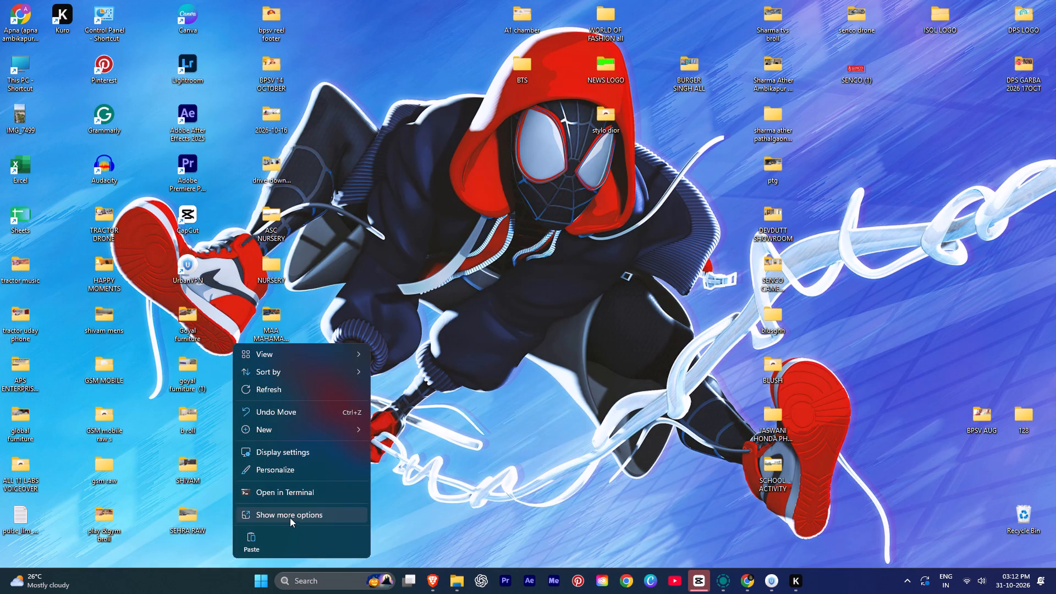
click(271, 432)
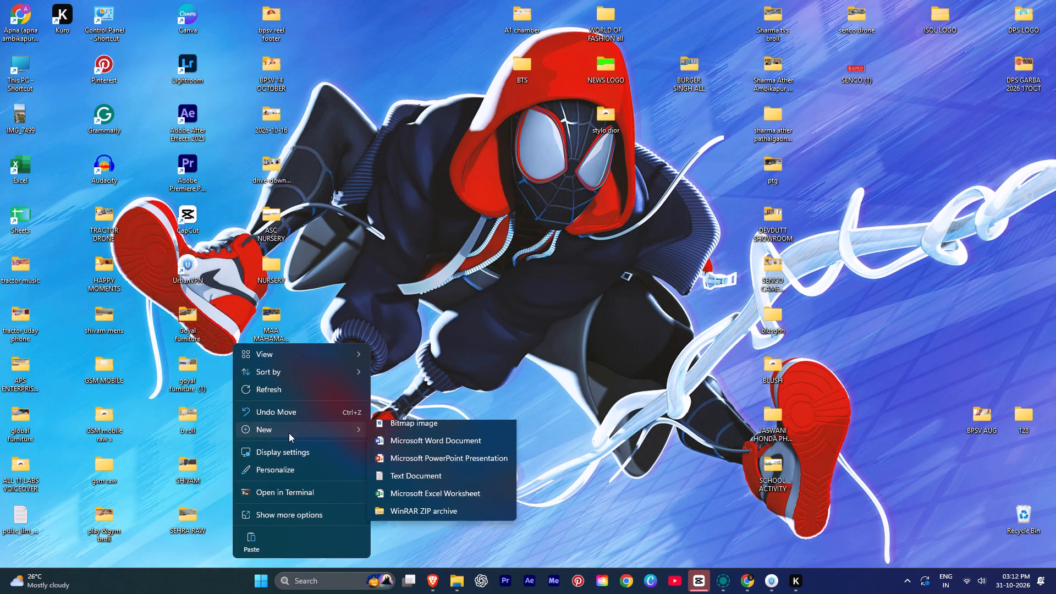
click(405, 434)
key(BackSpace)
key(BackSpace)
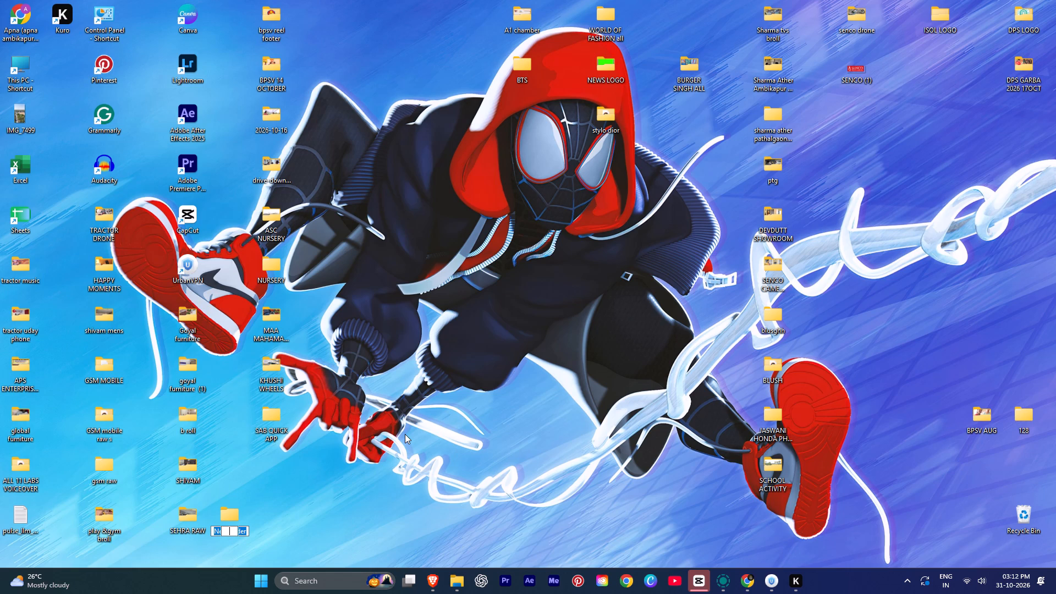
text(sehra)
key(space)
key(ctrl+a)
text(SEHRA OPR)
key(BackSpace)
text(ENING)
key(space)
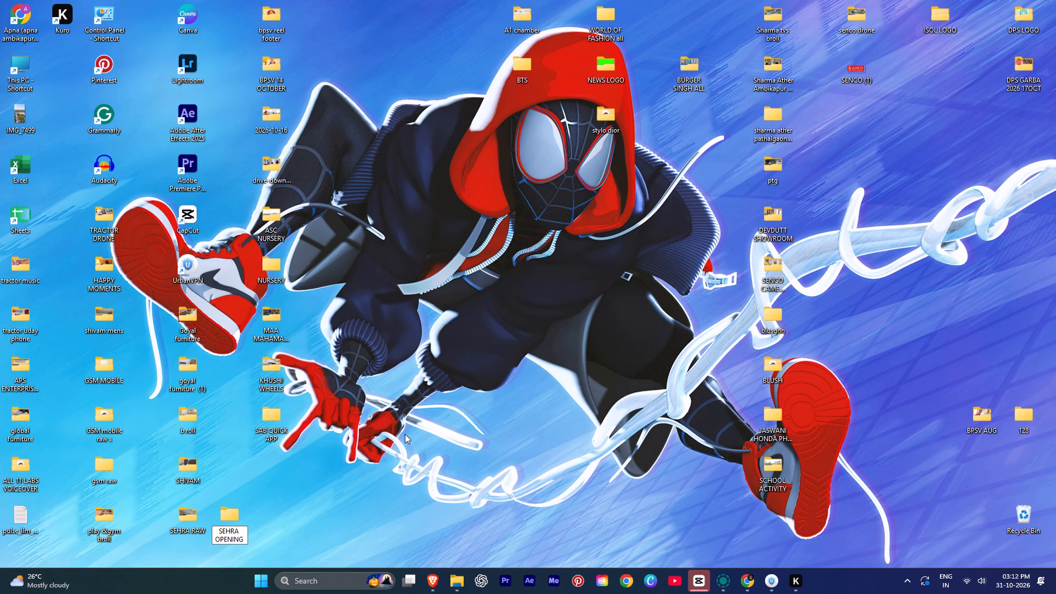
key(BackSpace)
key(Return)
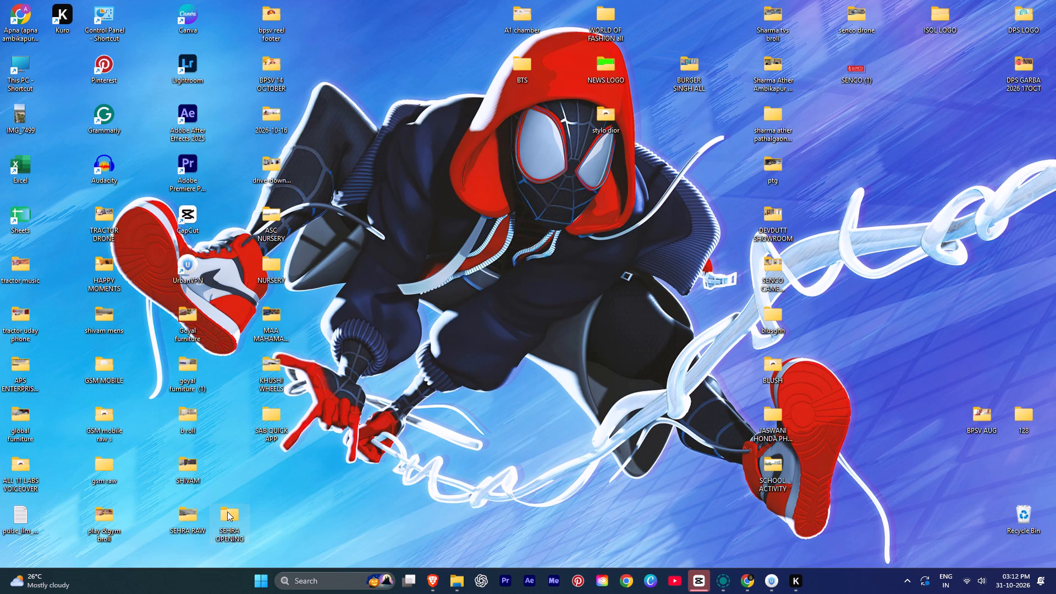
Open the SEHRA OPENING folder and paste the cut footage files into it.
double_click(227, 512)
click(559, 260)
right_click(559, 260)
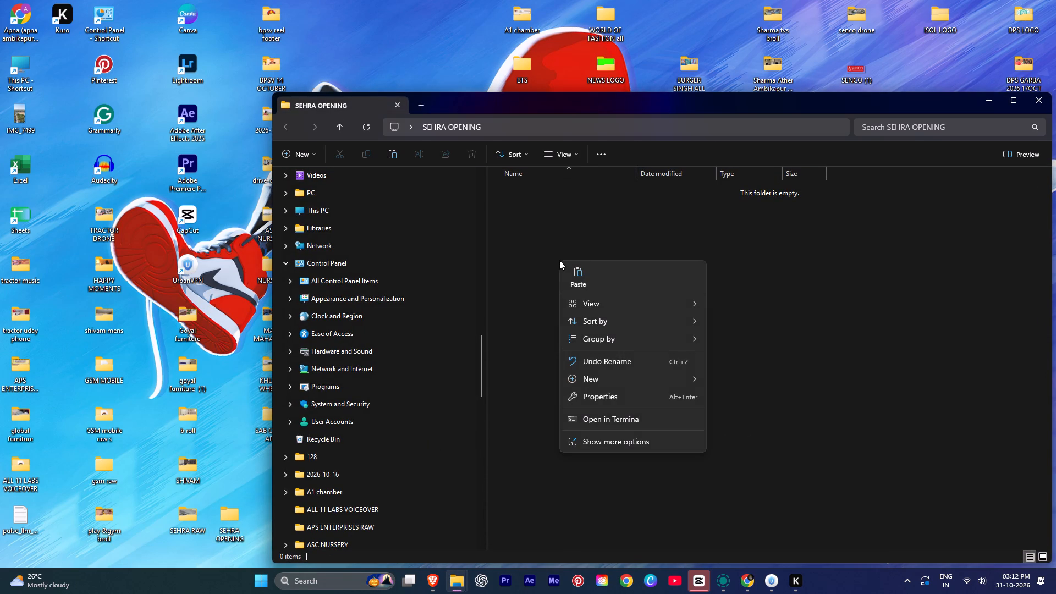
click(579, 274)
click(569, 231)
drag(526, 100, 530, 101)
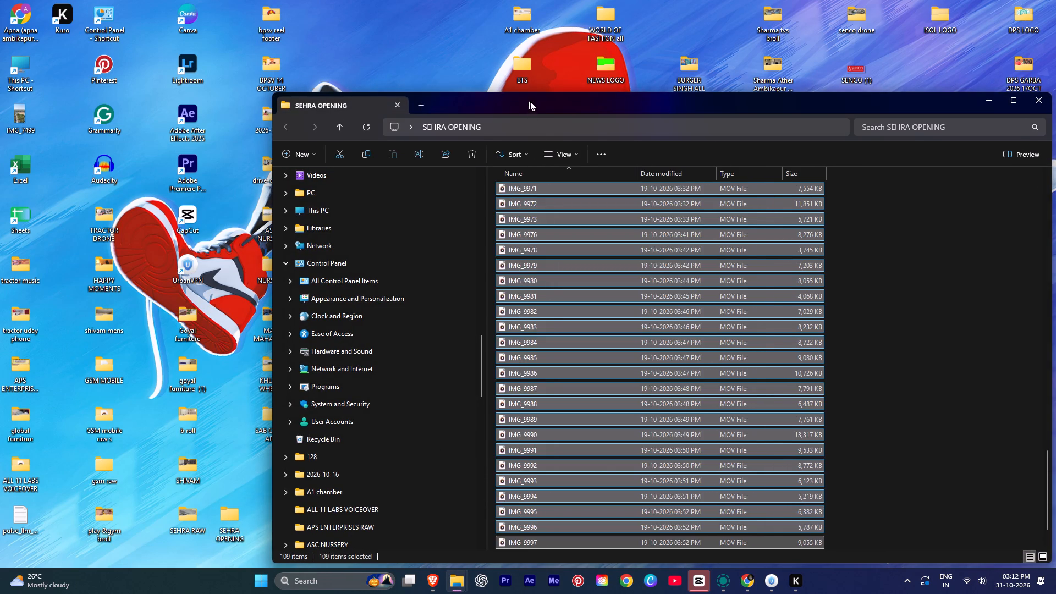
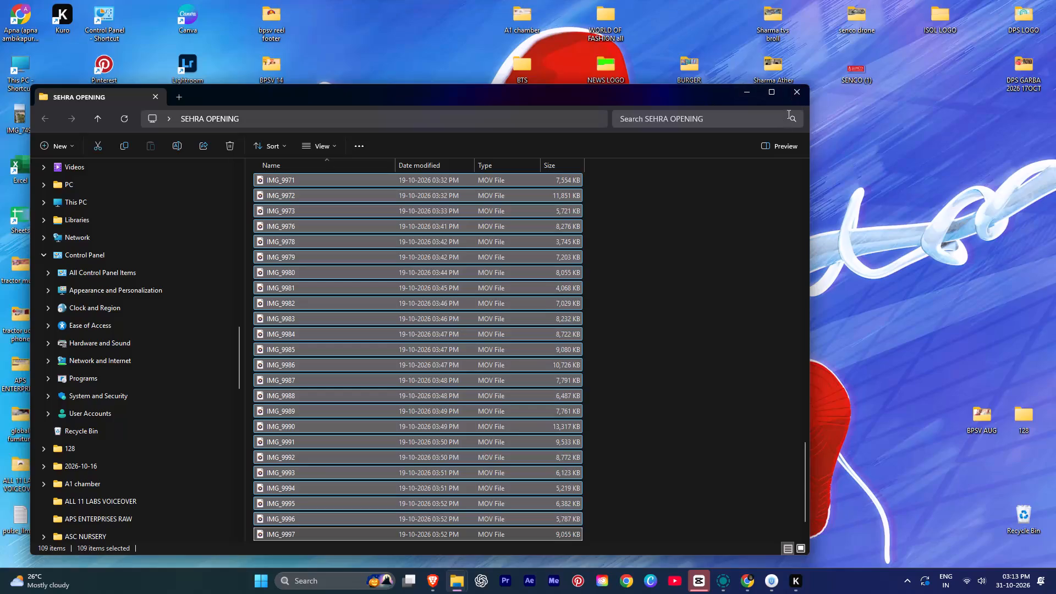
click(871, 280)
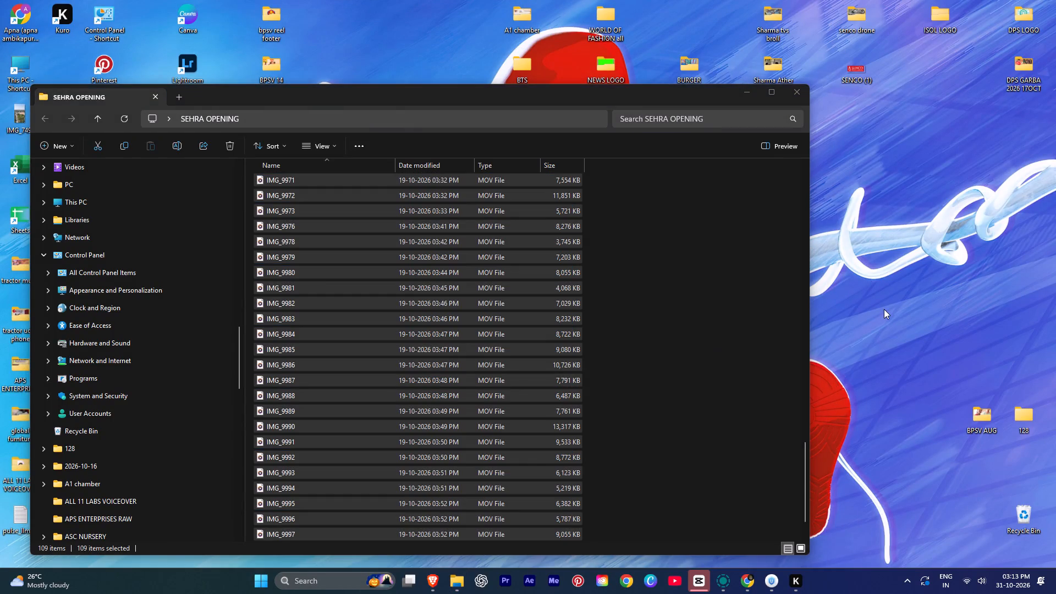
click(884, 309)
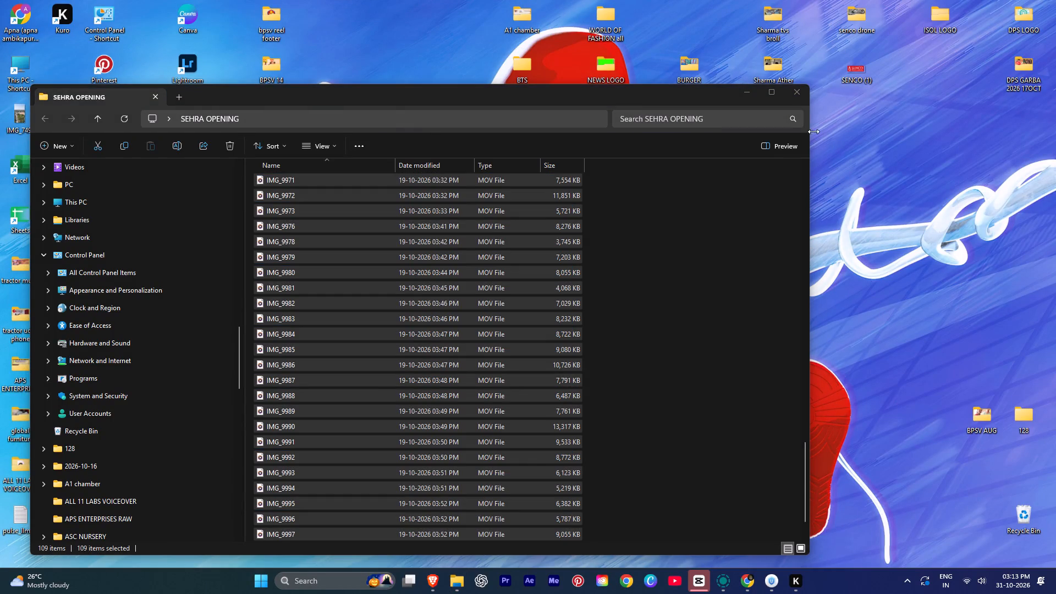
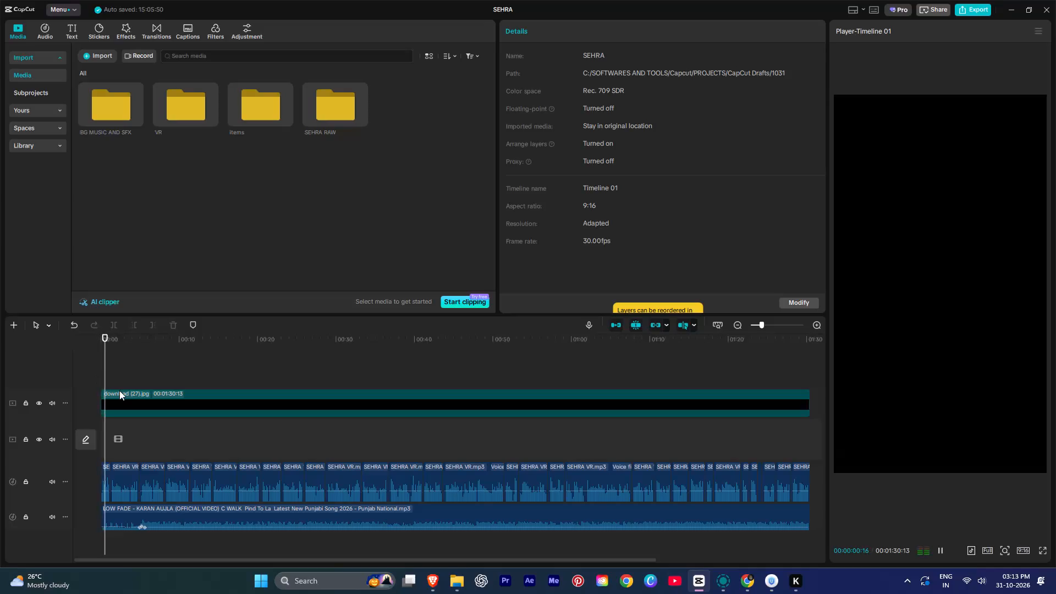
Import the SEHRA OPENING folder from the desktop into the project's media and open it.
alt+scroll(119, 391, down, 2)
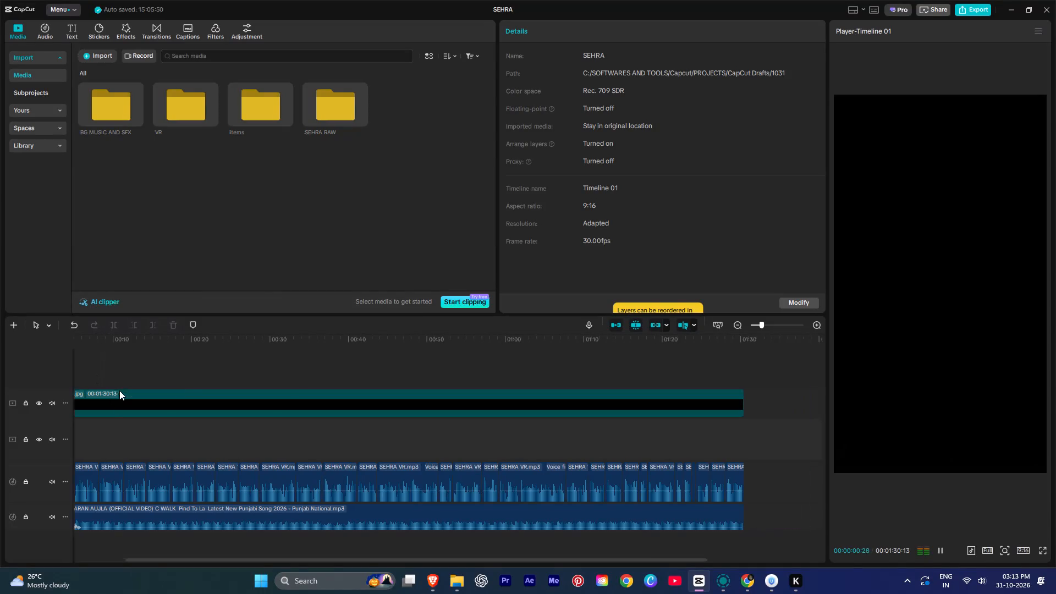
alt+scroll(119, 391, down, 2)
drag(113, 367, 37, 363)
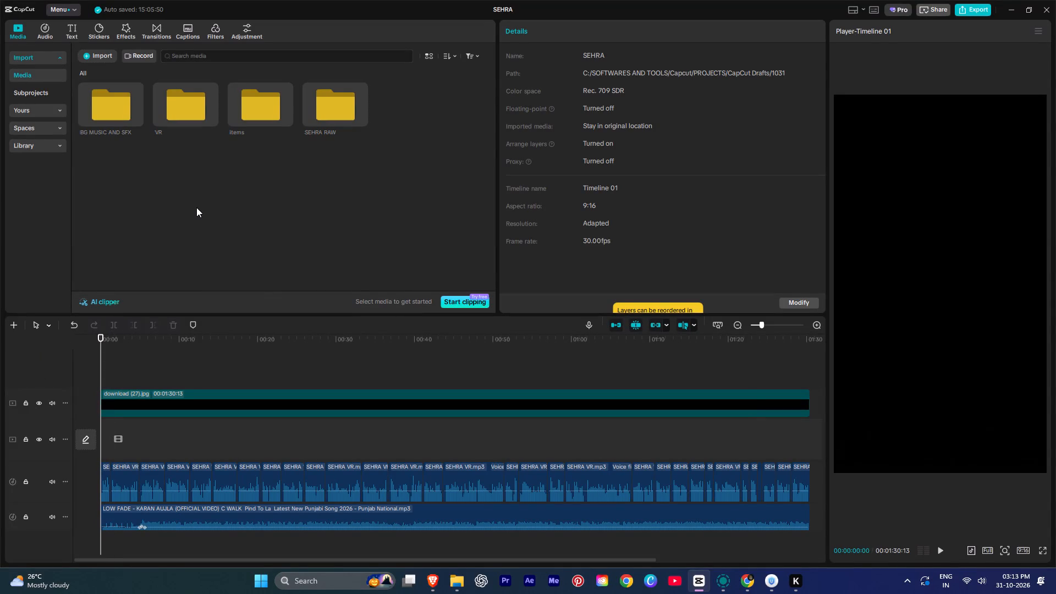
key(super+d)
click(350, 515)
drag(276, 519, 381, 423)
key(alt+Tab)
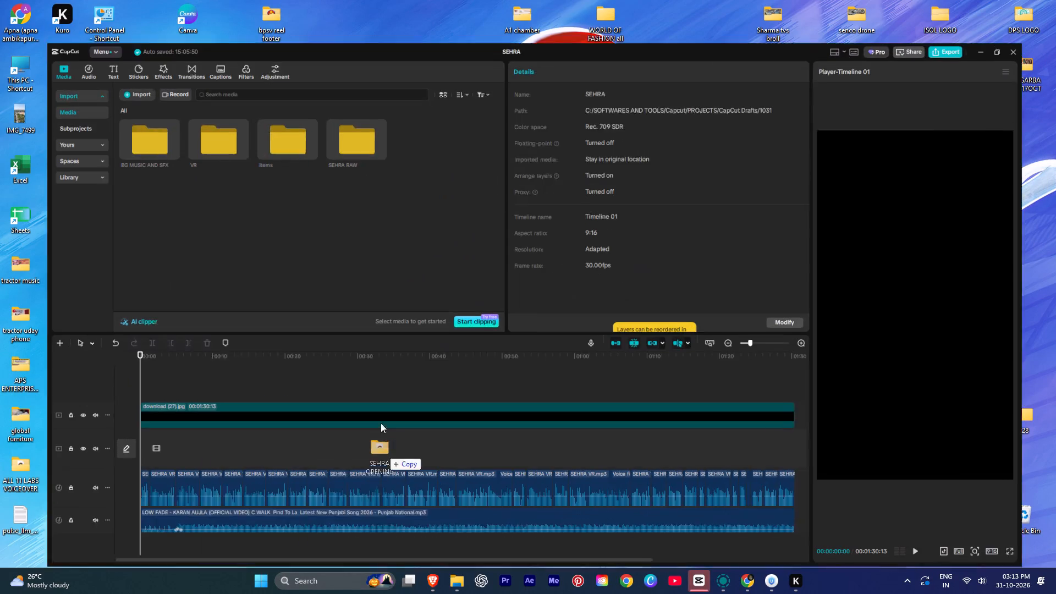
drag(381, 423, 305, 208)
click(363, 196)
click(388, 195)
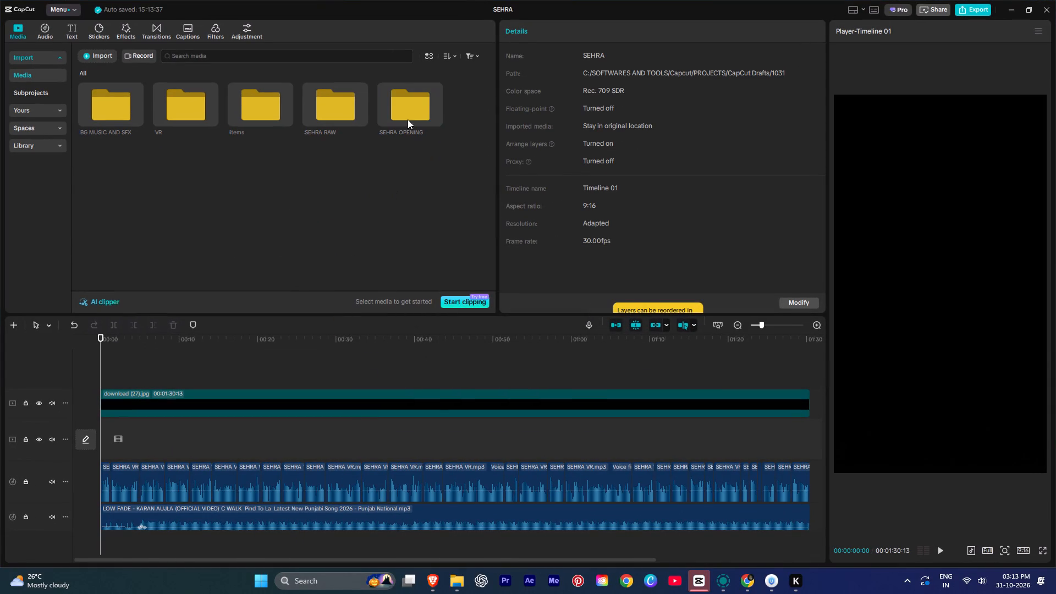
click(404, 79)
double_click(407, 107)
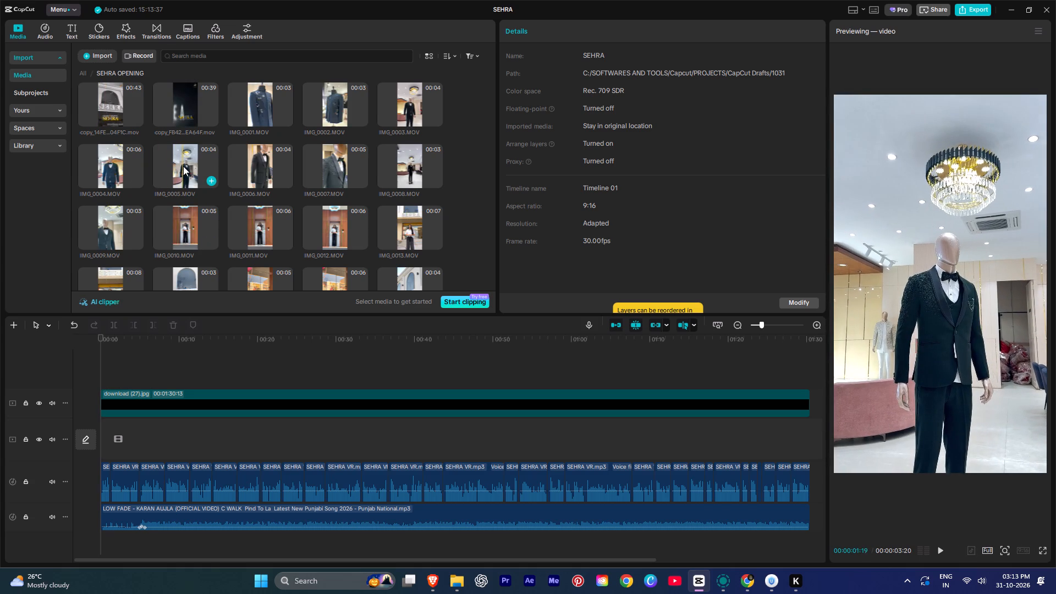
Place IMG_0003.MOV beneath the black overlay at 00:00:04:27, where the SEHRA VR.mp3 voiceover segment starts.
key(space)
alt+scroll(108, 421, up, 12)
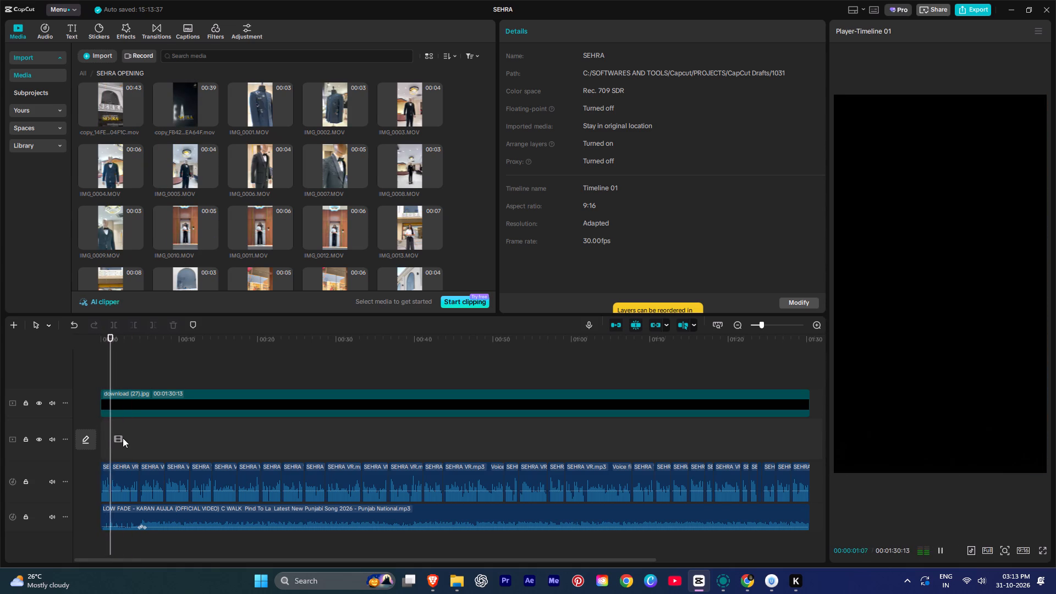
alt+scroll(123, 438, up, 10)
ctrl+scroll(123, 438, down, 1)
ctrl+scroll(133, 440, up, 5)
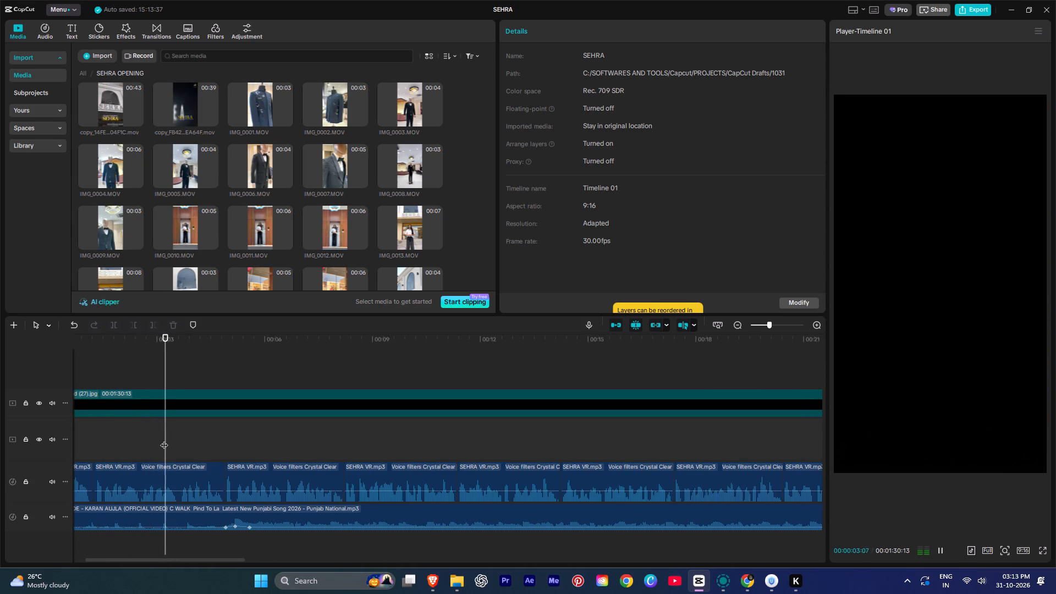
ctrl+scroll(175, 447, up, 7)
ctrl+scroll(175, 447, down, 5)
ctrl+scroll(175, 447, up, 1)
ctrl+scroll(175, 447, down, 1)
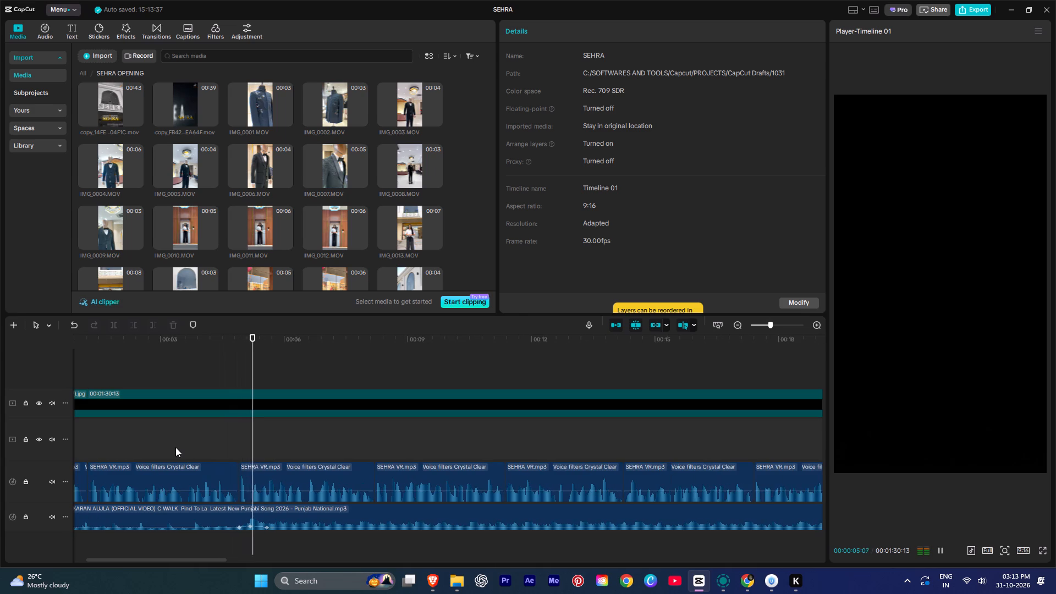
key(space)
click(241, 423)
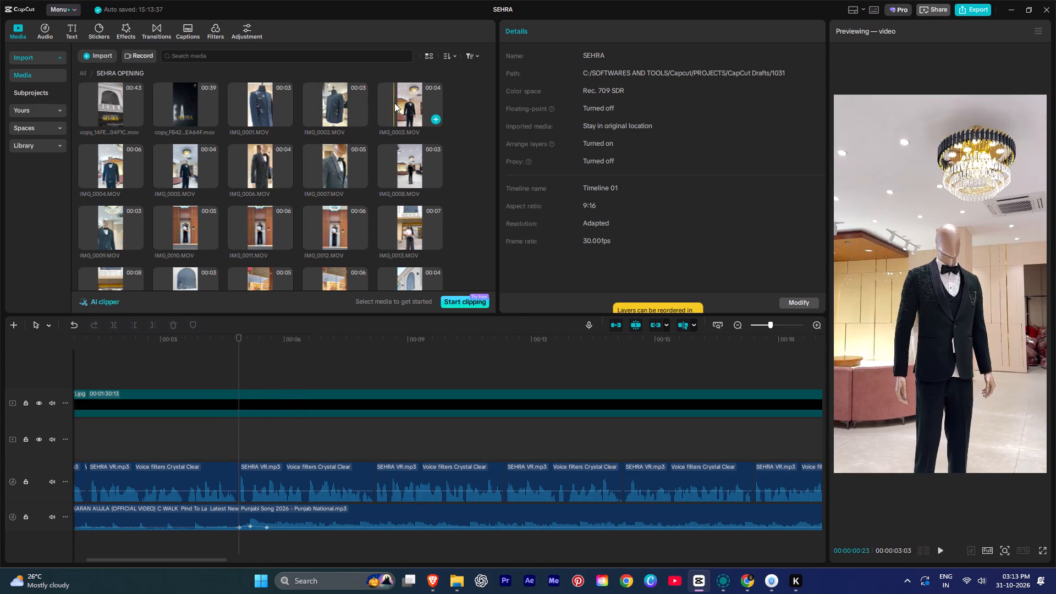
drag(396, 103, 240, 420)
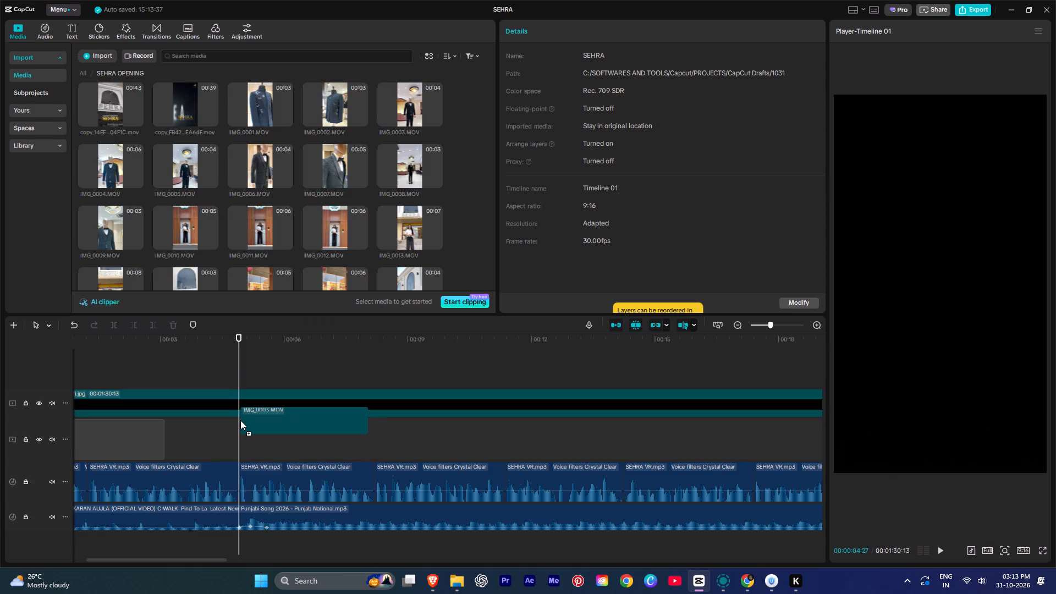
drag(240, 420, 240, 416)
click(477, 329)
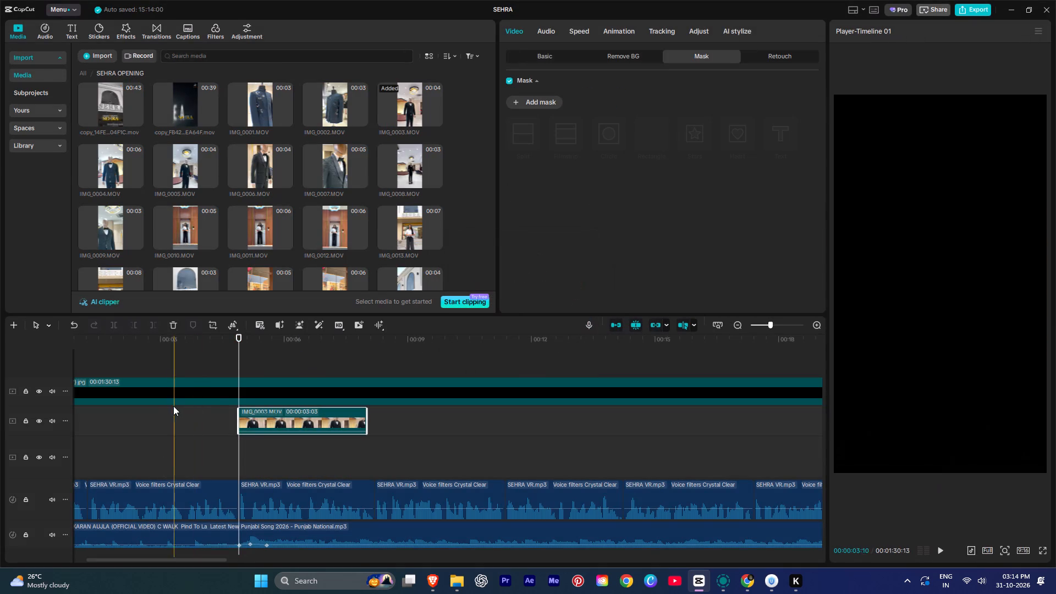
Trim the end of the IMG_0003.MOV clip so it lasts 00:00:01:18.
key(space)
ctrl+scroll(261, 406, up, 6)
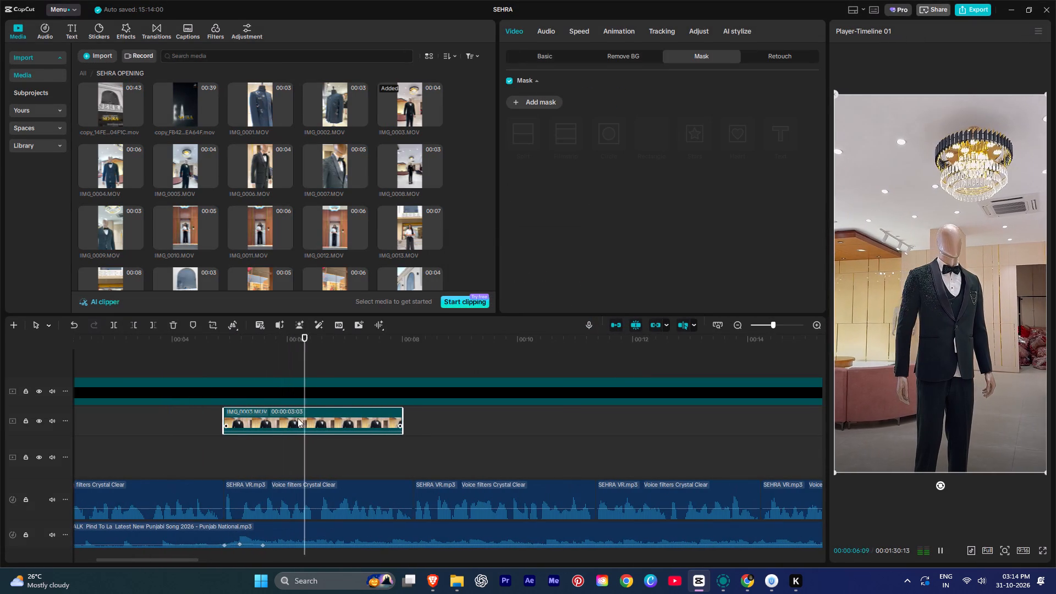
key(space)
text(W)
key(space)
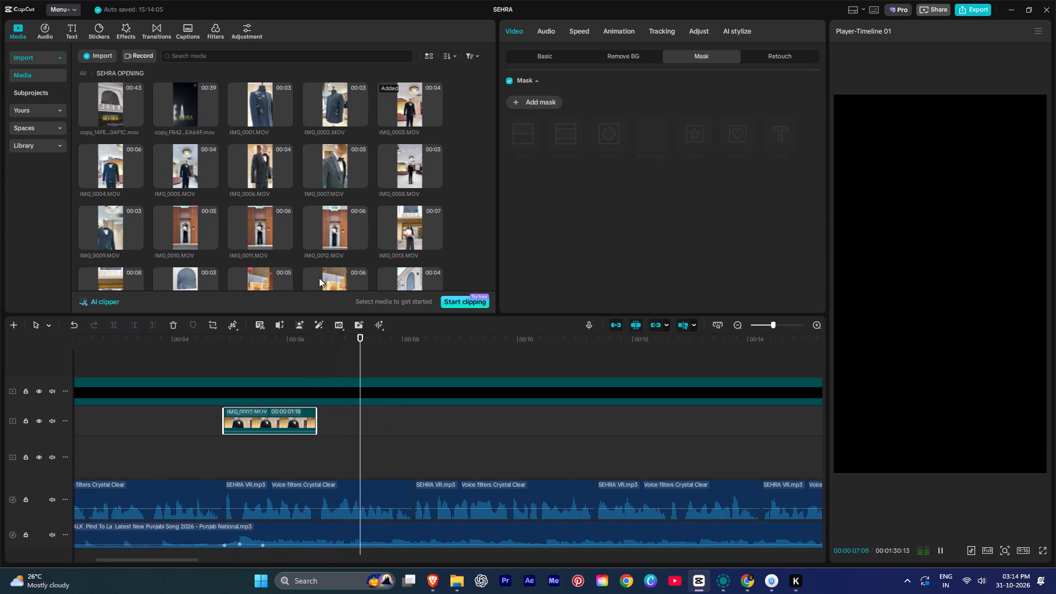
key(space)
Add the storefront clip IMG_0018.MOV directly after IMG_0003.MOV and trim its end to a length of 00:00:01:21.
scroll(397, 226, down, 2)
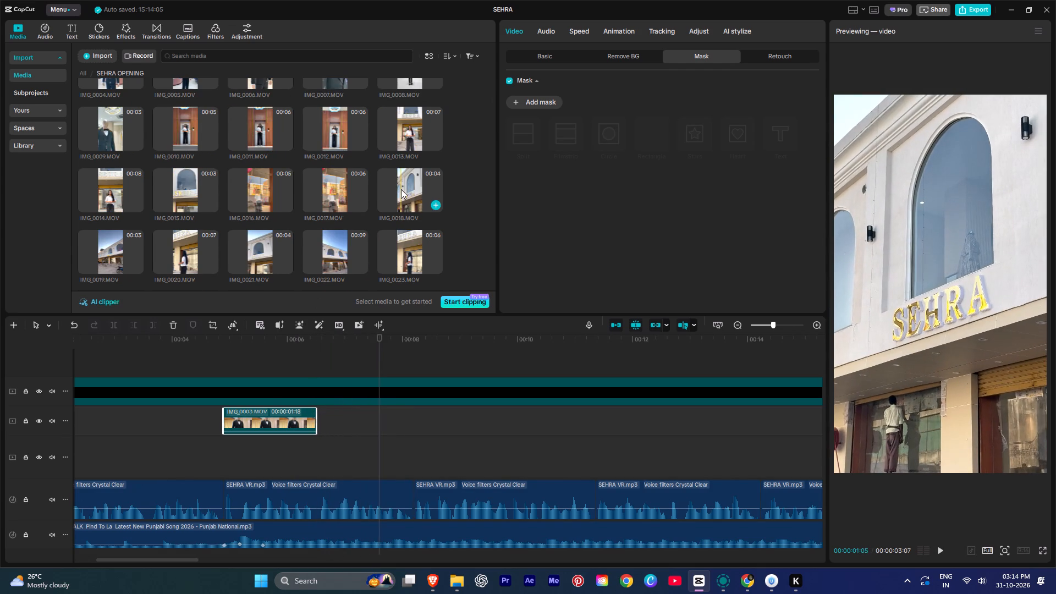
drag(400, 189, 321, 432)
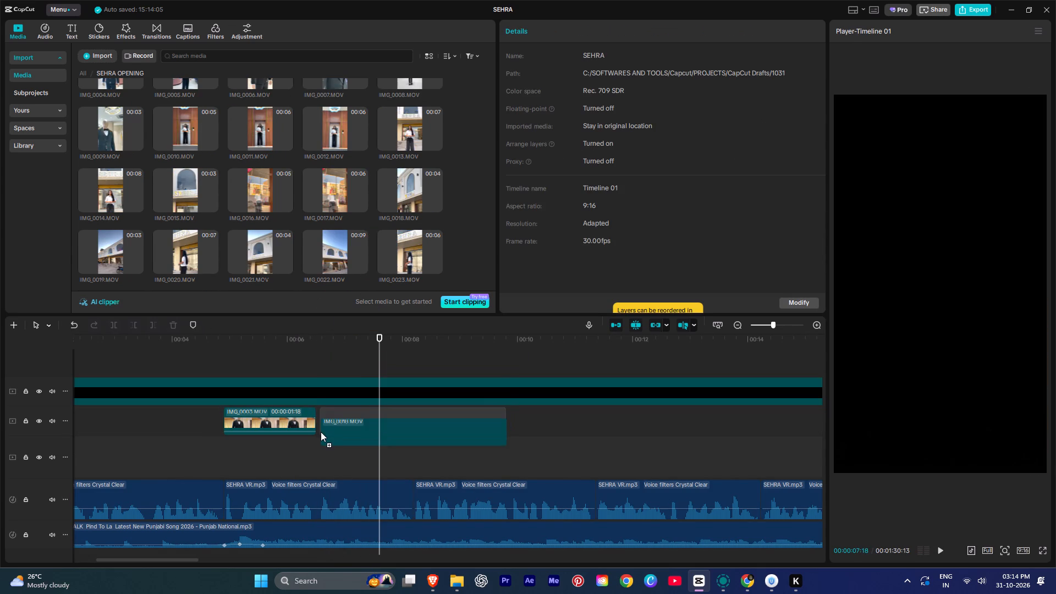
drag(321, 432, 317, 431)
key(space)
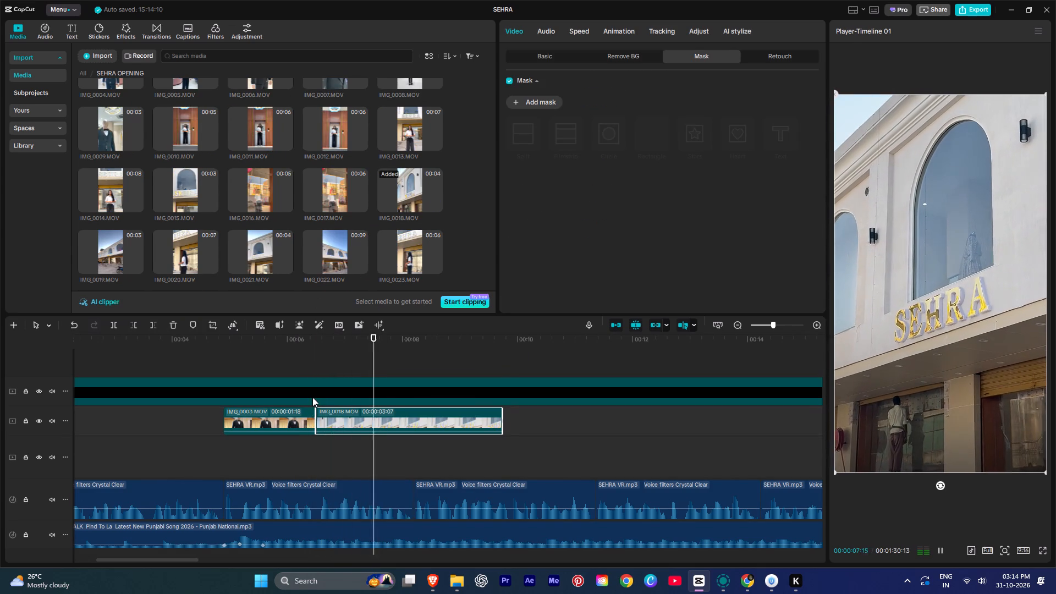
key(space)
text(W)
key(space)
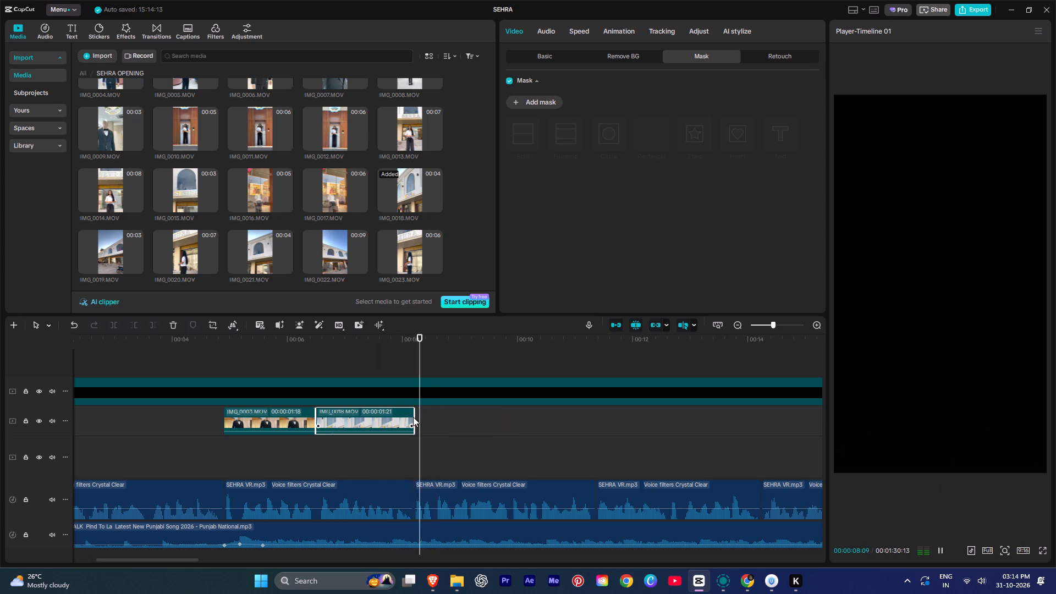
Add the PAALKI storefront clip IMG_0027.MOV directly after IMG_0018.MOV and trim its end to a length of 00:00:01:21.
scroll(261, 252, down, 2)
key(space)
click(183, 213)
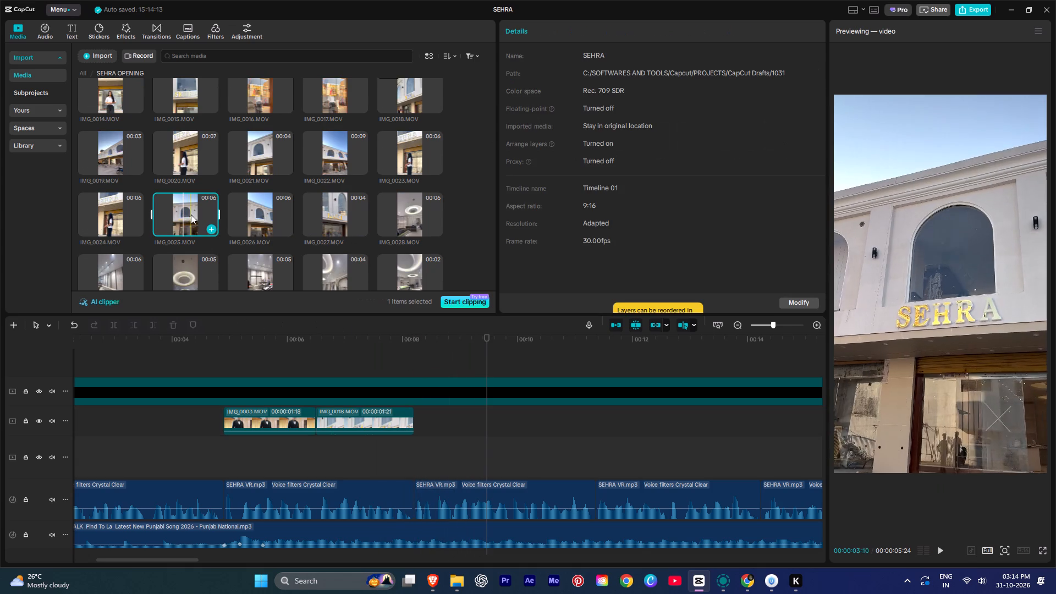
scroll(240, 214, down, 1)
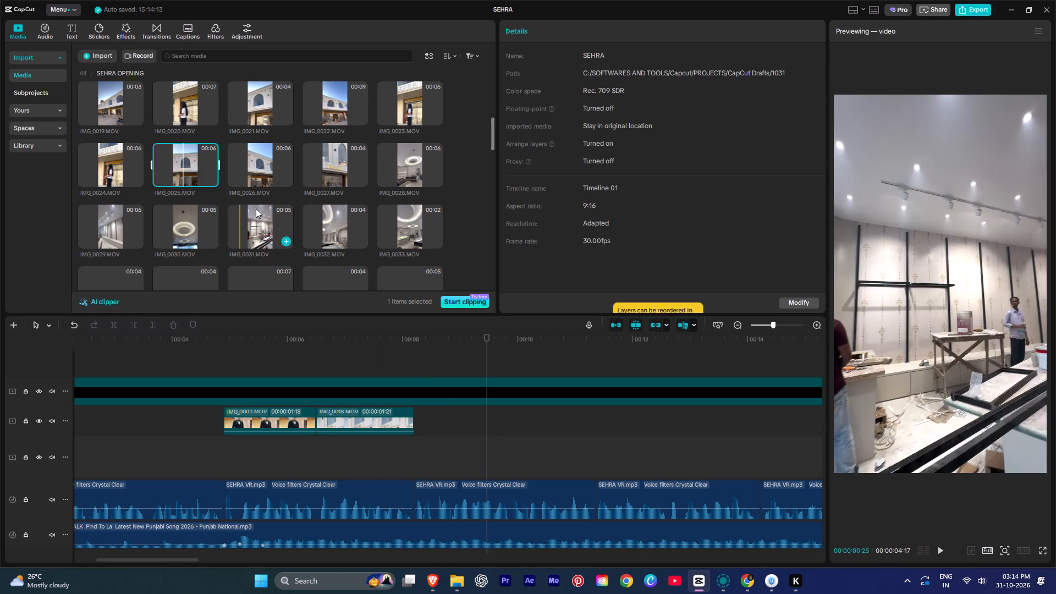
drag(332, 163, 413, 423)
key(space)
alt+scroll(430, 415, down, 3)
alt+scroll(430, 415, up, 1)
alt+scroll(430, 415, down, 1)
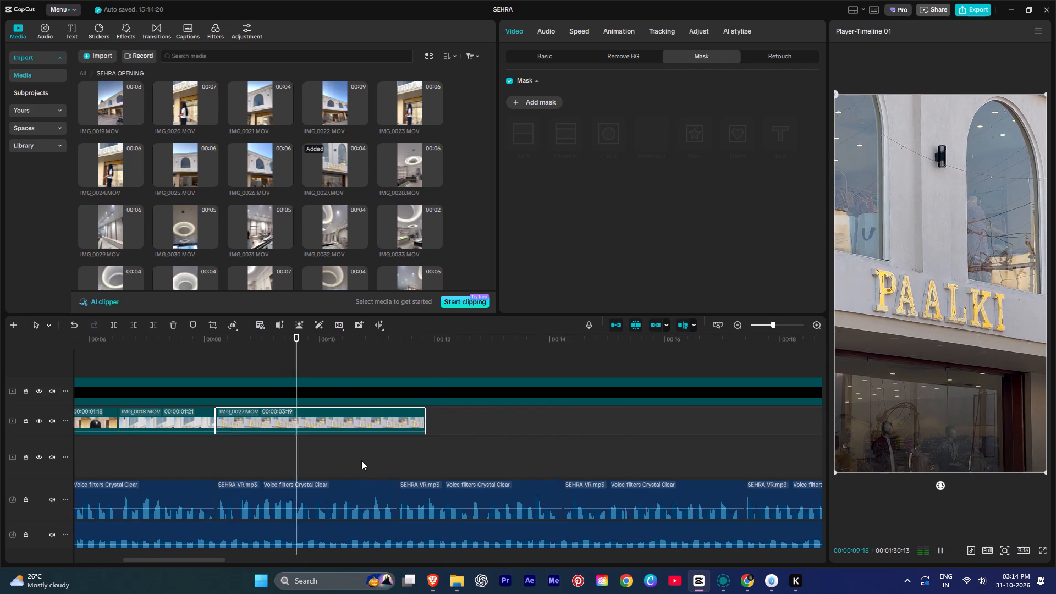
key(space)
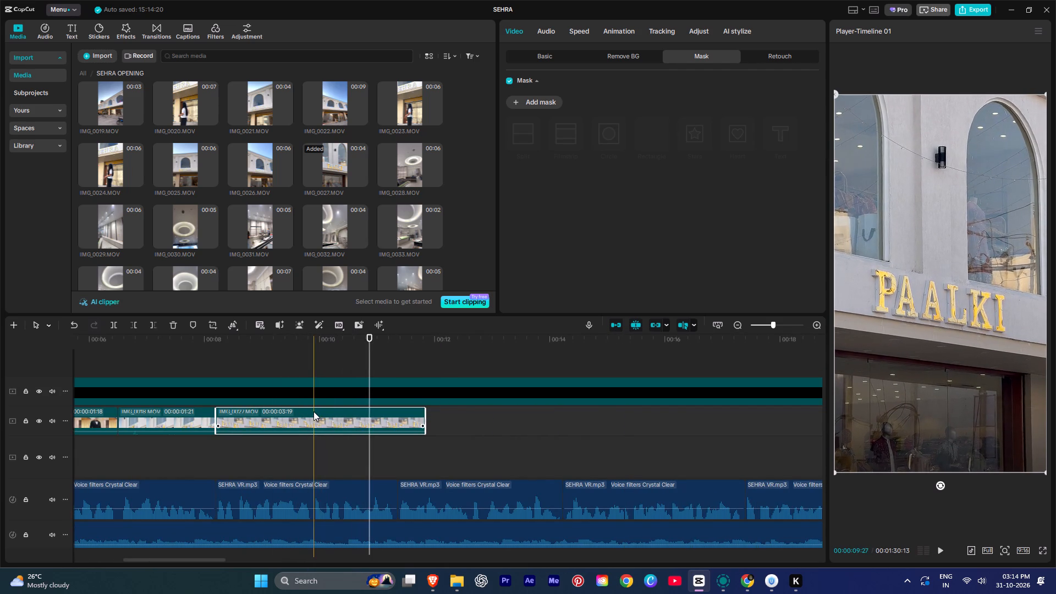
text(W)
key(space)
Add the ceiling-light interior clip IMG_0032.MOV directly after IMG_0027.MOV and trim its end at about 00:00:10:23.
drag(327, 232, 320, 424)
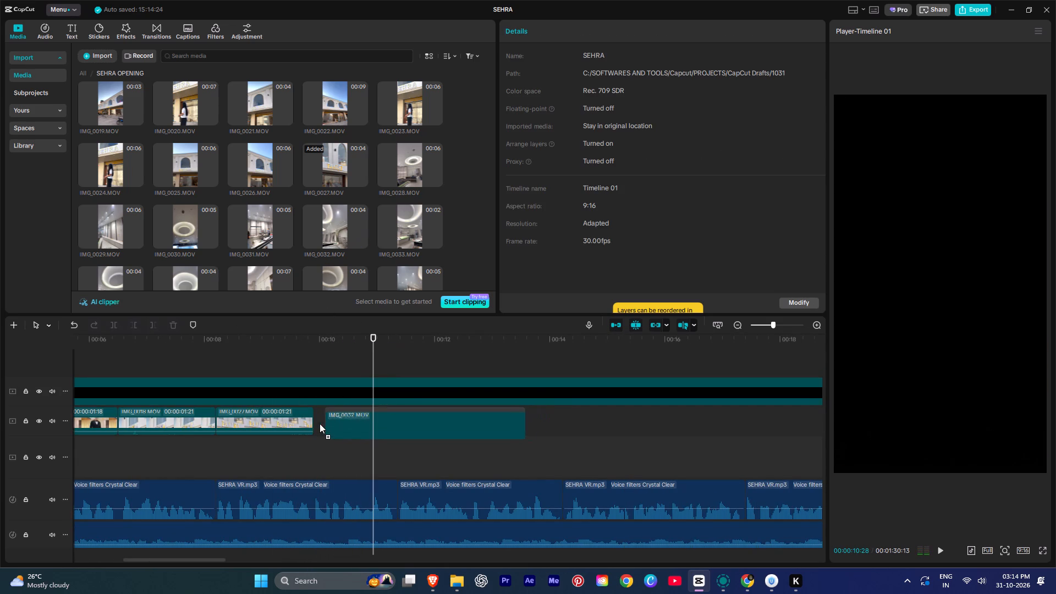
drag(320, 424, 313, 424)
key(space)
key(space)
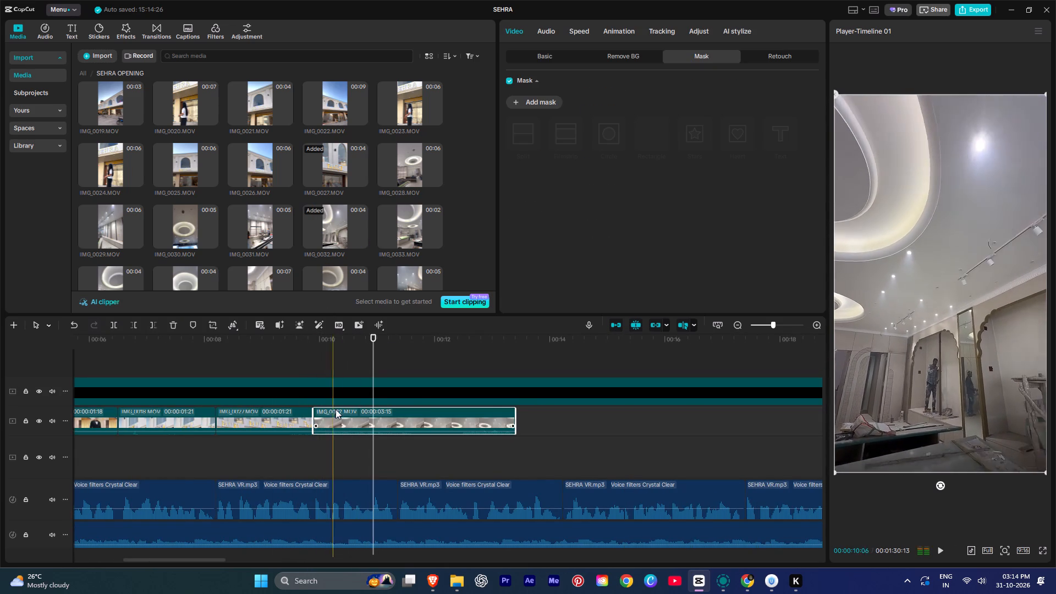
key(space)
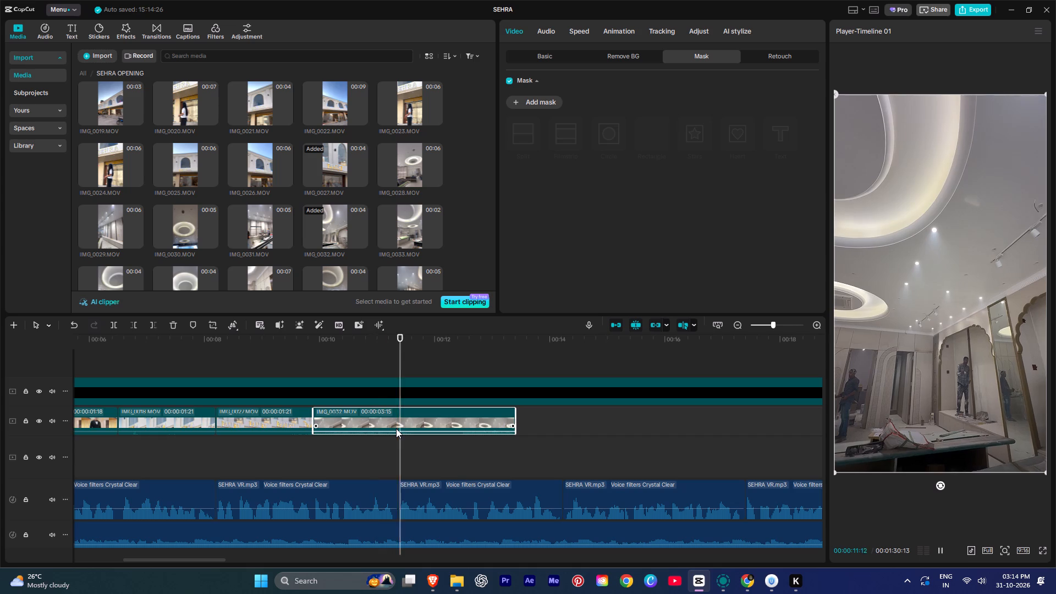
key(space)
key(space)
key(space)
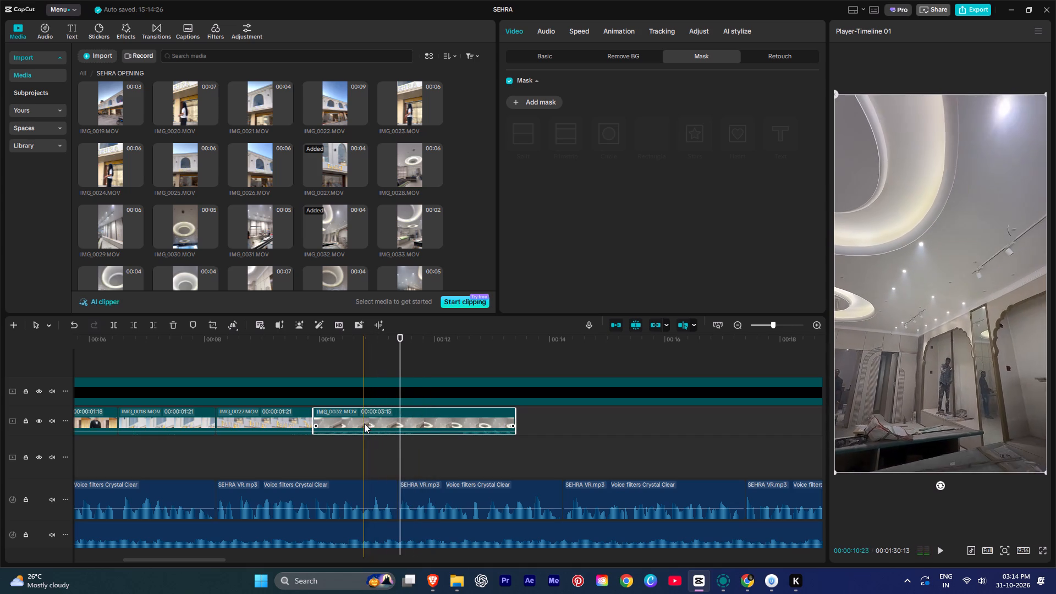
text(W)
key(space)
Add the SEHRA storefront clip IMG_0025.MOV directly after IMG_0032.MOV and trim its end to just before the next voiceover segment.
scroll(212, 246, down, 2)
key(space)
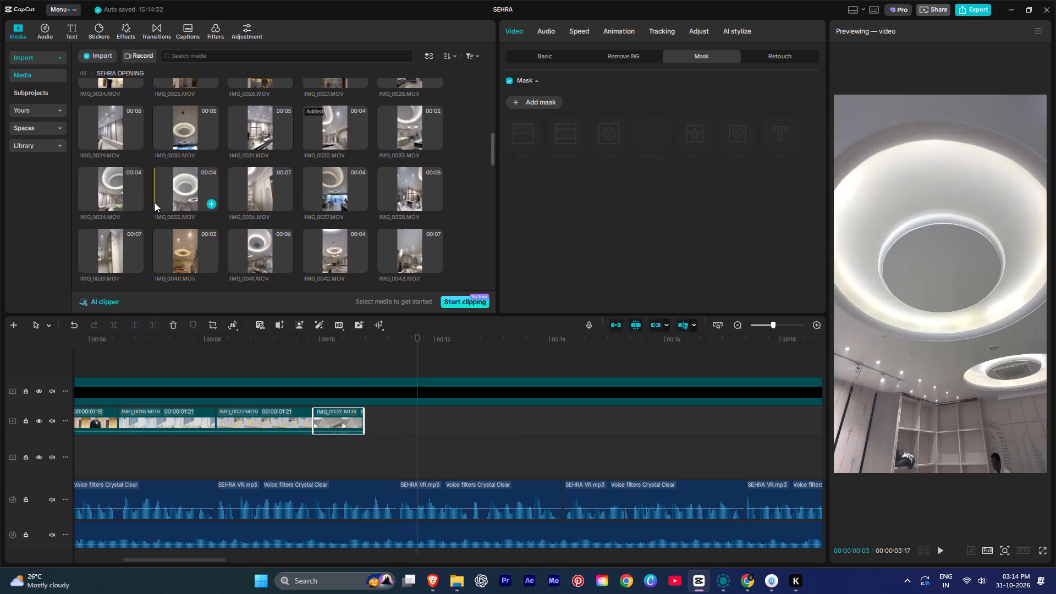
scroll(150, 196, up, 2)
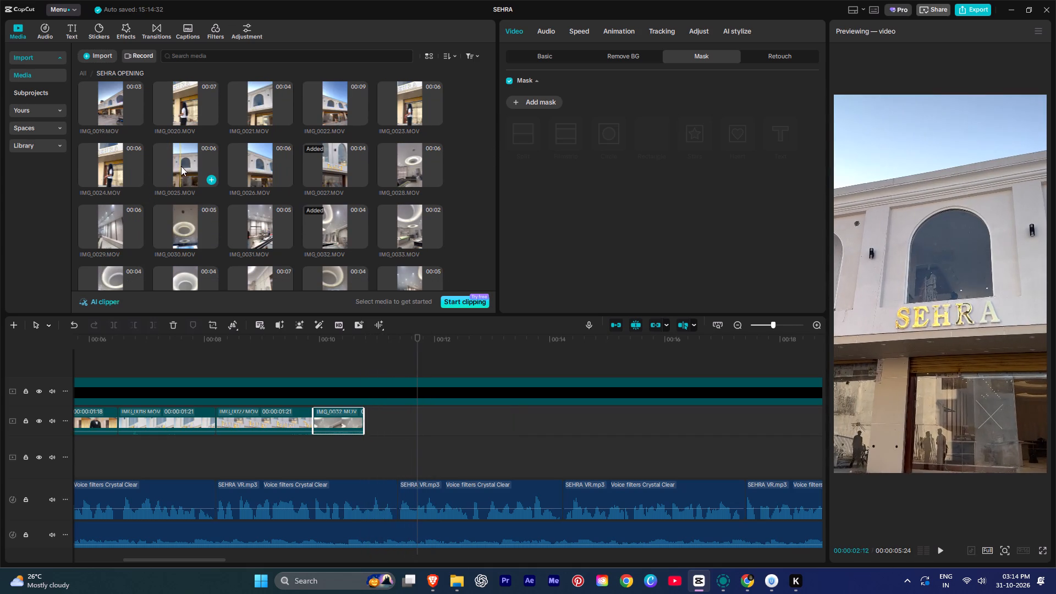
drag(182, 167, 364, 429)
key(space)
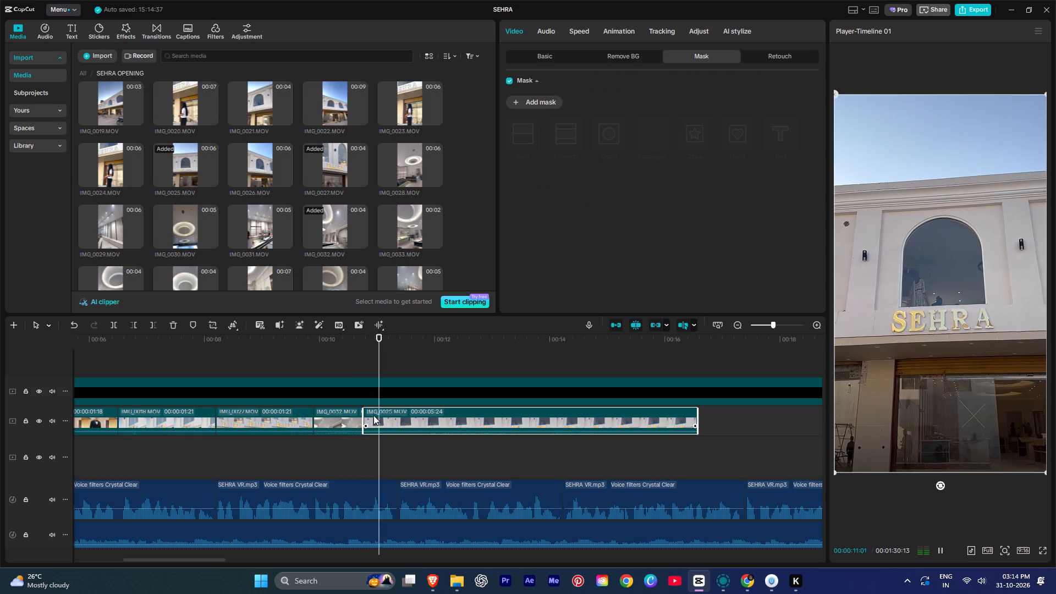
key(space)
text(W)
key(space)
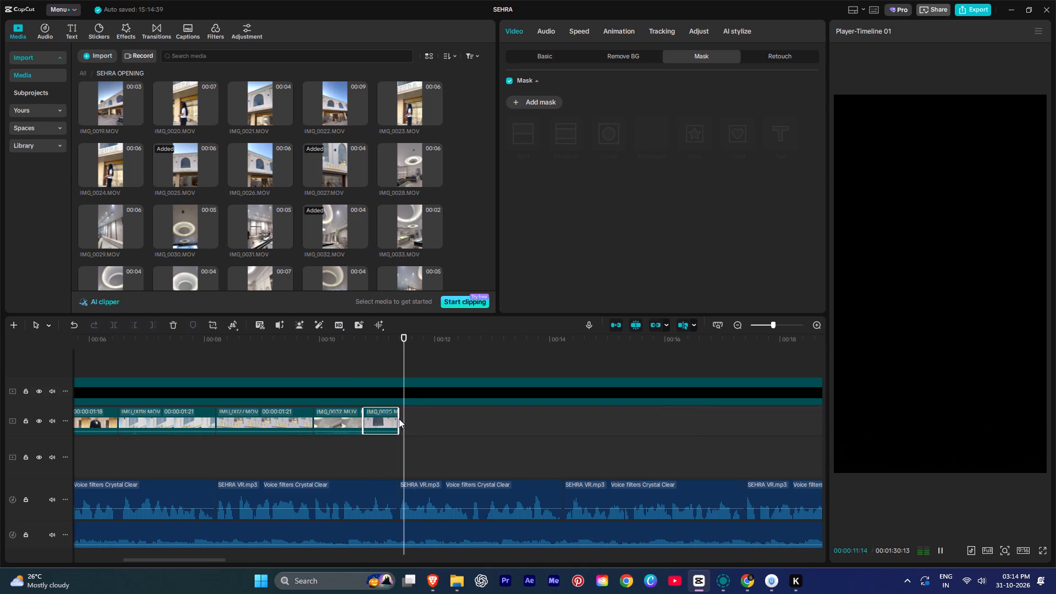
Add the pink gown clip IMG_9941.MOV from SEHRA OPENING directly after IMG_0025.MOV and play it against the voiceover.
scroll(289, 181, down, 2)
key(space)
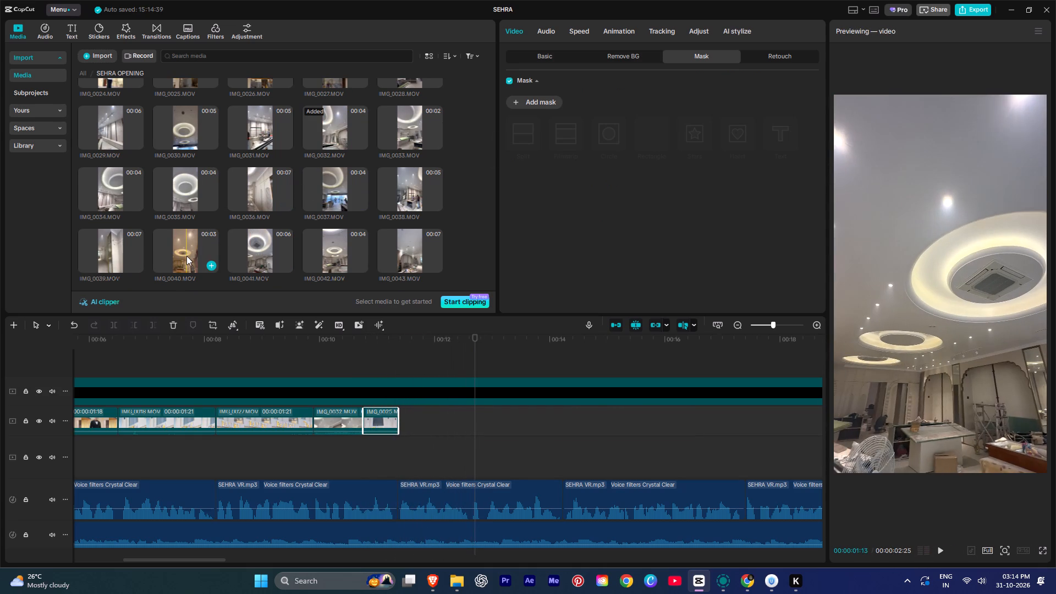
scroll(186, 256, down, 2)
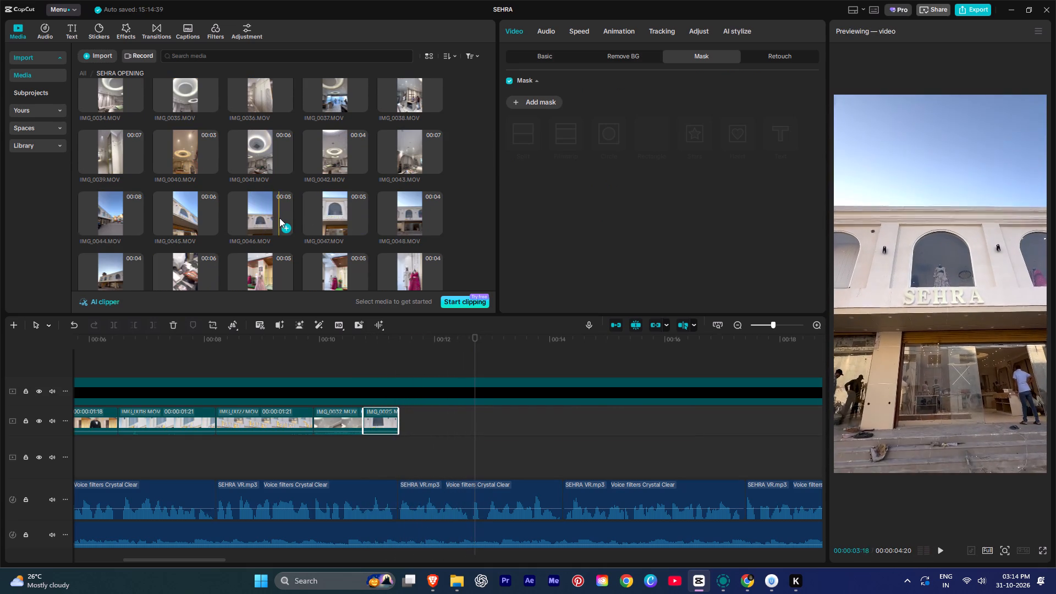
scroll(304, 218, down, 1)
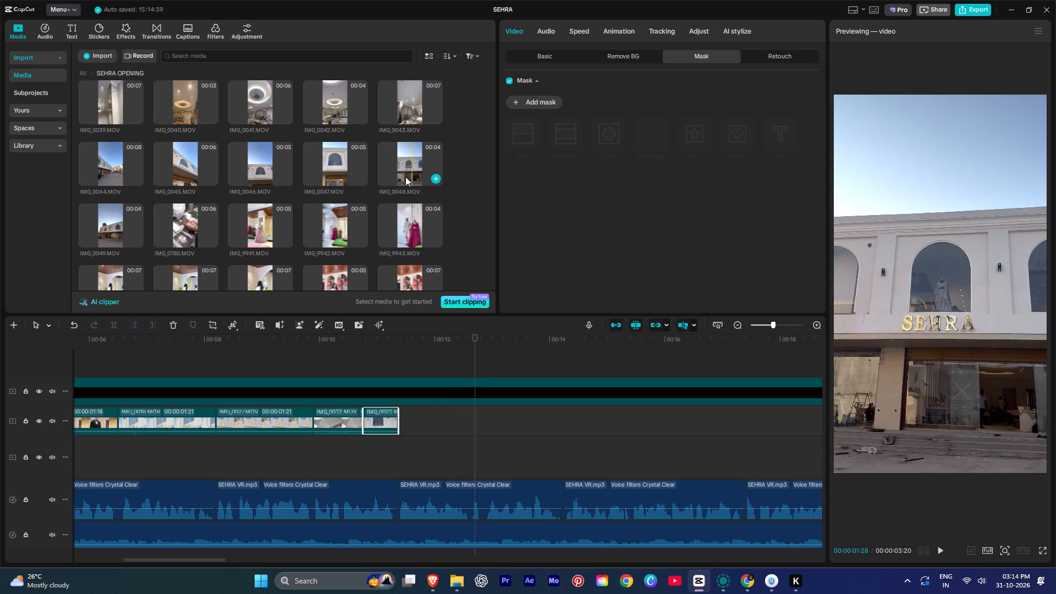
scroll(402, 178, down, 2)
scroll(402, 178, up, 1)
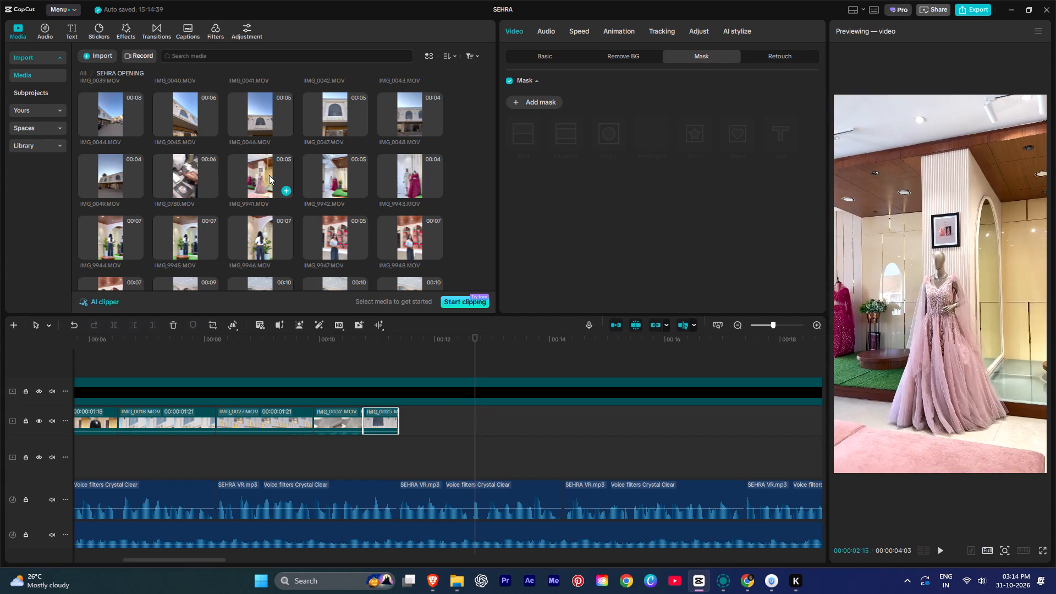
drag(256, 177, 446, 326)
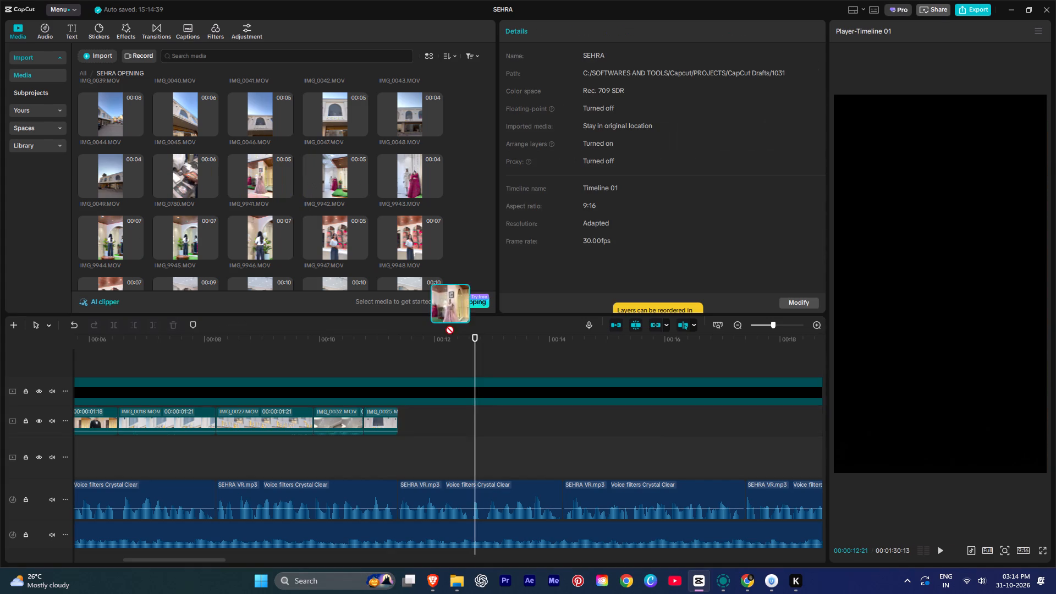
drag(446, 326, 399, 426)
key(space)
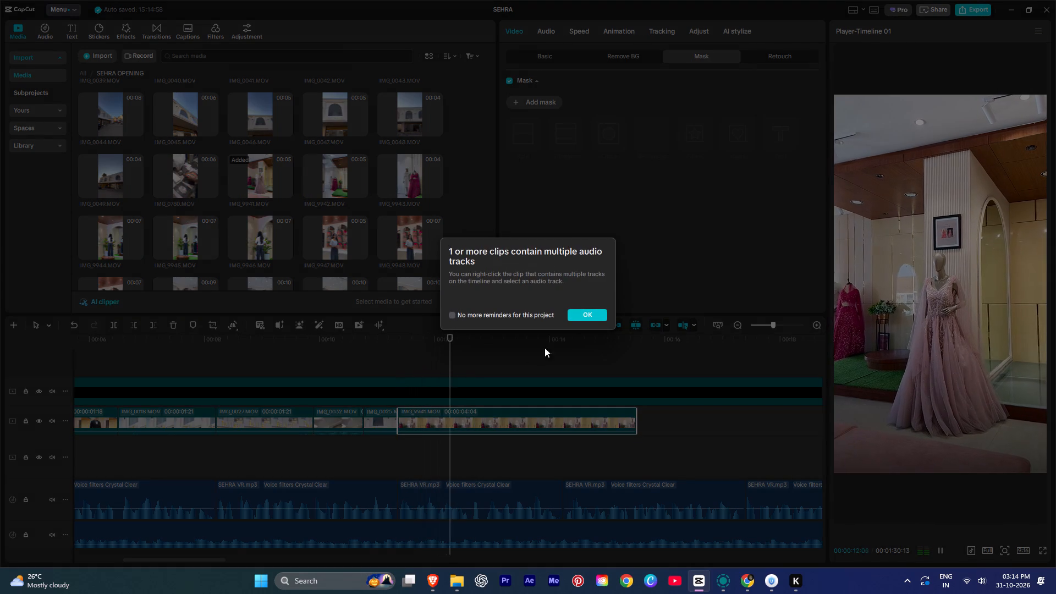
Dismiss the multiple audio tracks notice and trim the end of IMG_9941.MOV to a length of 00:00:01:16.
key(space)
click(586, 316)
key(space)
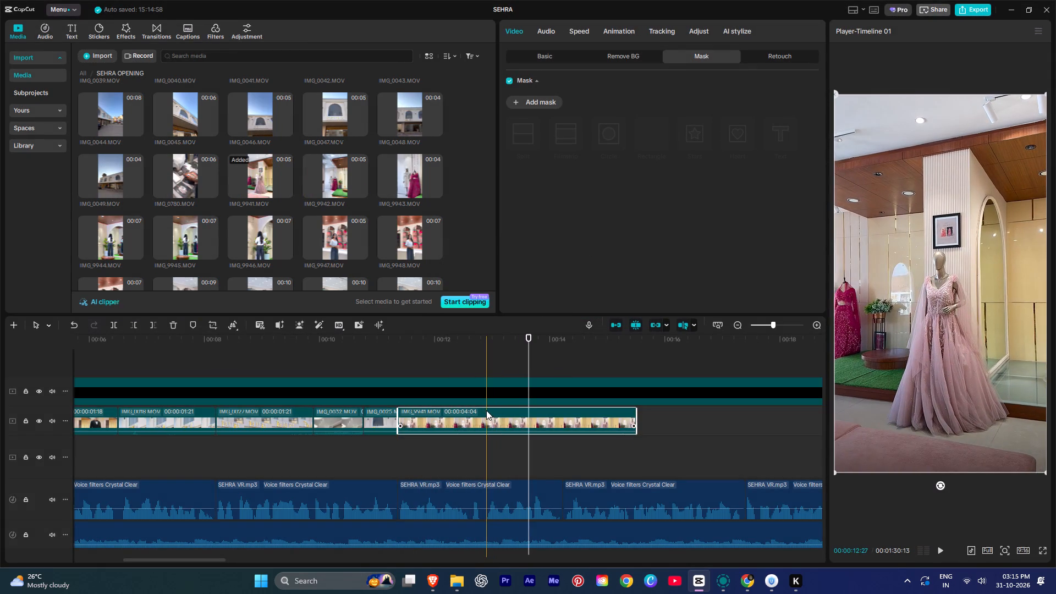
text(W)
key(space)
key(space)
Add the red embroidered jacket clip IMG_9961.MOV directly after IMG_9941.MOV and trim its end to a length of 00:00:01:10.
scroll(193, 210, down, 6)
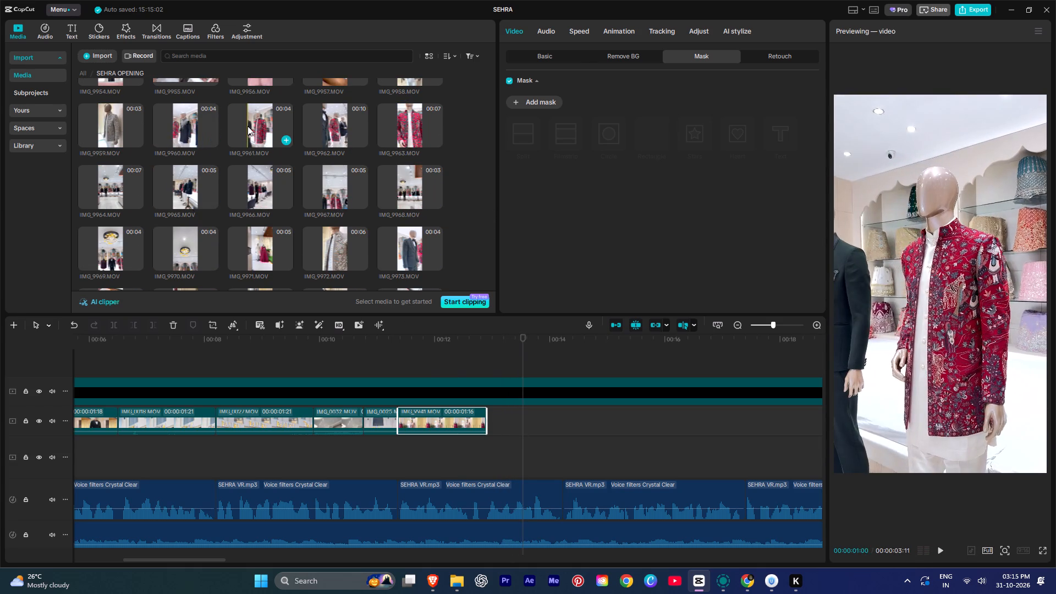
drag(249, 127, 488, 427)
key(space)
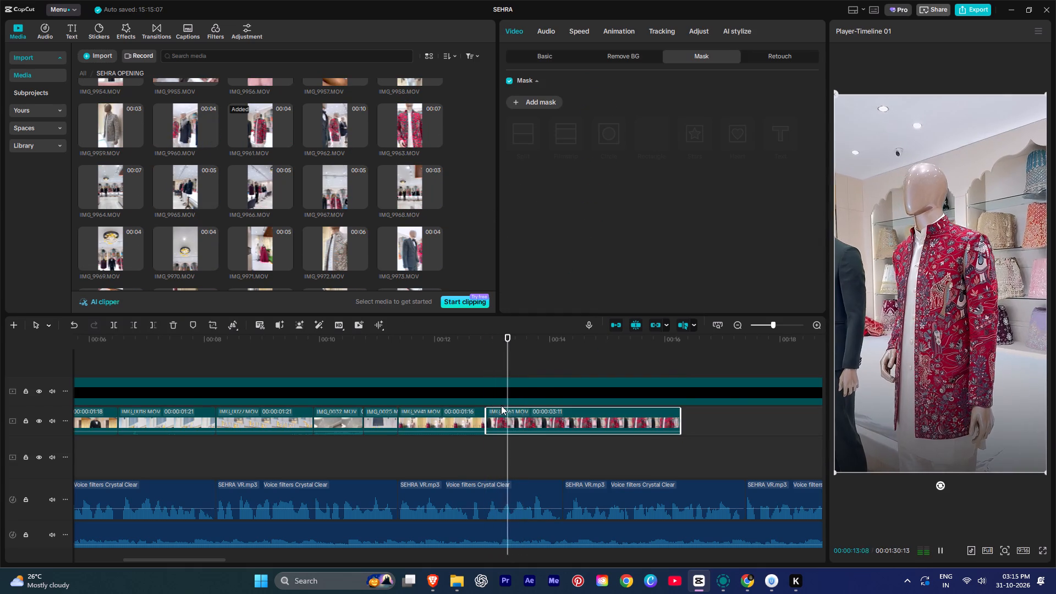
key(space)
text(W)
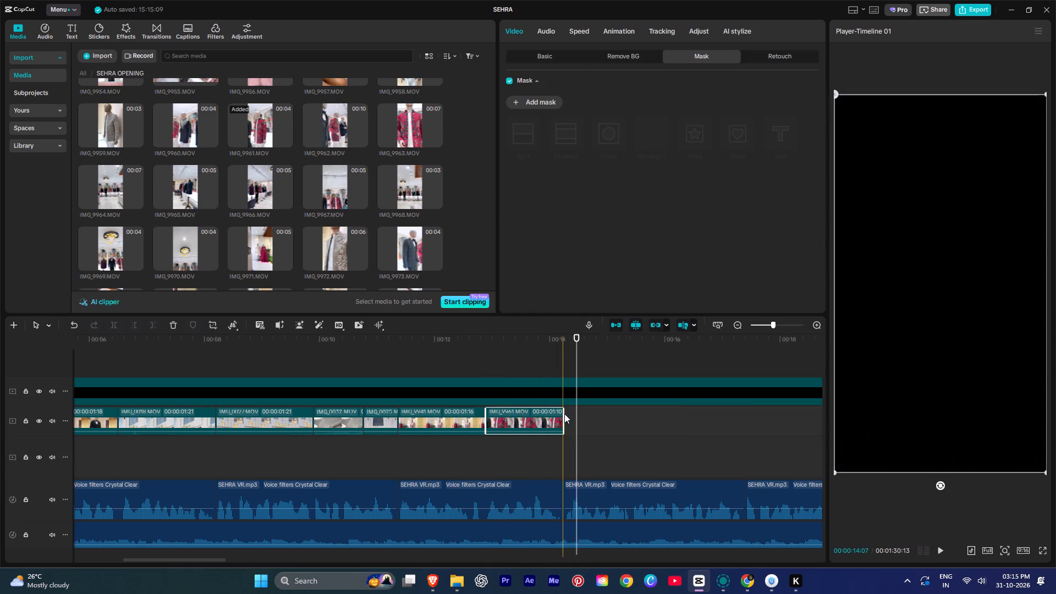
key(space)
key(space)
Add the chandelier and mannequin row clip IMG_9968.MOV directly after IMG_9961.MOV and trim its end at about 00:00:15:13.
click(400, 190)
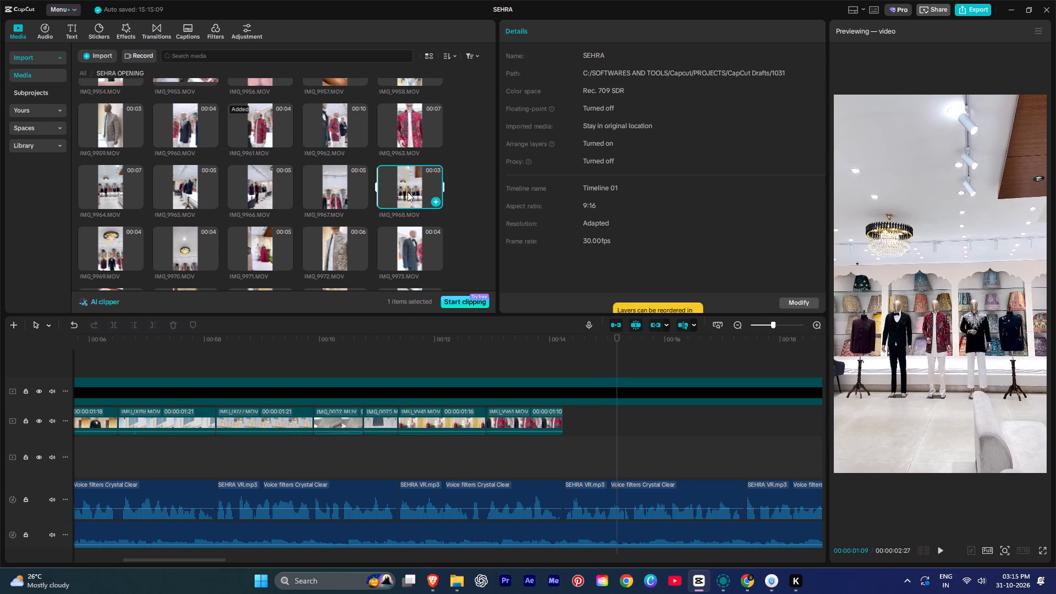
drag(402, 188, 564, 428)
key(space)
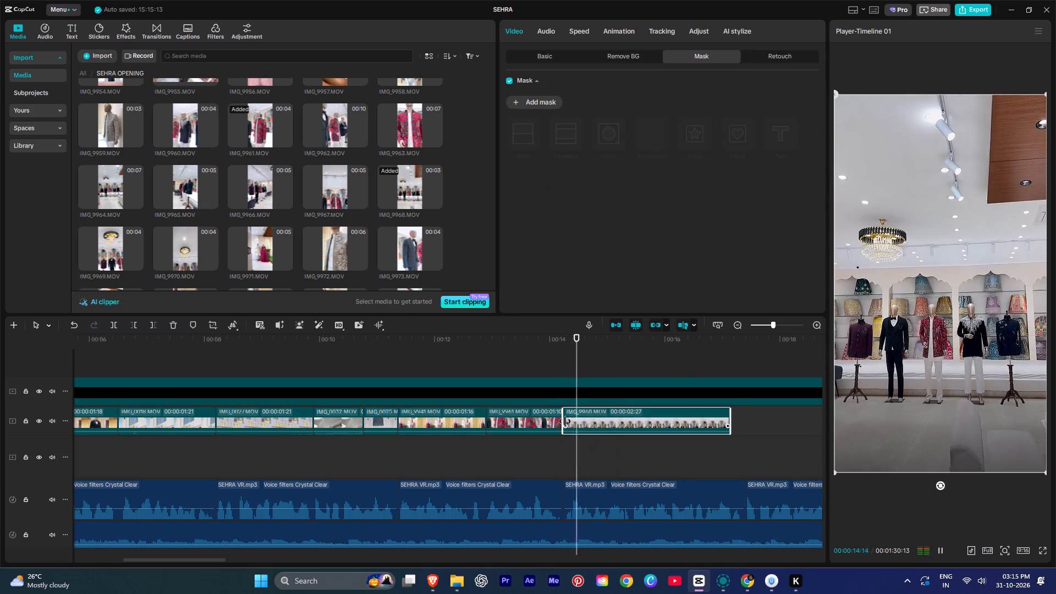
alt+scroll(565, 421, down, 1)
alt+scroll(565, 421, up, 1)
alt+scroll(565, 421, down, 4)
key(space)
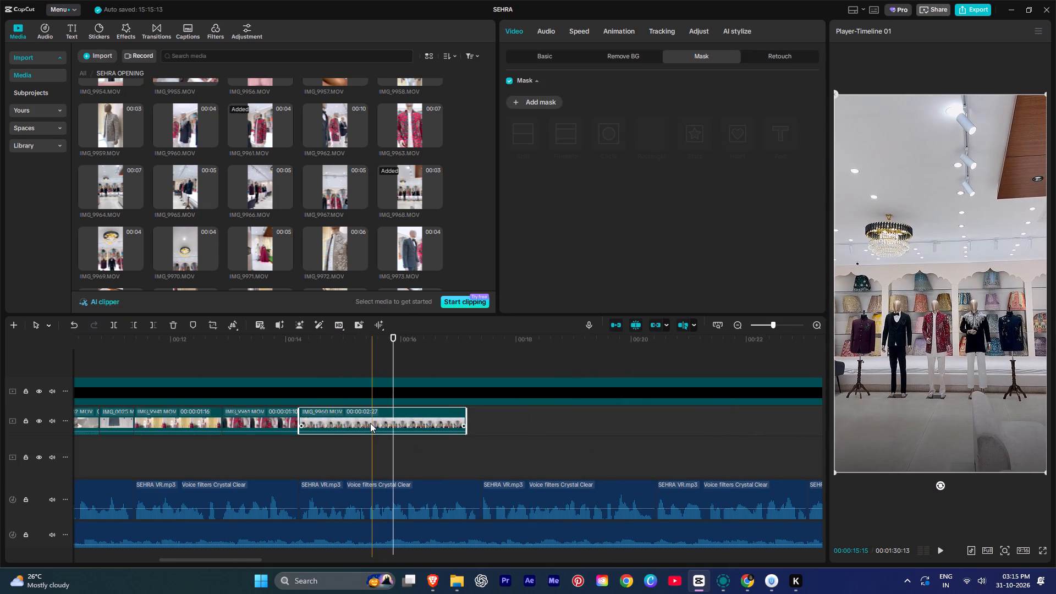
text(W)
key(space)
key(space)
Add the mannequin line-up clip IMG_9966.MOV directly after IMG_9968.MOV and trim its start to leave a length of 00:00:03:27.
drag(254, 182, 302, 247)
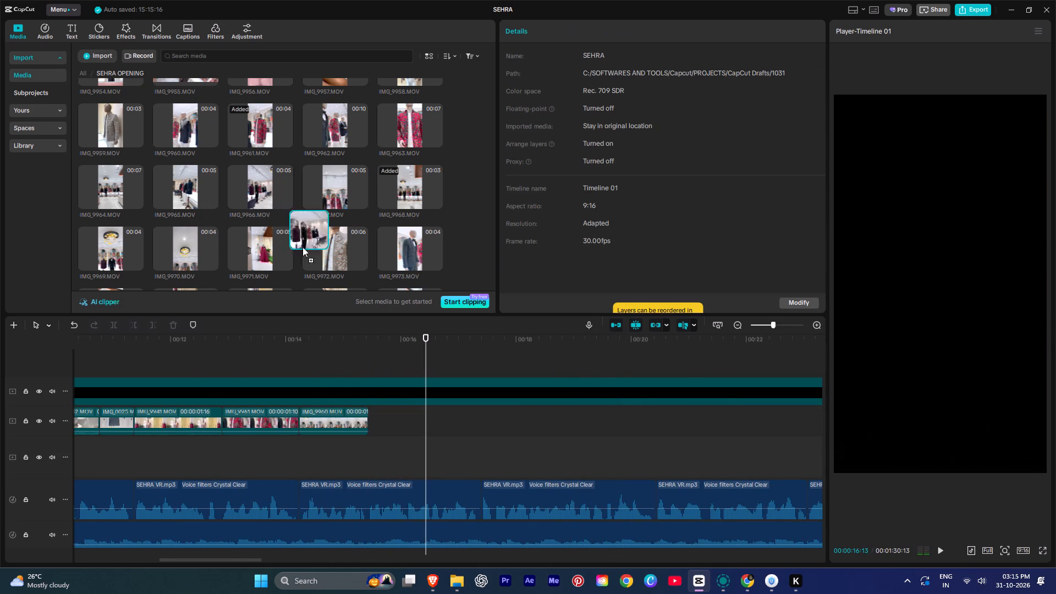
drag(302, 247, 369, 421)
key(space)
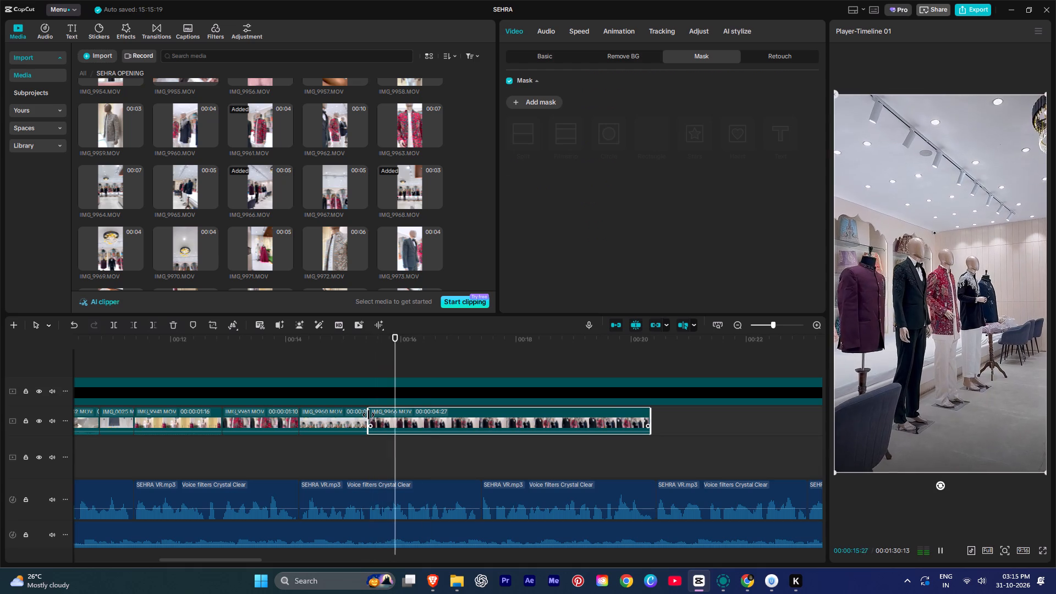
key(space)
text(Q)
key(space)
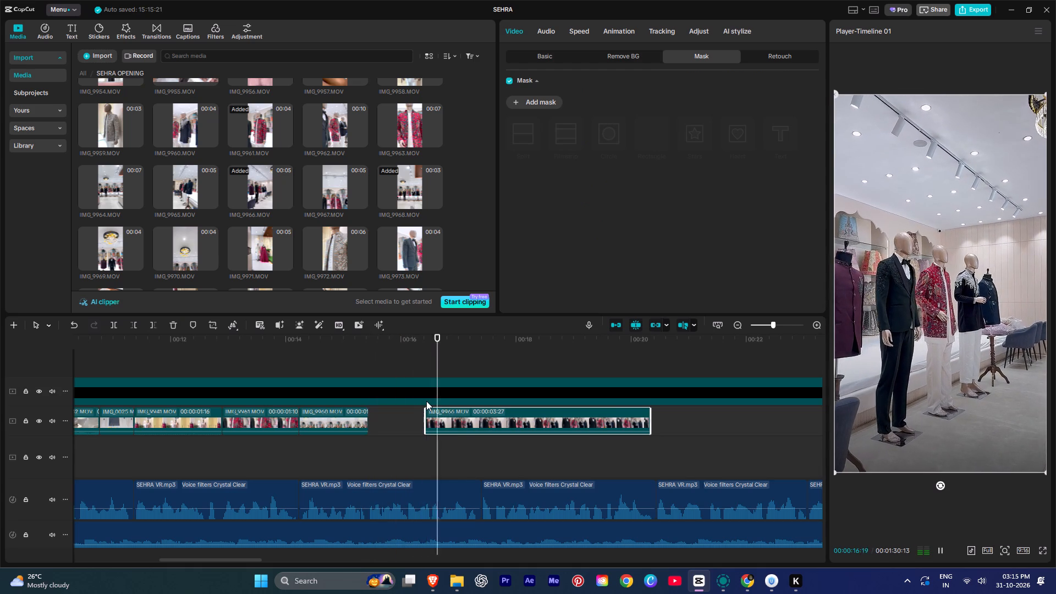
Close the gap between IMG_9968.MOV and IMG_9966.MOV on the footage track.
key(space)
click(389, 422)
right_click(389, 422)
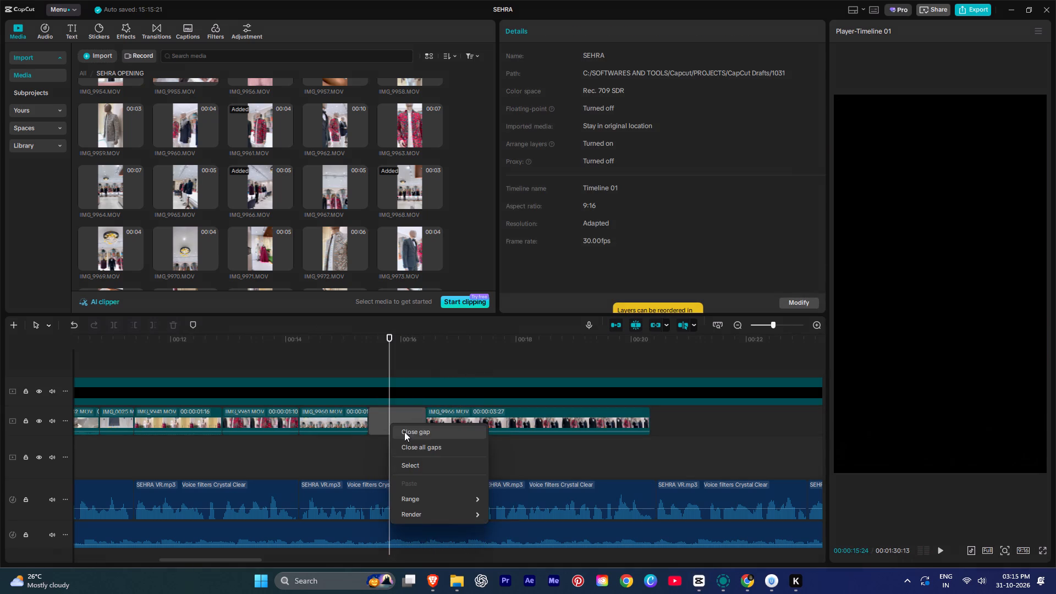
click(404, 432)
key(space)
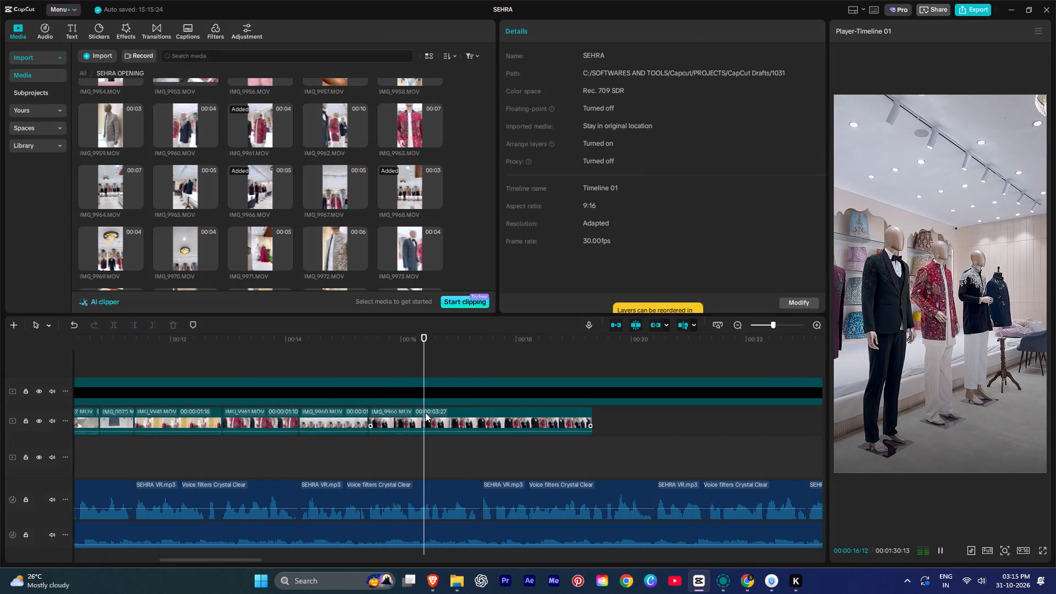
Trim the end of IMG_9966.MOV to a length of 00:00:01:29, where the next voiceover segment starts.
key(space)
text(W)
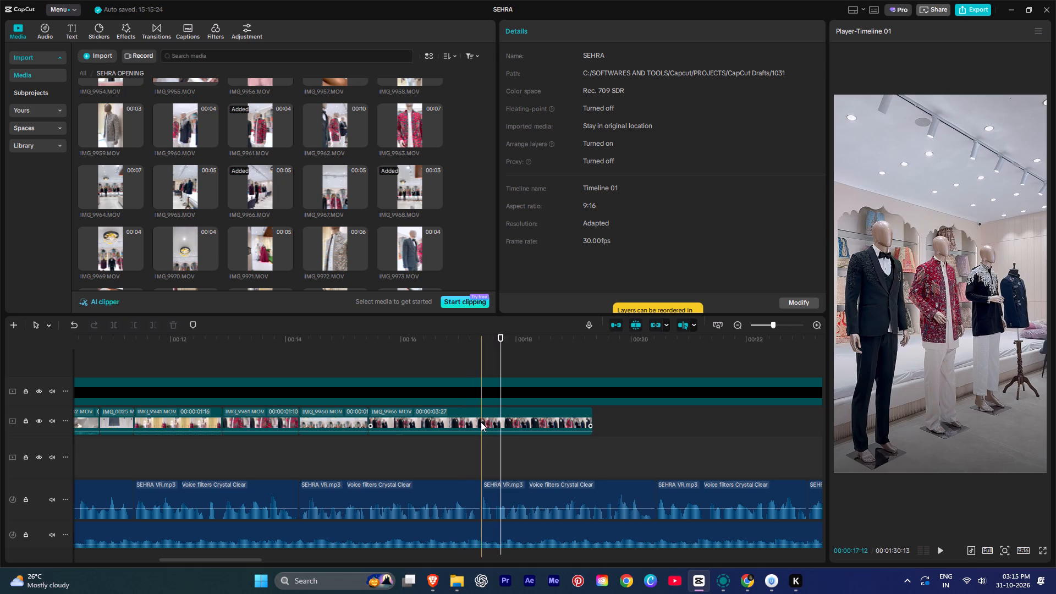
key(space)
key(space)
text(W)
key(space)
click(480, 415)
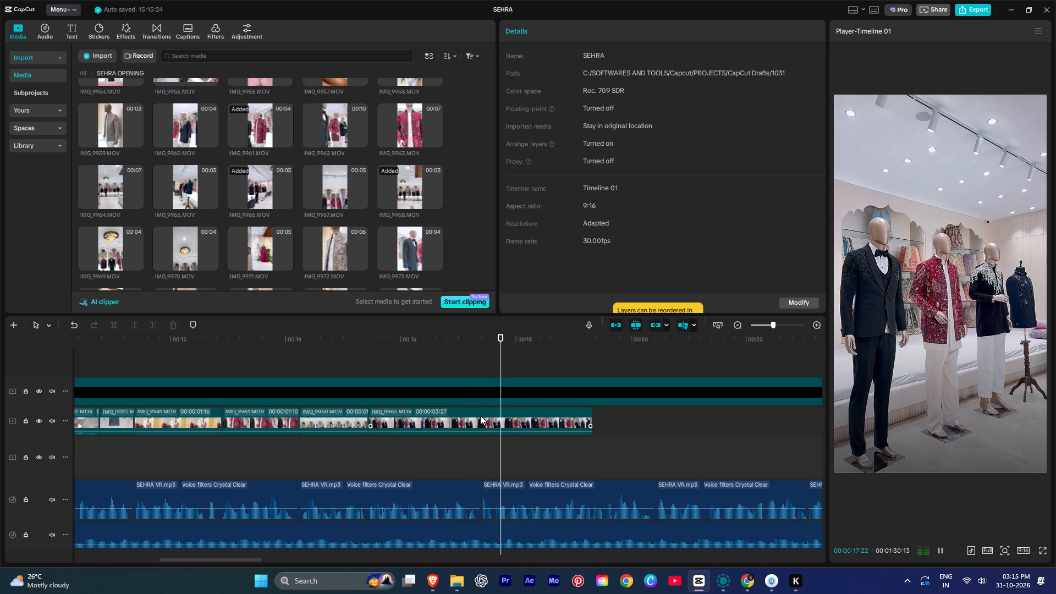
key(space)
text(W)
key(space)
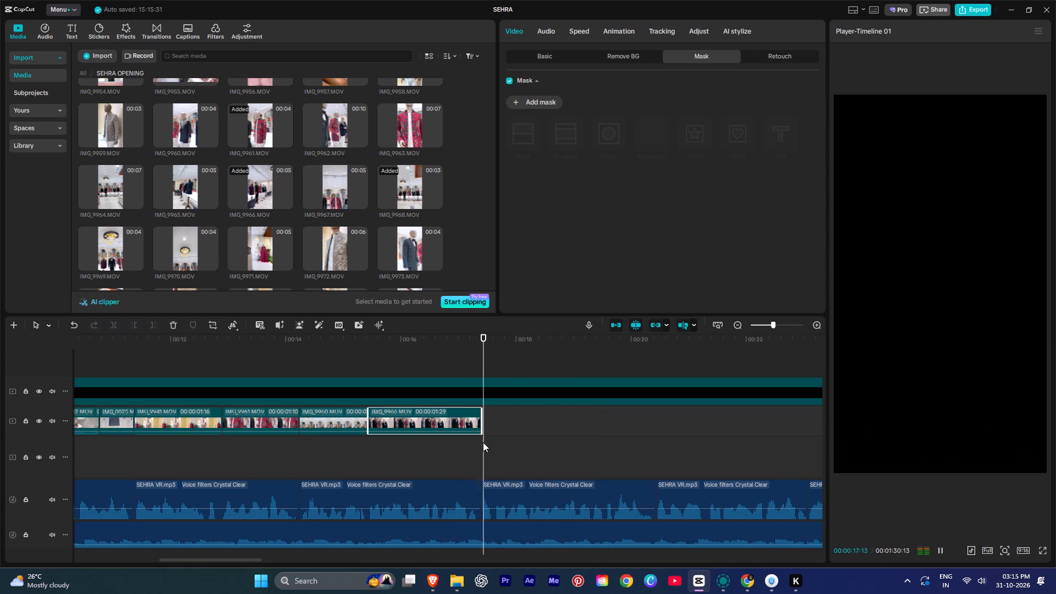
Add the navy embroidered jacket clip IMG_9998.MOV at the very start of the empty main track.
ctrl+scroll(483, 442, down, 20)
ctrl+scroll(483, 442, down, 4)
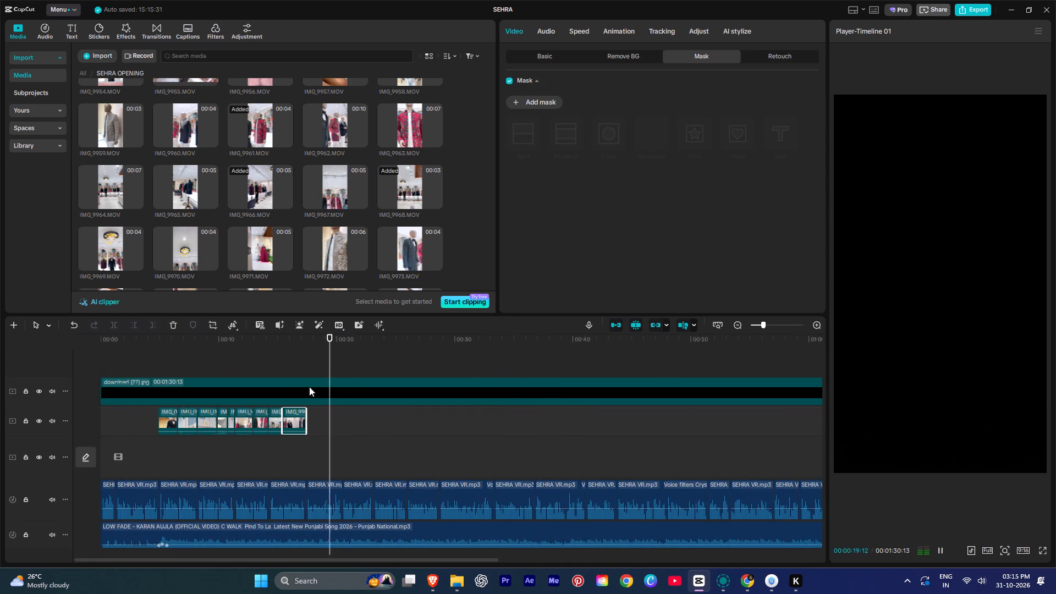
key(space)
scroll(153, 267, down, 6)
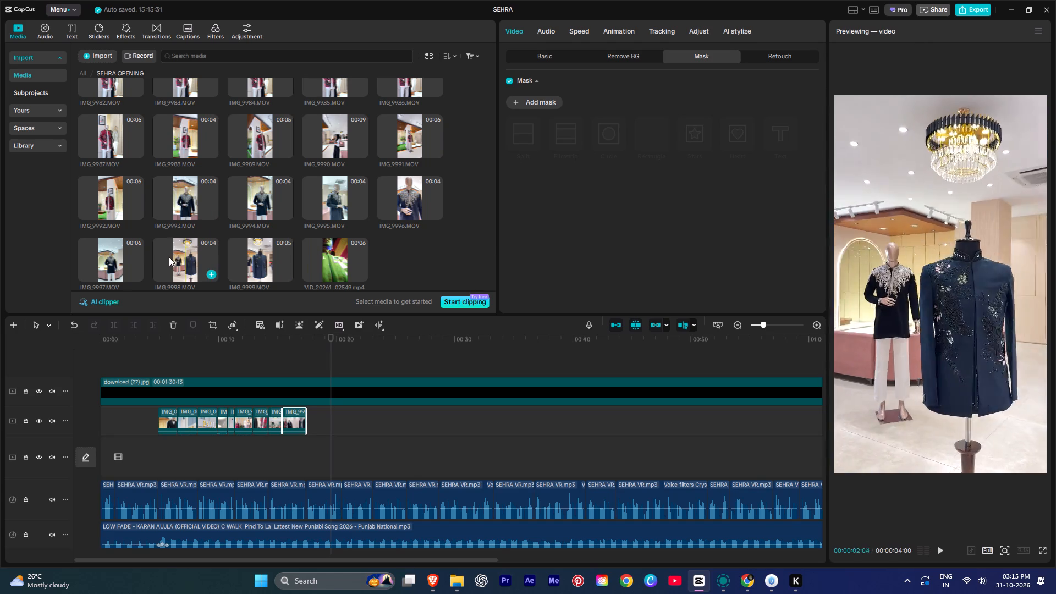
drag(179, 257, 96, 447)
drag(181, 249, 186, 266)
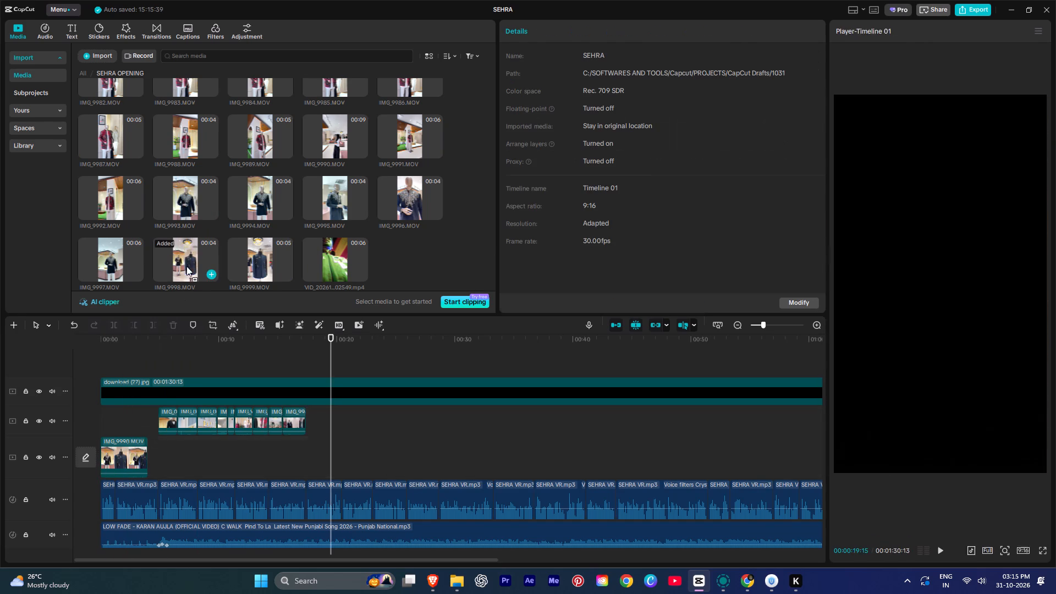
drag(186, 266, 188, 271)
Add the black embroidered kurta clip IMG_9993.MOV directly after IMG_9998.MOV and trim its end to where IMG_0003.MOV begins.
drag(176, 194, 162, 452)
key(w)
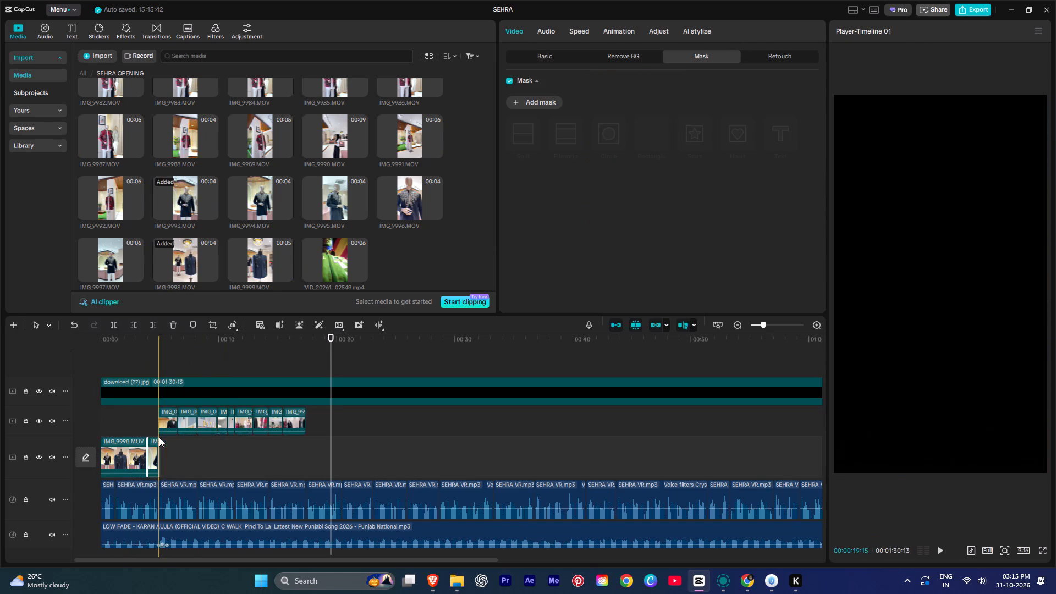
Move all the clips from IMG_0003.MOV to IMG_9966.MOV down onto the main track directly after IMG_9993.MOV.
drag(430, 437, 160, 412)
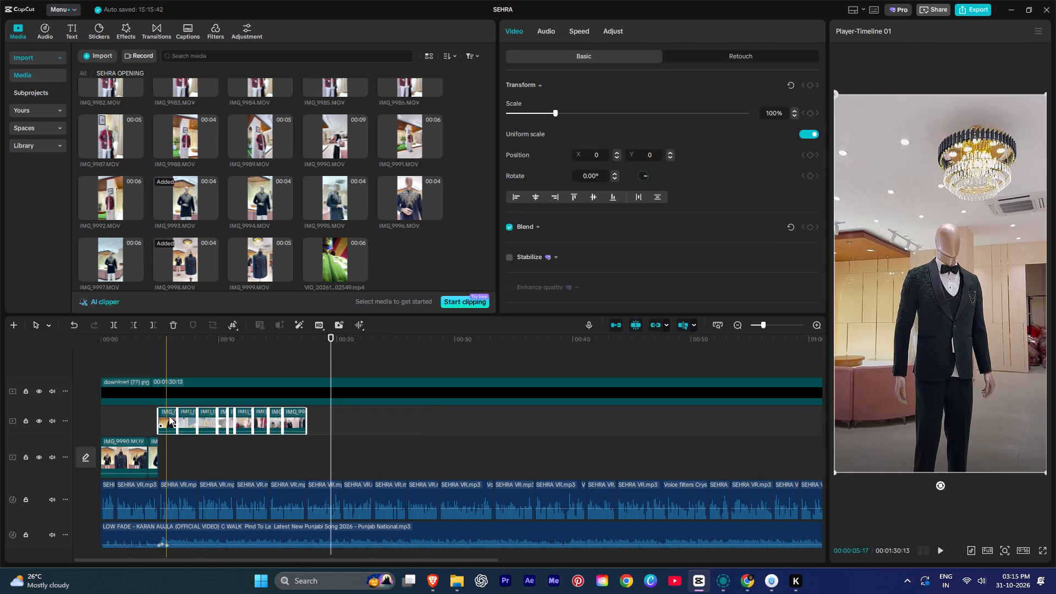
drag(169, 416, 172, 441)
Play the opening from the start to check IMG_9998.MOV and IMG_9993.MOV against the voiceover segments.
key(space)
ctrl+scroll(144, 394, up, 2)
ctrl+scroll(144, 394, down, 1)
ctrl+scroll(144, 394, up, 3)
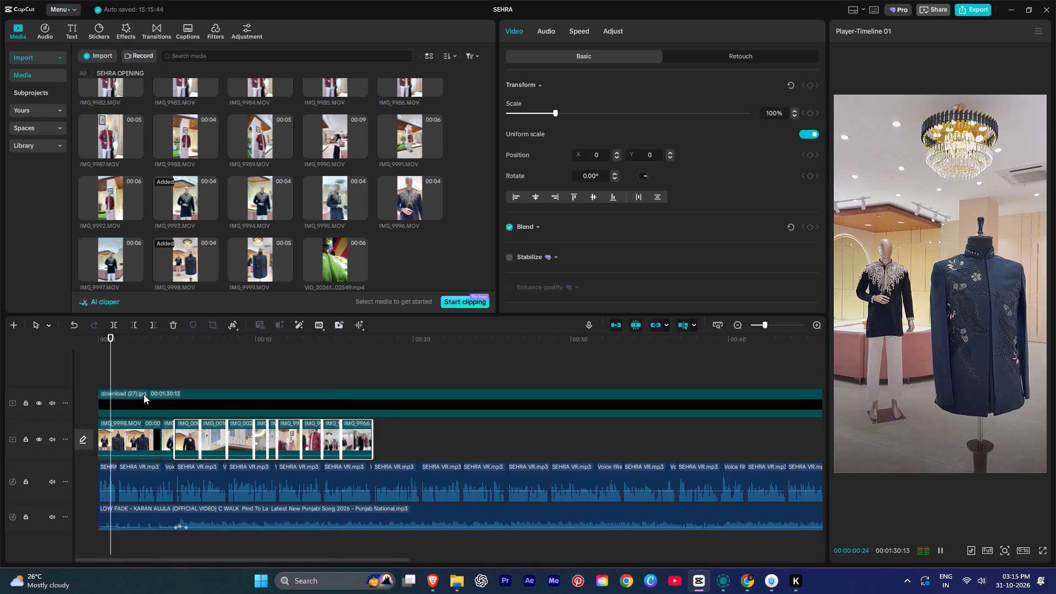
ctrl+scroll(144, 394, down, 1)
ctrl+scroll(144, 394, up, 5)
ctrl+scroll(144, 394, down, 1)
ctrl+scroll(144, 394, up, 1)
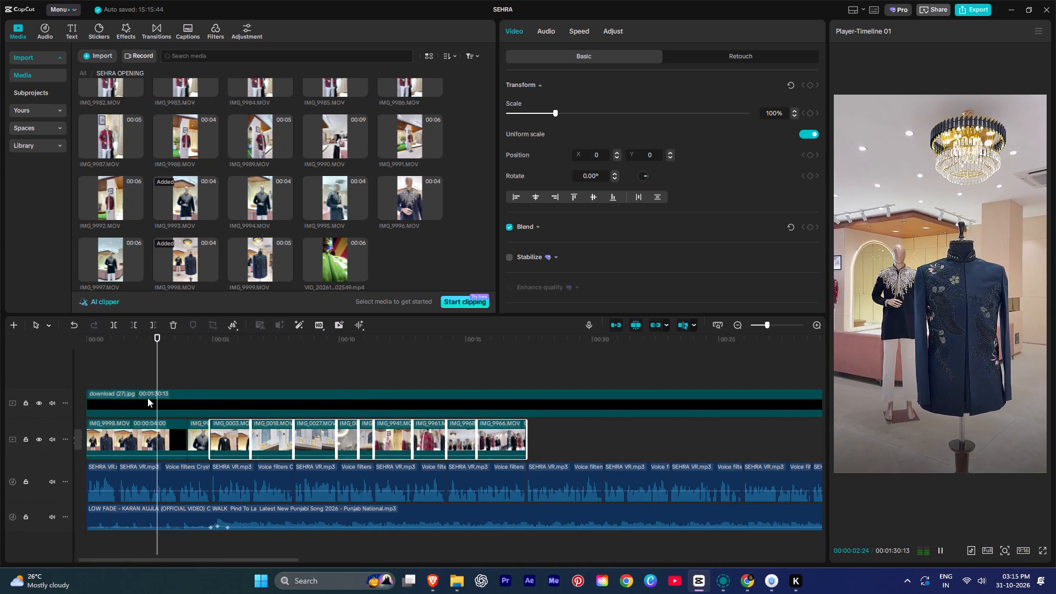
ctrl+scroll(134, 424, up, 5)
alt+scroll(146, 422, up, 5)
scroll(146, 422, up, 1)
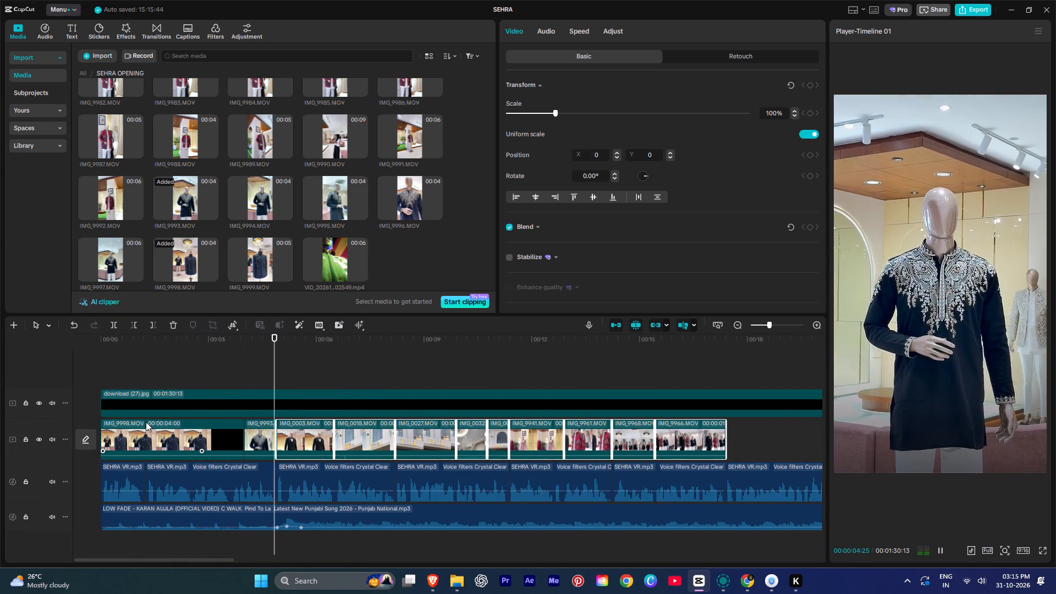
key(space)
alt+scroll(140, 404, up, 5)
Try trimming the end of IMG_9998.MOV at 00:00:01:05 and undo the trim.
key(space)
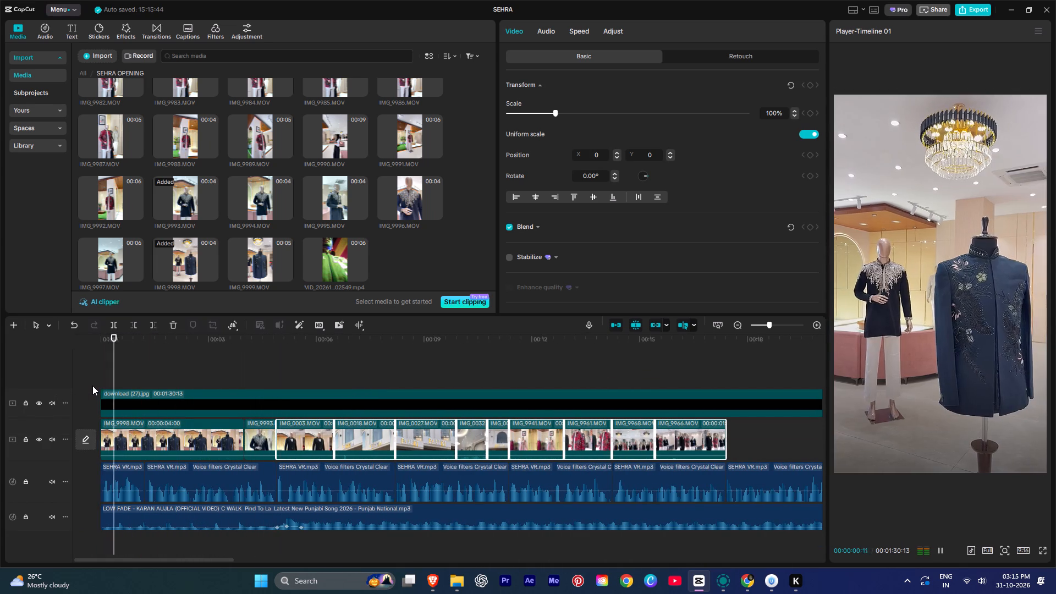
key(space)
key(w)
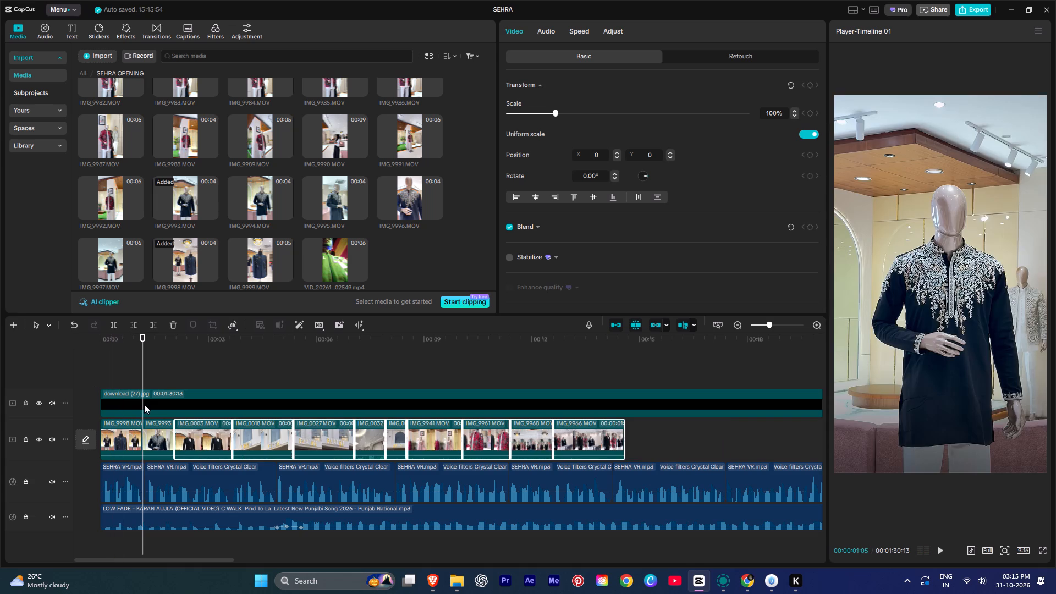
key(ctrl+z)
Split IMG_9998.MOV at 00:00:01:05 and again at about 00:00:02:16, matching the voiceover segment starts, and play back the result.
key(ctrl+b)
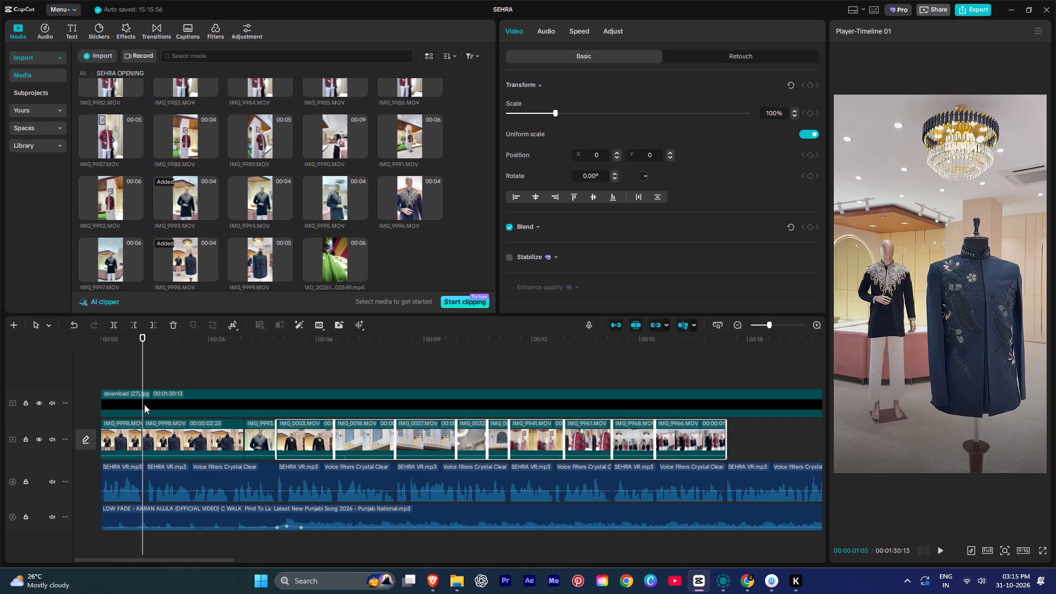
key(space)
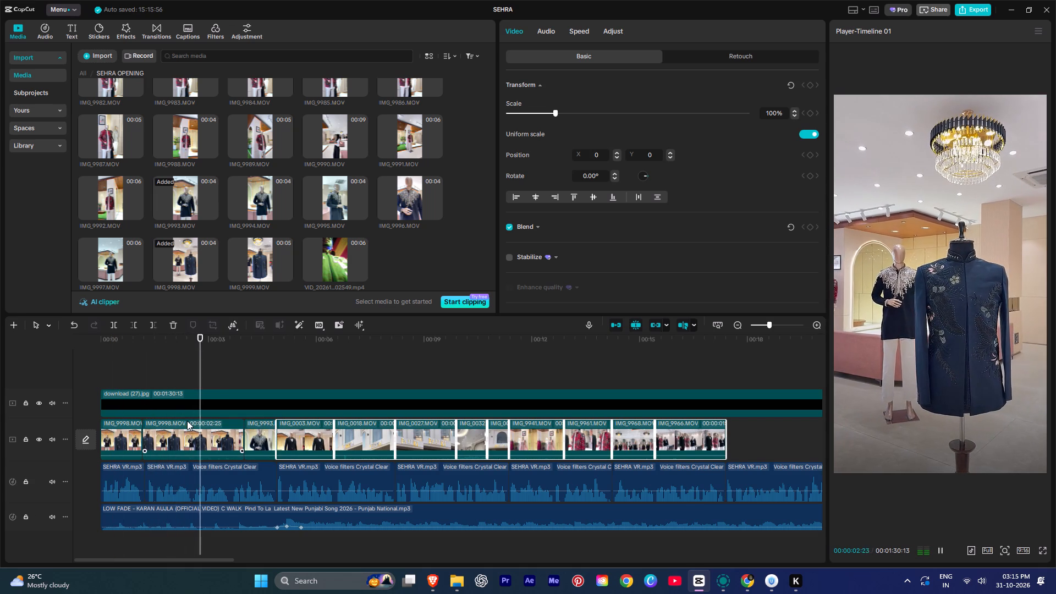
key(space)
key(ctrl+b)
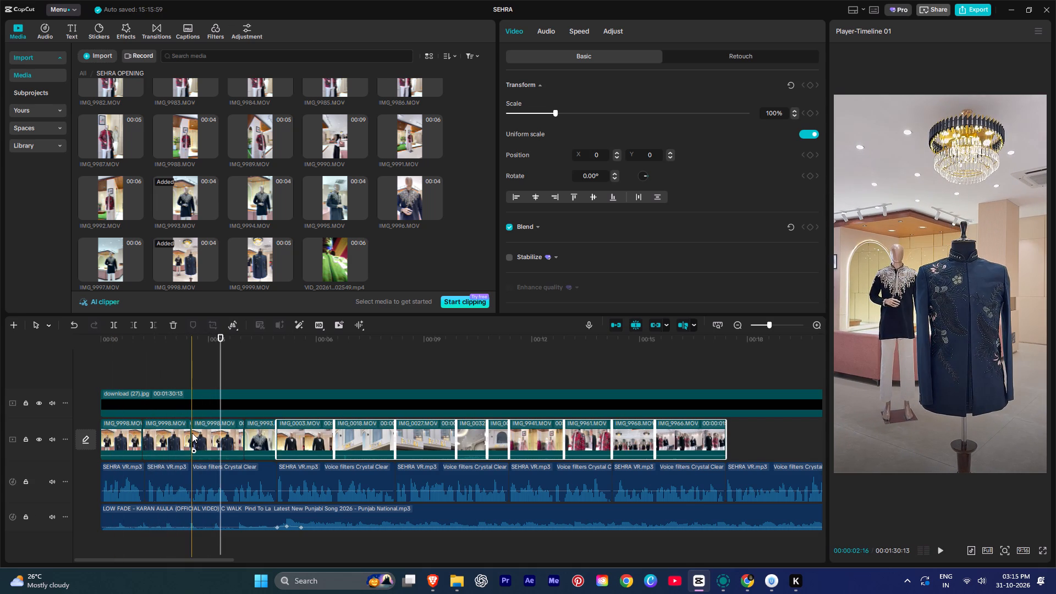
key(space)
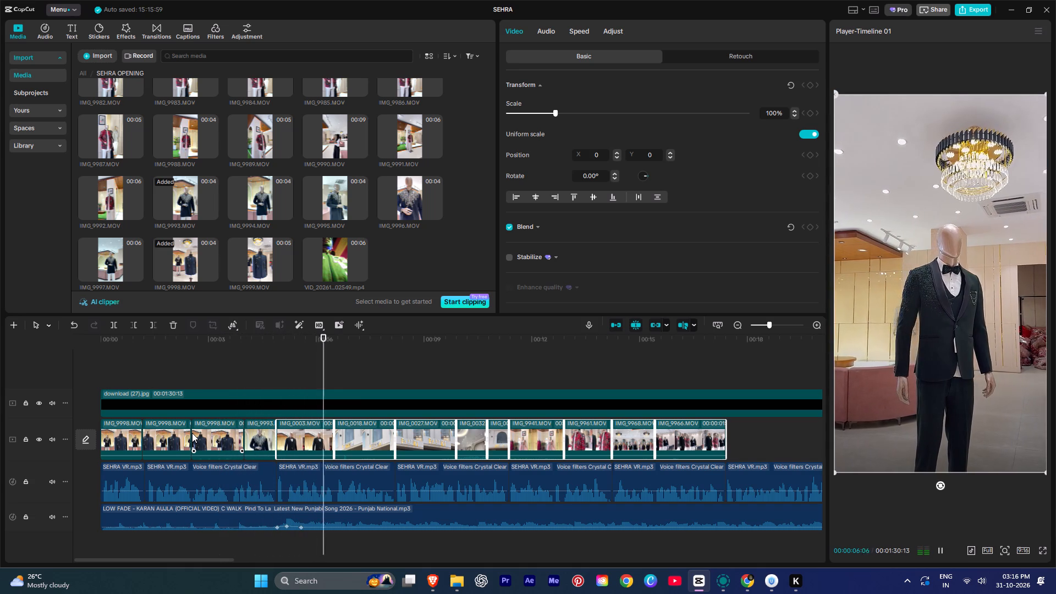
key(space)
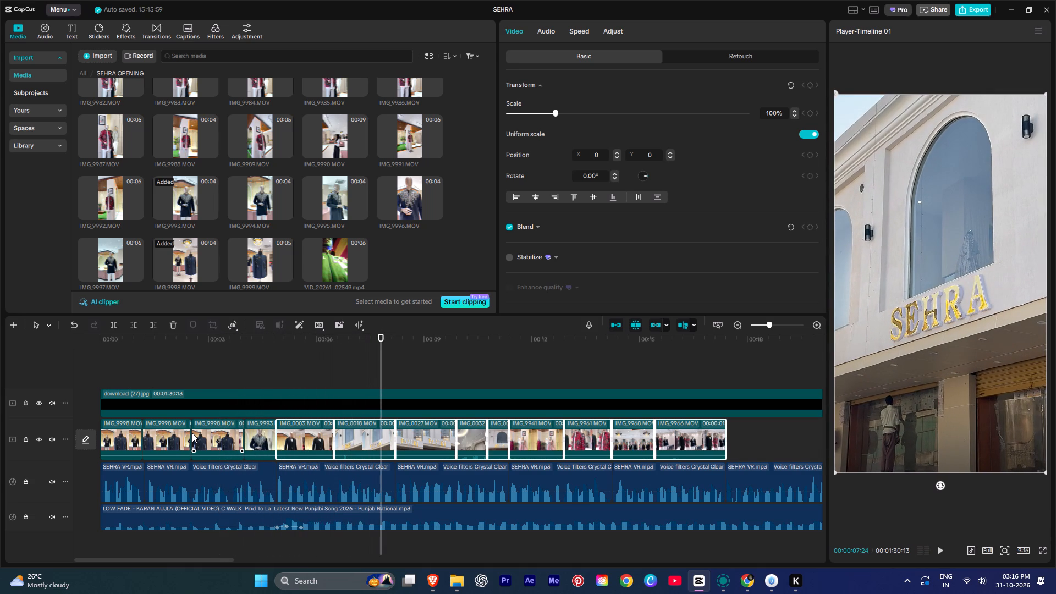
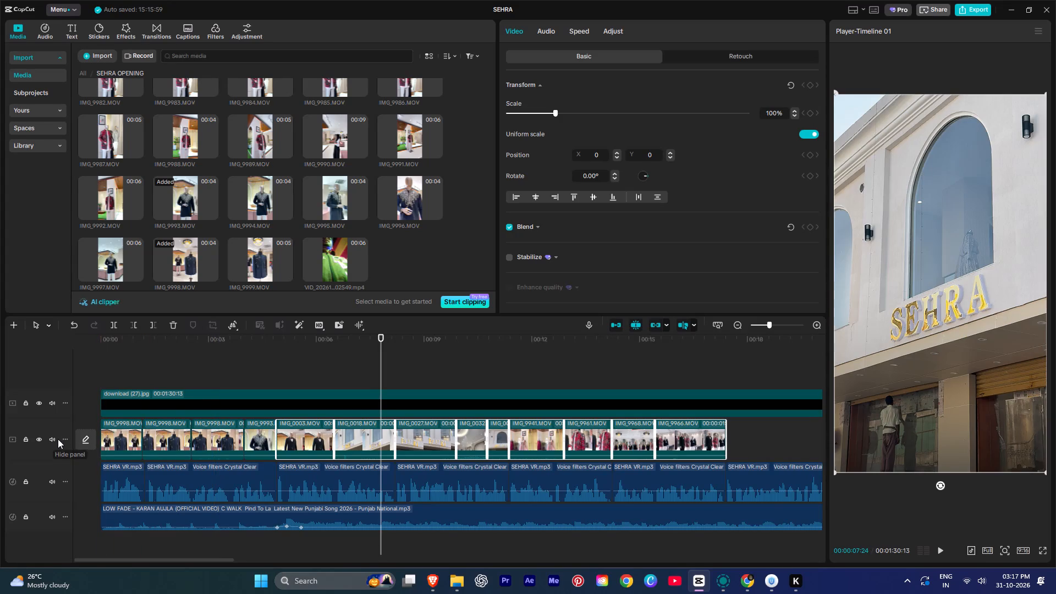
Mute the main video track holding the SEHRA OPENING clips.
click(54, 439)
Play the opening sequence through to IMG_9966.MOV to check the main-track clips against the voiceover.
key(space)
ctrl+scroll(164, 394, down, 2)
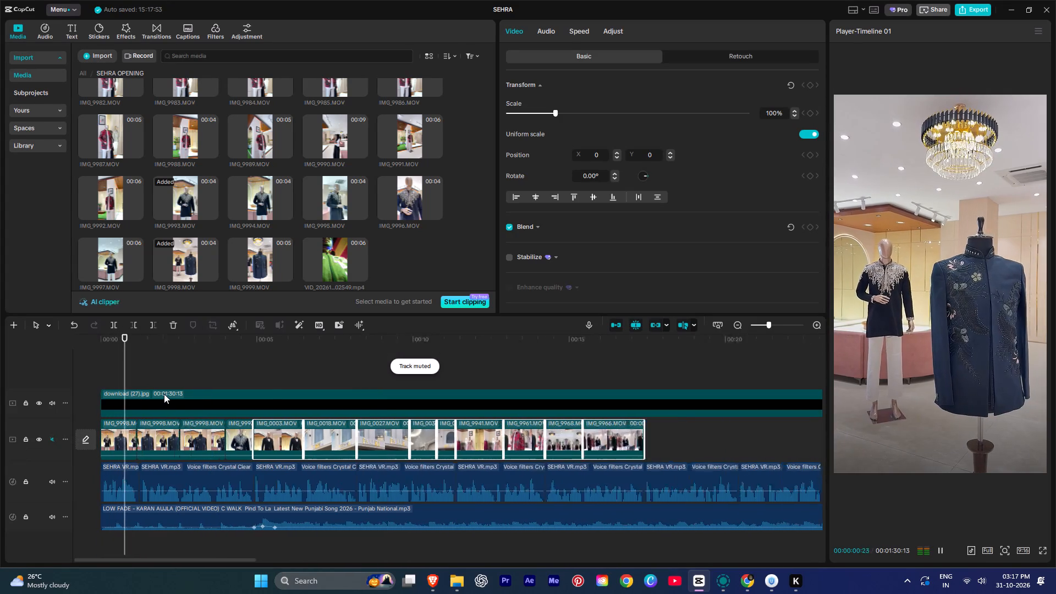
ctrl+scroll(164, 394, down, 6)
ctrl+scroll(153, 399, up, 4)
ctrl+scroll(153, 399, down, 1)
ctrl+scroll(153, 399, up, 3)
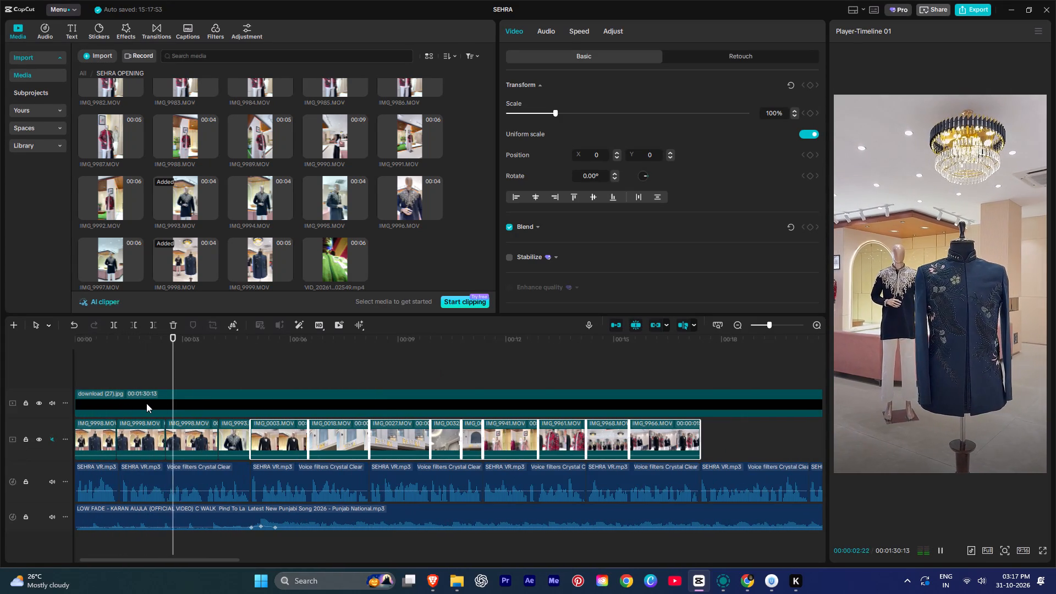
ctrl+scroll(179, 401, down, 9)
ctrl+scroll(184, 400, up, 6)
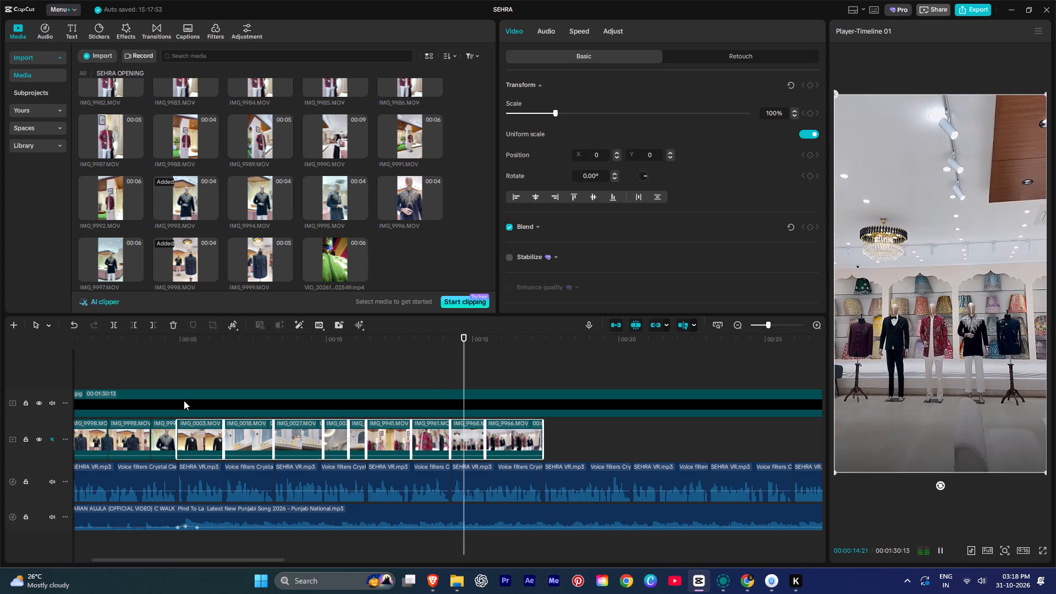
key(space)
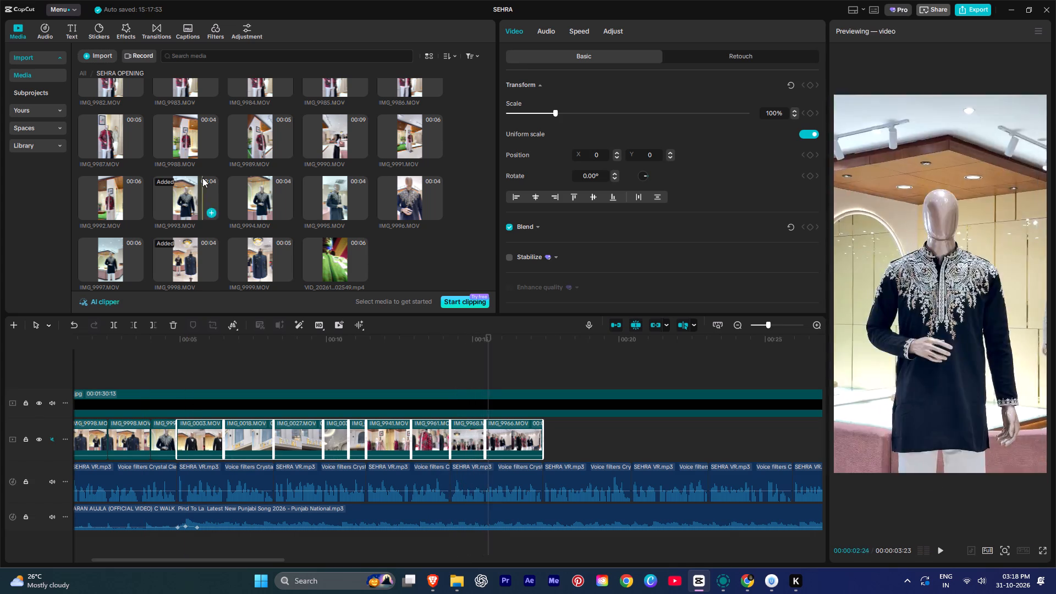
Open the SEHRA RAW media folder and preview its storefront clips, including IMG_0631.MOV and IMG_0632.MOV.
scroll(202, 178, down, 1)
scroll(202, 178, up, 10)
click(80, 71)
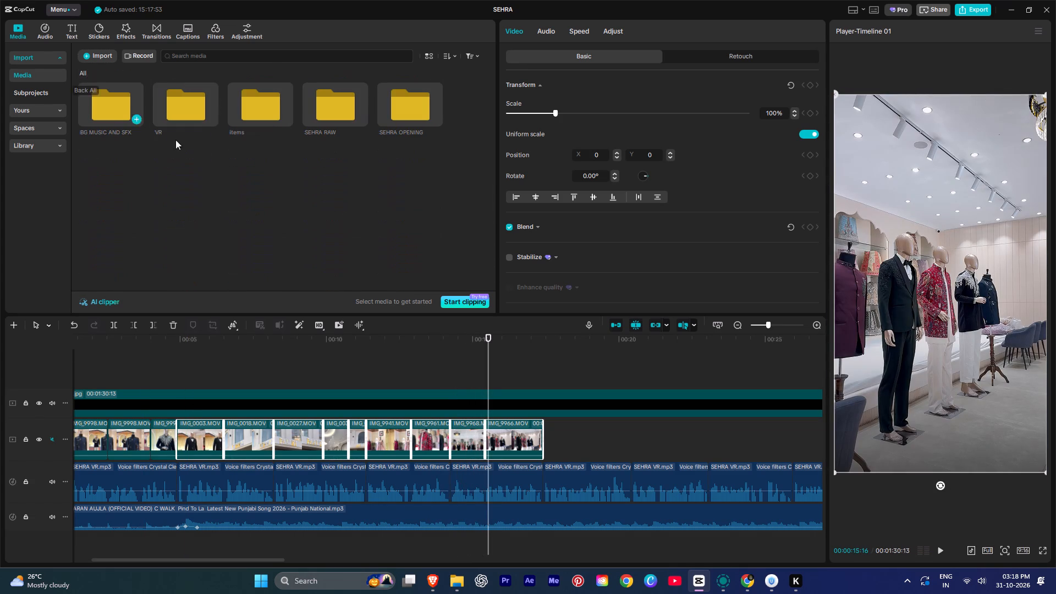
click(209, 182)
double_click(326, 116)
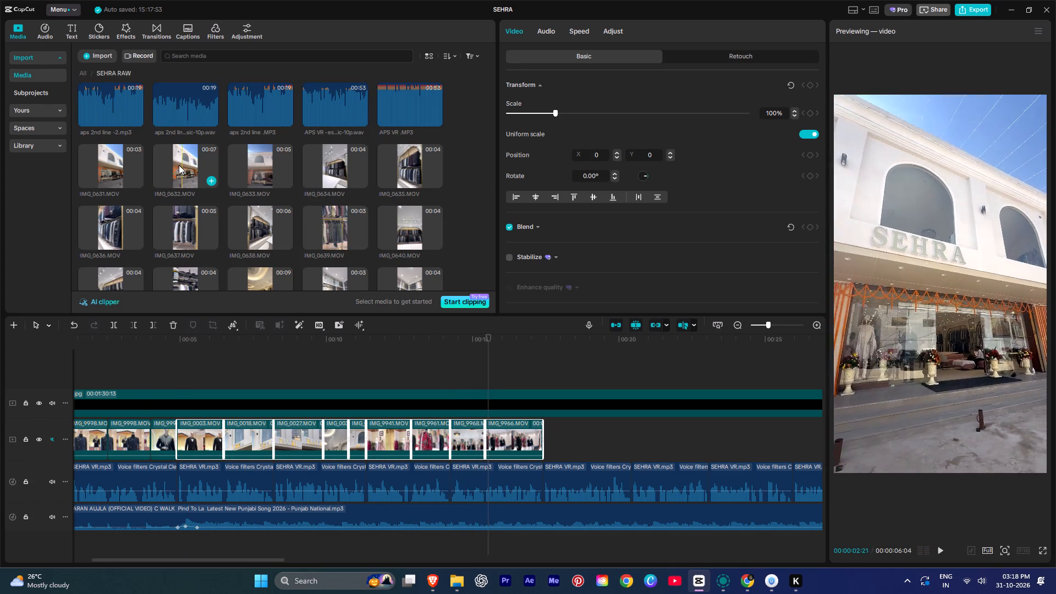
click(109, 163)
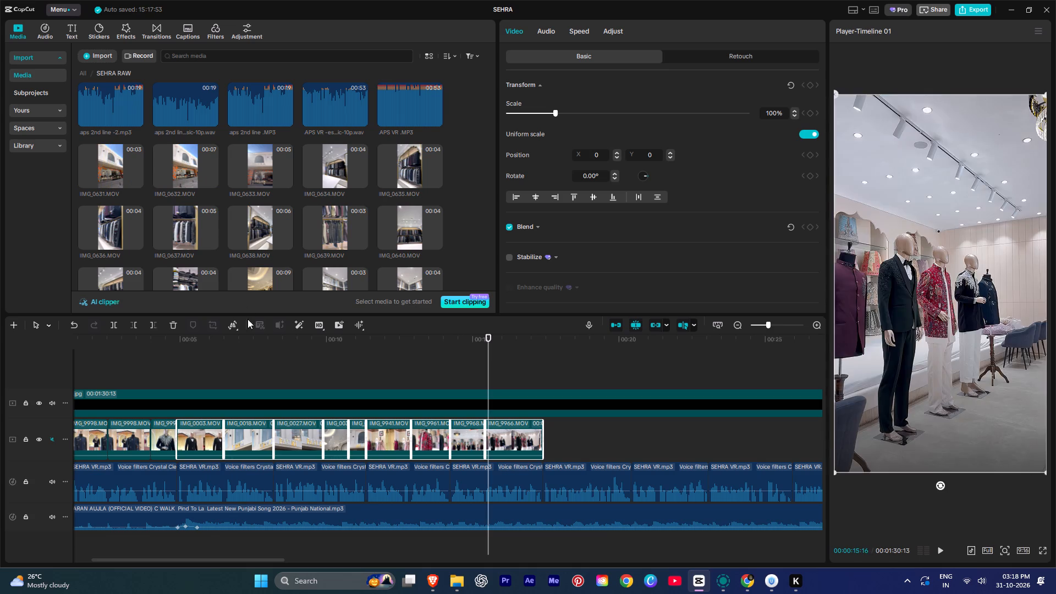
Play the section around IMG_0027.MOV to check which voiceover line it has to illustrate.
click(253, 370)
key(space)
ctrl+scroll(280, 380, up, 9)
ctrl+scroll(305, 384, down, 1)
ctrl+scroll(305, 384, up, 3)
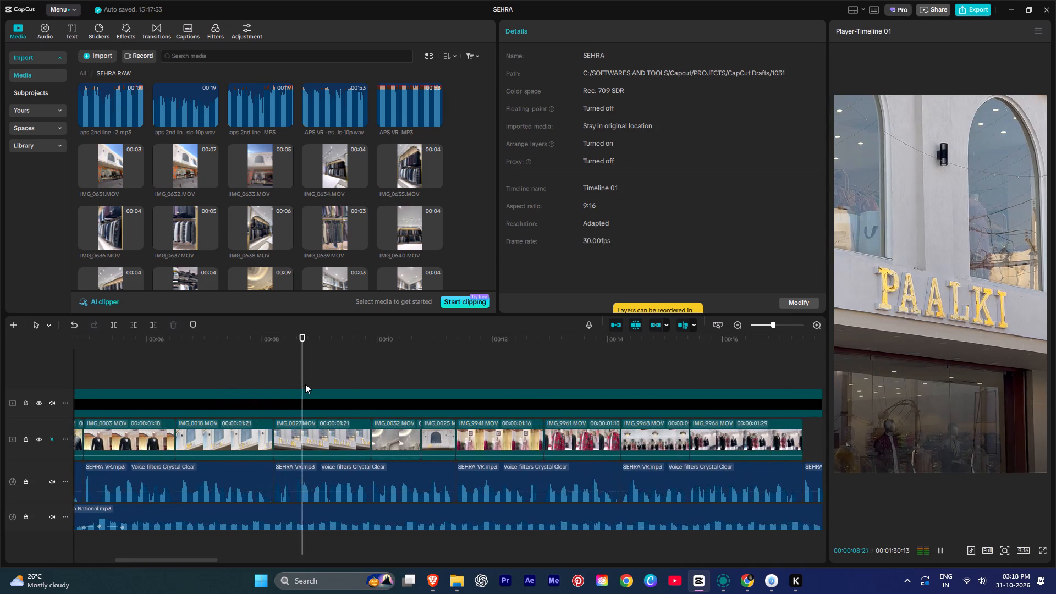
ctrl+scroll(305, 384, up, 5)
key(space)
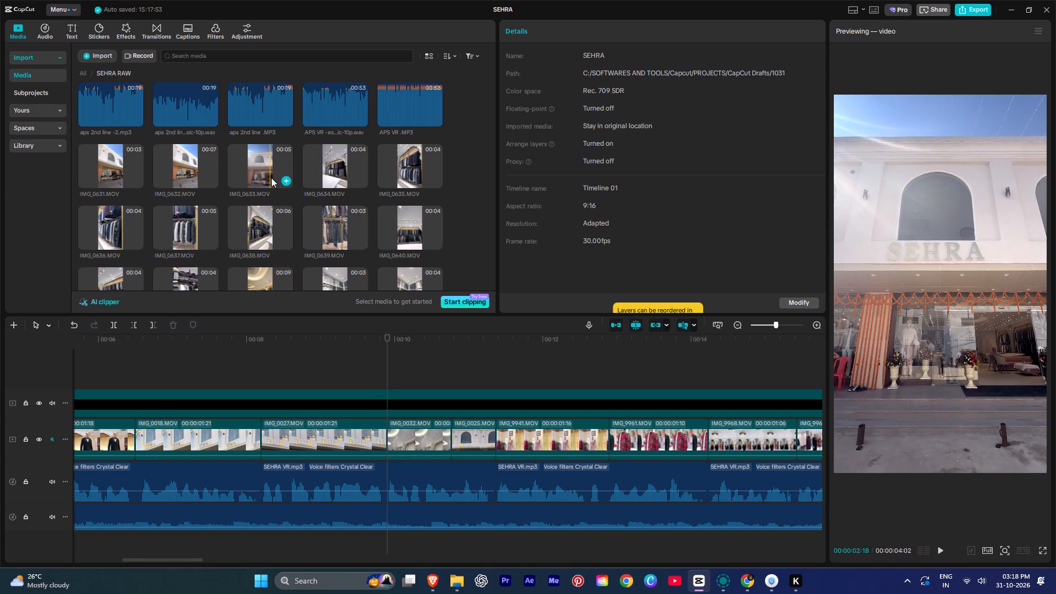
key(space)
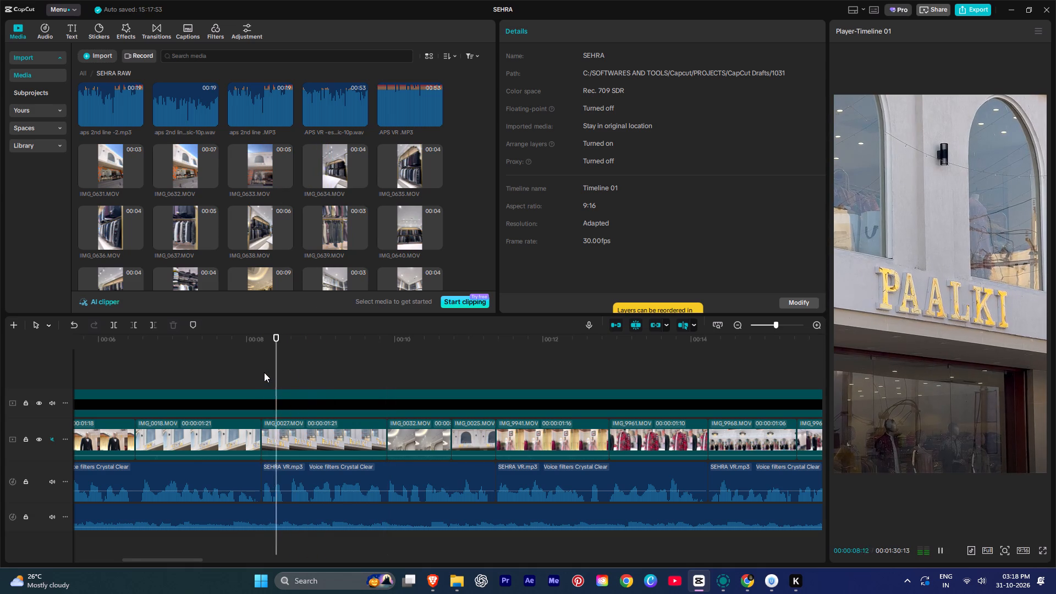
key(space)
click(301, 378)
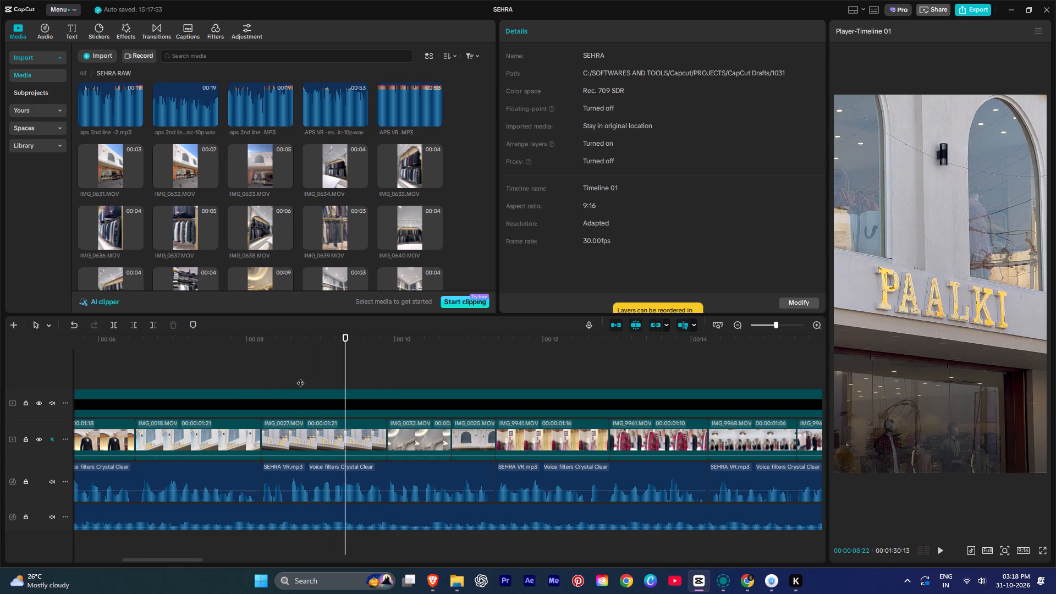
Add IMG_0652.MOV from SEHRA RAW on a track above the main one, aligned with the start of IMG_0027.MOV at 00:00:08:06.
click(263, 381)
drag(263, 406, 258, 385)
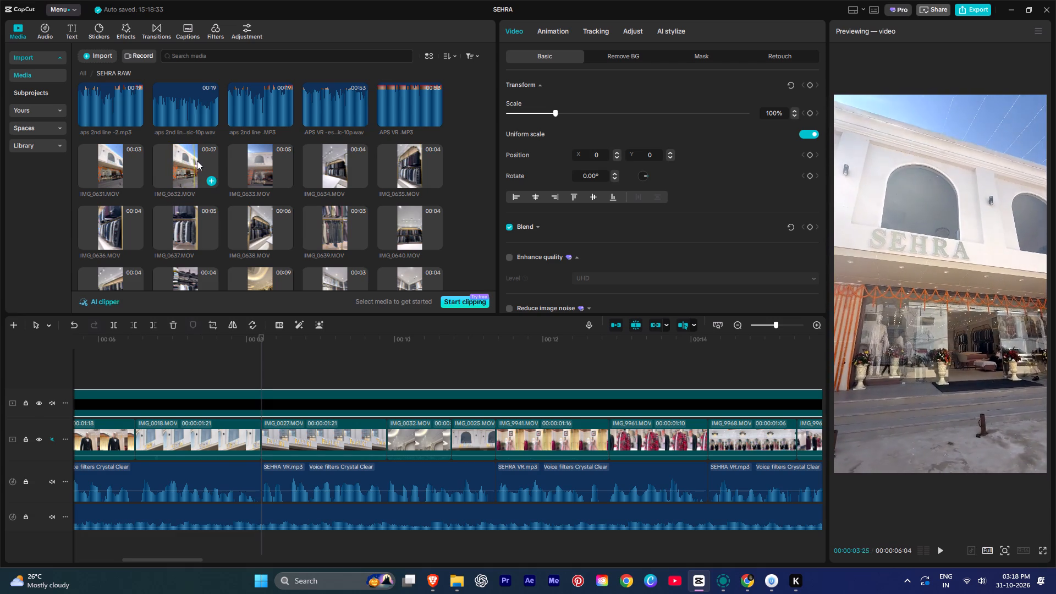
scroll(256, 225, down, 1)
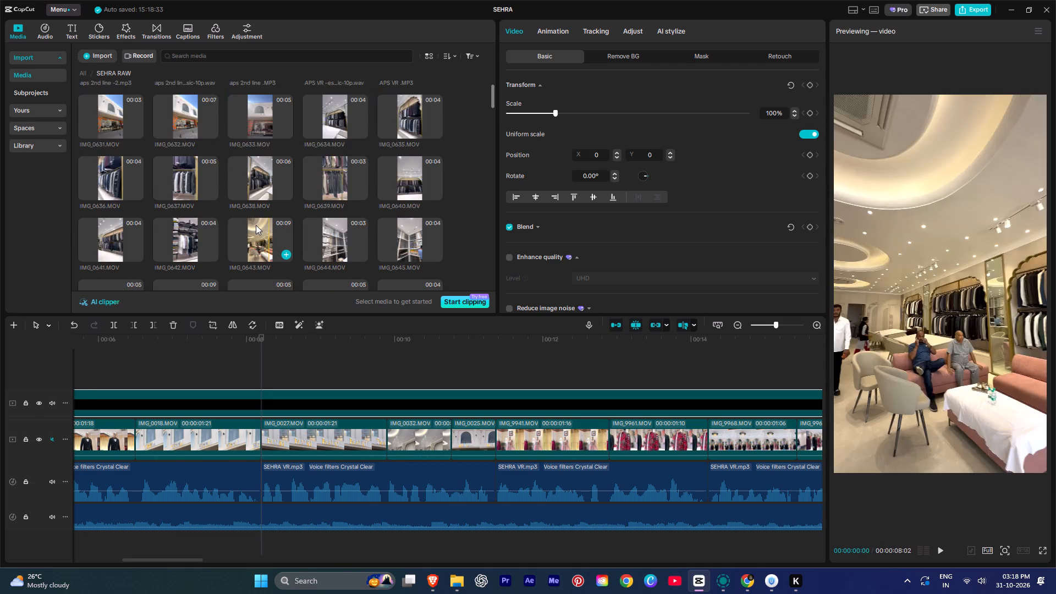
scroll(256, 225, down, 3)
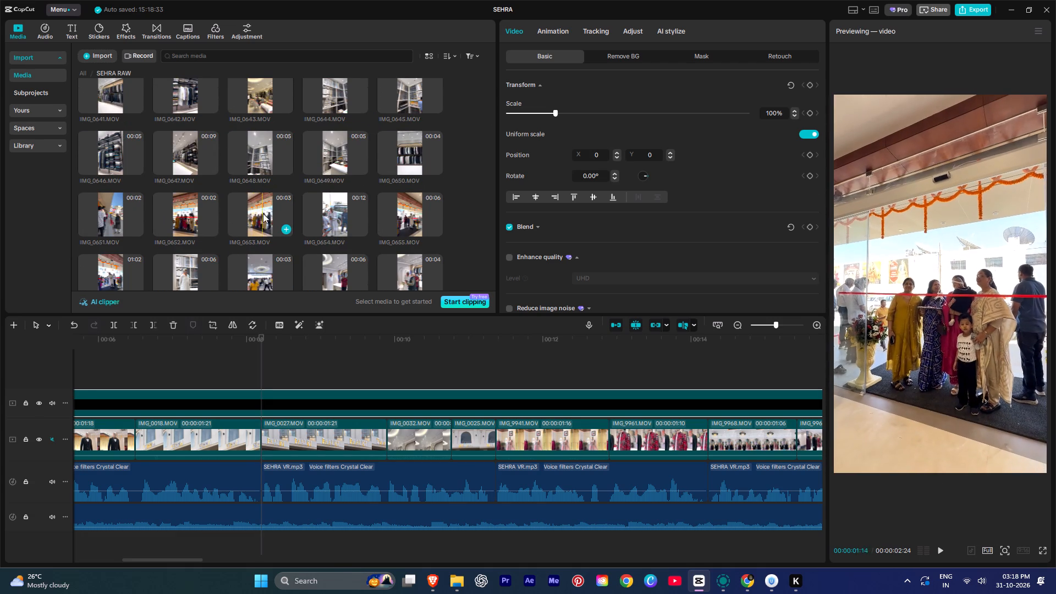
scroll(340, 213, down, 1)
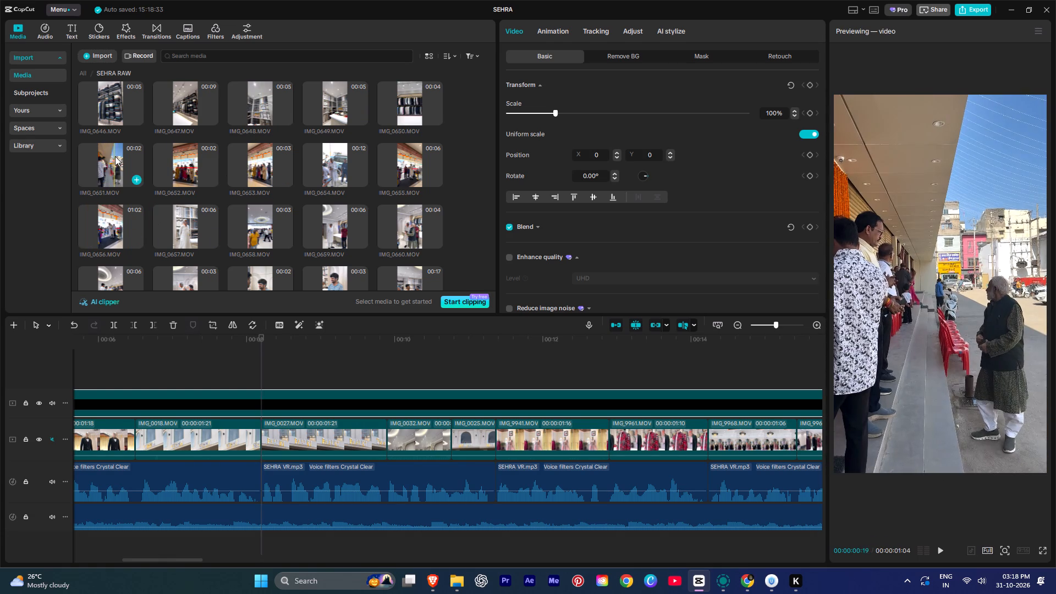
drag(172, 159, 269, 368)
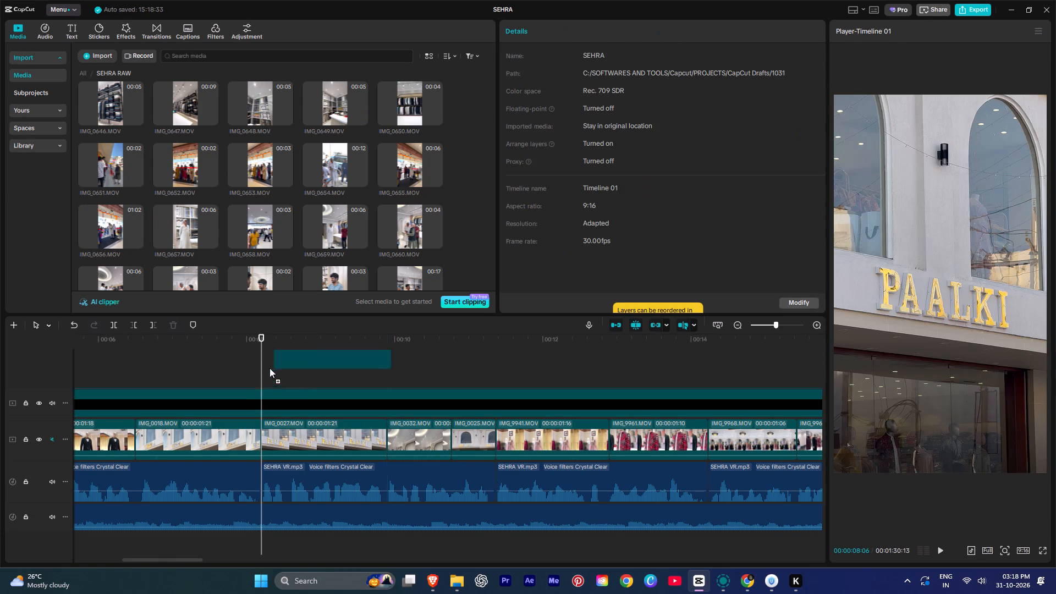
drag(269, 368, 262, 420)
click(283, 424)
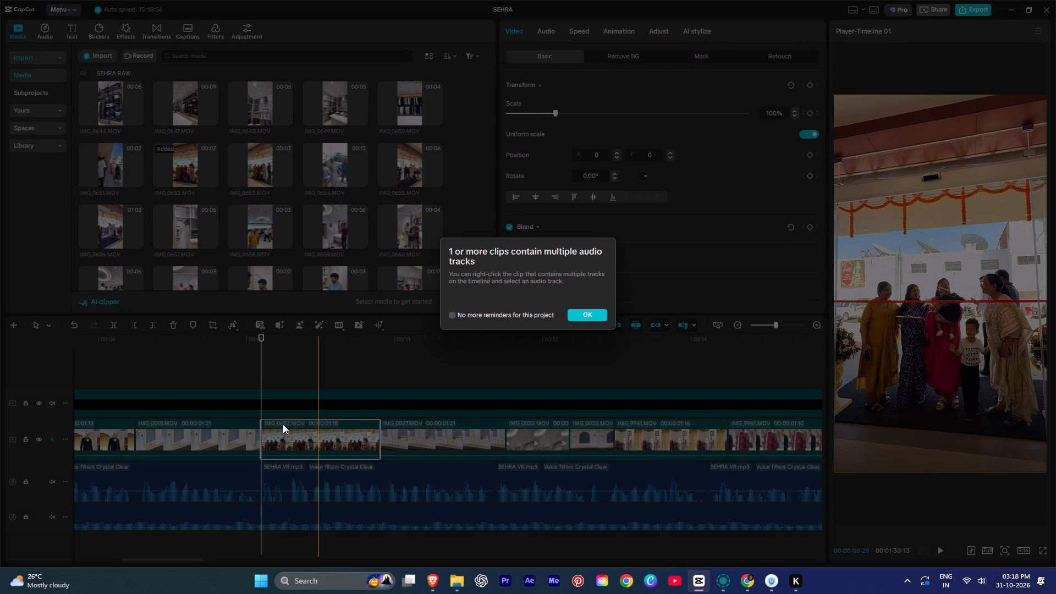
click(582, 315)
drag(287, 435, 283, 417)
key(space)
key(space)
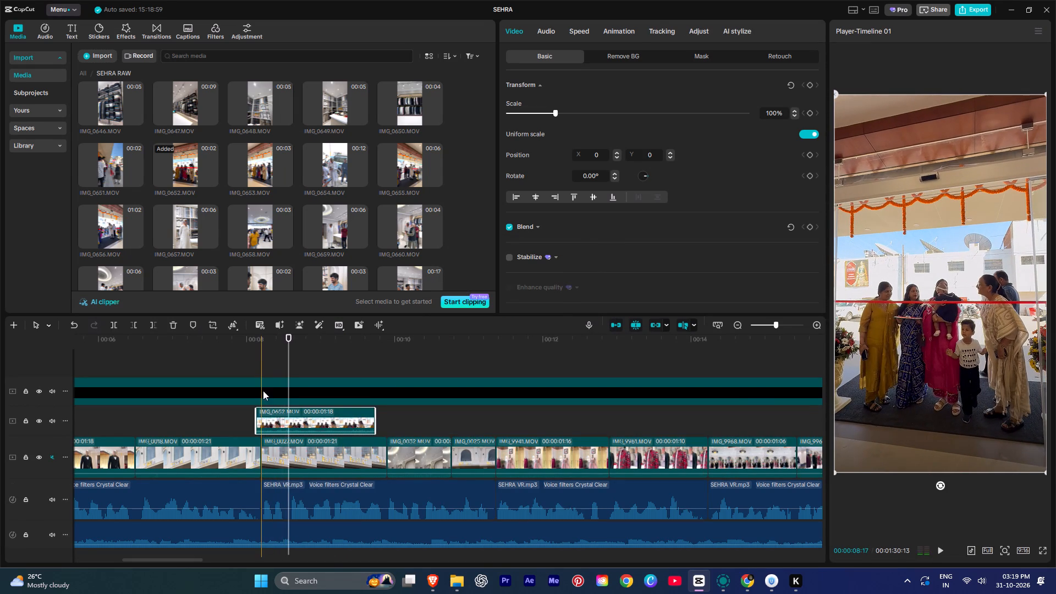
click(260, 358)
drag(262, 420, 268, 421)
Slow IMG_0652.MOV to 0.95x so that it ends together with IMG_0027.MOV beneath it.
key(space)
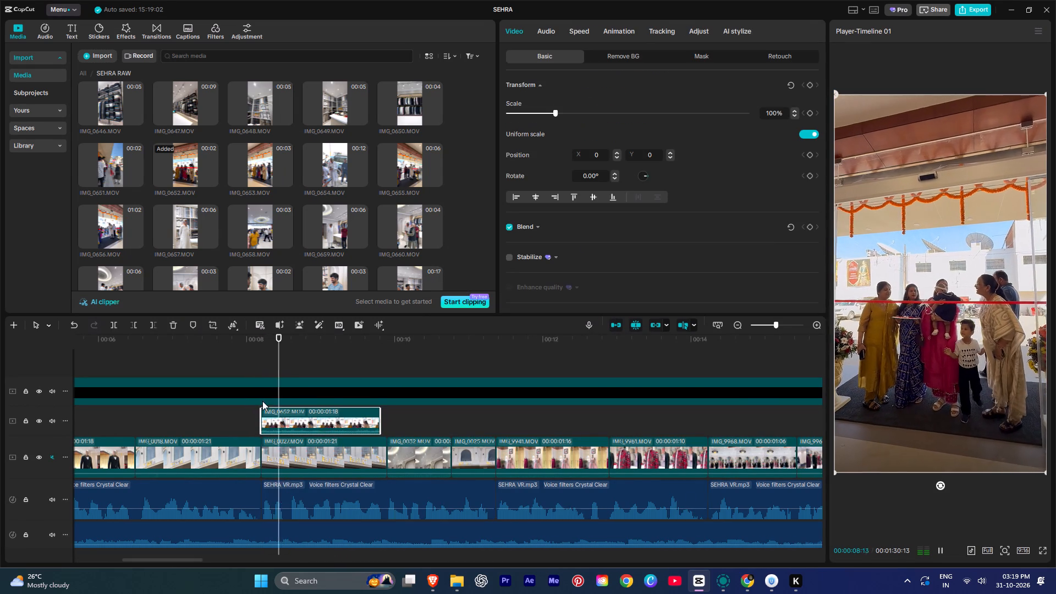
ctrl+scroll(262, 401, up, 9)
key(space)
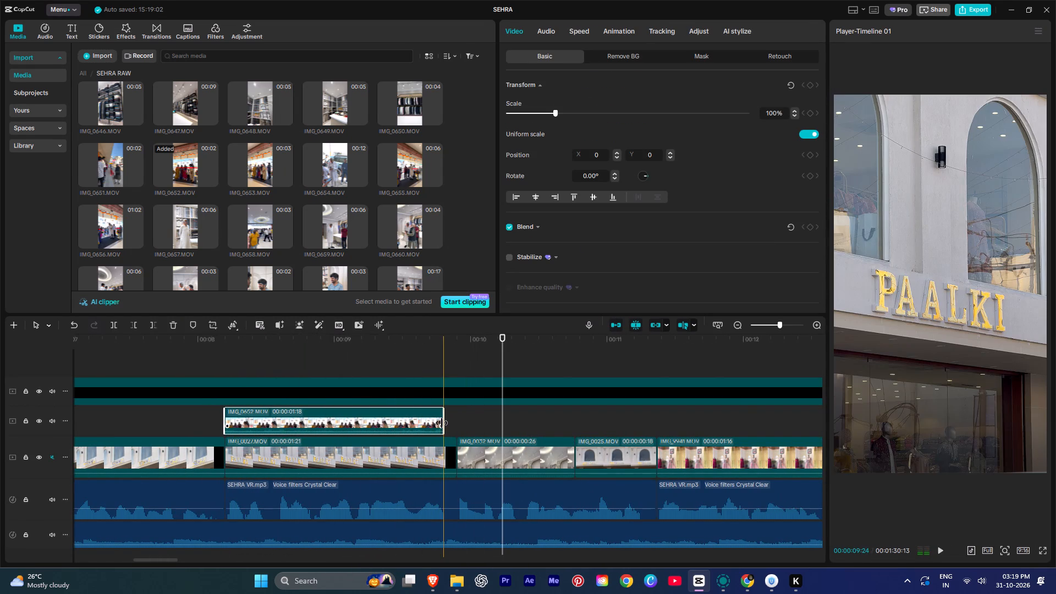
drag(442, 422, 449, 423)
click(270, 373)
click(268, 416)
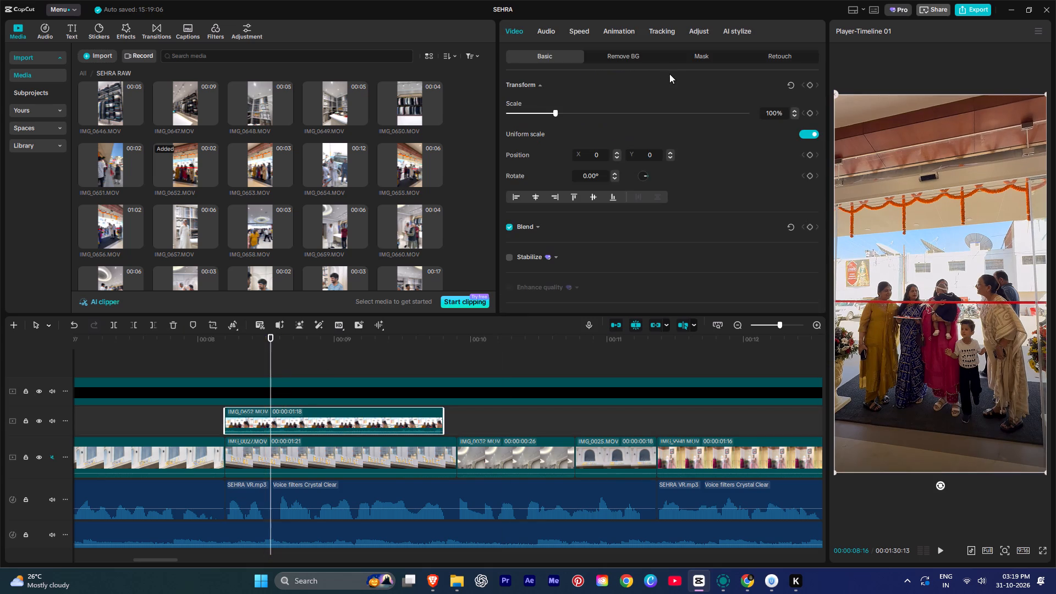
click(576, 28)
click(555, 101)
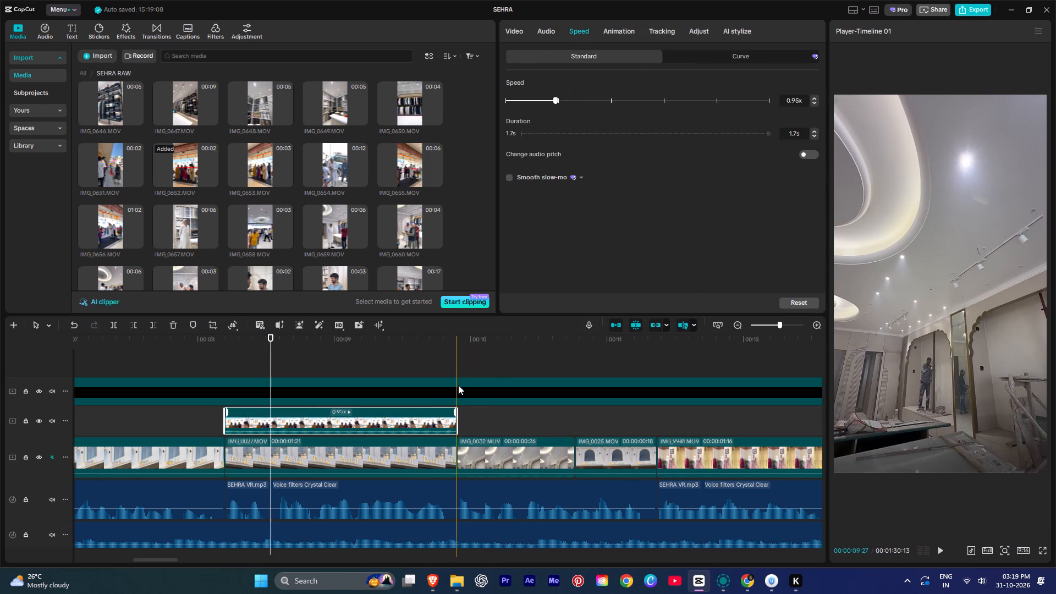
key(w)
Play IMG_0652.MOV from 00:00:08:06 to check the slowed clip and mute its track.
click(224, 363)
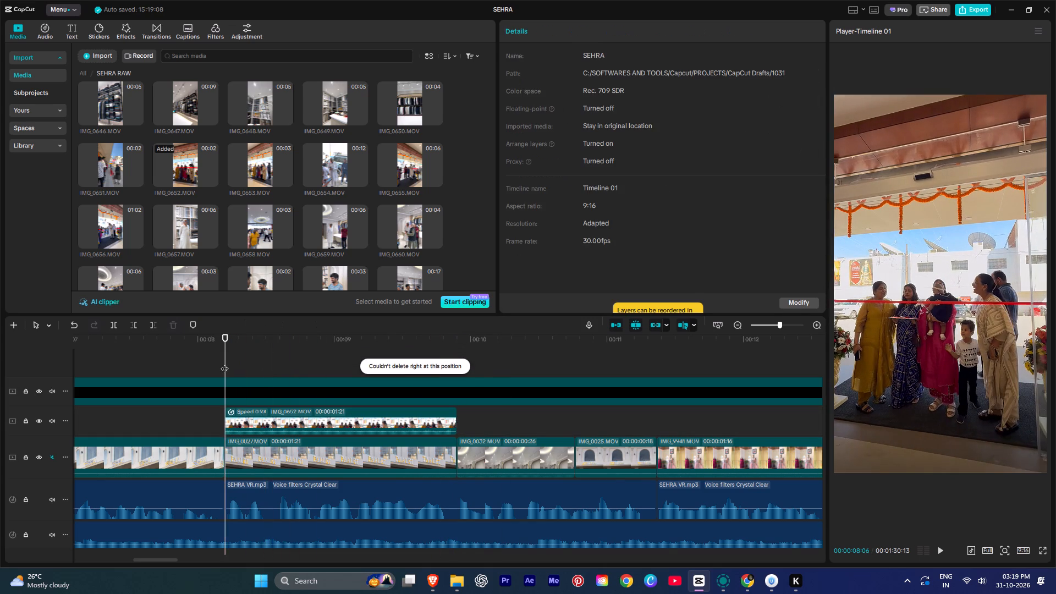
key(space)
key(space)
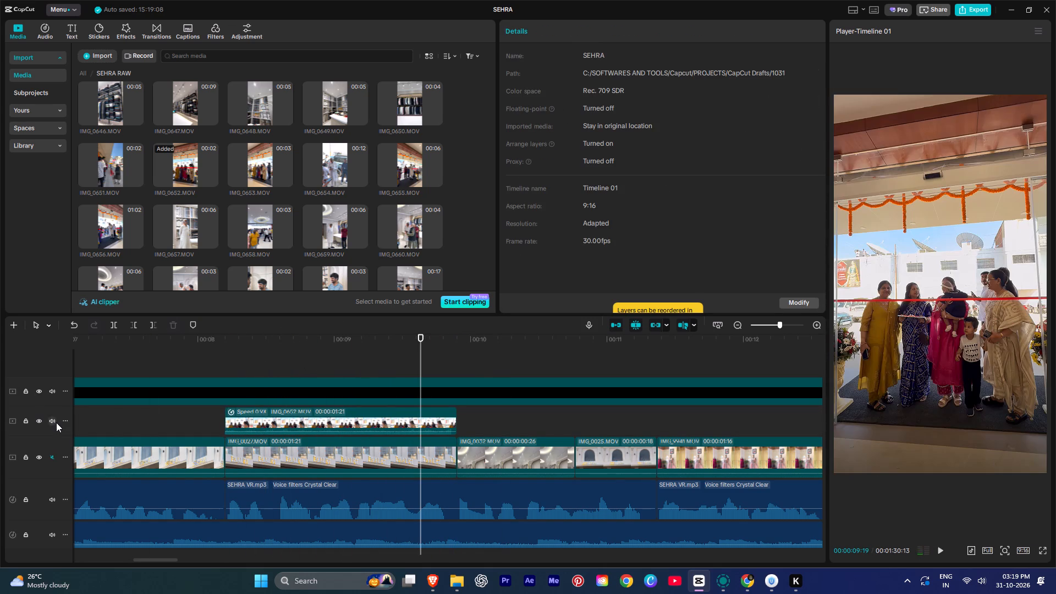
click(56, 422)
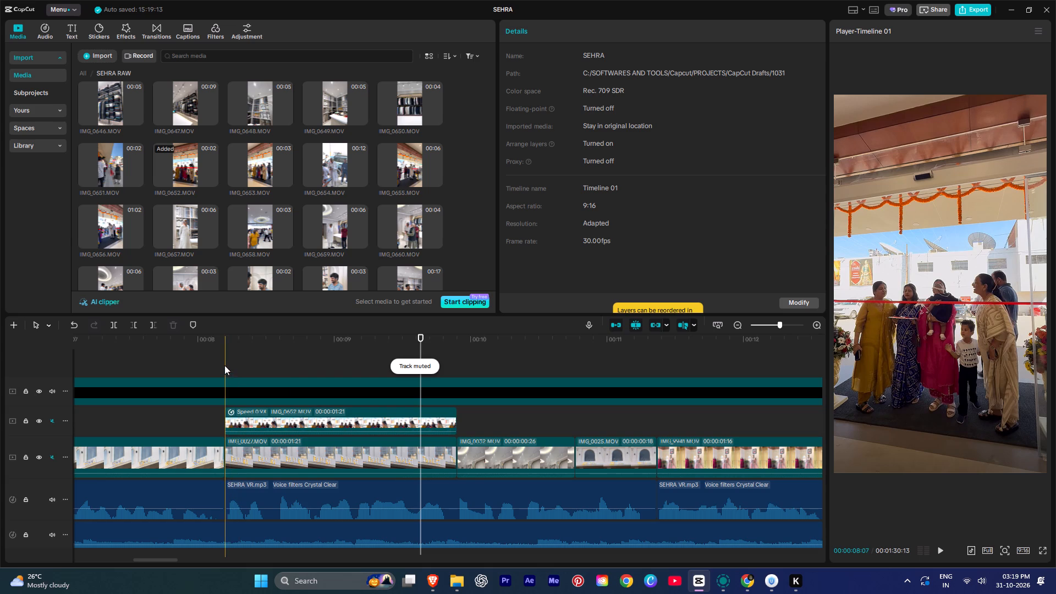
Duplicate IMG_0652.MOV onto a new track directly above it, starting at 00:00:08:06.
click(224, 364)
alt+drag(242, 420, 242, 413)
click(242, 413)
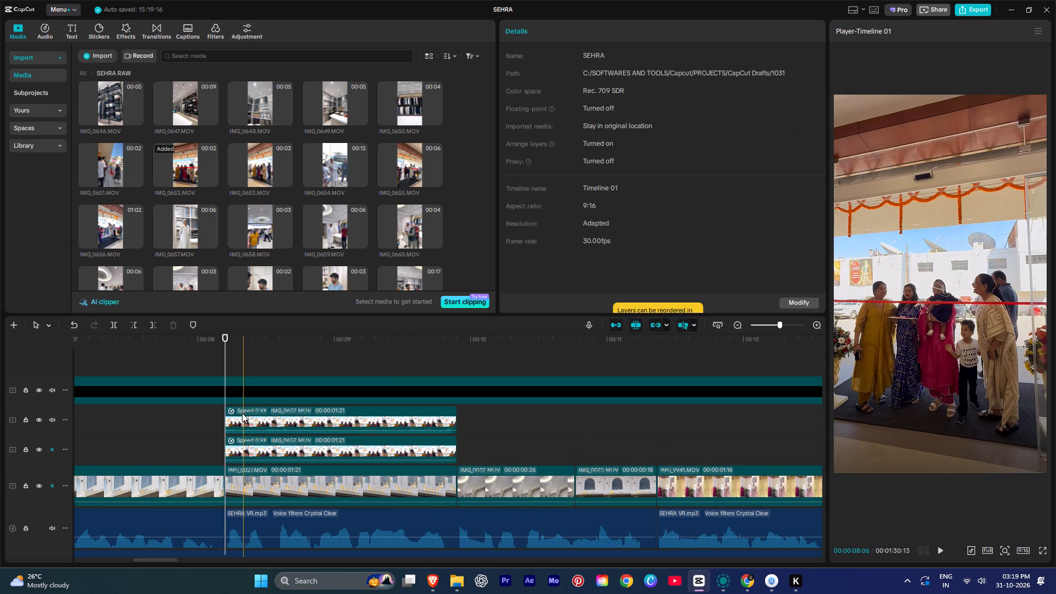
Replace the upper copy of IMG_0652.MOV with IMG_0658.MOV, keeping the original video effect, and play it back.
scroll(244, 237, down, 3)
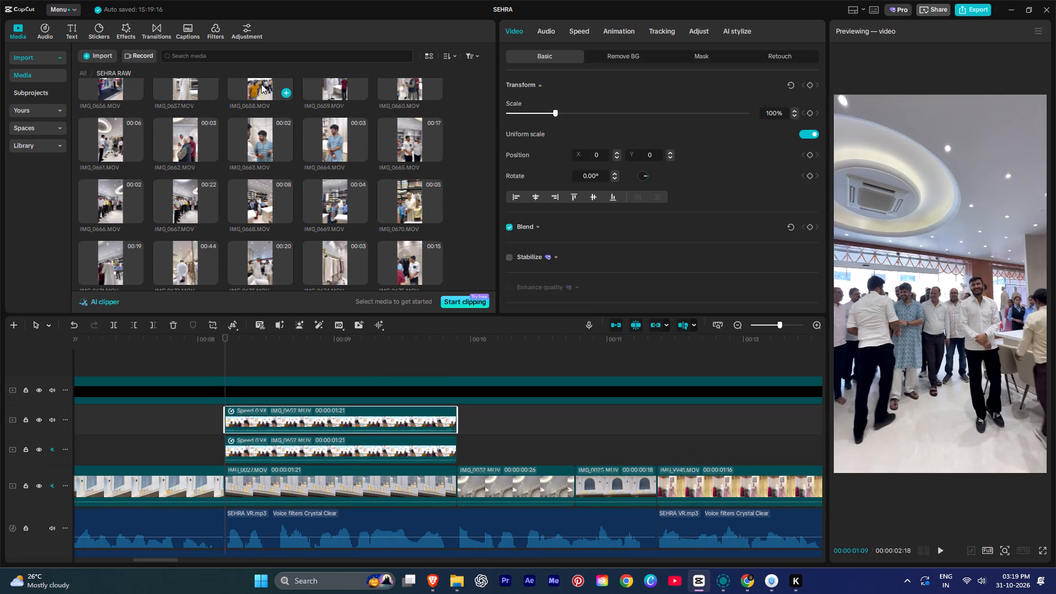
drag(261, 84, 243, 424)
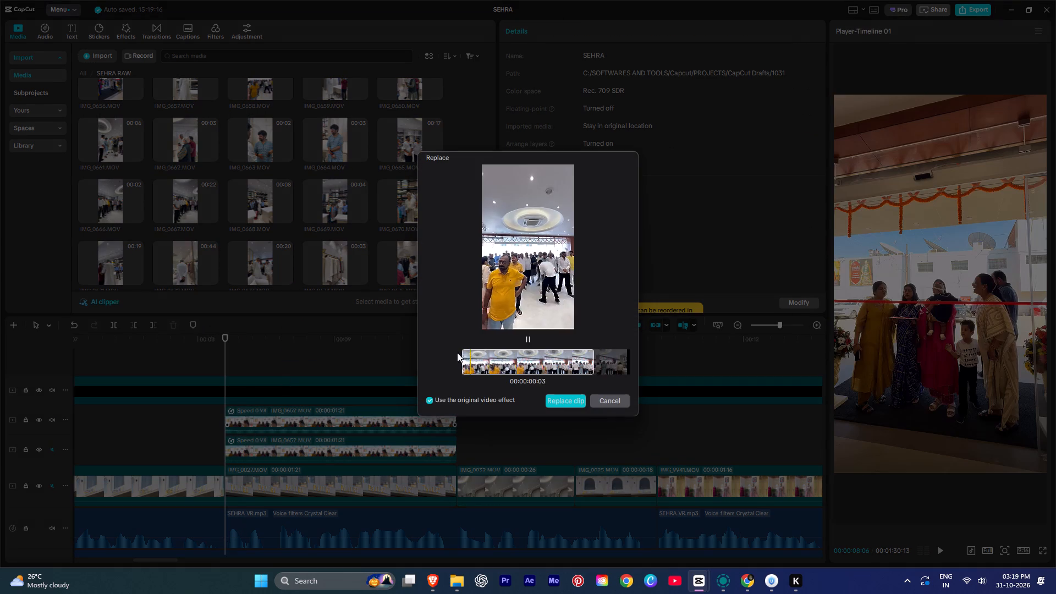
click(565, 400)
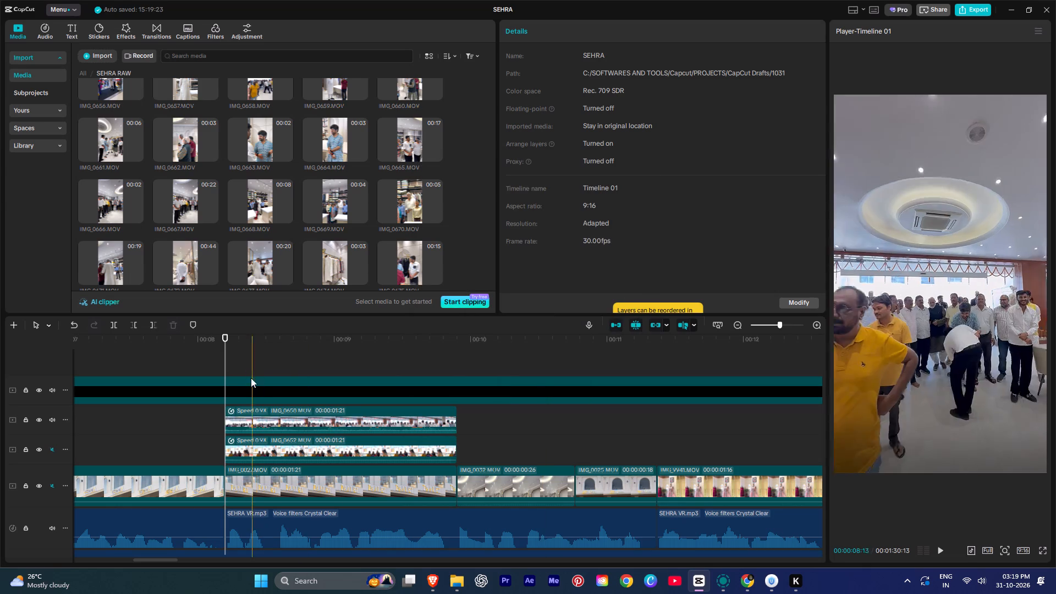
key(space)
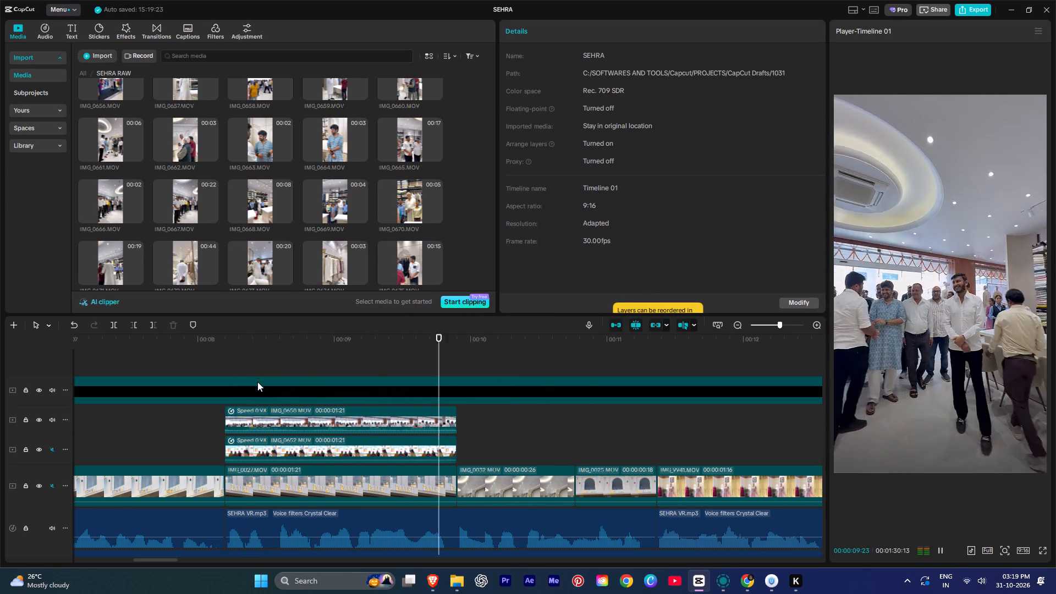
key(space)
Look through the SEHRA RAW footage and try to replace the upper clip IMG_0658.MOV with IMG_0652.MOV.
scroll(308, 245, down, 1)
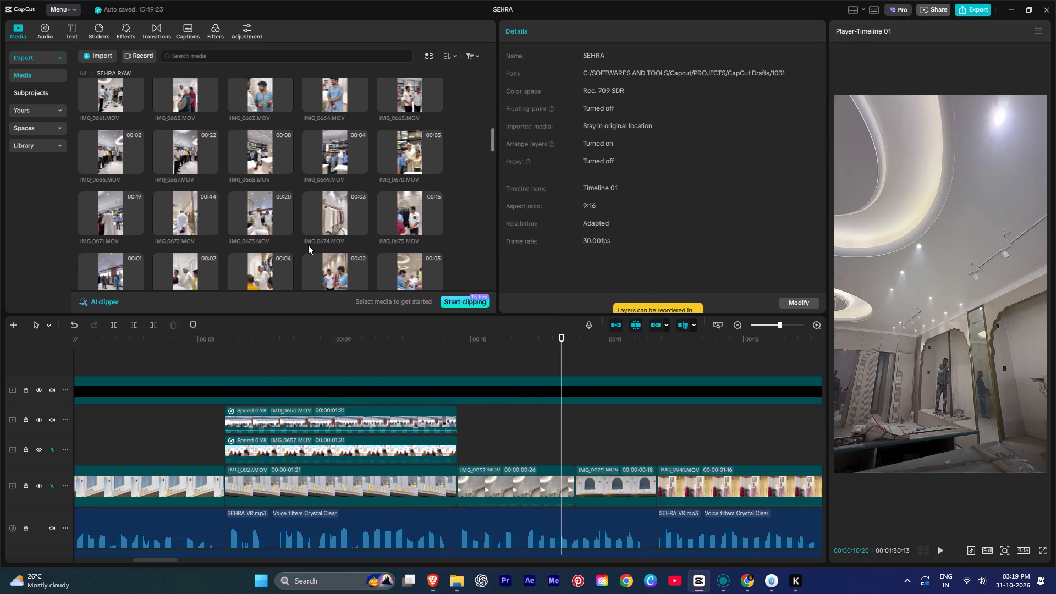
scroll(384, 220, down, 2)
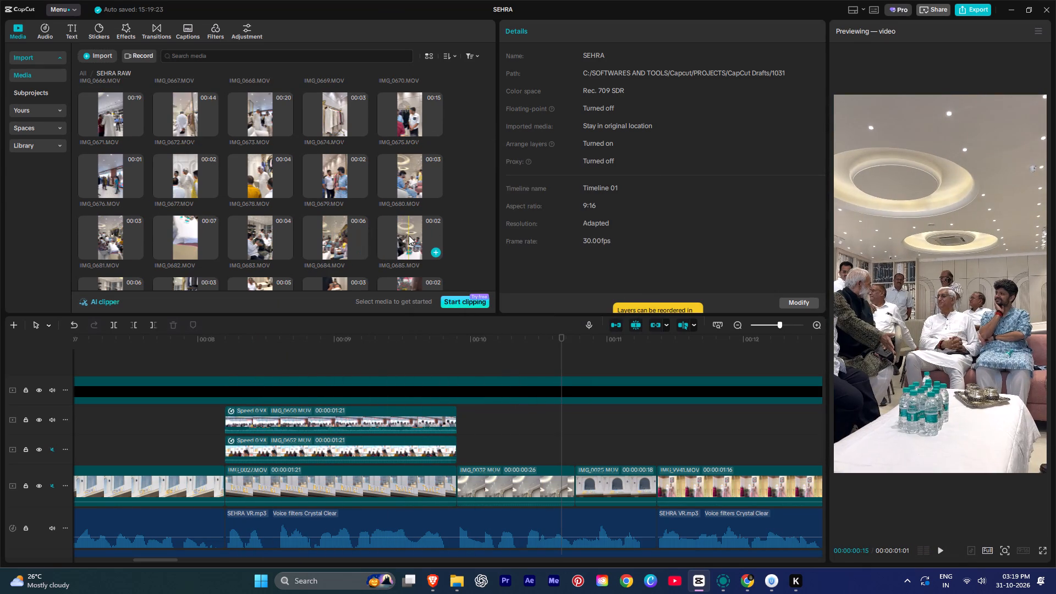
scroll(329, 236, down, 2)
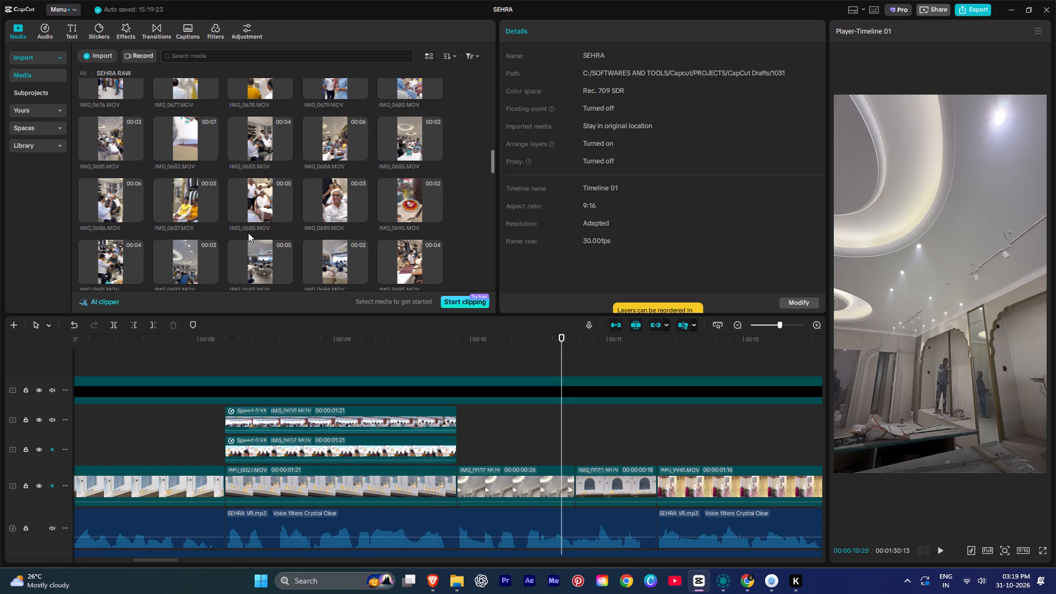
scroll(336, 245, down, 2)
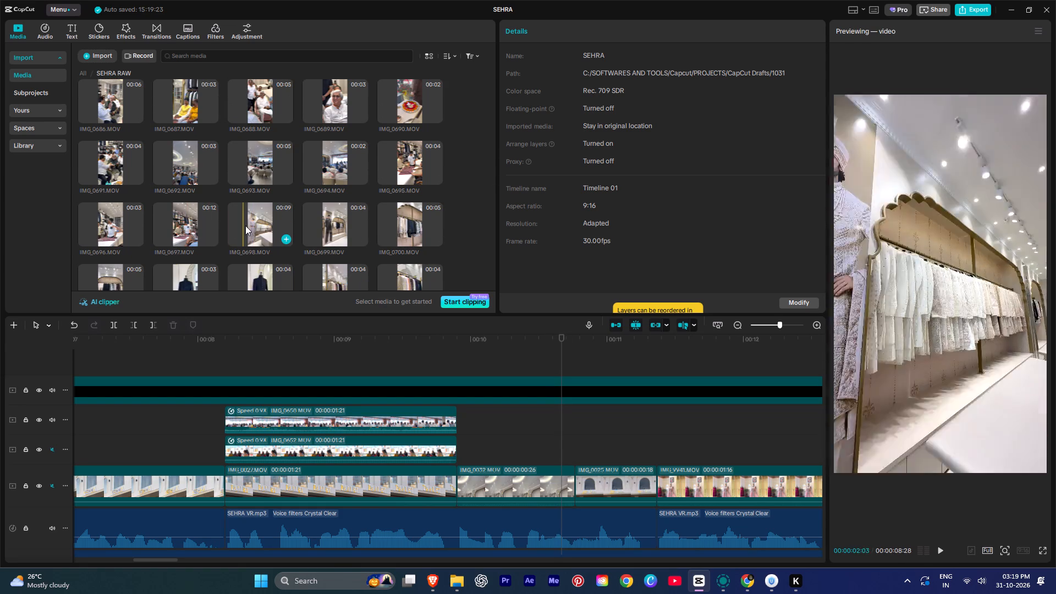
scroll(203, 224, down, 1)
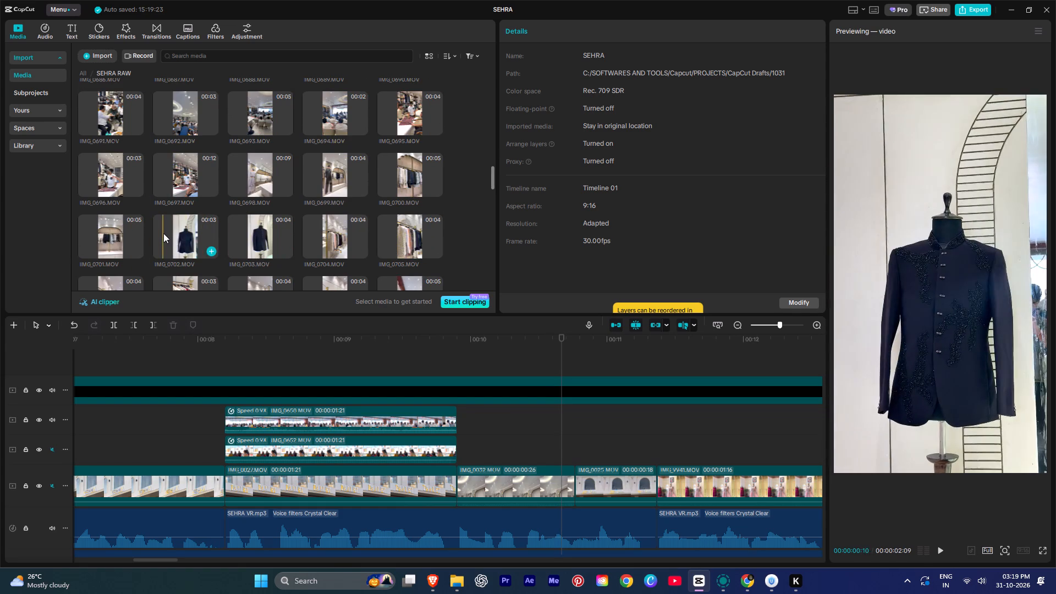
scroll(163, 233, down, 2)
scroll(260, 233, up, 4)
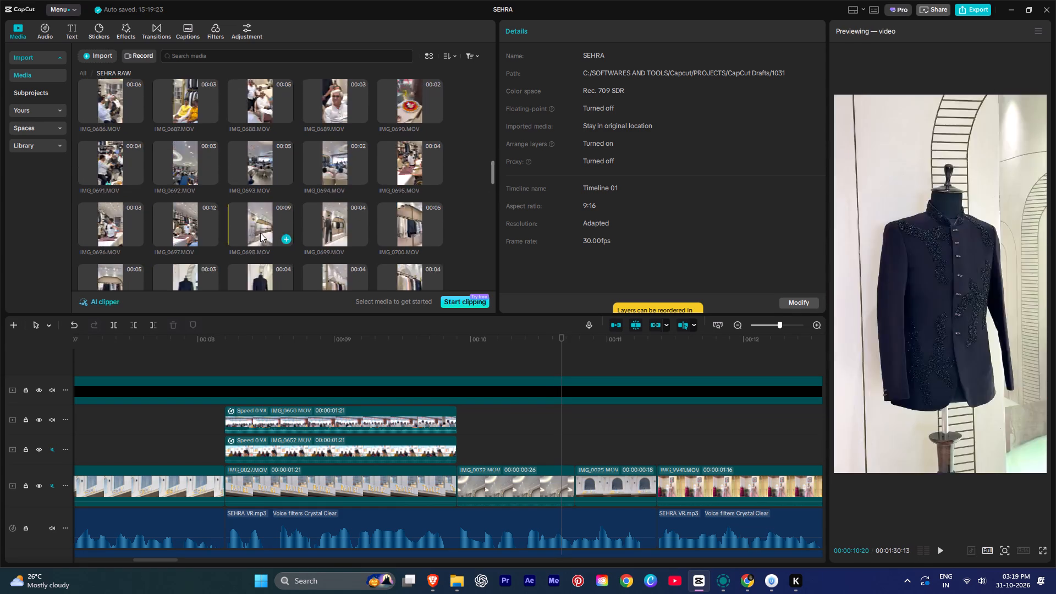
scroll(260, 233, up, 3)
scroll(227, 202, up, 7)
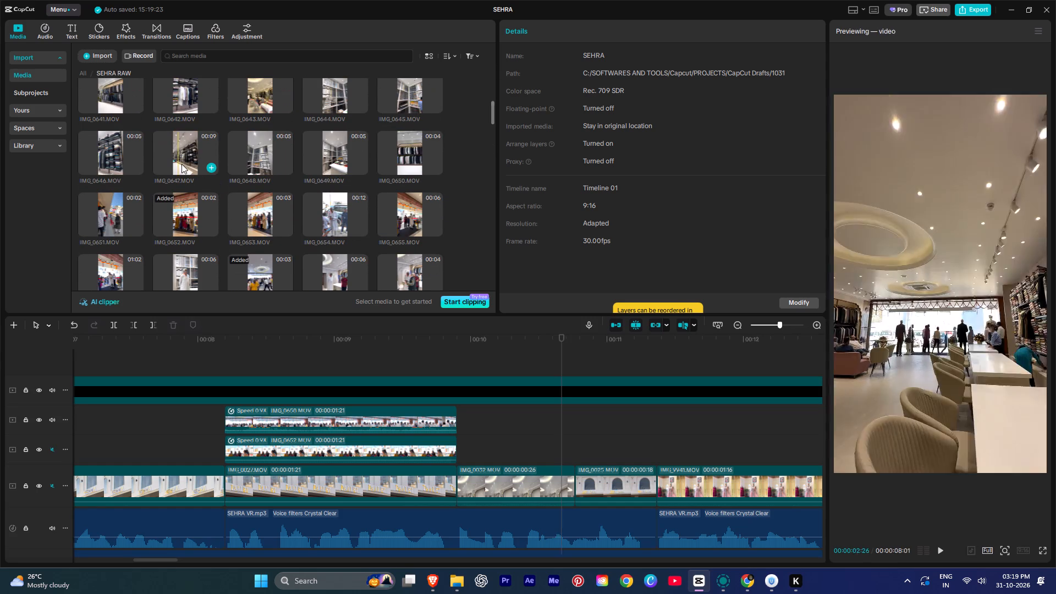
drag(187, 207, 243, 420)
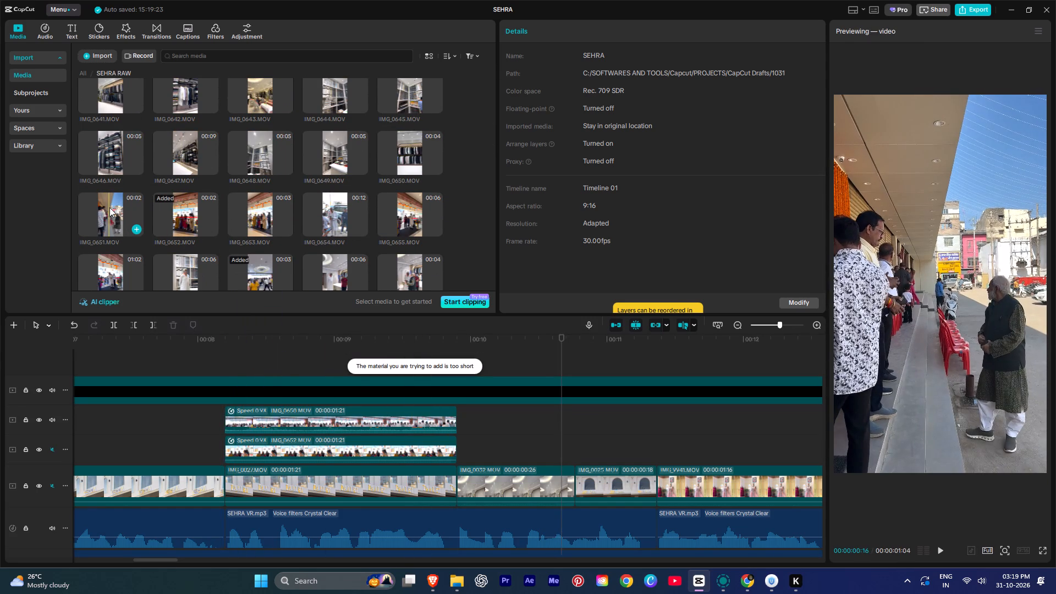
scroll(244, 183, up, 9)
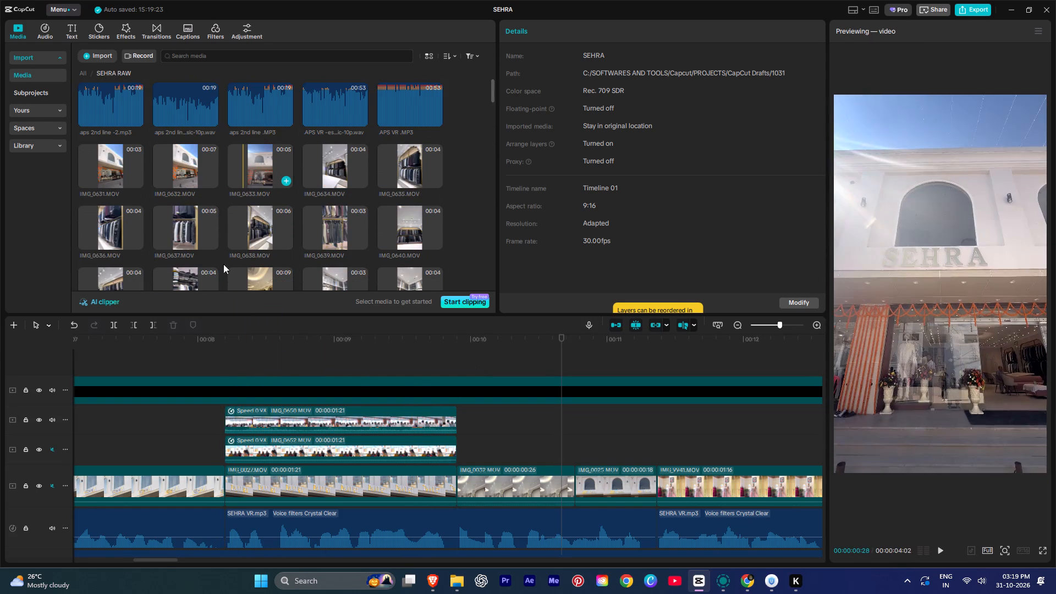
Play back the stacked clips and mute the track holding IMG_0658.MOV.
key(space)
ctrl+scroll(267, 378, down, 3)
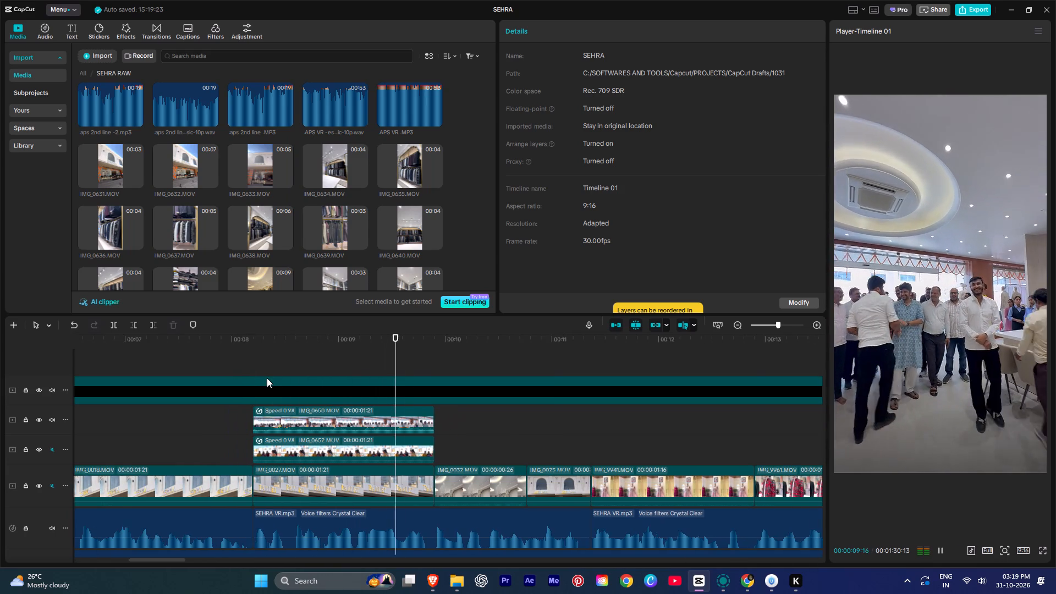
ctrl+scroll(267, 378, down, 3)
alt+scroll(411, 420, down, 5)
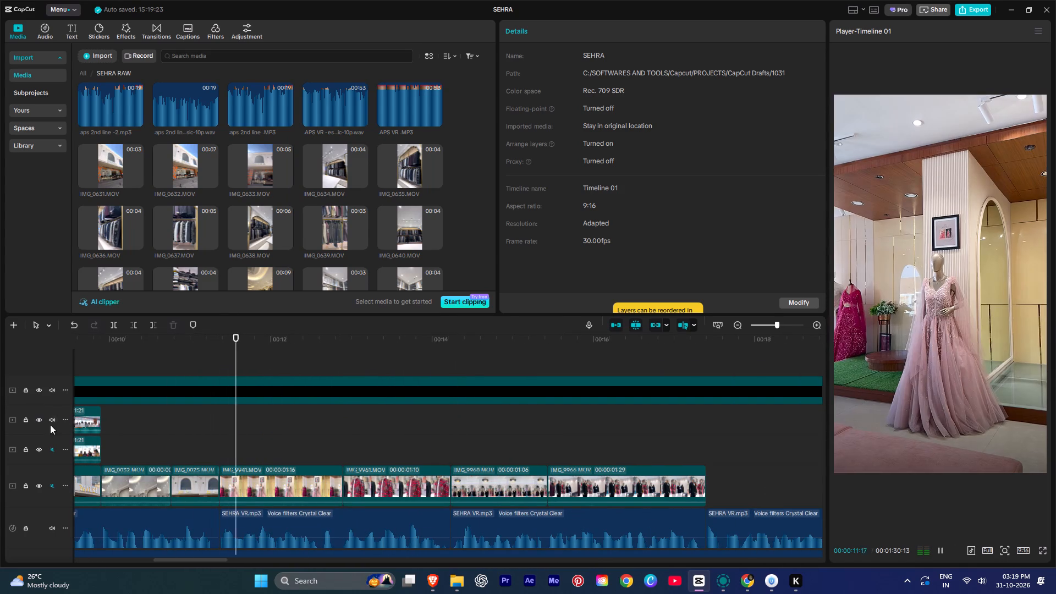
click(48, 415)
click(56, 419)
Replace IMG_9961.MOV on the main track with IMG_0674.MOV from SEHRA RAW, keeping the original video effect.
alt+scroll(210, 414, down, 3)
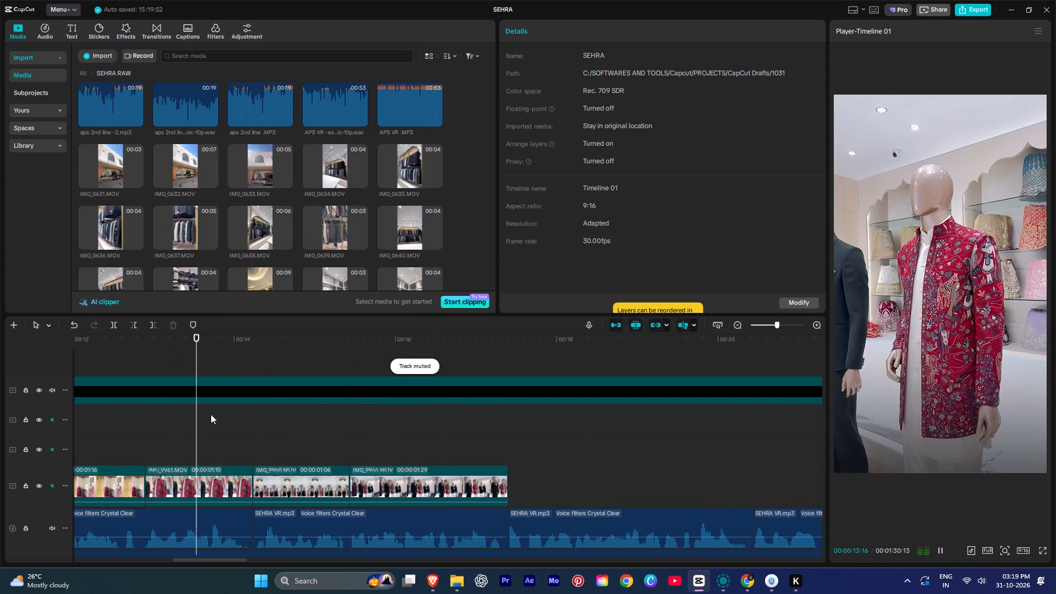
alt+scroll(212, 415, up, 3)
key(space)
key(space)
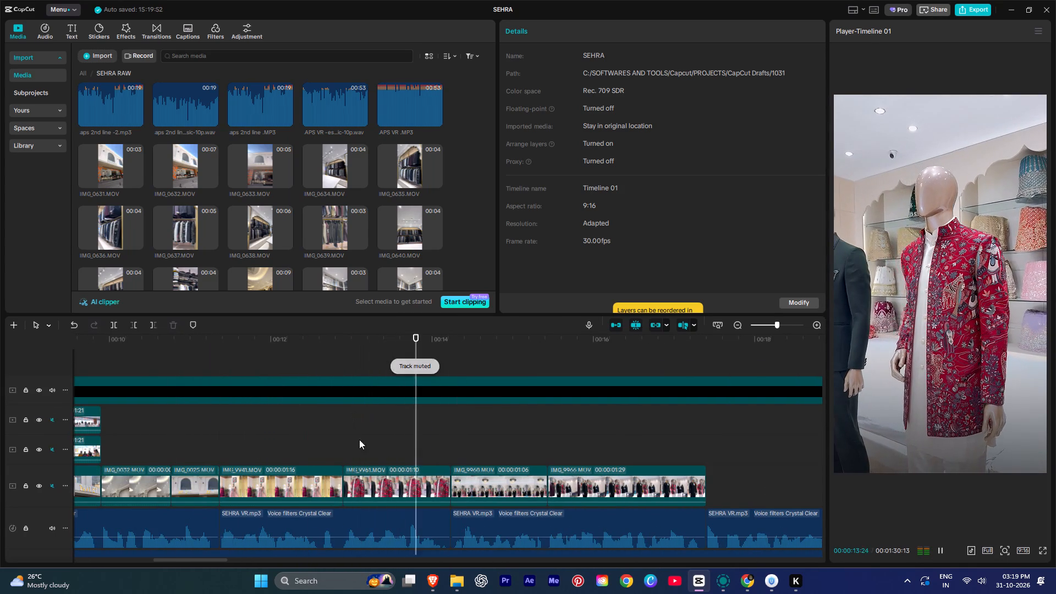
key(space)
click(367, 434)
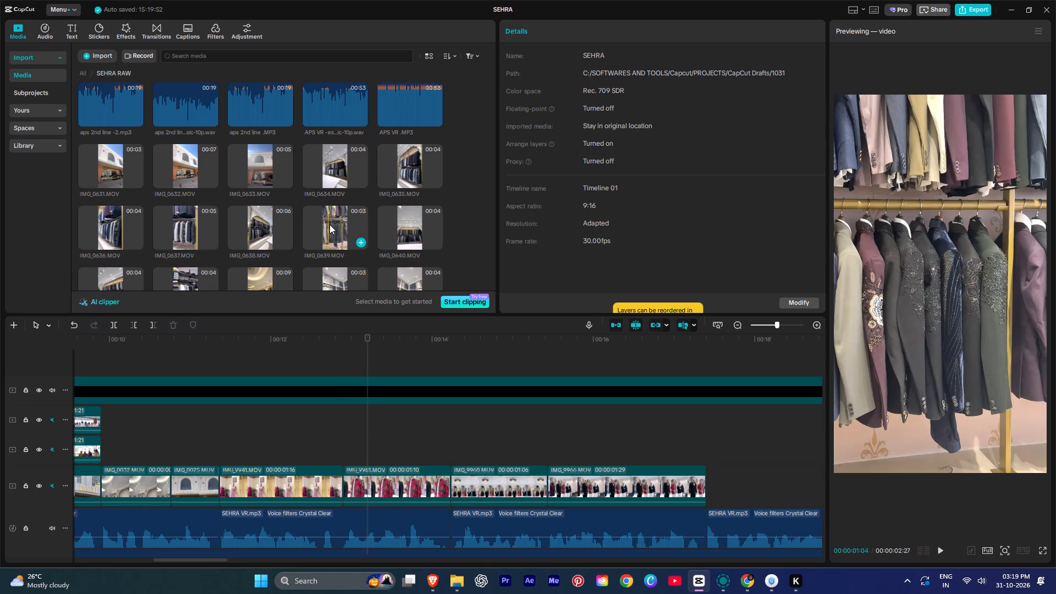
scroll(333, 225, down, 2)
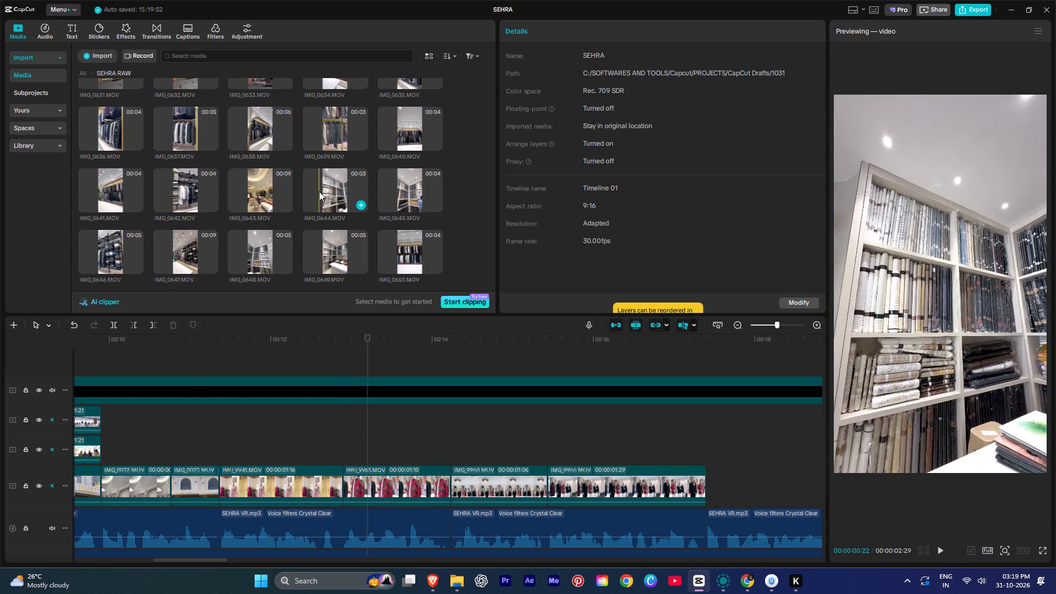
scroll(325, 254, down, 1)
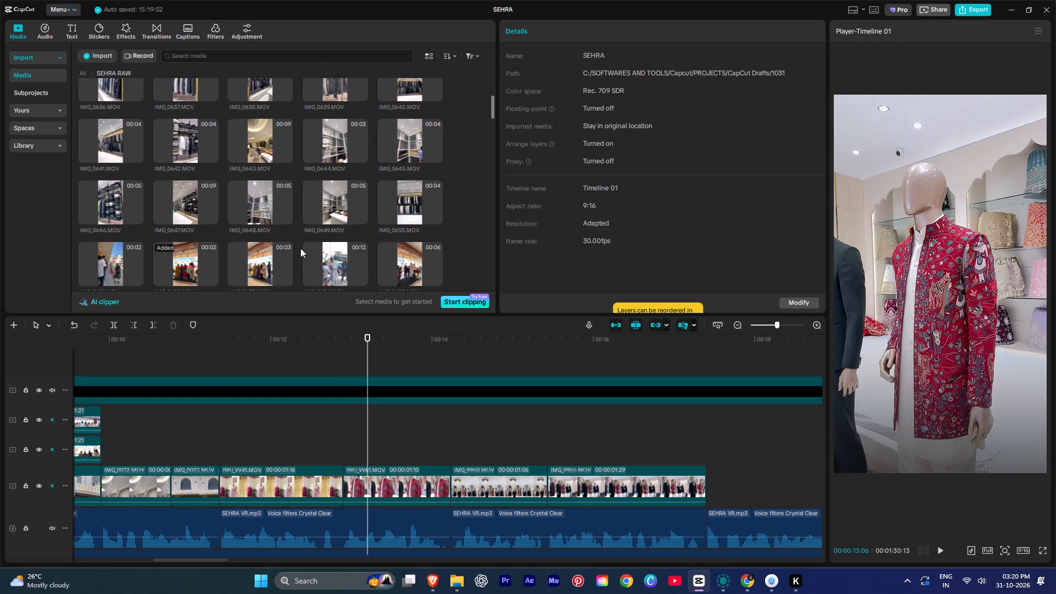
scroll(308, 195, down, 1)
scroll(308, 195, up, 1)
scroll(308, 195, down, 1)
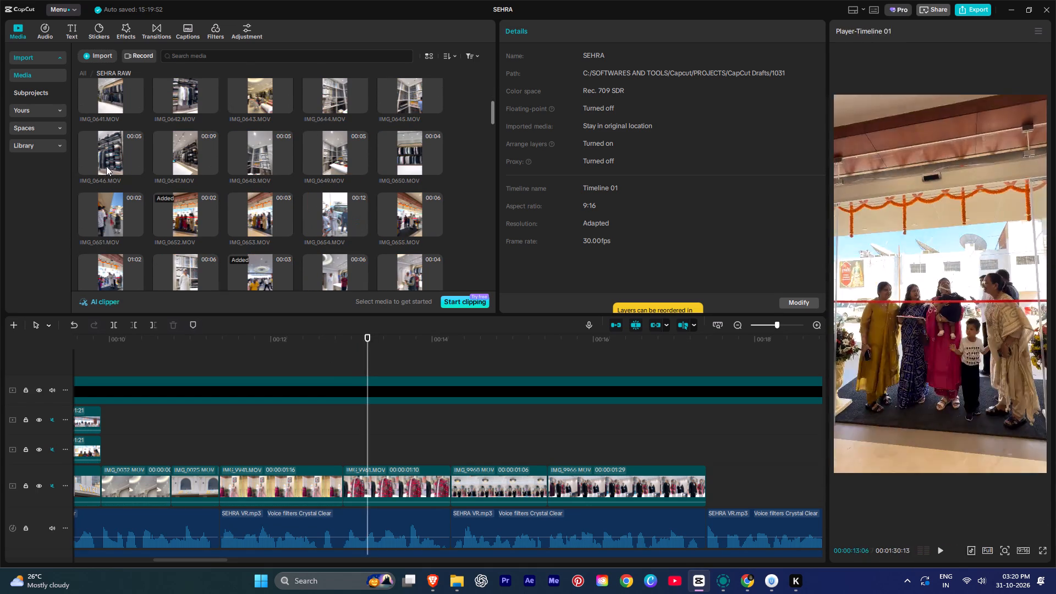
scroll(232, 228, down, 6)
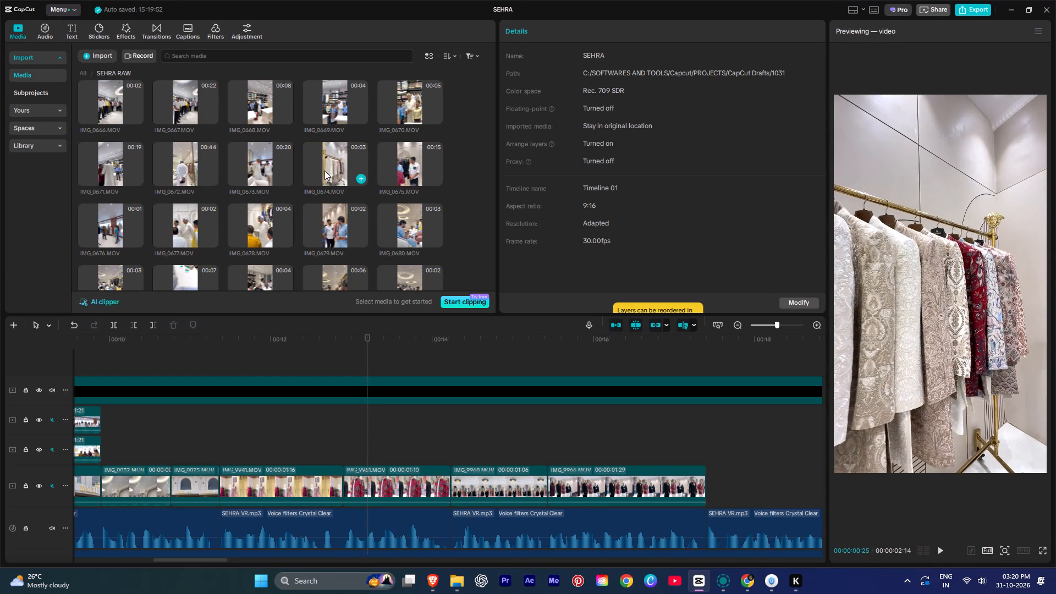
drag(324, 170, 384, 483)
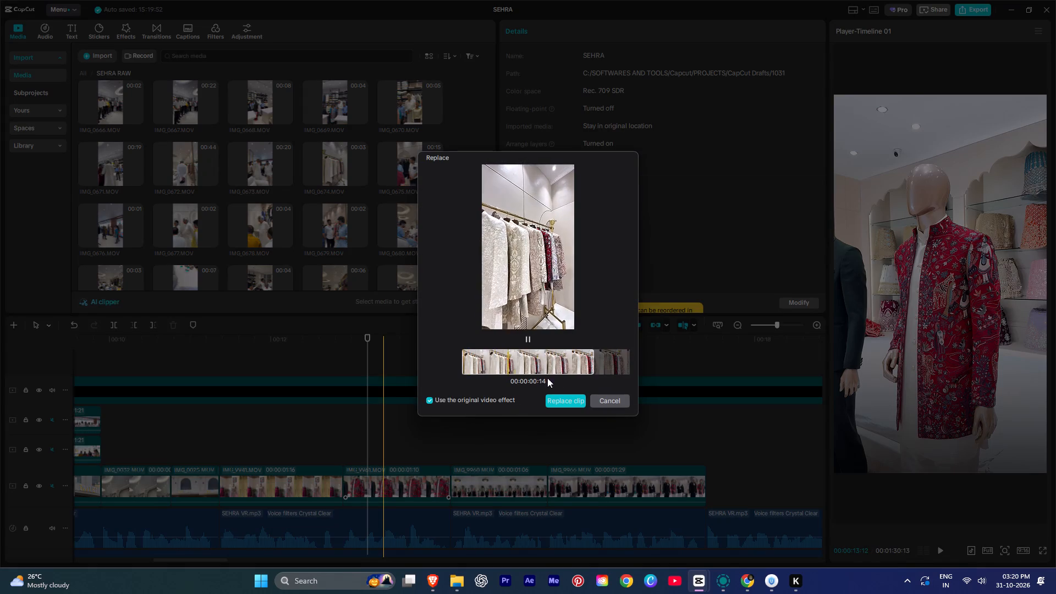
click(564, 398)
Play through the replaced clip and trim the end of IMG_9966.MOV so that it lasts 00:00:01:07.
key(space)
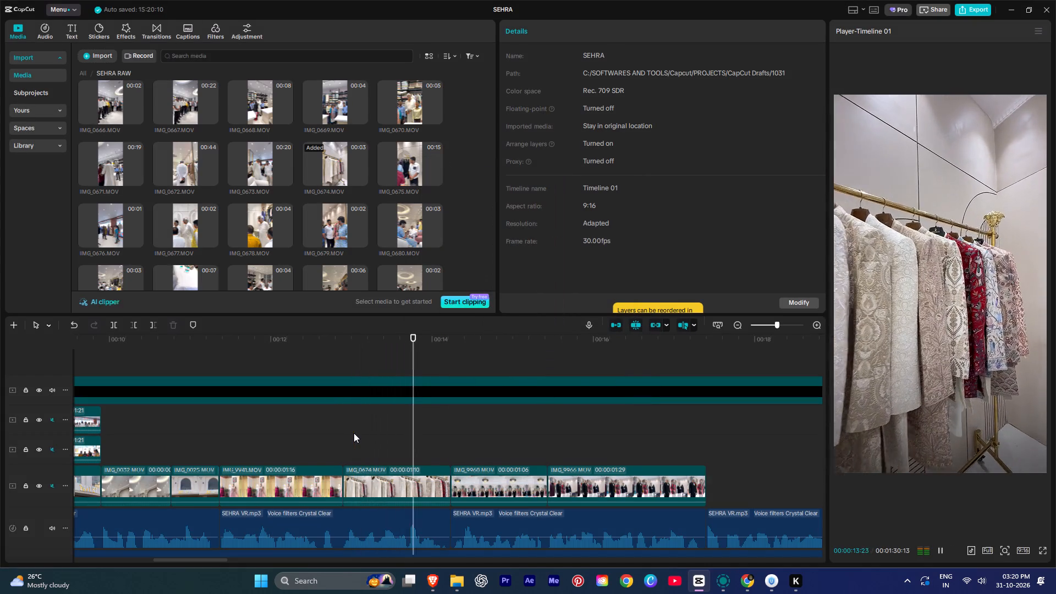
alt+scroll(435, 477, down, 2)
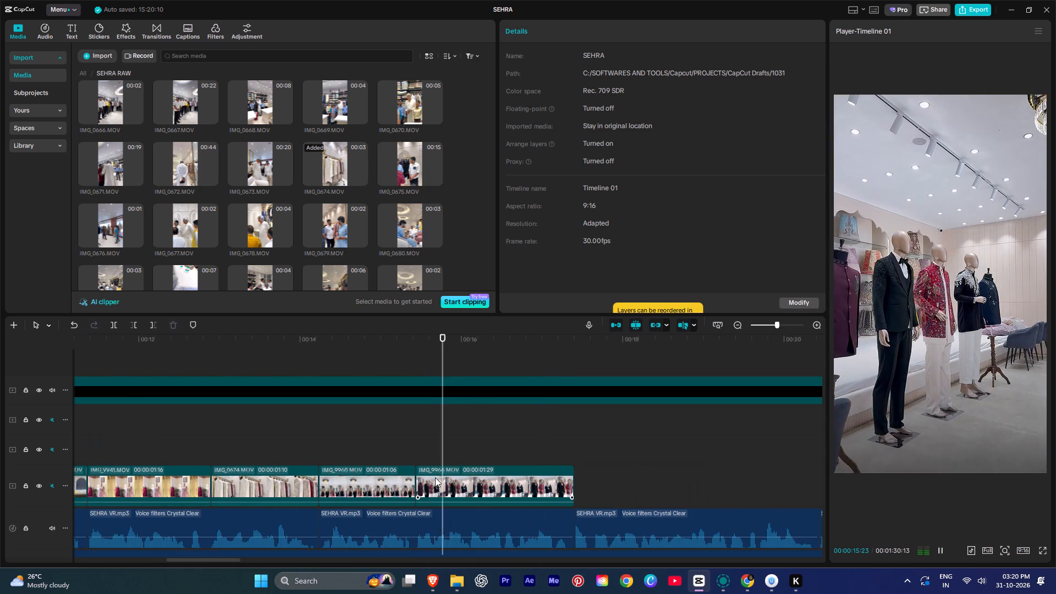
key(space)
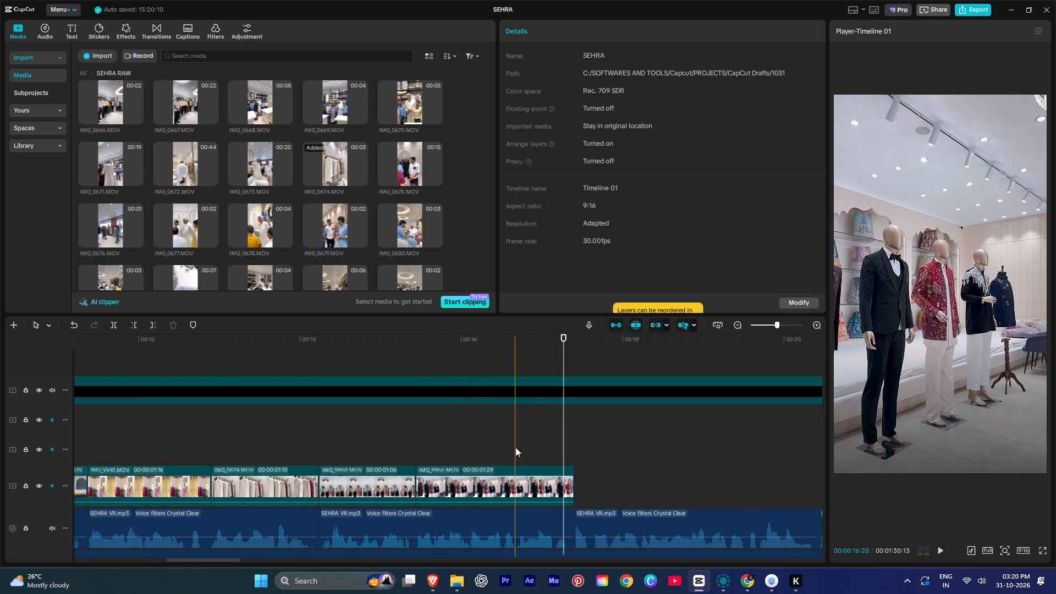
key(space)
key(space)
text(W)
key(space)
key(space)
Look through the SEHRA RAW footage for a clip to follow IMG_9966.MOV on the main track.
scroll(248, 200, down, 1)
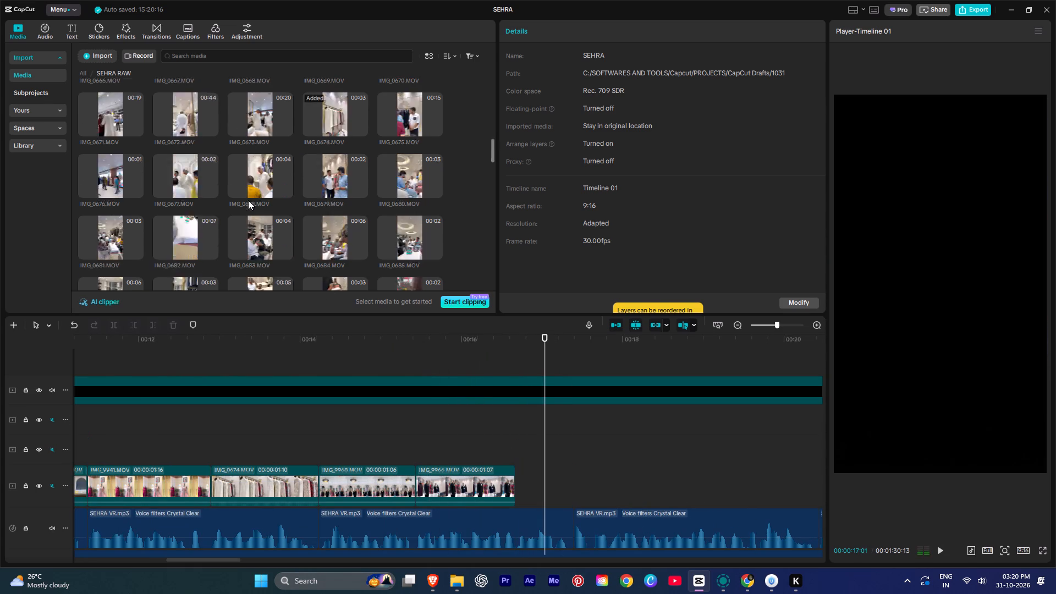
scroll(248, 200, down, 11)
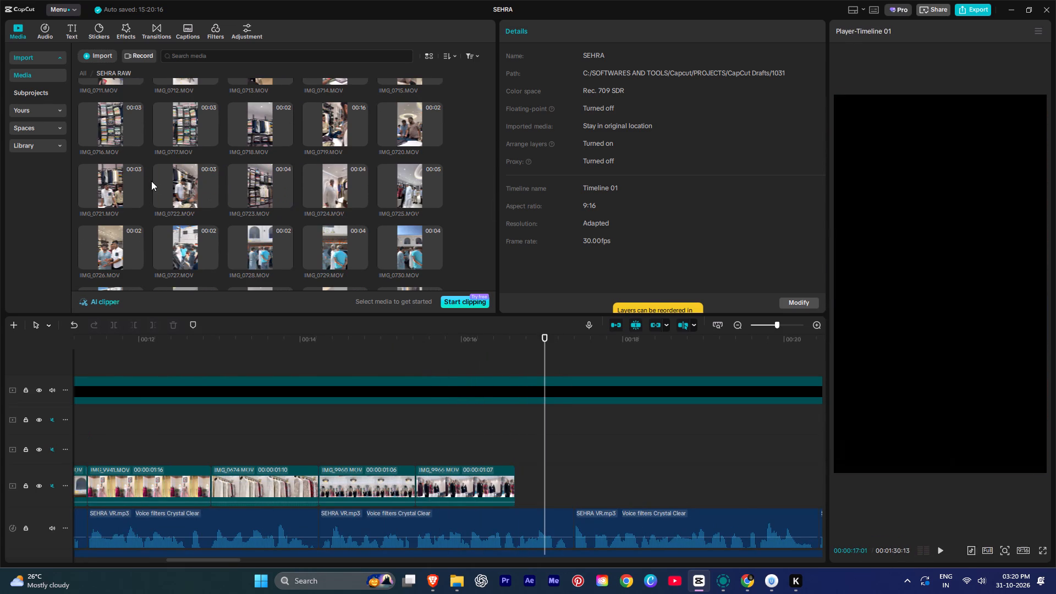
scroll(321, 208, up, 1)
scroll(321, 208, down, 7)
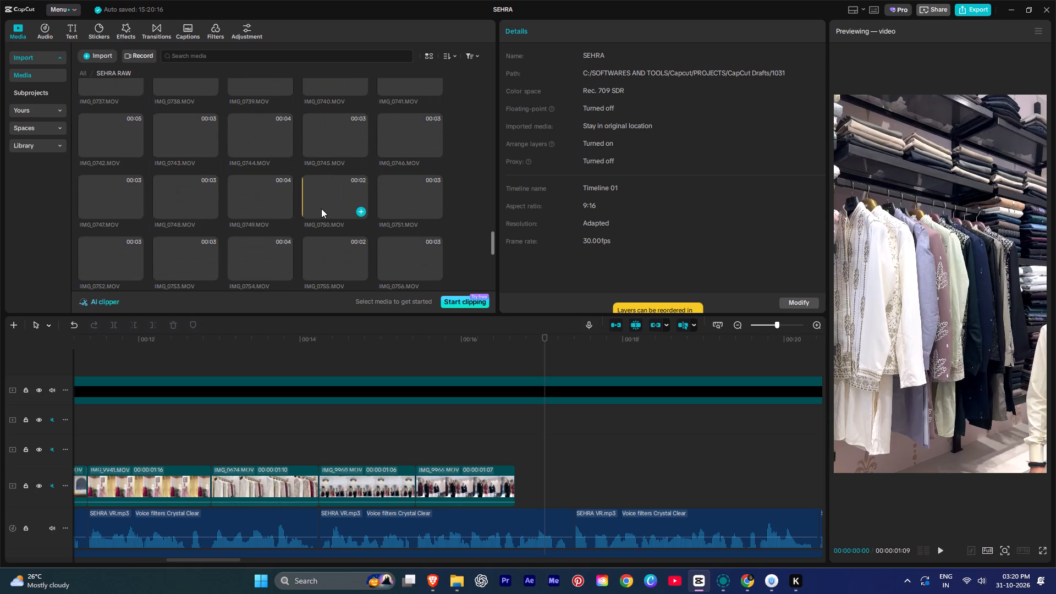
scroll(252, 178, down, 1)
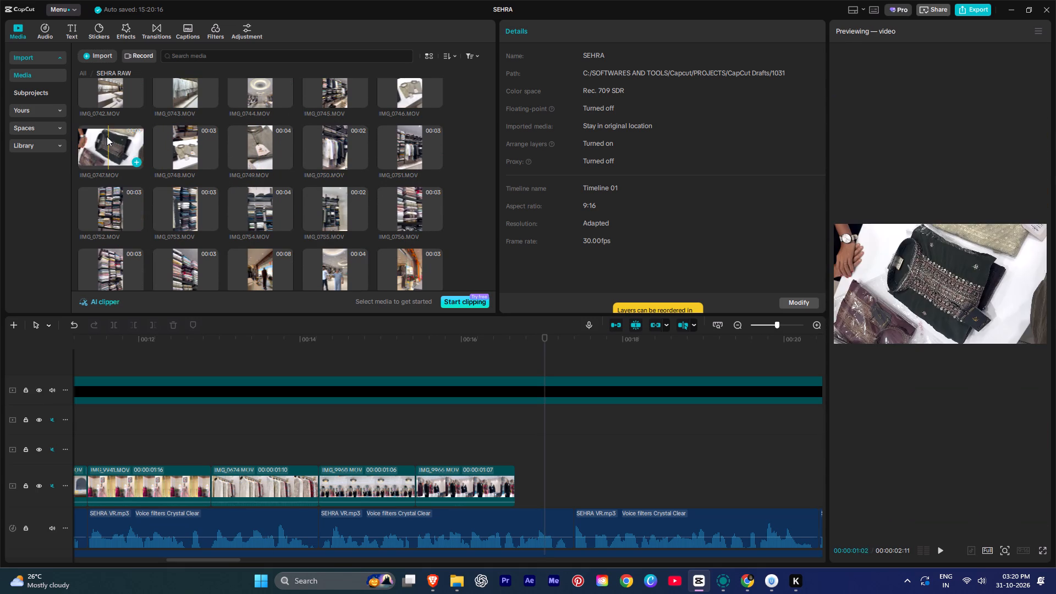
scroll(172, 211, down, 2)
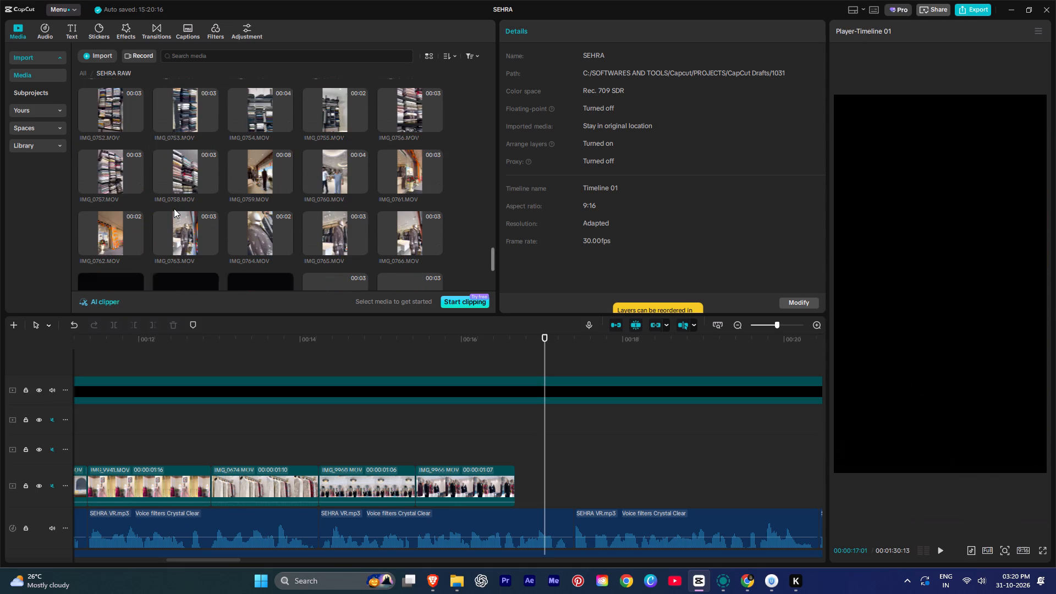
scroll(174, 208, down, 3)
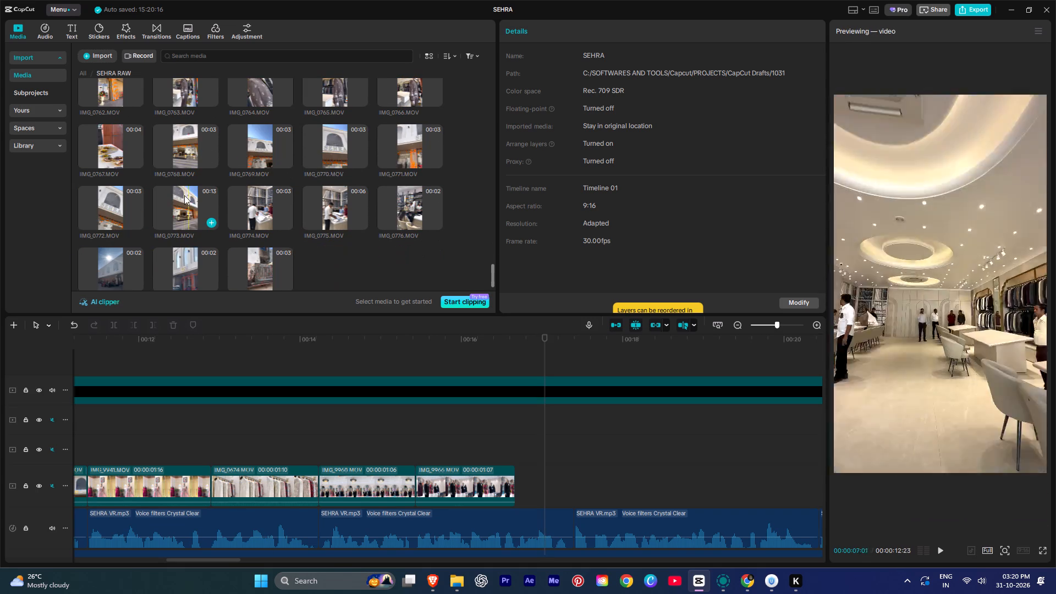
scroll(271, 263, up, 1)
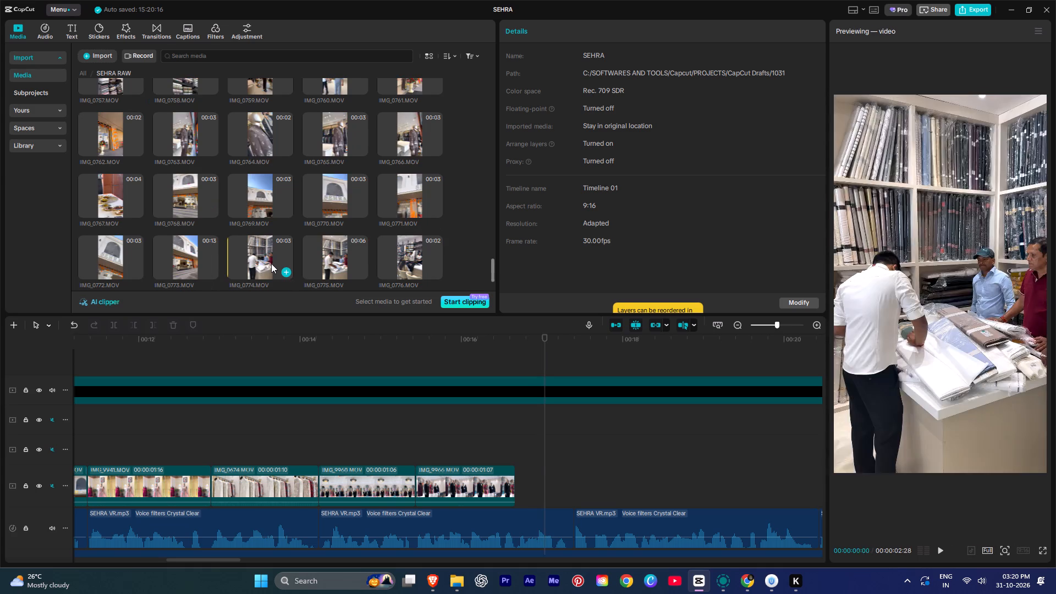
scroll(265, 142, up, 1)
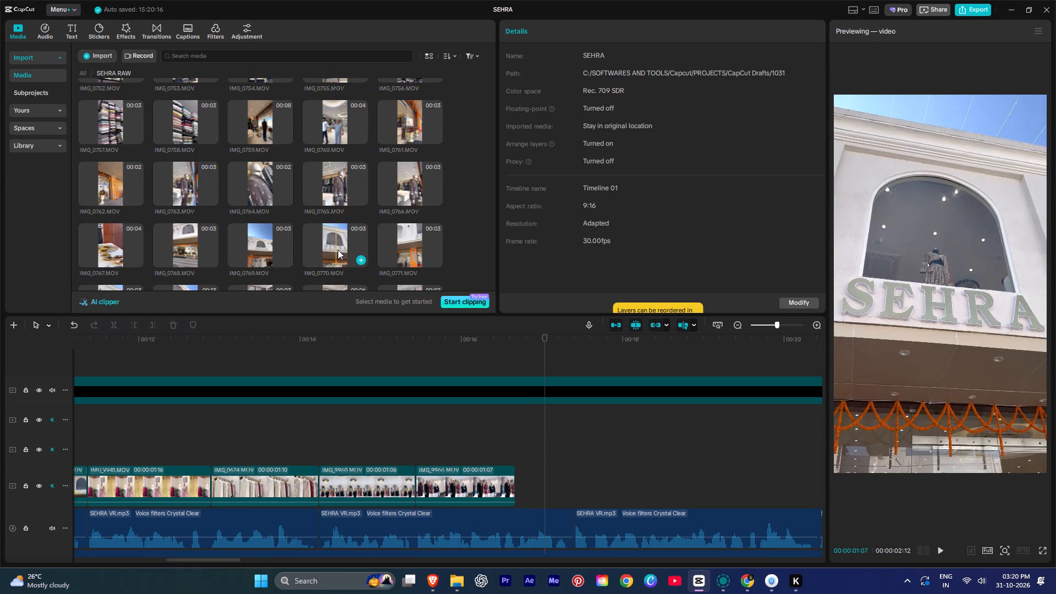
scroll(346, 252, up, 1)
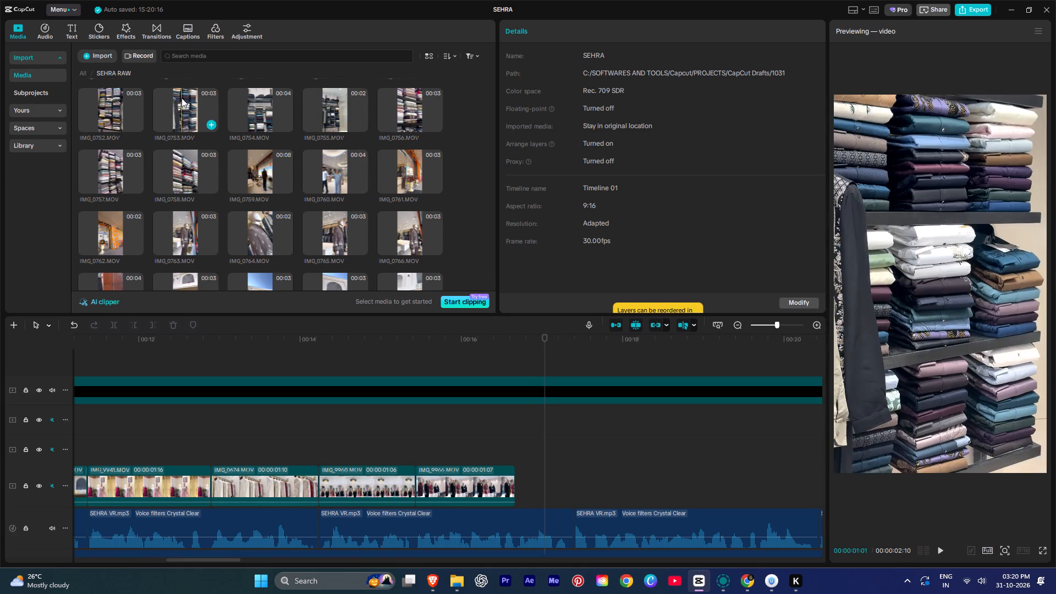
scroll(187, 117, up, 1)
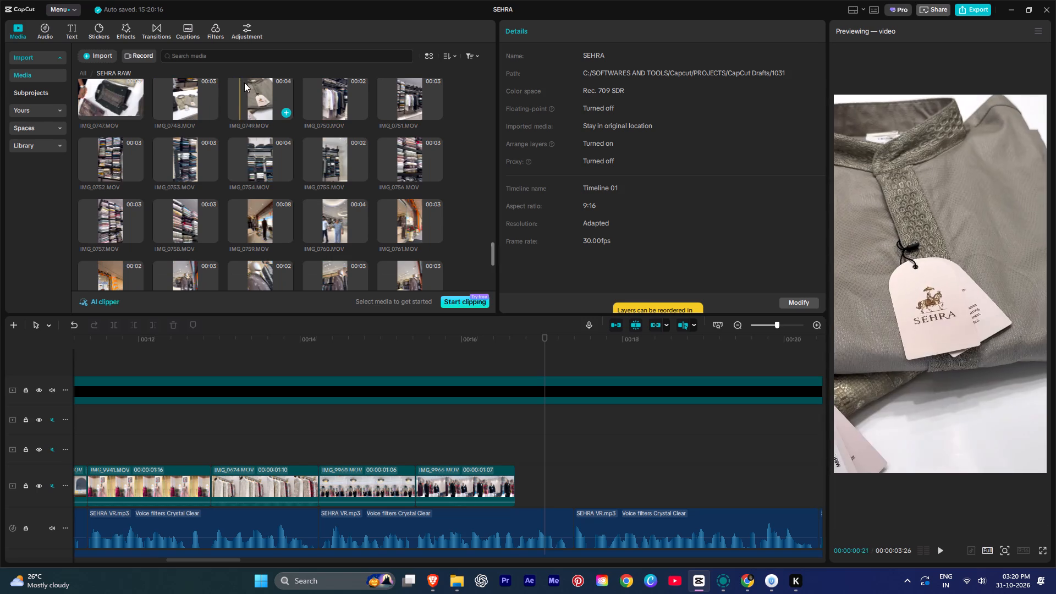
scroll(252, 86, up, 1)
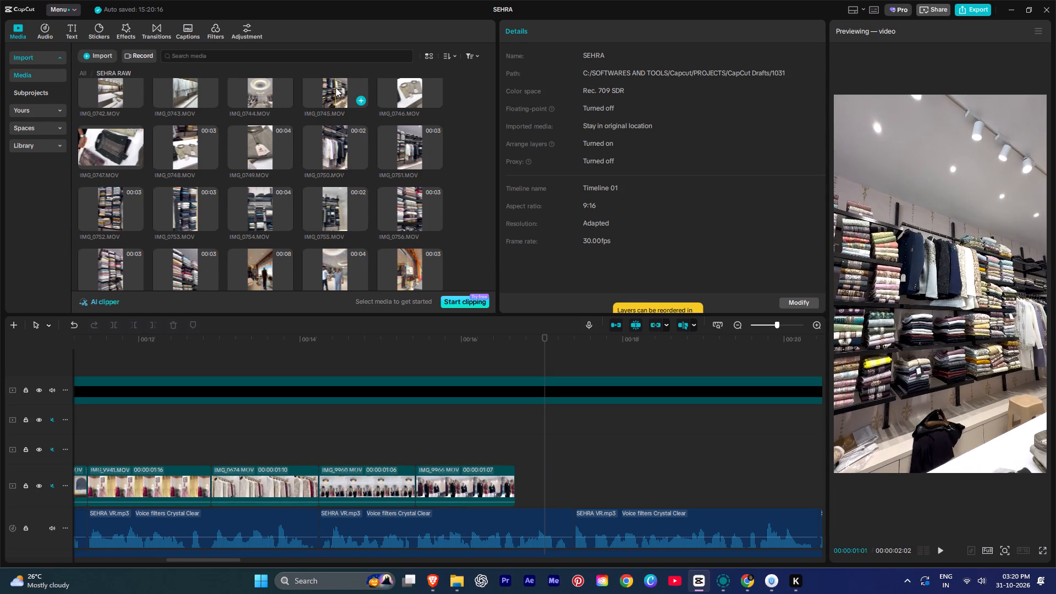
scroll(336, 95, up, 2)
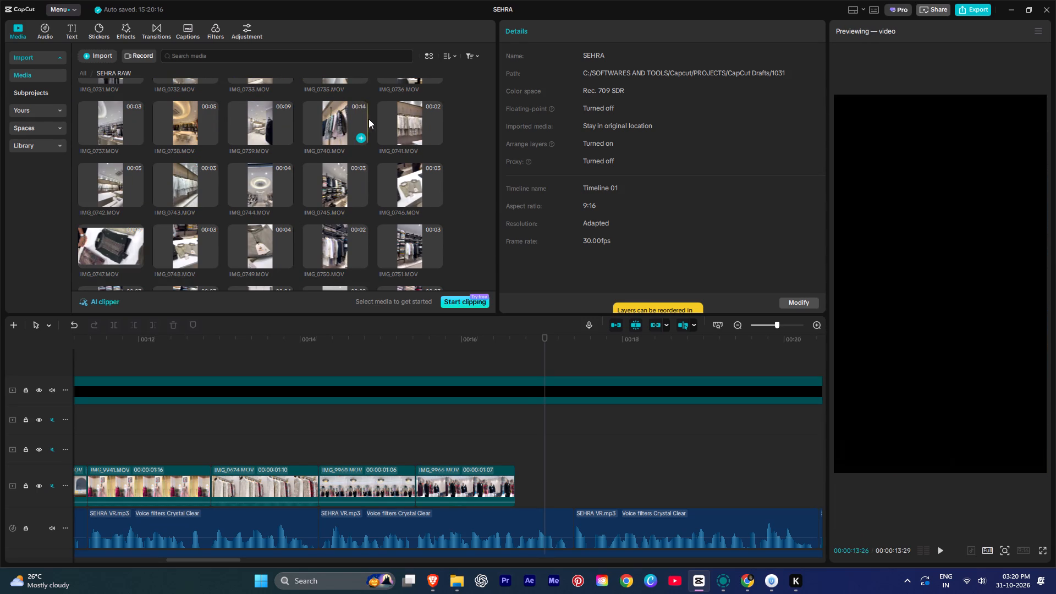
scroll(120, 206, up, 2)
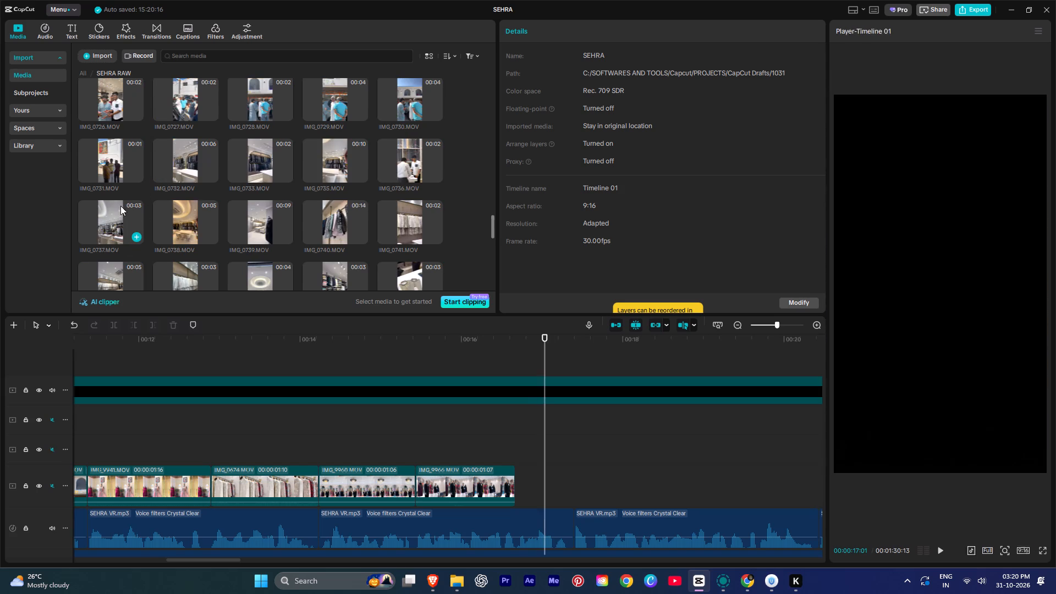
scroll(232, 143, up, 1)
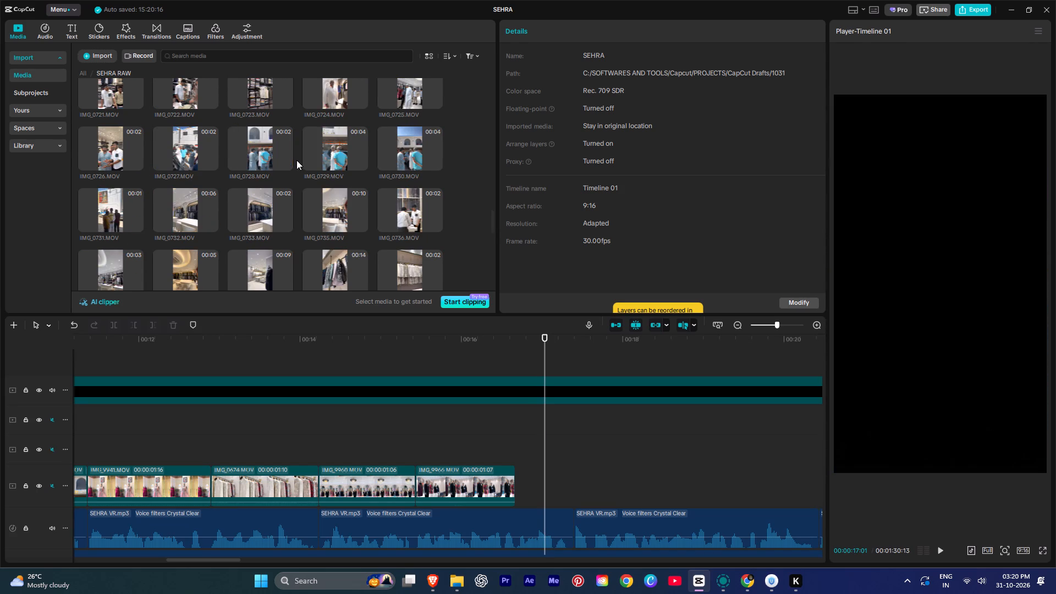
scroll(296, 160, up, 1)
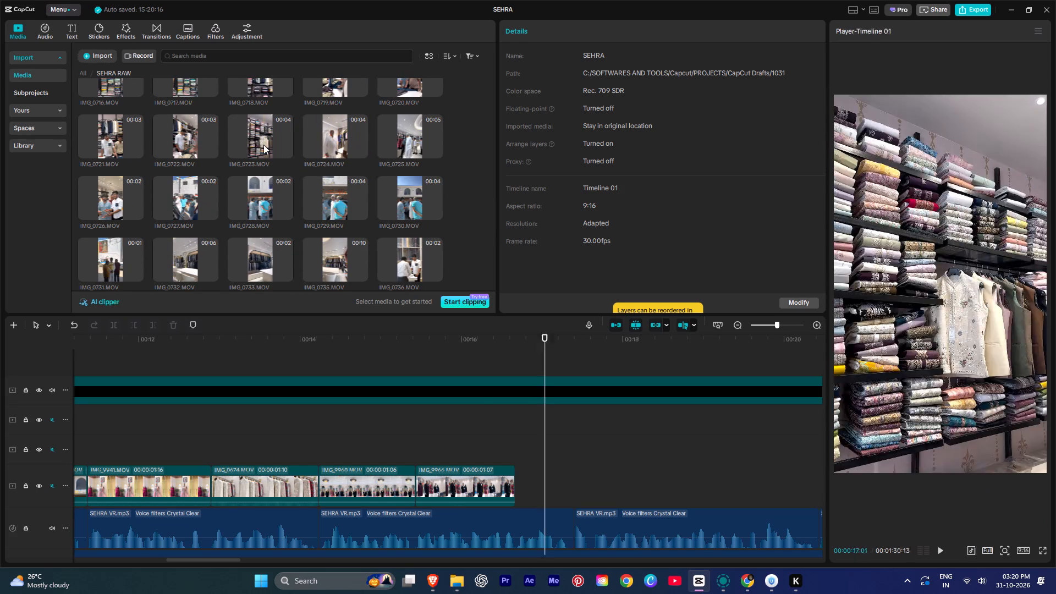
Add IMG_0728.MOV after IMG_9966.MOV on the main track and trim its end to the start of the following voiceover clip.
drag(256, 188, 505, 493)
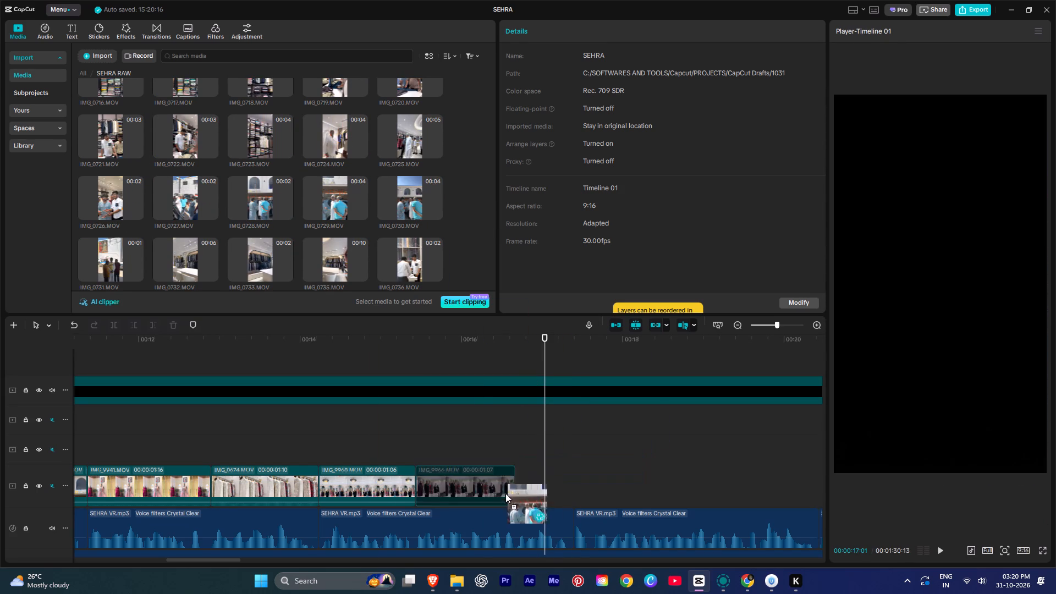
drag(505, 493, 527, 485)
key(space)
ctrl+scroll(526, 417, up, 3)
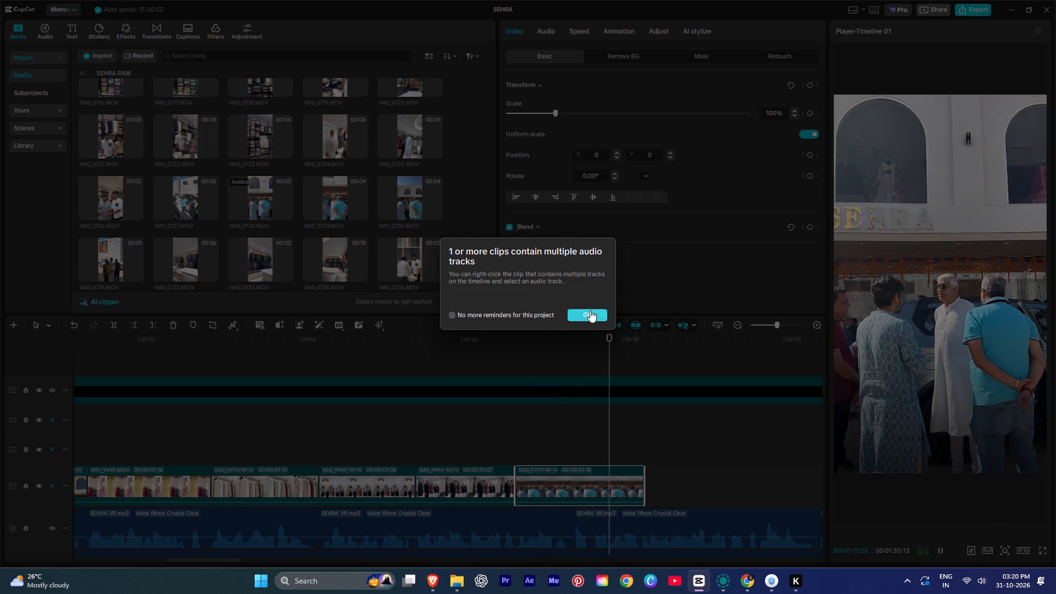
click(590, 310)
key(space)
text(W)
key(space)
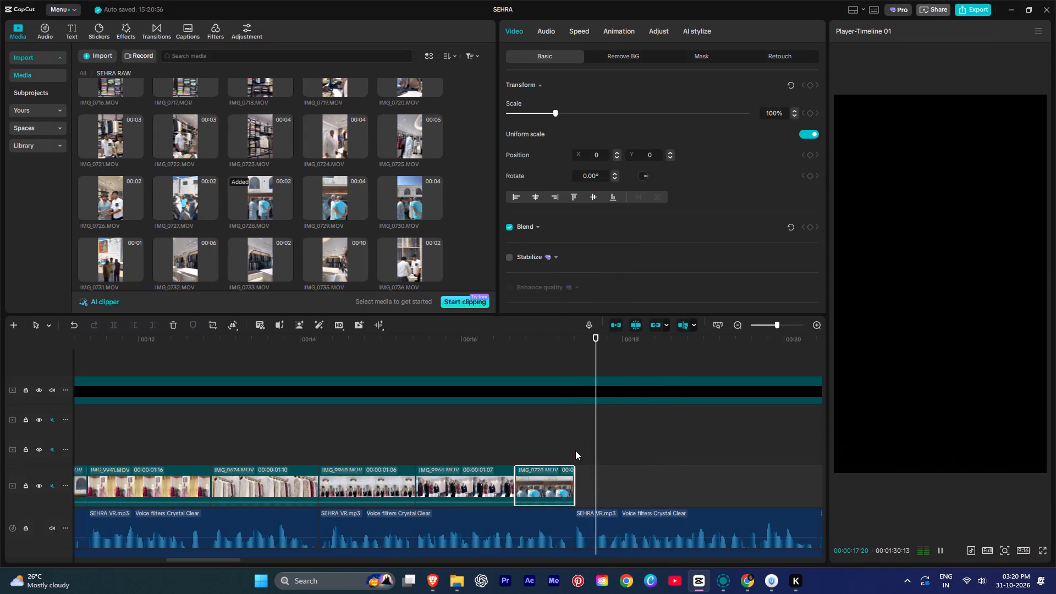
Play the closing voiceover line near 01:28 and look through the SEHRA RAW footage for a matching final clip.
alt+scroll(573, 443, down, 4)
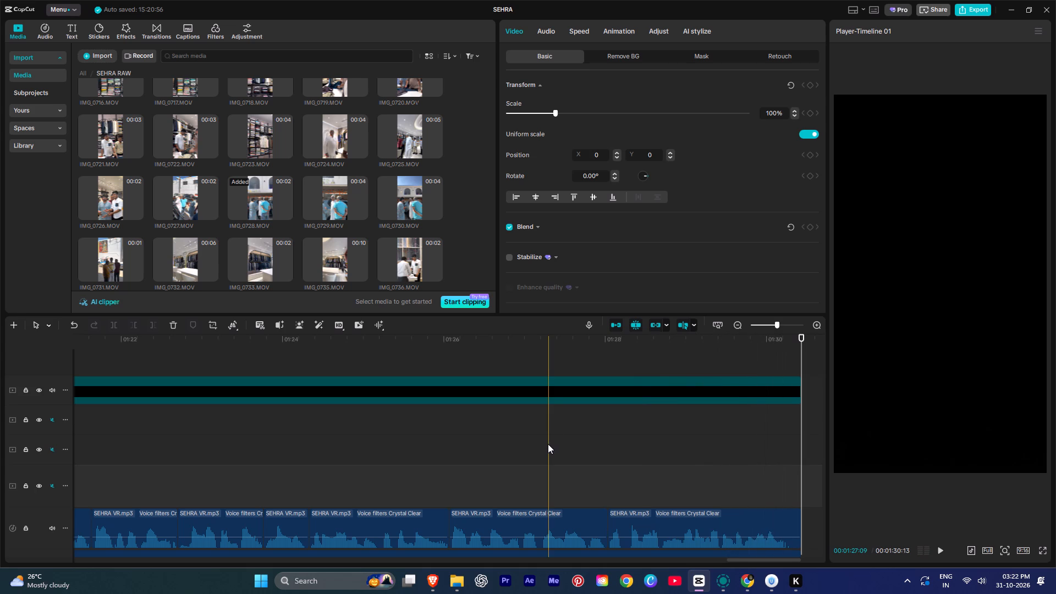
scroll(564, 435, down, 3)
key(space)
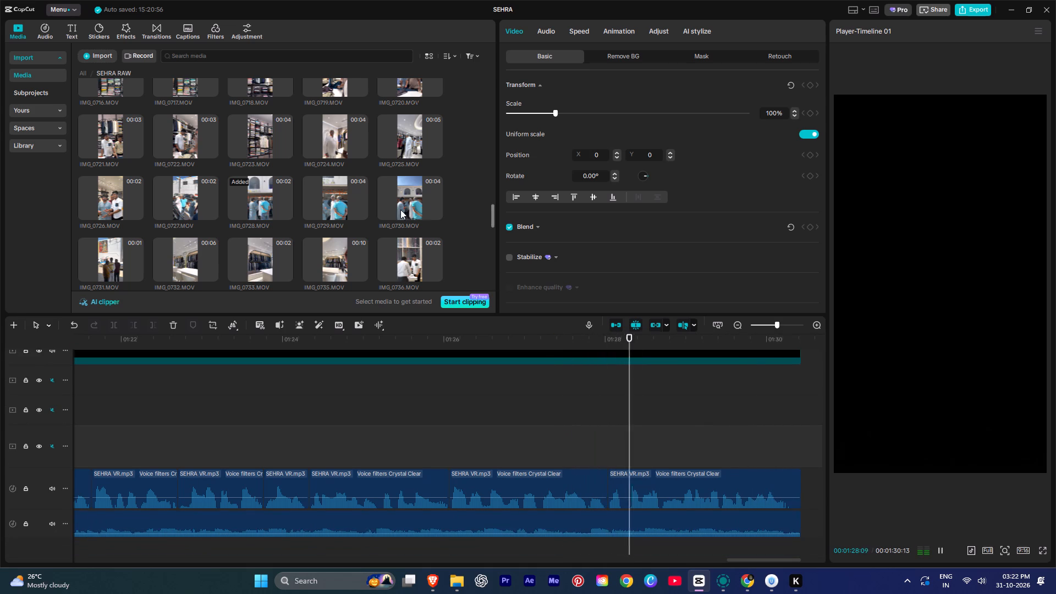
key(space)
double_click(394, 135)
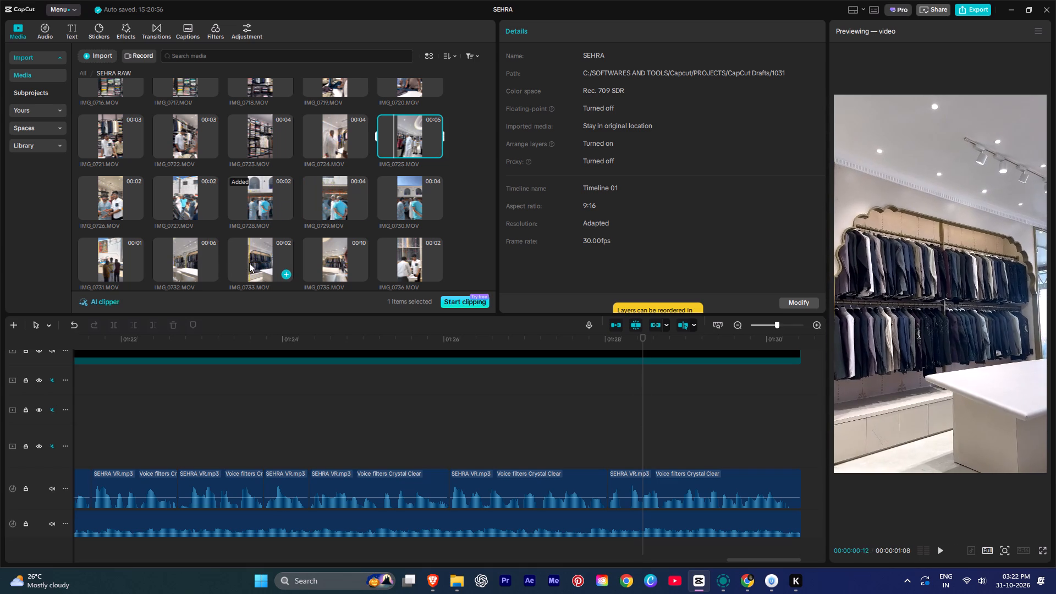
scroll(242, 260, down, 8)
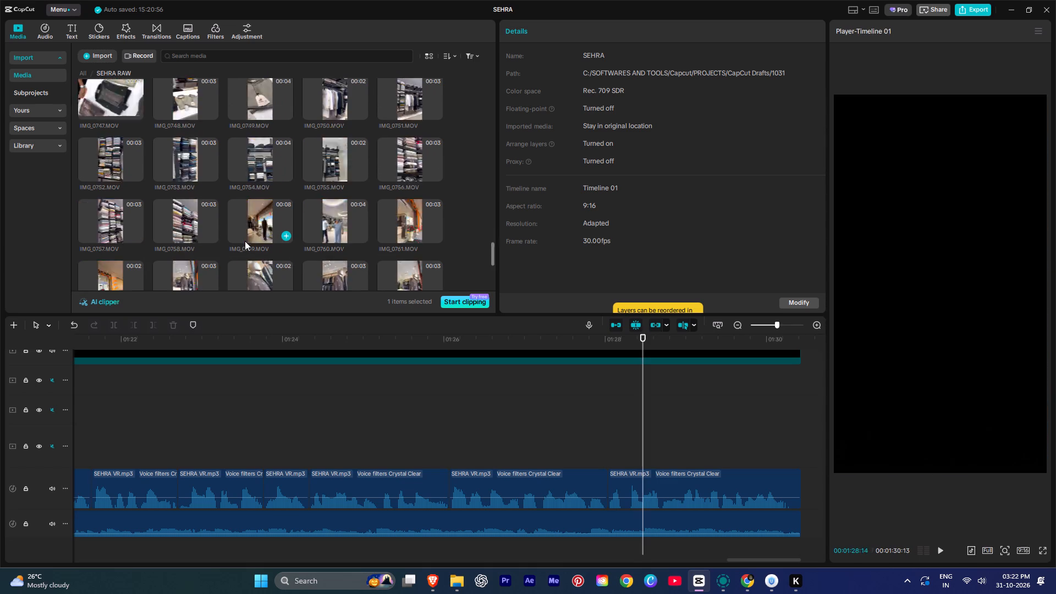
scroll(245, 241, down, 4)
scroll(245, 241, up, 4)
scroll(245, 241, down, 2)
scroll(245, 241, up, 11)
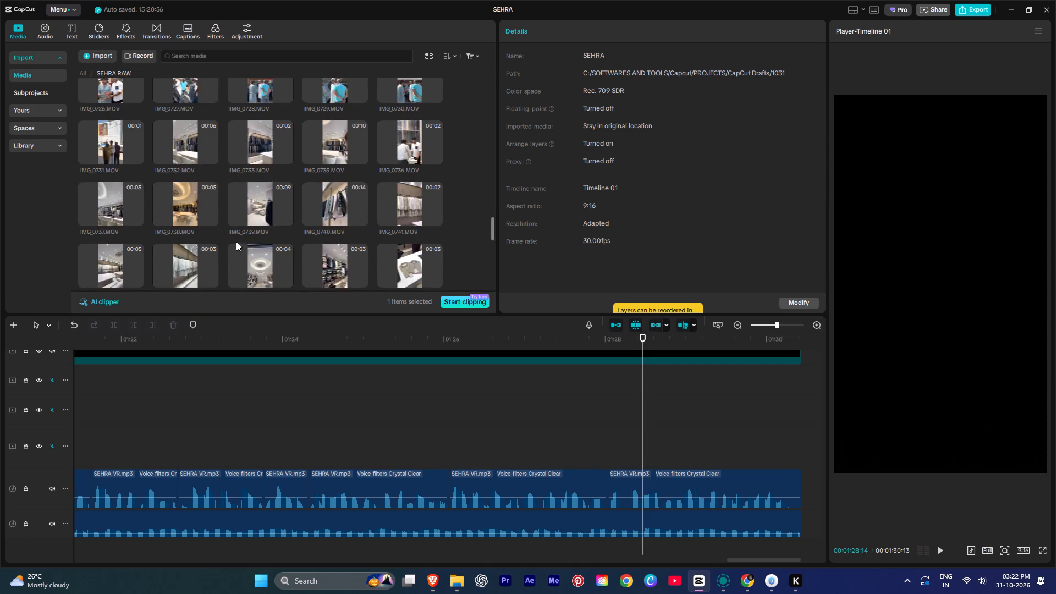
scroll(236, 241, up, 16)
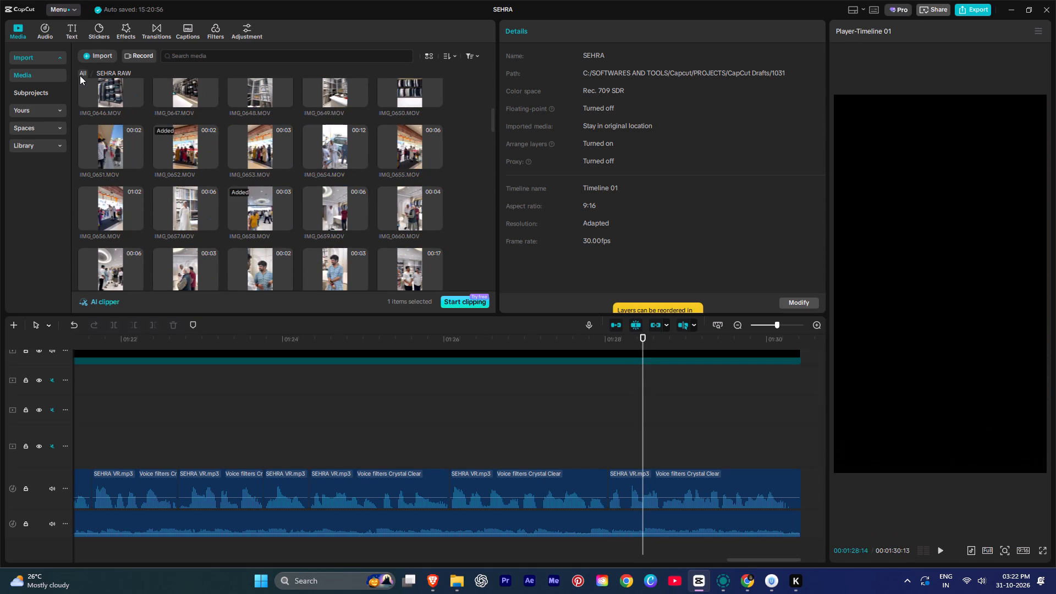
Place IMG_9971.MOV from the SEHRA OPENING folder on an upper track at the start of the last voiceover clip.
click(80, 75)
click(325, 118)
double_click(397, 118)
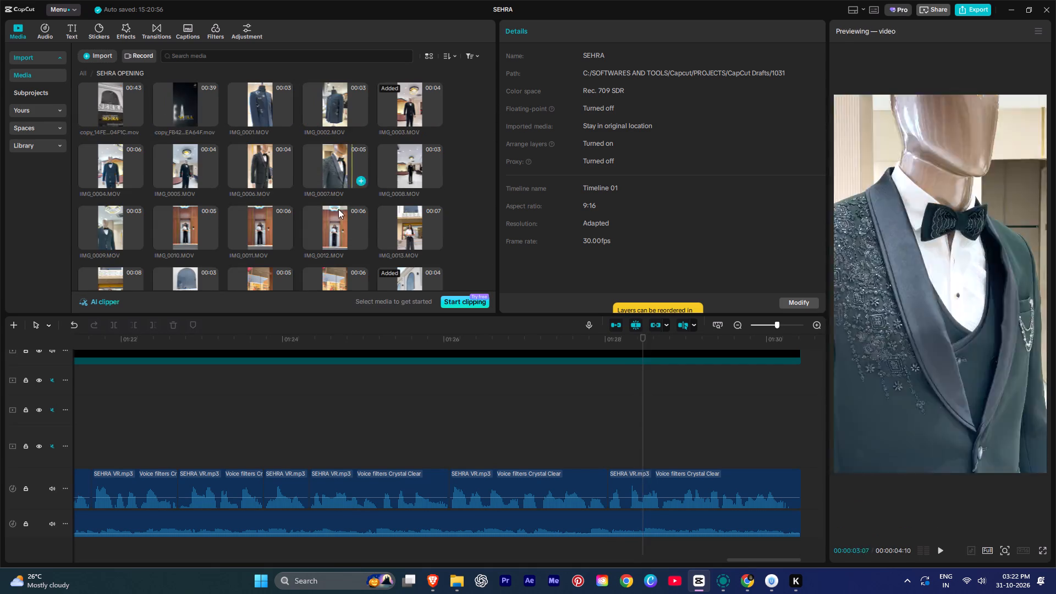
scroll(335, 213, down, 2)
scroll(335, 213, up, 2)
scroll(335, 213, down, 14)
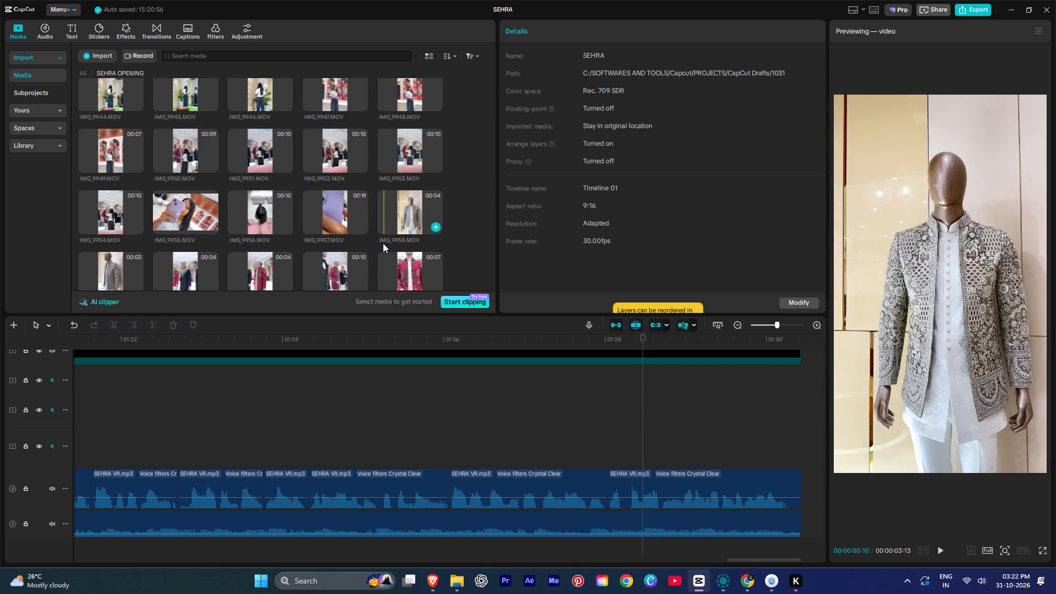
scroll(383, 243, down, 3)
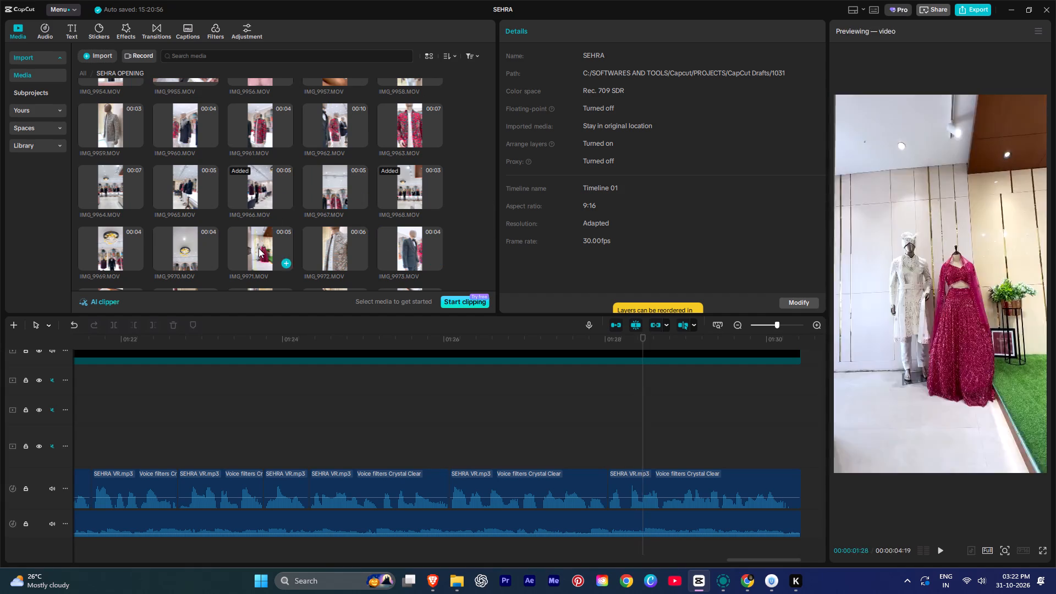
drag(258, 249, 609, 400)
key(space)
key(space)
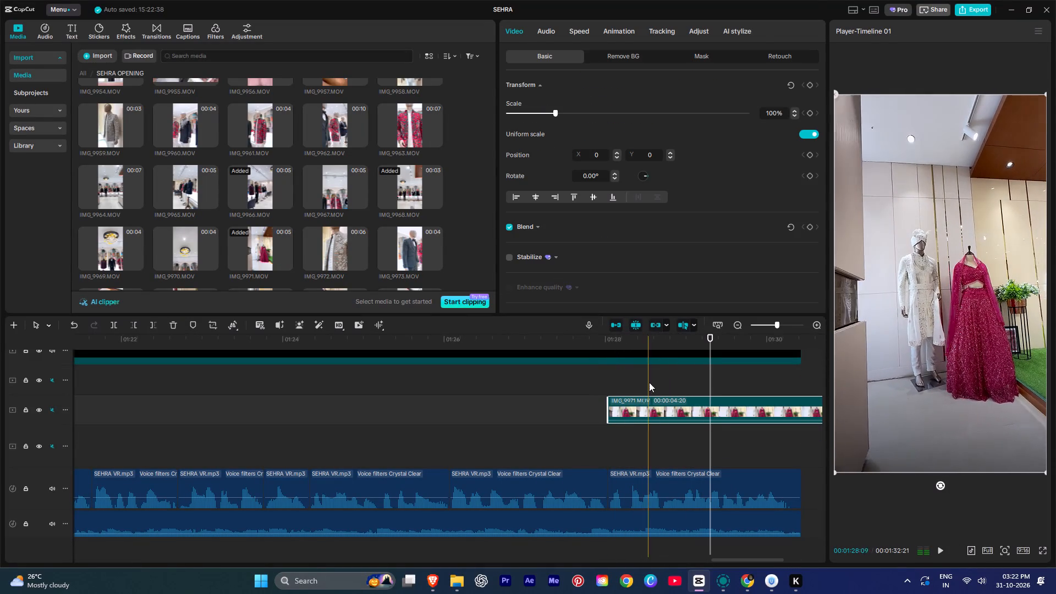
Trim IMG_9971.MOV at both ends to 00:00:02:12, realigning it with the start of the last voiceover clip.
text(Q)
key(space)
scroll(679, 380, down, 4)
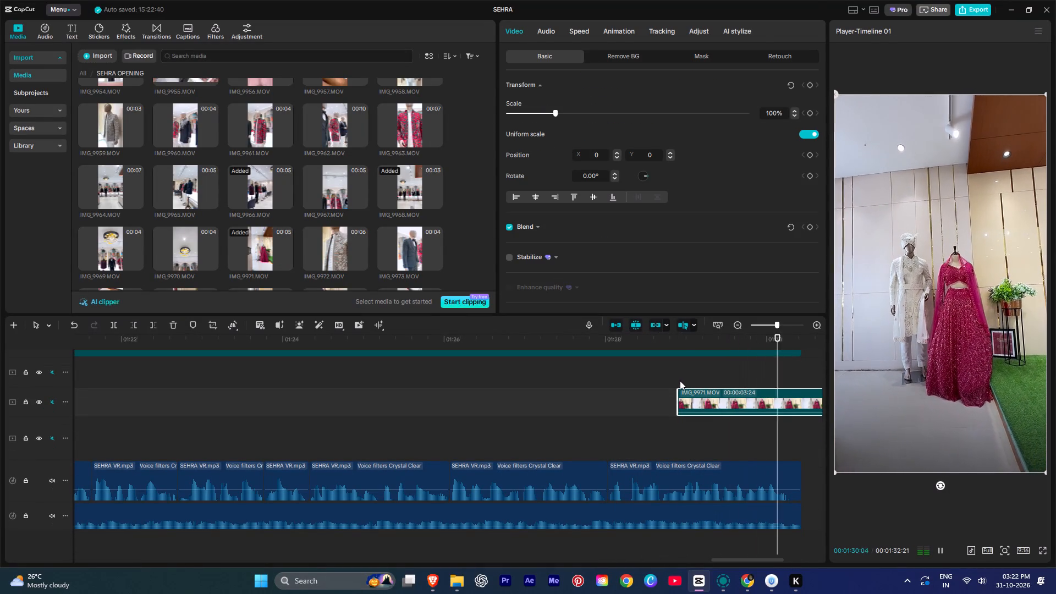
key(space)
drag(696, 394, 626, 396)
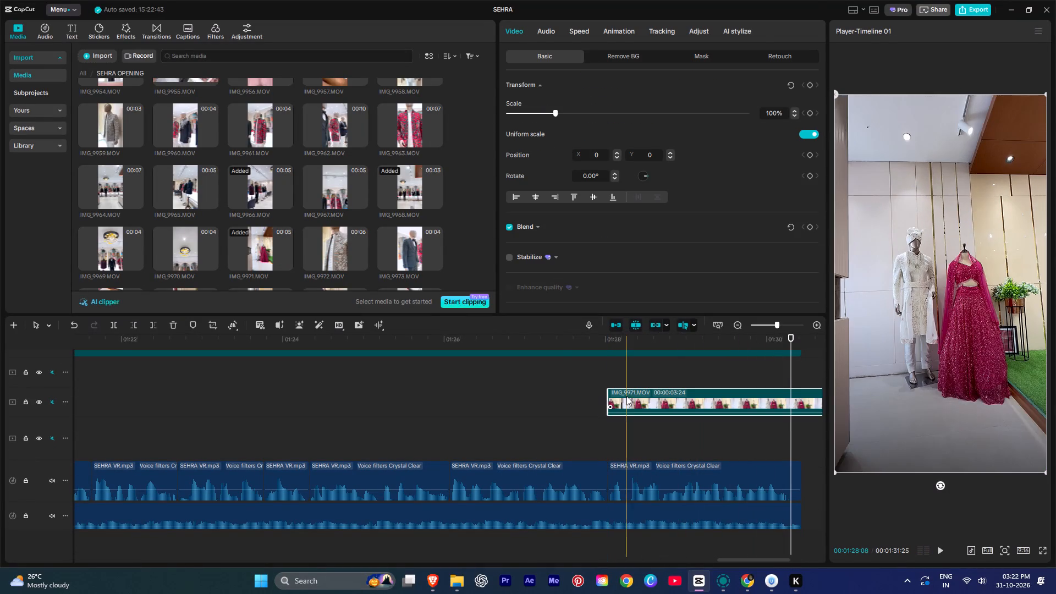
alt+scroll(626, 396, down, 4)
key(w)
click(537, 399)
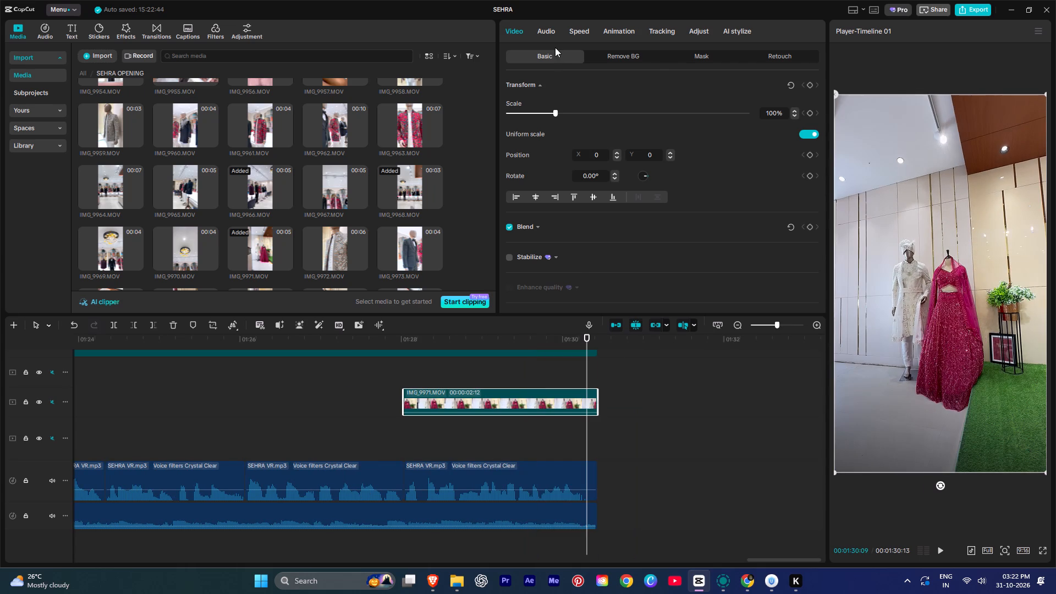
Slow IMG_9971.MOV down to 0.65x speed.
click(584, 32)
click(538, 105)
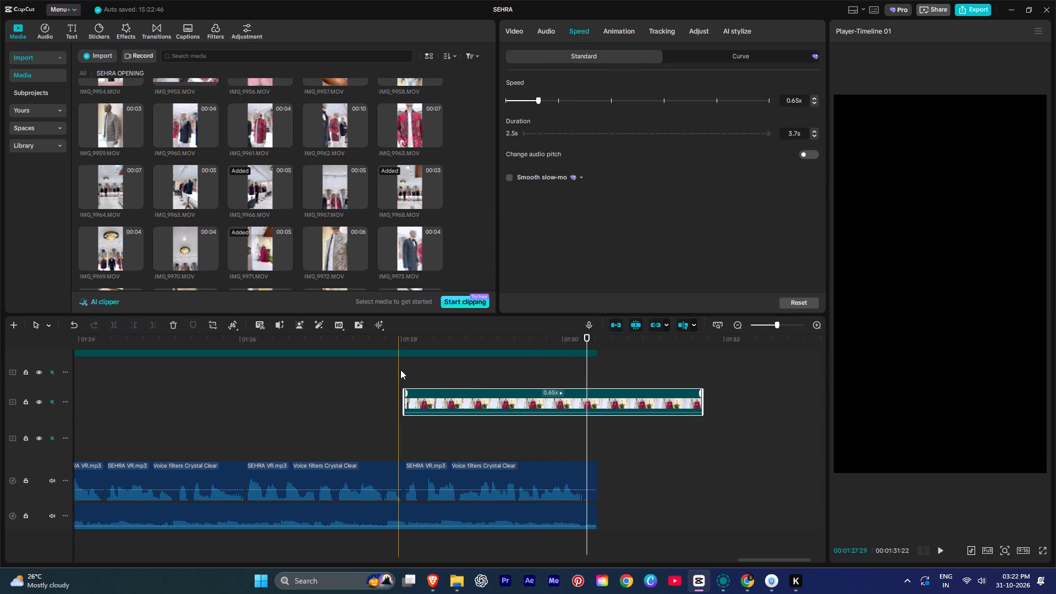
Trim the slowed IMG_9971.MOV at both ends to 2.4 s, spanning from the last voiceover clip's start to the audio's end.
key(space)
key(space)
key(q)
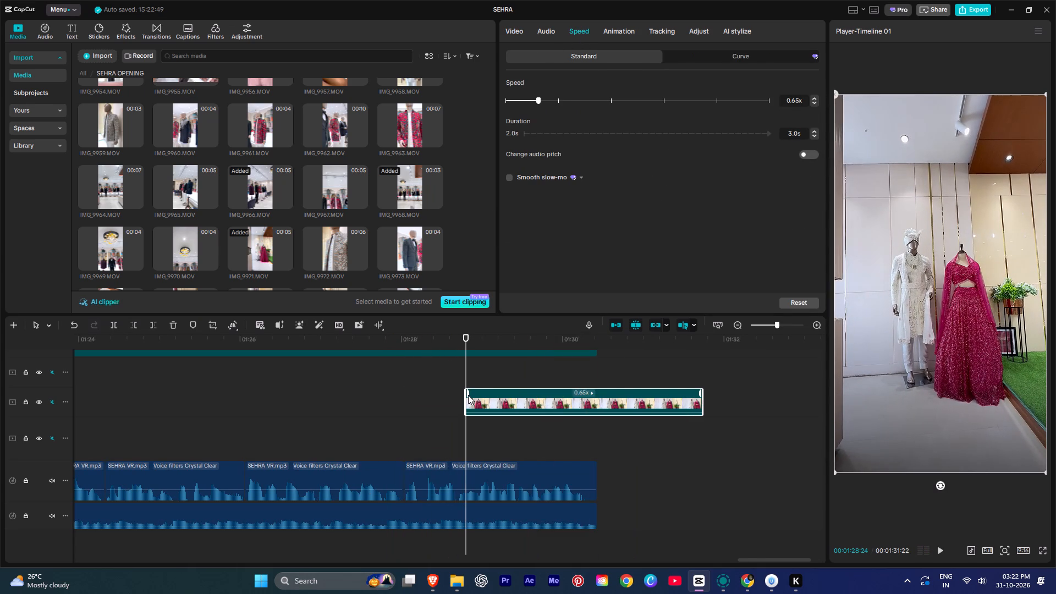
drag(479, 399, 418, 402)
key(space)
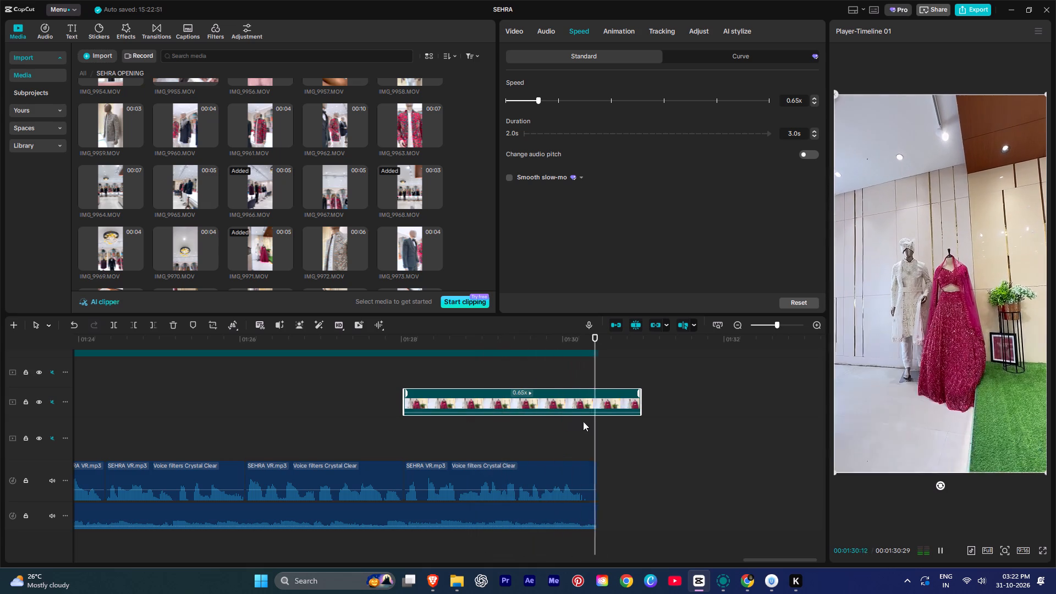
key(space)
text(W)
key(space)
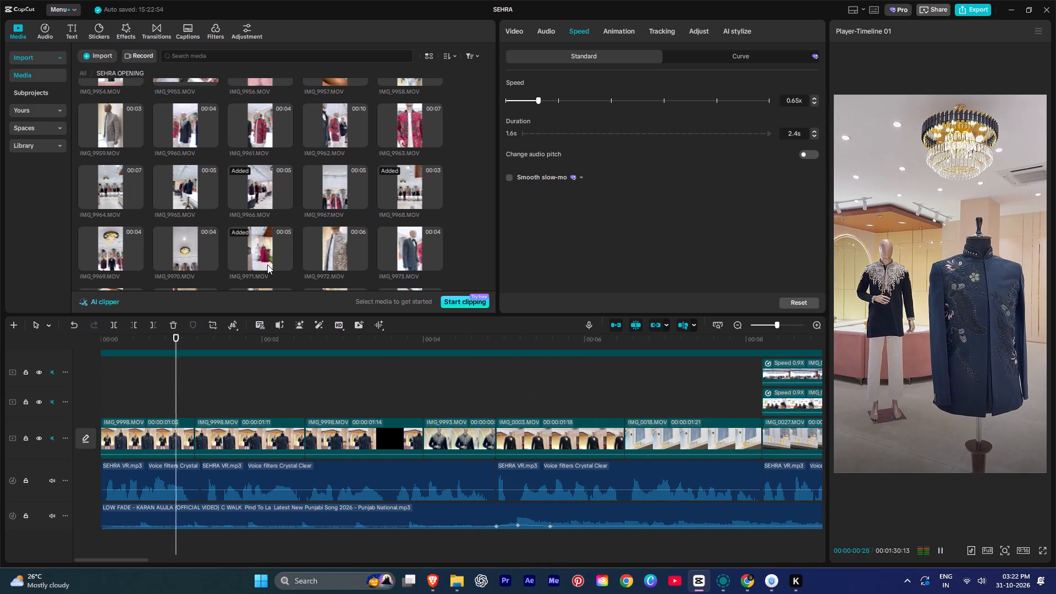
Play back the opening clips, examining the cut between IMG_9993.MOV and IMG_0003.MOV against the voiceover and song.
scroll(329, 216, down, 1)
scroll(329, 216, up, 1)
scroll(329, 216, down, 1)
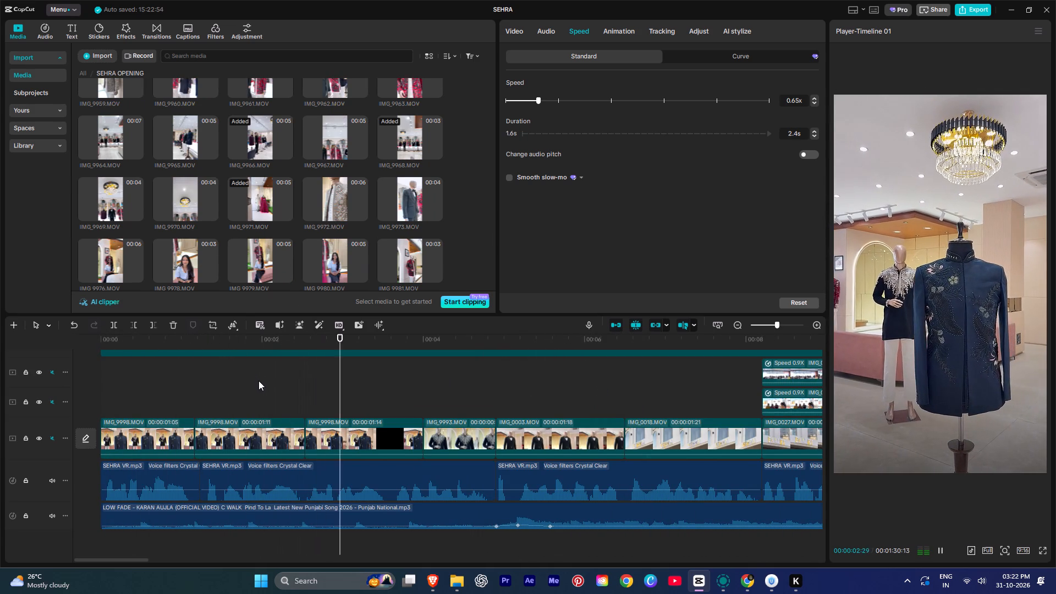
ctrl+scroll(258, 381, down, 12)
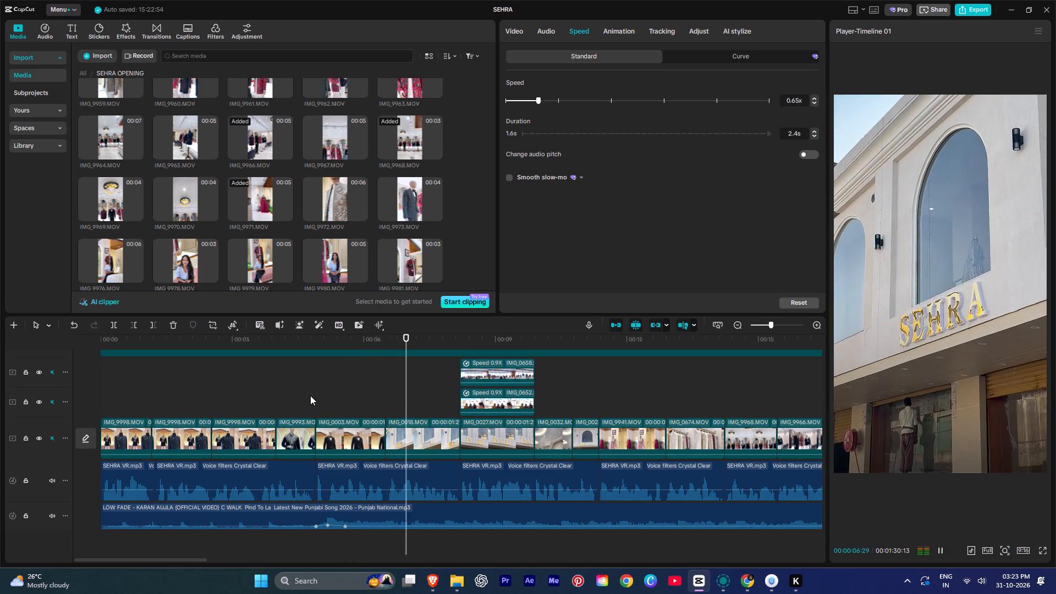
alt+scroll(341, 394, down, 3)
key(space)
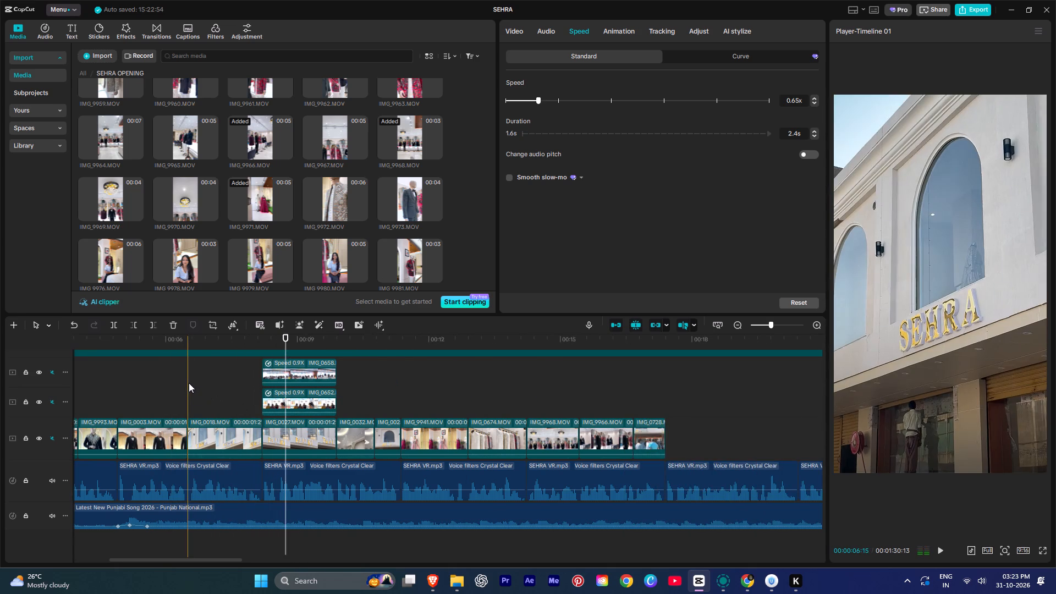
key(space)
key(space)
key(space)
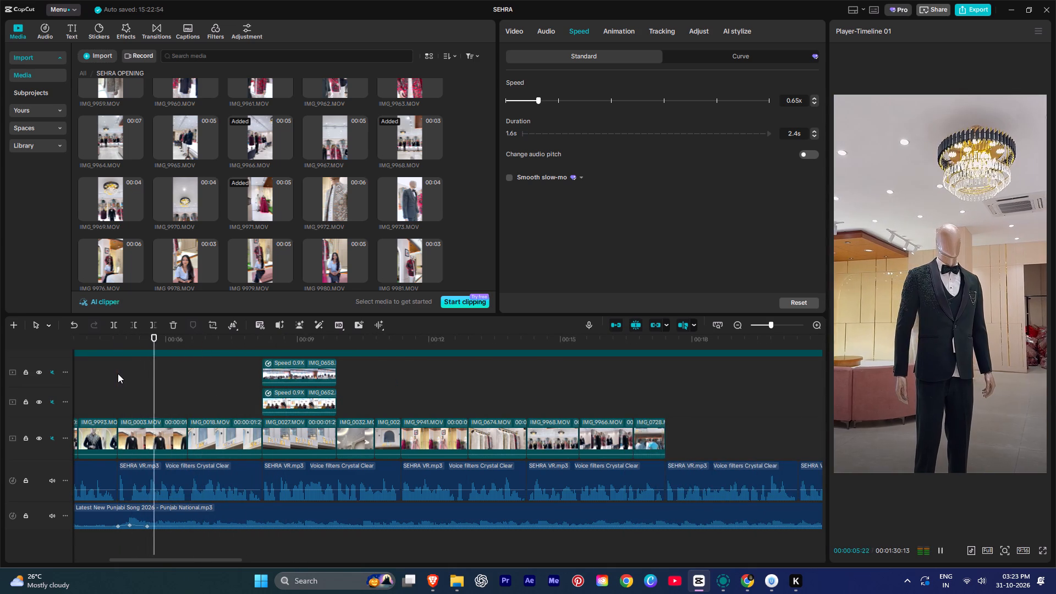
key(space)
key(space)
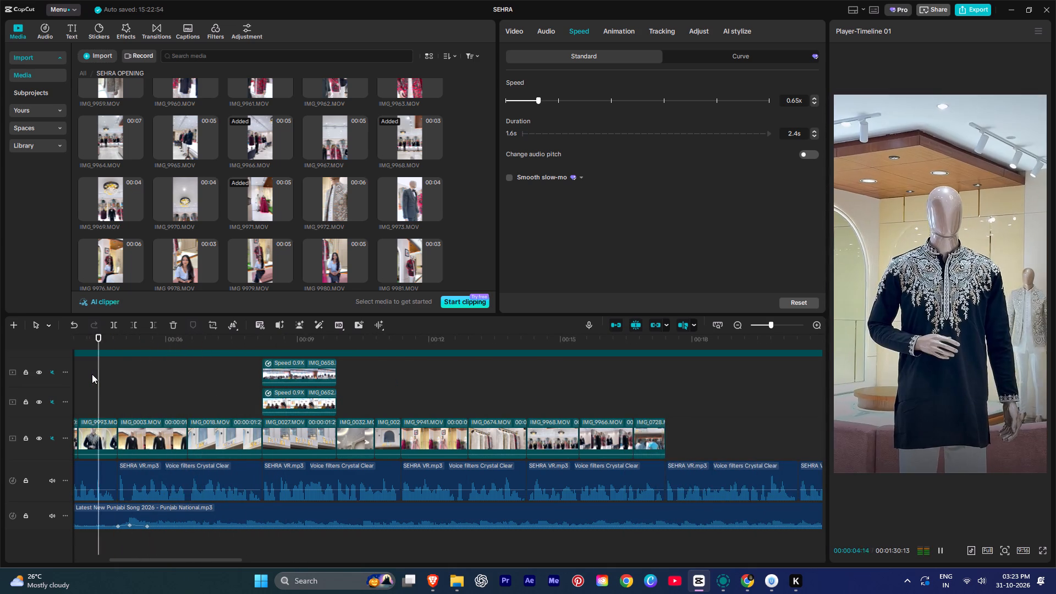
key(space)
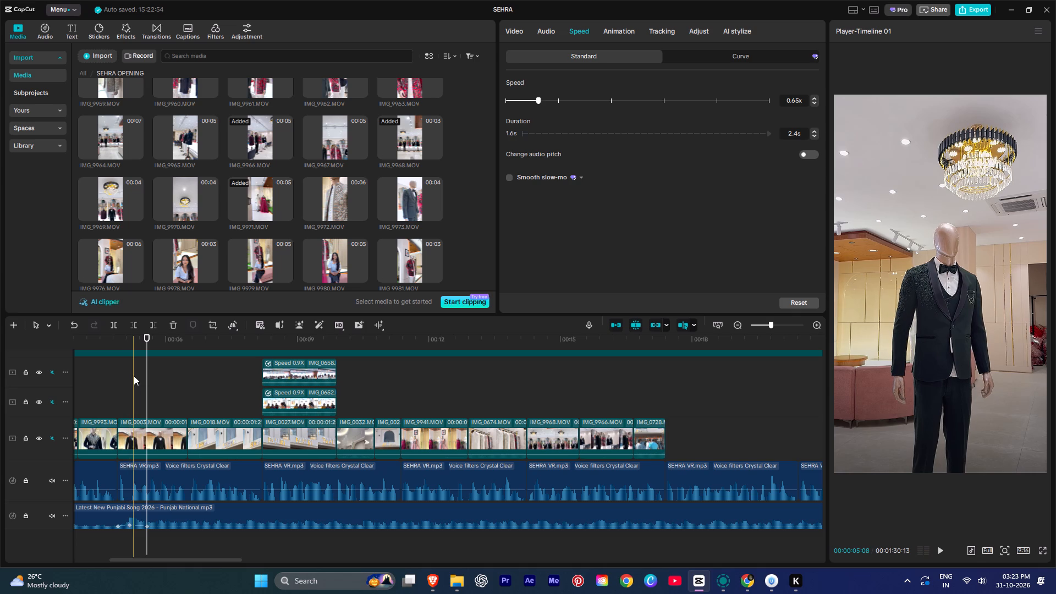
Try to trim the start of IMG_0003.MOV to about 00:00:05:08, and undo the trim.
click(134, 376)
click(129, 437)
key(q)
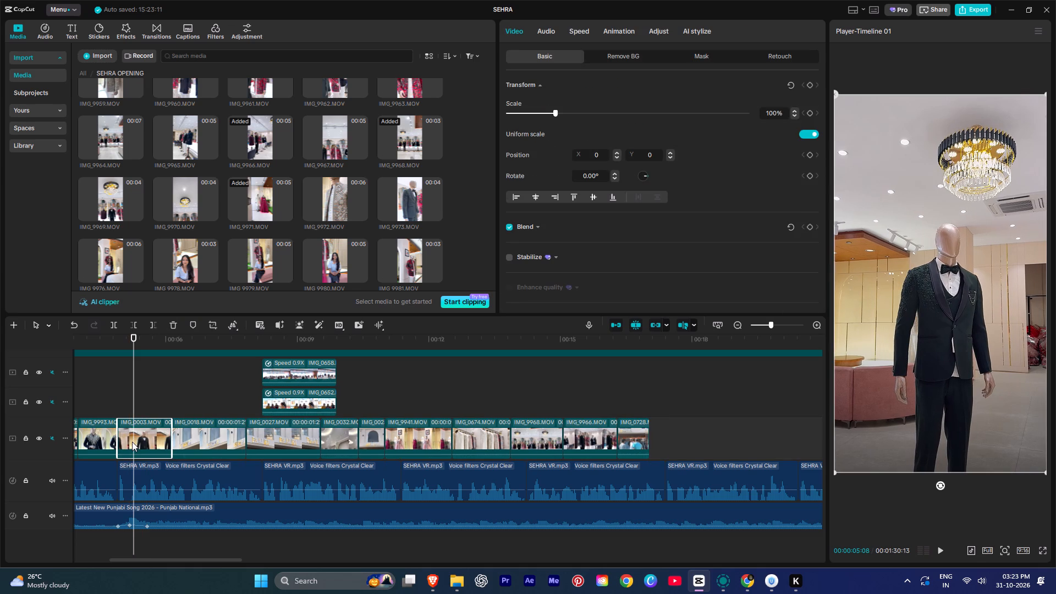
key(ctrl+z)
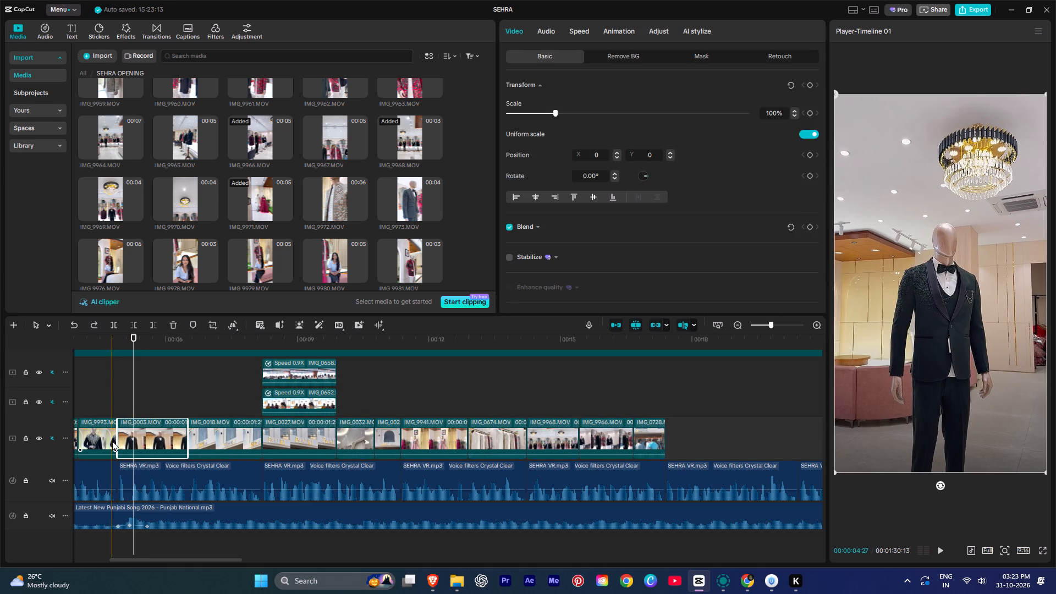
Split IMG_0003.MOV at 00:00:05:08, turn off the main track magnet and remove the short first piece.
key(ctrl+b)
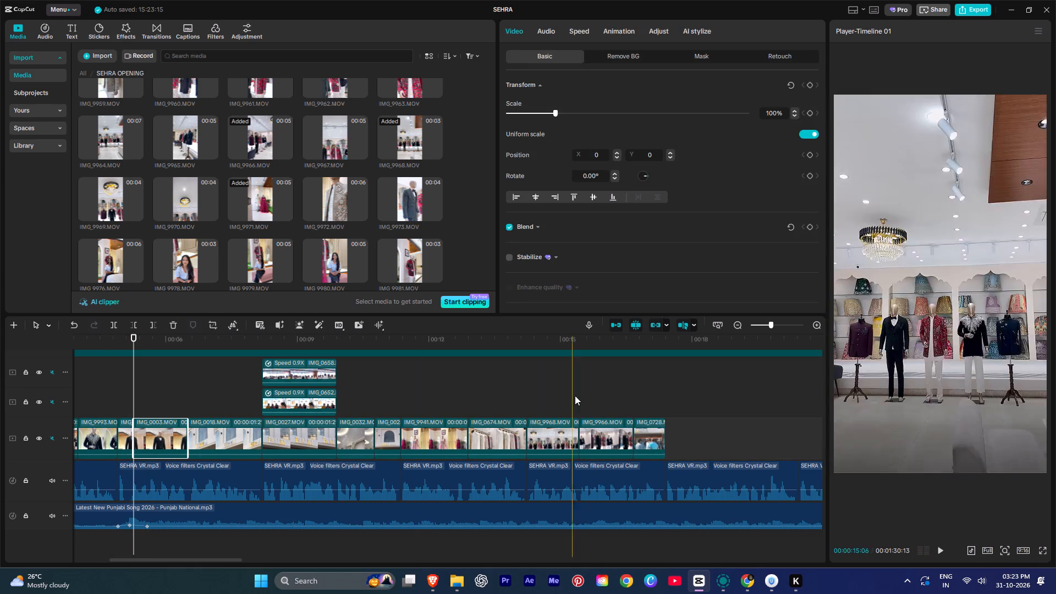
click(615, 323)
click(121, 424)
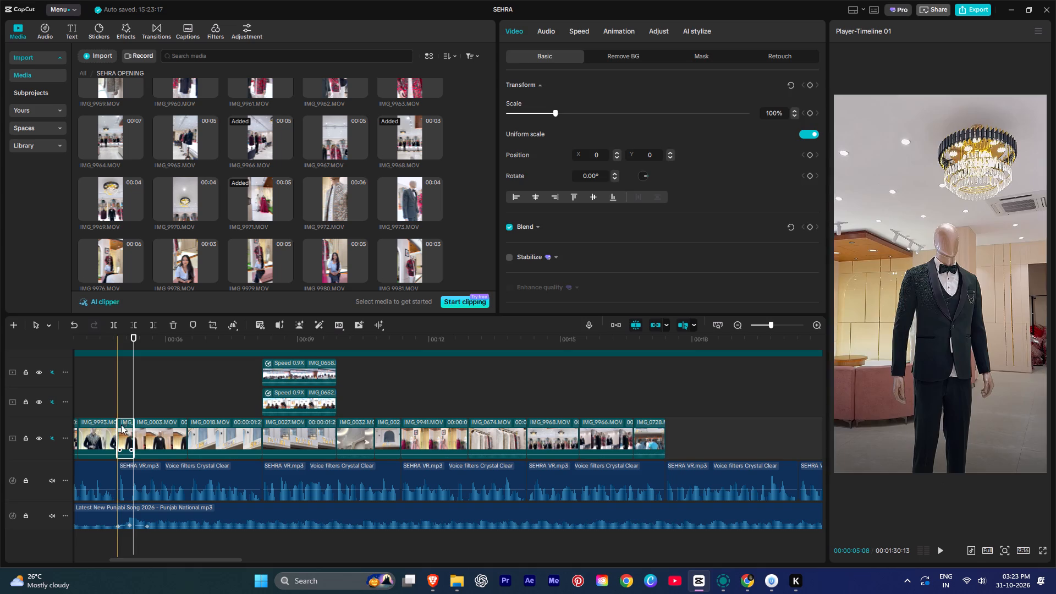
key(ctrl+space)
Extend the end of IMG_9993.MOV to meet IMG_0003.MOV at about 00:00:05:08 and play back the cut.
click(103, 429)
drag(117, 435, 183, 438)
key(space)
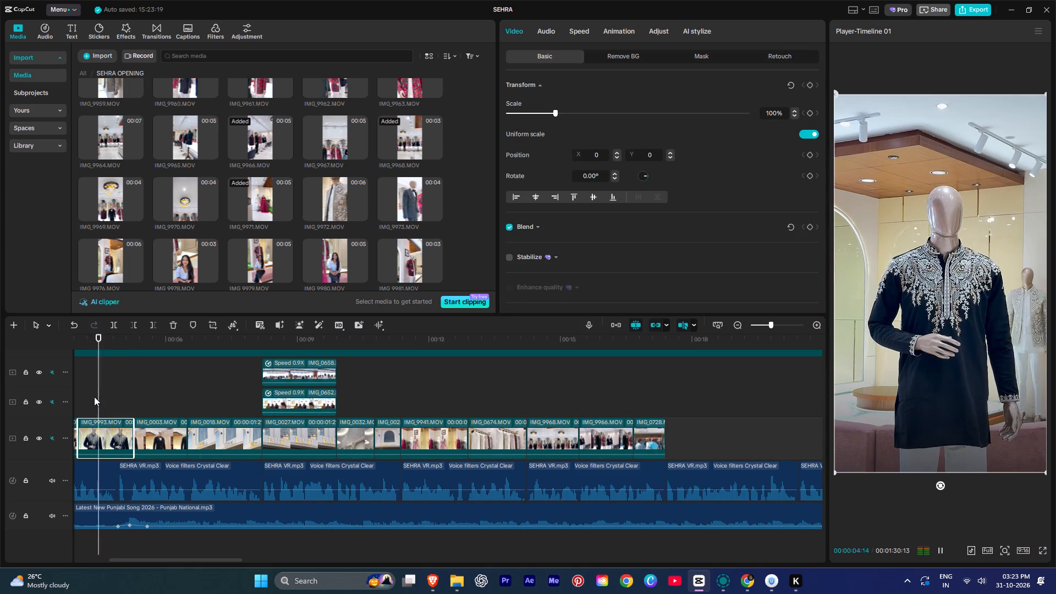
key(space)
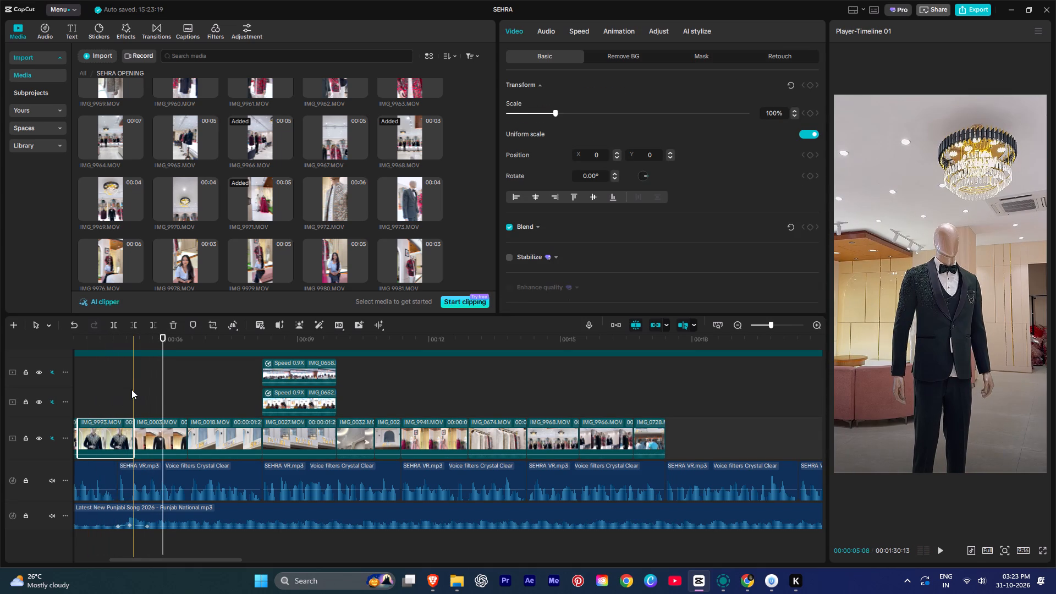
Trim the end of IMG_9993.MOV back to about 00:00:05:05 to match the song's beat.
ctrl+scroll(131, 389, up, 1)
ctrl+scroll(131, 389, down, 1)
ctrl+scroll(131, 389, up, 9)
ctrl+scroll(130, 390, down, 1)
ctrl+scroll(130, 390, up, 10)
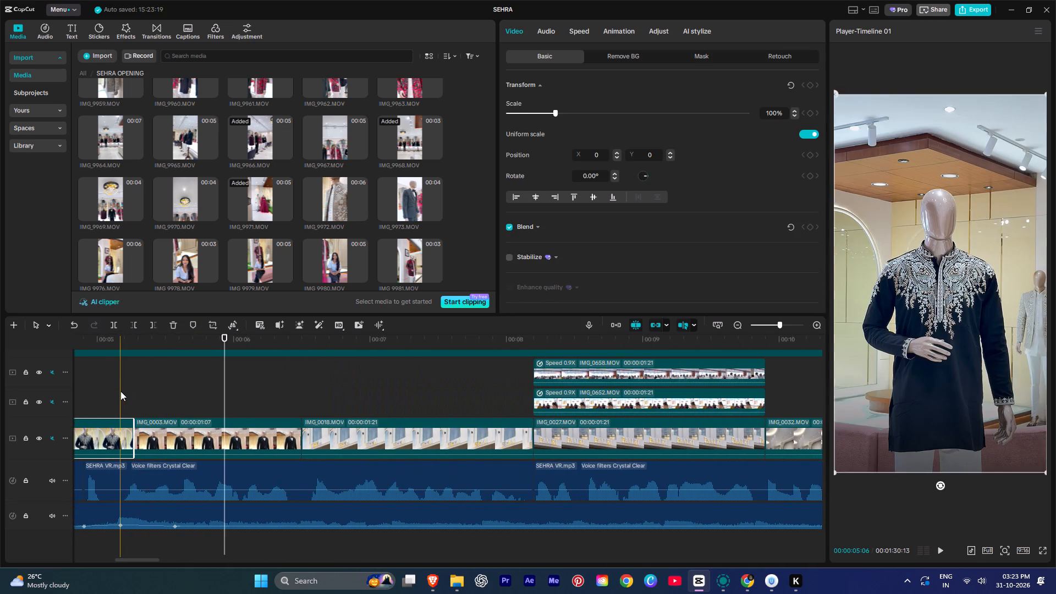
click(120, 391)
click(124, 432)
key(w)
key(w)
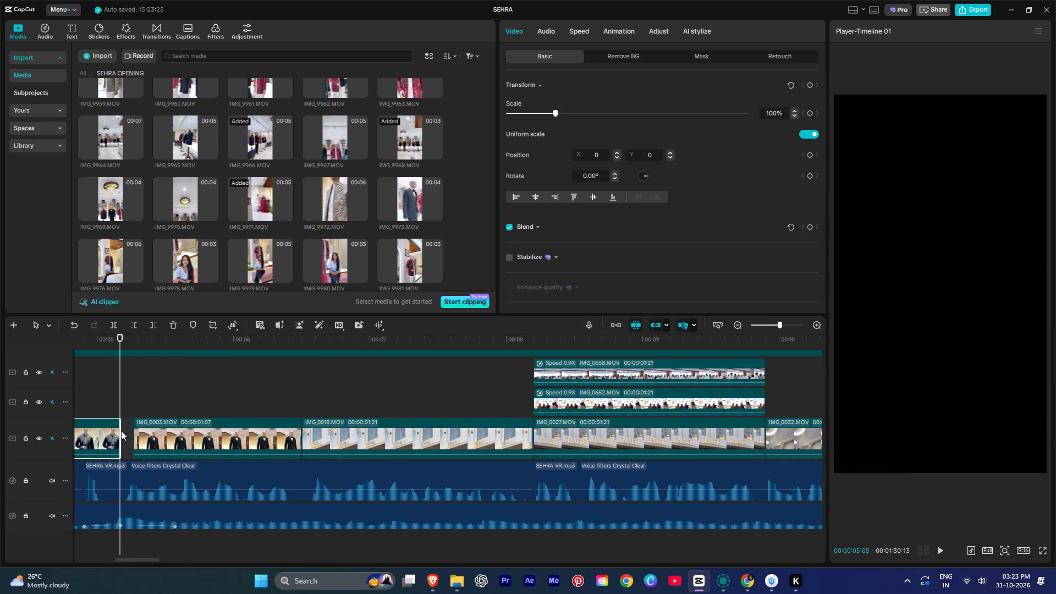
Extend the start of IMG_0003.MOV back to the end of IMG_9993.MOV, giving it a duration of 00:00:01:10.
click(136, 432)
drag(133, 431, 113, 428)
Play back the adjusted cut through to the stacked 0.9x clips, and return to the start of the timeline.
key(space)
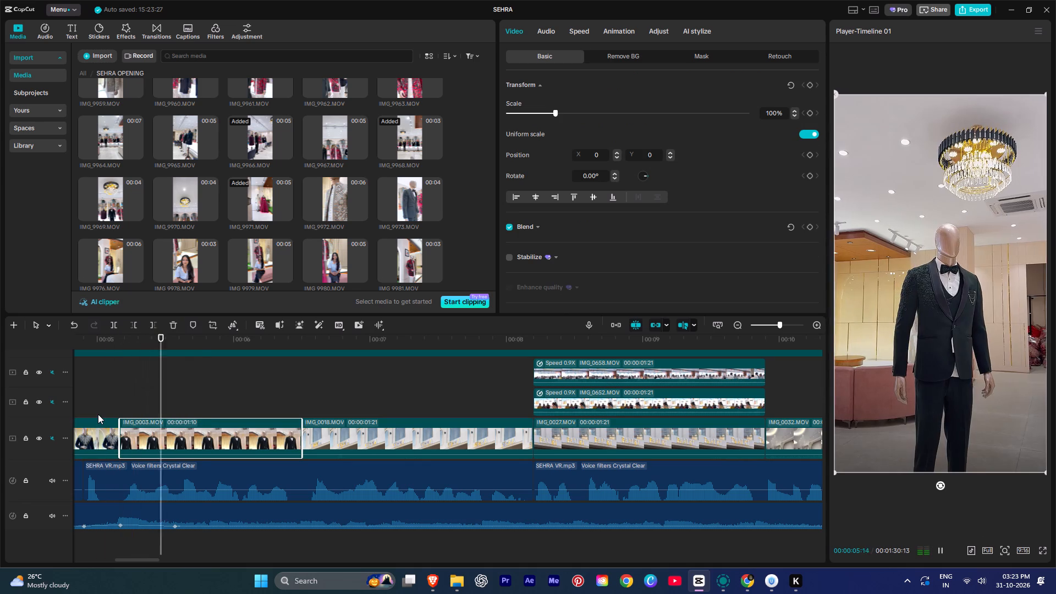
key(space)
key(space)
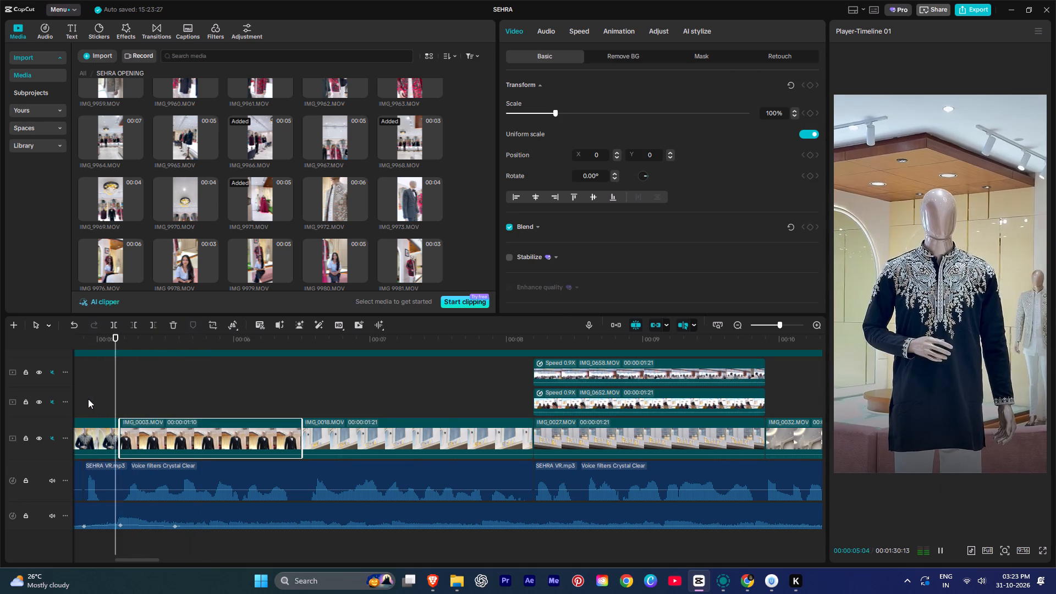
ctrl+scroll(213, 419, down, 11)
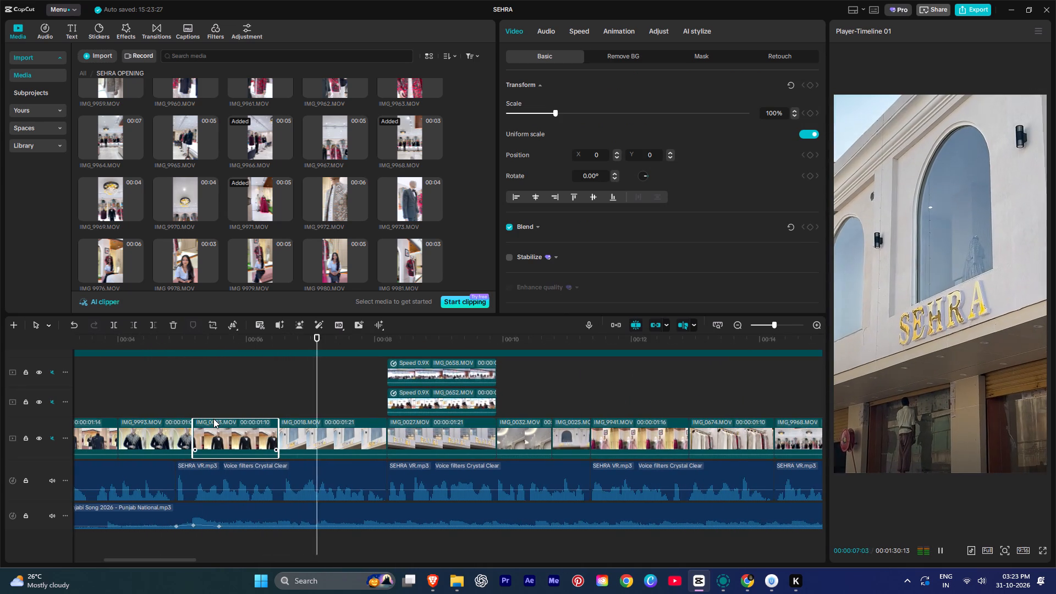
ctrl+scroll(213, 419, down, 6)
alt+scroll(338, 425, down, 6)
alt+scroll(338, 425, up, 1)
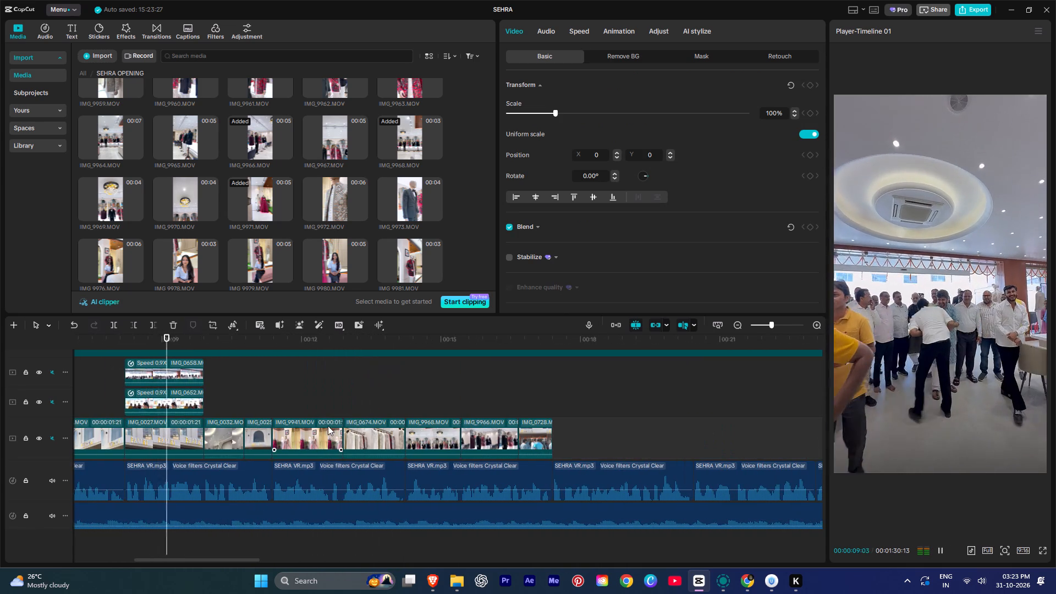
key(space)
scroll(228, 411, up, 9)
drag(172, 367, 0, 340)
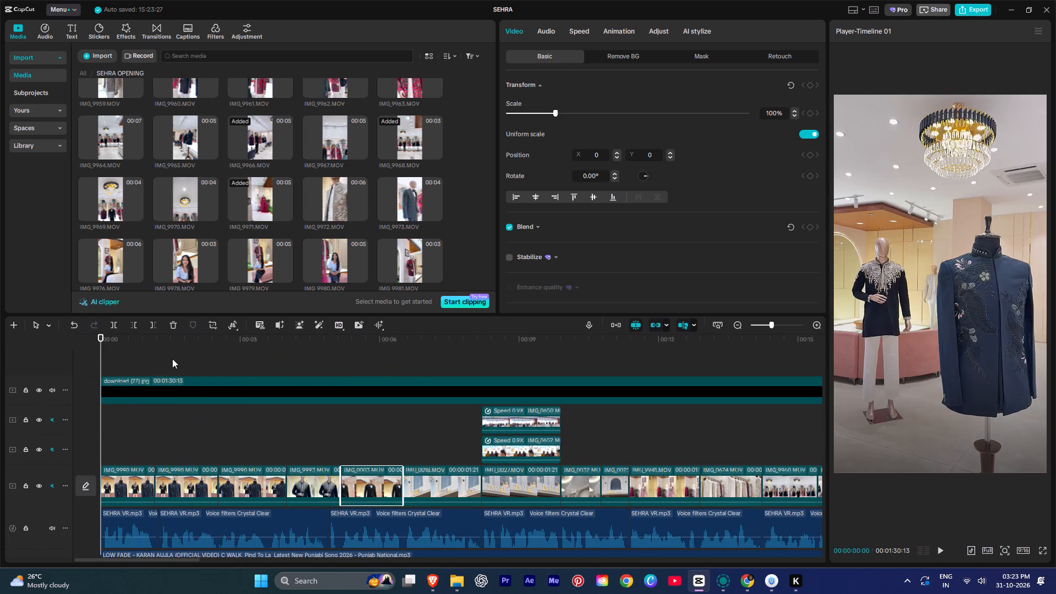
ctrl+scroll(295, 380, down, 10)
scroll(220, 418, up, 4)
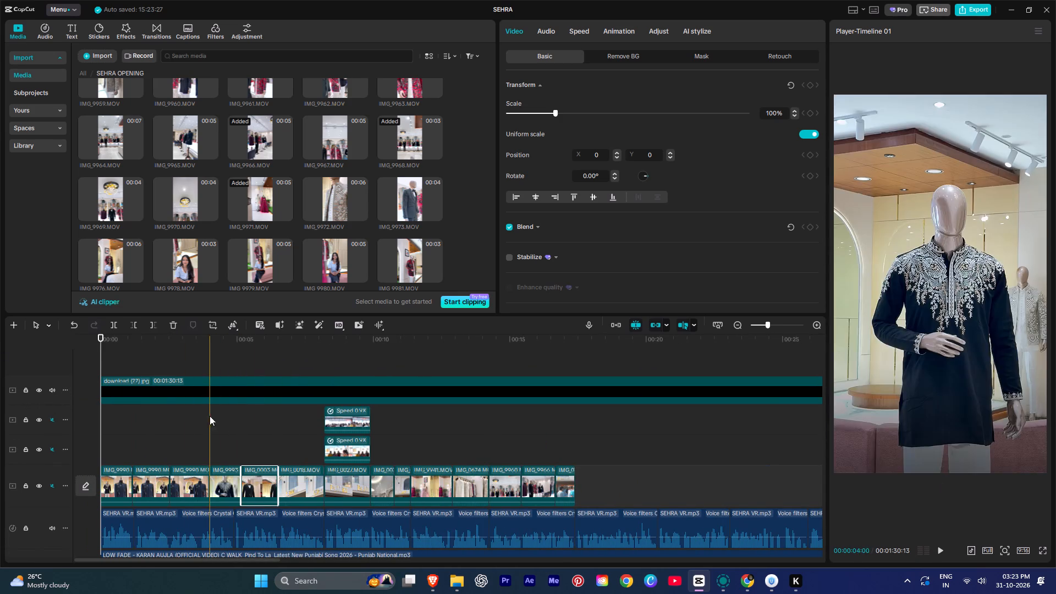
scroll(210, 416, up, 2)
Add a default text clip on a new top track from the timeline's start, extending it to the video's end at 00:01:30:13.
click(206, 27)
drag(246, 25, 240, 28)
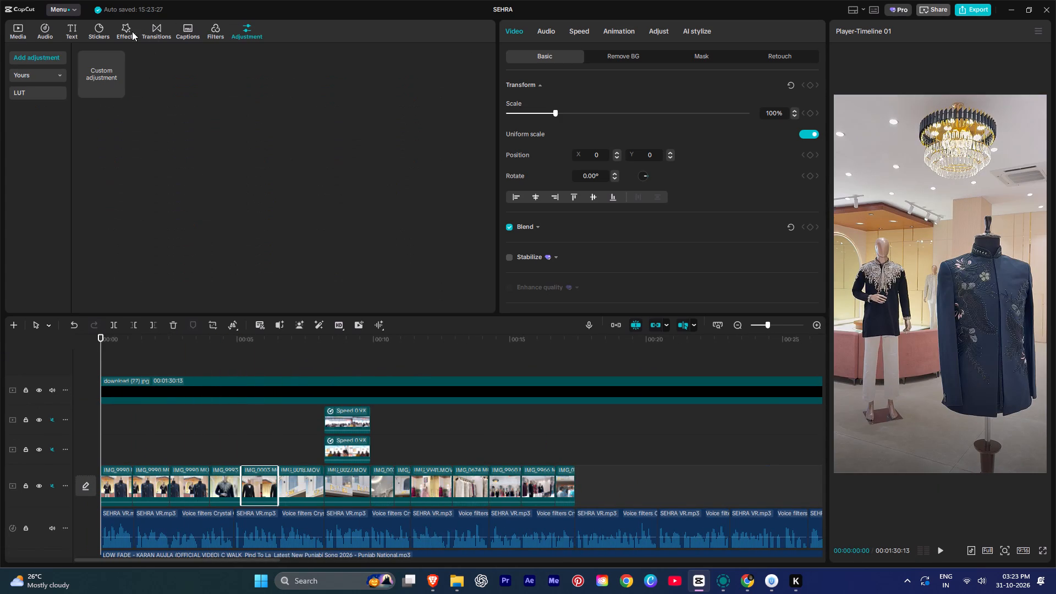
click(73, 30)
drag(100, 73, 75, 382)
drag(184, 381, 1055, 379)
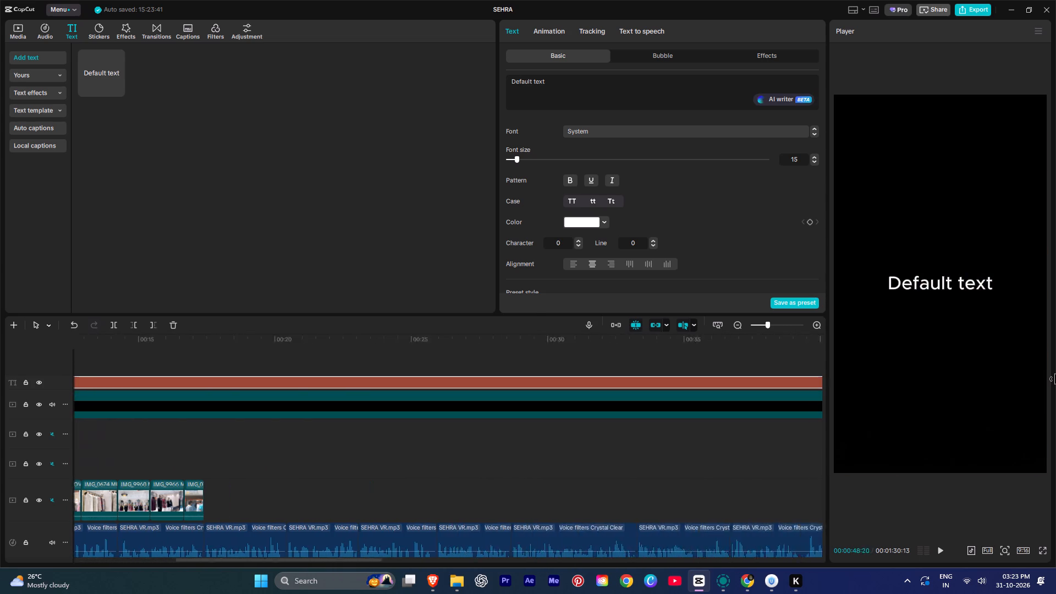
drag(1055, 379, 562, 380)
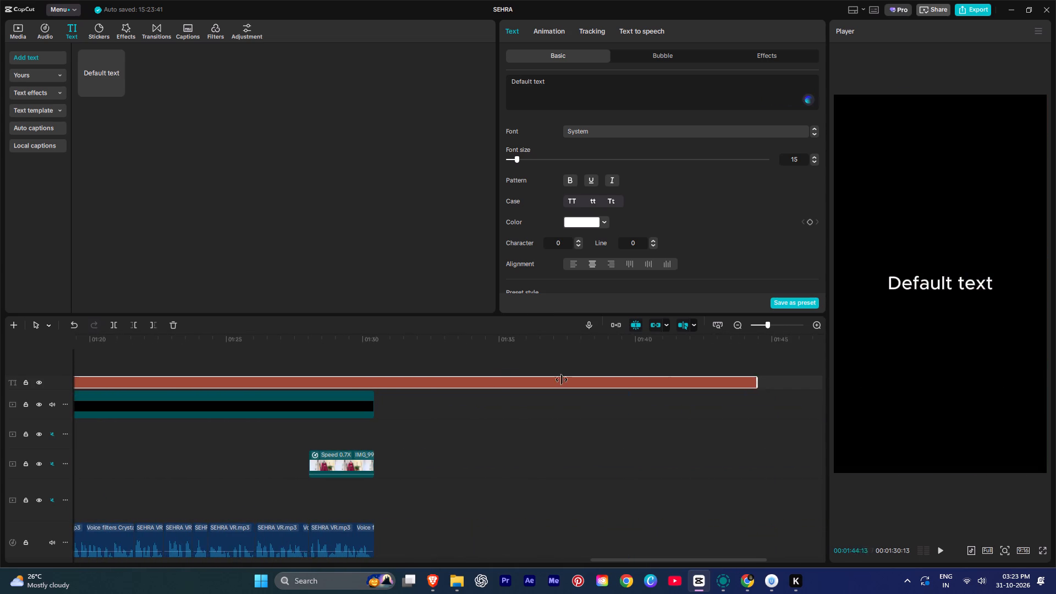
drag(562, 380, 373, 364)
Replace the default text with "SEHRA" in capitals, viewing it over the storefront shot at 00:00:06:15.
alt+scroll(317, 431, up, 5)
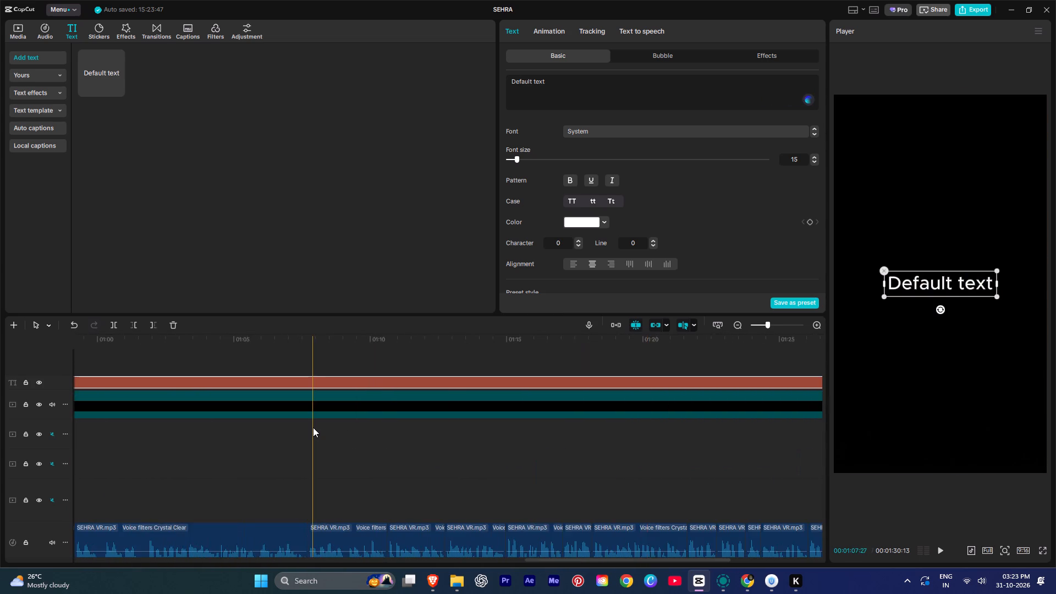
ctrl+scroll(313, 427, down, 16)
ctrl+scroll(314, 427, up, 2)
ctrl+scroll(314, 427, down, 6)
alt+scroll(96, 377, up, 5)
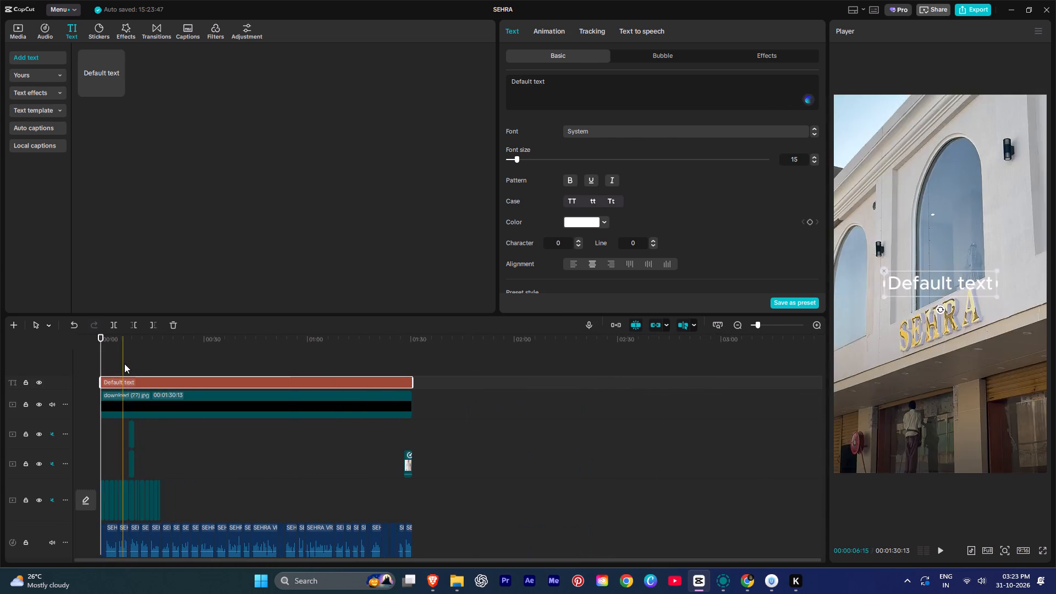
click(124, 364)
click(129, 381)
click(574, 90)
key(ctrl+a)
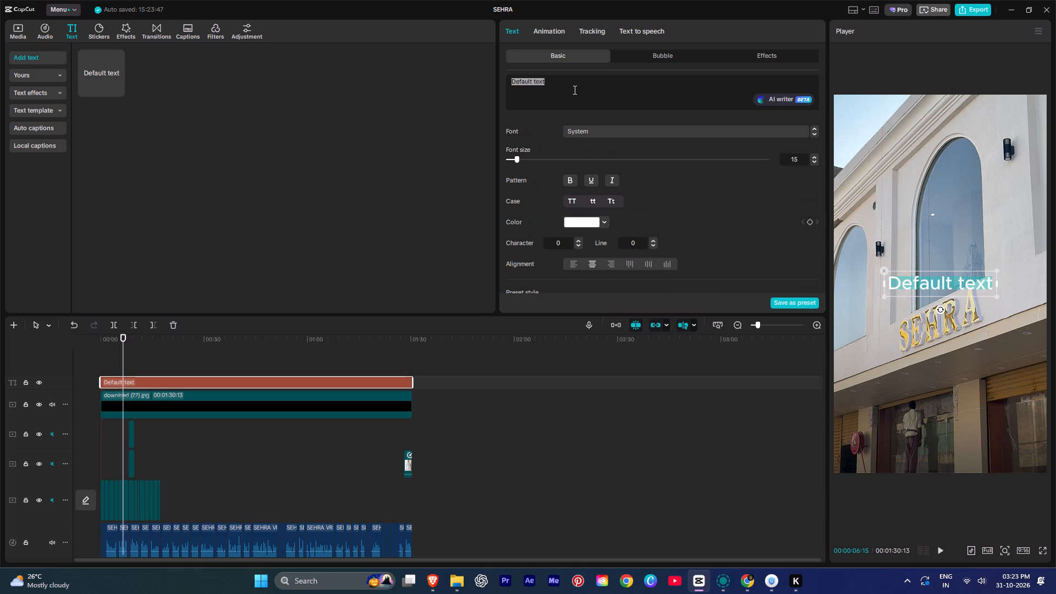
key(BackSpace)
key(BackSpace)
text(sehra)
key(ctrl+a)
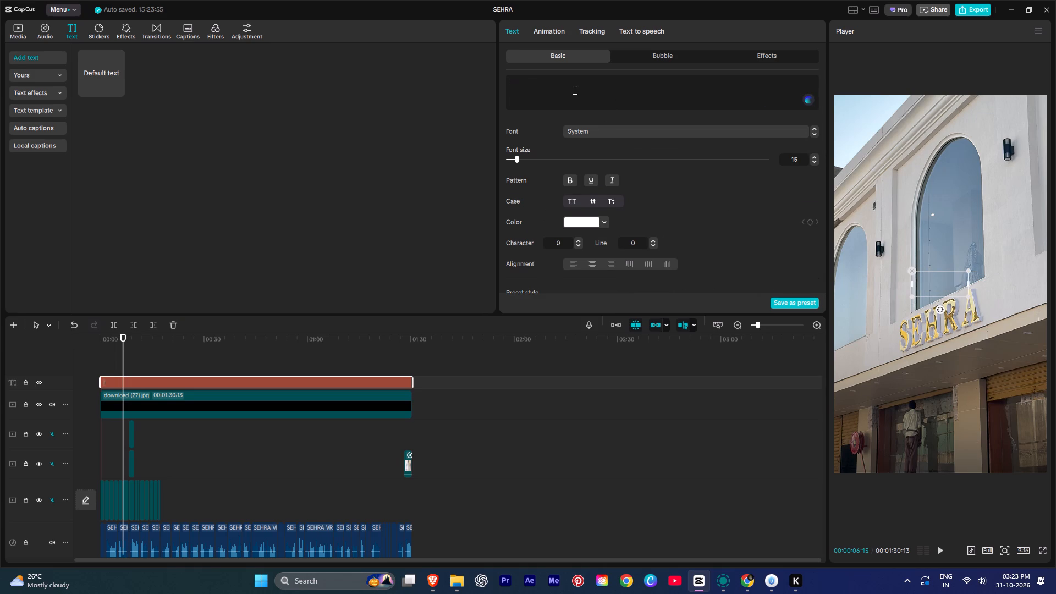
text(SEHRA)
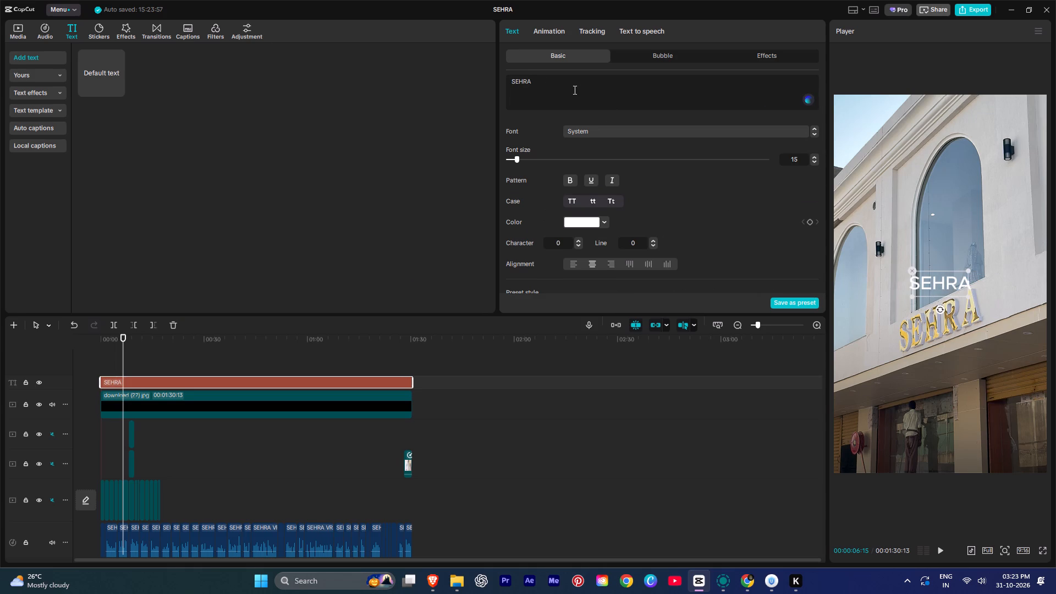
Browse the font list and set the SEHRA text's font to RozhaOne.
click(586, 133)
scroll(625, 295, up, 1)
scroll(625, 295, down, 1)
scroll(625, 295, up, 1)
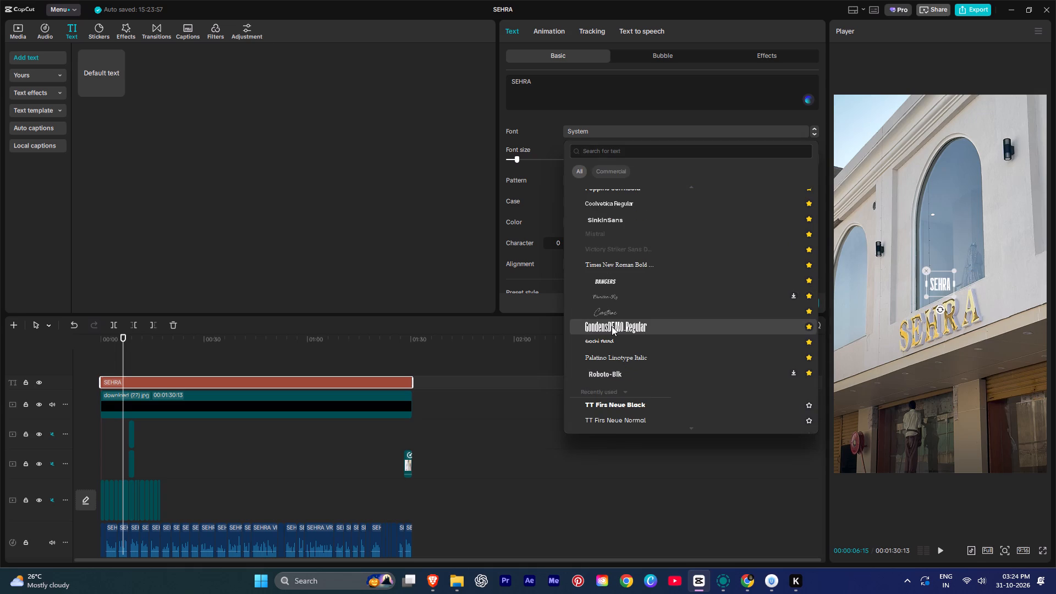
scroll(630, 312, up, 4)
scroll(639, 324, down, 3)
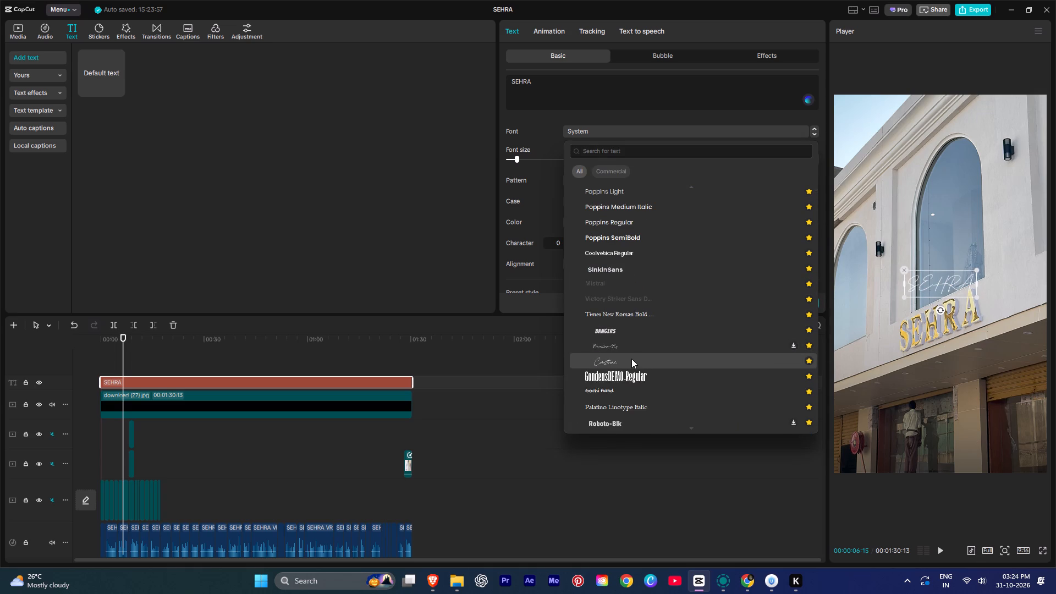
scroll(631, 359, down, 3)
scroll(631, 359, up, 2)
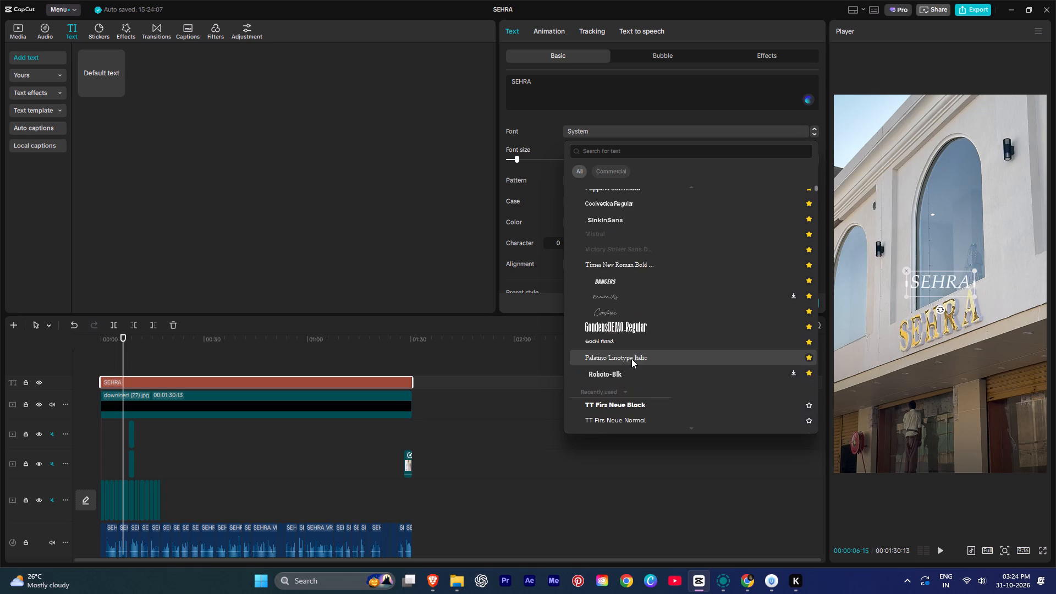
scroll(631, 359, down, 4)
scroll(631, 359, up, 1)
scroll(631, 359, down, 3)
scroll(631, 359, up, 17)
scroll(631, 359, down, 1)
scroll(631, 359, up, 1)
scroll(631, 359, down, 1)
scroll(631, 359, up, 3)
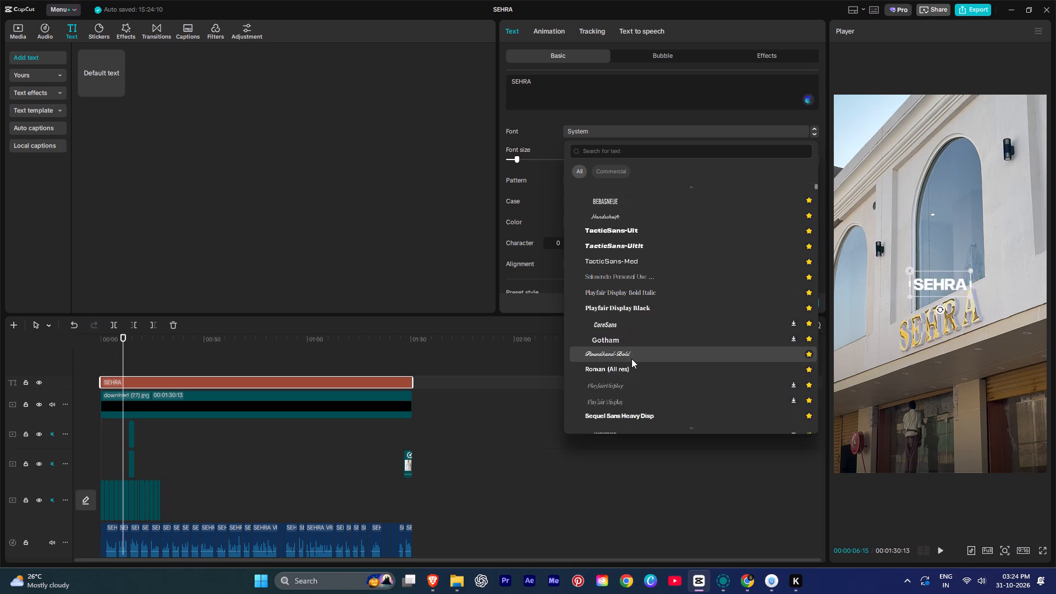
scroll(631, 359, up, 8)
scroll(631, 359, down, 7)
scroll(631, 359, up, 2)
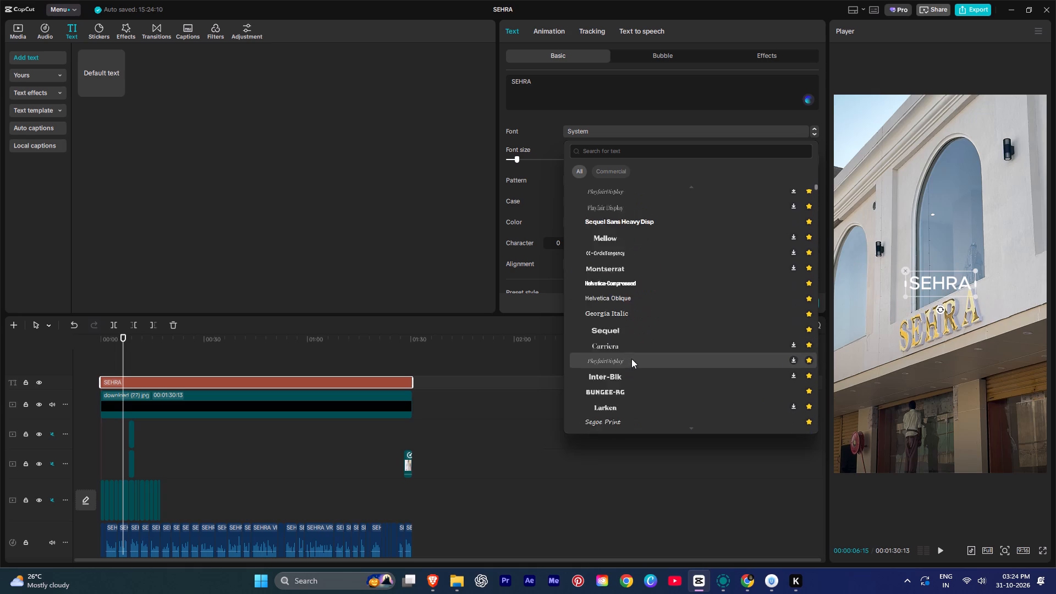
scroll(631, 359, down, 5)
scroll(631, 359, up, 1)
scroll(631, 359, down, 4)
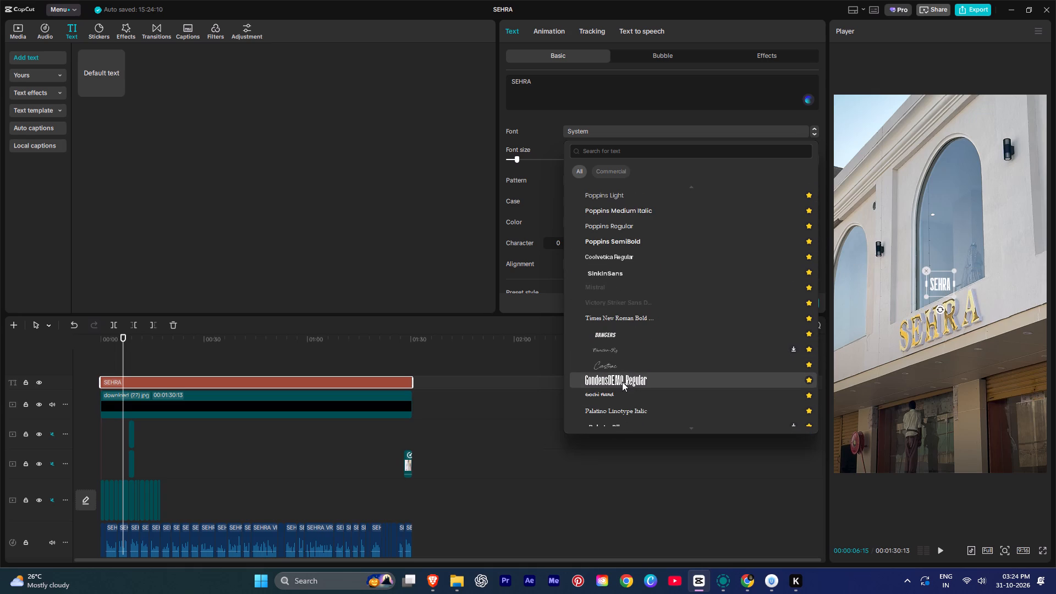
scroll(622, 382, down, 1)
scroll(622, 382, up, 2)
scroll(622, 382, down, 8)
scroll(622, 382, up, 1)
scroll(622, 382, down, 3)
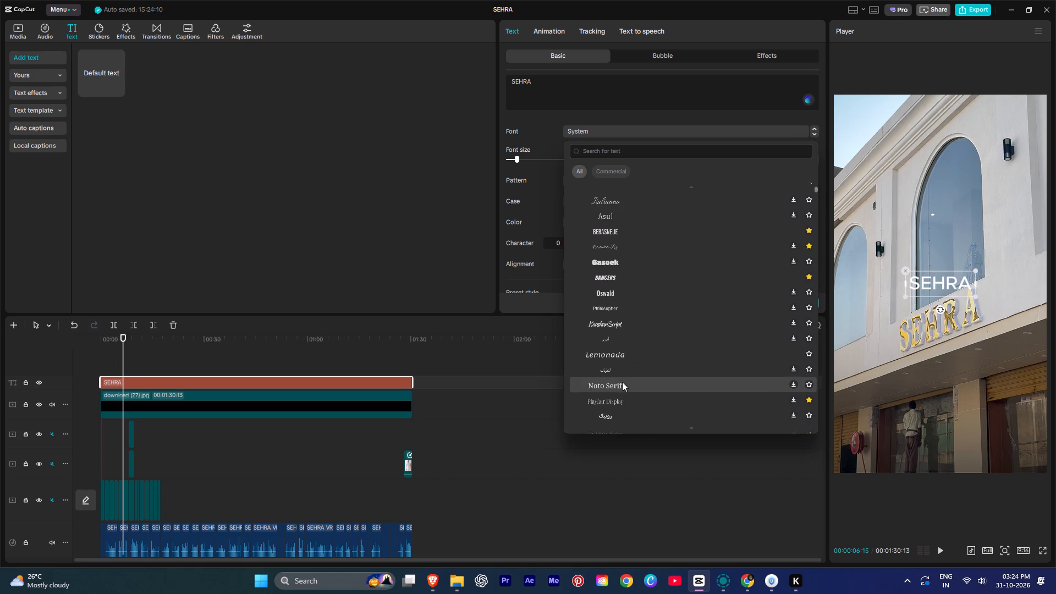
scroll(622, 382, down, 2)
click(619, 349)
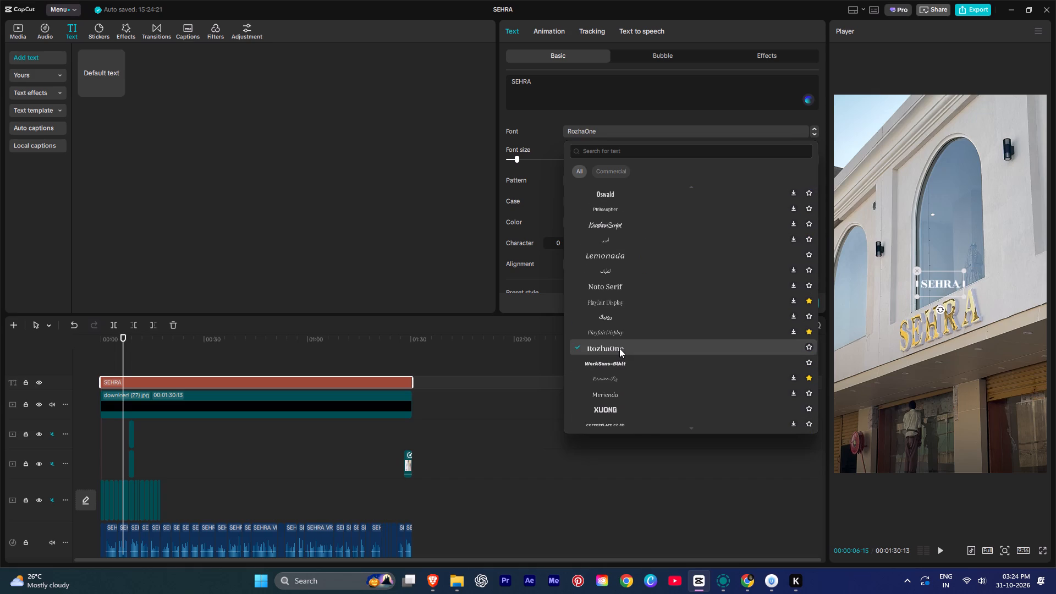
click(619, 348)
Enlarge the SEHRA text to font size 39 and move it down to the horizontal centre of the frame's lower part.
click(524, 154)
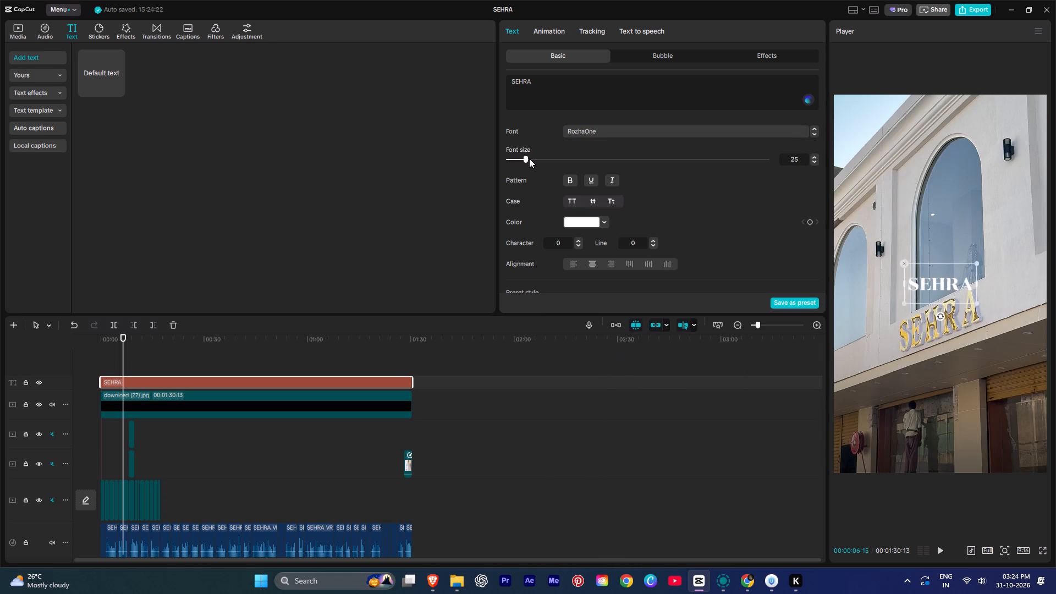
double_click(529, 158)
click(538, 157)
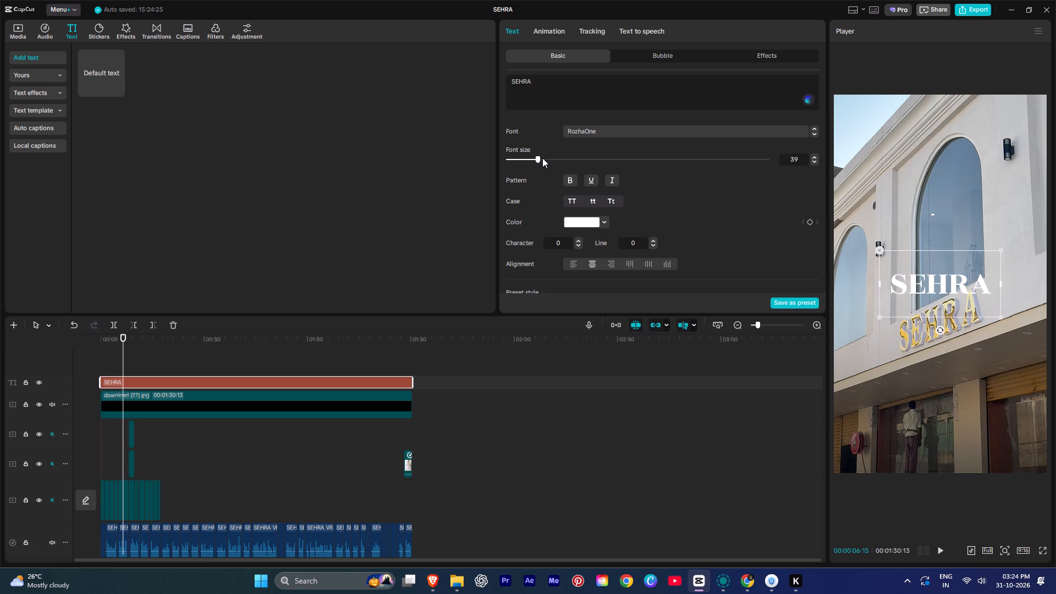
drag(969, 285, 972, 390)
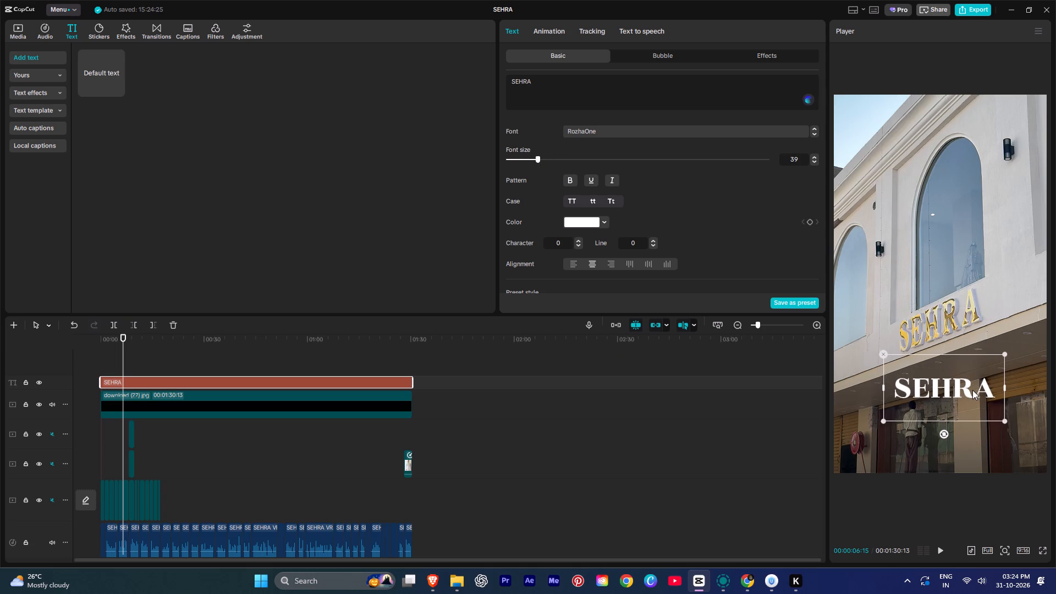
drag(972, 390, 967, 399)
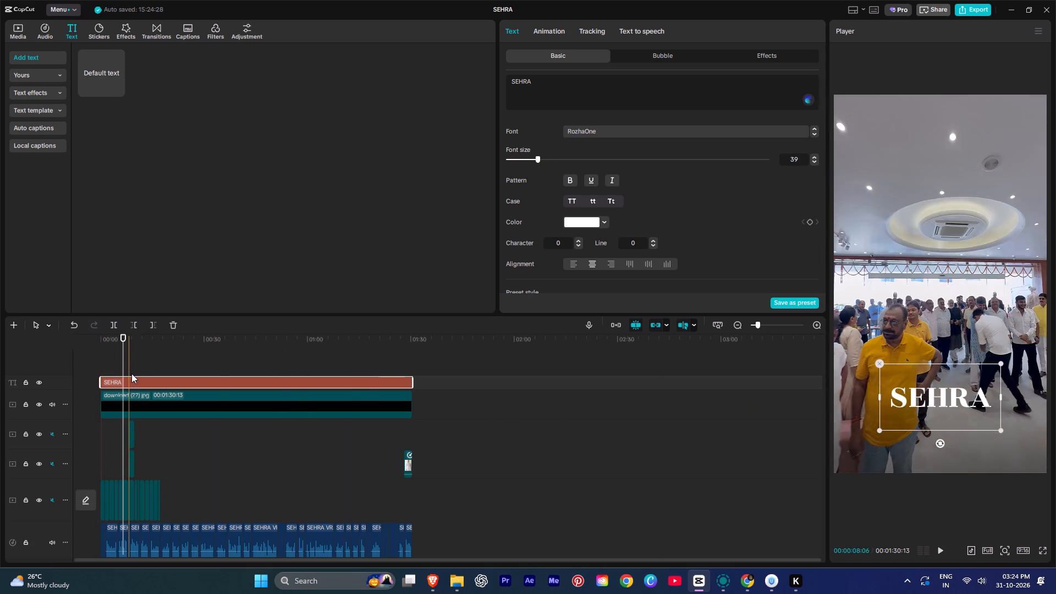
Duplicate the SEHRA text clip from the timeline's start onto a new text track above the original.
drag(125, 364, 0, 369)
key(ctrl+c)
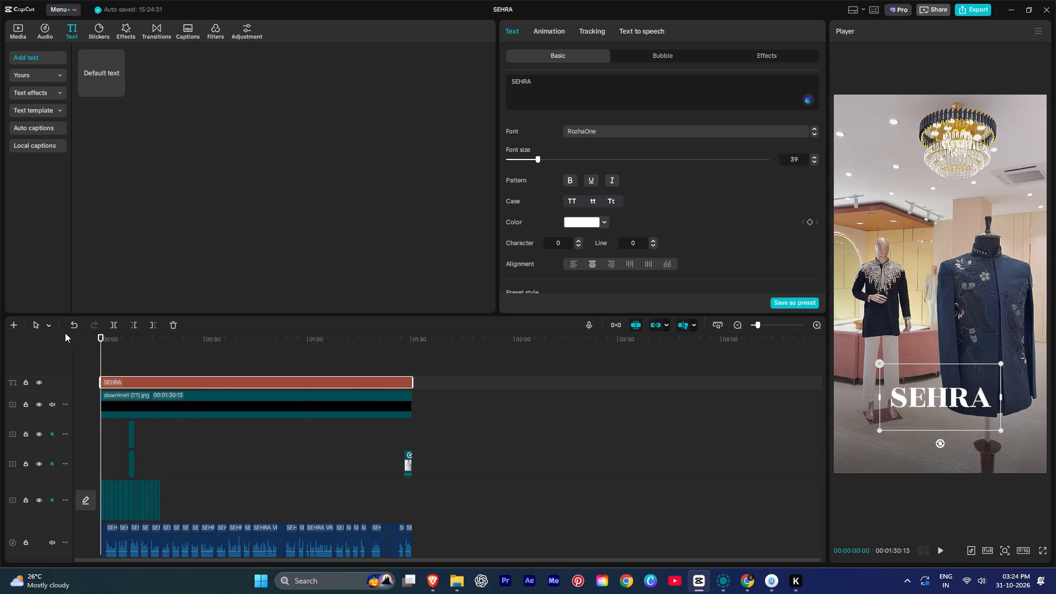
key(ctrl+v)
Select the wording of the upper SEHRA copy for replacement and switch to the ElevenLabs Text to Speech page in Chrome.
click(183, 380)
click(560, 101)
key(ctrl+a)
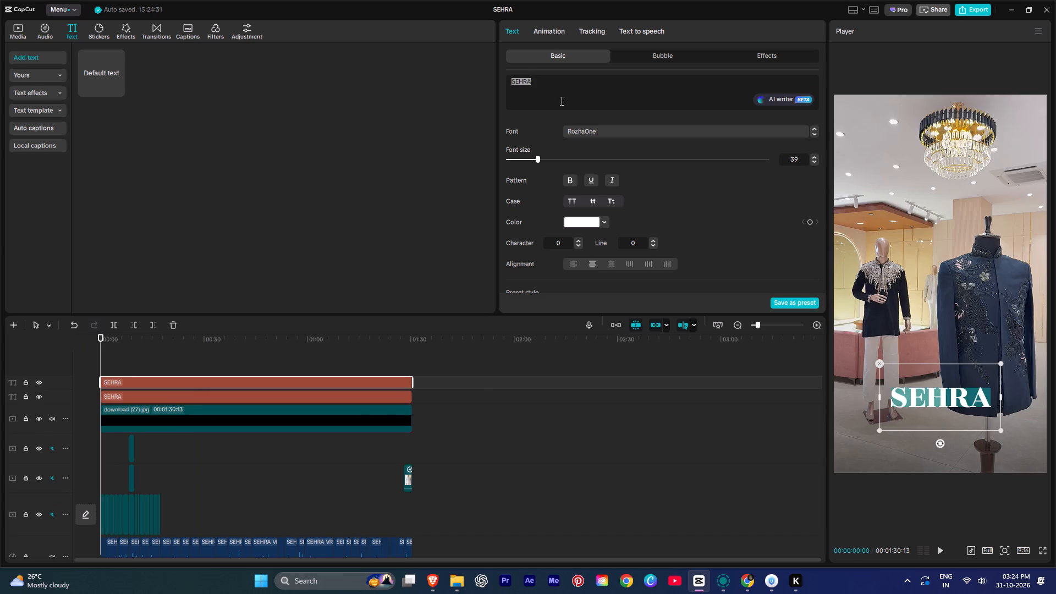
key(alt+Tab)
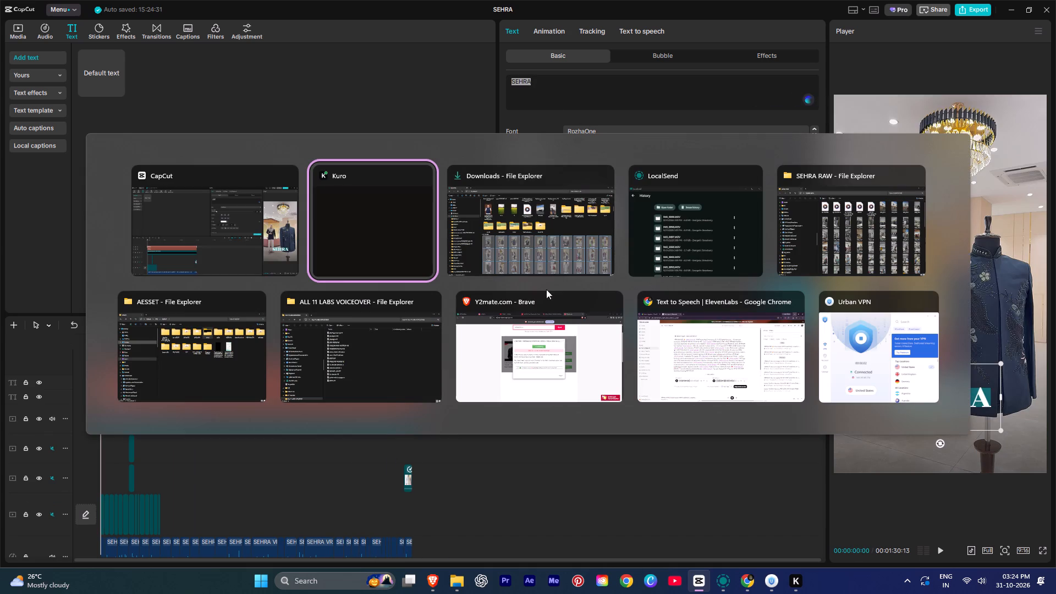
key(alt+Tab)
key(alt+Tab)
key(alt+Tab)
key(alt+Tab)
key(alt+Tab)
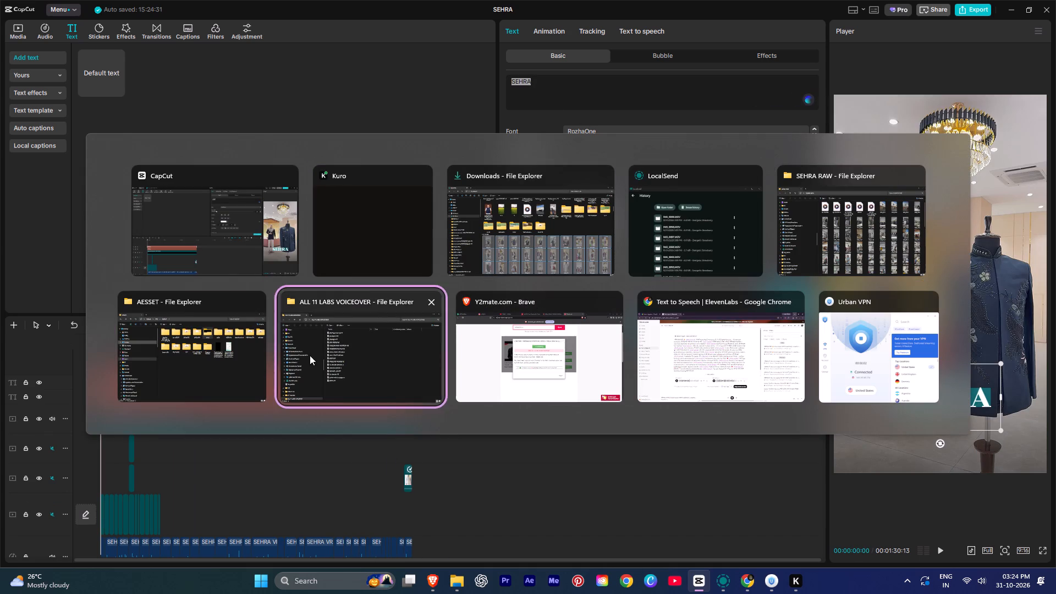
key(alt+Tab)
key(alt+Tab)
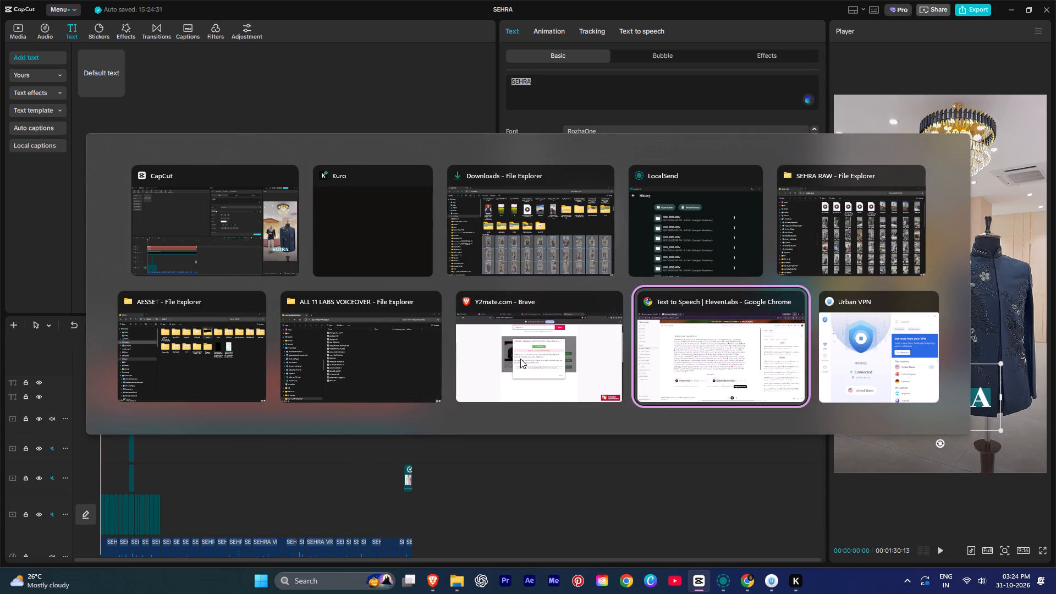
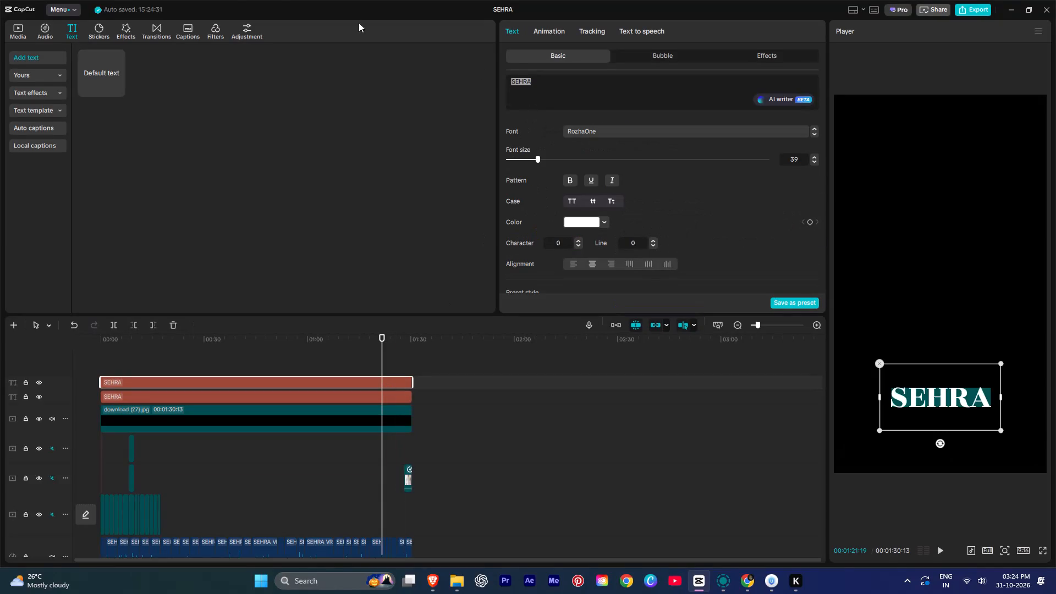
Replace the upper SEHRA copy's wording with the copied store location line and append a comma and the city Ambikapur.
drag(359, 23, 145, 0)
key(ctrl+v)
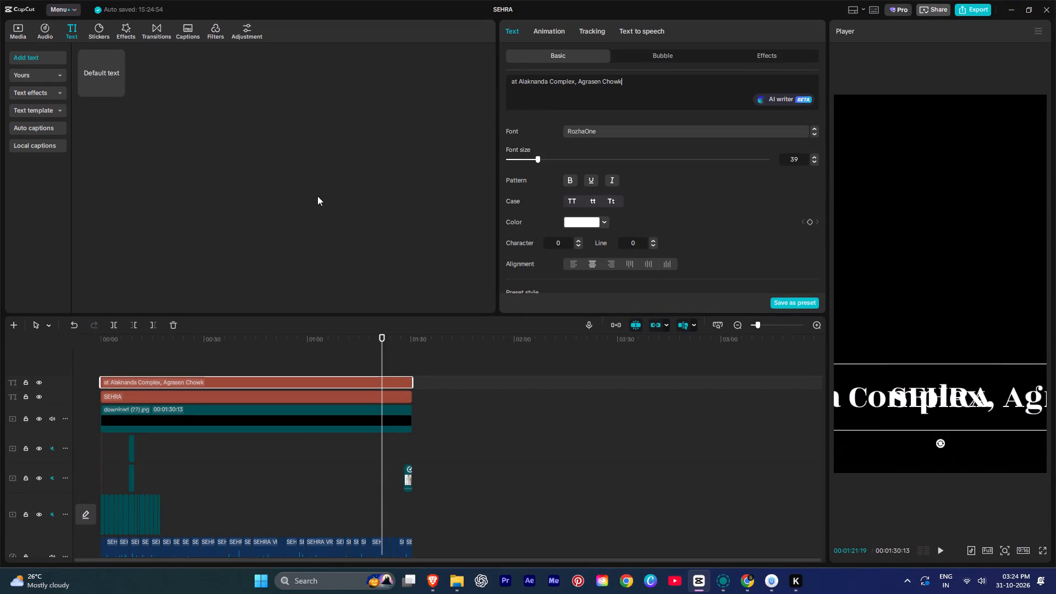
key(space)
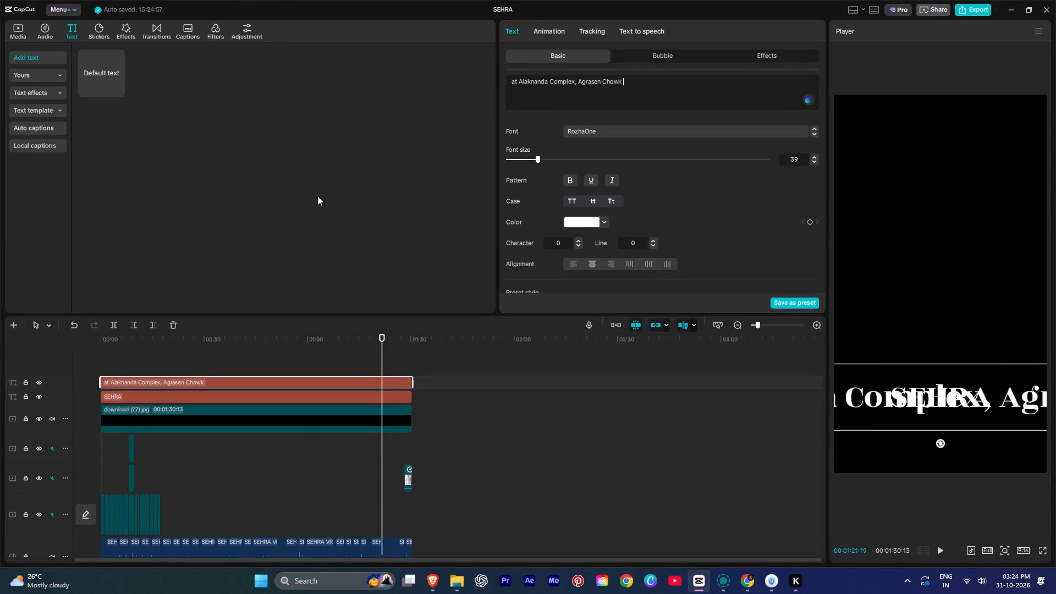
key(BackSpace)
key(comma)
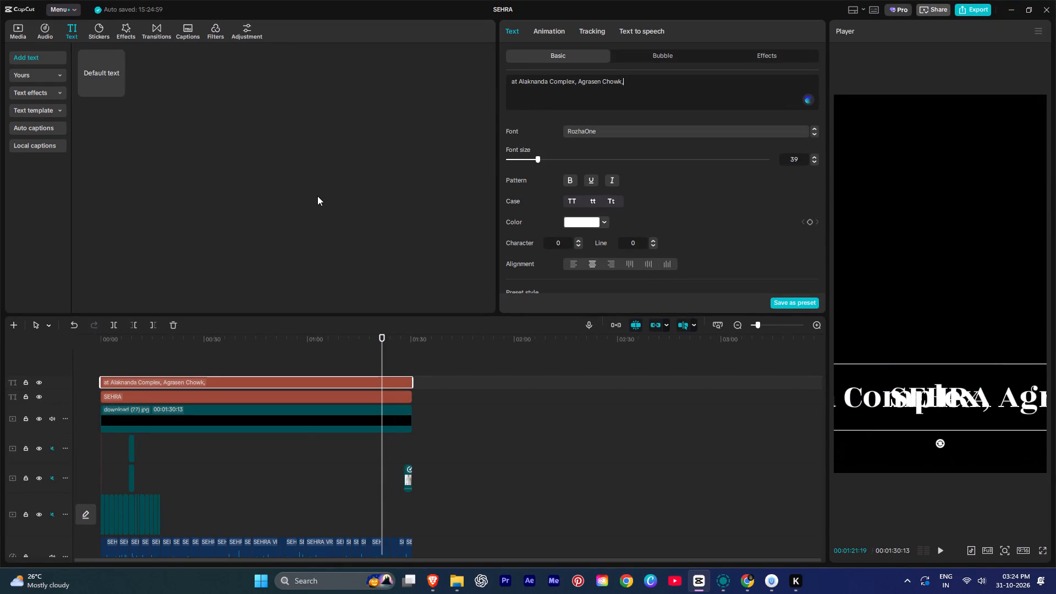
key(space)
text(aMBIKAPUR)
key(space)
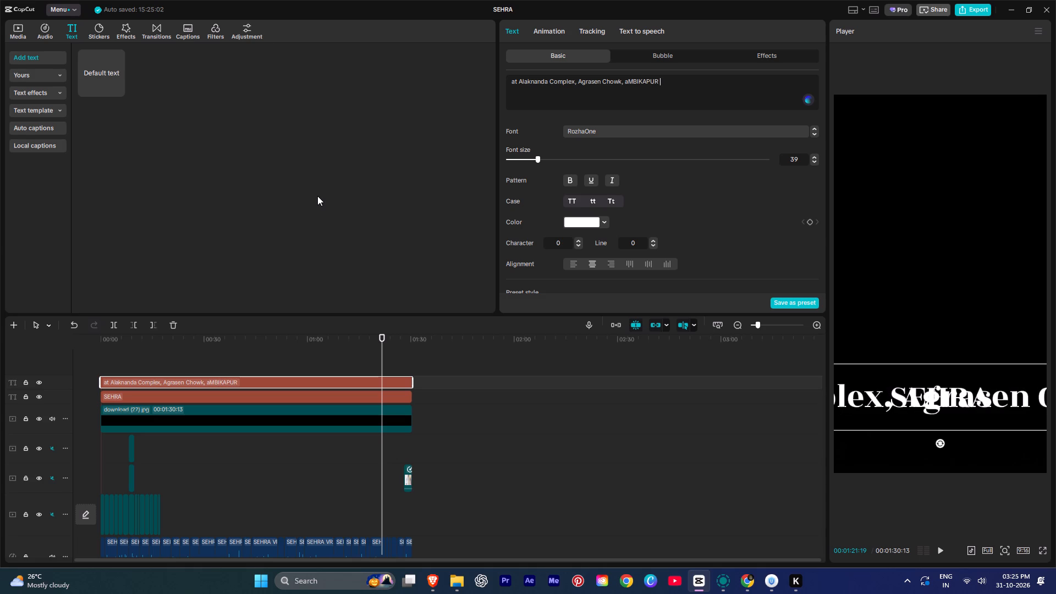
key(BackSpace)
Convert the whole store location line to title case.
click(612, 199)
click(686, 183)
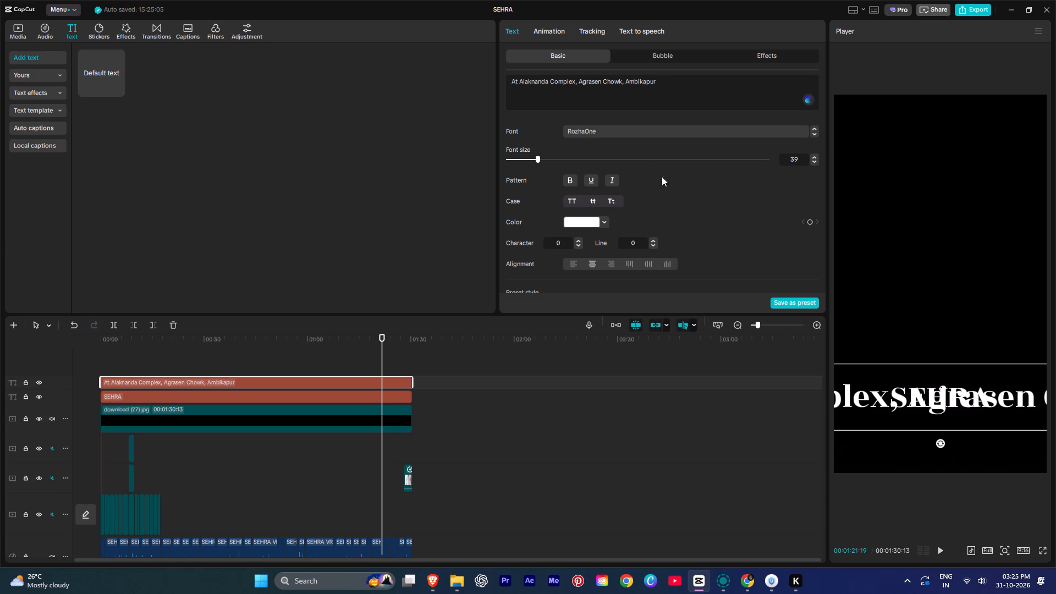
drag(703, 94, 0, 0)
click(609, 202)
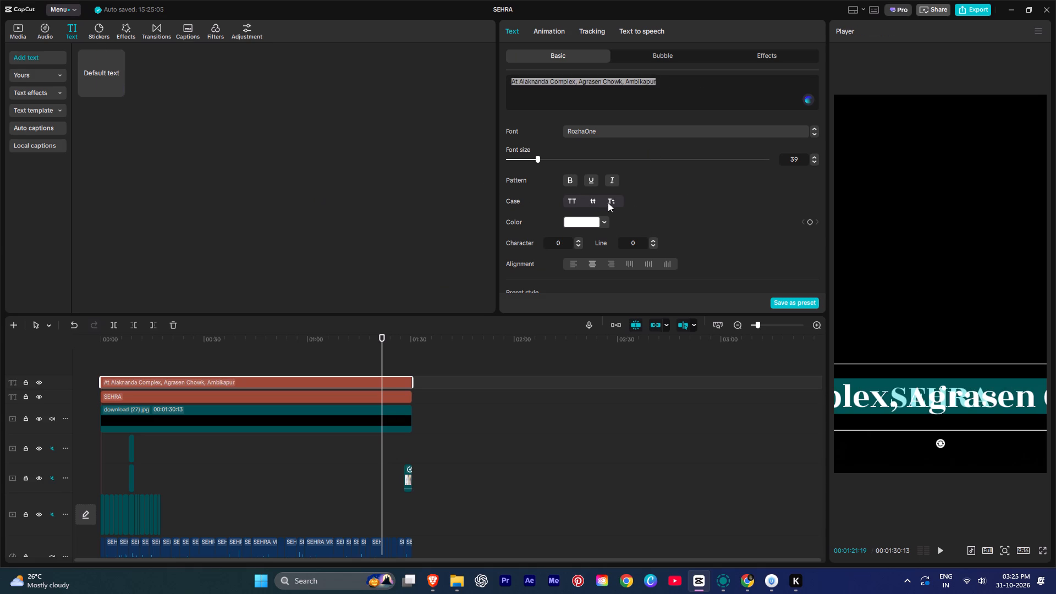
Reduce the store location line to font size 7 and move it just below the SEHRA title, centred horizontally.
click(521, 163)
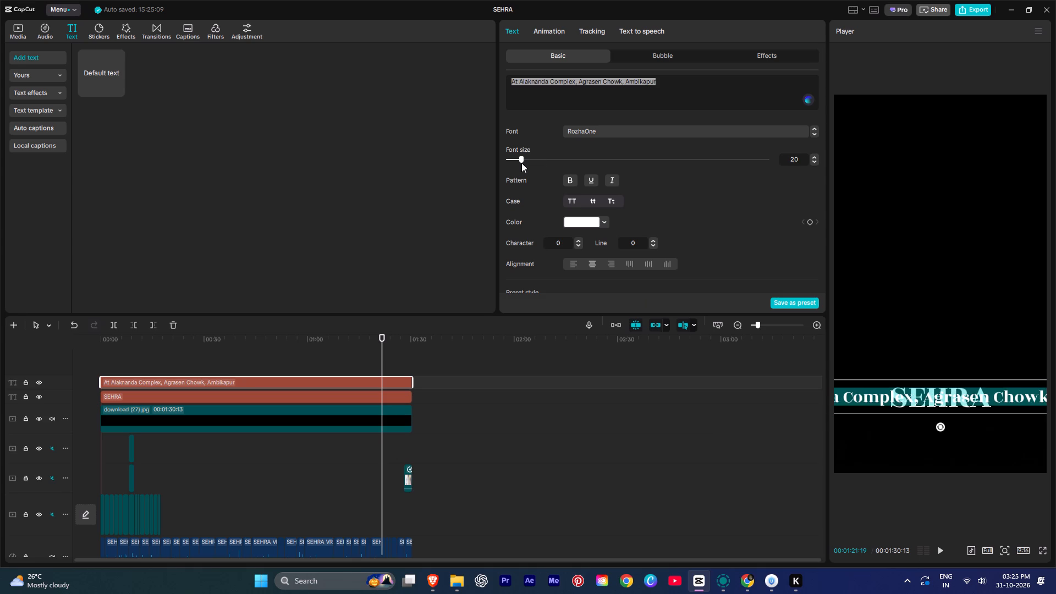
click(514, 158)
click(512, 158)
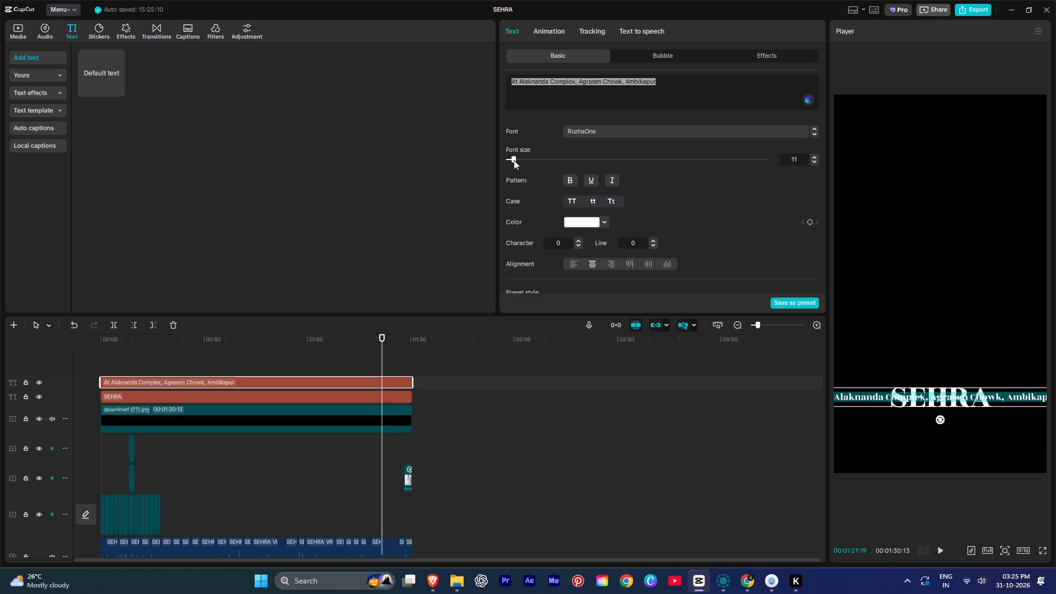
click(510, 158)
drag(972, 397, 974, 405)
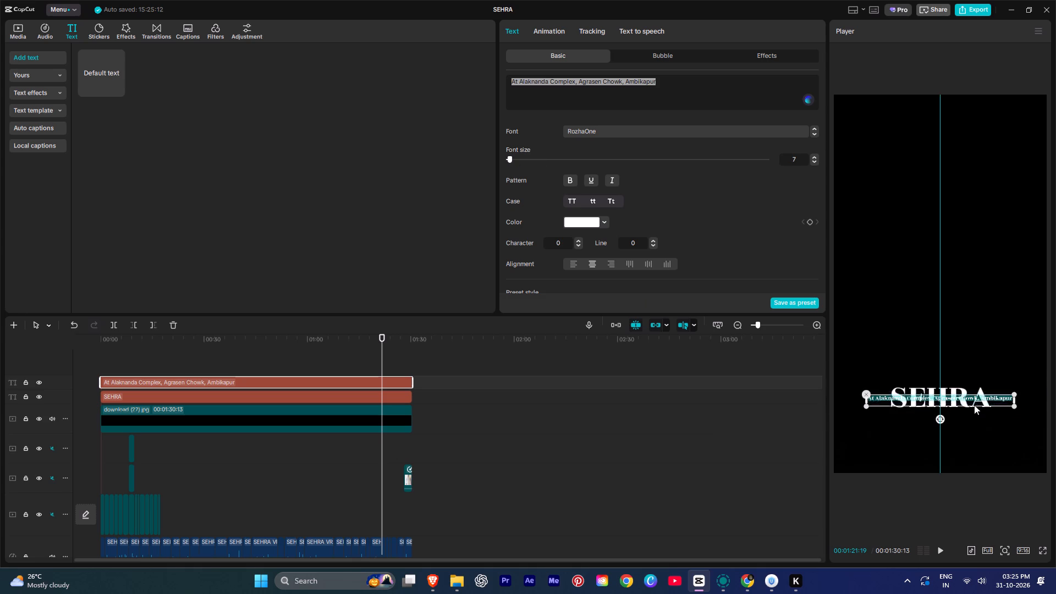
drag(974, 405, 975, 411)
click(512, 400)
Recolour the SEHRA title to the light cream-gold FFE5B5, judging it against the storefront footage around nine seconds.
click(299, 351)
key(space)
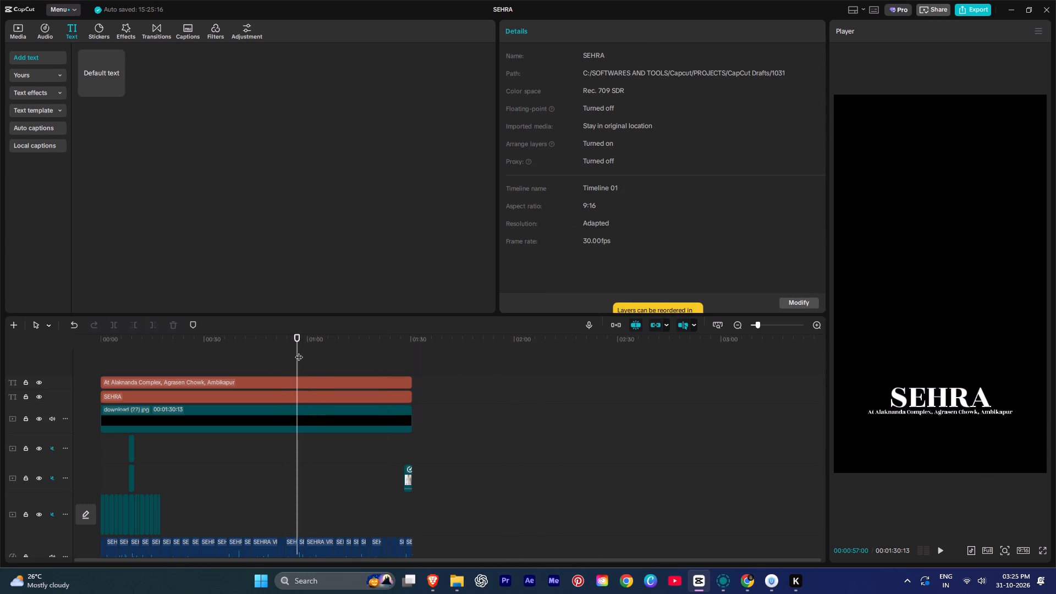
ctrl+scroll(298, 362, up, 6)
key(space)
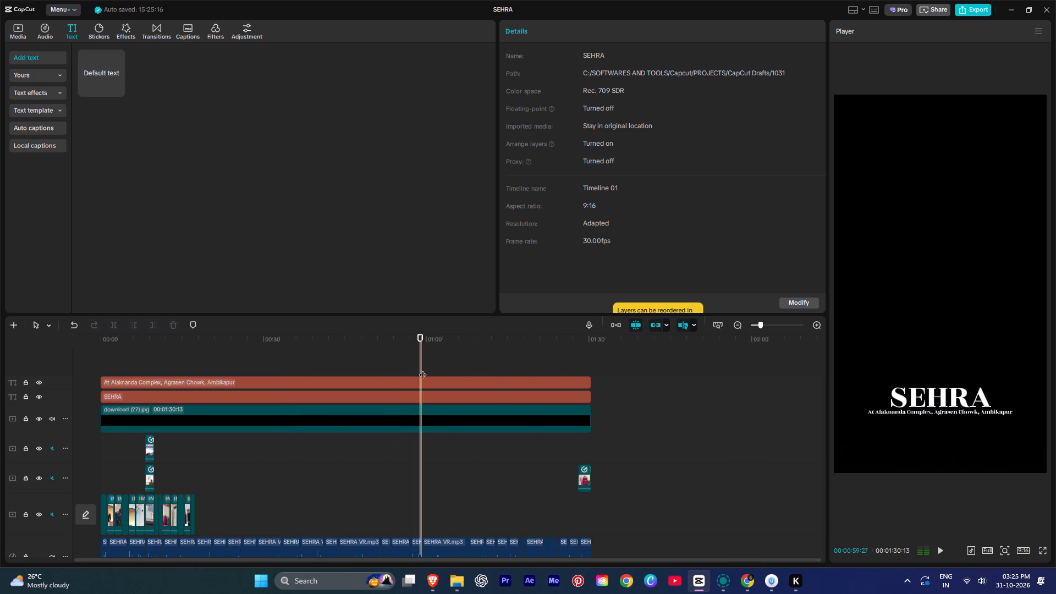
drag(420, 367, 150, 365)
click(158, 400)
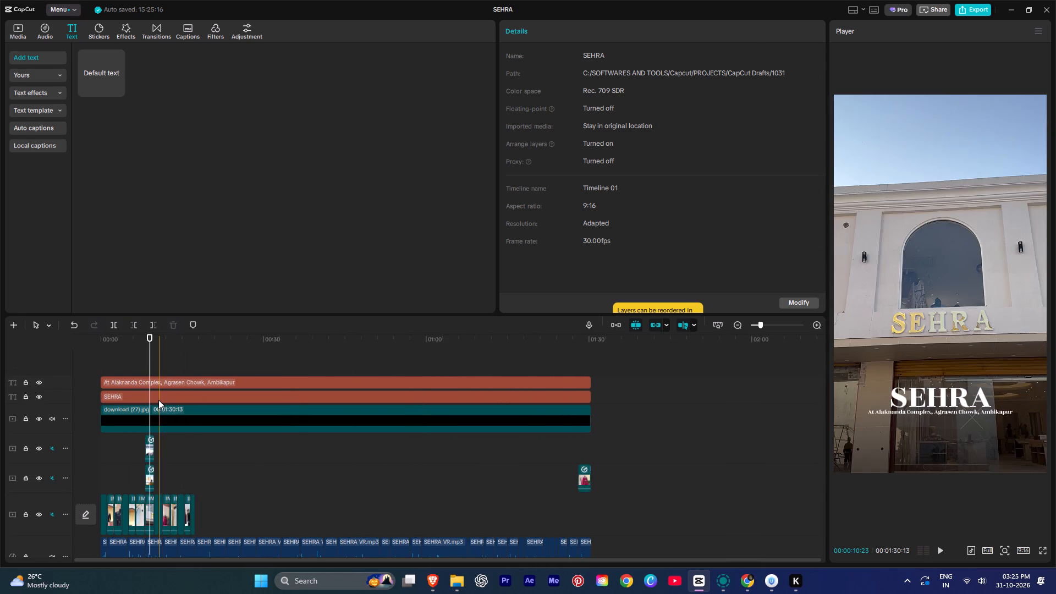
click(587, 222)
drag(574, 248, 570, 238)
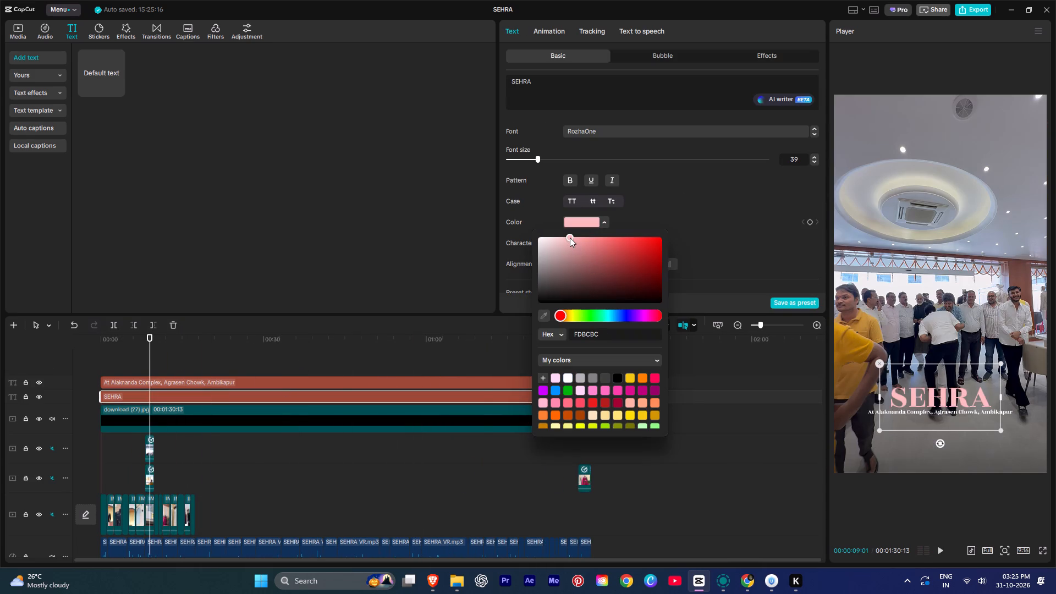
drag(570, 238, 574, 237)
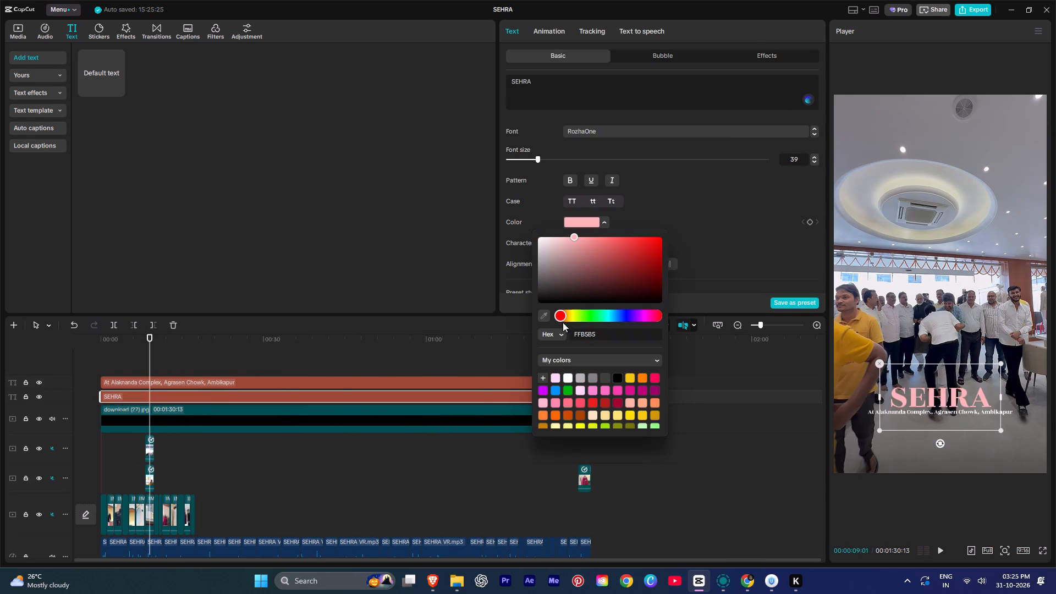
drag(564, 322, 572, 323)
drag(566, 317, 572, 317)
click(571, 316)
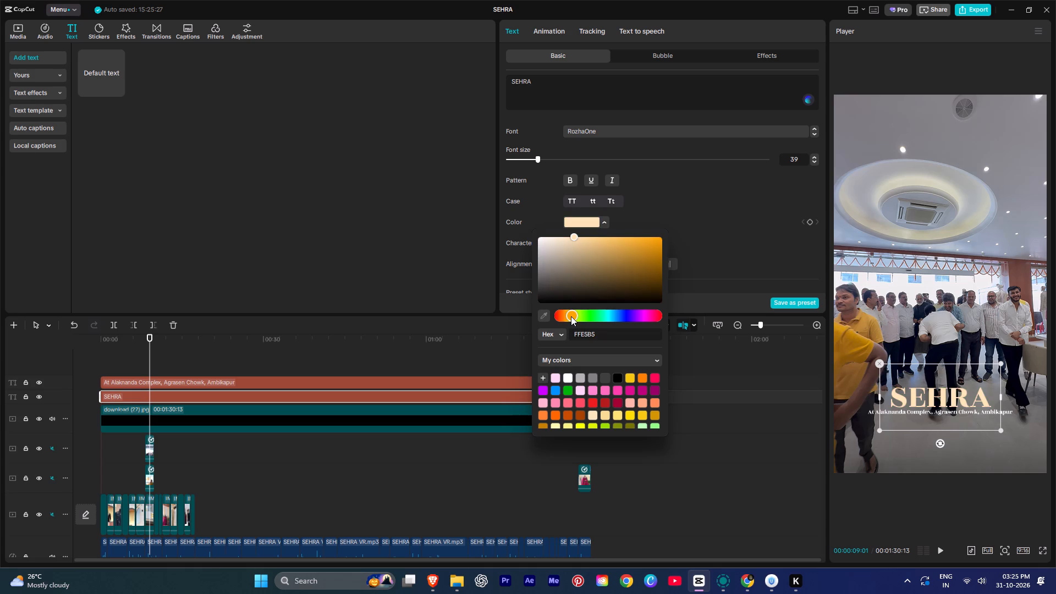
Add a black shadow to the SEHRA title with 17% opacity and 11% blurriness.
ctrl+scroll(152, 382, up, 6)
ctrl+scroll(152, 382, down, 1)
ctrl+scroll(152, 382, up, 6)
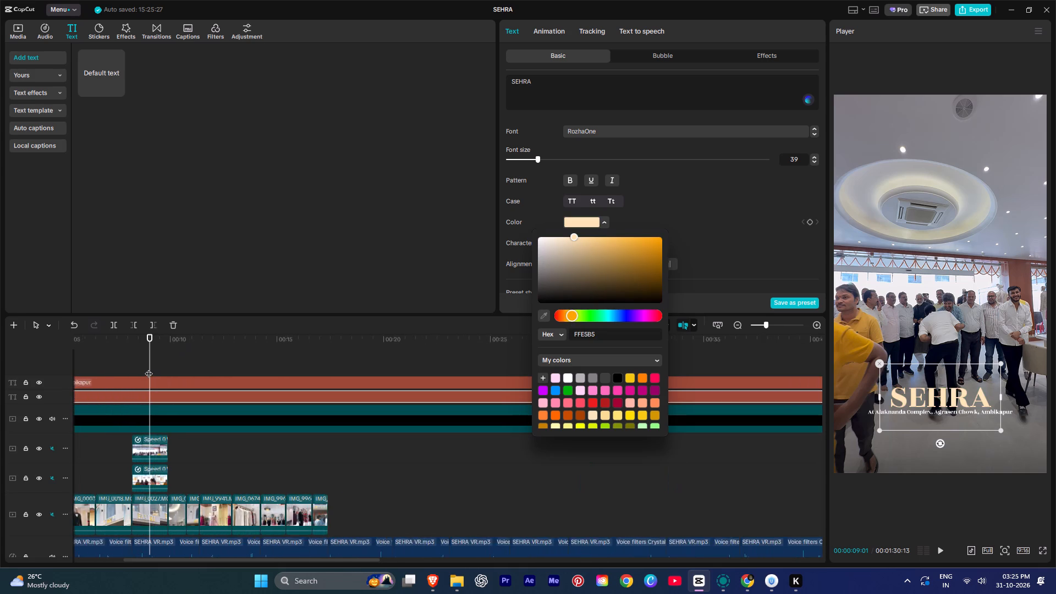
ctrl+scroll(148, 368, up, 2)
click(151, 364)
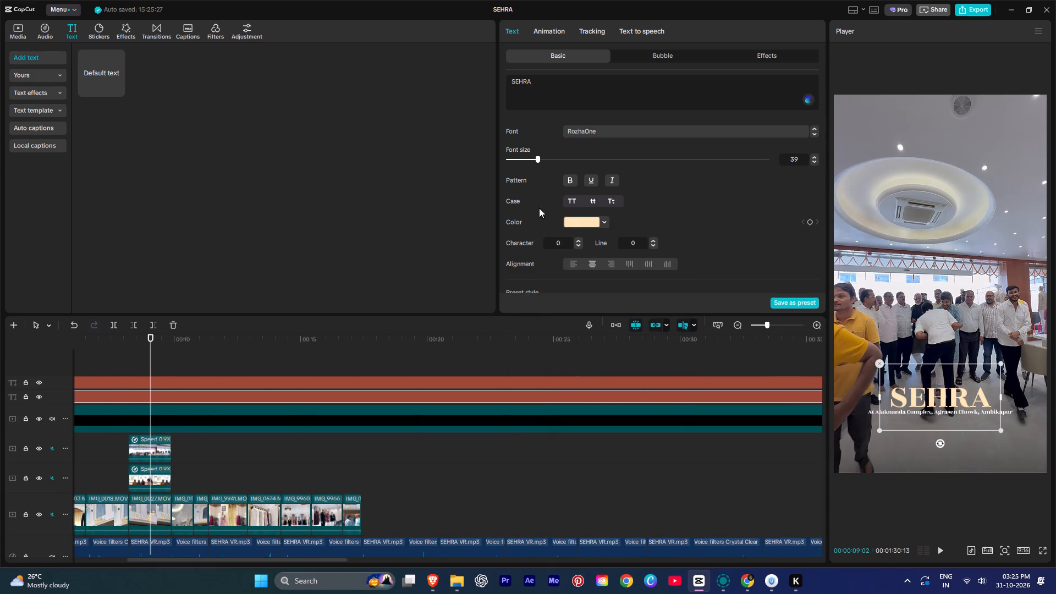
scroll(530, 207, down, 1)
scroll(530, 207, up, 1)
scroll(530, 207, down, 14)
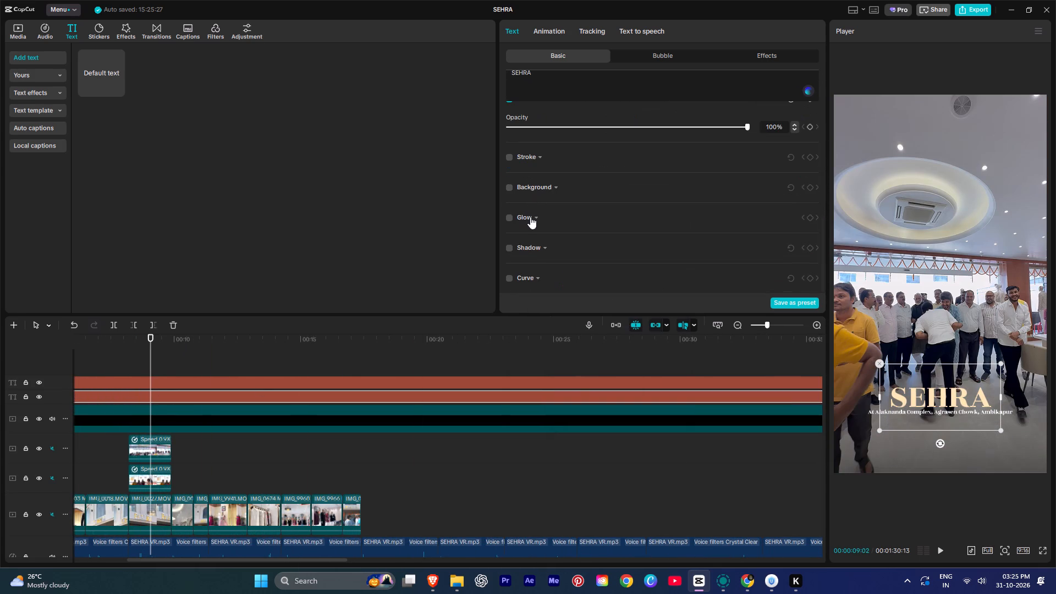
click(511, 250)
scroll(566, 243, down, 3)
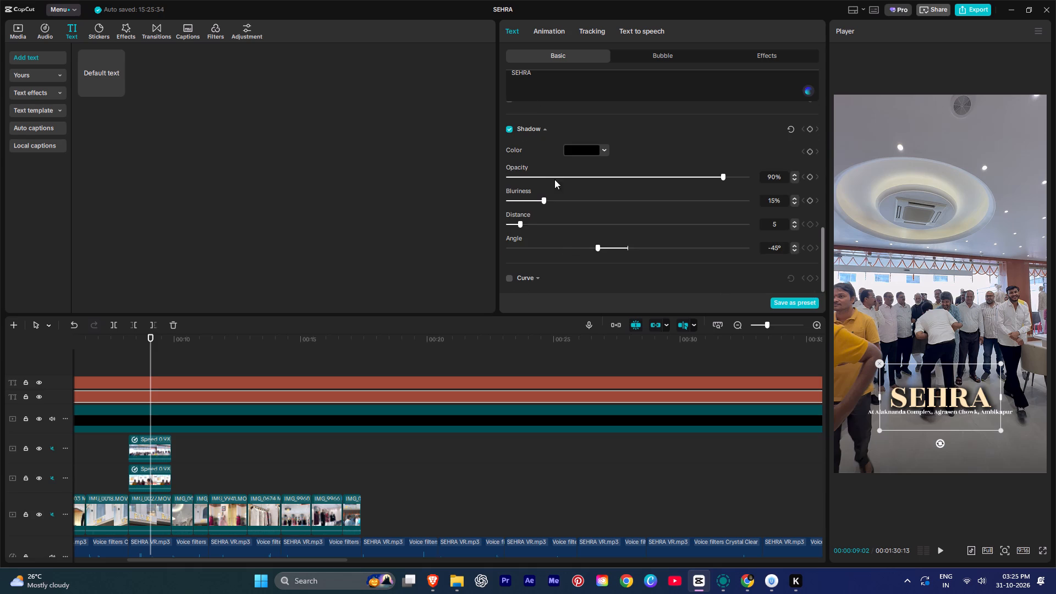
click(539, 202)
drag(605, 170, 574, 171)
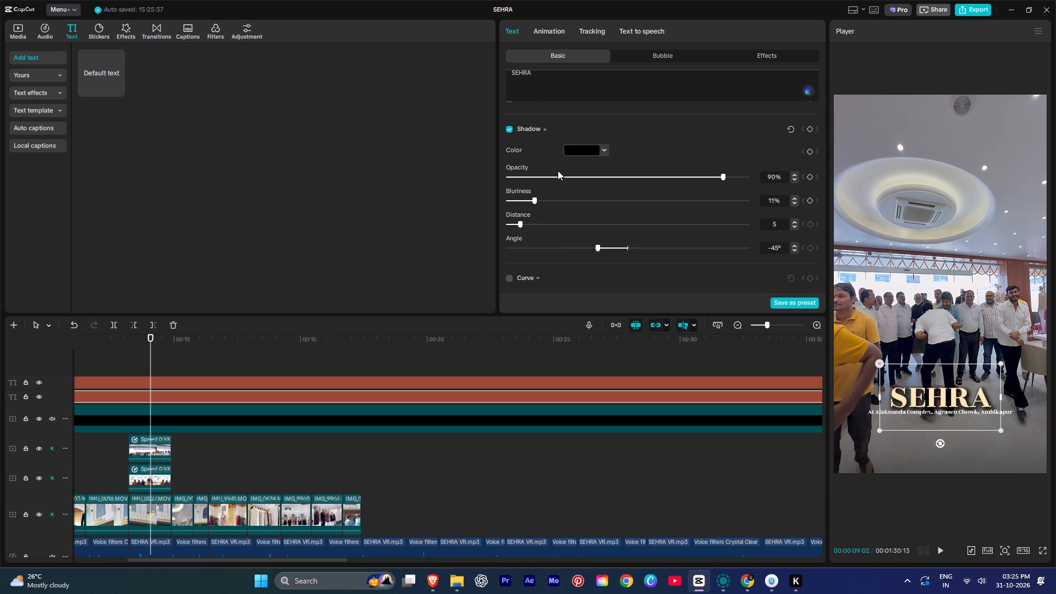
drag(554, 169, 548, 169)
click(567, 177)
drag(560, 176, 549, 176)
Play back the showroom footage after the inauguration shot to check how the SEHRA title and location line read.
key(space)
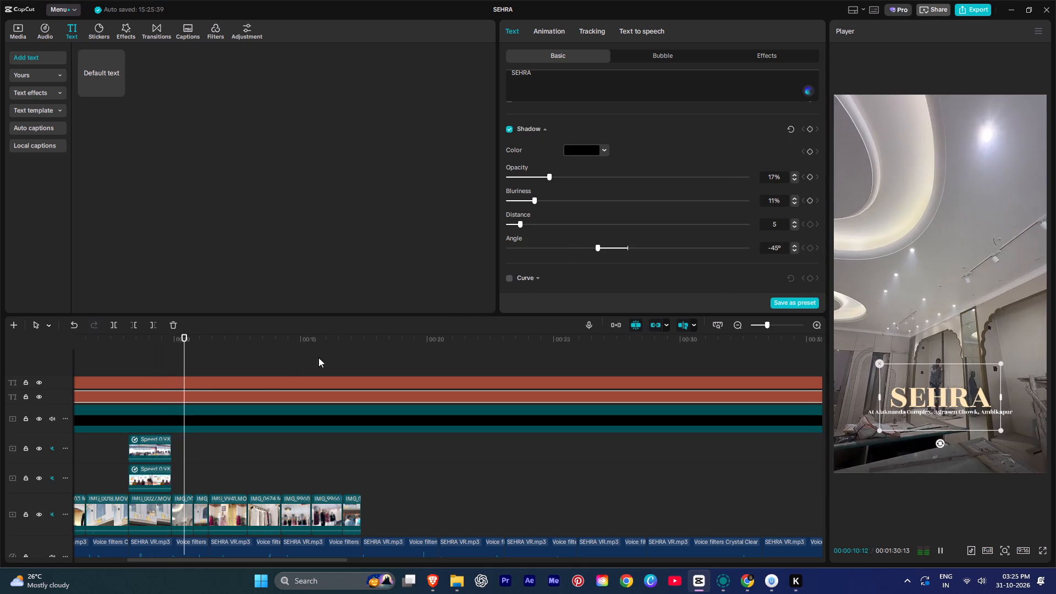
click(170, 364)
key(space)
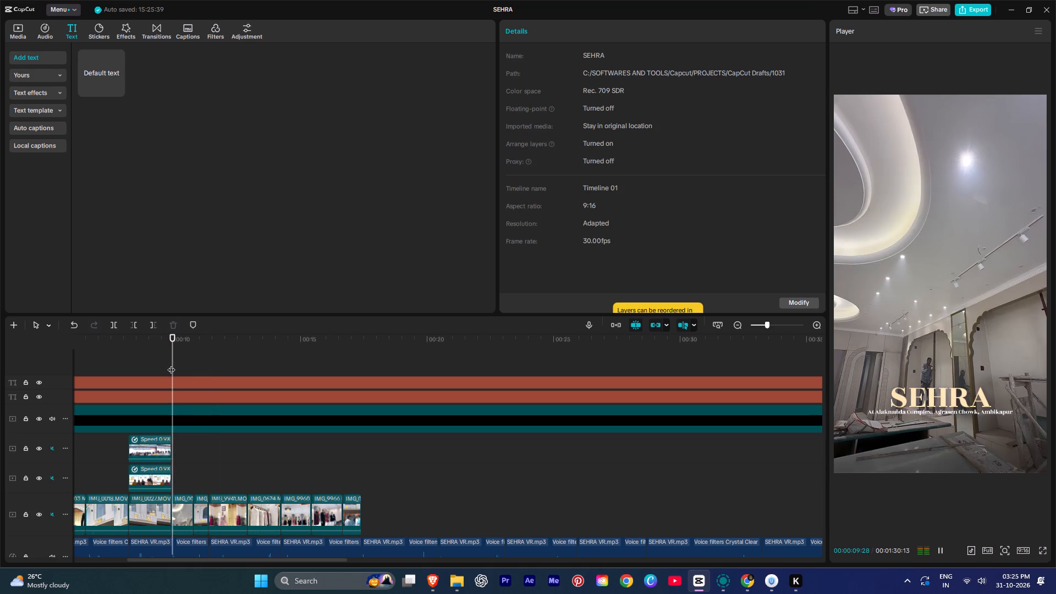
ctrl+scroll(171, 364, down, 5)
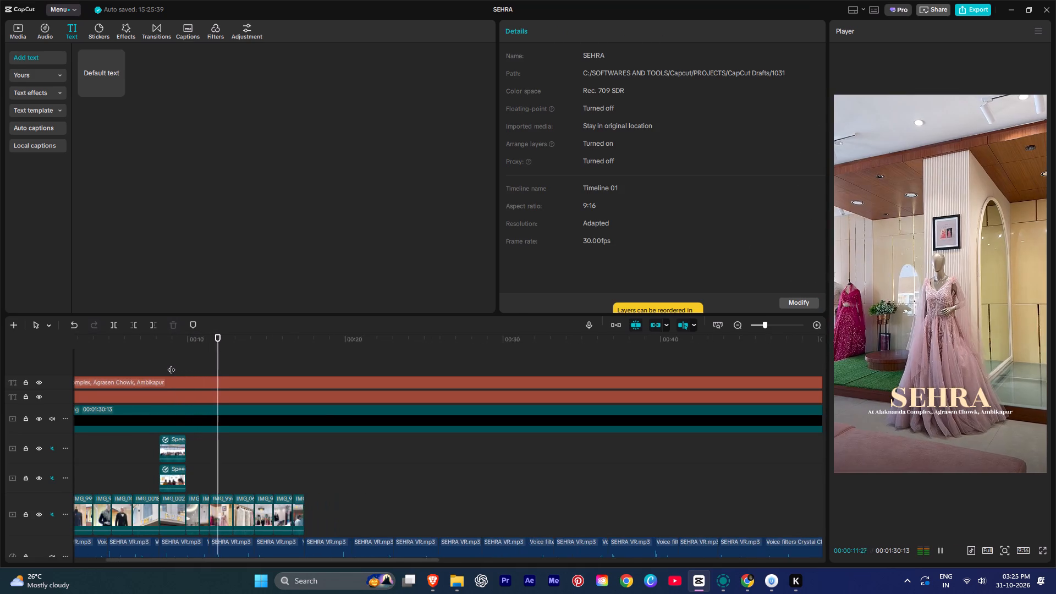
ctrl+scroll(171, 364, down, 3)
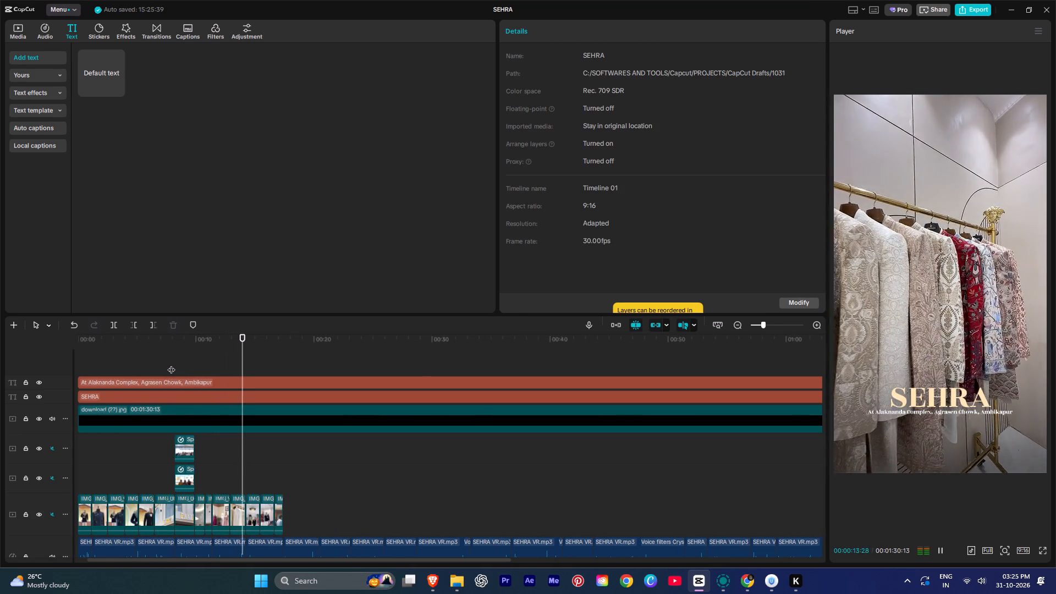
key(space)
Increase the SEHRA title's font size to 42 and nudge it slightly up, keeping it horizontally centred.
click(183, 369)
click(189, 395)
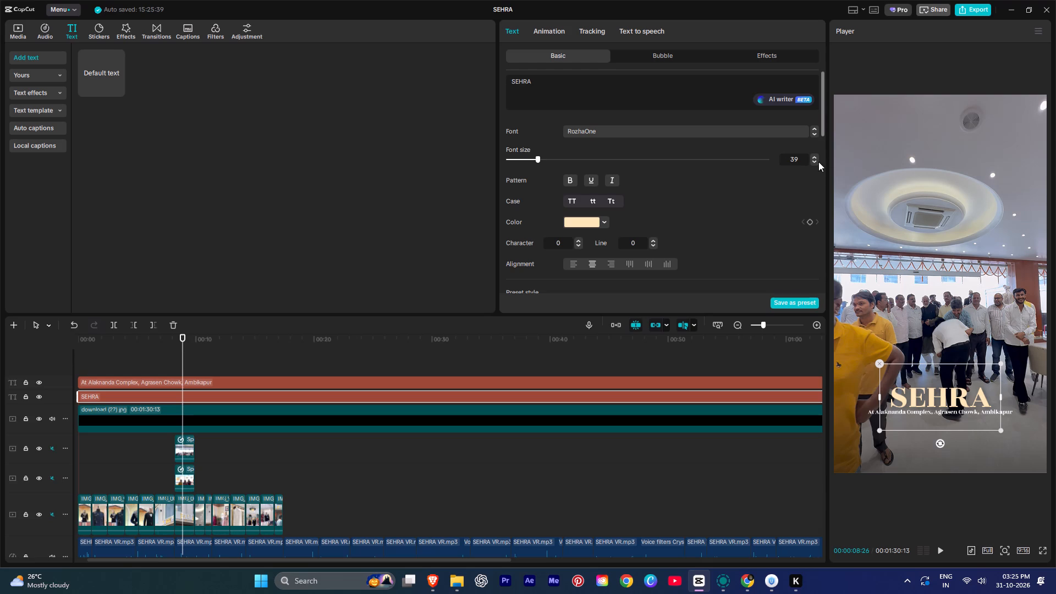
click(813, 158)
click(813, 158)
click(813, 158)
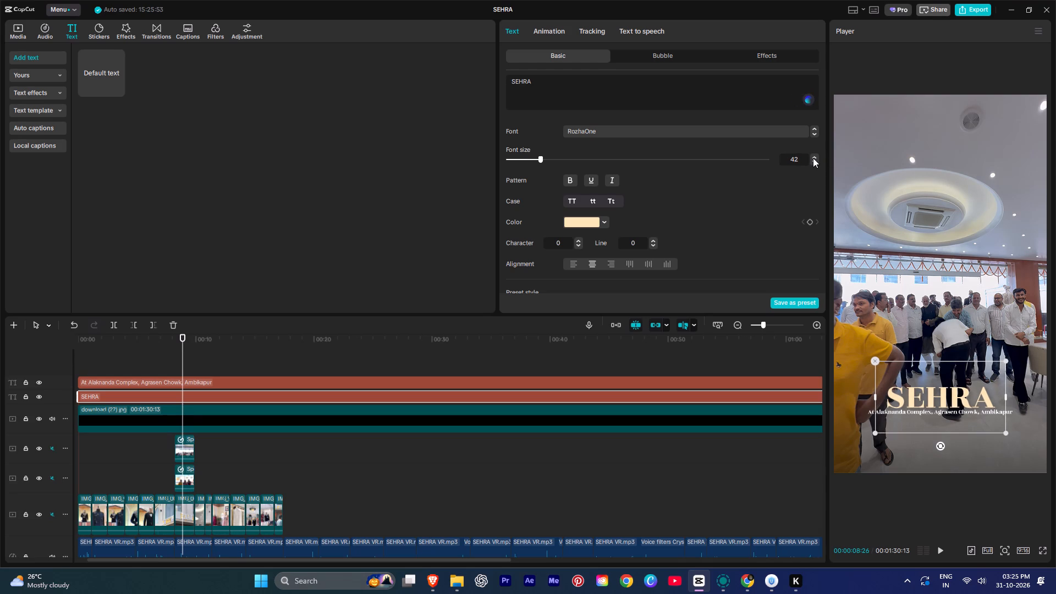
key(Up)
key(Up)
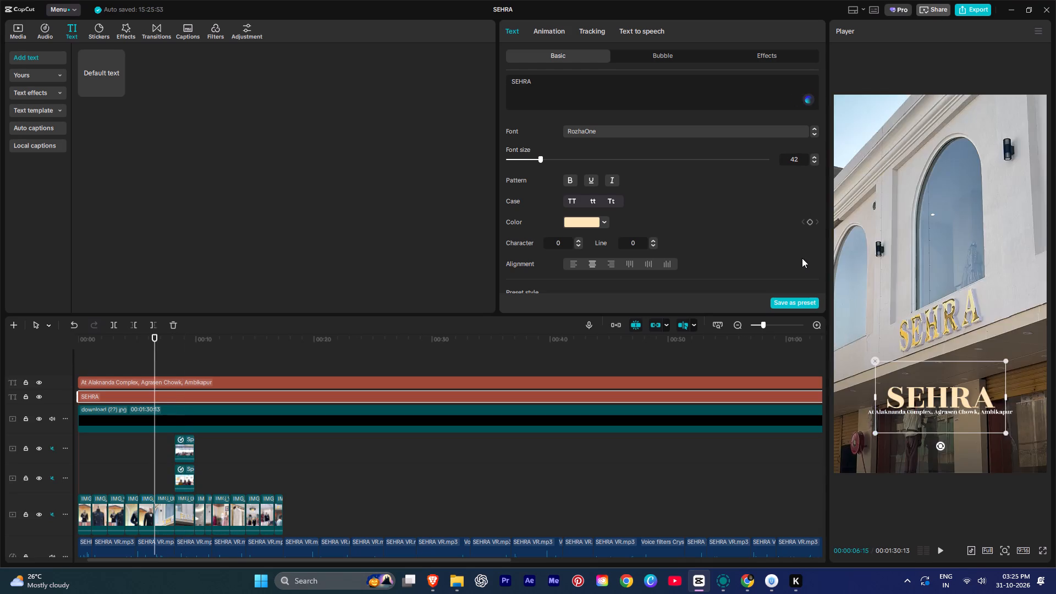
key(Up)
key(Up)
click(943, 390)
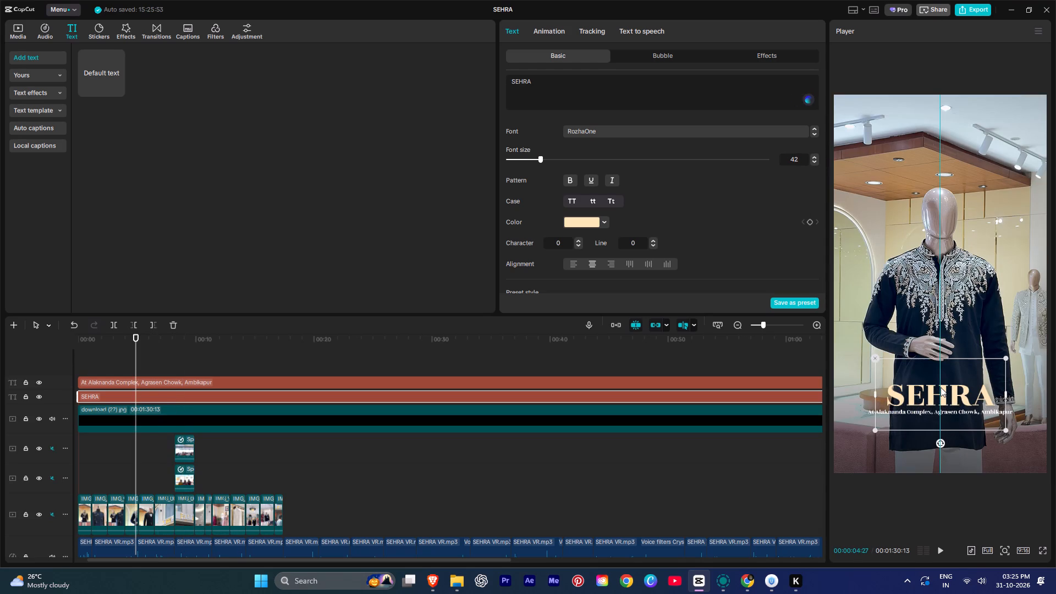
click(360, 449)
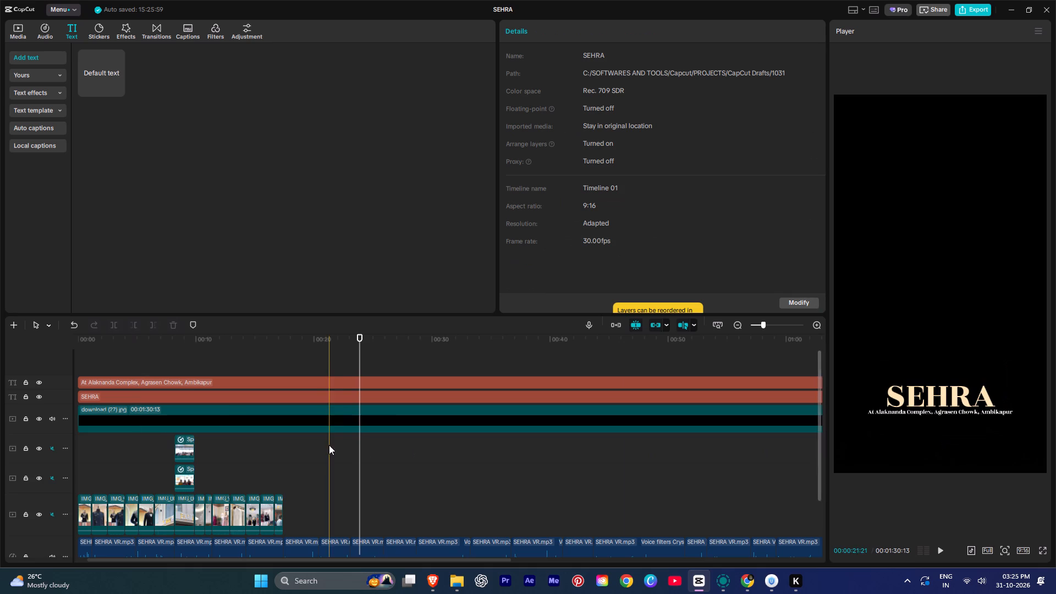
Browse the font list for the store location line, previewing alternatives to RozhaOne over the inauguration shot.
click(181, 376)
key(space)
key(space)
click(186, 384)
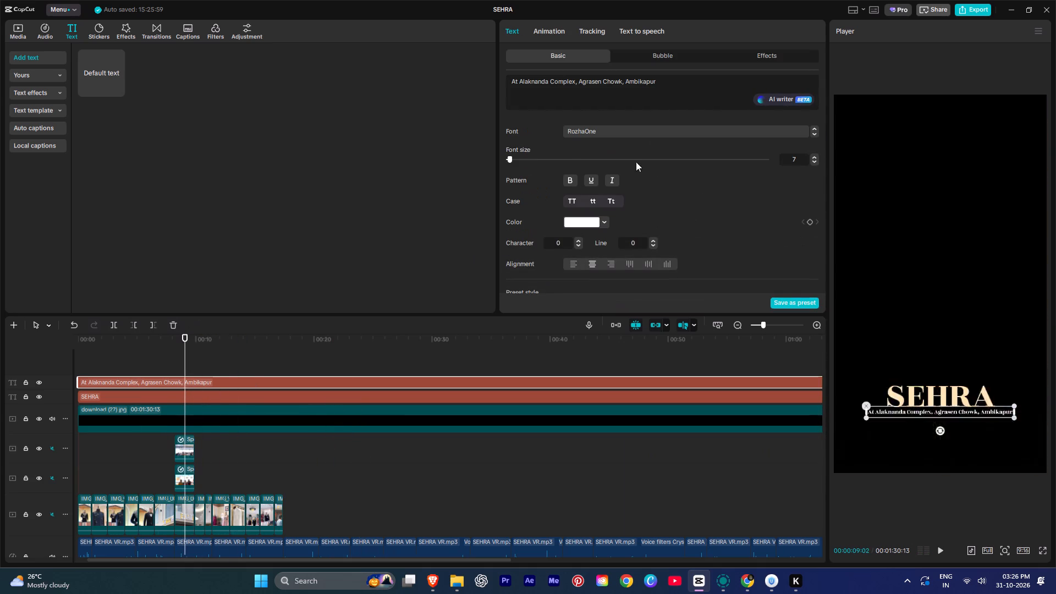
click(618, 136)
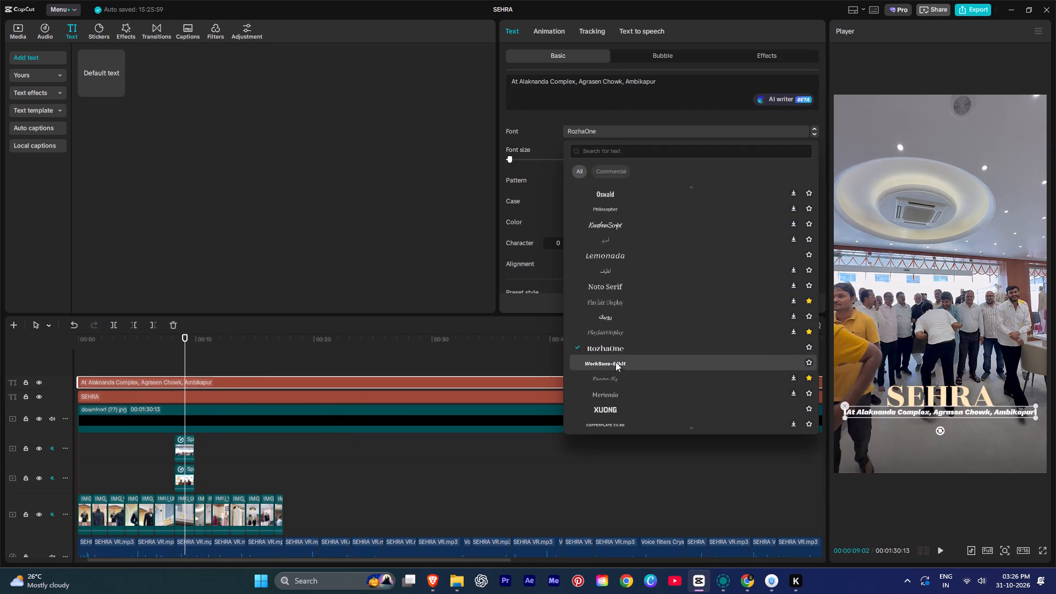
scroll(629, 386, up, 3)
scroll(618, 387, down, 1)
scroll(618, 387, up, 3)
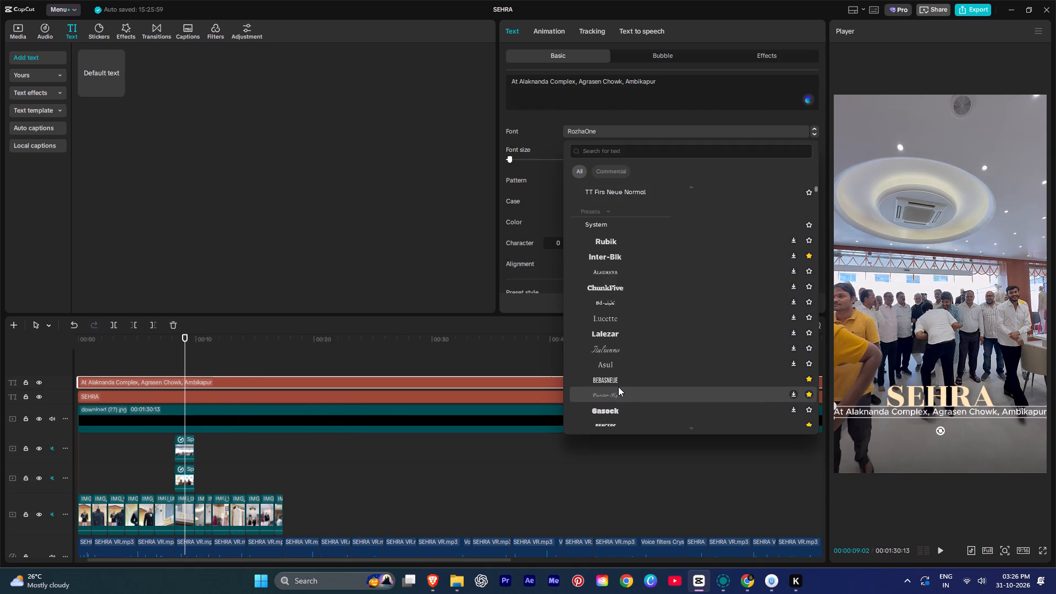
scroll(618, 387, up, 5)
scroll(619, 394, down, 1)
scroll(619, 394, up, 5)
scroll(619, 394, down, 2)
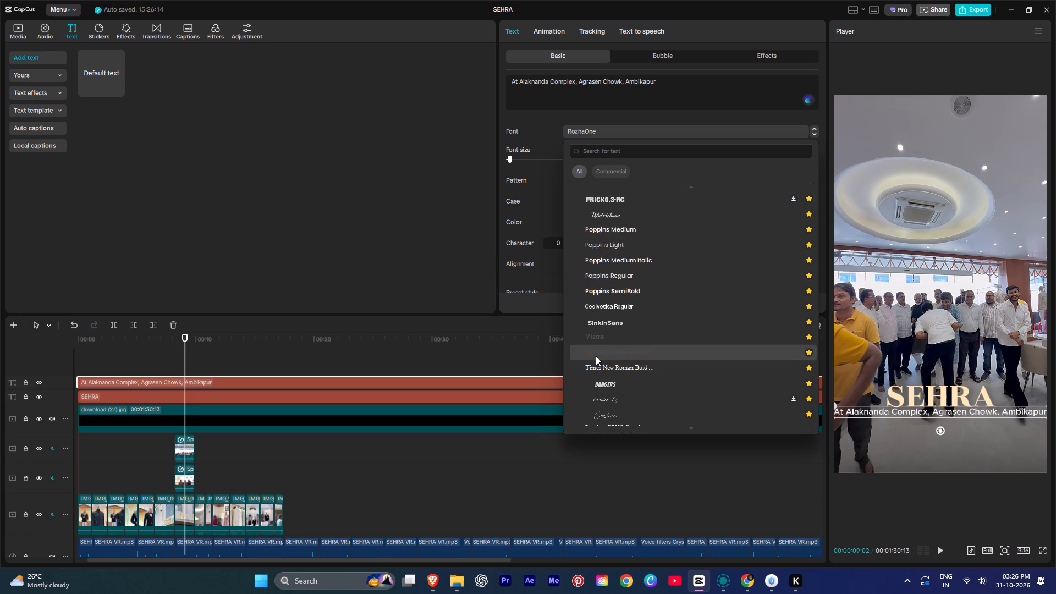
click(395, 464)
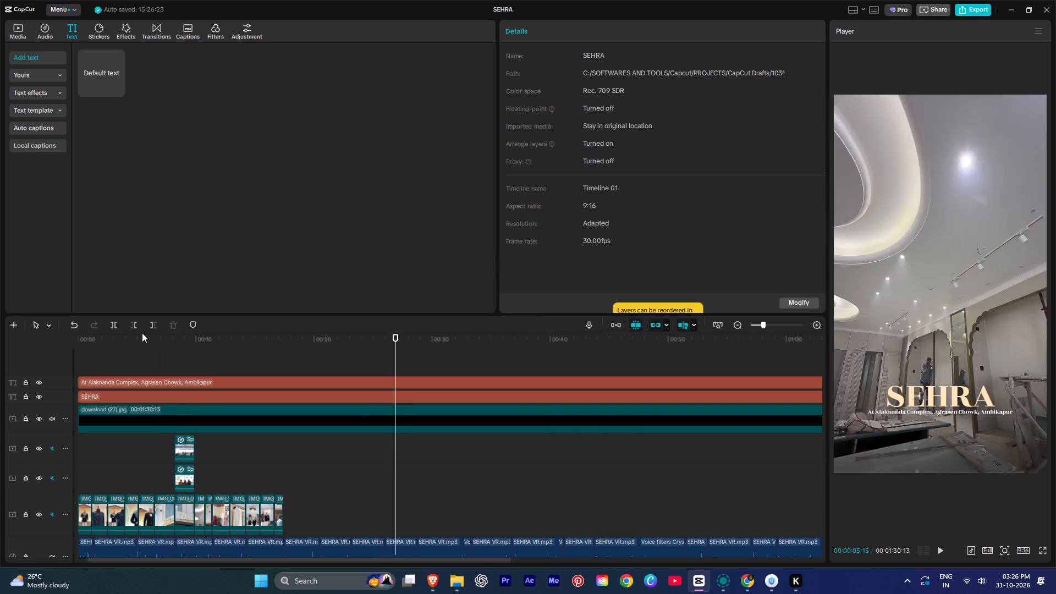
Play back the edit around the inauguration and storefront shots, and from the beginning, to review the SEHRA title and location line over the footage.
click(164, 348)
key(space)
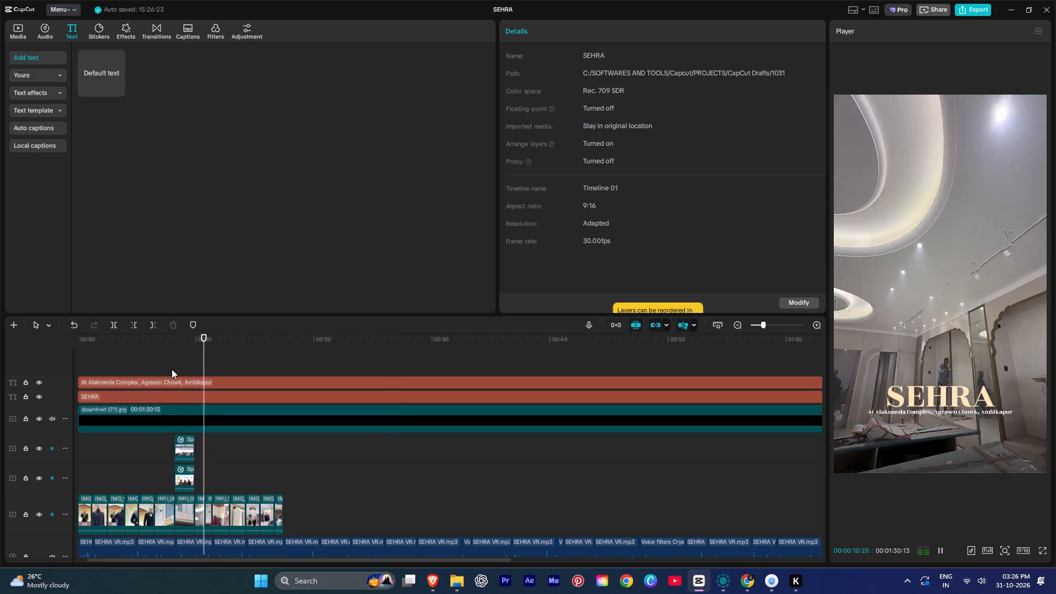
key(space)
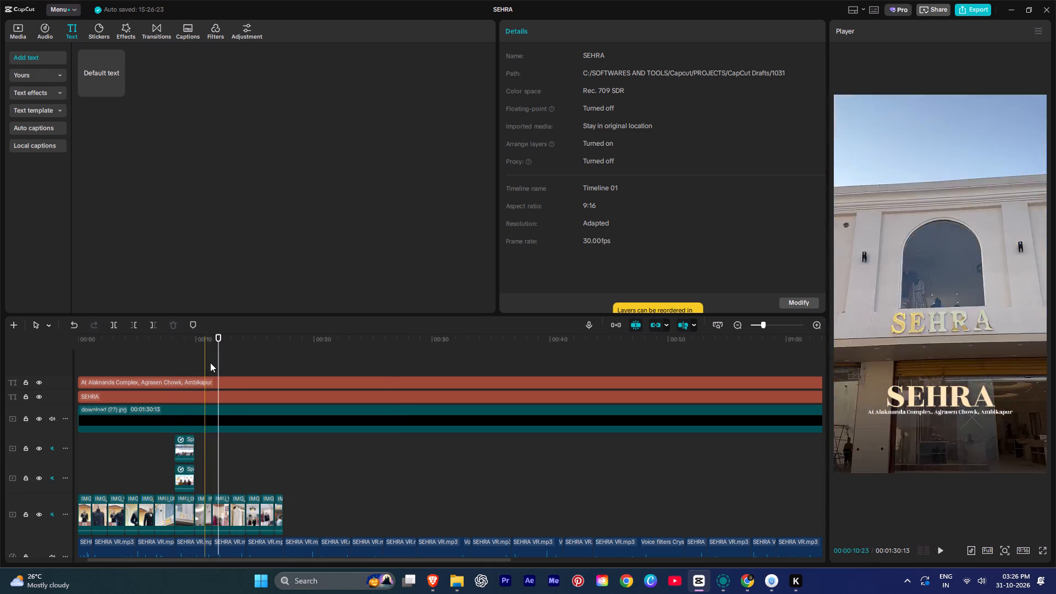
drag(217, 364, 0, 361)
key(space)
ctrl+scroll(132, 443, up, 5)
scroll(132, 443, down, 3)
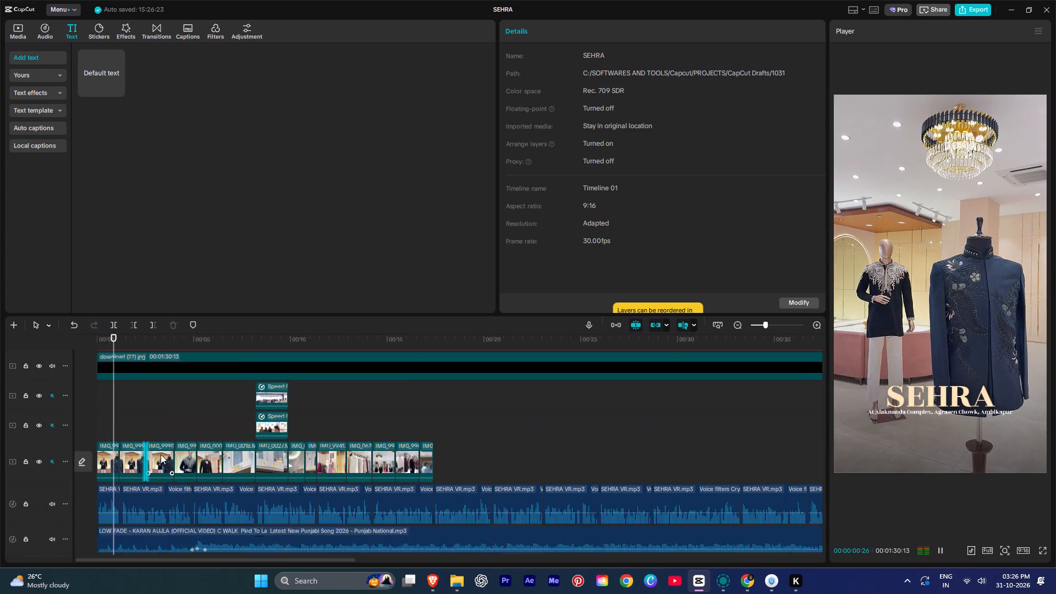
scroll(161, 454, down, 8)
ctrl+scroll(405, 432, up, 1)
ctrl+scroll(405, 432, down, 1)
ctrl+scroll(405, 432, up, 2)
ctrl+scroll(405, 432, down, 6)
ctrl+scroll(316, 430, down, 5)
key(space)
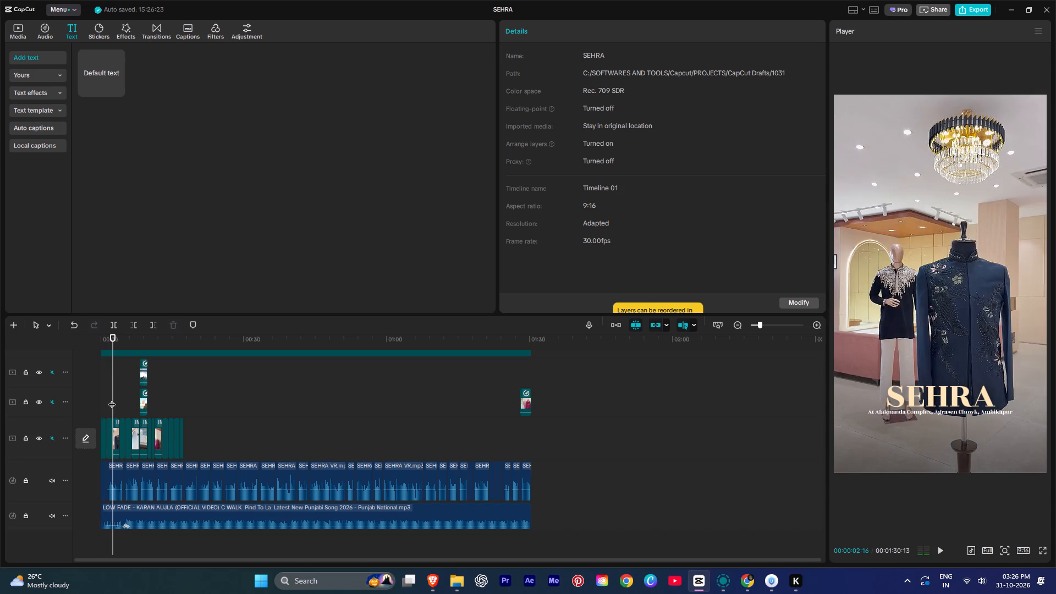
drag(112, 399, 21, 366)
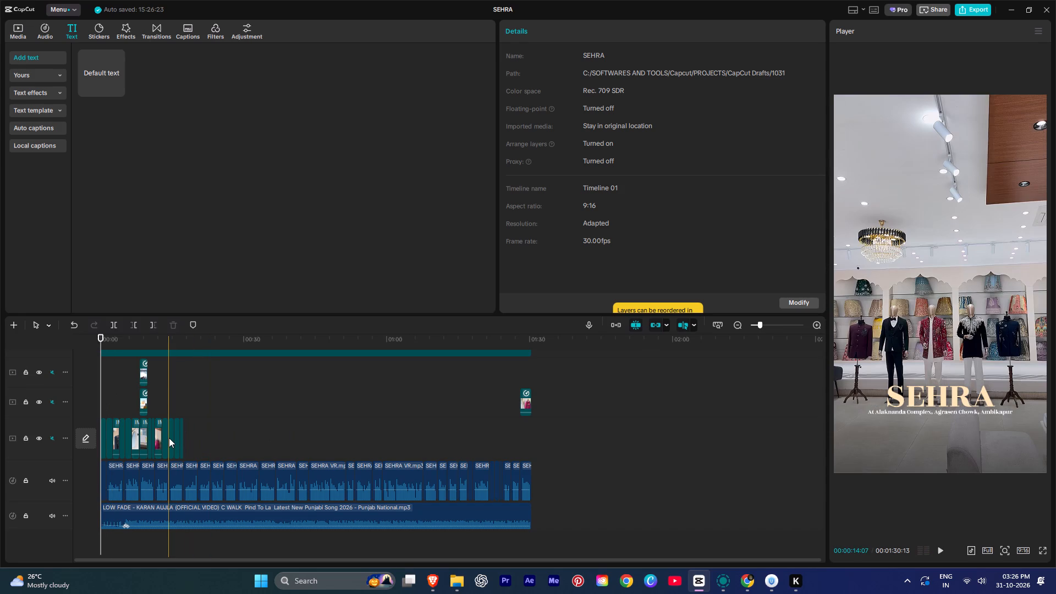
scroll(85, 427, up, 10)
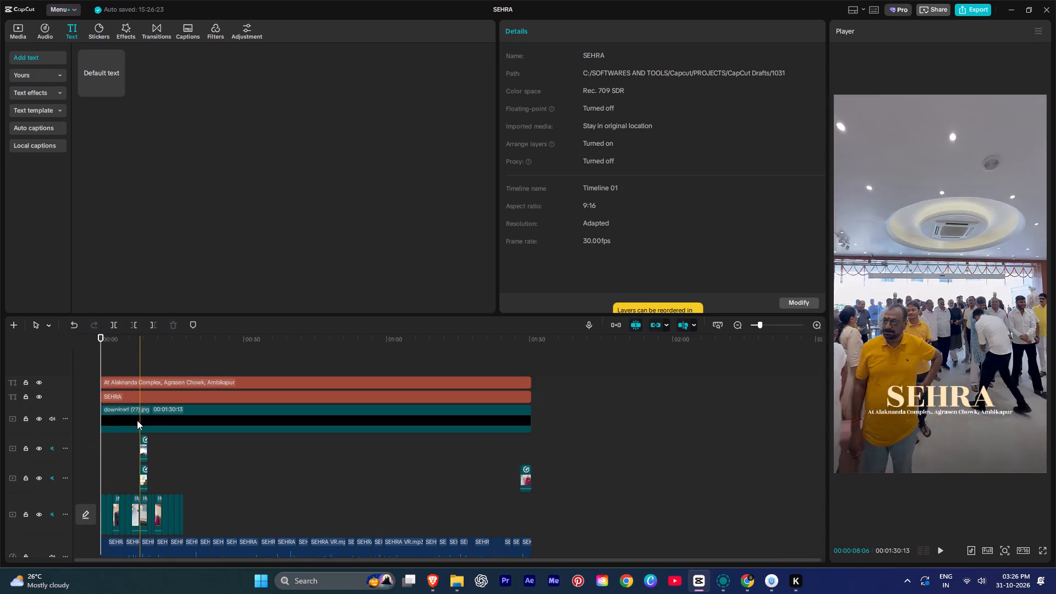
scroll(137, 420, up, 10)
key(space)
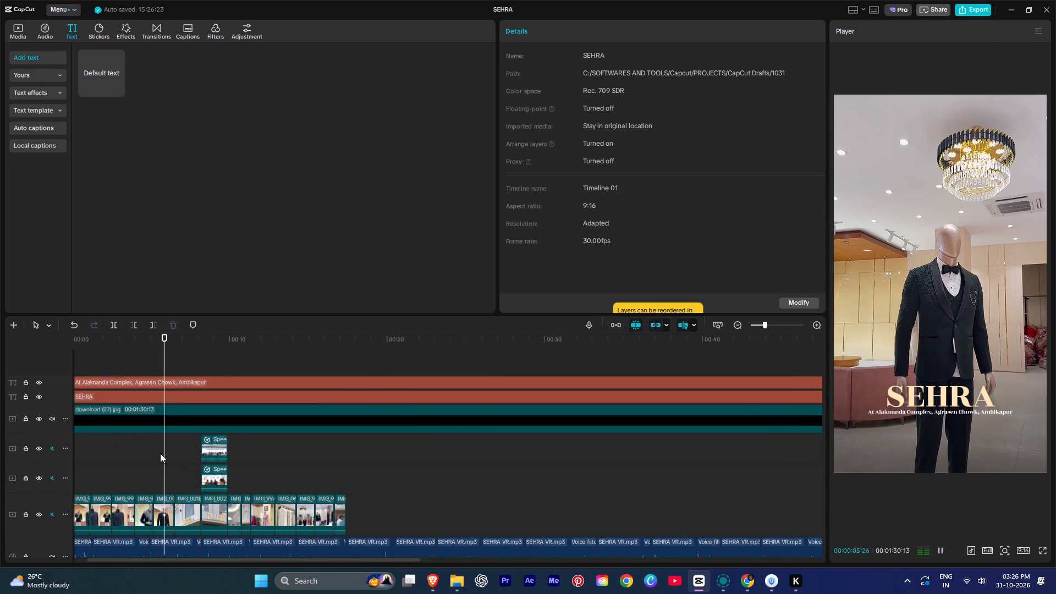
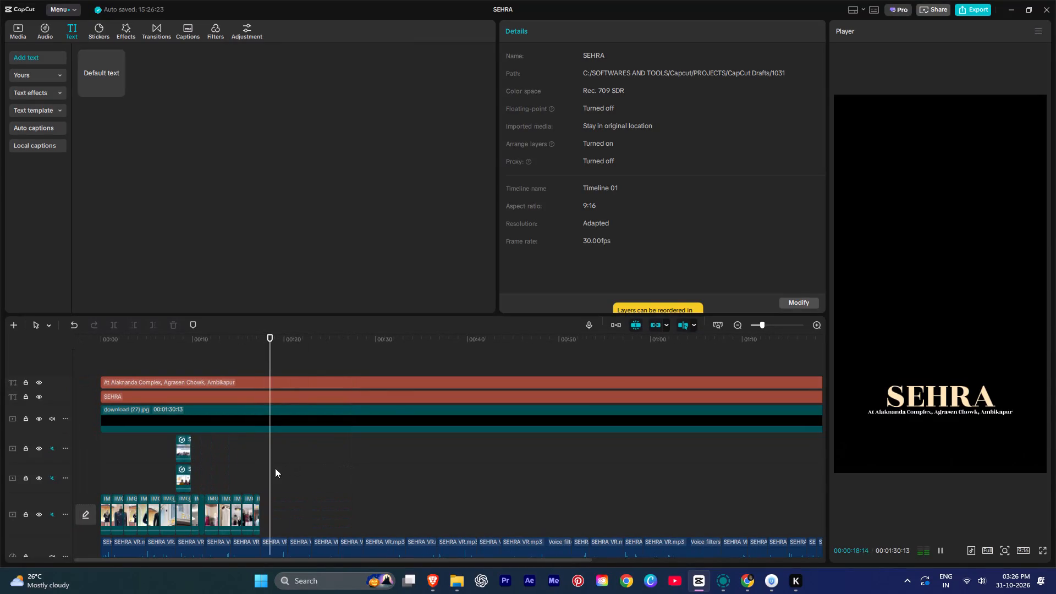
Play back the timeline beyond the placed footage, up to the one-minute mark, to review the remaining voiceover.
scroll(271, 470, down, 1)
scroll(271, 470, up, 1)
scroll(271, 470, down, 2)
ctrl+scroll(619, 486, down, 1)
ctrl+scroll(619, 486, up, 1)
ctrl+scroll(619, 486, down, 3)
key(space)
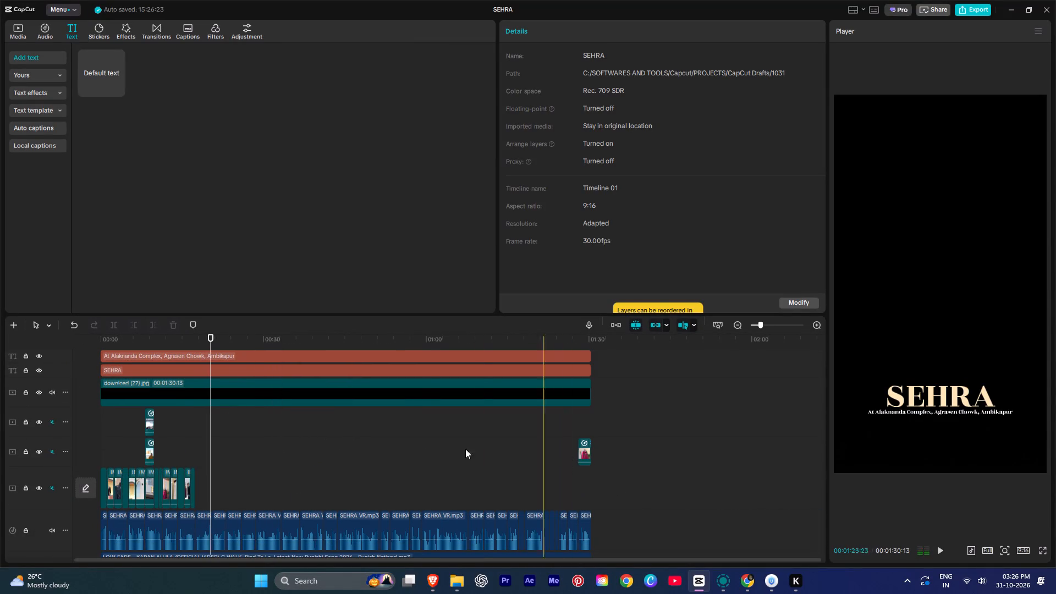
key(space)
ctrl+scroll(441, 466, up, 12)
key(space)
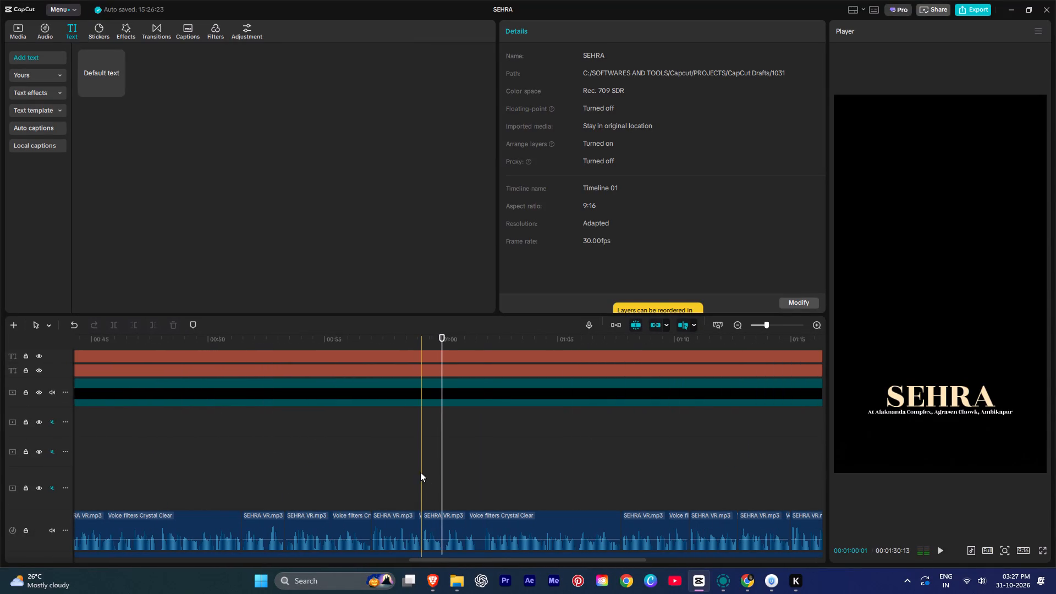
Cut the silent pause out of the voiceover clip at about 01:01 and close the gap it leaves.
click(421, 472)
key(space)
key(space)
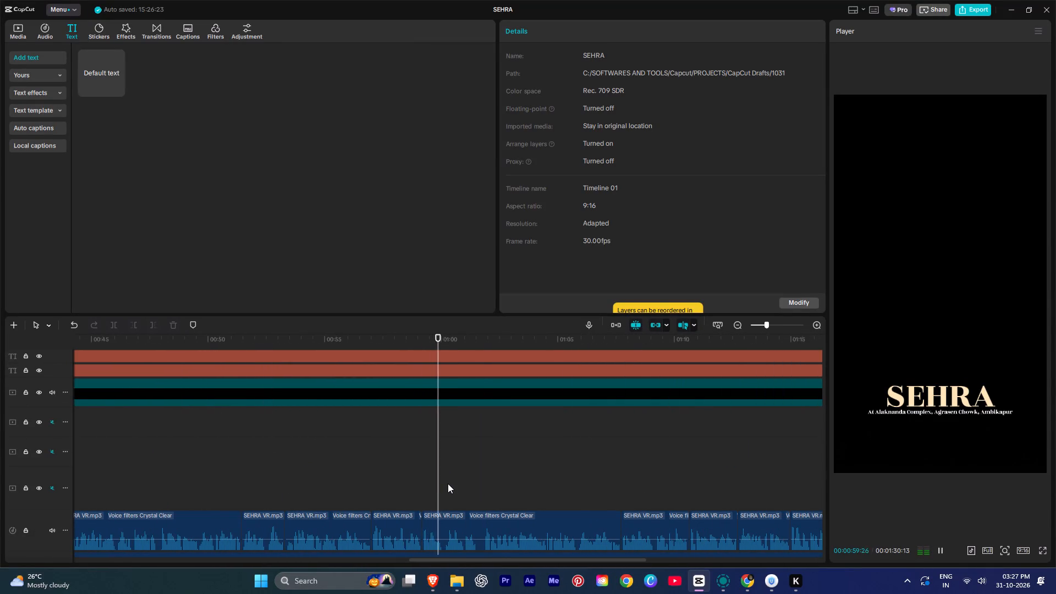
ctrl+scroll(463, 487, up, 4)
ctrl+scroll(465, 488, down, 3)
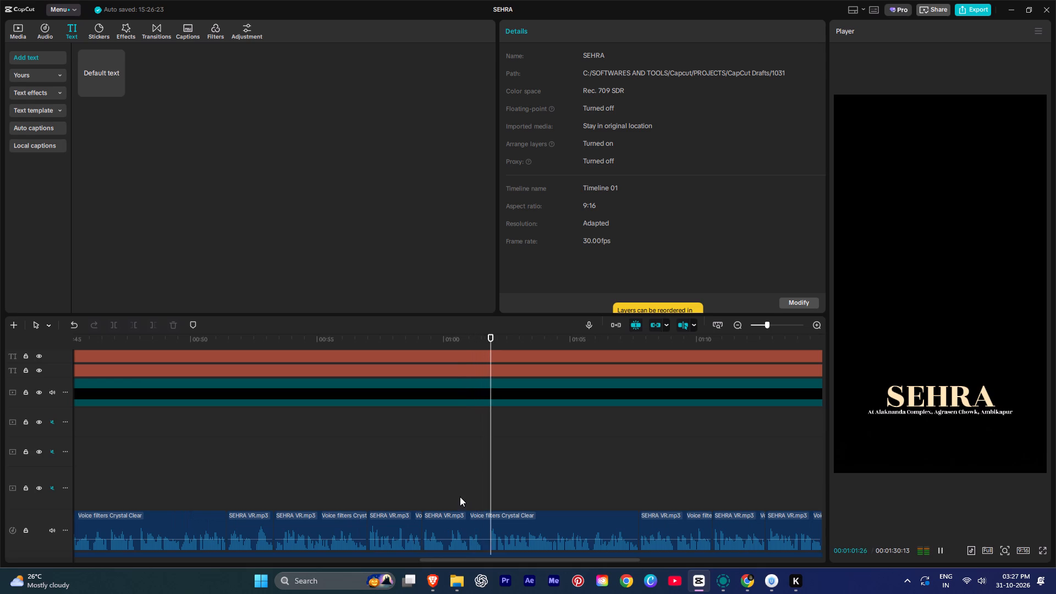
scroll(488, 491, down, 5)
ctrl+scroll(487, 486, up, 9)
key(space)
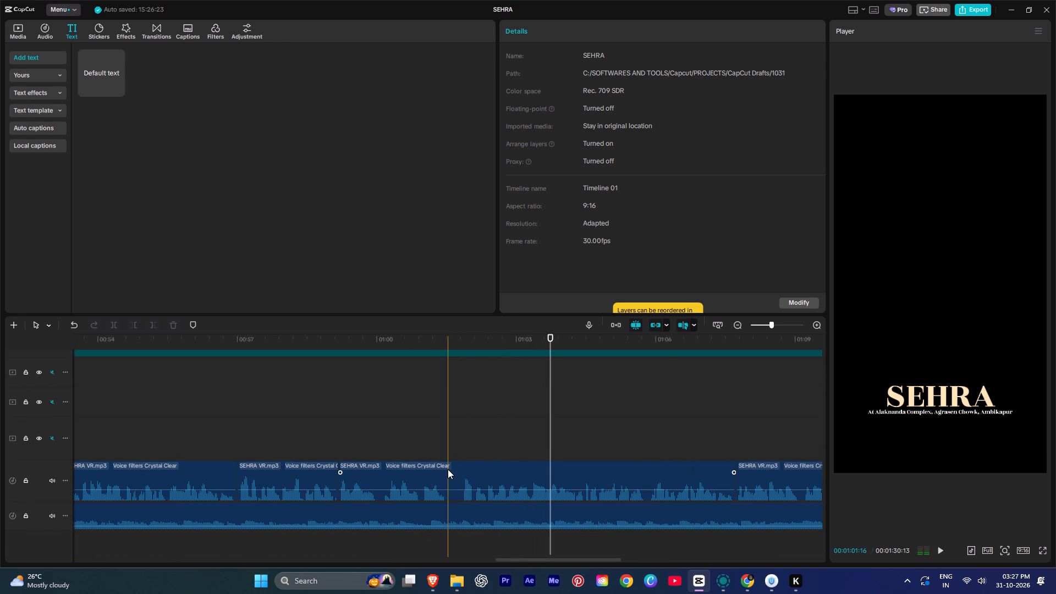
click(446, 468)
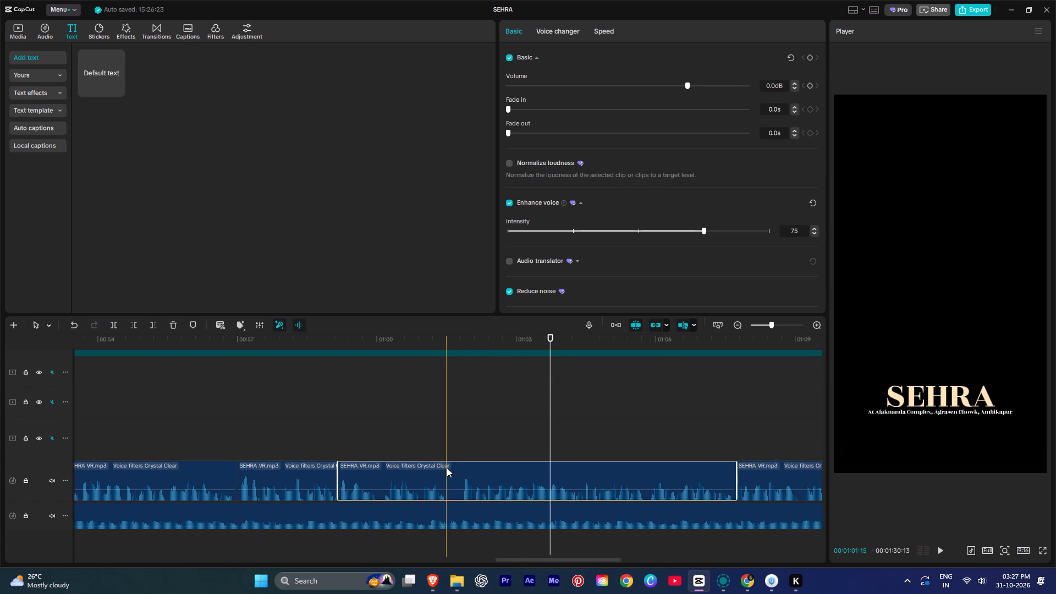
key(ctrl+b)
key(q)
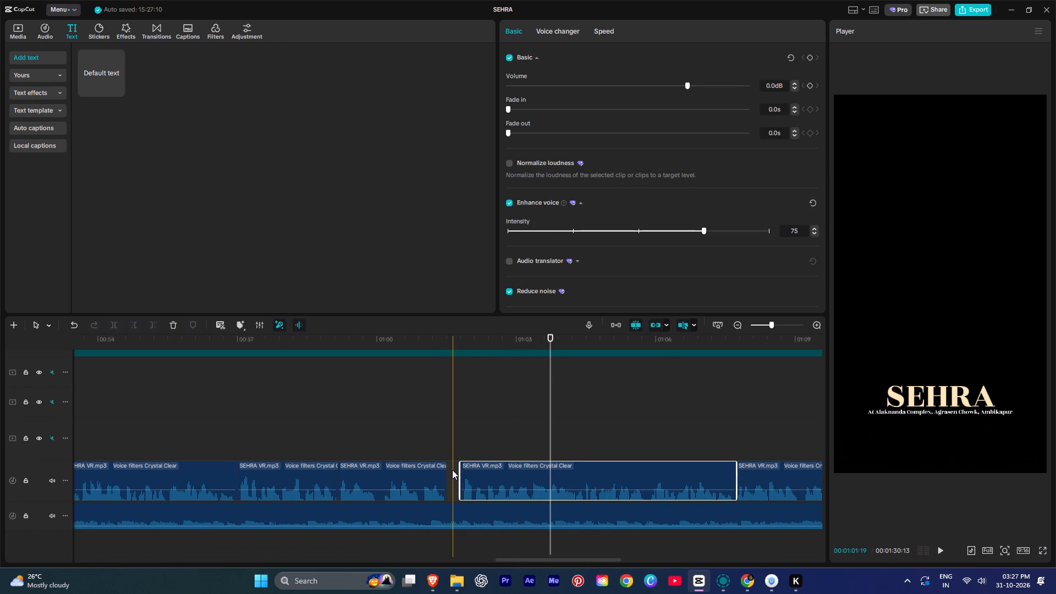
right_click(452, 470)
click(458, 475)
ctrl+scroll(618, 477, down, 4)
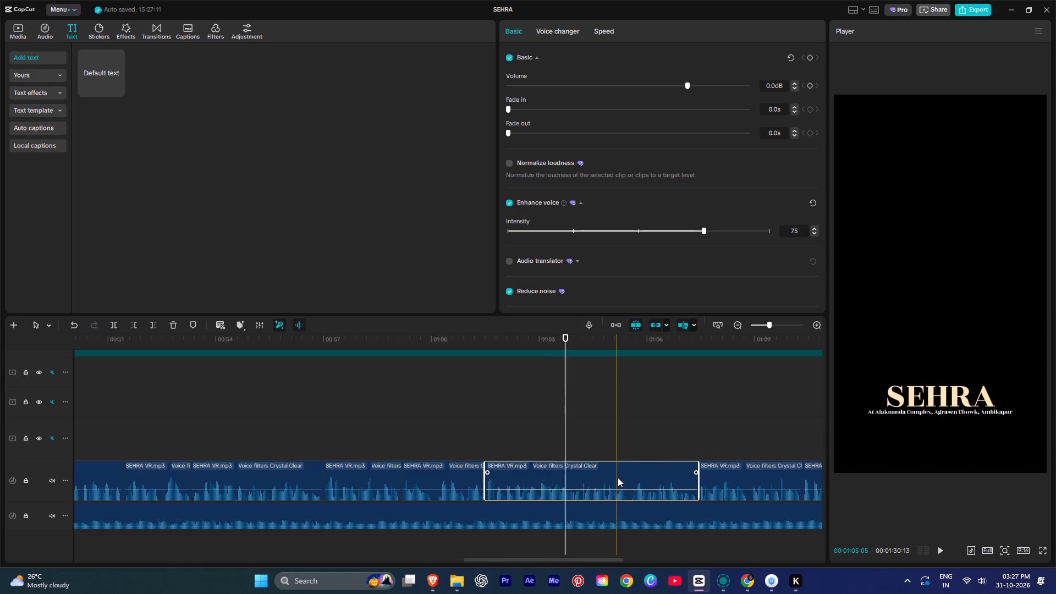
Review the remaining voiceover clips and closing shot through the end of the timeline, and return the playhead to 00:00:00:00.
ctrl+scroll(618, 477, down, 9)
ctrl+scroll(618, 478, up, 1)
ctrl+scroll(618, 478, down, 1)
alt+scroll(712, 504, down, 5)
alt+scroll(644, 505, down, 2)
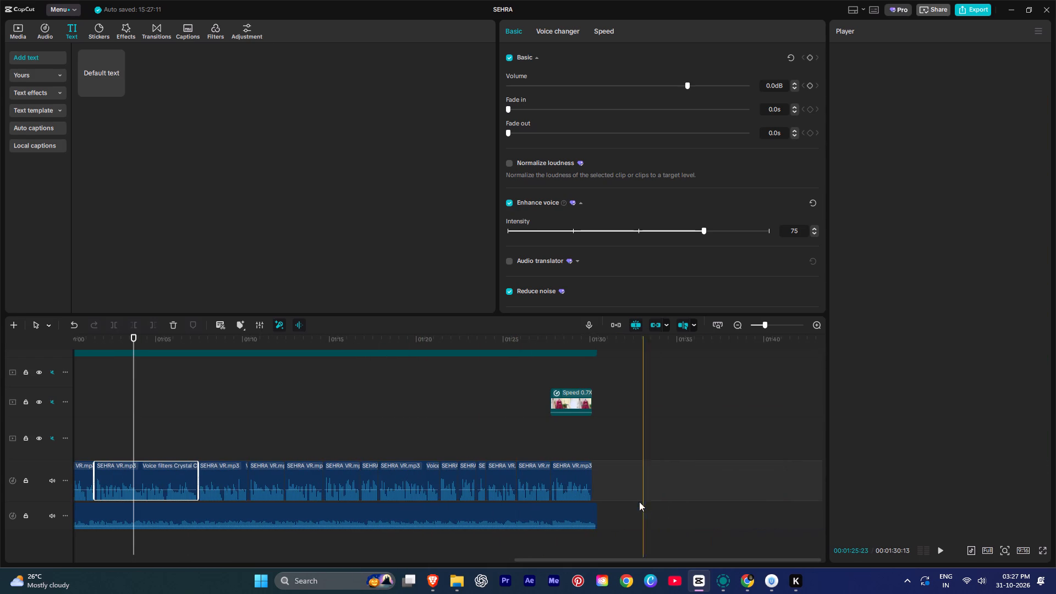
key(space)
key(space)
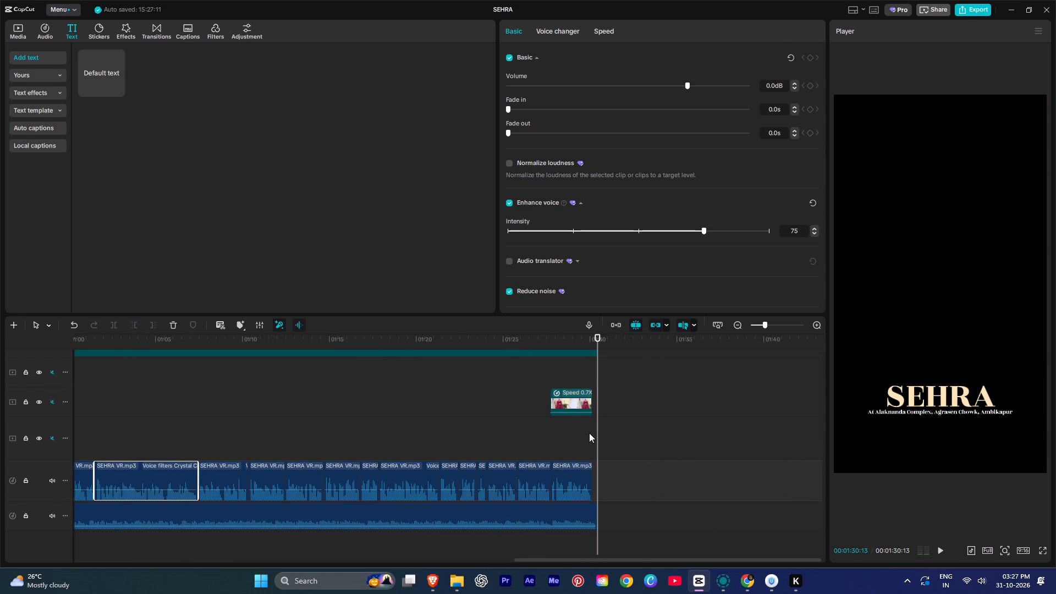
scroll(589, 430, up, 2)
scroll(589, 430, down, 1)
scroll(589, 430, up, 4)
drag(597, 430, 0, 432)
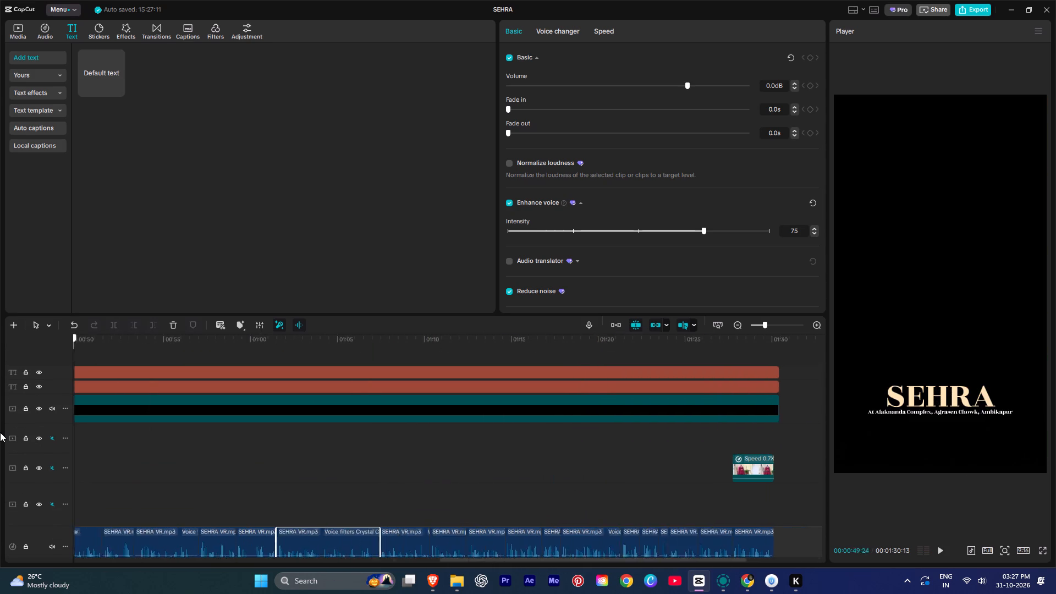
drag(0, 432, 0, 422)
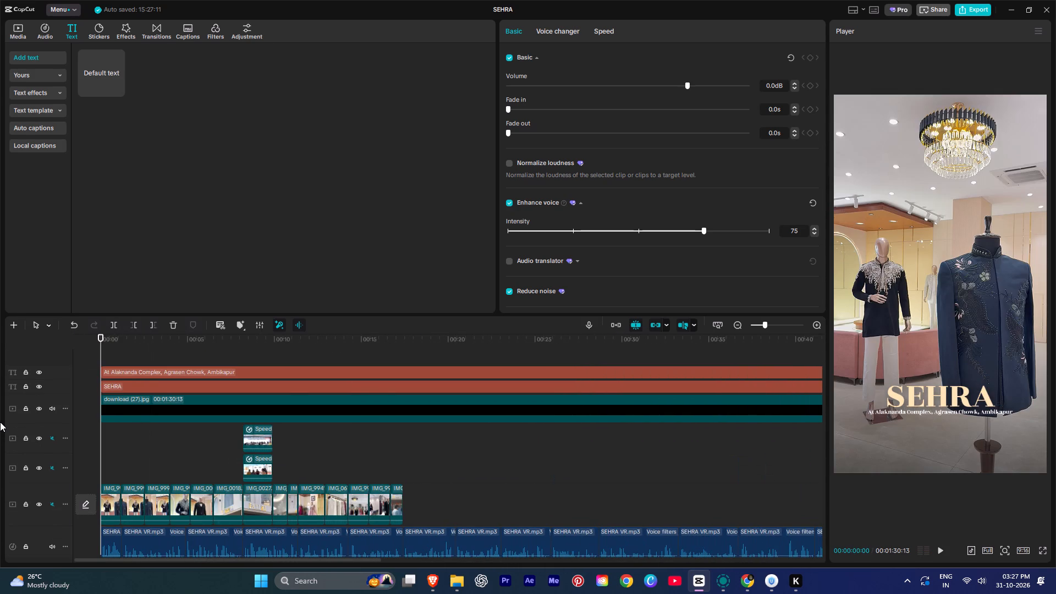
Switch from CapCut to another open window.
key(alt+Tab)
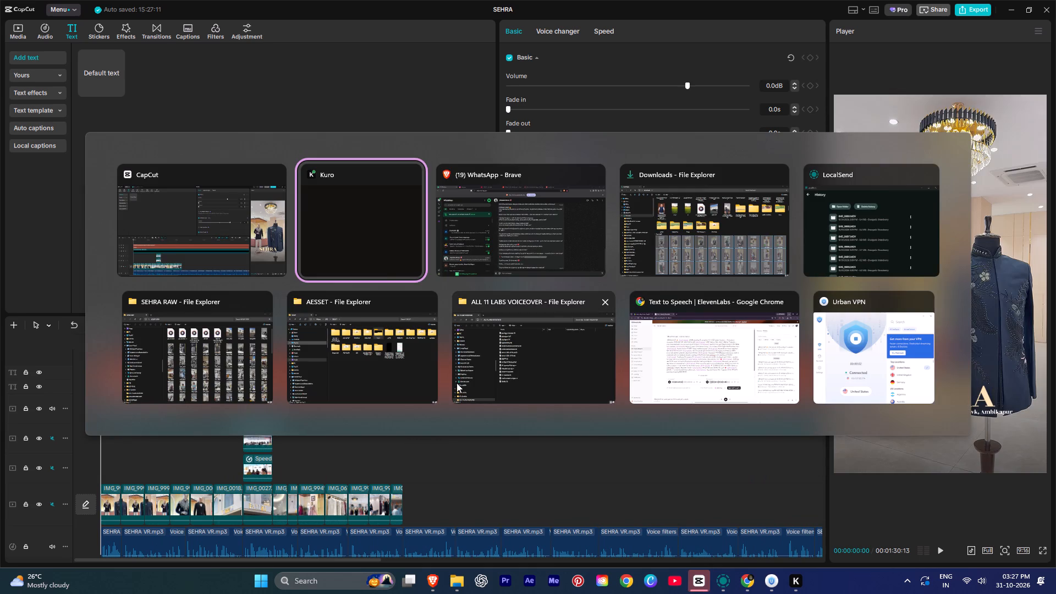
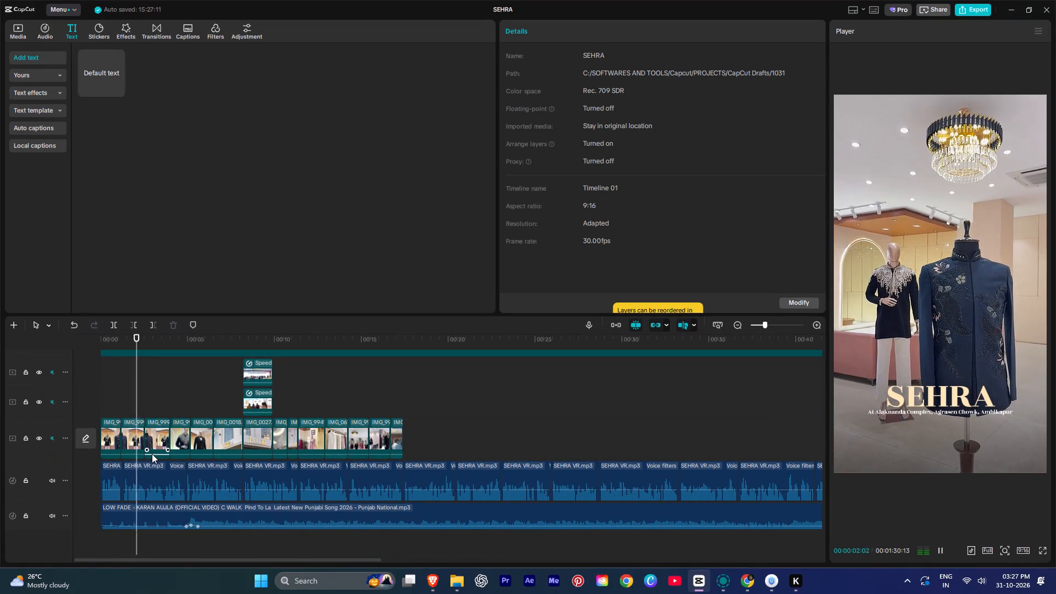
Play back the opening seconds of the timeline several times to review the first voiceover words against the footage.
scroll(152, 454, down, 3)
ctrl+scroll(152, 454, up, 7)
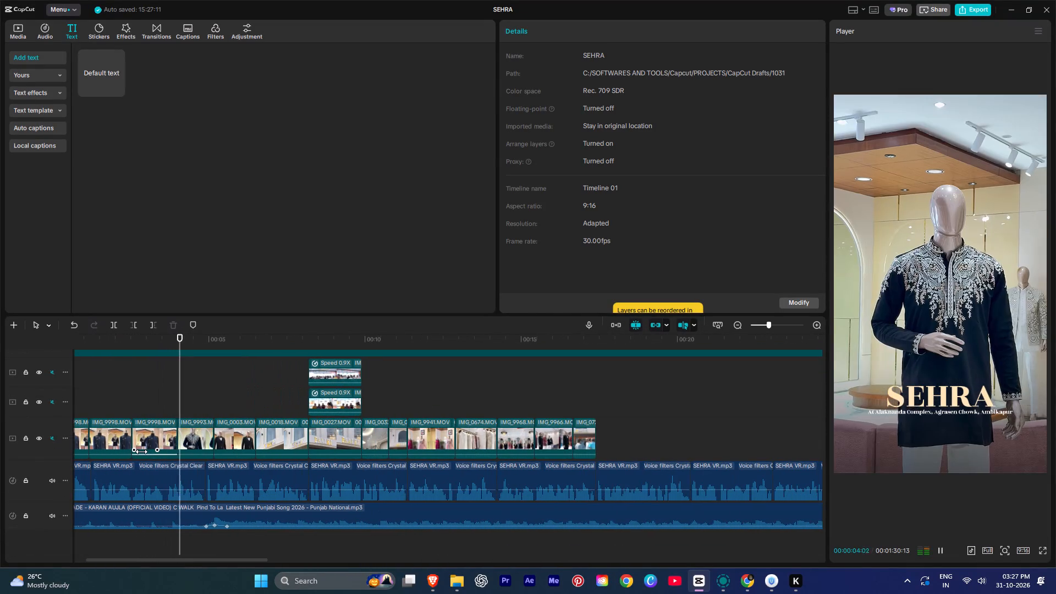
key(space)
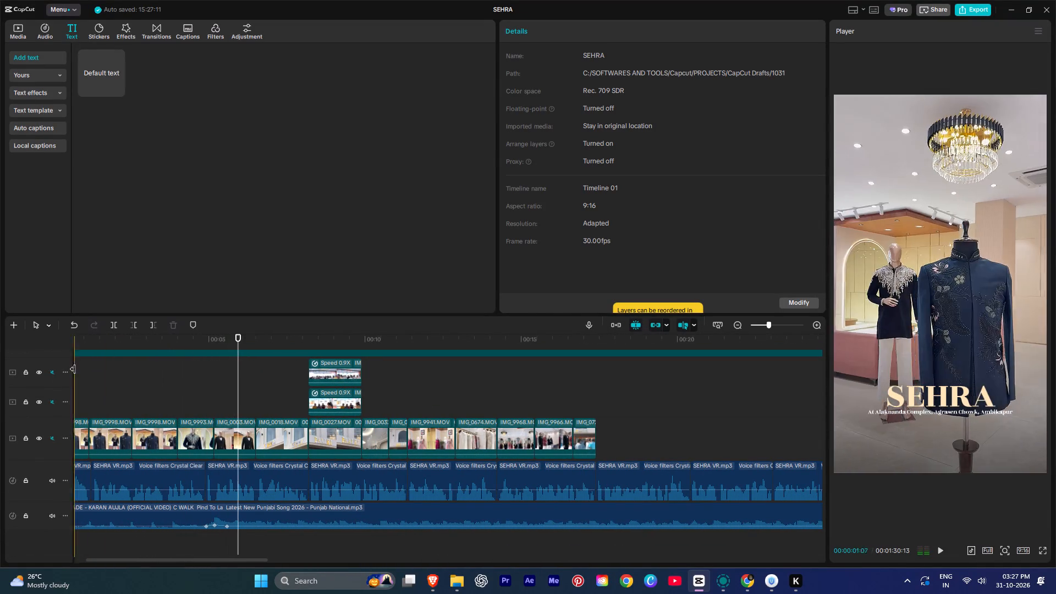
key(space)
alt+scroll(96, 416, up, 5)
key(space)
click(117, 394)
key(space)
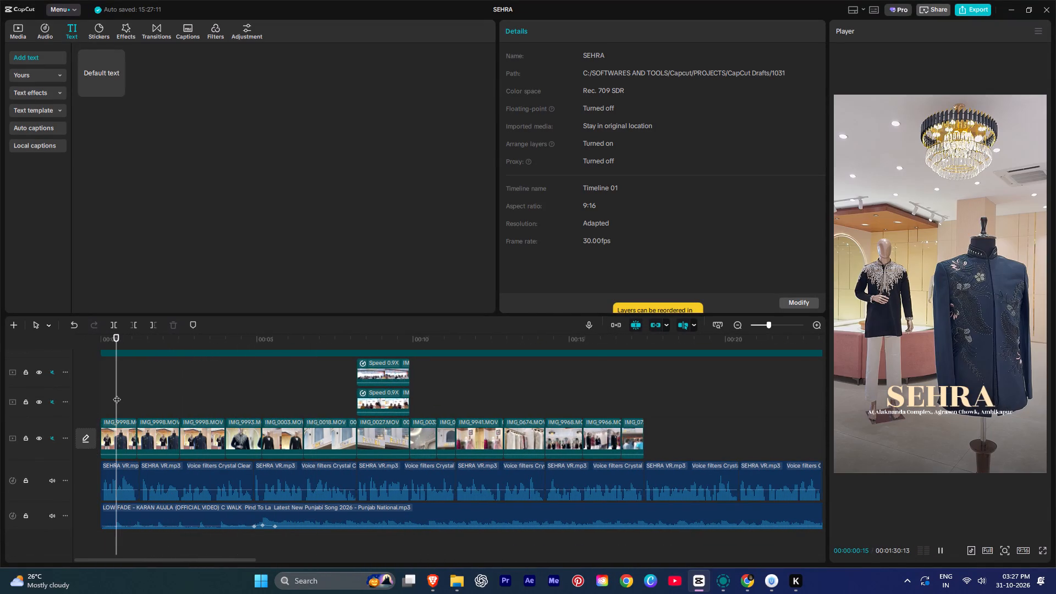
ctrl+scroll(117, 394, up, 1)
ctrl+scroll(117, 394, down, 1)
ctrl+scroll(117, 394, up, 4)
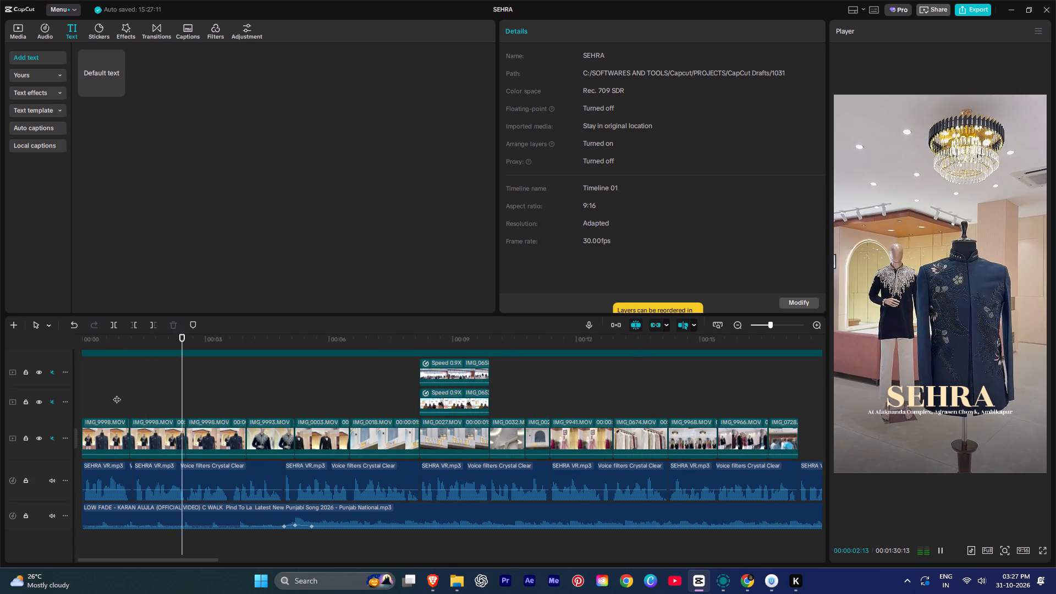
key(space)
key(space)
key(space)
key(space)
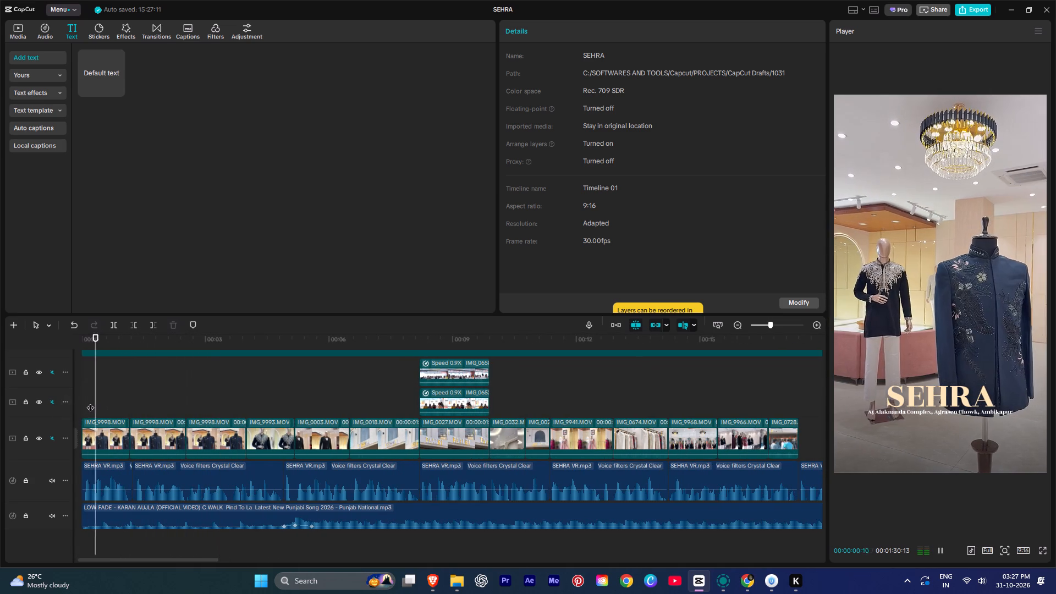
key(space)
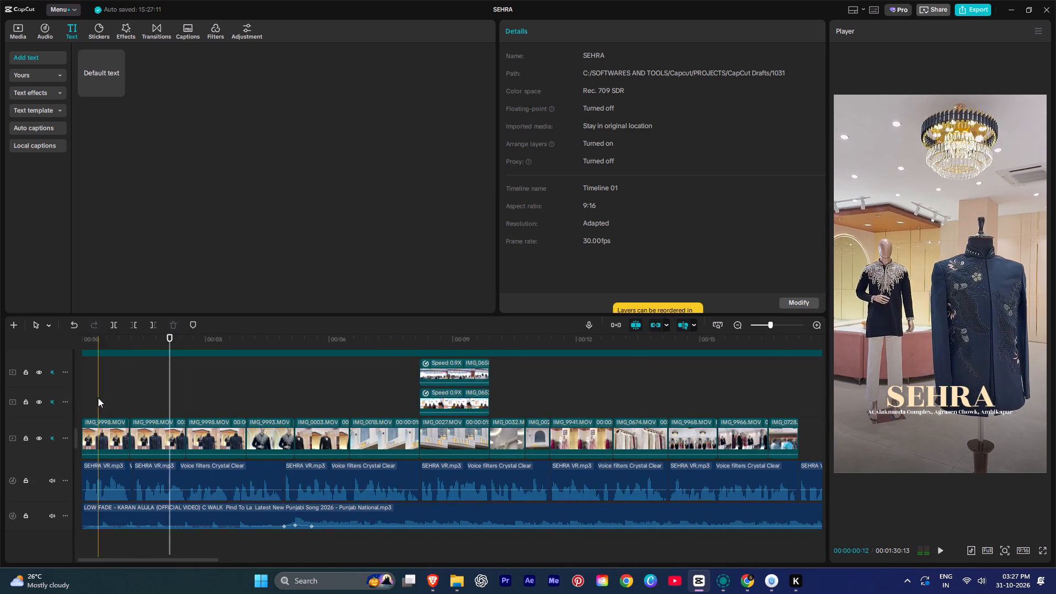
Add a default text clip at the timeline start above the existing titles and trim it to end with the first footage clip.
click(98, 398)
alt+scroll(102, 403, up, 4)
drag(119, 410, 84, 403)
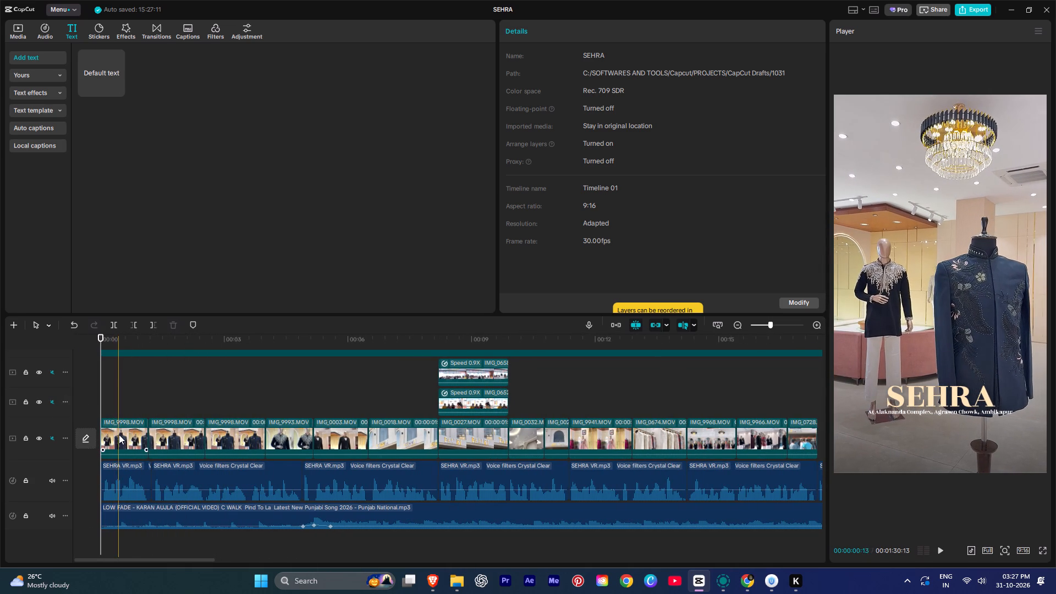
scroll(116, 398, up, 9)
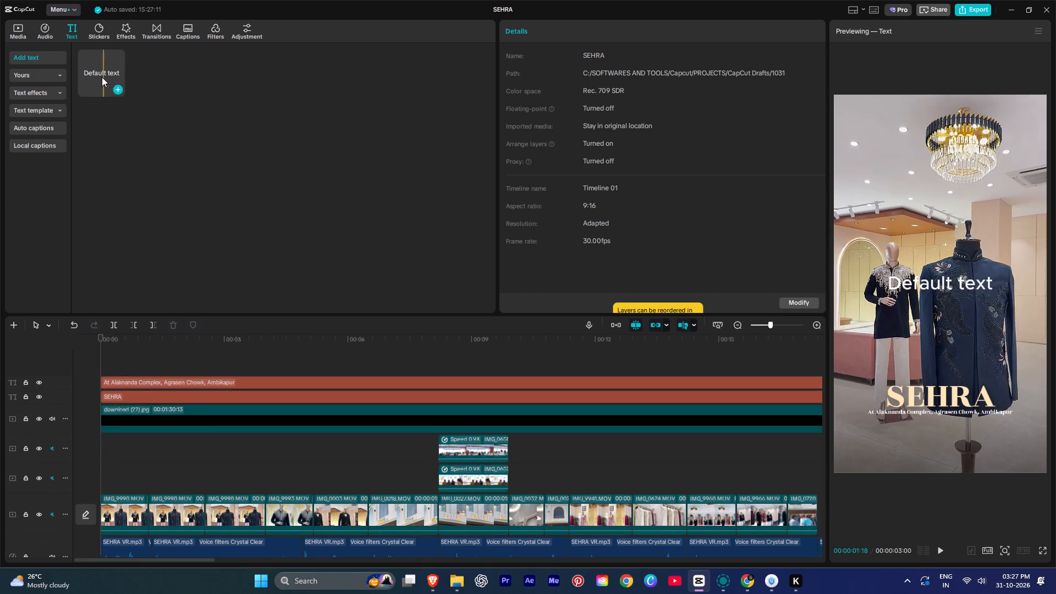
drag(101, 70, 67, 370)
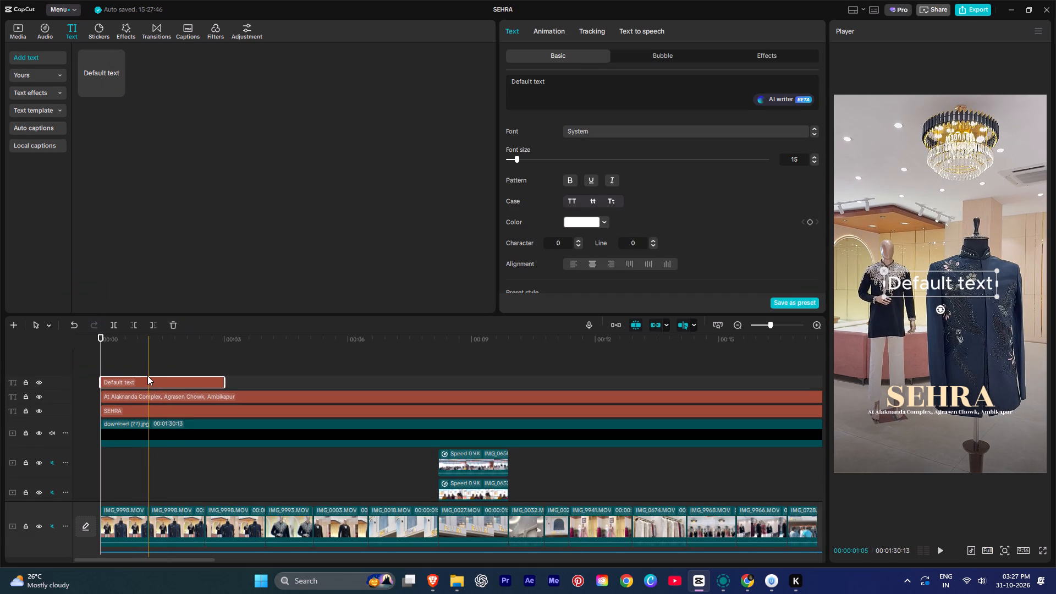
click(147, 376)
key(w)
click(147, 379)
key(w)
click(123, 380)
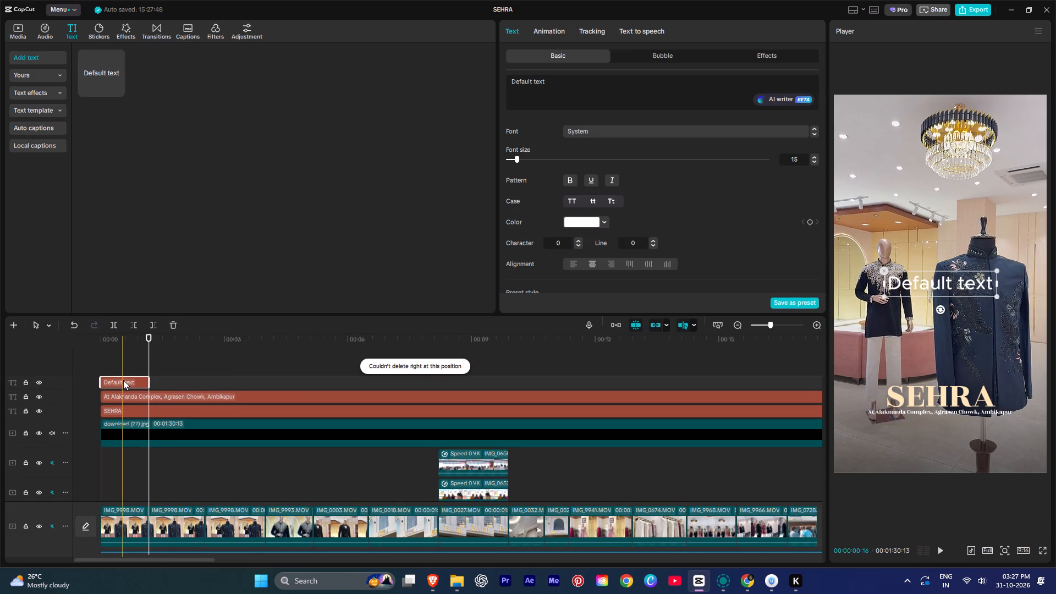
Replace the new text clip's placeholder wording with "Ambikapur" in title case.
click(541, 88)
key(ctrl+a)
key(BackSpace)
key(BackSpace)
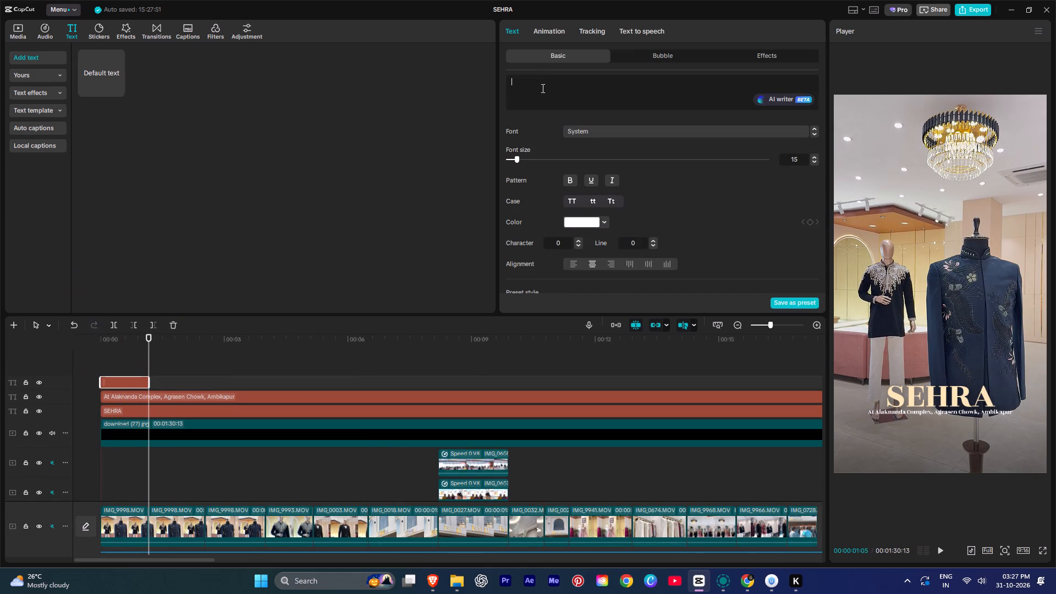
key(BackSpace)
text(aMBIKAPUR)
click(612, 197)
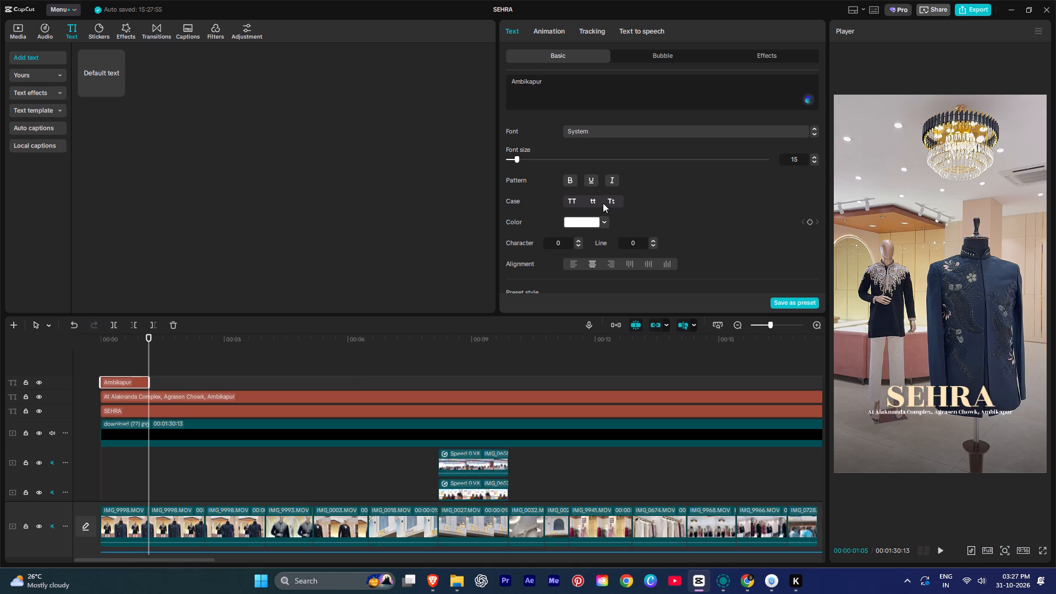
Set the Ambikapur text to the RozhaOne font at size 27.
click(135, 365)
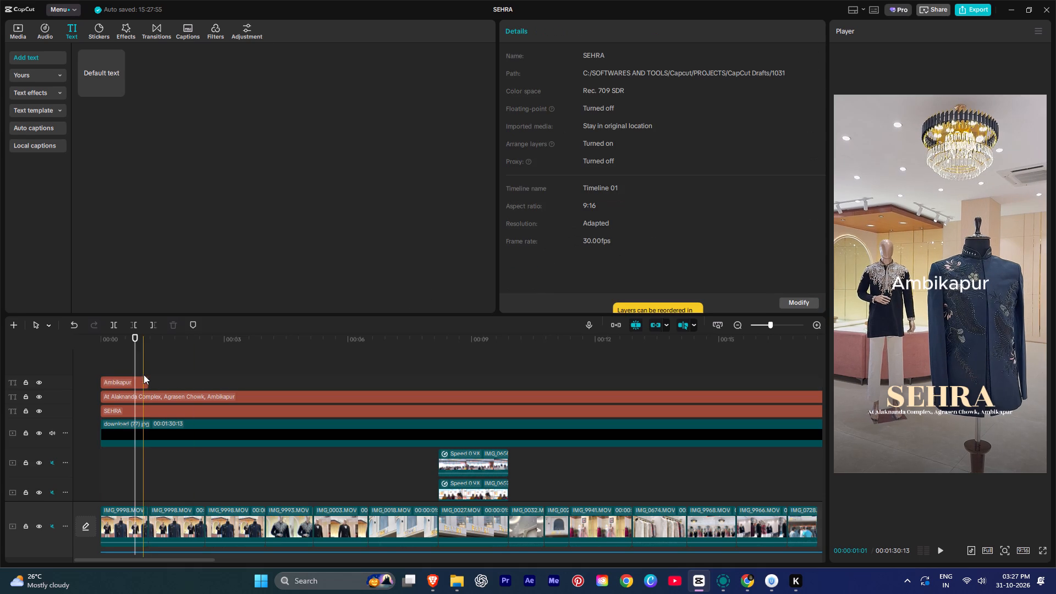
click(143, 376)
click(130, 384)
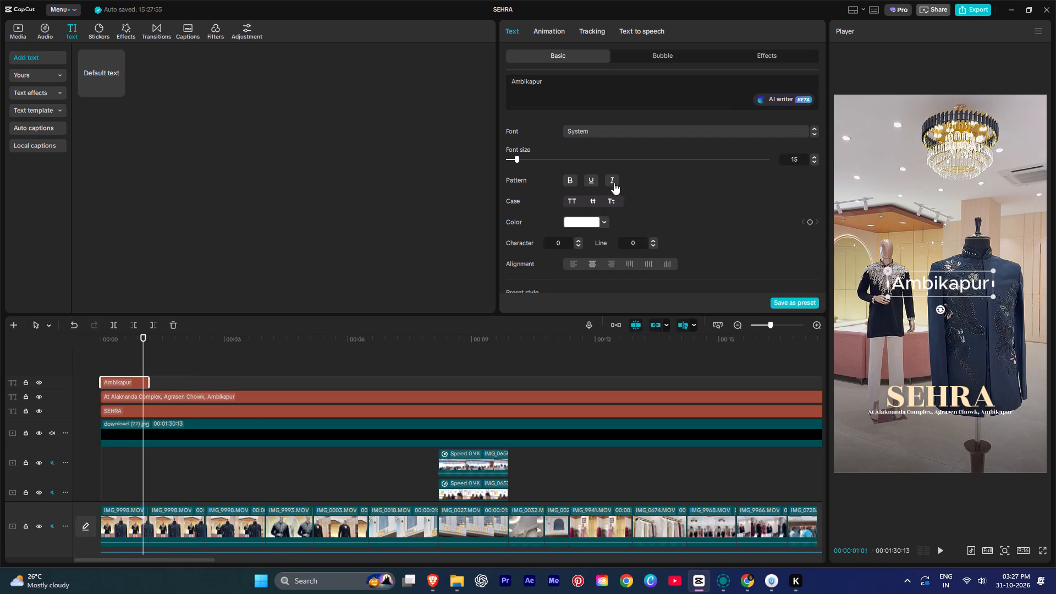
click(591, 129)
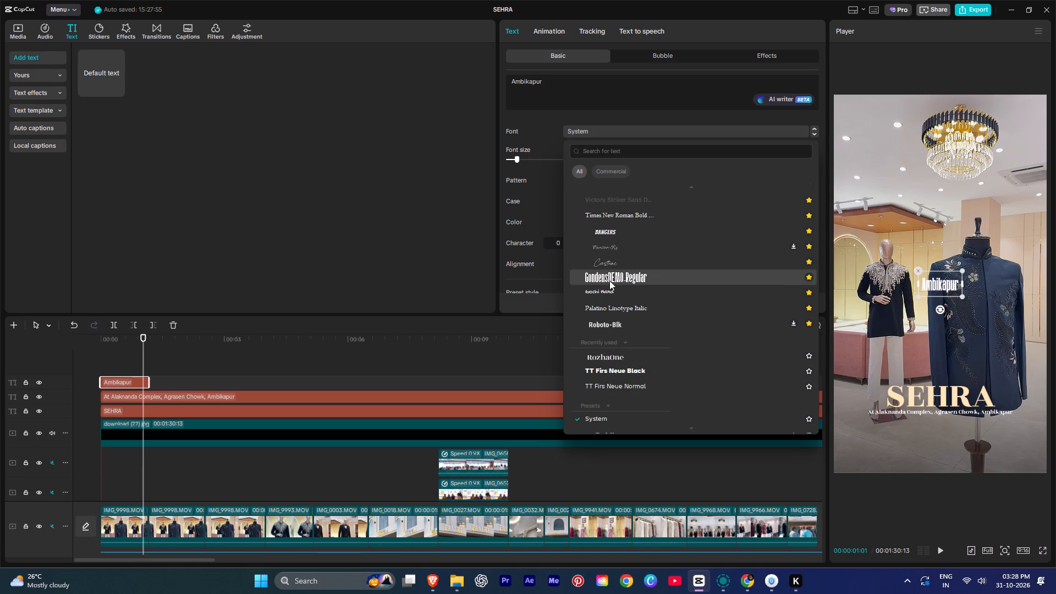
click(613, 358)
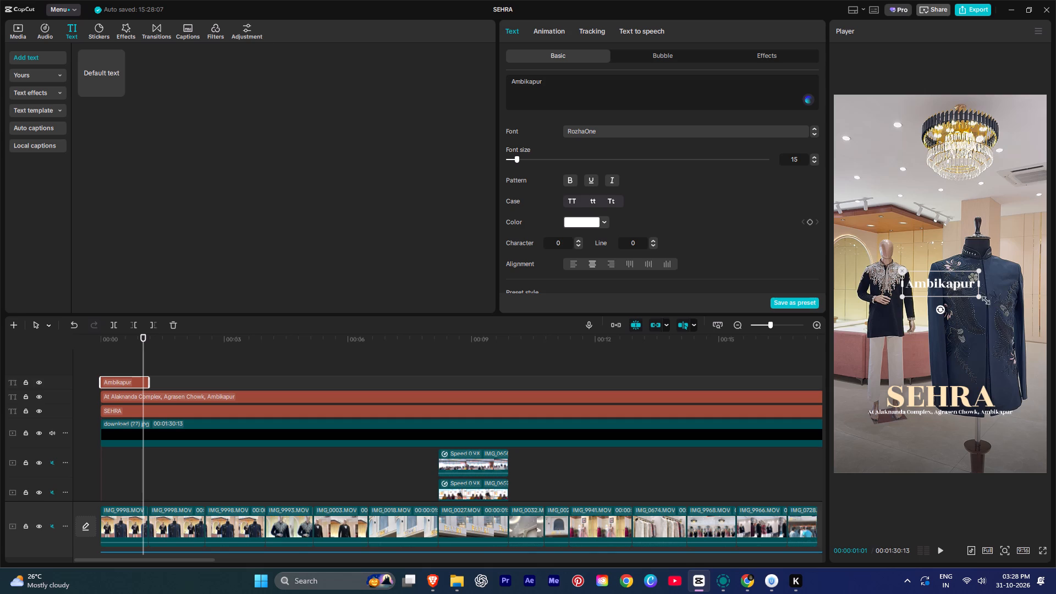
click(527, 158)
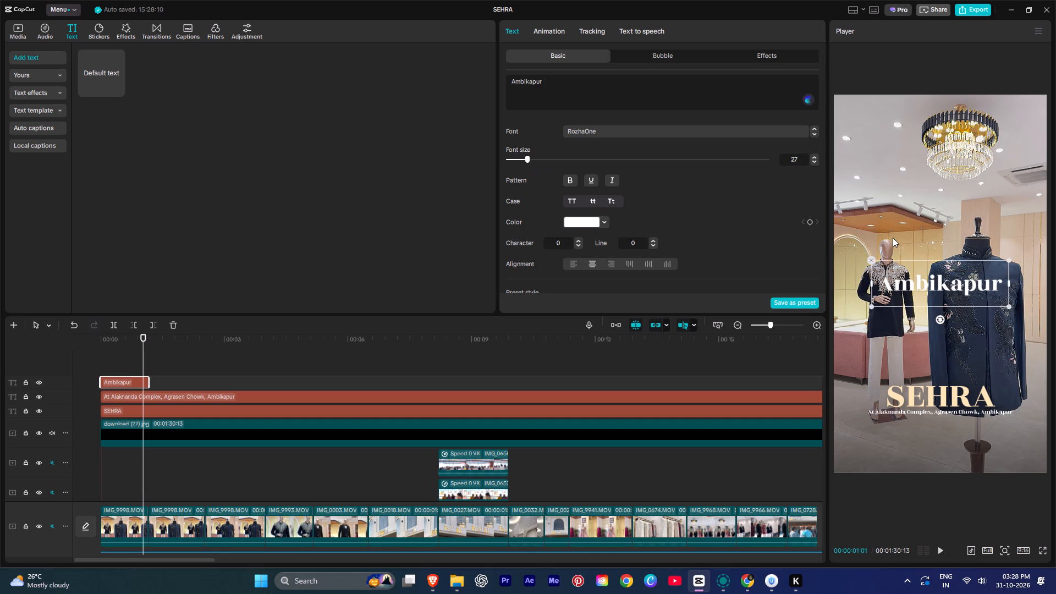
Move the Ambikapur text up to just below the chandelier, horizontally centred at about X 0, Y 851.
drag(954, 295, 950, 208)
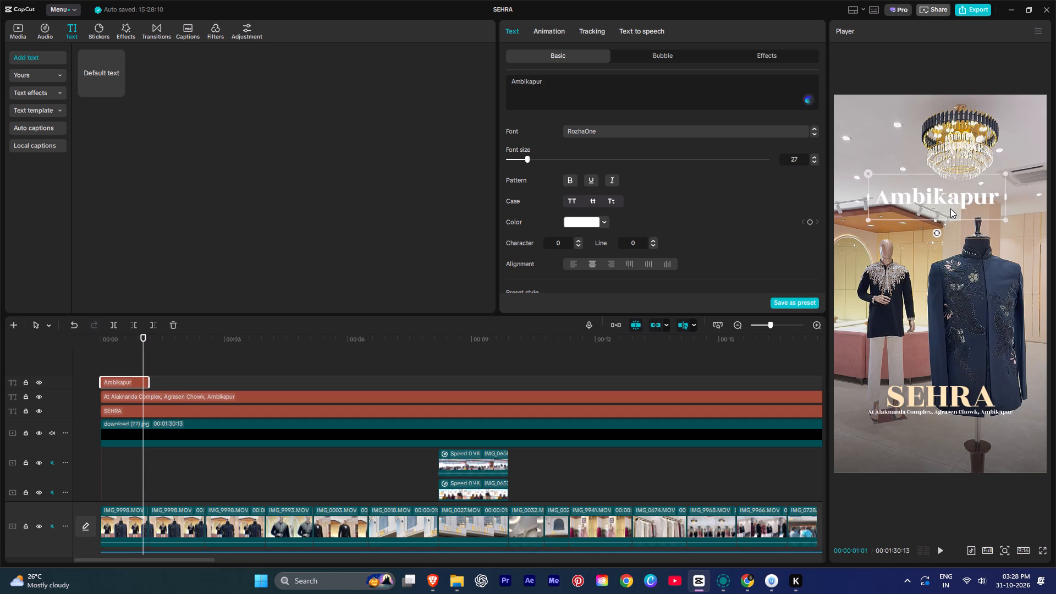
drag(950, 208, 953, 211)
Change the Ambikapur text's fill colour to a fully saturated bright yellow.
click(574, 219)
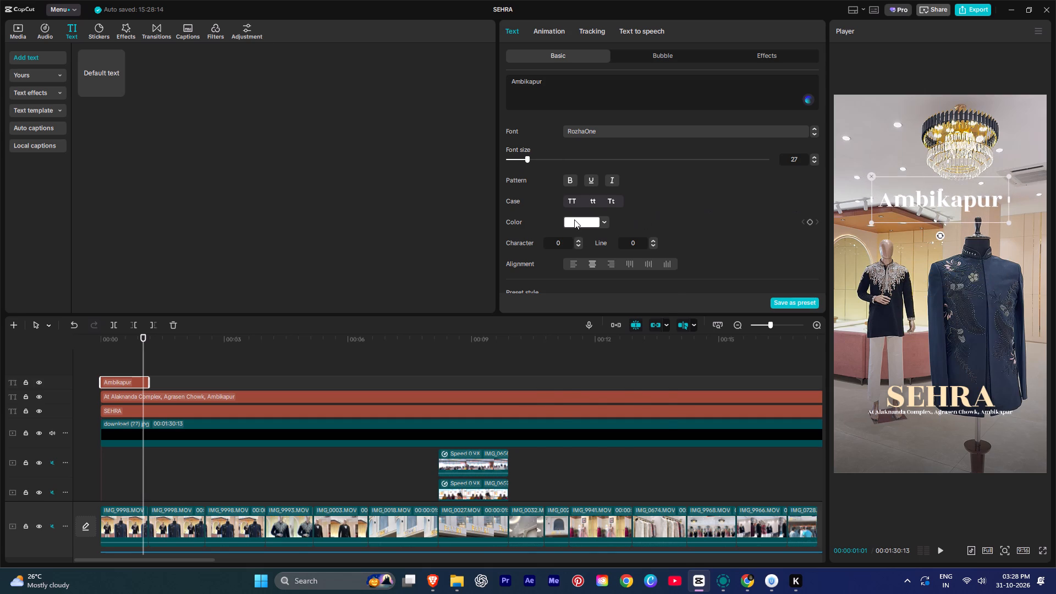
drag(578, 250, 641, 215)
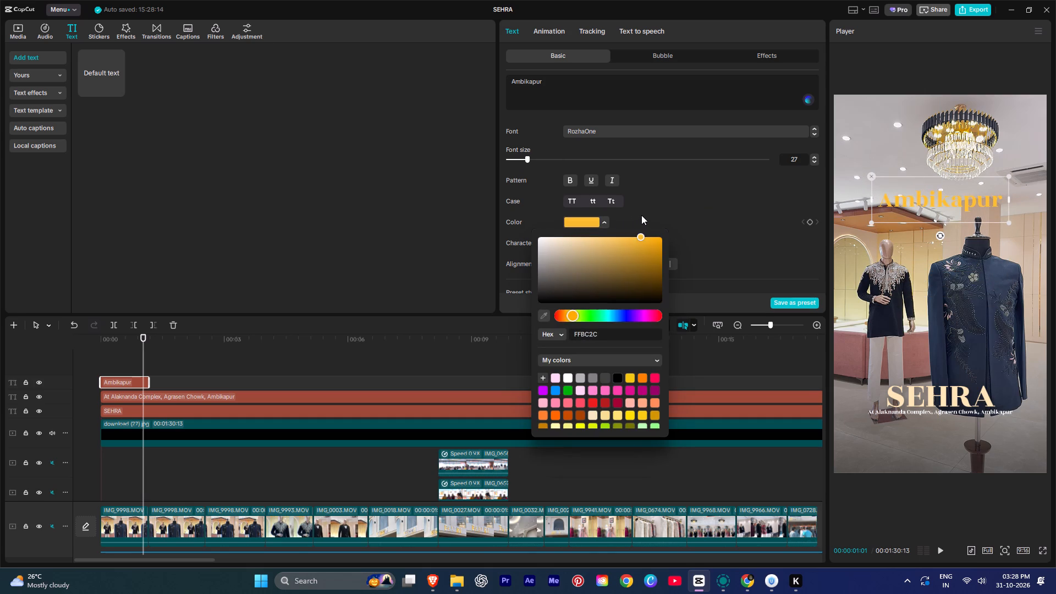
drag(641, 215, 660, 197)
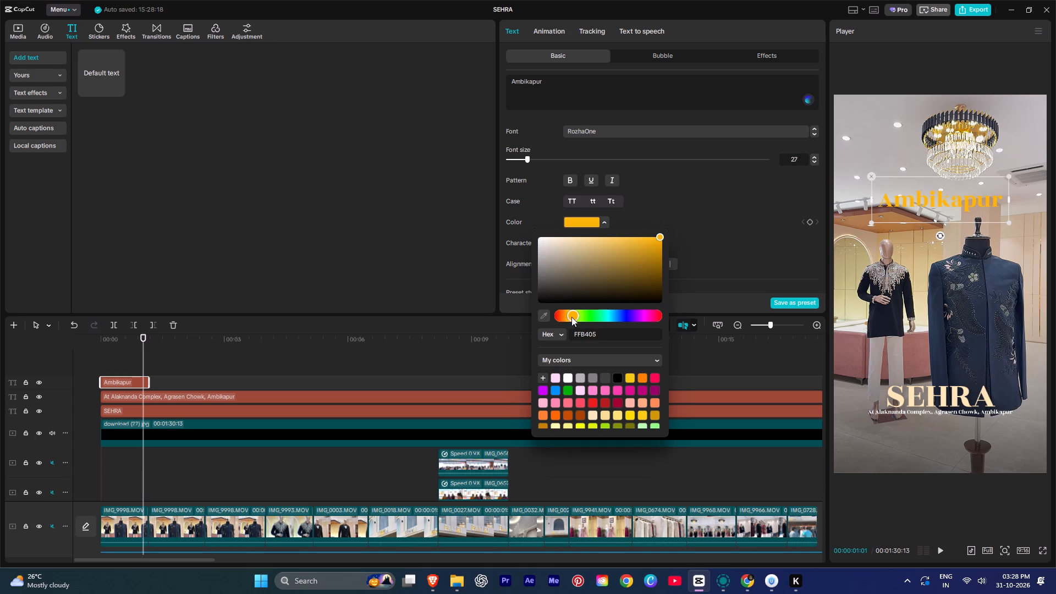
drag(568, 317, 579, 321)
click(734, 239)
Enable a black shadow on the Ambikapur text and set the shadow opacity to 40%.
scroll(630, 257, down, 5)
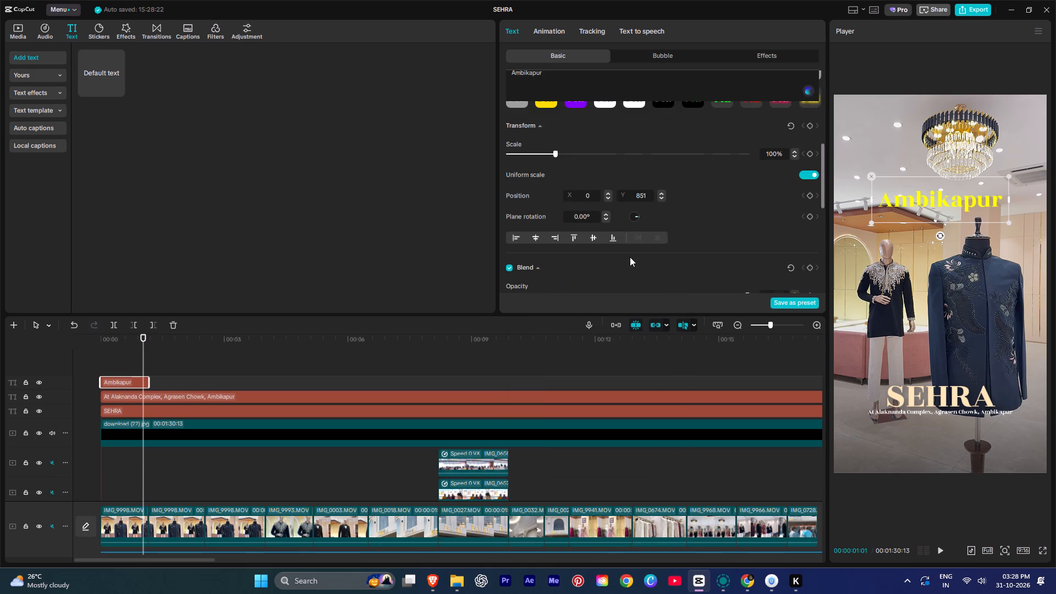
scroll(578, 238, down, 4)
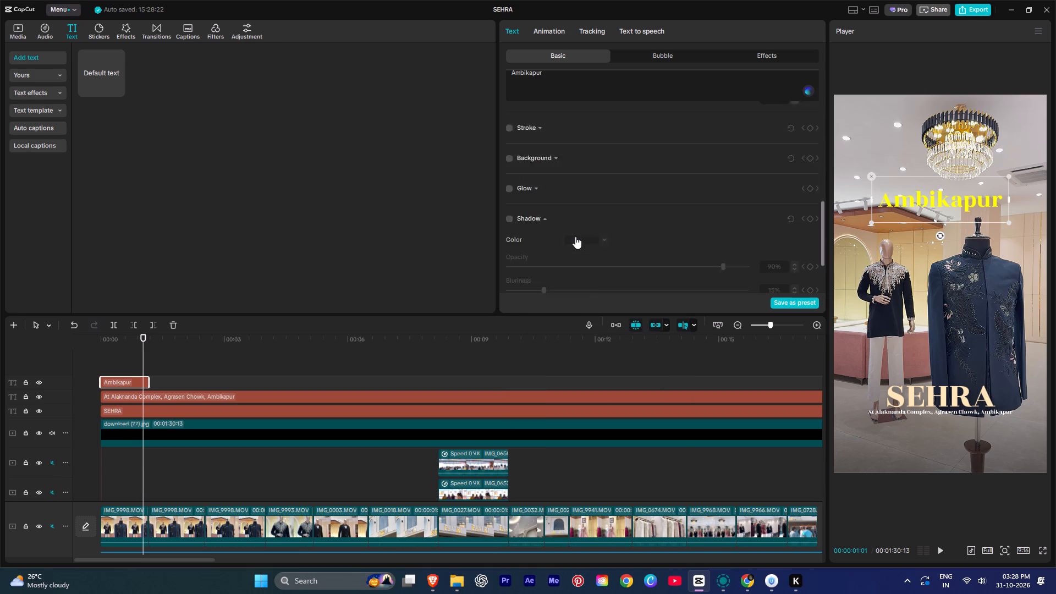
scroll(575, 237, down, 1)
click(508, 169)
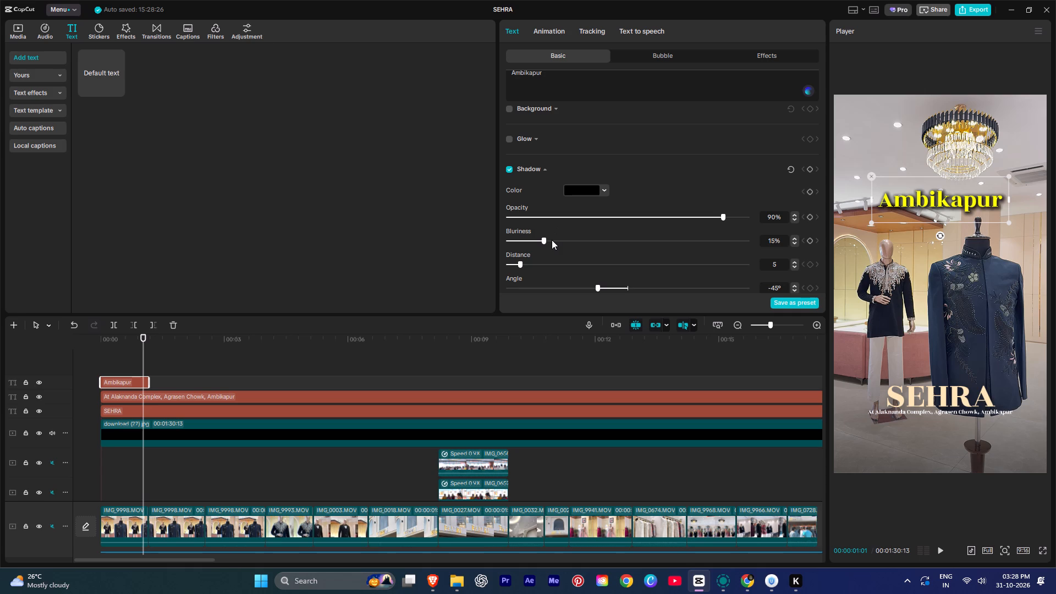
click(604, 213)
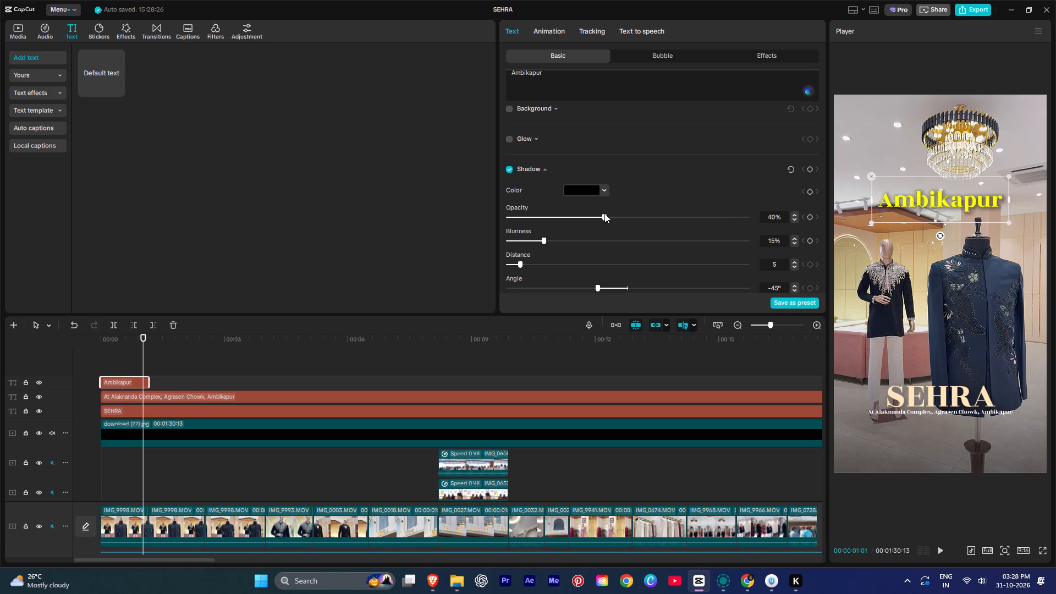
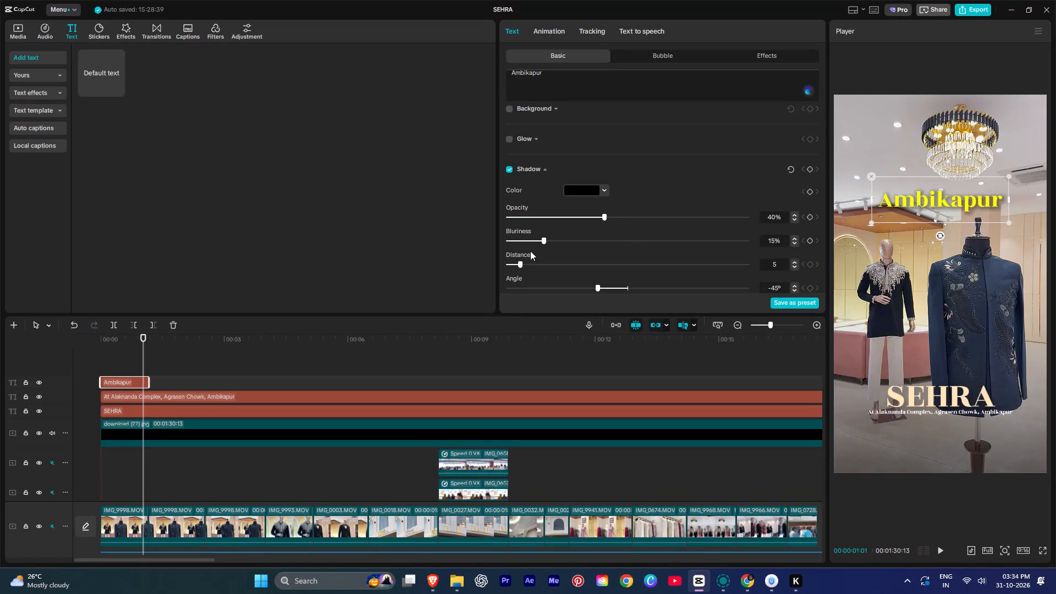
Play back the footage from about the 8-second mark to review the SEHRA title and address overlays over the shots.
click(433, 369)
key(space)
ctrl+scroll(433, 369, down, 4)
ctrl+scroll(433, 369, up, 1)
ctrl+scroll(433, 369, down, 3)
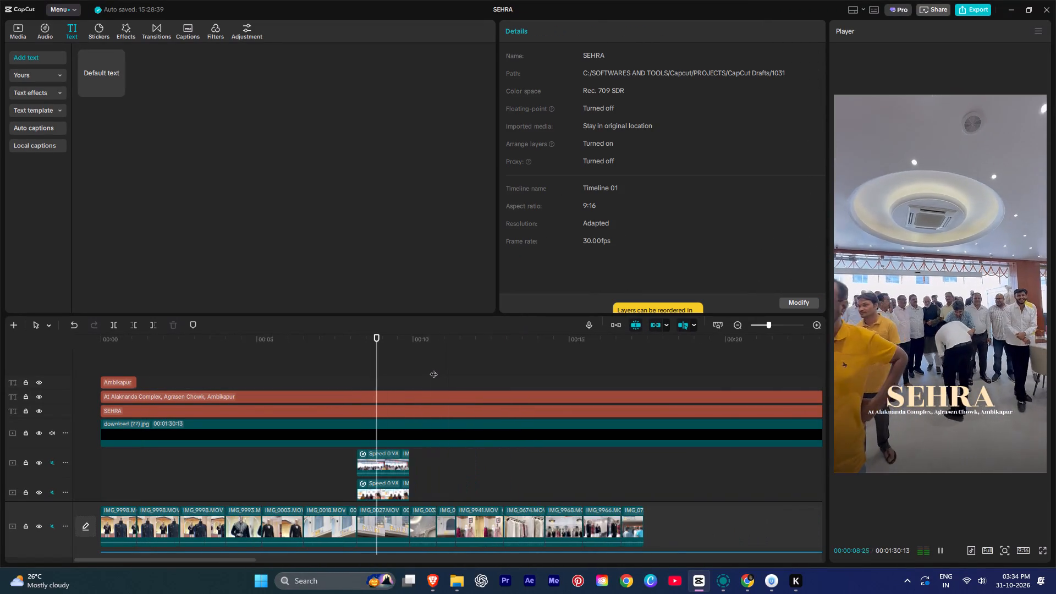
ctrl+scroll(433, 369, down, 1)
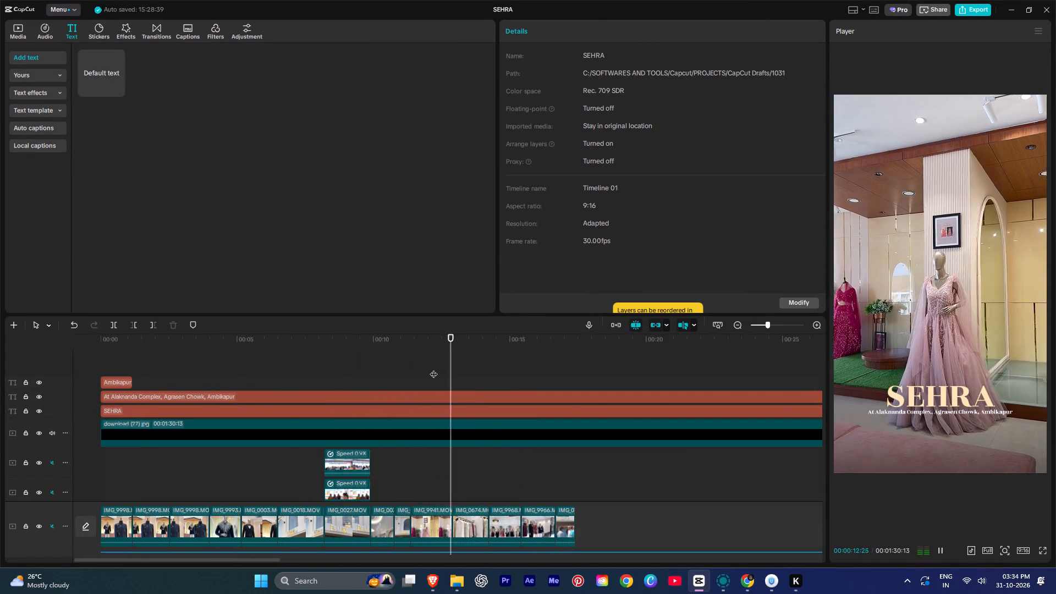
key(space)
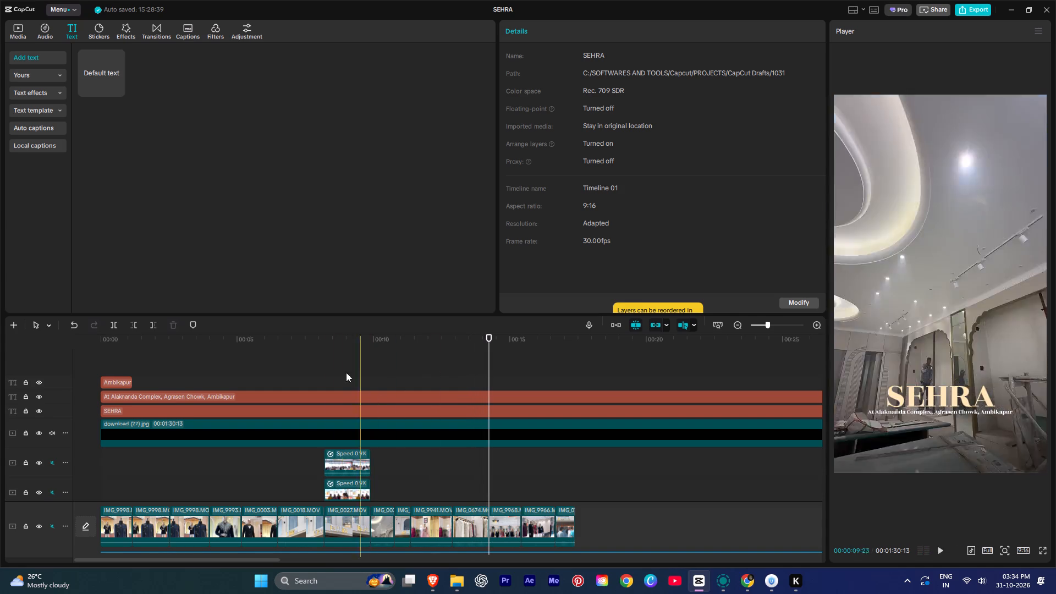
Change the SEHRA title's fill colour to a warm golden orange and check it against the inauguration and storefront shots.
click(324, 360)
click(345, 366)
click(366, 415)
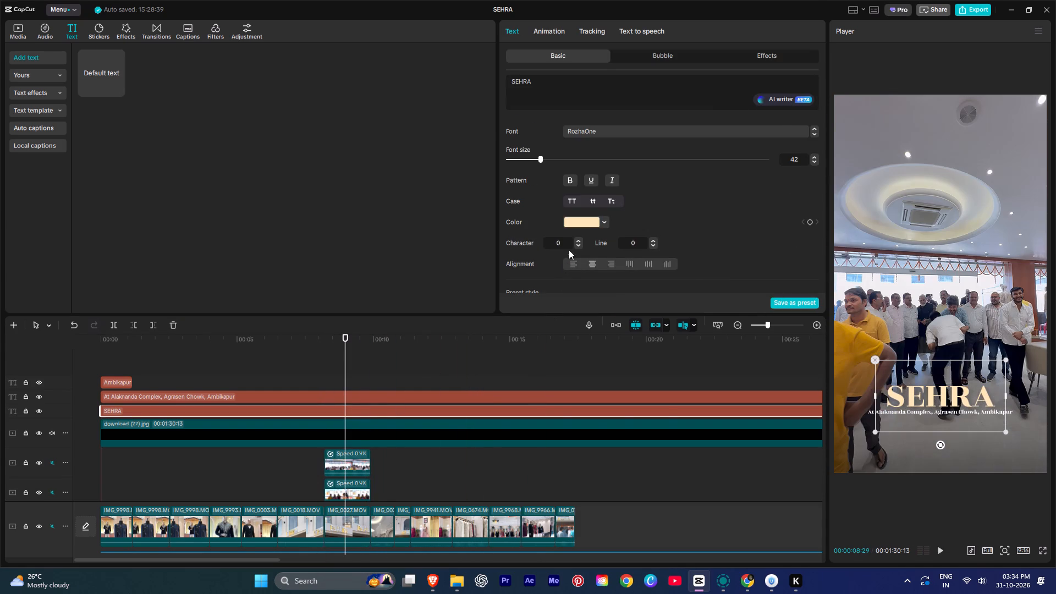
click(585, 217)
drag(579, 316, 582, 316)
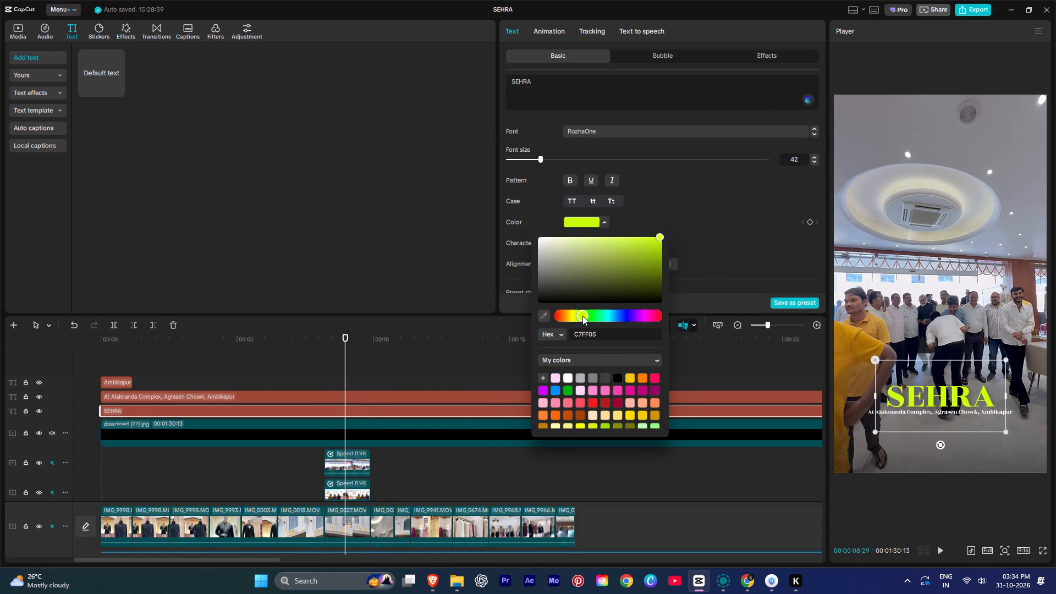
drag(582, 316, 584, 316)
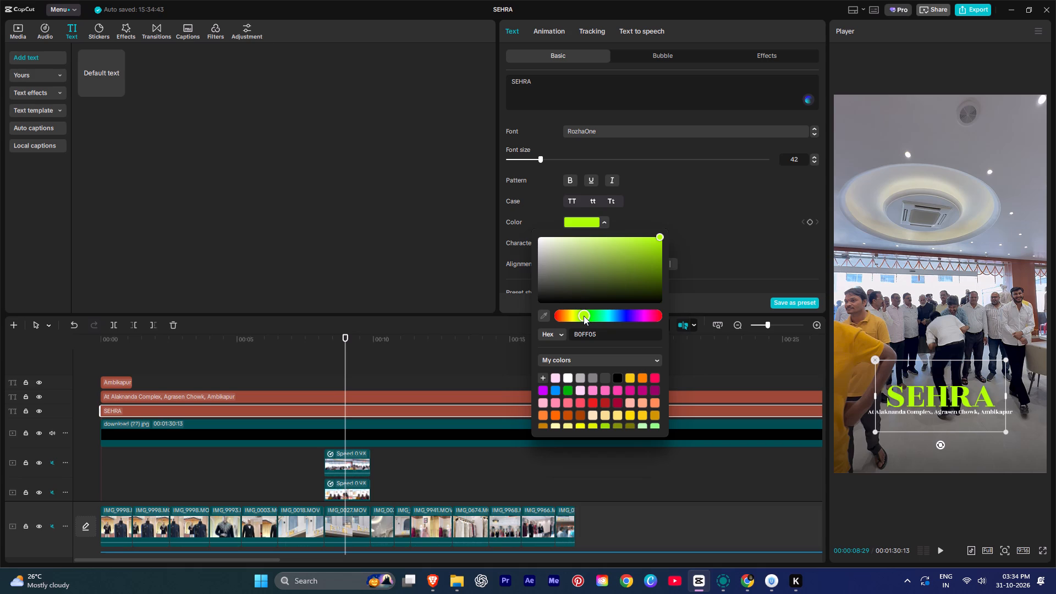
drag(582, 316, 572, 318)
drag(649, 243, 635, 232)
drag(342, 368, 348, 370)
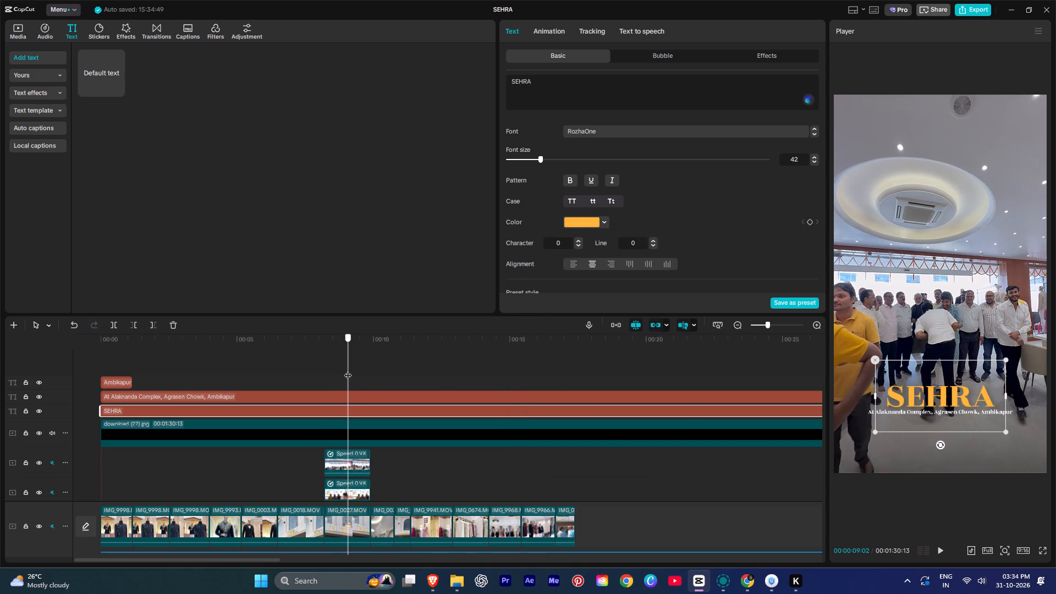
drag(348, 370, 316, 361)
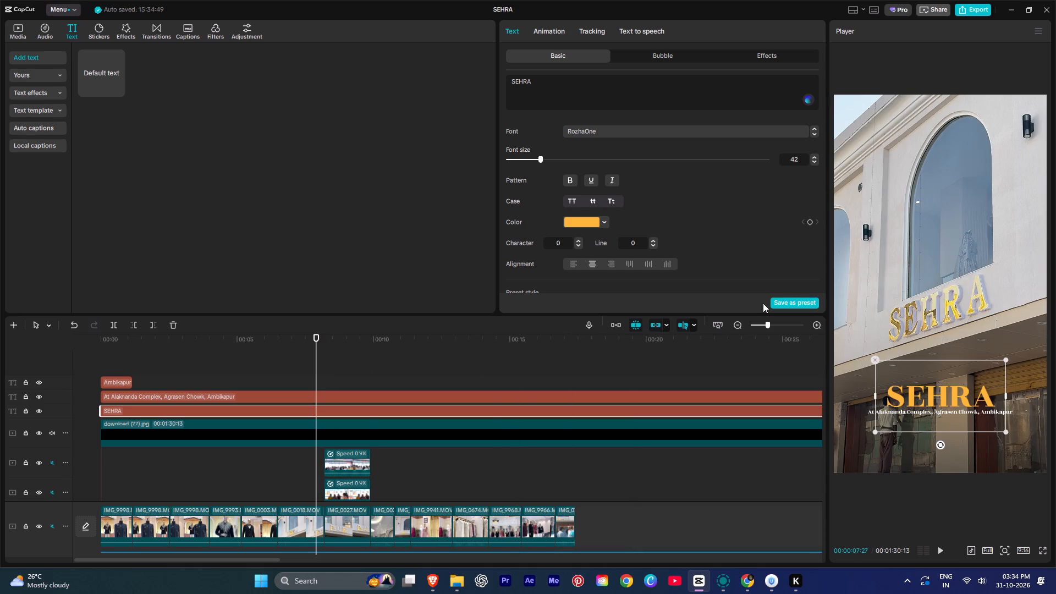
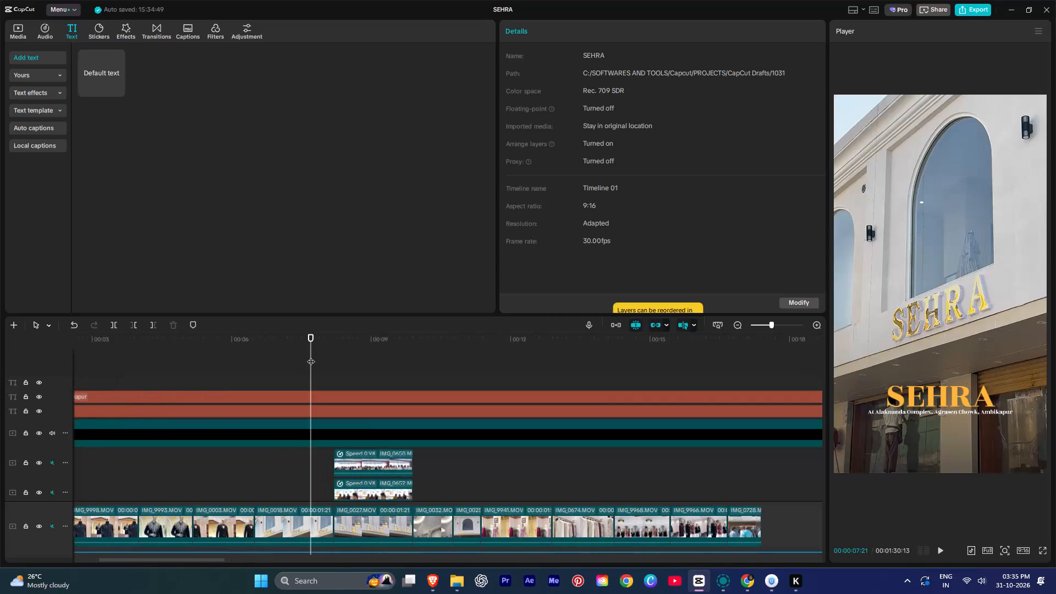
Recolour the SEHRA title bright yellow by sampling the colour from the gold storefront sign lettering in the footage.
click(321, 414)
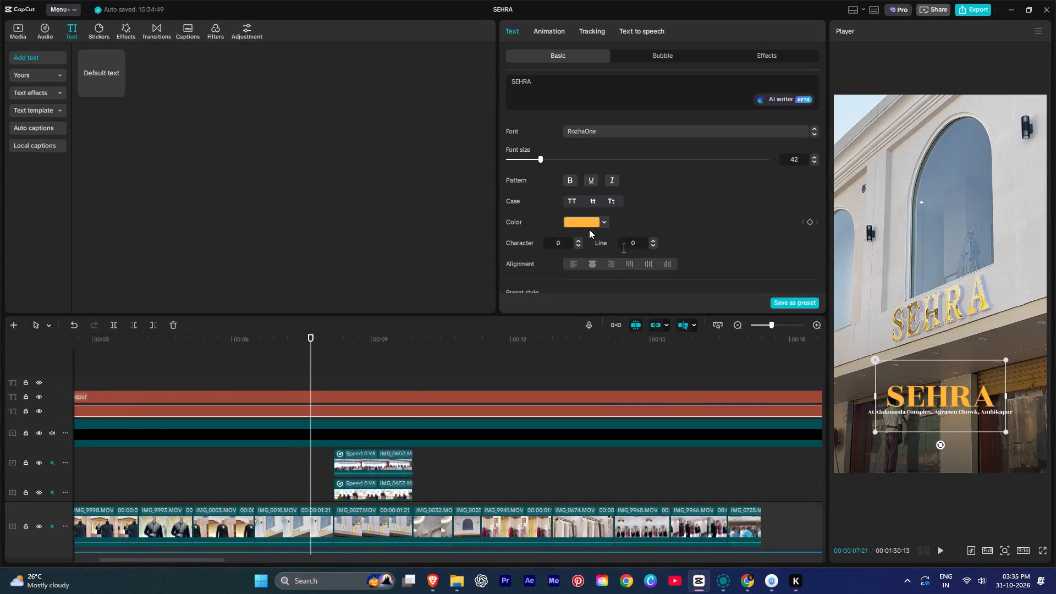
click(581, 221)
click(539, 320)
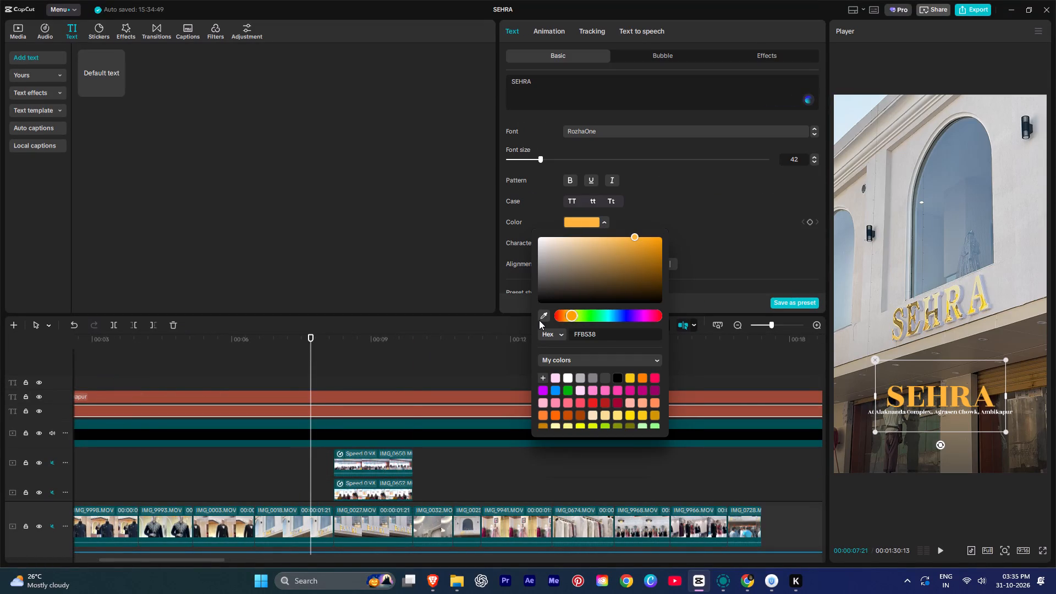
click(956, 311)
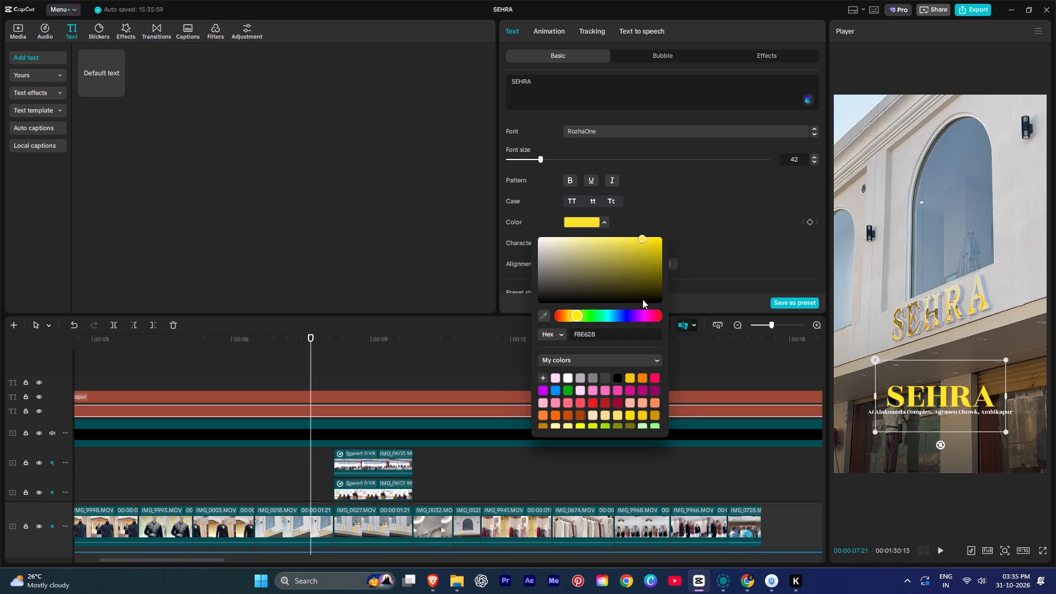
click(703, 230)
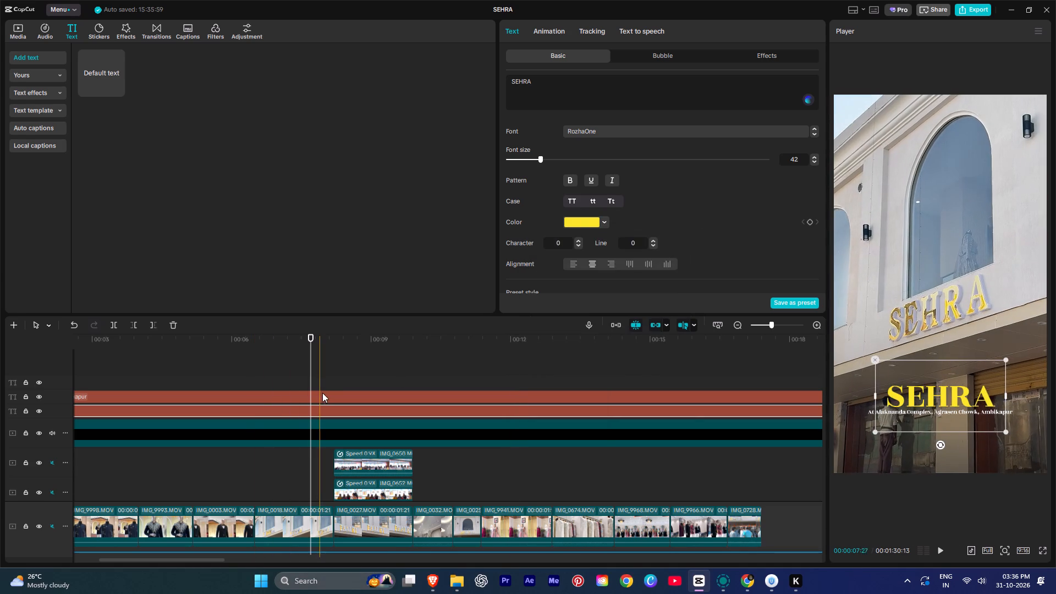
Play back the footage from about 8 to 12 seconds to review the yellow SEHRA title and address line.
click(323, 392)
key(space)
ctrl+scroll(323, 392, down, 8)
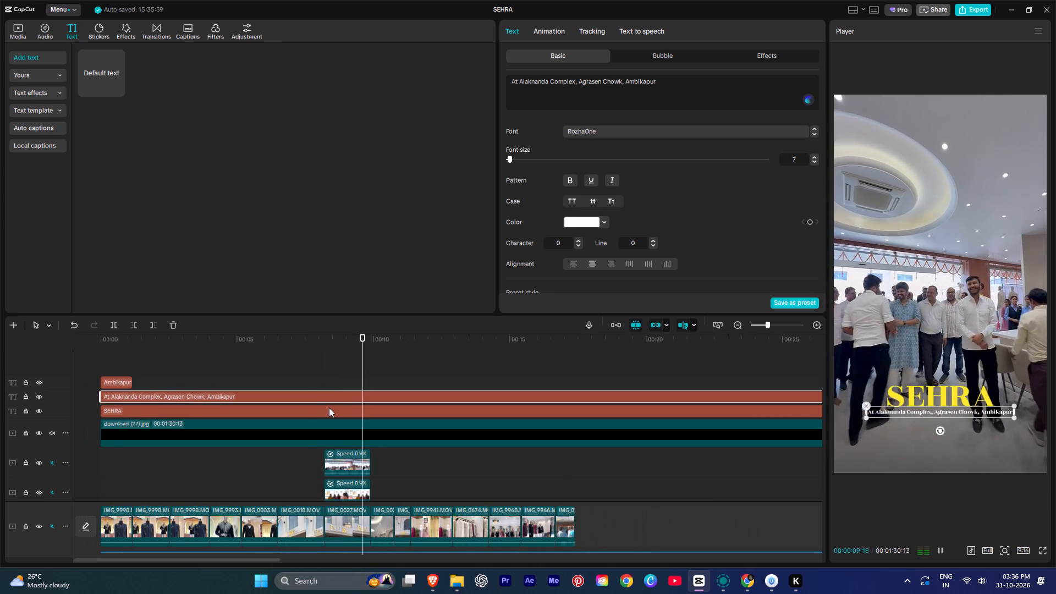
scroll(329, 408, down, 4)
ctrl+scroll(329, 408, down, 4)
ctrl+scroll(329, 408, up, 12)
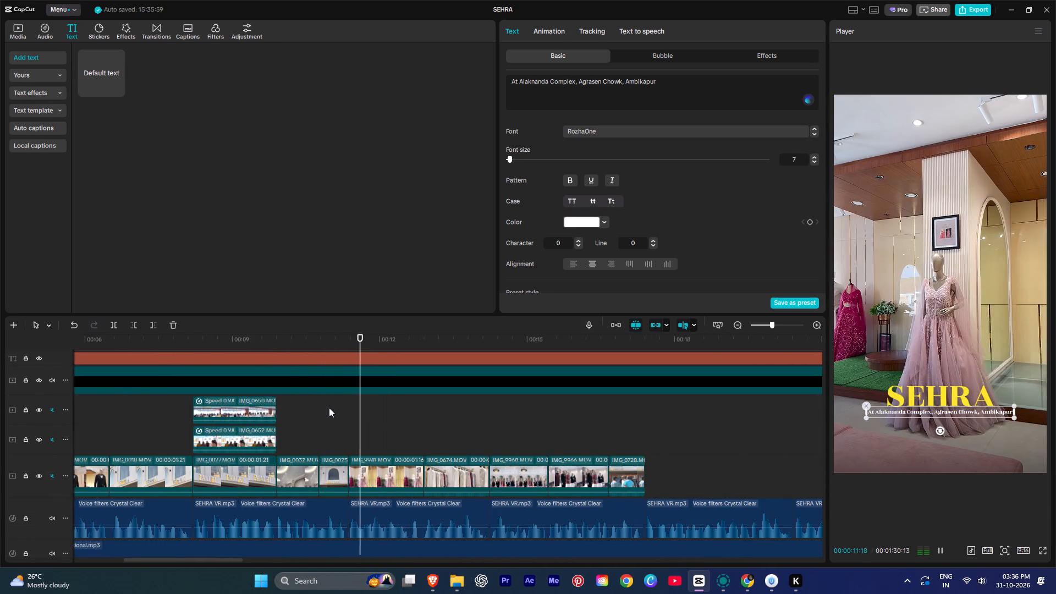
ctrl+scroll(329, 408, up, 6)
ctrl+scroll(329, 408, down, 1)
ctrl+scroll(329, 408, up, 1)
key(space)
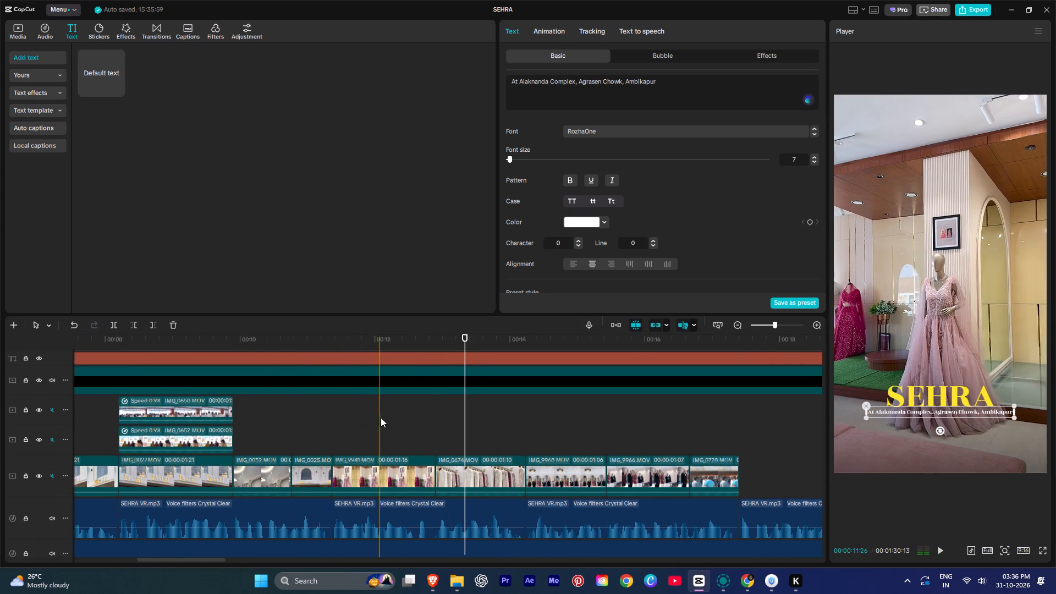
scroll(399, 430, up, 4)
click(401, 382)
click(406, 401)
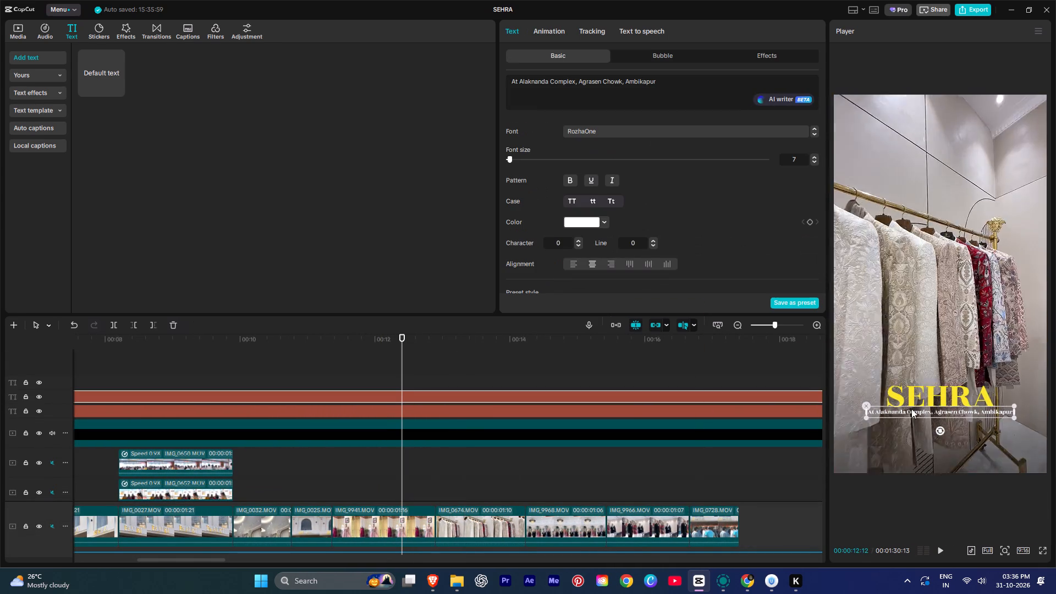
Examine the SEHRA title and address line up close over the pink gown shot at about 12 seconds.
ctrl+scroll(910, 413, up, 1)
ctrl+scroll(910, 413, down, 1)
ctrl+scroll(910, 413, up, 2)
click(928, 450)
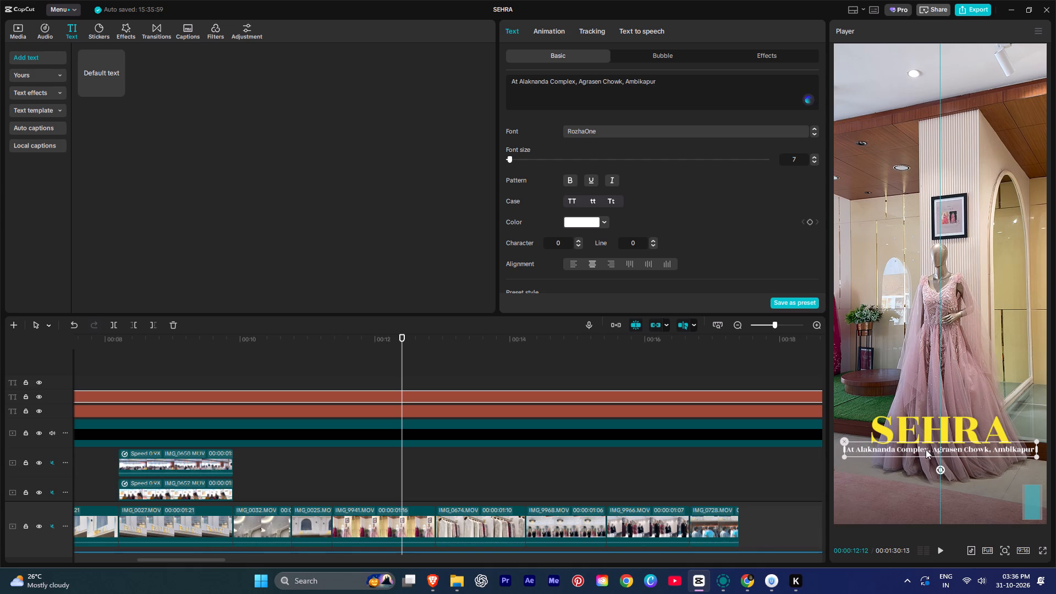
ctrl+scroll(874, 448, down, 2)
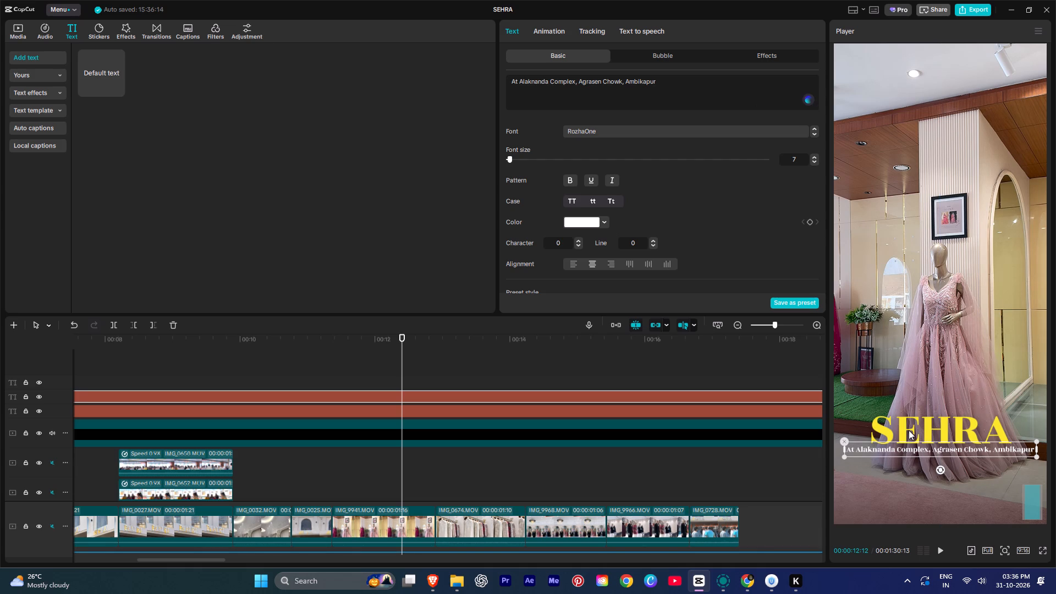
ctrl+scroll(909, 430, down, 2)
alt+scroll(910, 424, down, 2)
ctrl+scroll(910, 424, down, 1)
shift+scroll(910, 424, down, 2)
alt+scroll(910, 424, down, 2)
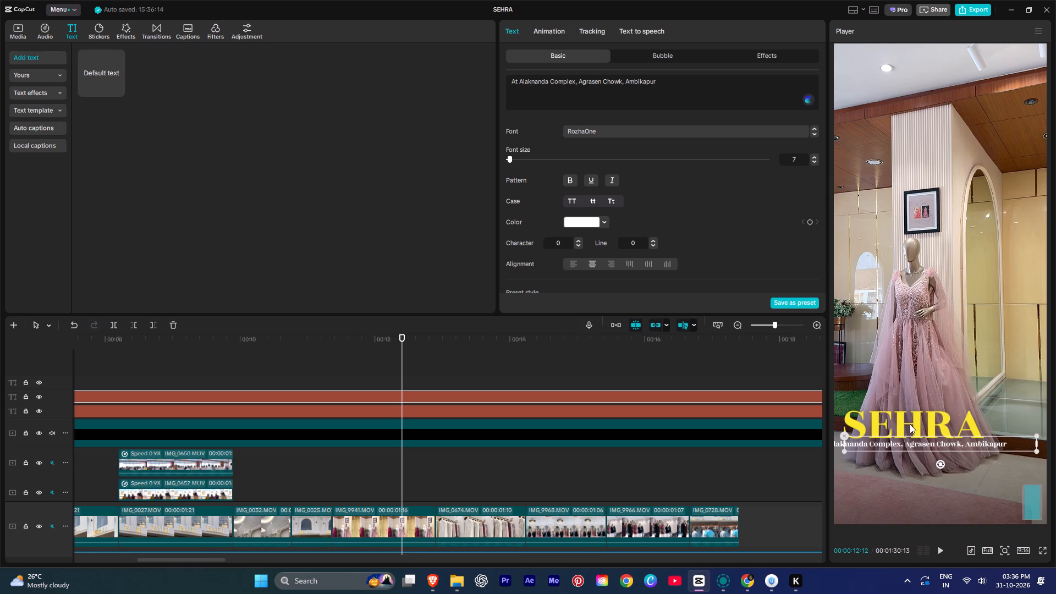
alt+scroll(910, 424, down, 7)
alt+scroll(910, 424, up, 5)
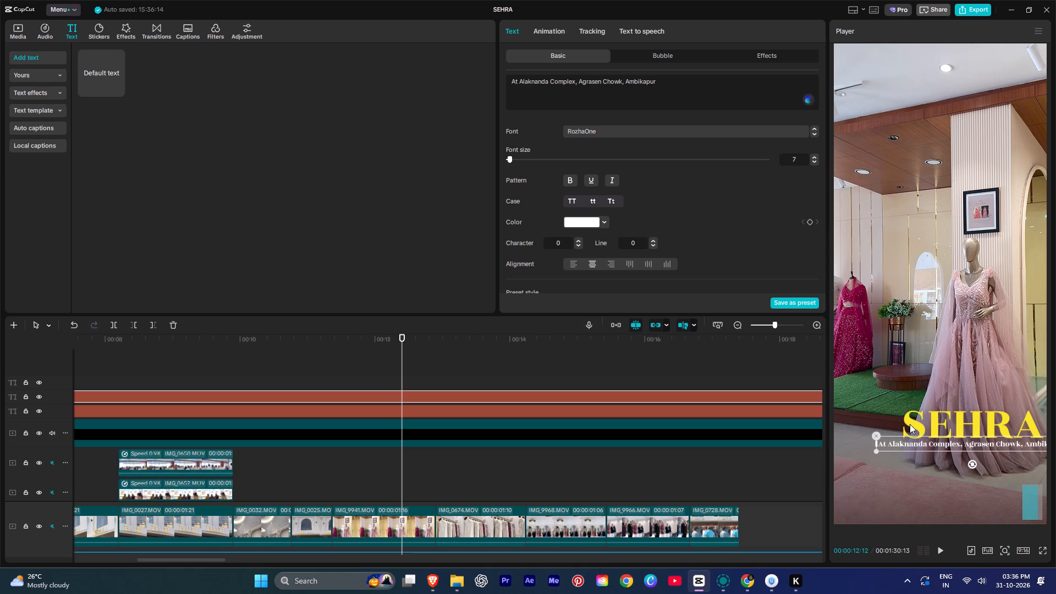
ctrl+scroll(910, 424, down, 2)
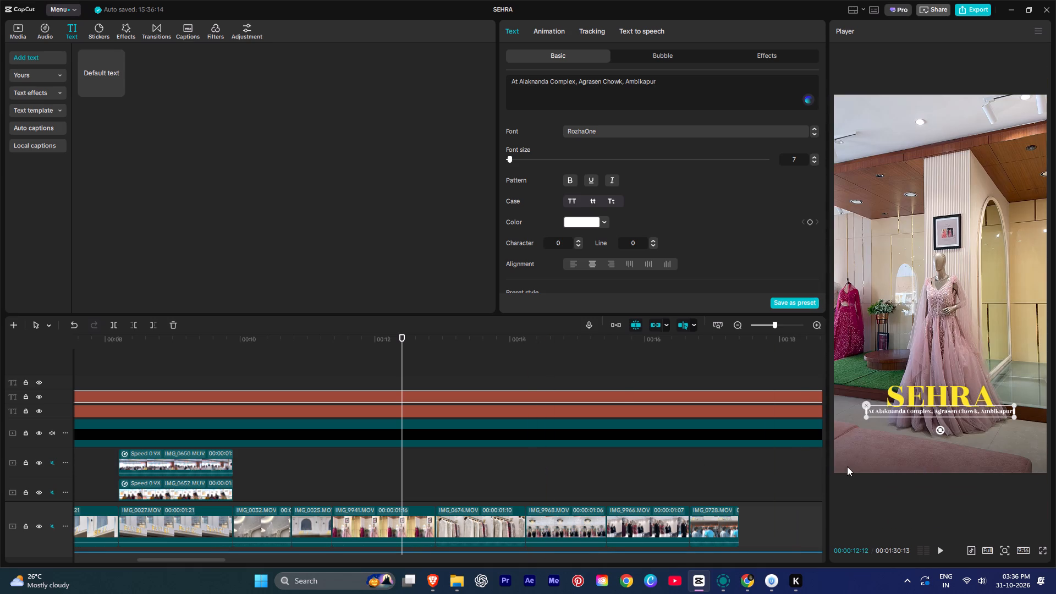
Widen the player area to enlarge the vertical video preview.
drag(828, 455, 786, 450)
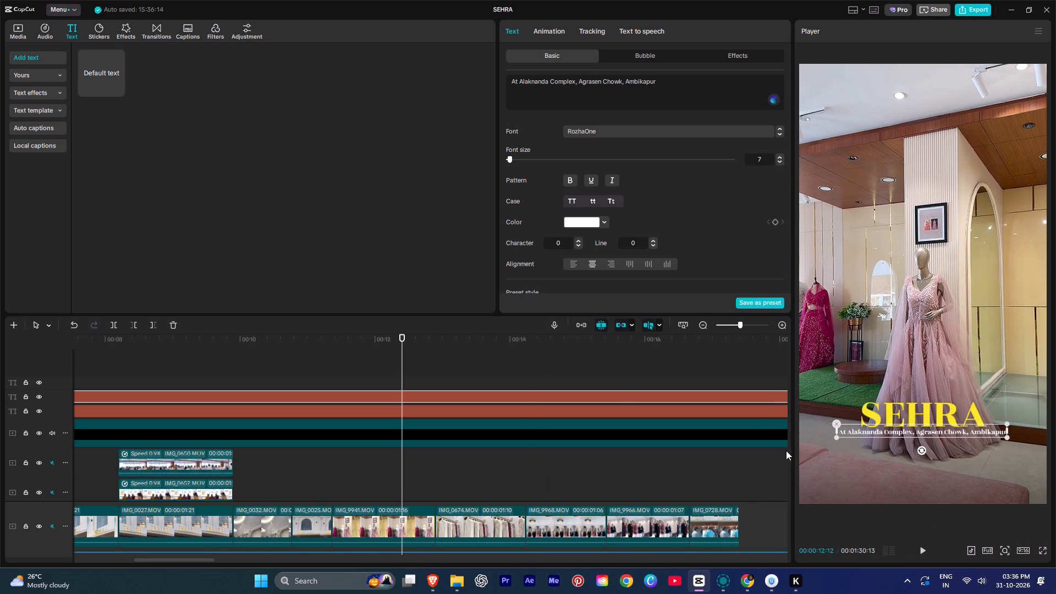
drag(786, 450, 780, 450)
Play back the footage from about 12 seconds to match the voiceover with the gown, clothes-rack and mannequin shots.
click(381, 470)
key(space)
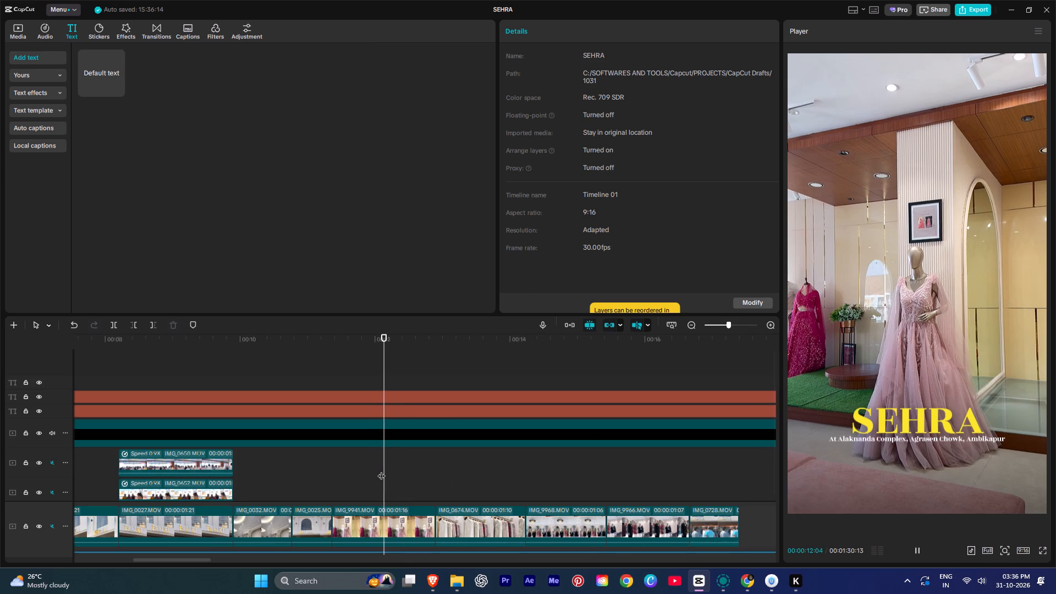
ctrl+scroll(381, 470, down, 4)
ctrl+scroll(381, 470, up, 7)
ctrl+scroll(381, 470, down, 3)
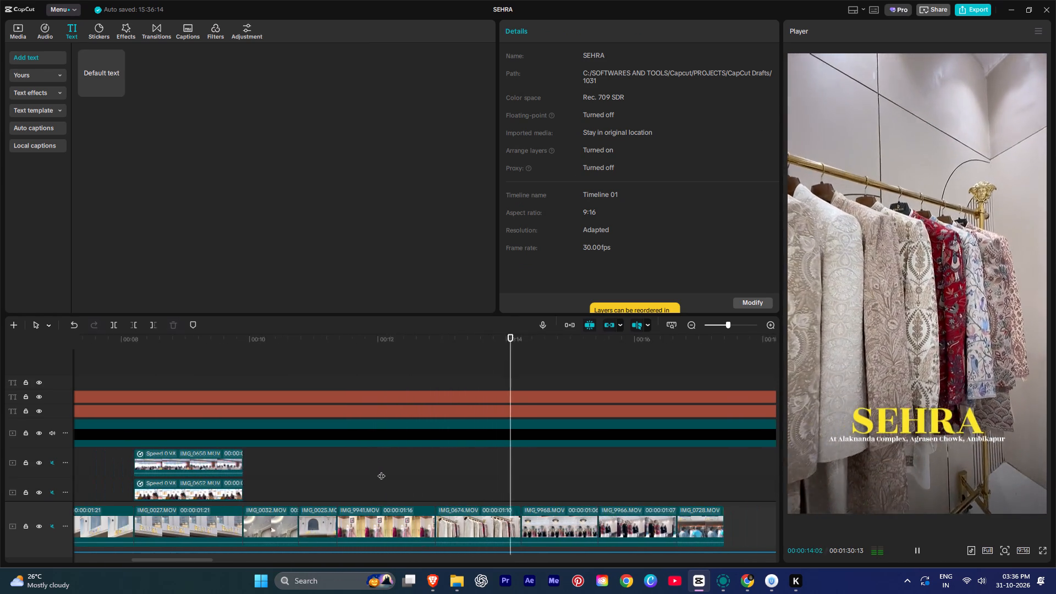
ctrl+scroll(381, 470, down, 6)
key(space)
key(space)
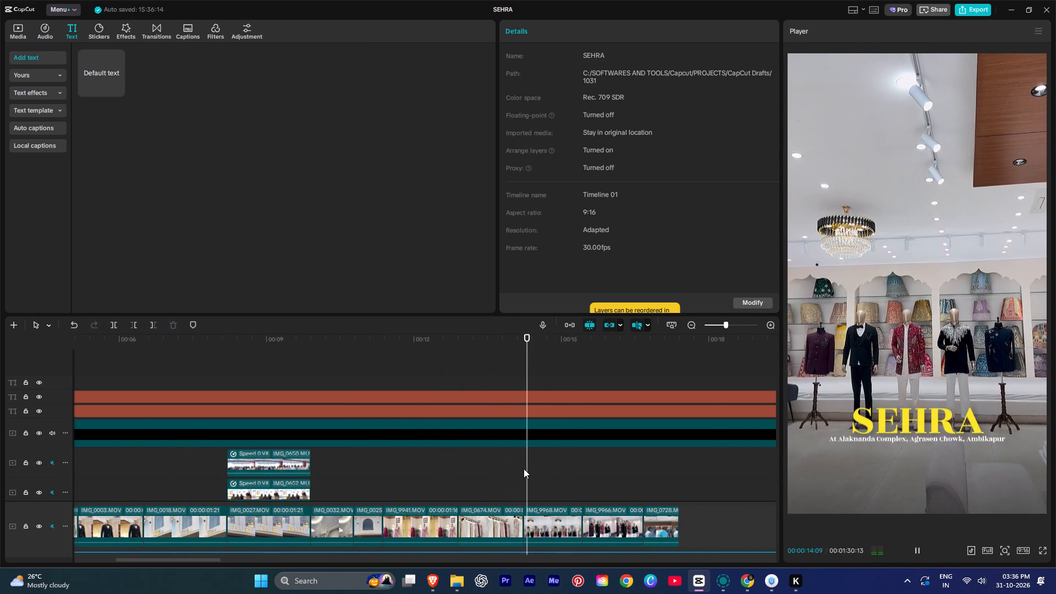
key(space)
key(space)
key(space)
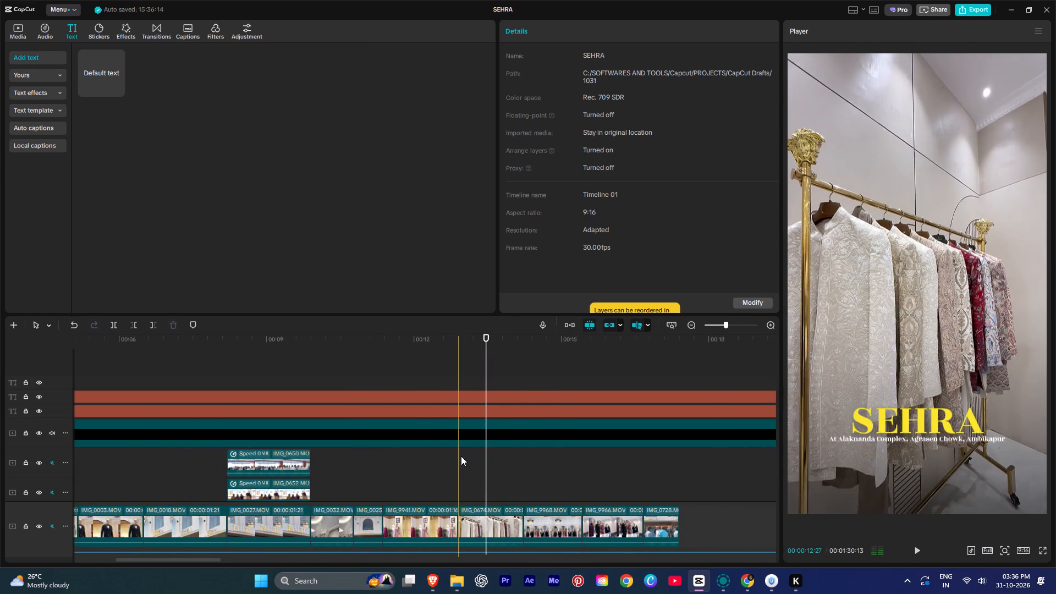
Place the Ambikapur text over the clothes-rack clip IMG_0674 at about 13 seconds and fit it to the clip's end.
click(461, 456)
alt+scroll(421, 402, up, 6)
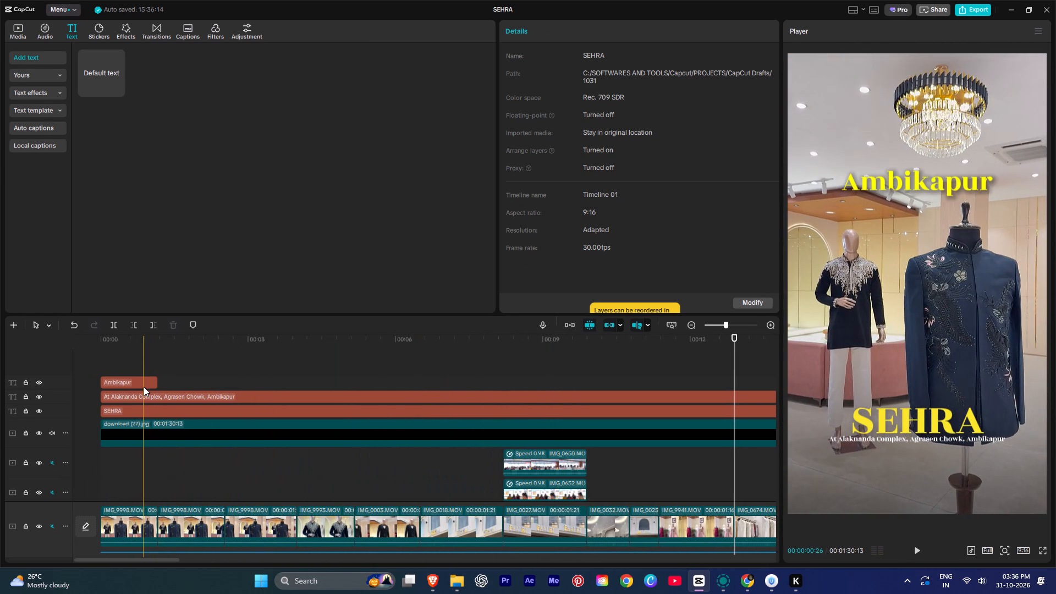
click(144, 387)
alt+drag(132, 380, 661, 382)
key(space)
key(space)
click(681, 385)
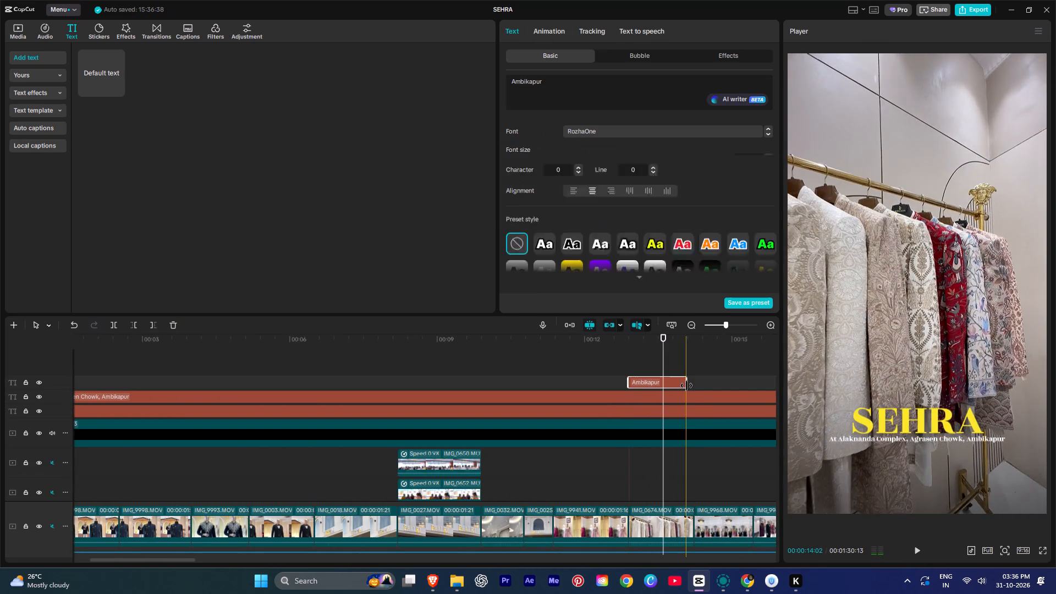
click(687, 386)
Duplicate the Ambikapur text onto the start of mannequin clip IMG_9966 at about 15 seconds, checking it against the voiceover.
key(space)
alt+scroll(691, 386, up, 2)
alt+scroll(691, 386, down, 3)
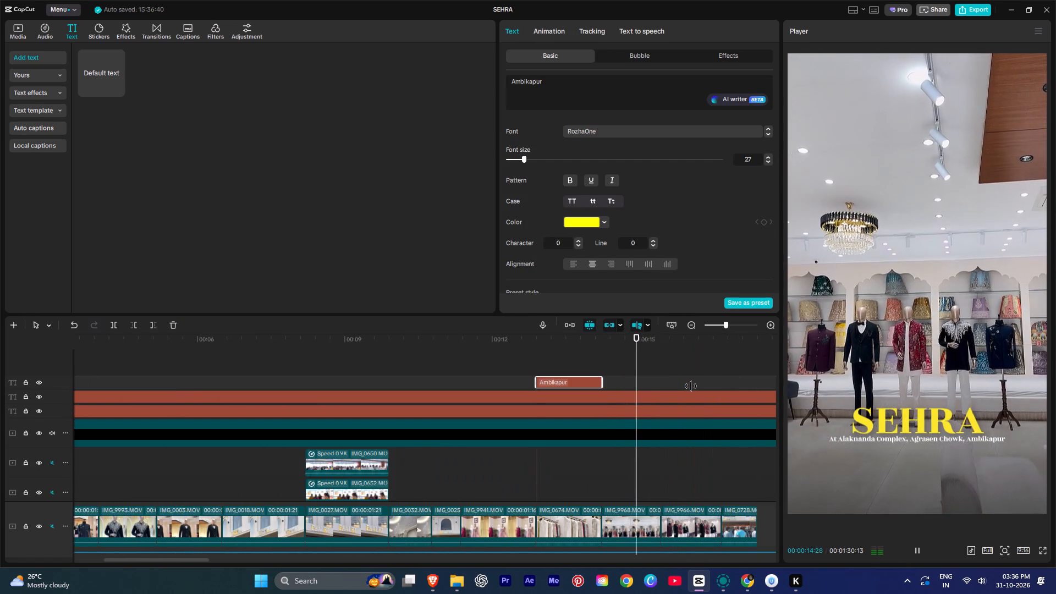
alt+scroll(689, 388, down, 1)
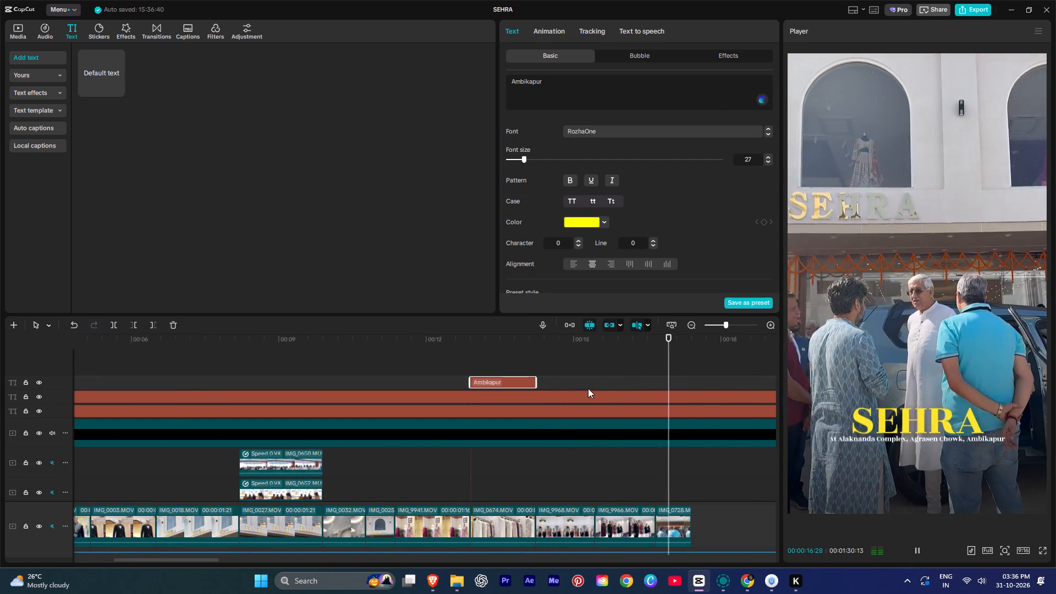
key(space)
key(space)
alt+scroll(595, 370, down, 2)
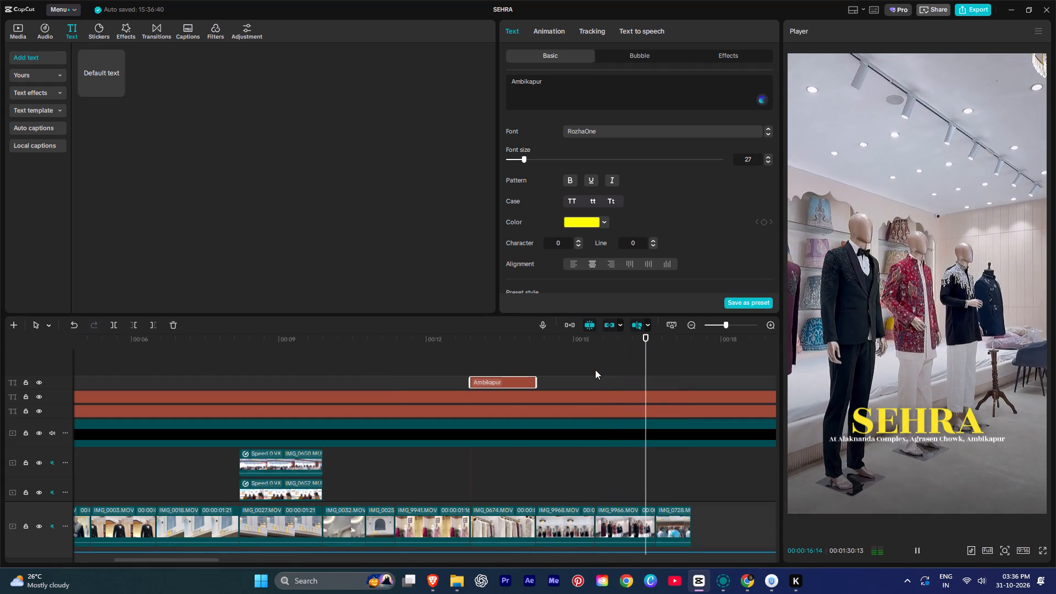
alt+scroll(595, 370, down, 1)
key(space)
click(398, 366)
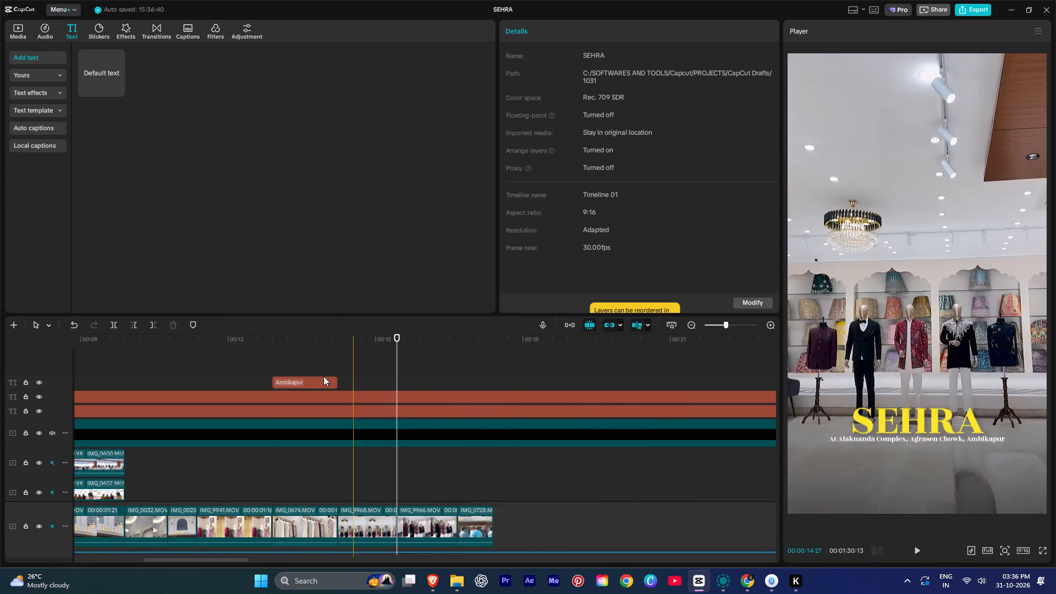
alt+drag(303, 387, 427, 387)
key(space)
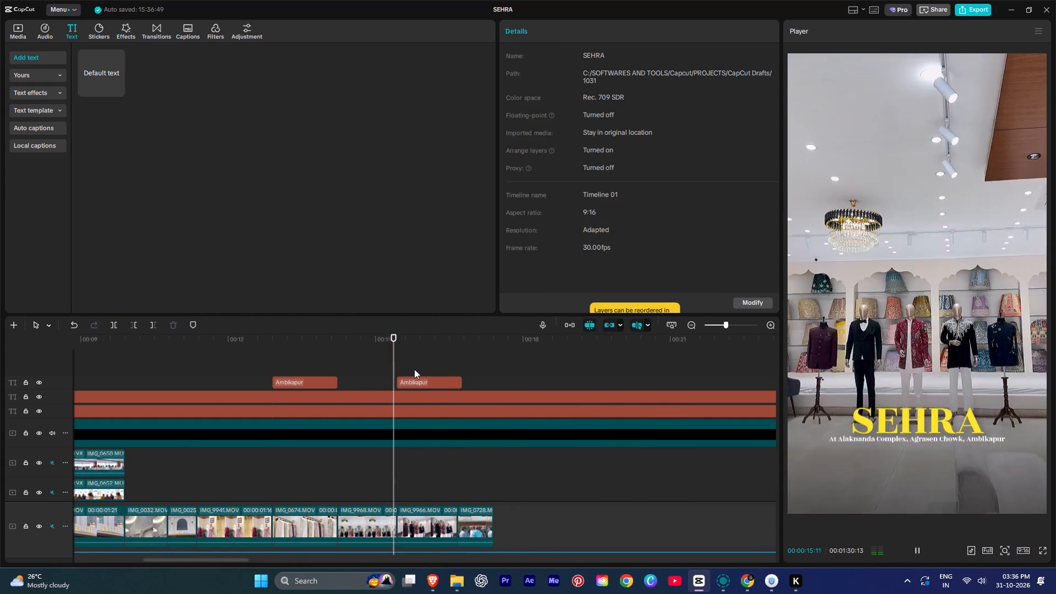
key(space)
key(space)
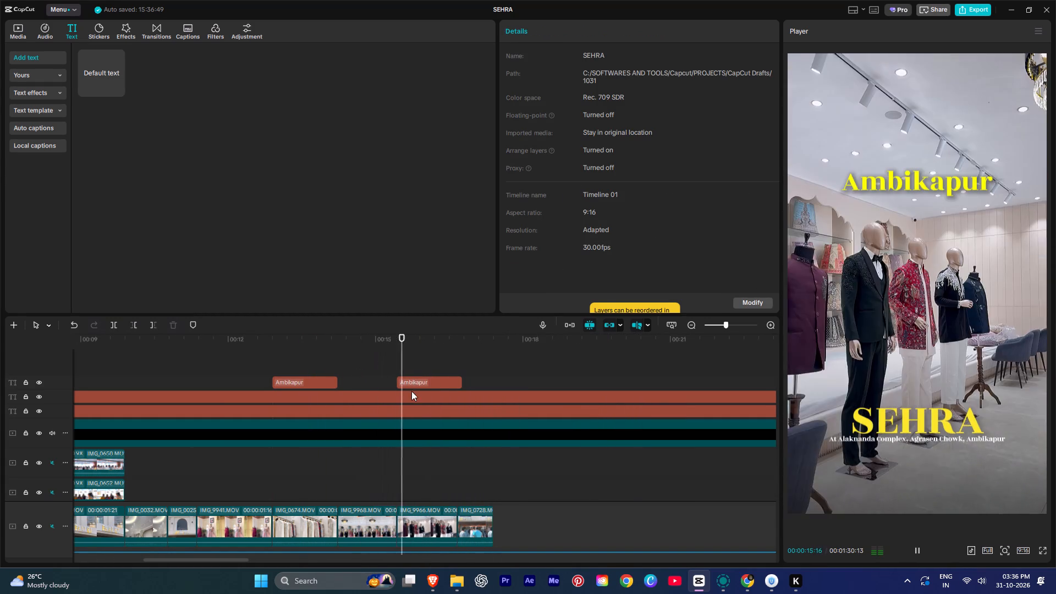
Extend the second Ambikapur text to end with the last clip, IMG_0728, at about 17 seconds.
click(417, 384)
drag(465, 384, 548, 396)
key(space)
alt+scroll(488, 373, down, 3)
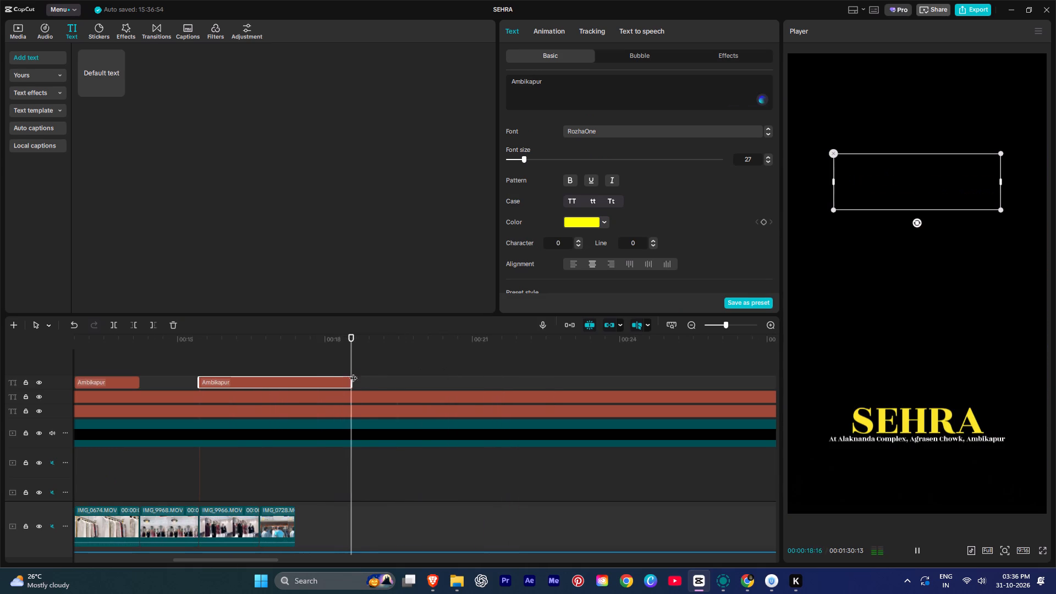
key(space)
drag(353, 381, 461, 392)
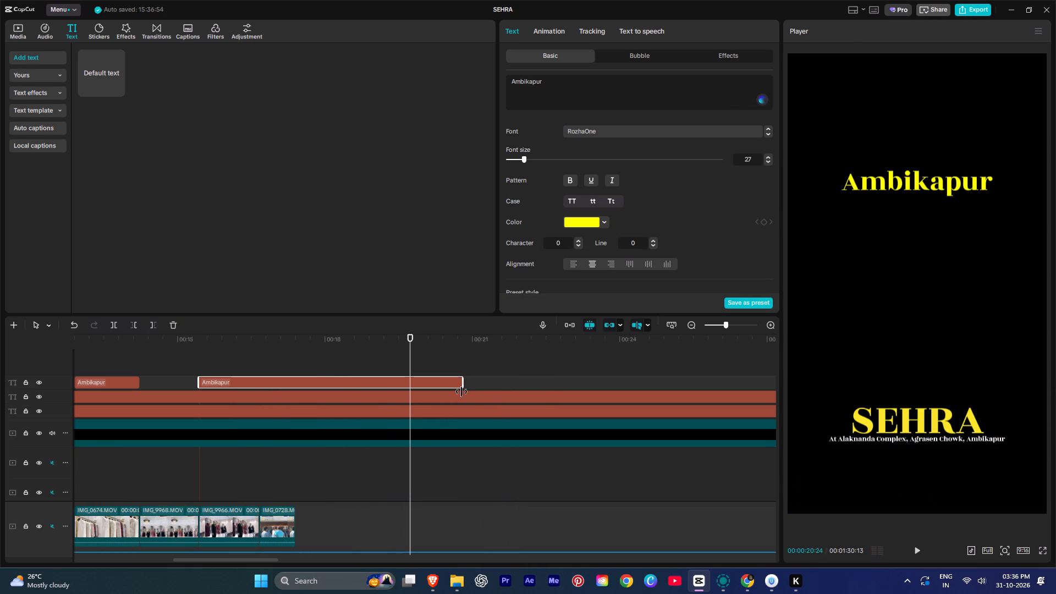
drag(461, 392, 300, 398)
key(space)
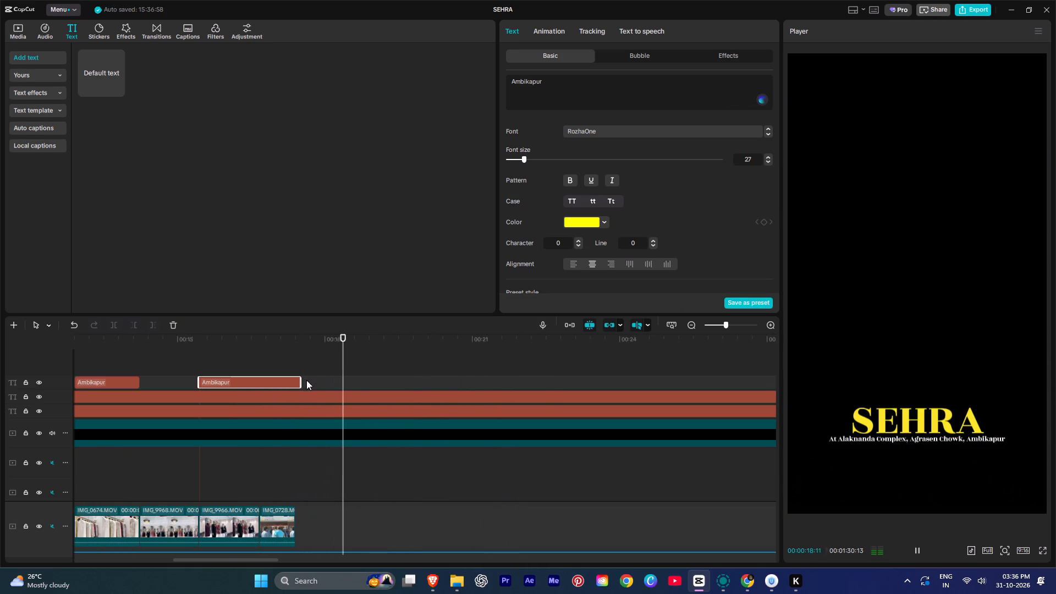
key(space)
key(space)
key(space)
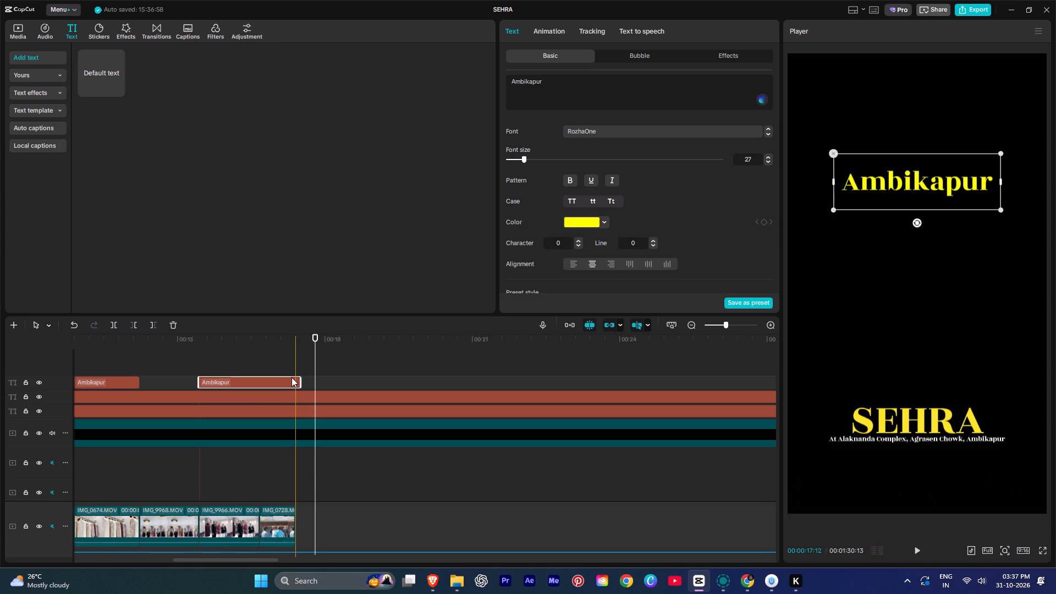
key(w)
Play back the last shots between about 14 and 17 seconds to check the Ambikapur texts' timing against the voiceover.
alt+click(229, 365)
alt+scroll(230, 365, up, 2)
alt+scroll(230, 365, down, 2)
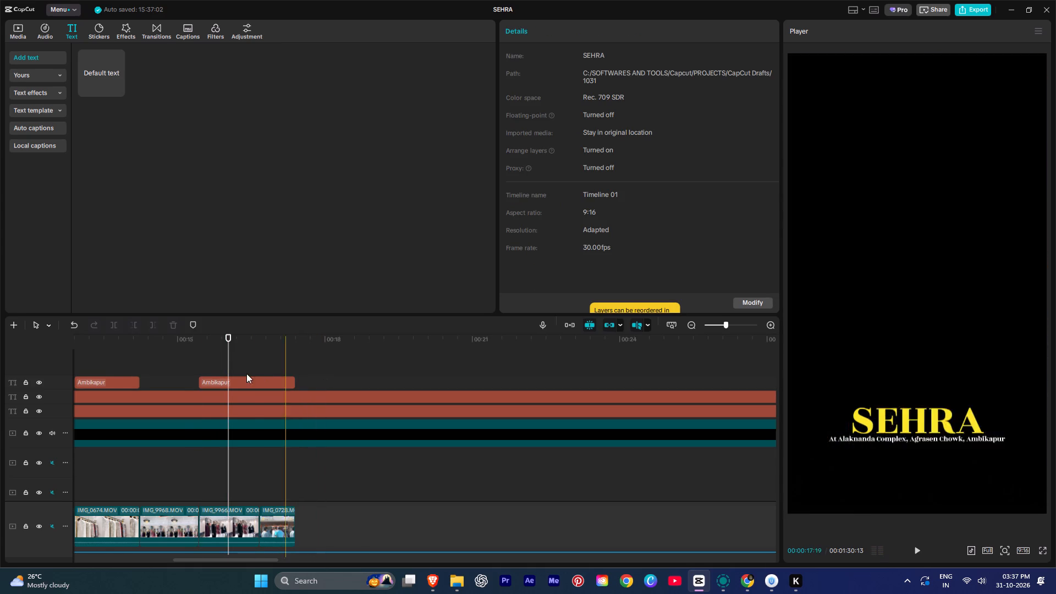
key(space)
alt+scroll(228, 385, down, 2)
alt+scroll(228, 385, up, 1)
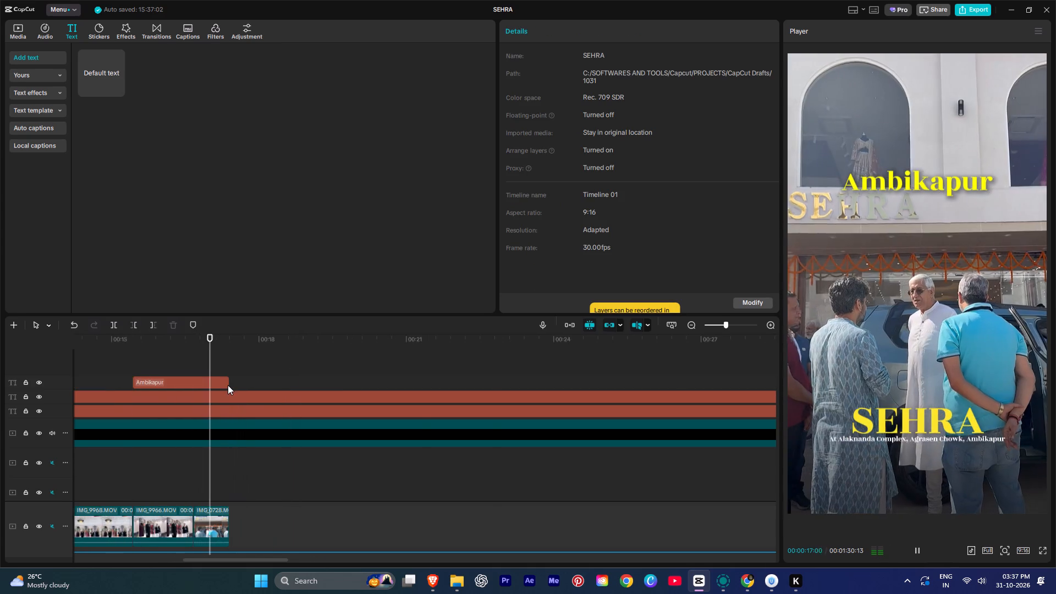
alt+scroll(228, 385, up, 4)
key(space)
key(space)
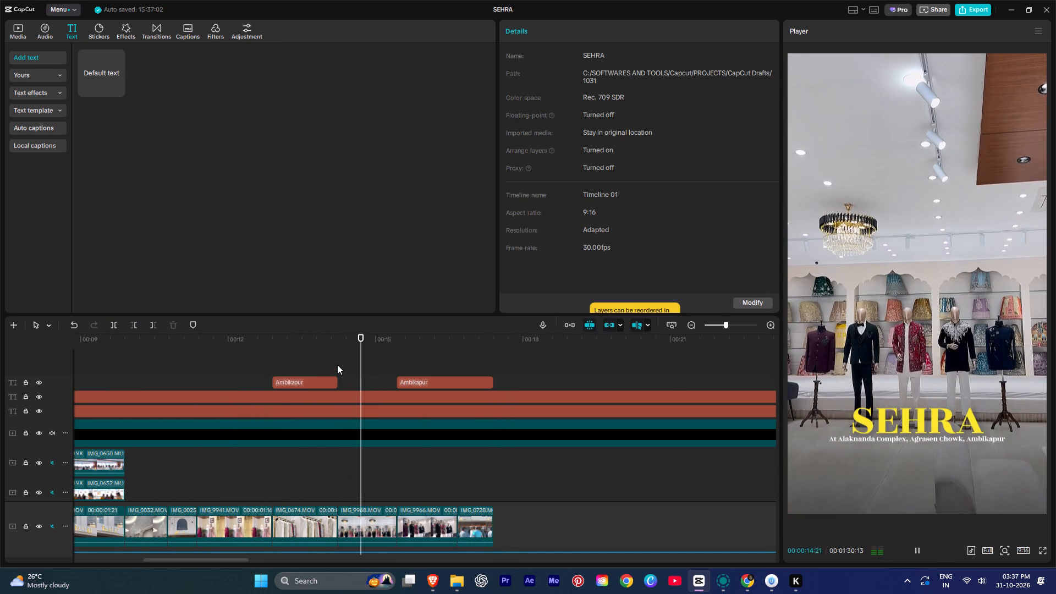
key(space)
key(space)
key(space)
Extend the start of the second Ambikapur text back to the first one's end at about 14 seconds, covering clip IMG_9968.
click(337, 356)
drag(422, 373, 416, 379)
click(400, 382)
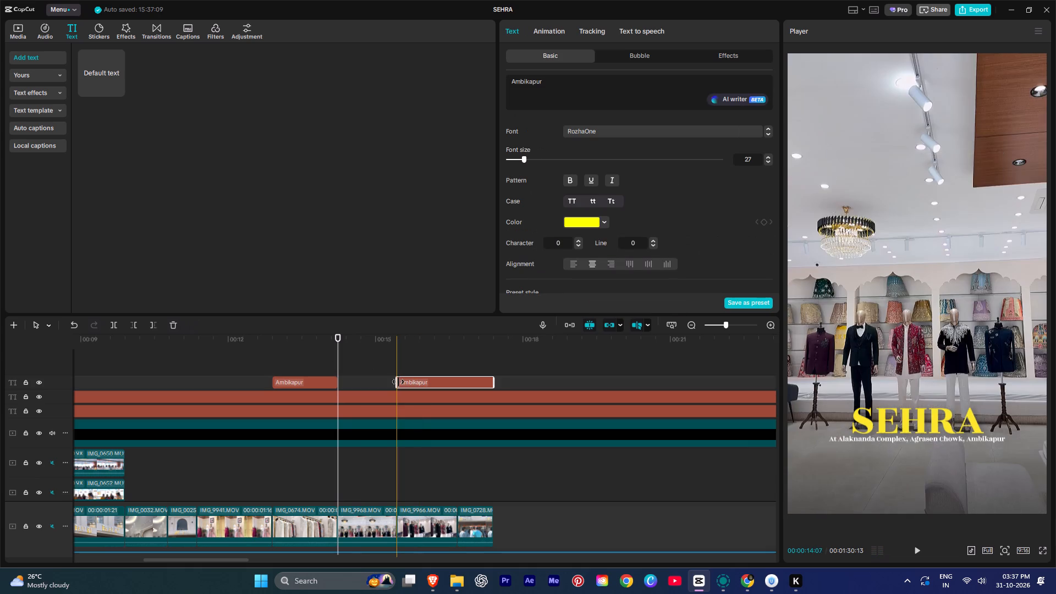
drag(395, 382, 307, 382)
key(space)
key(space)
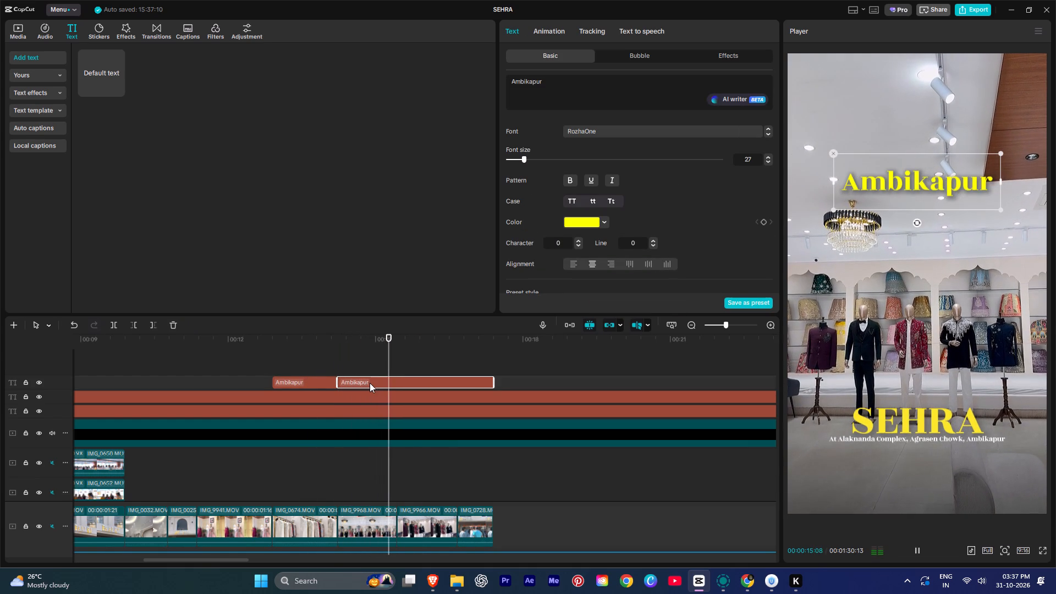
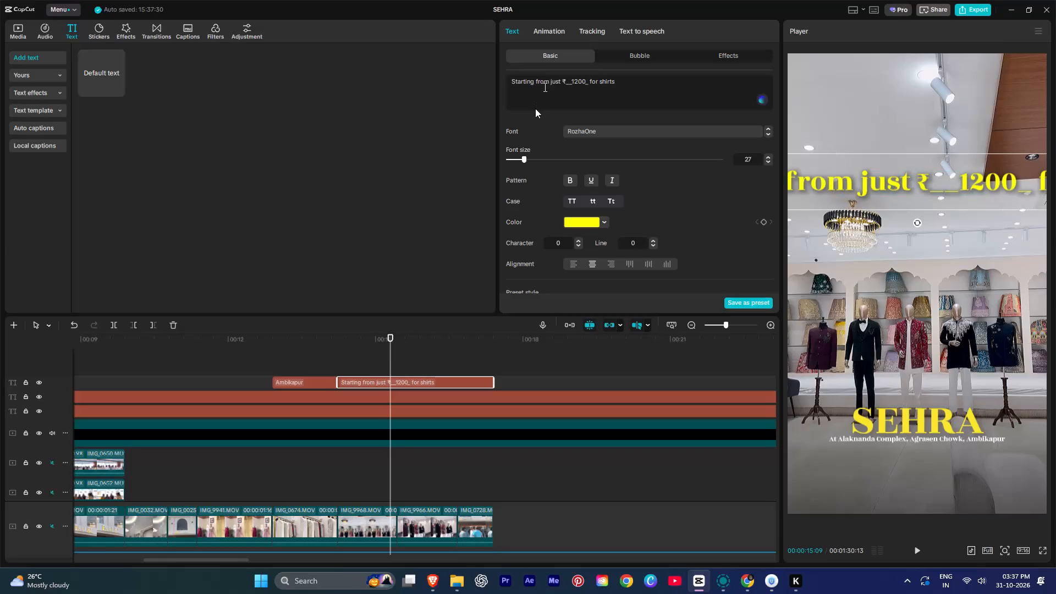
Remove the underscores around 1200 so the keyword text reads "Starting from just ₹1200 for shirts".
click(574, 84)
key(Left)
key(BackSpace)
key(BackSpace)
key(Right)
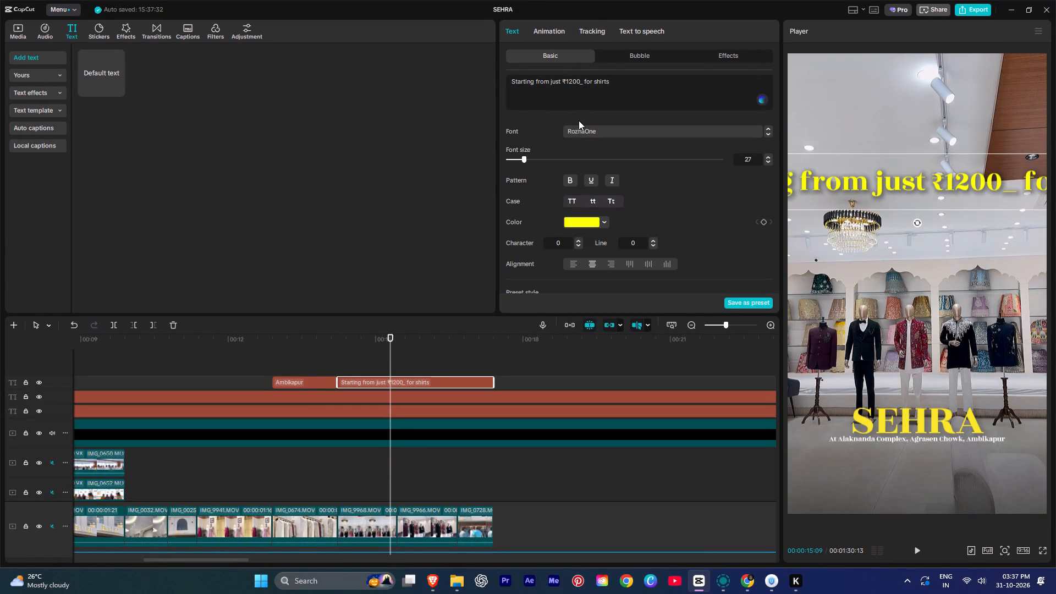
key(Right)
key(Right)
key(Right)
key(Right)
key(BackSpace)
Style the ₹1200 shirt price text in all capitals and italics.
click(573, 199)
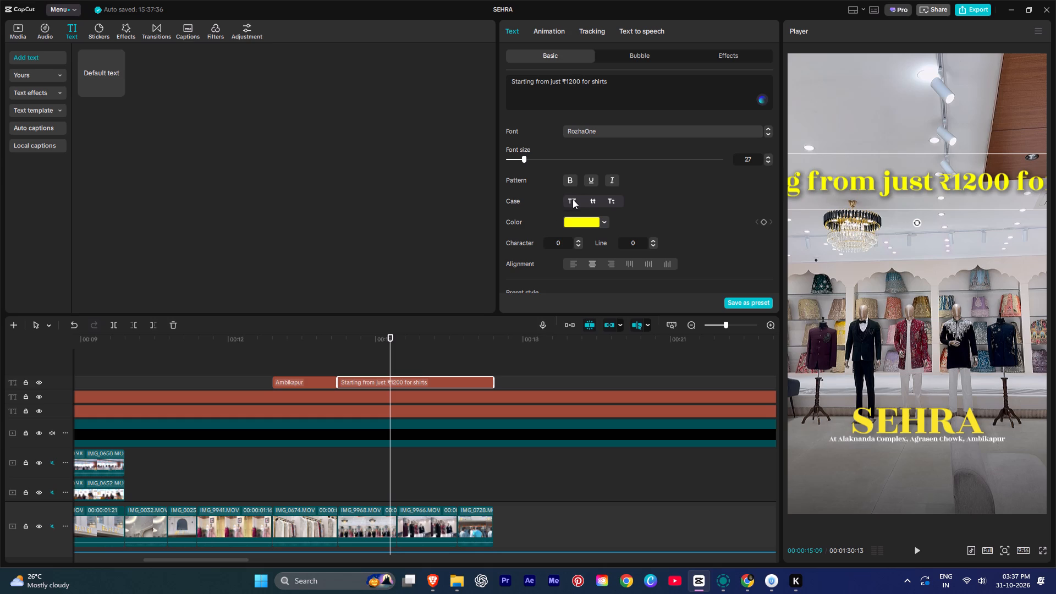
click(612, 180)
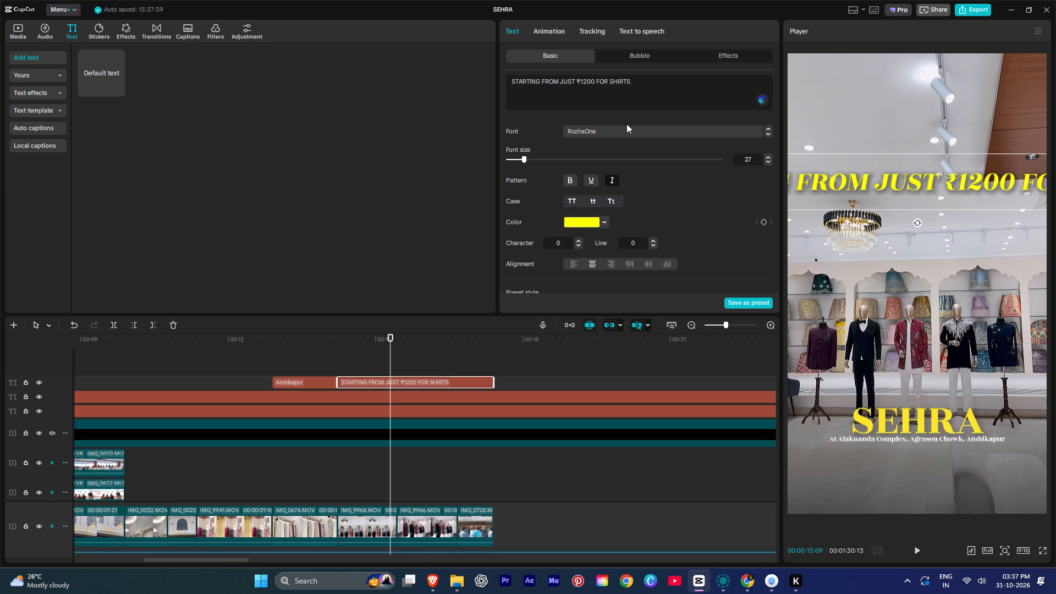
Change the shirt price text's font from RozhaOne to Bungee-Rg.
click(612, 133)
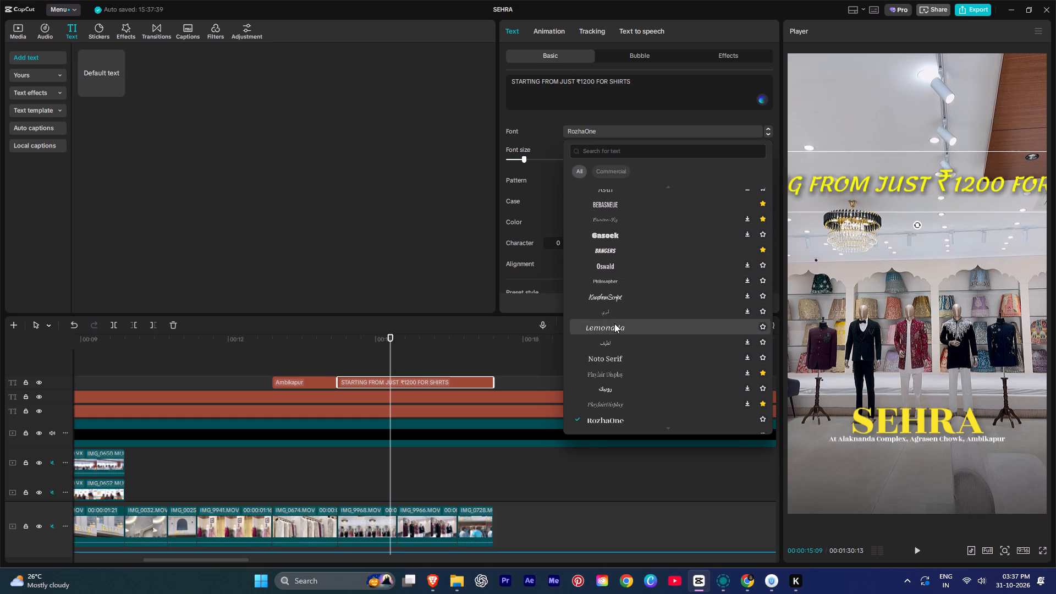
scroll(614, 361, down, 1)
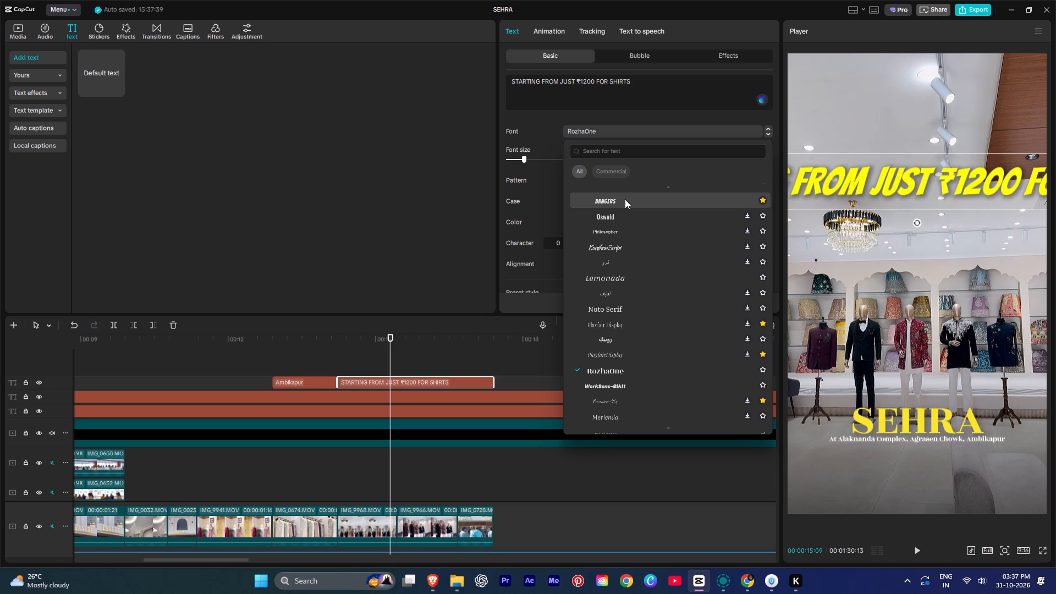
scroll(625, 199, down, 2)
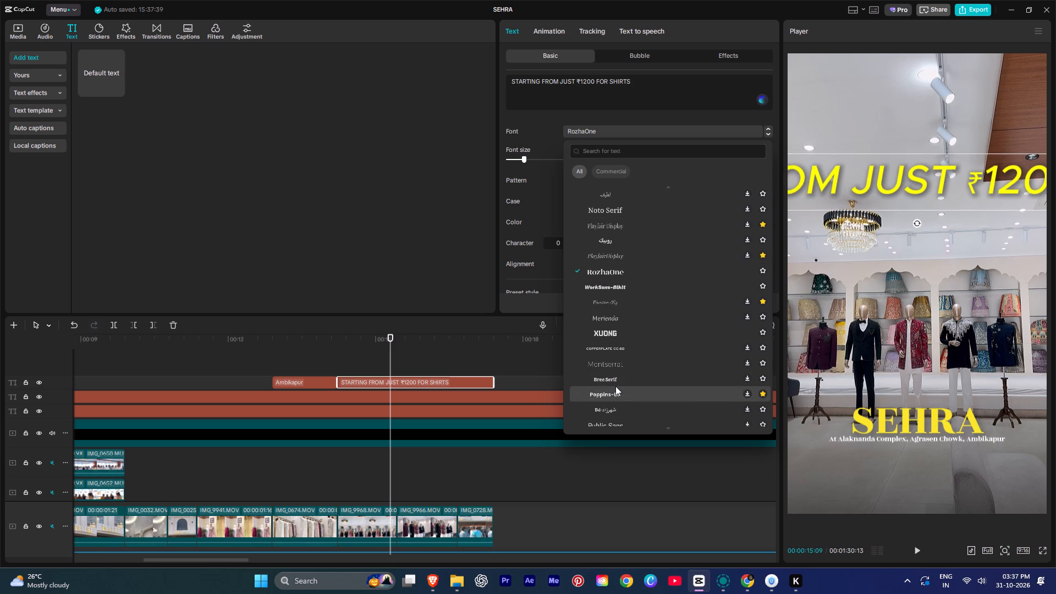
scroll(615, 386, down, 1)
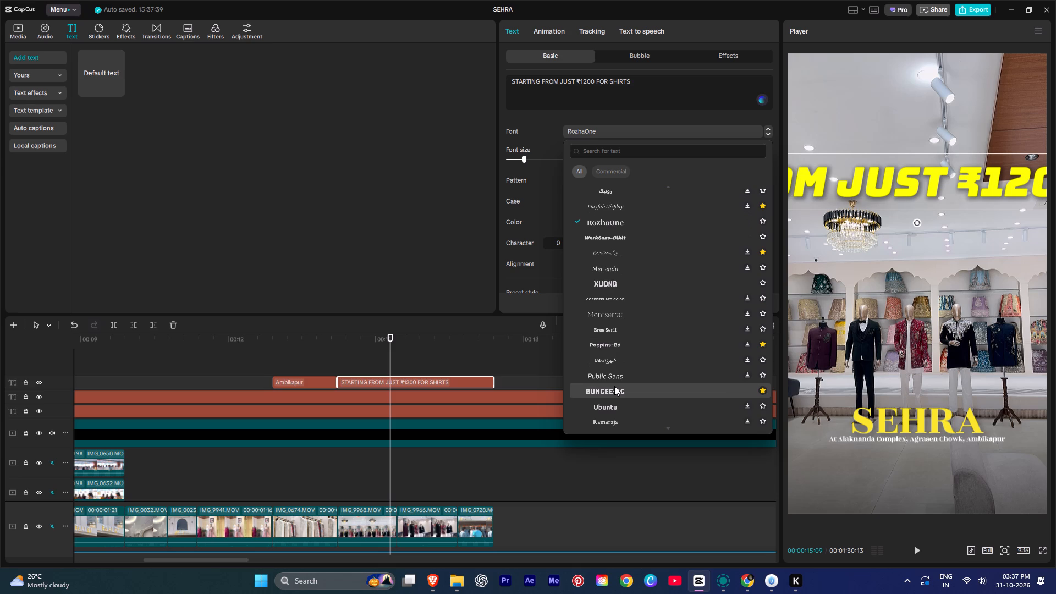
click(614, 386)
Reduce the shirt price text's font size to 13.
click(767, 159)
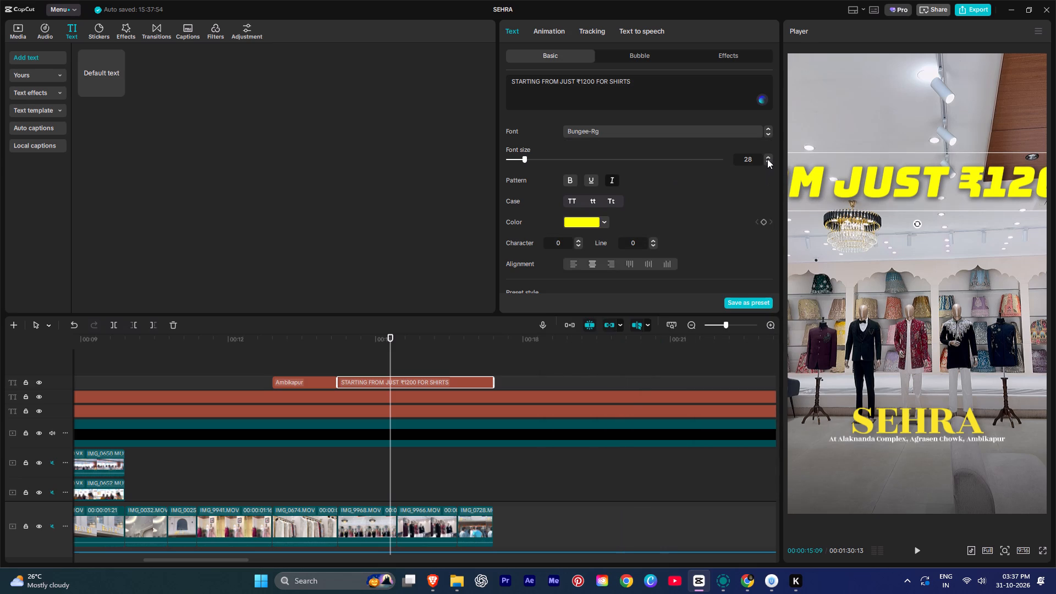
drag(524, 157, 518, 156)
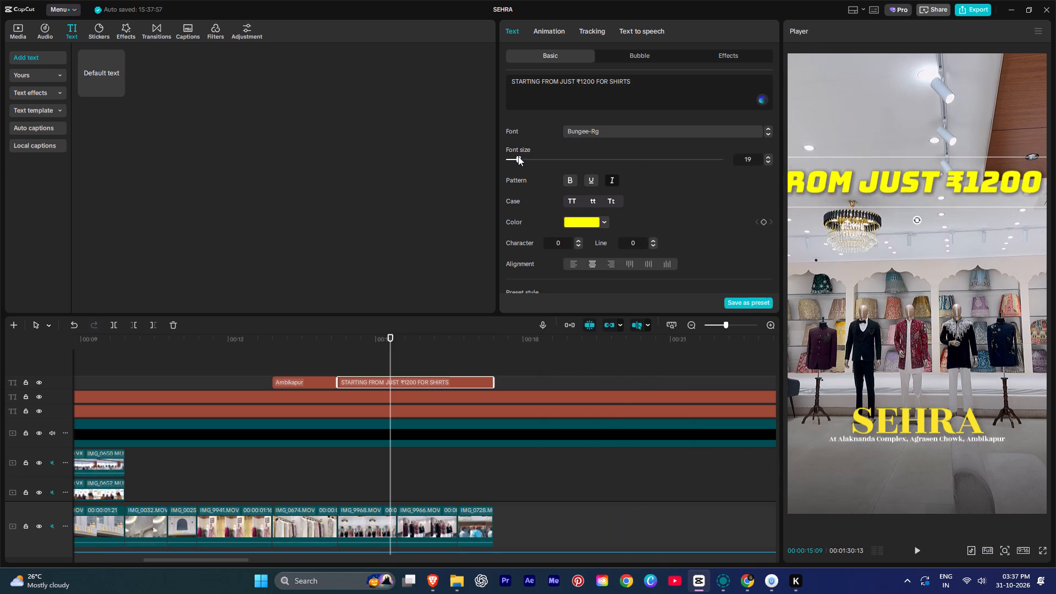
drag(518, 156, 514, 156)
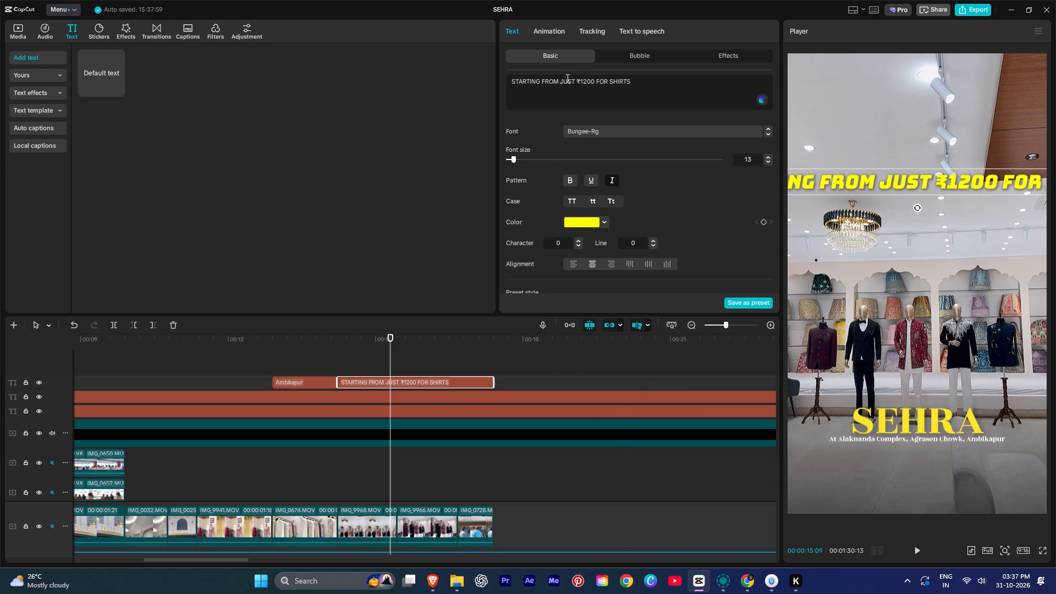
Split the price text into two lines, with "₹1200 FOR SHIRTS" on the second line.
click(560, 80)
click(577, 81)
key(BackSpace)
key(Return)
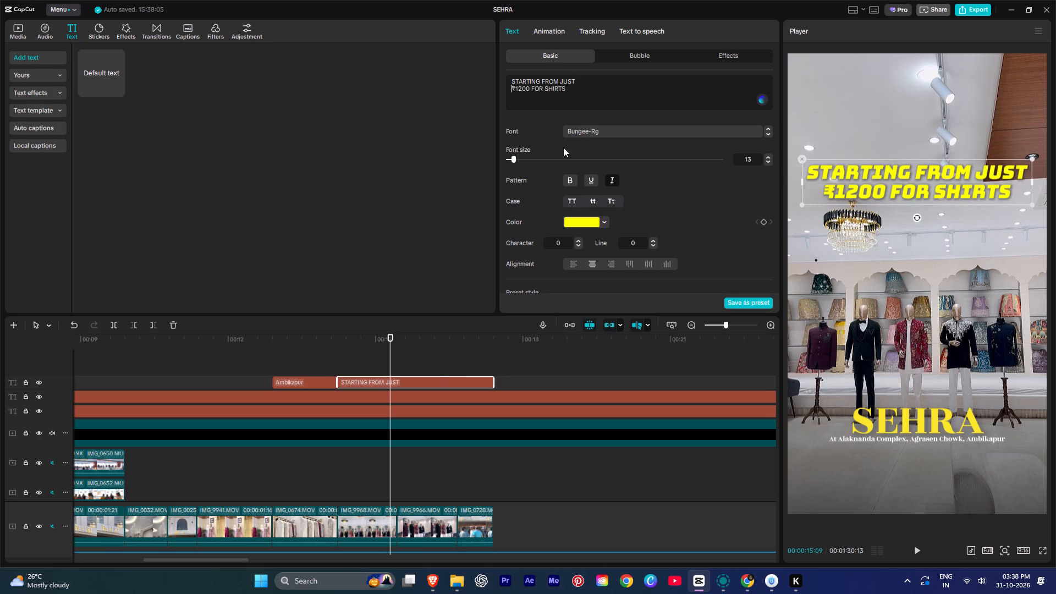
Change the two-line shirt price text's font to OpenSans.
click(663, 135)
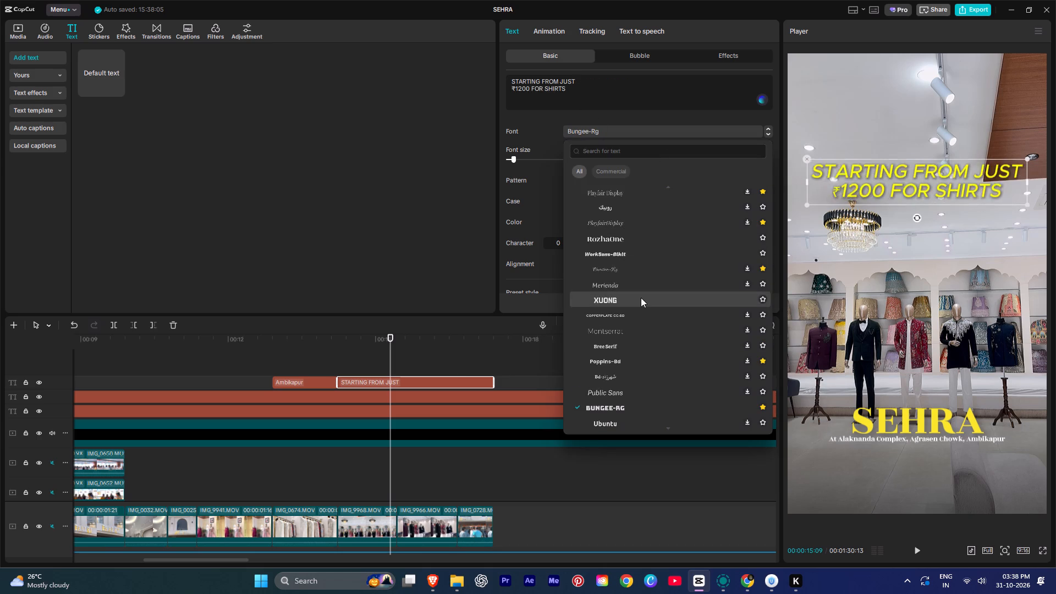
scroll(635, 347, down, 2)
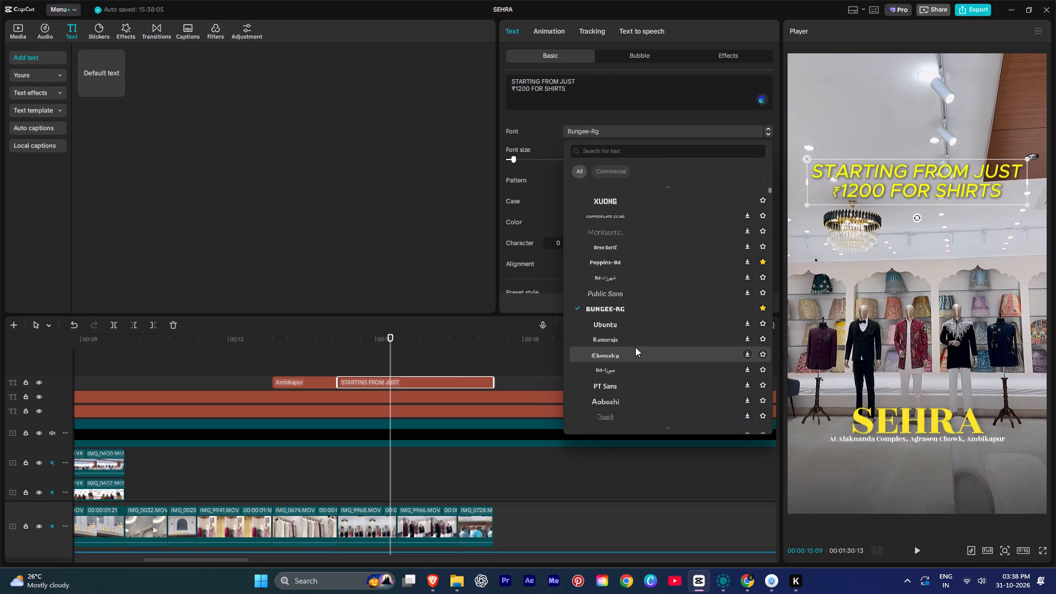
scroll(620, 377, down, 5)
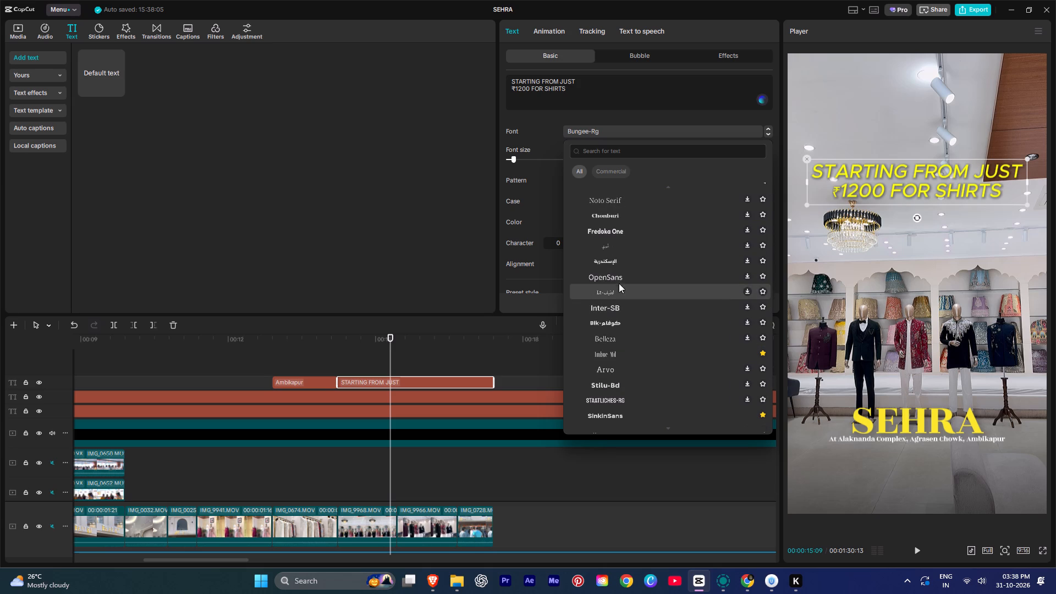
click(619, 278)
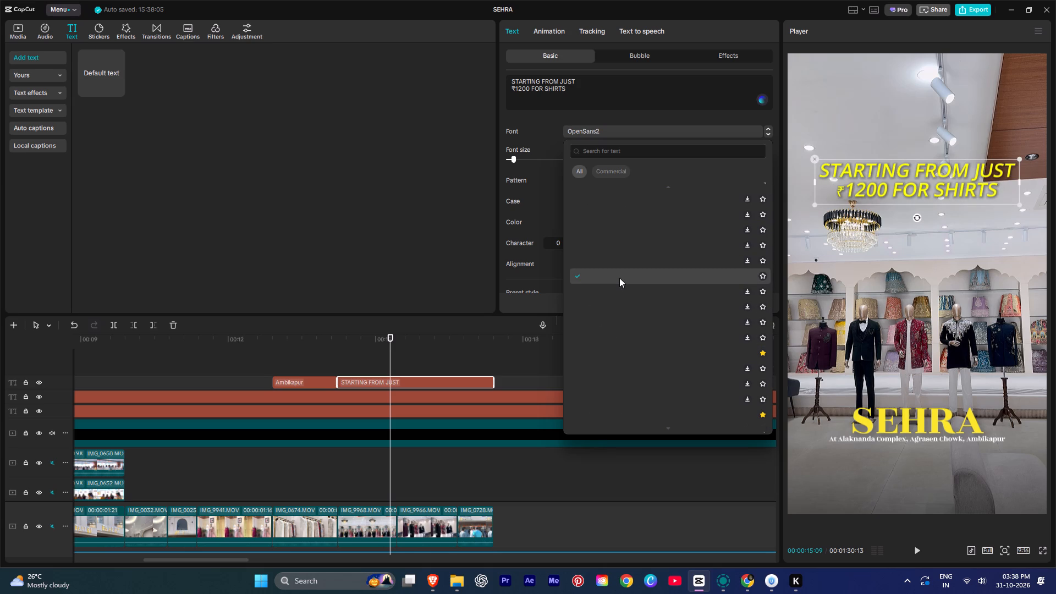
Browse the available fonts and preview candidates on the two-line shirt price text.
click(625, 156)
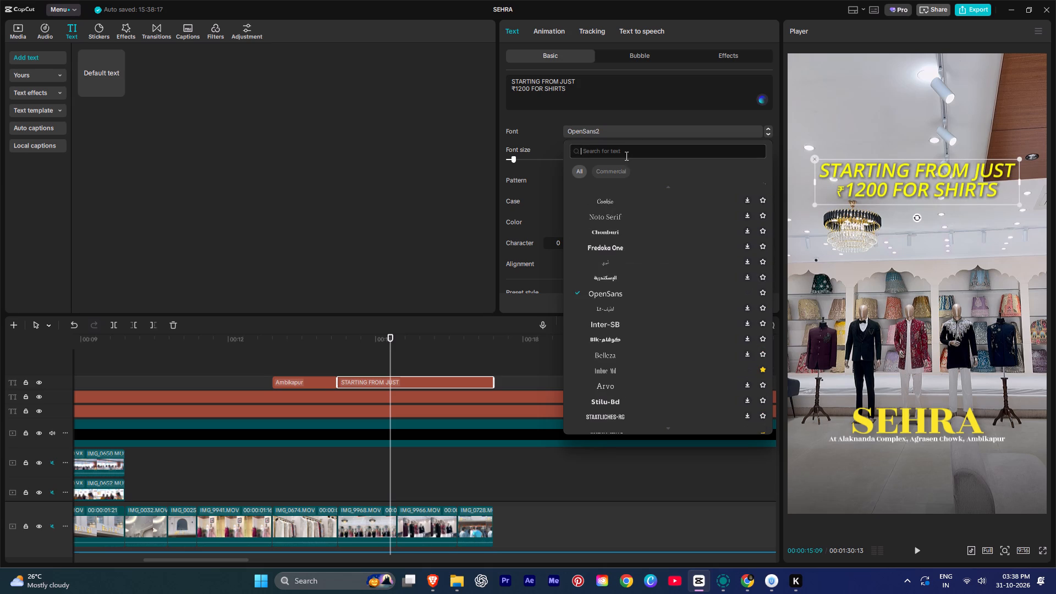
scroll(634, 303, down, 5)
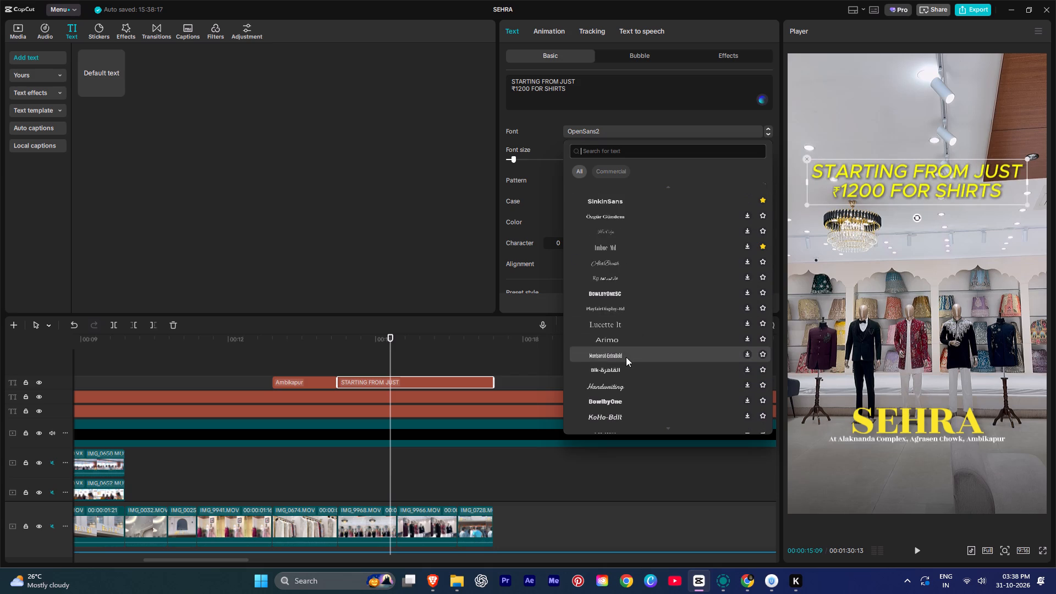
scroll(626, 357, down, 5)
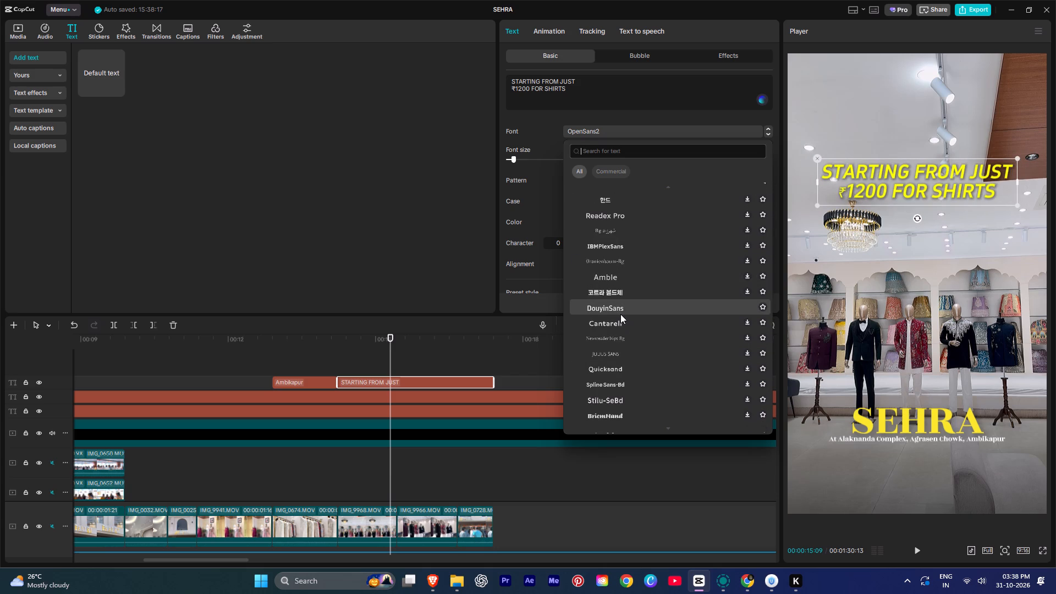
scroll(620, 314, down, 5)
scroll(620, 314, up, 1)
scroll(620, 314, down, 4)
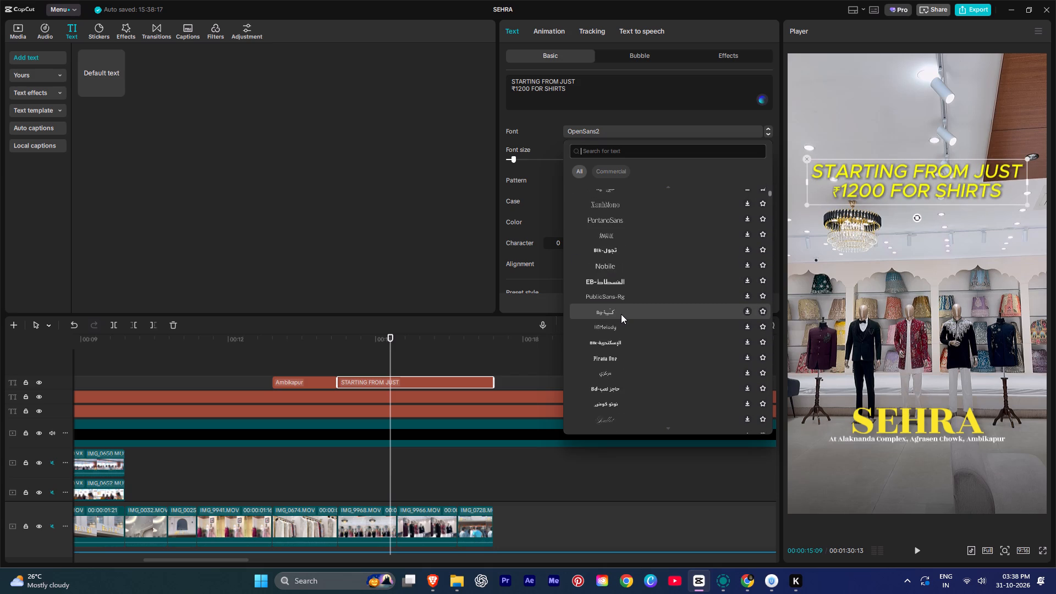
scroll(621, 314, down, 9)
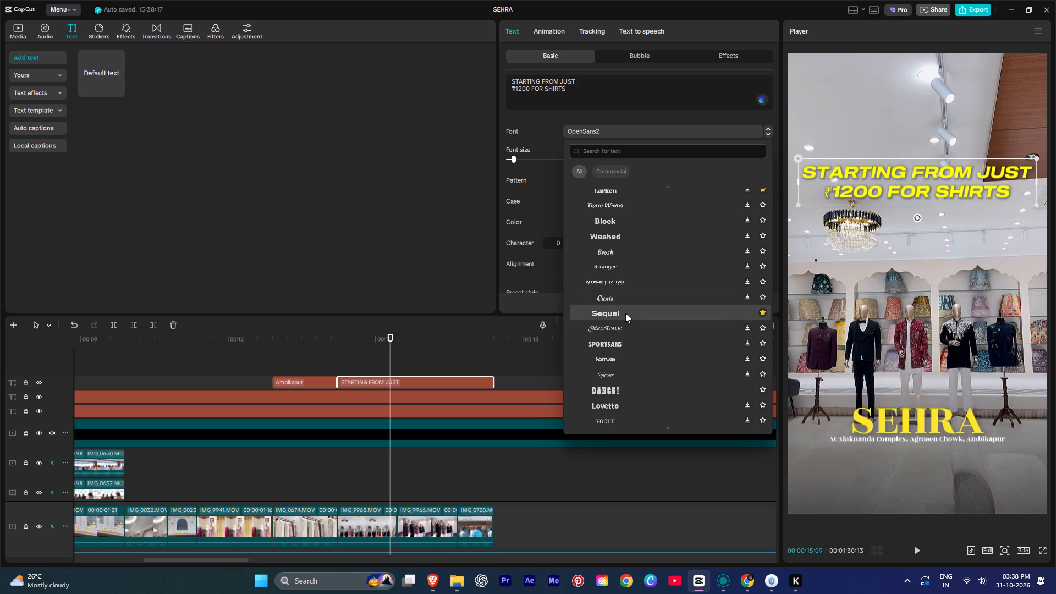
scroll(625, 313, down, 5)
scroll(625, 313, up, 1)
scroll(625, 313, down, 10)
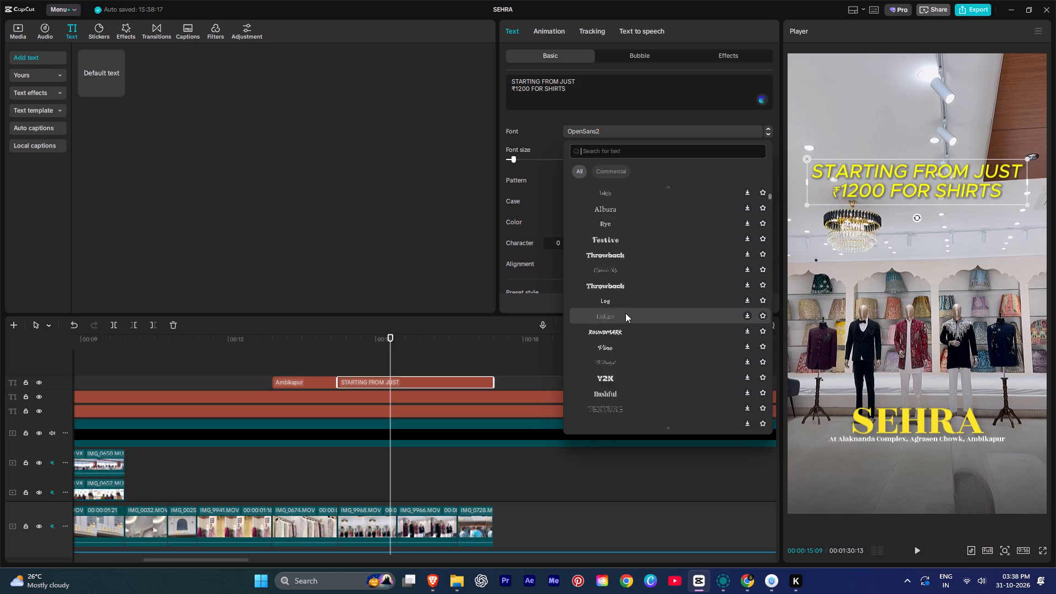
scroll(625, 313, down, 7)
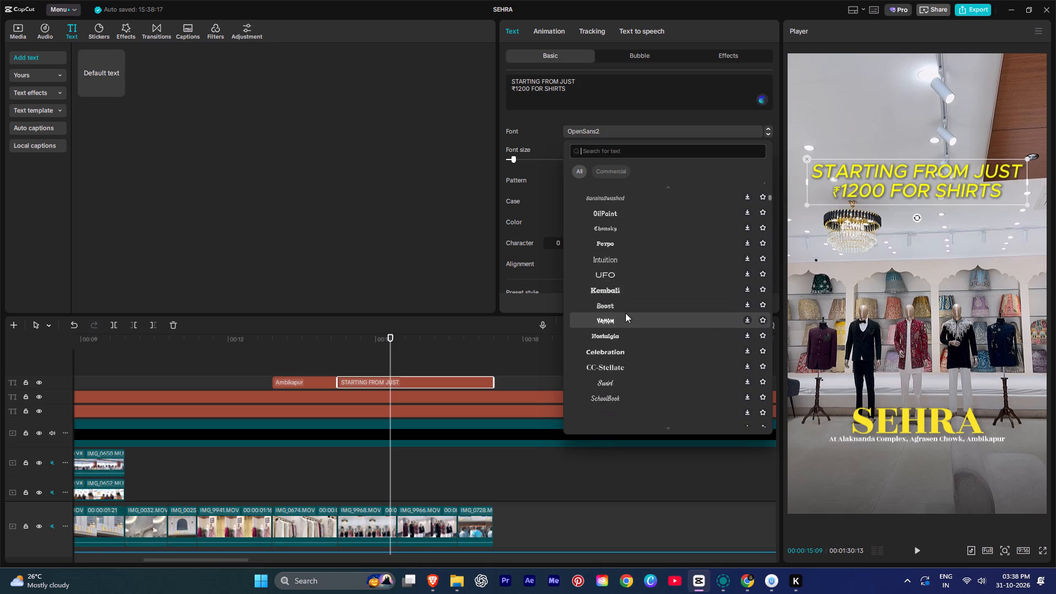
scroll(625, 313, down, 5)
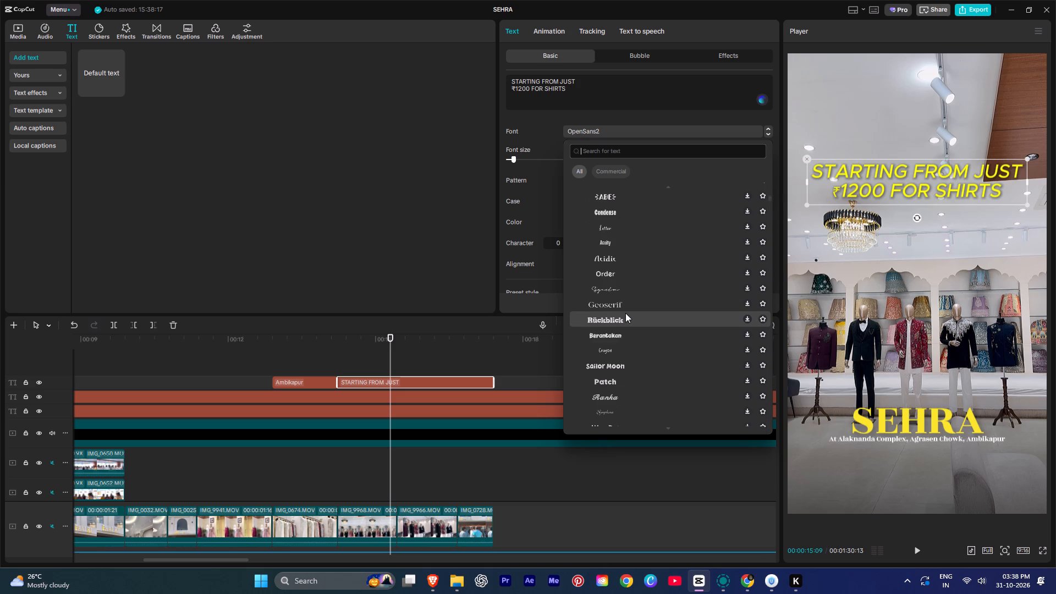
scroll(625, 313, down, 6)
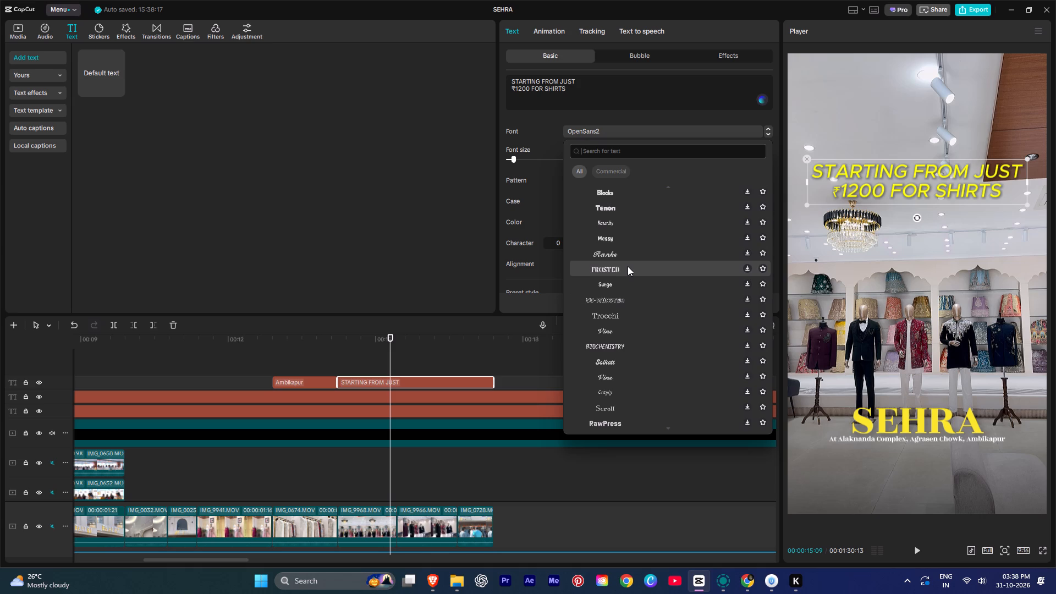
scroll(628, 266, down, 5)
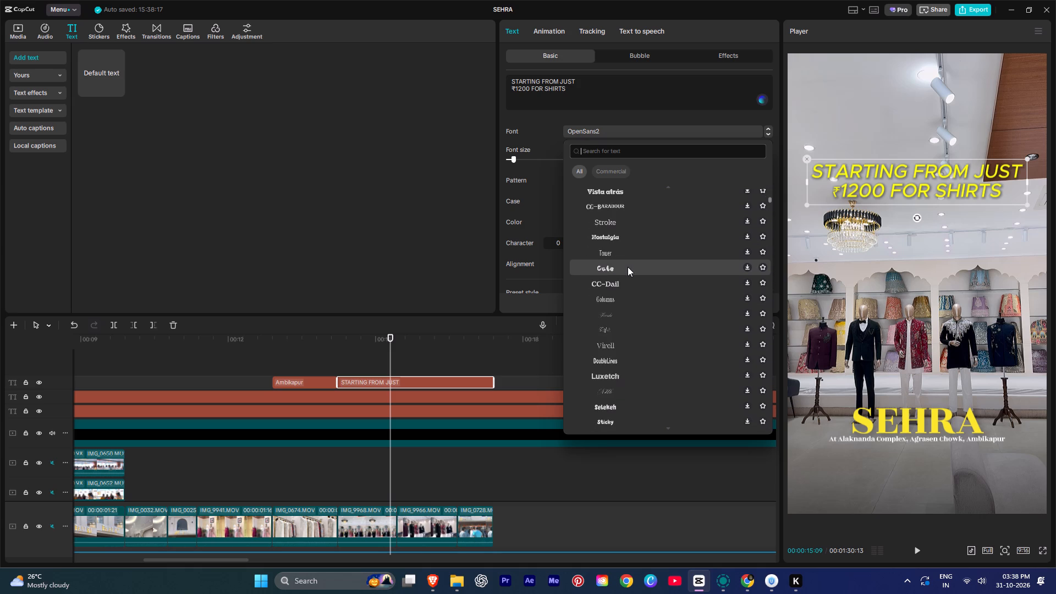
scroll(621, 285, down, 4)
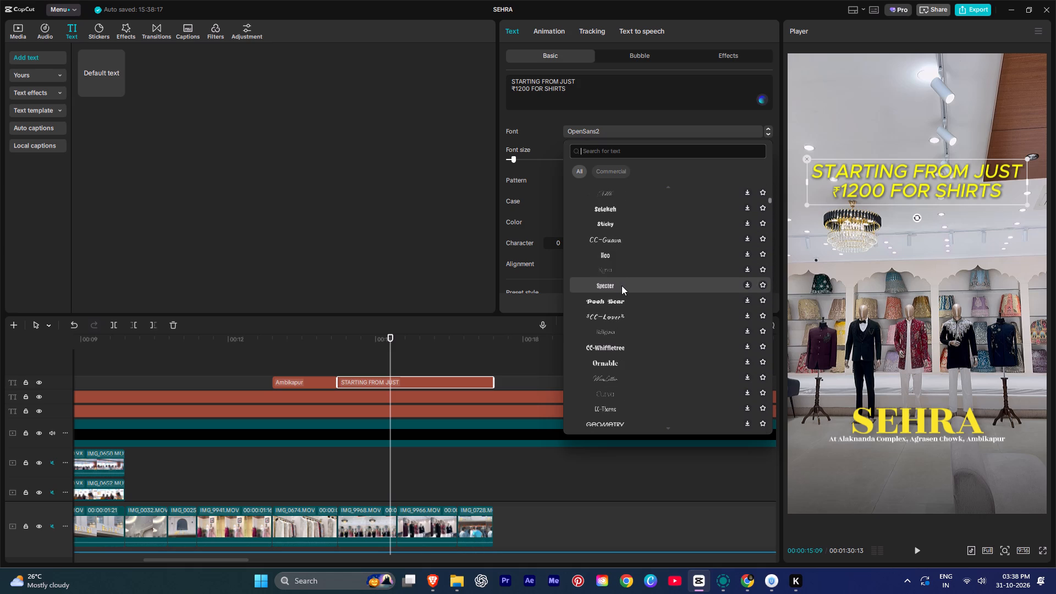
scroll(621, 285, up, 8)
scroll(623, 277, down, 1)
scroll(623, 277, up, 5)
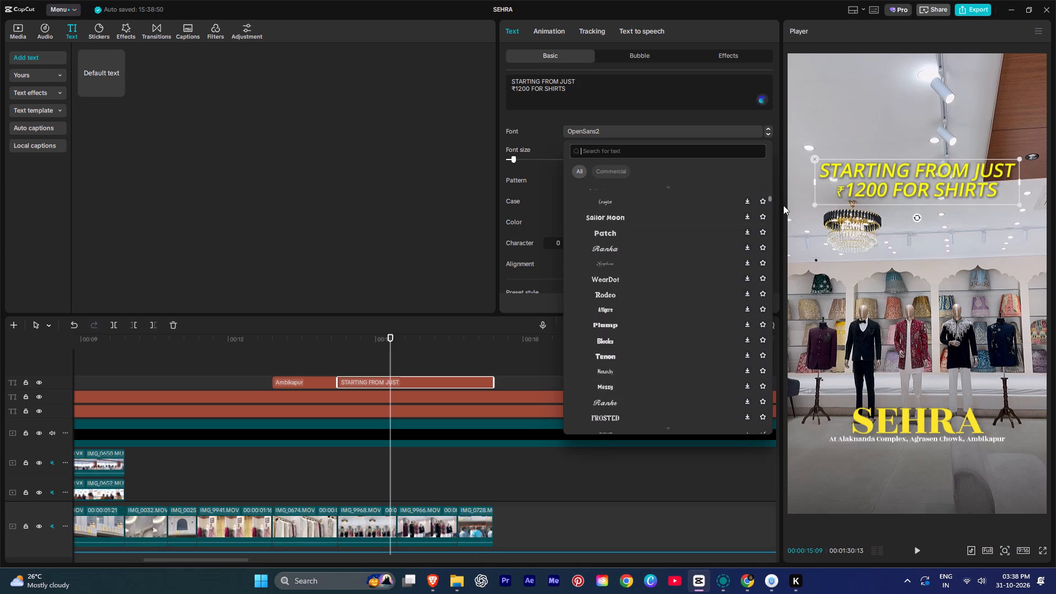
Apply the favourite font Helvetica-Compressed to the two-line shirt price text.
drag(771, 200, 767, 161)
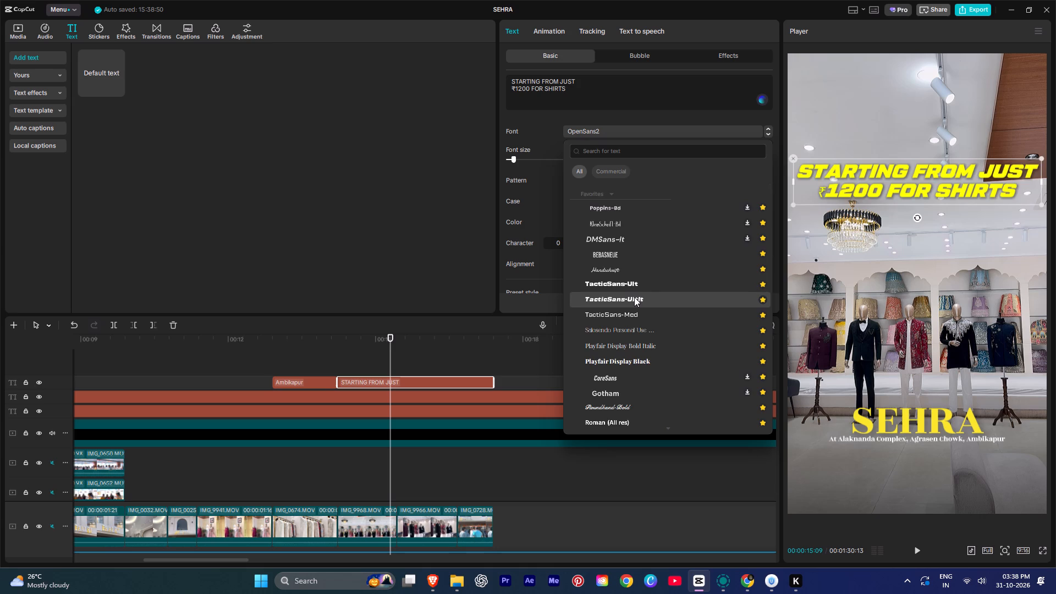
scroll(634, 297, down, 4)
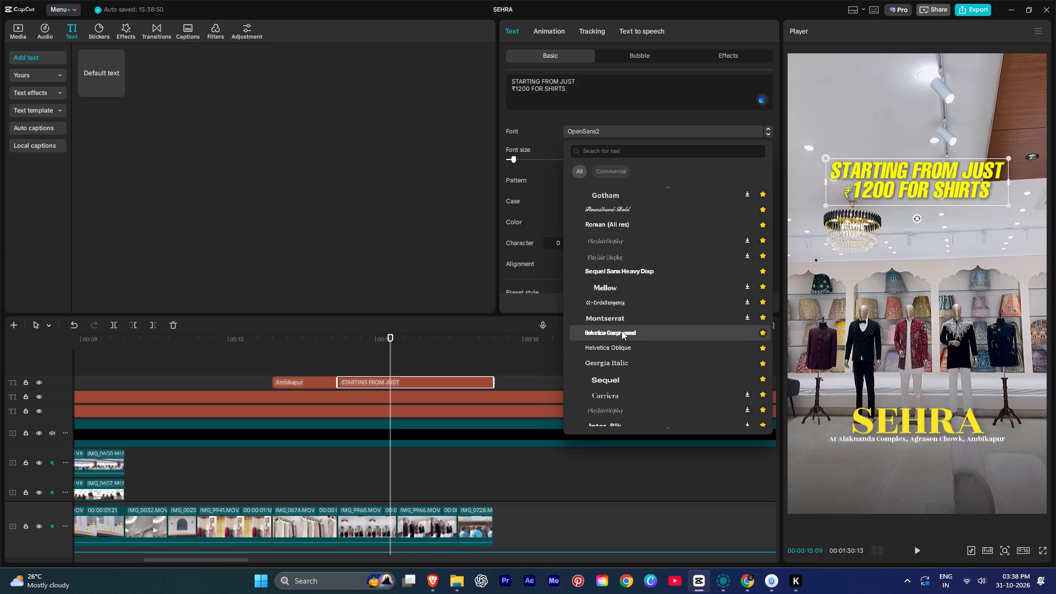
click(621, 331)
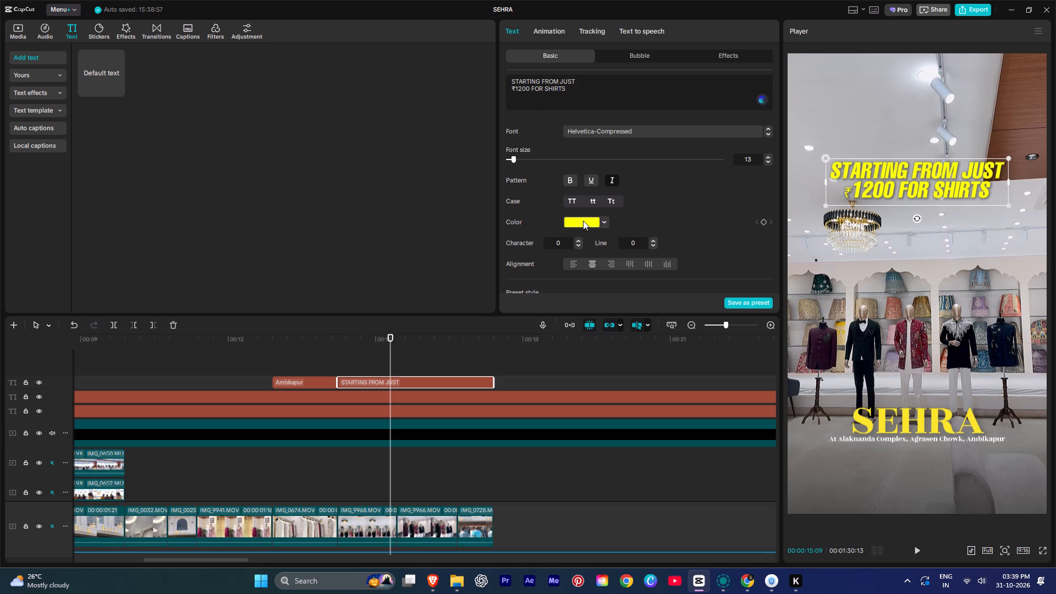
Change the two-line shirt price text's font to Sequel Sans Heavy Disp and tighten its line spacing to -5.
click(631, 133)
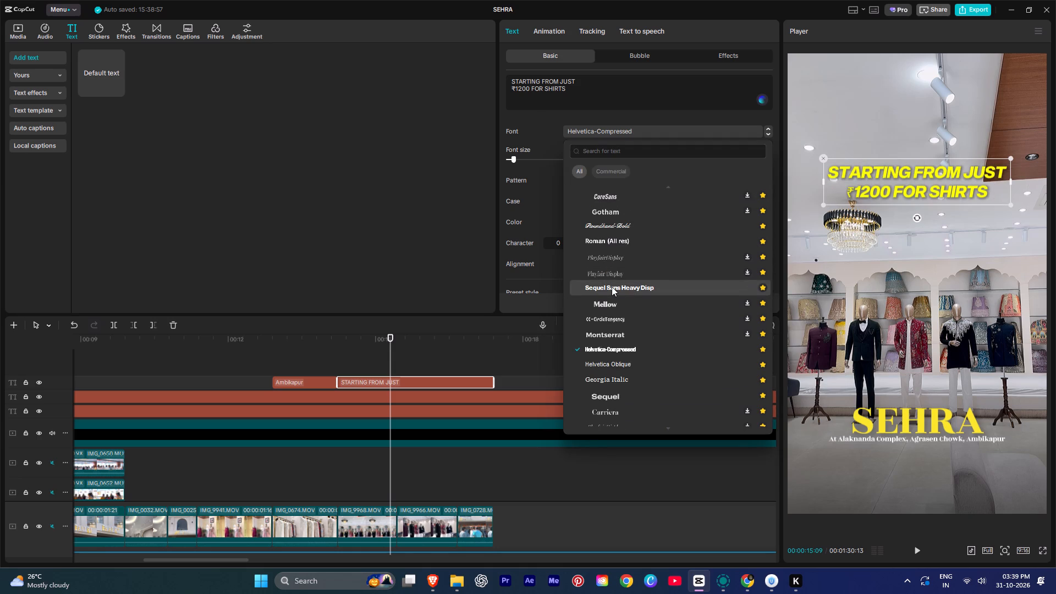
click(612, 287)
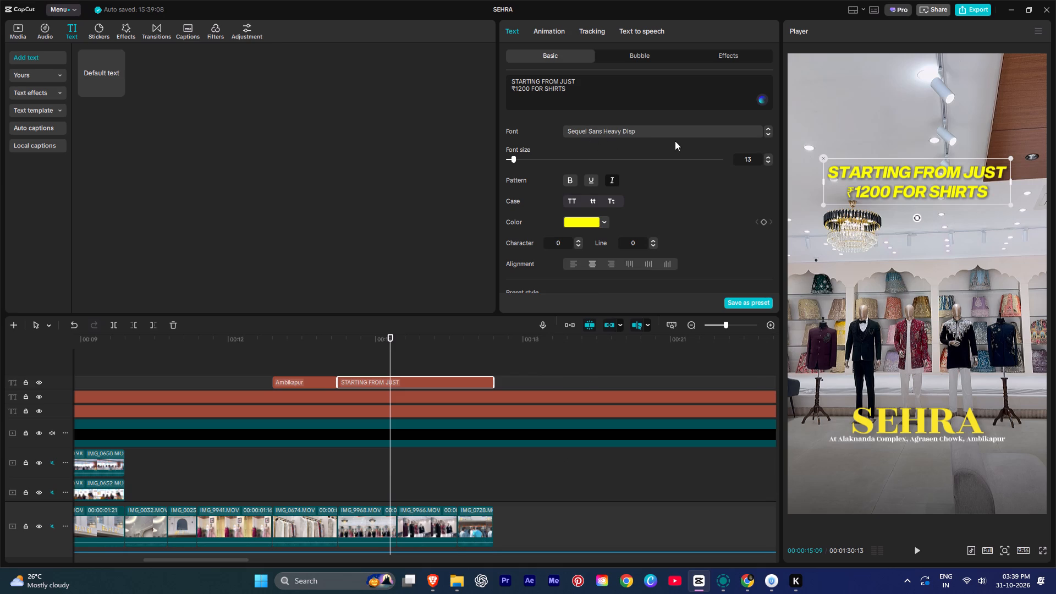
triple_click(652, 245)
double_click(652, 245)
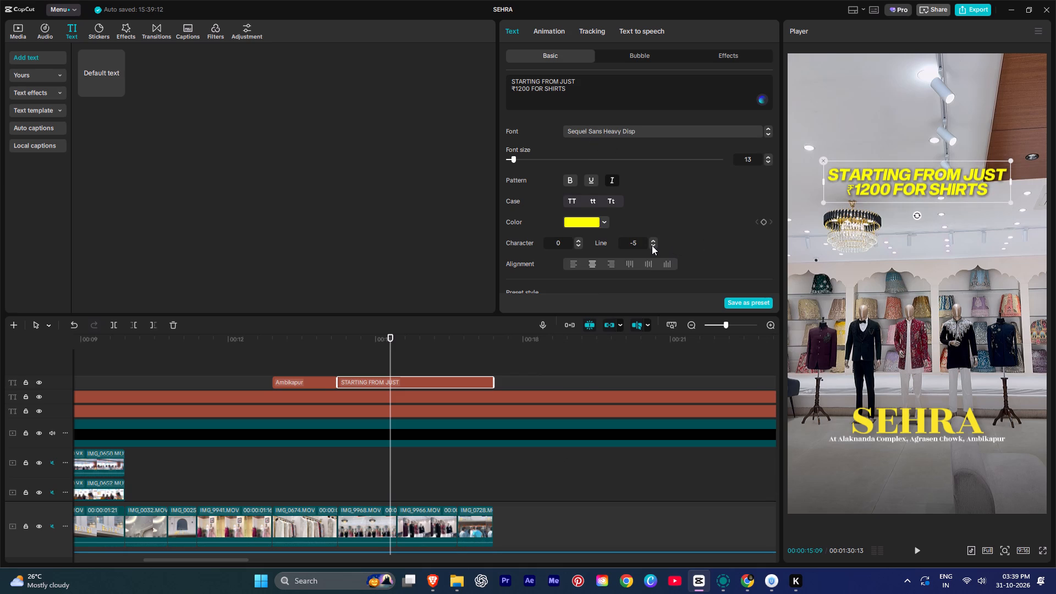
scroll(635, 215, down, 3)
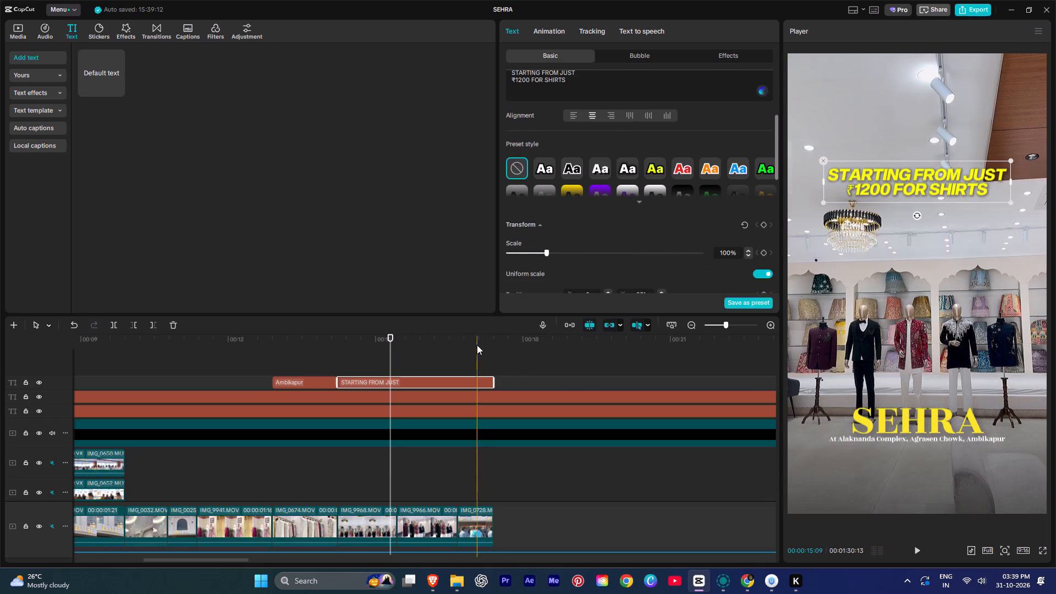
Duplicate the shirt price text directly after the original, where the footage ends, and trim the copy's end to about 20 seconds.
click(496, 367)
click(457, 382)
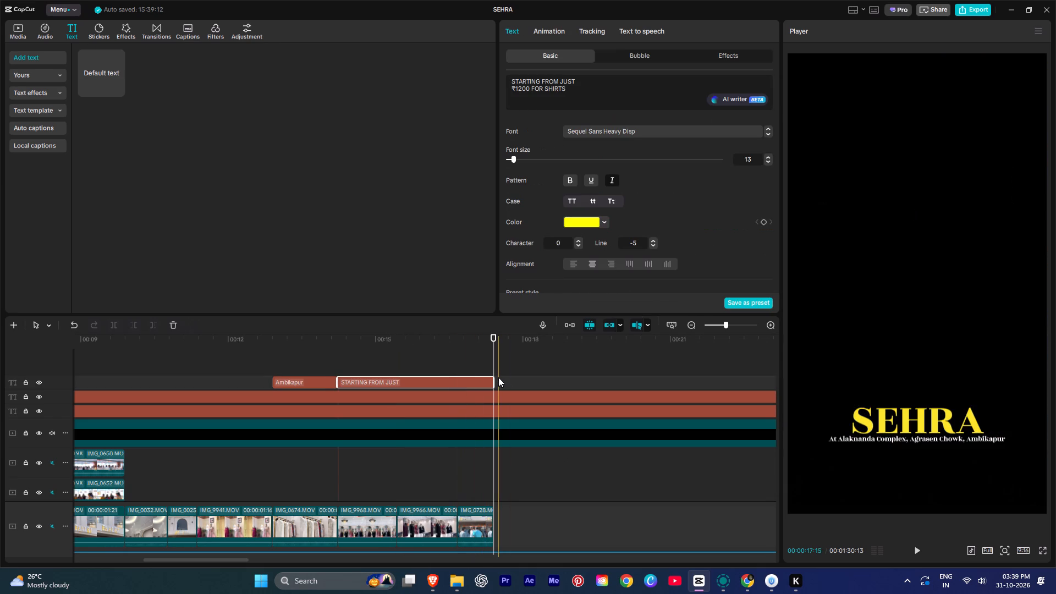
key(ctrl+c)
key(ctrl+v)
key(space)
ctrl+scroll(494, 373, down, 2)
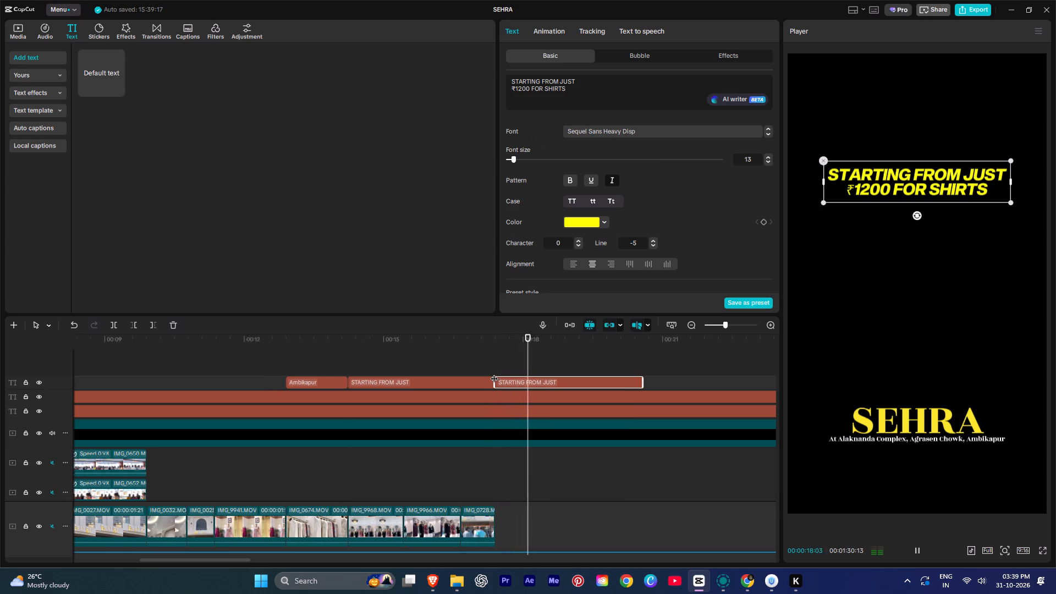
ctrl+scroll(494, 373, down, 8)
alt+scroll(529, 383, down, 3)
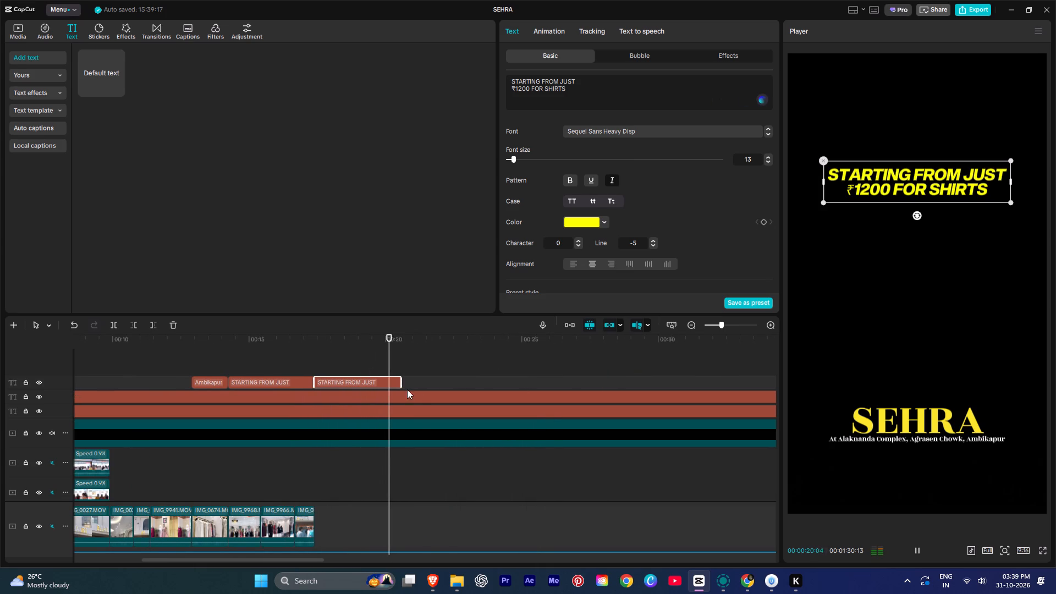
key(space)
click(388, 378)
text(W)
key(space)
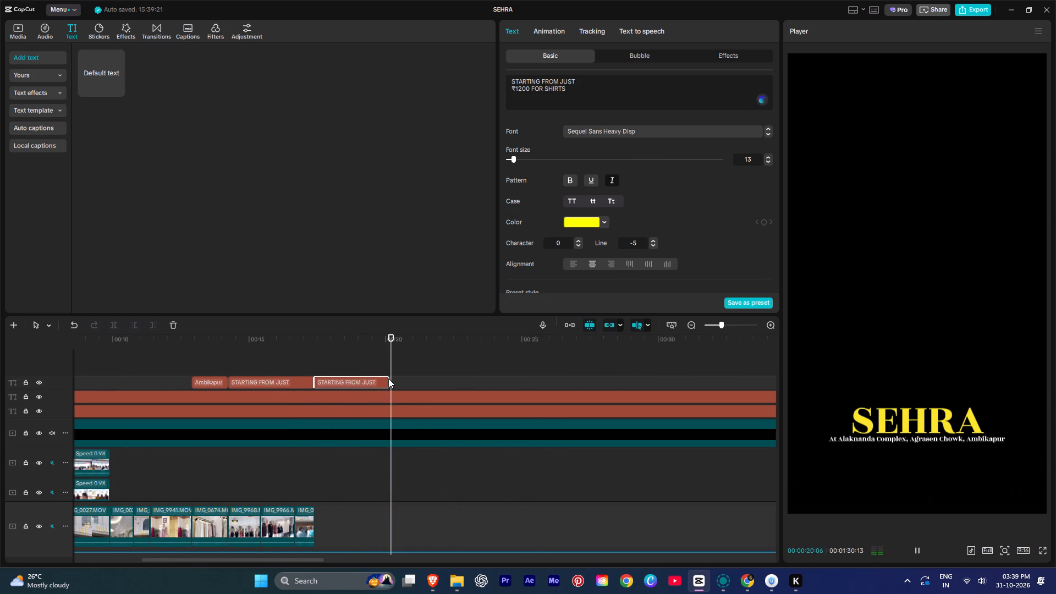
Listen to the voiceover onward from about 20 seconds to find where the next text is needed.
key(space)
key(space)
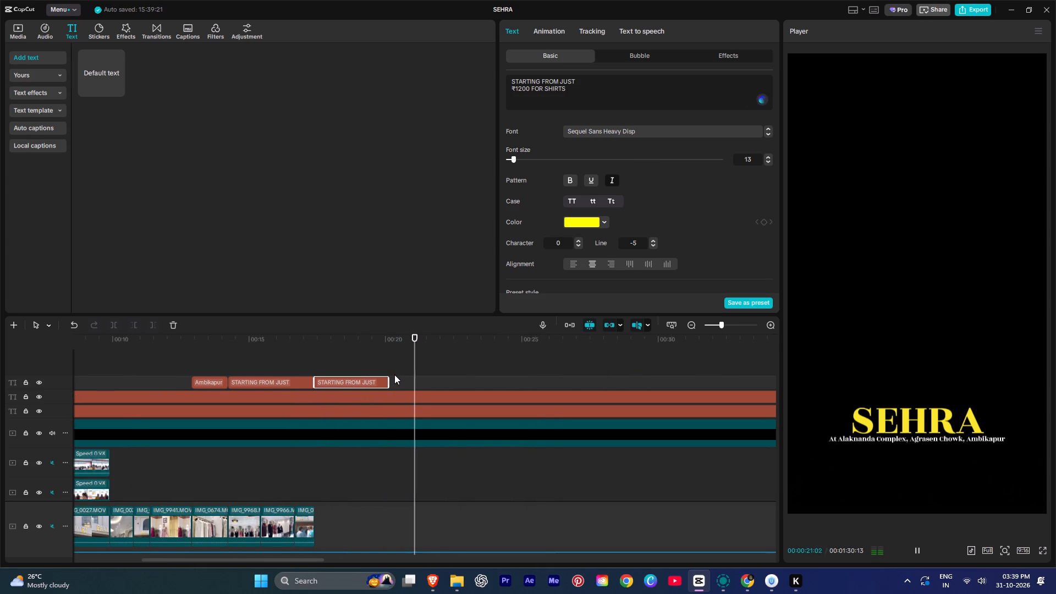
ctrl+scroll(394, 375, down, 12)
scroll(310, 380, up, 1)
scroll(310, 381, down, 6)
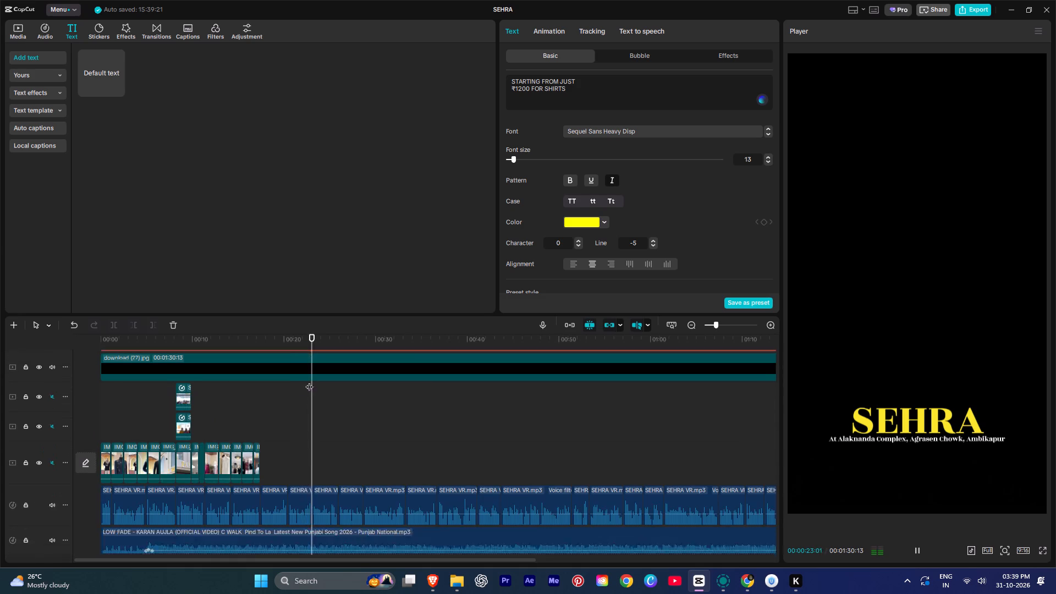
scroll(309, 381, down, 1)
ctrl+scroll(326, 386, down, 4)
ctrl+scroll(221, 399, up, 2)
ctrl+scroll(221, 399, down, 2)
ctrl+scroll(243, 399, up, 8)
ctrl+scroll(244, 399, down, 1)
ctrl+scroll(244, 399, up, 4)
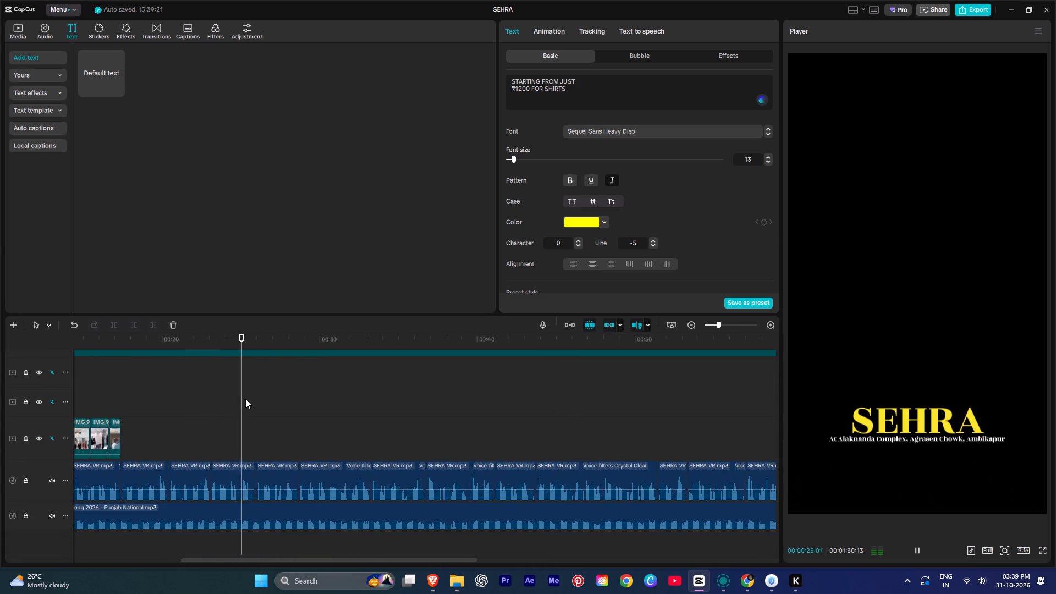
ctrl+scroll(245, 399, up, 1)
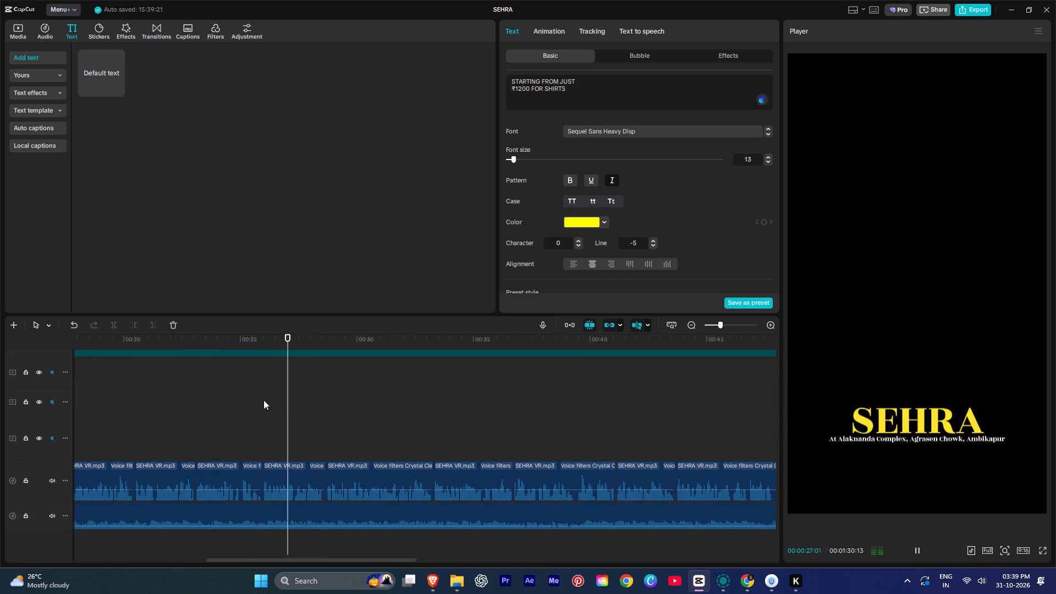
key(space)
Paste a copy of the shirt price text at 00:00:27:09 and trim its end just before 29 seconds, following the voiceover.
click(294, 412)
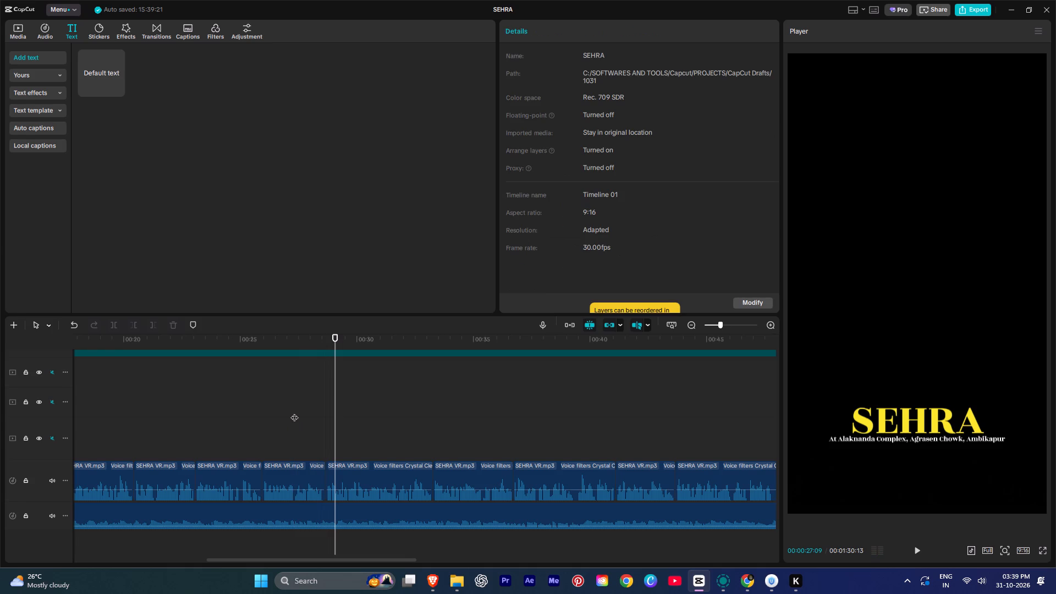
scroll(294, 412, up, 13)
key(ctrl+c)
key(ctrl+v)
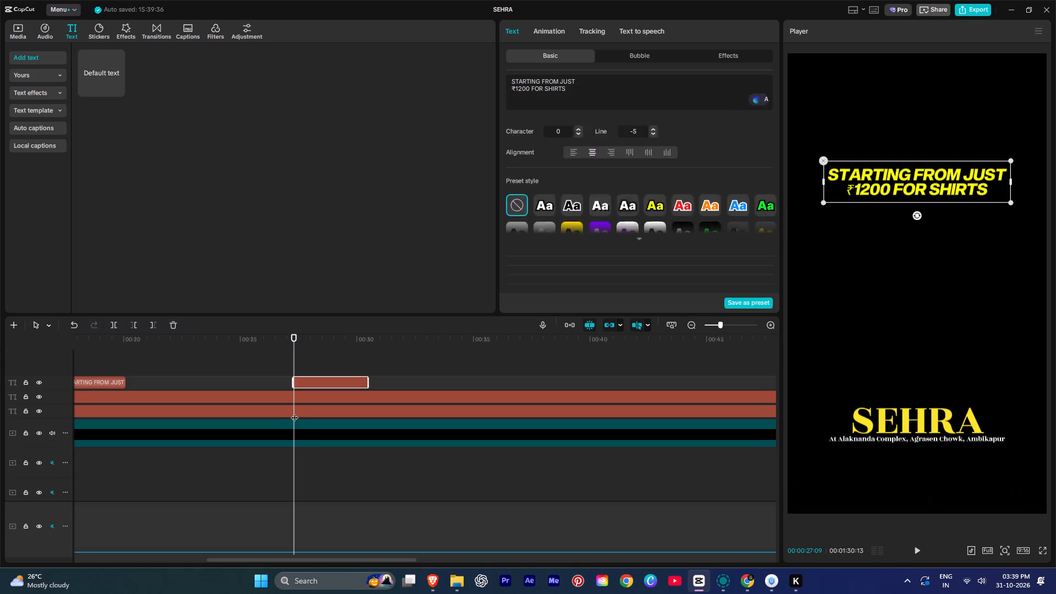
key(space)
ctrl+scroll(318, 411, up, 10)
scroll(318, 411, down, 8)
scroll(321, 414, up, 1)
key(space)
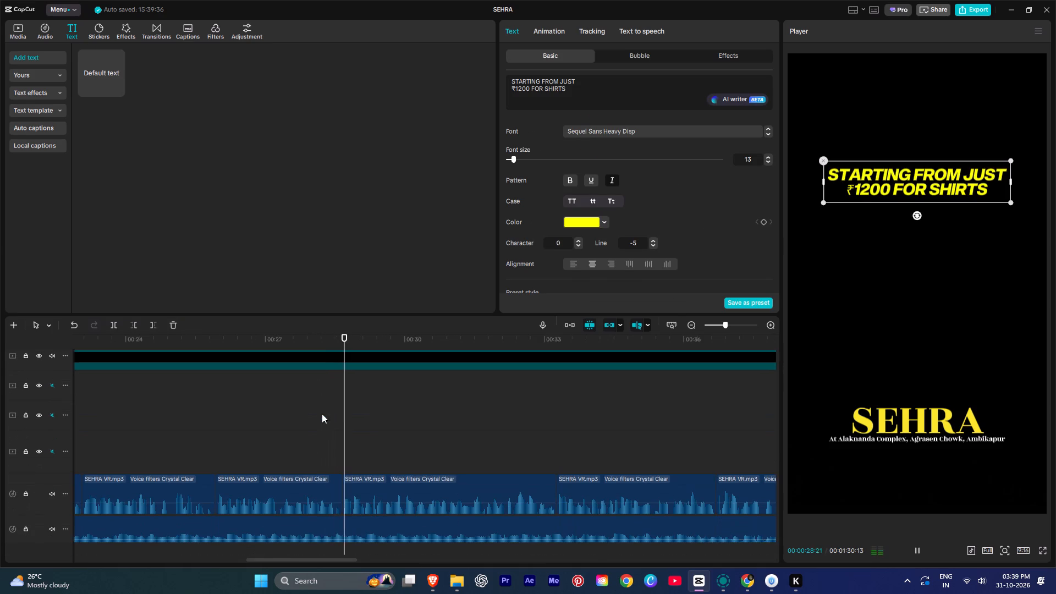
scroll(341, 420, up, 6)
scroll(342, 420, down, 1)
scroll(342, 420, up, 1)
text(W)
key(space)
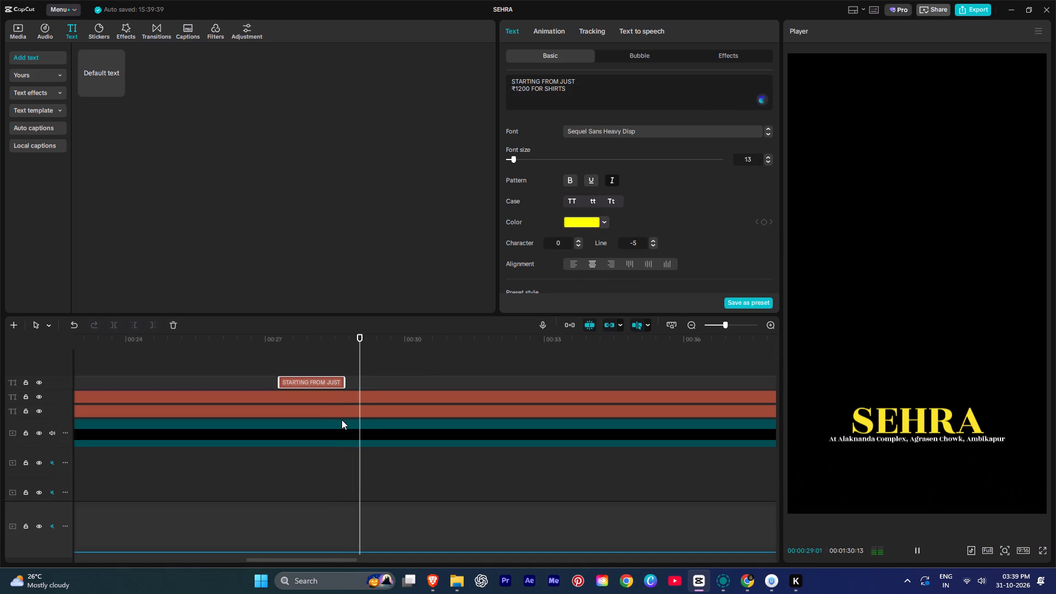
Check the voiceover around 28–33 seconds and trim the new copy's end slightly earlier, to the voice clip boundary.
ctrl+scroll(380, 410, down, 5)
scroll(381, 416, down, 1)
scroll(381, 416, up, 1)
scroll(382, 418, down, 3)
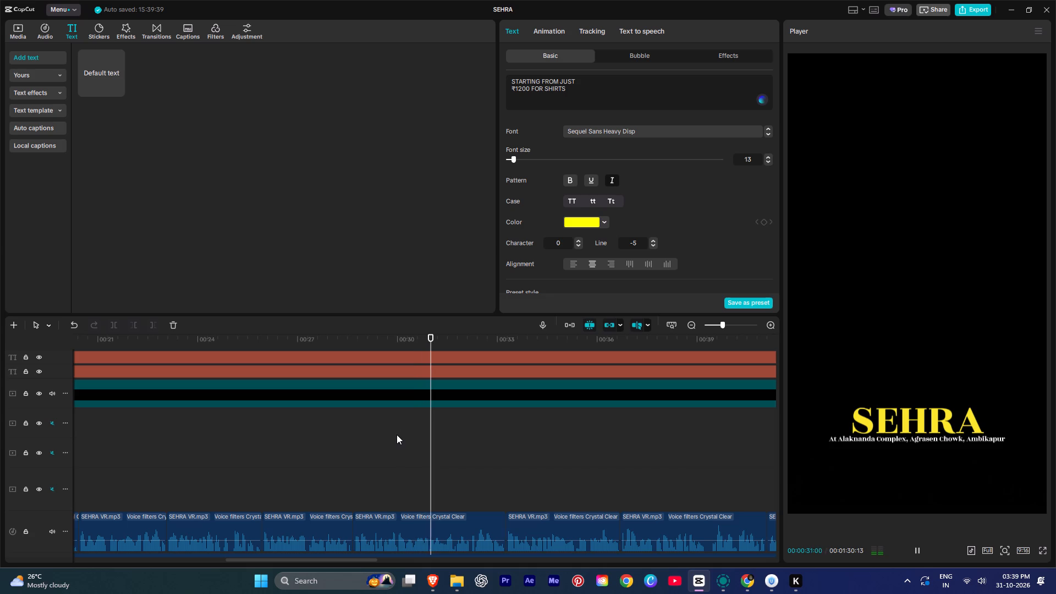
key(space)
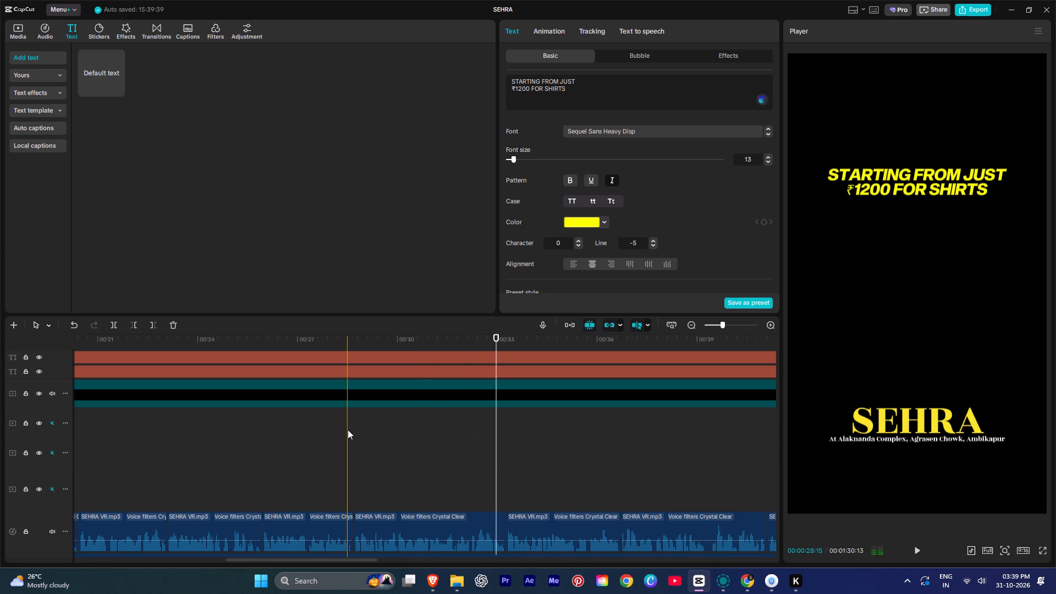
key(space)
scroll(351, 431, up, 10)
key(space)
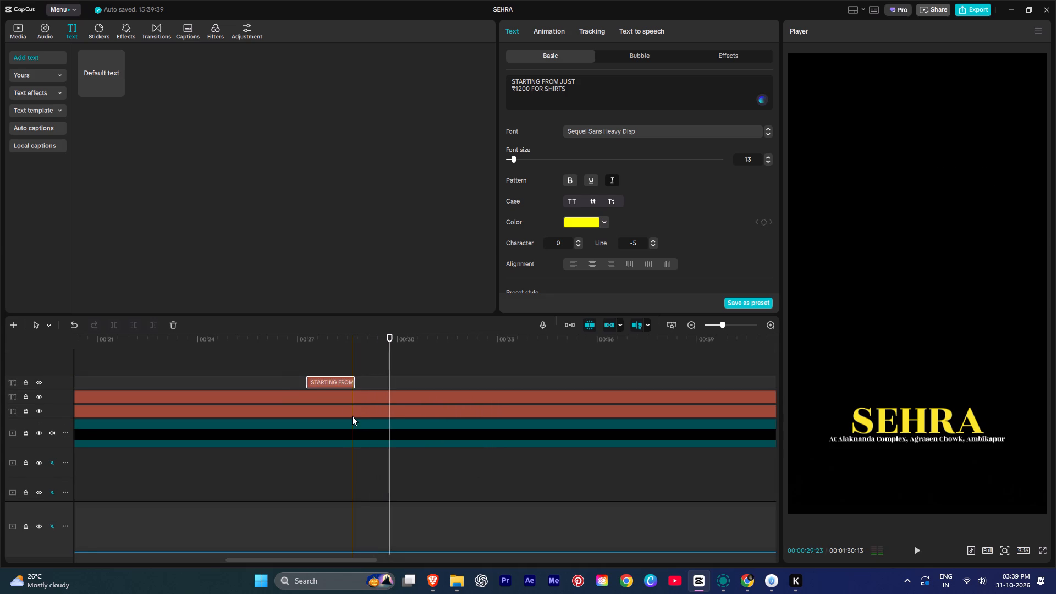
key(w)
Add another copy of the shirt price text directly after that clip and stretch its end to about 32 seconds.
key(ctrl+c)
key(ctrl+v)
key(space)
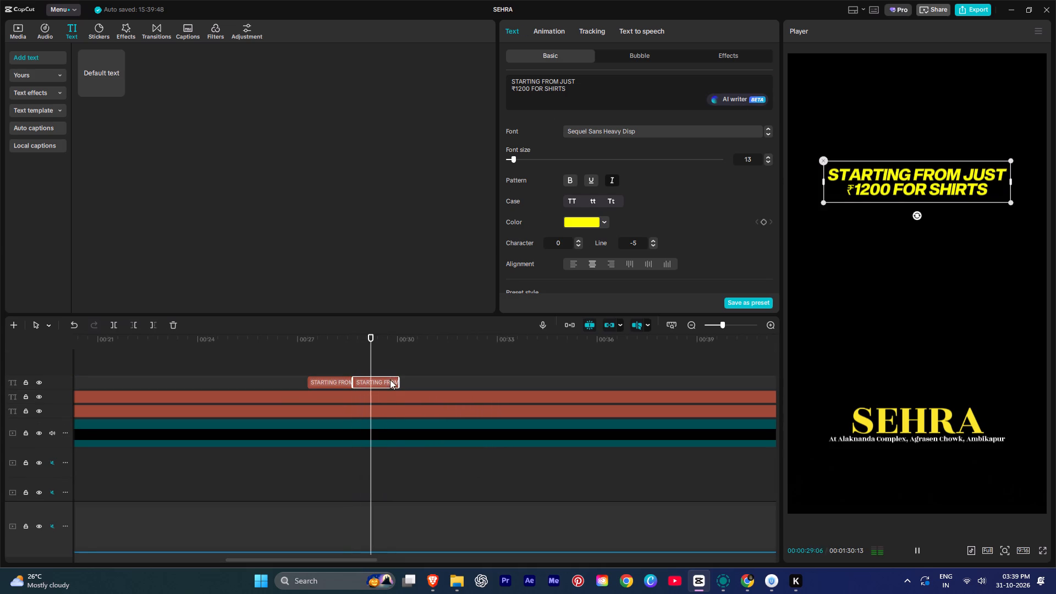
key(space)
drag(398, 382, 475, 387)
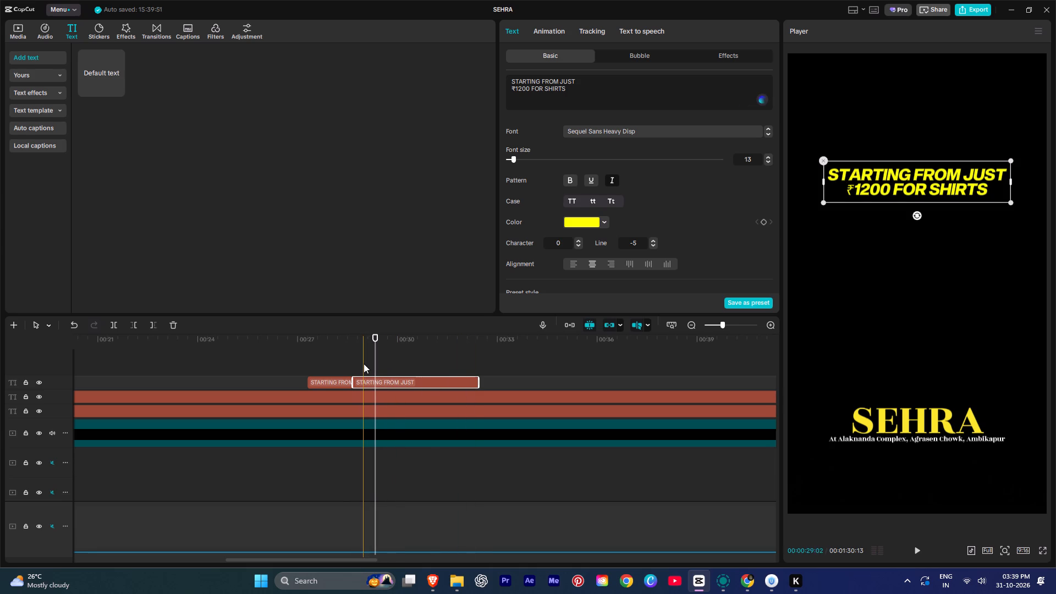
Check the voiceover past 32 seconds and extend the latest price text's end to about 33 seconds.
ctrl+scroll(364, 364, down, 15)
scroll(372, 360, down, 7)
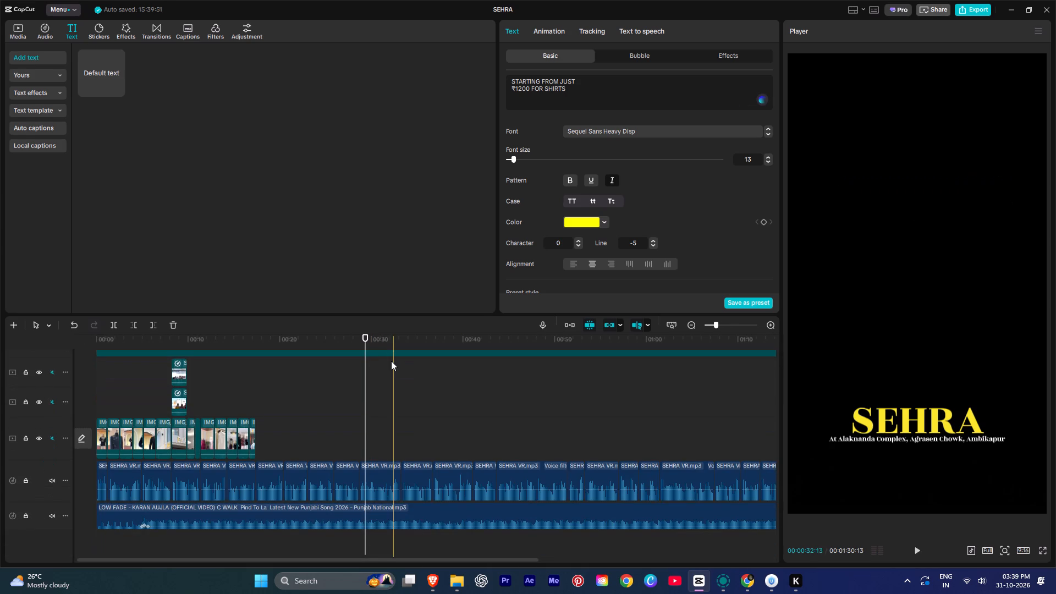
key(space)
key(space)
click(399, 398)
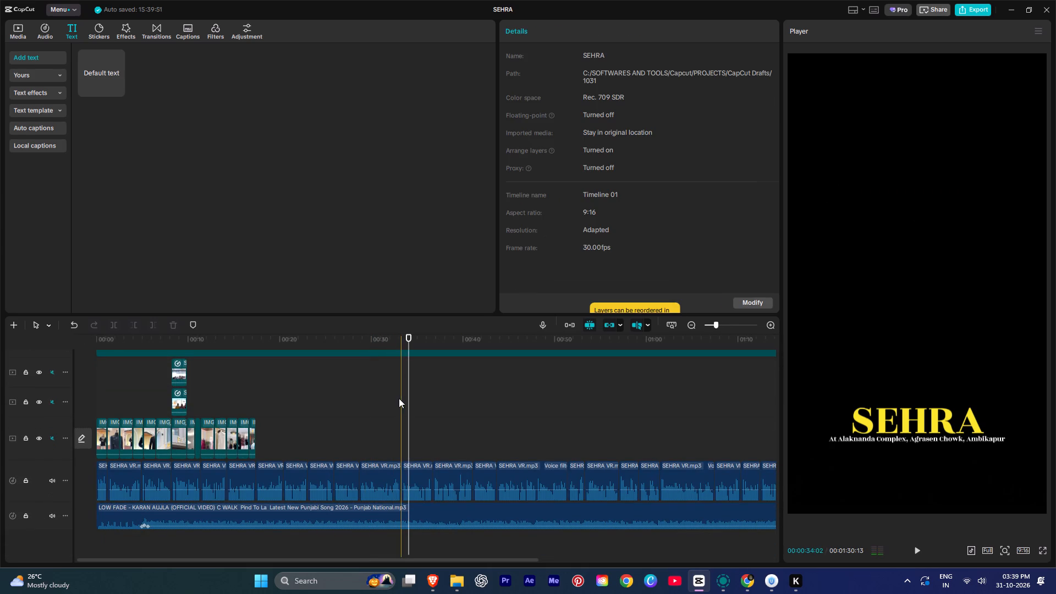
scroll(399, 398, up, 9)
click(383, 384)
click(394, 384)
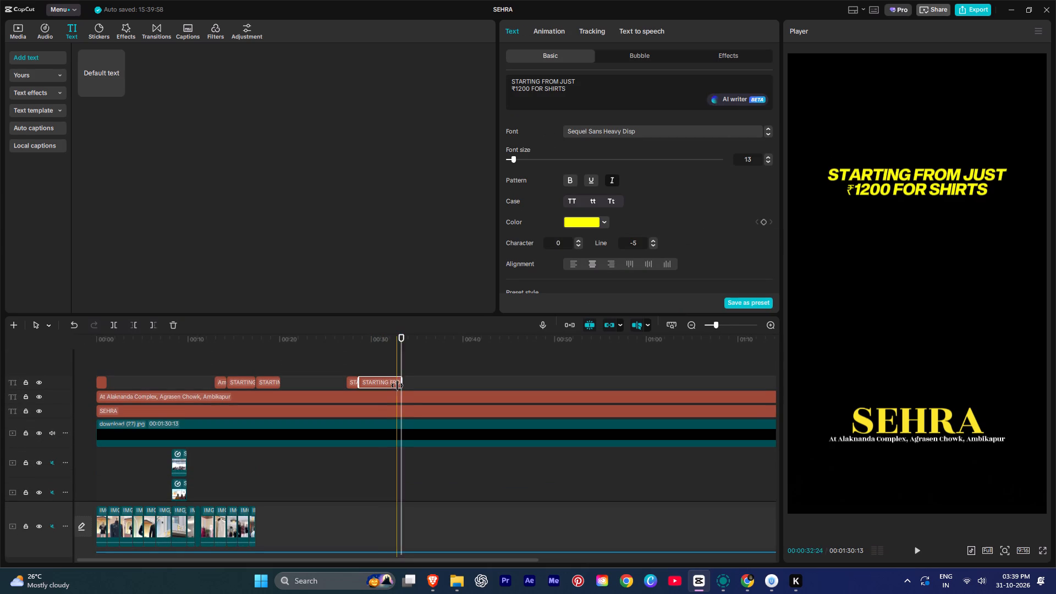
Listen on for the next text cue and paste a copy of the shirt price text at 00:00:36:21.
key(space)
ctrl+scroll(403, 386, up, 7)
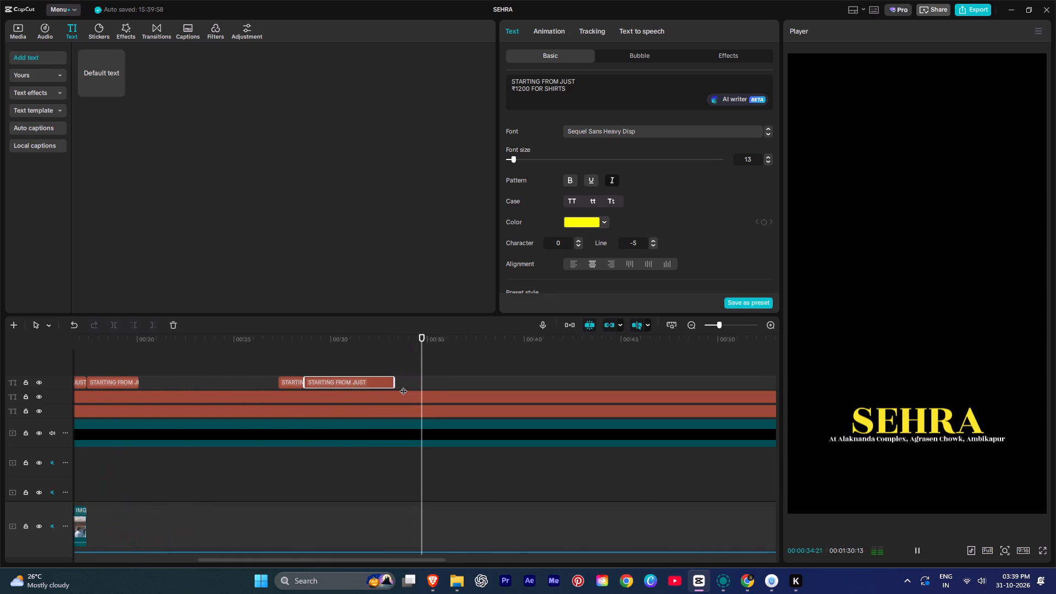
scroll(404, 386, down, 6)
ctrl+scroll(461, 406, down, 3)
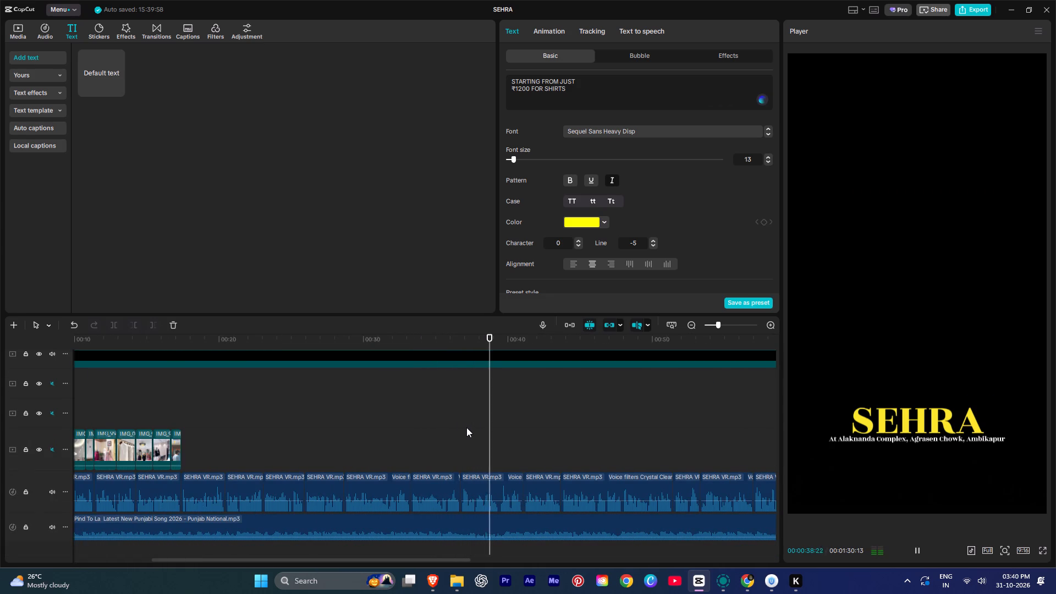
key(space)
click(463, 414)
scroll(463, 414, up, 8)
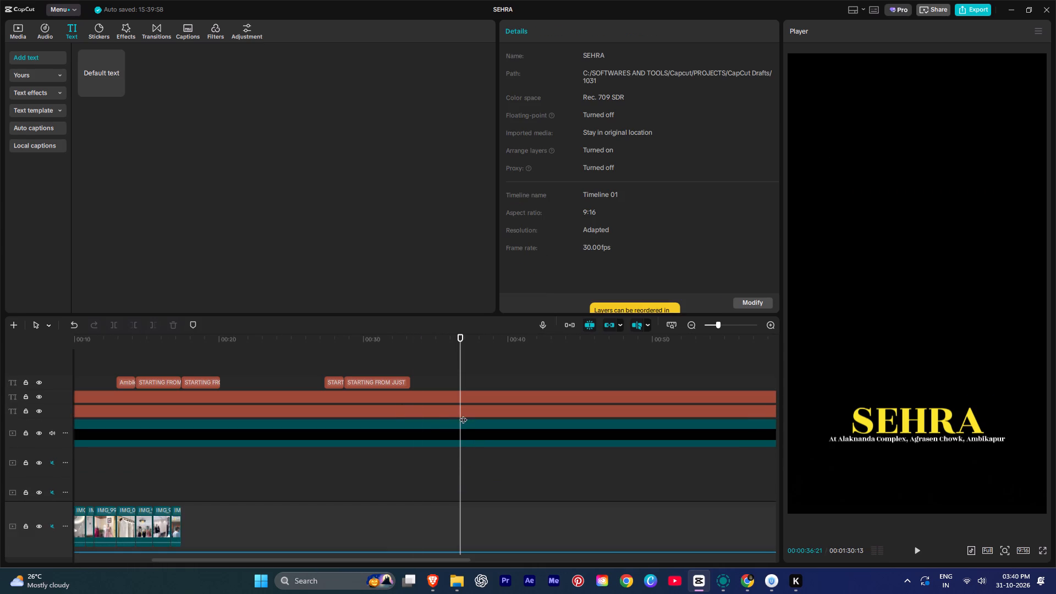
click(375, 384)
key(ctrl+c)
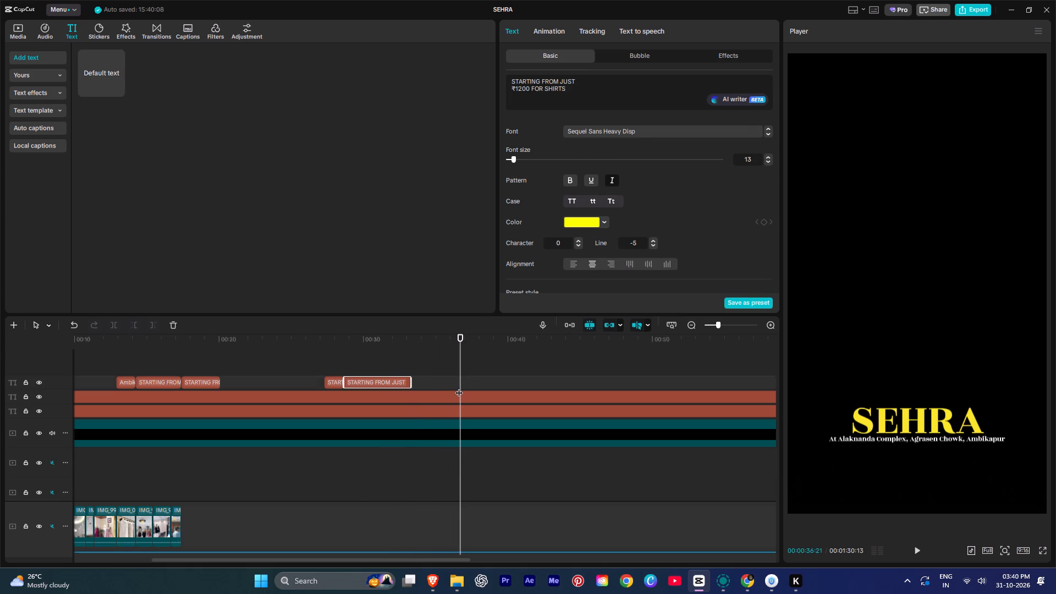
key(ctrl+v)
Play the voiceover over the newest price text copy and trim the copy's end to 00:00:41:03.
key(space)
scroll(475, 388, down, 6)
ctrl+scroll(486, 413, up, 2)
ctrl+scroll(486, 413, down, 1)
ctrl+scroll(486, 413, up, 3)
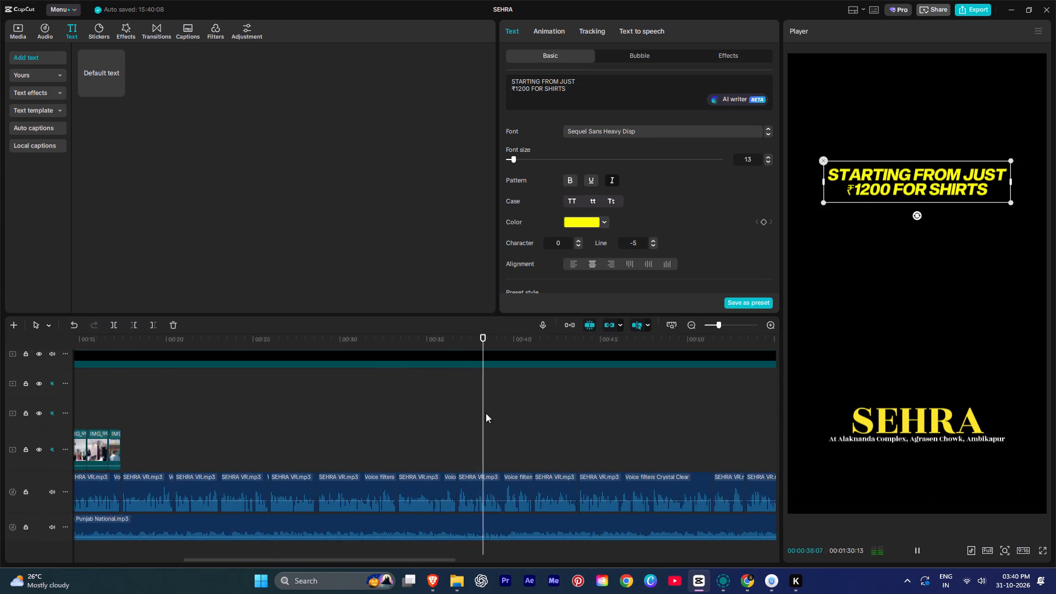
ctrl+scroll(486, 413, up, 4)
scroll(533, 428, down, 5)
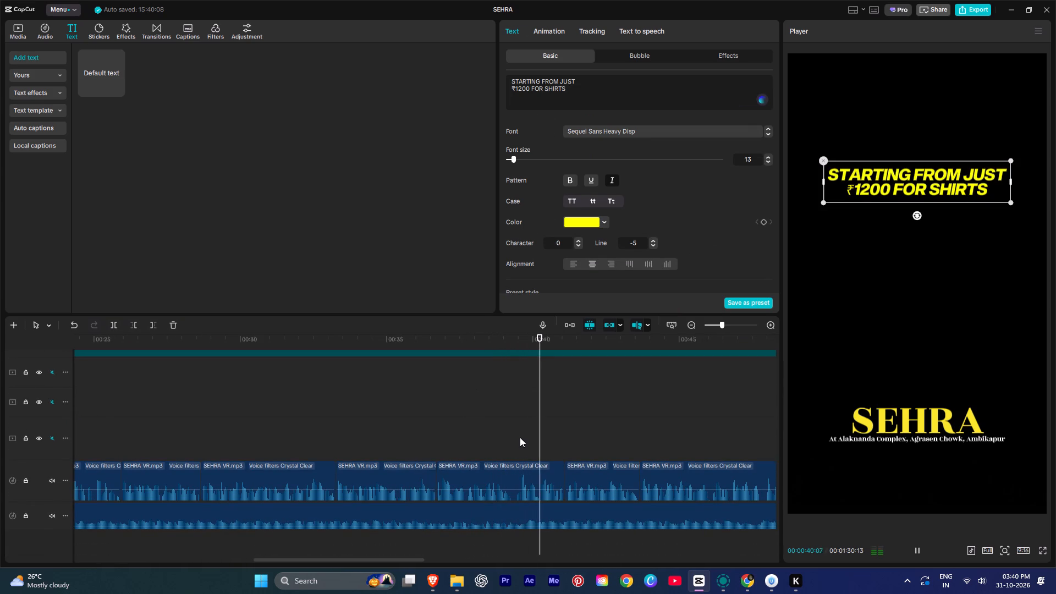
key(space)
click(566, 430)
scroll(566, 430, up, 4)
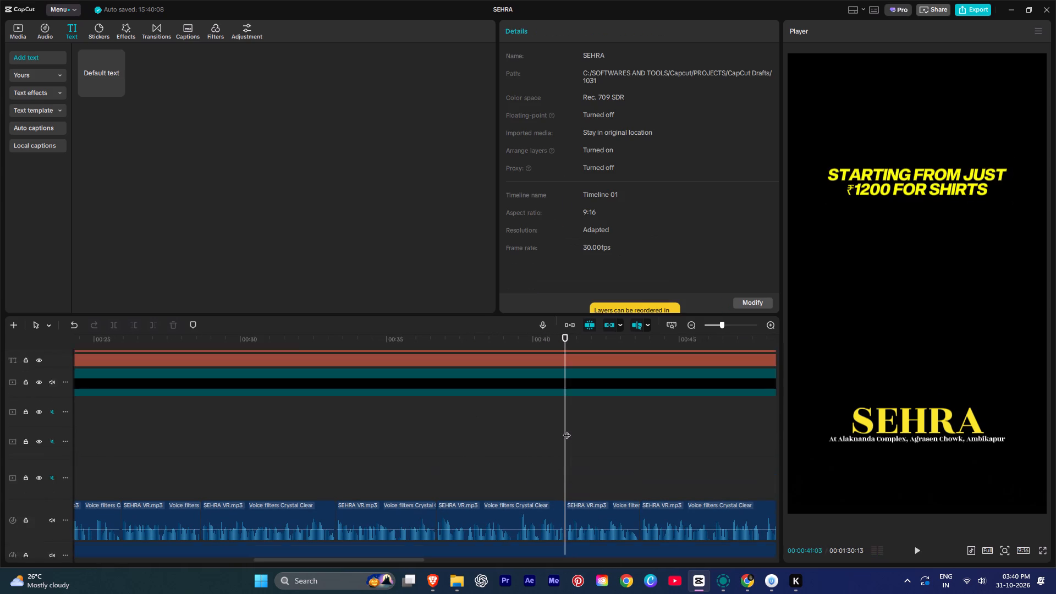
scroll(566, 430, up, 5)
scroll(566, 430, down, 1)
scroll(566, 430, up, 1)
click(563, 382)
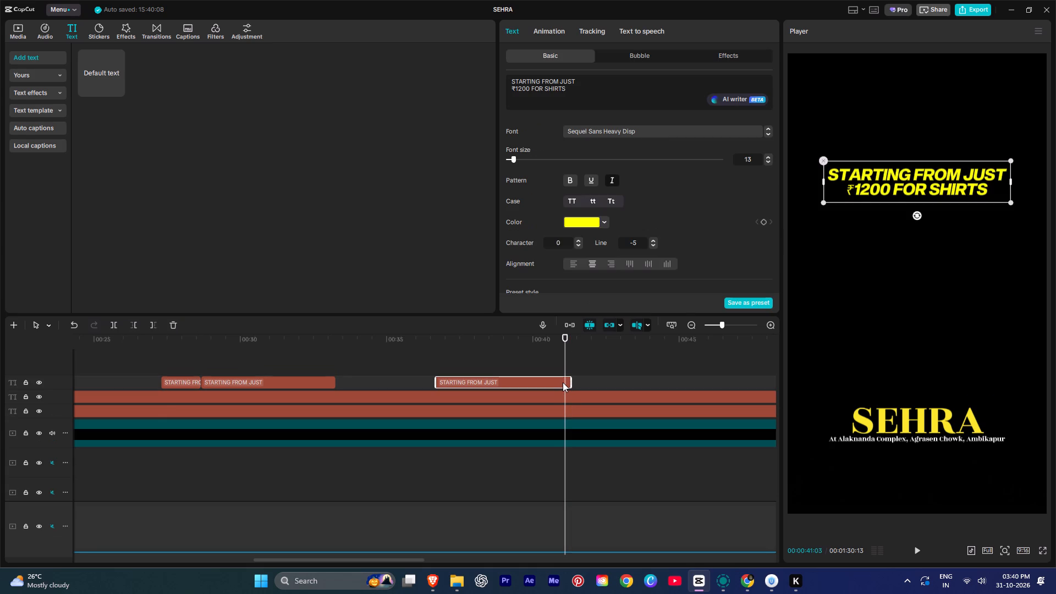
text(W)
Listen on for the next text cue and paste a copy of the shirt price text at about 43.5 seconds.
key(space)
ctrl+scroll(588, 394, down, 4)
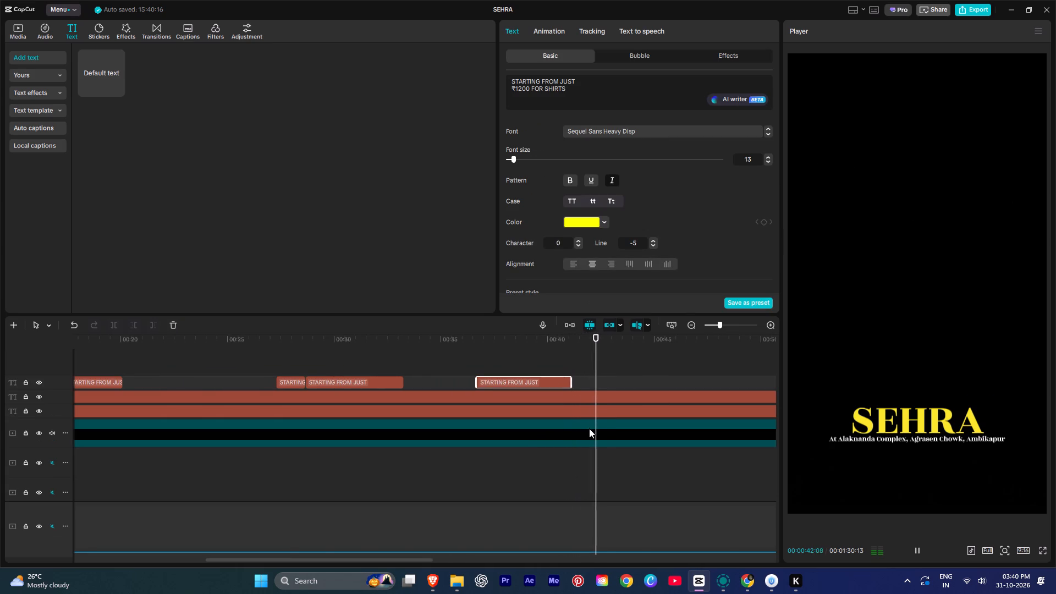
scroll(582, 427, down, 3)
alt+scroll(613, 437, down, 6)
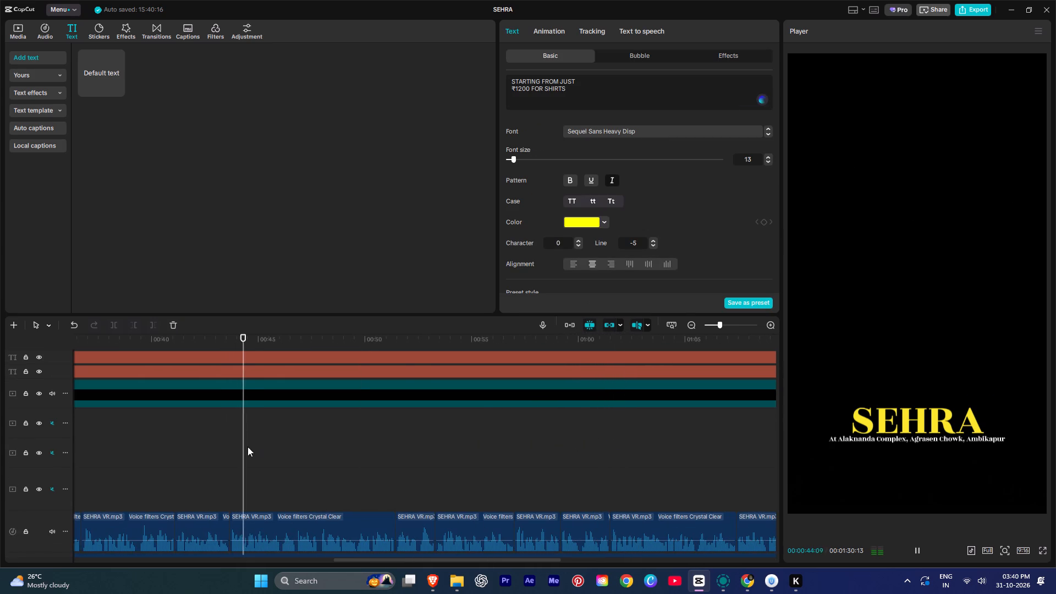
key(space)
key(space)
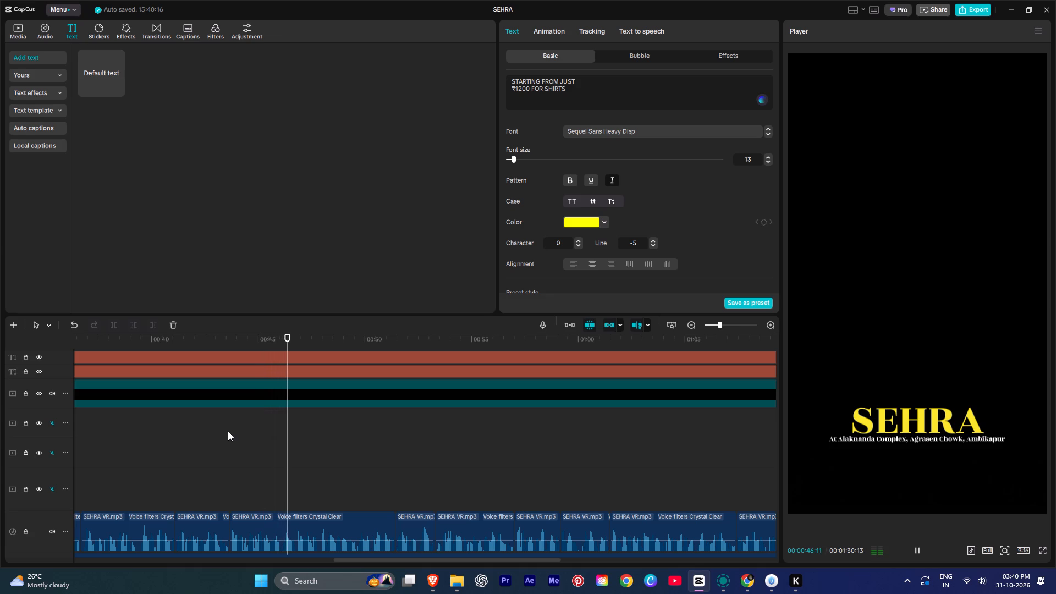
key(space)
key(space)
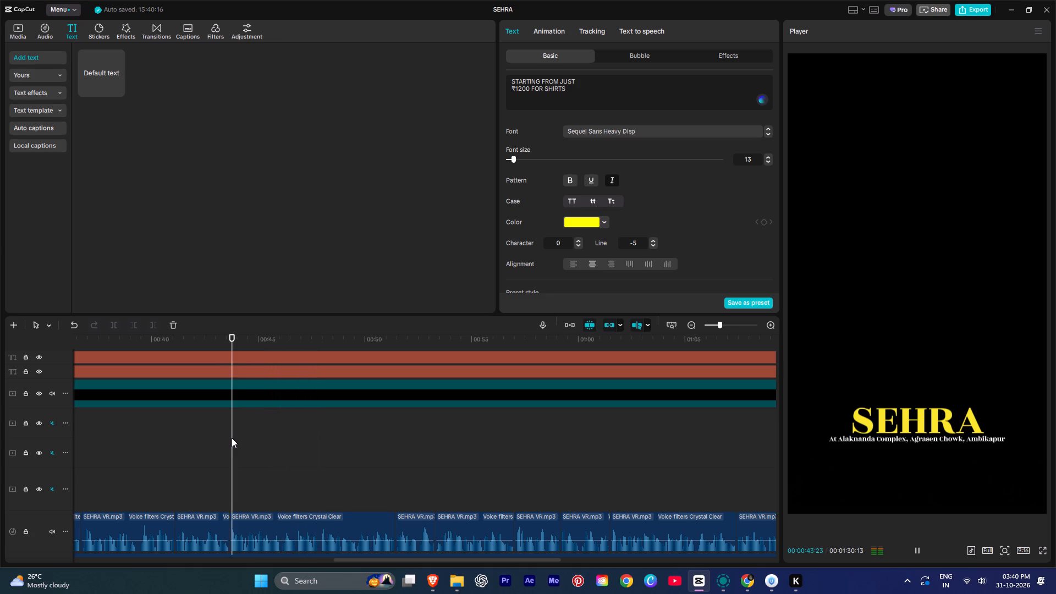
key(space)
scroll(232, 442, up, 4)
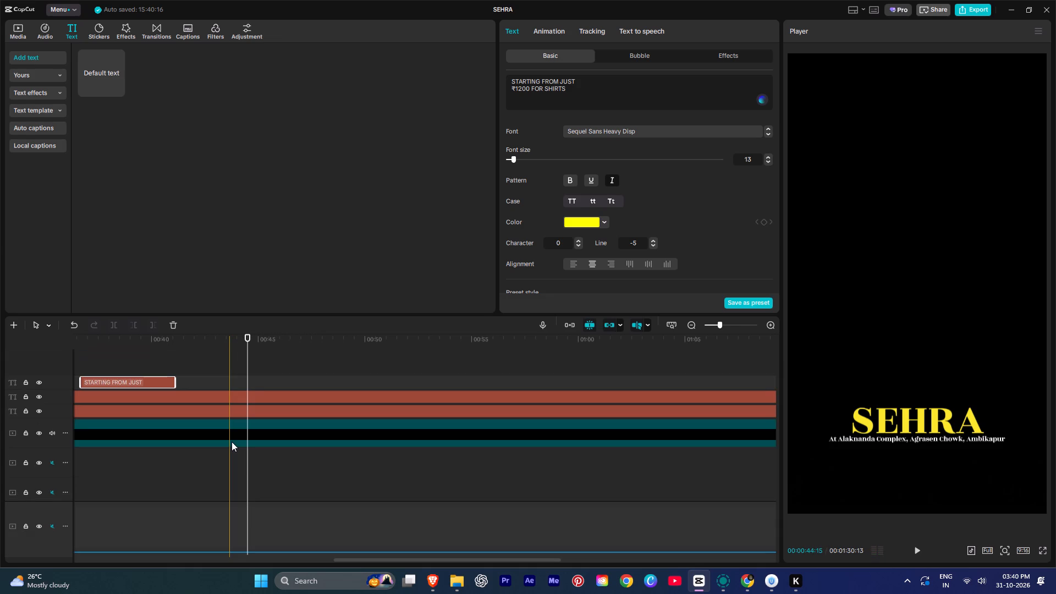
key(ctrl+c)
key(ctrl+v)
Play the voiceover over the newest price text copy and trim its end to about 48 seconds.
key(space)
scroll(271, 415, down, 4)
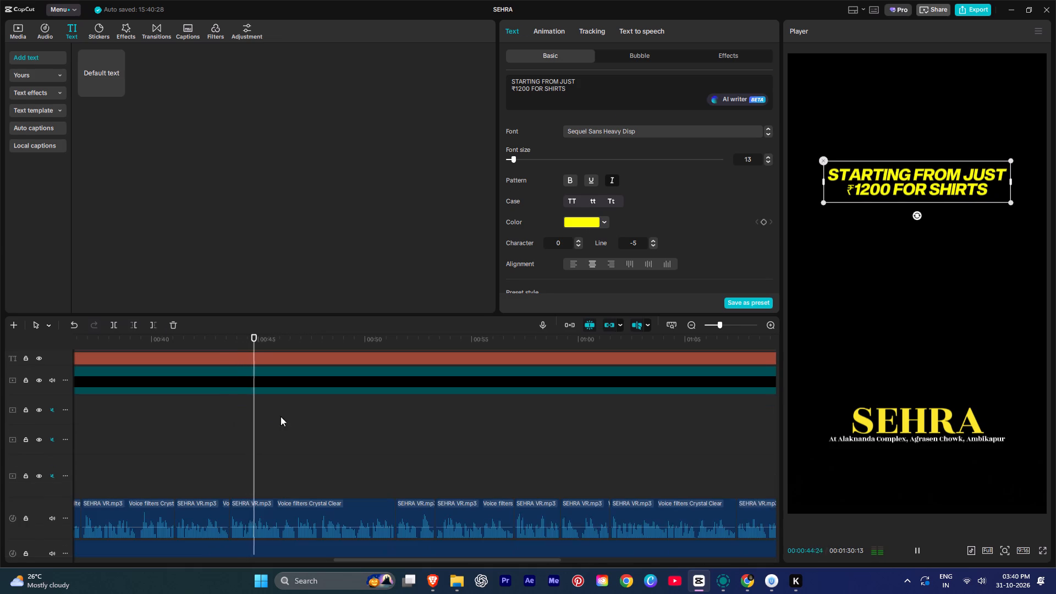
ctrl+scroll(299, 420, up, 3)
ctrl+scroll(299, 421, down, 2)
scroll(300, 424, up, 2)
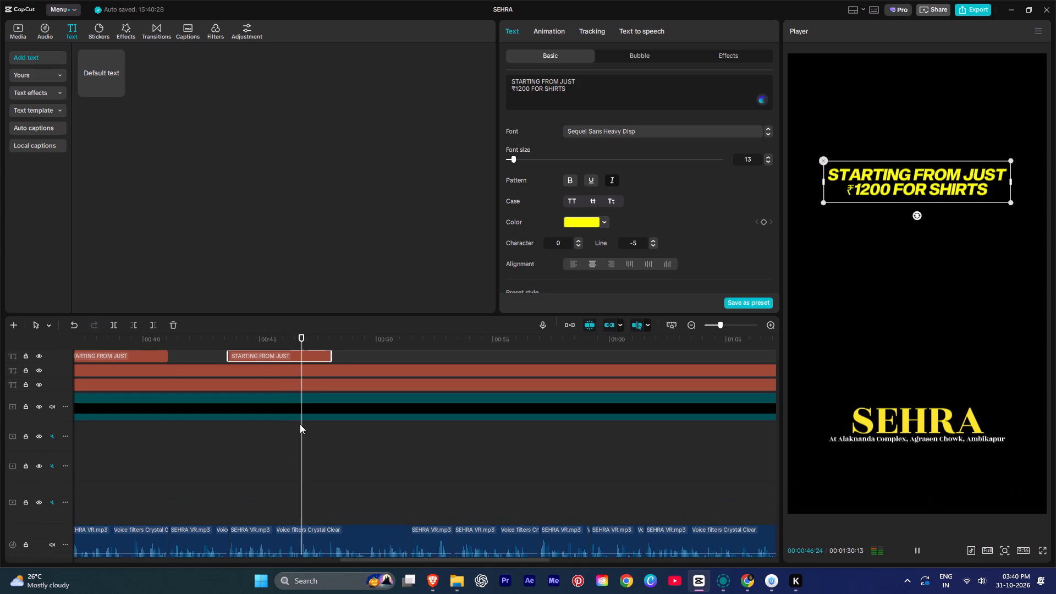
key(space)
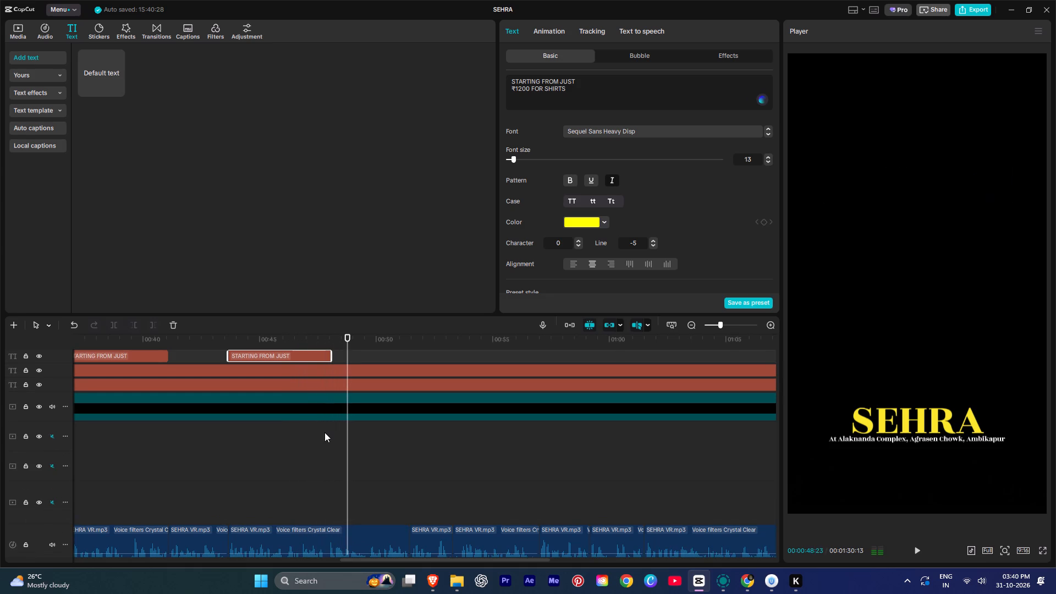
text(W)
Check the voiceover near the trimmed end and paste another copy of the shirt price text at 00:00:48:01.
key(space)
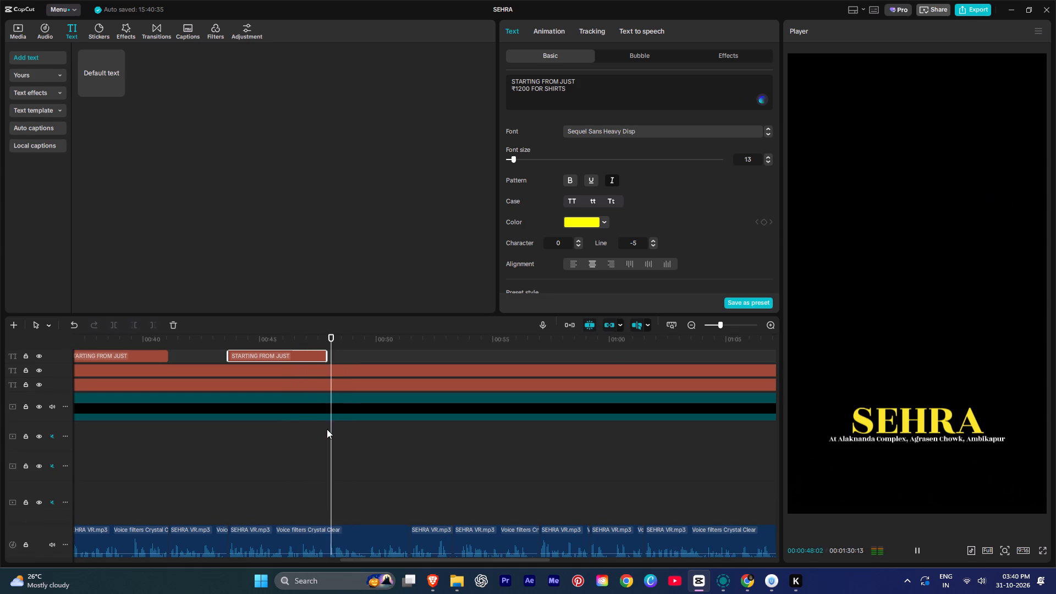
key(space)
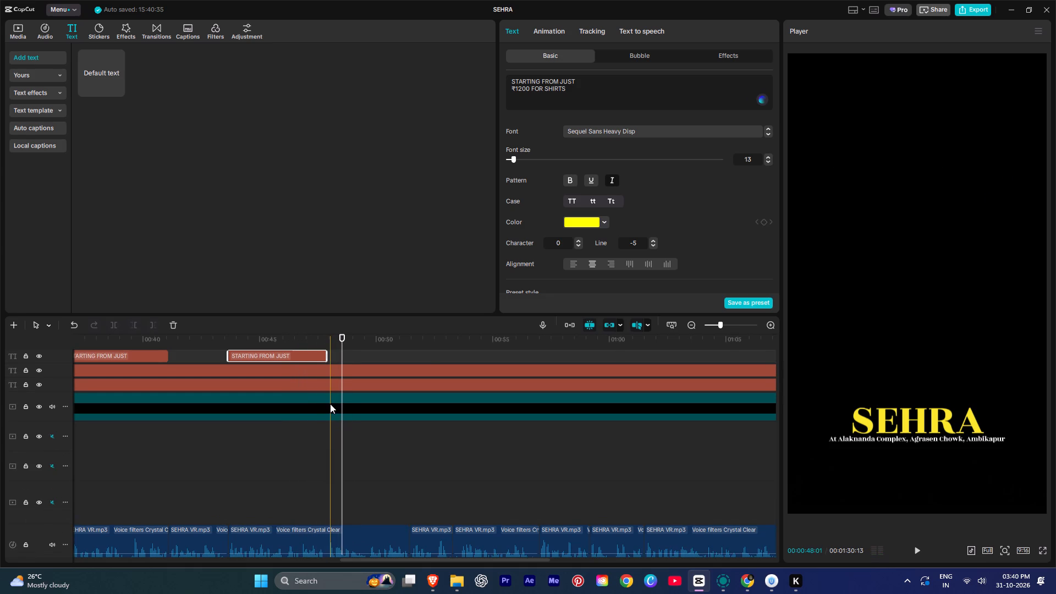
key(ctrl+v)
Play the voiceover over the newest price text copy and trim its end to about 51.5 seconds.
key(space)
ctrl+scroll(358, 417, up, 4)
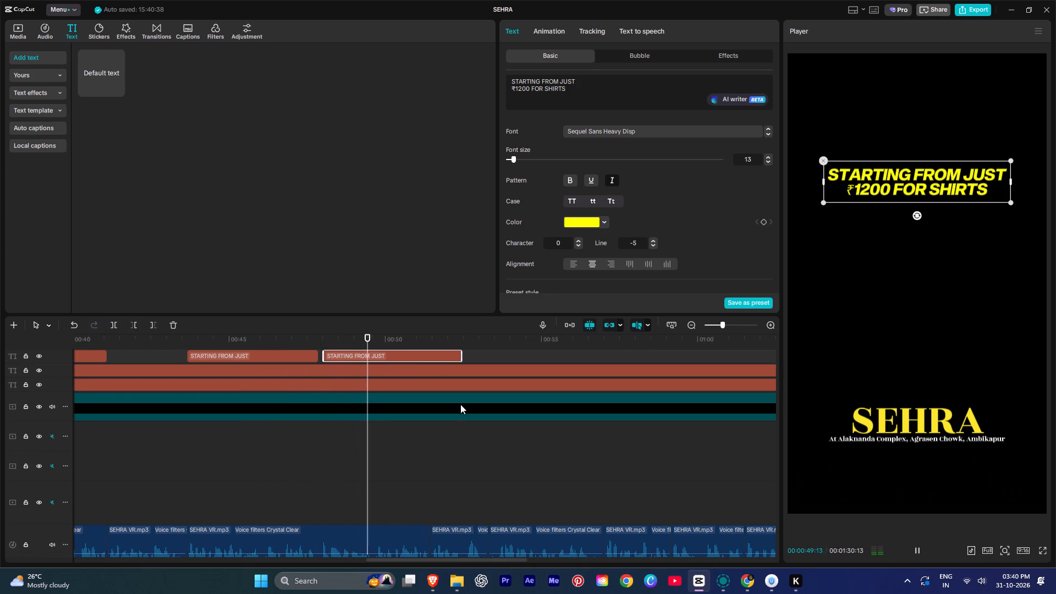
key(space)
click(432, 351)
text(W)
Listen on for the next text cue and paste a copy of the shirt price text at 00:00:53:09.
key(space)
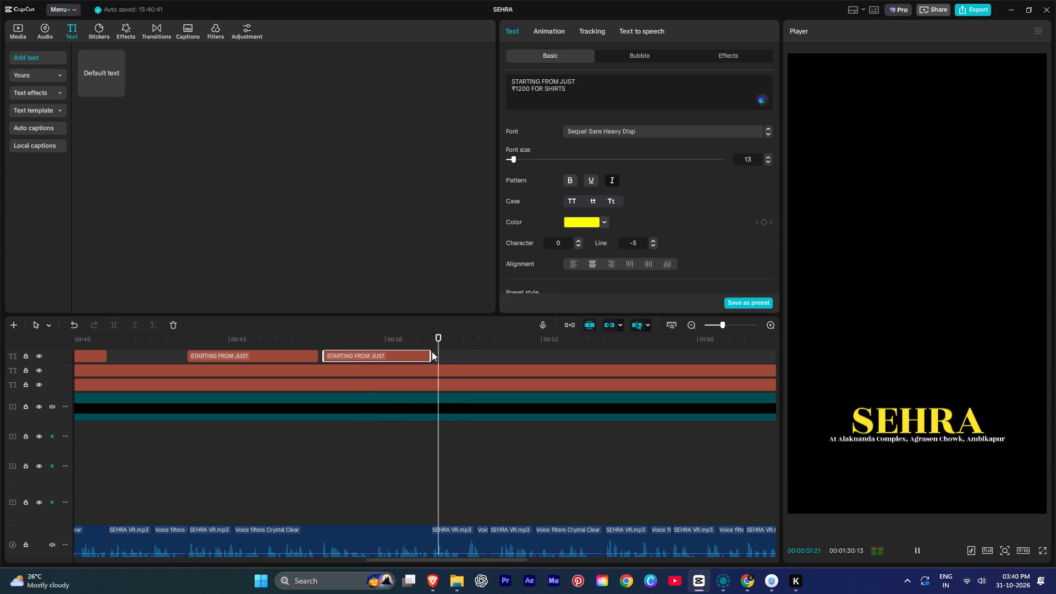
ctrl+scroll(453, 410, down, 7)
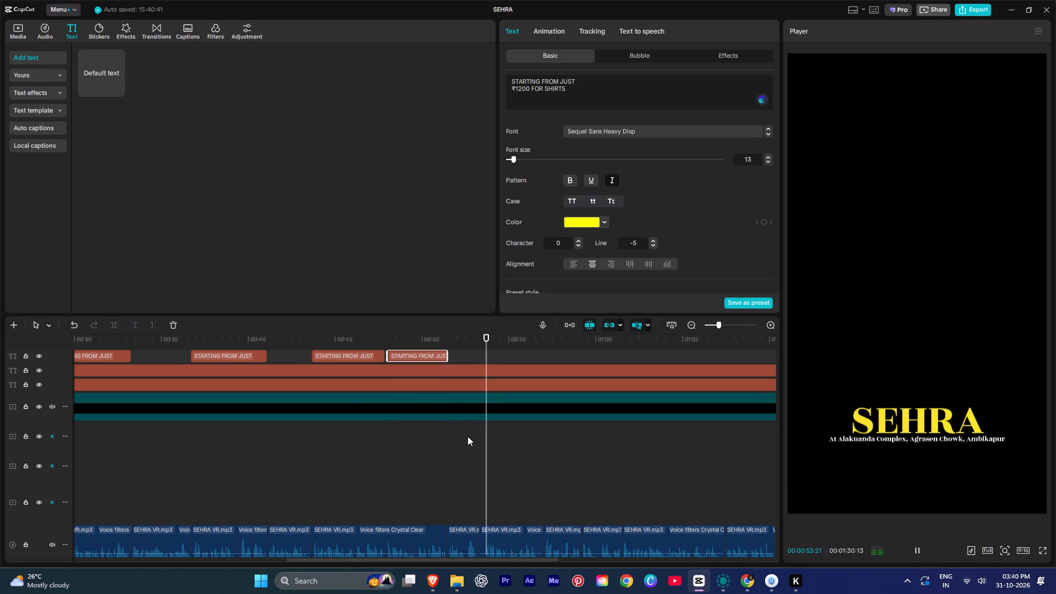
alt+scroll(468, 436, down, 2)
key(space)
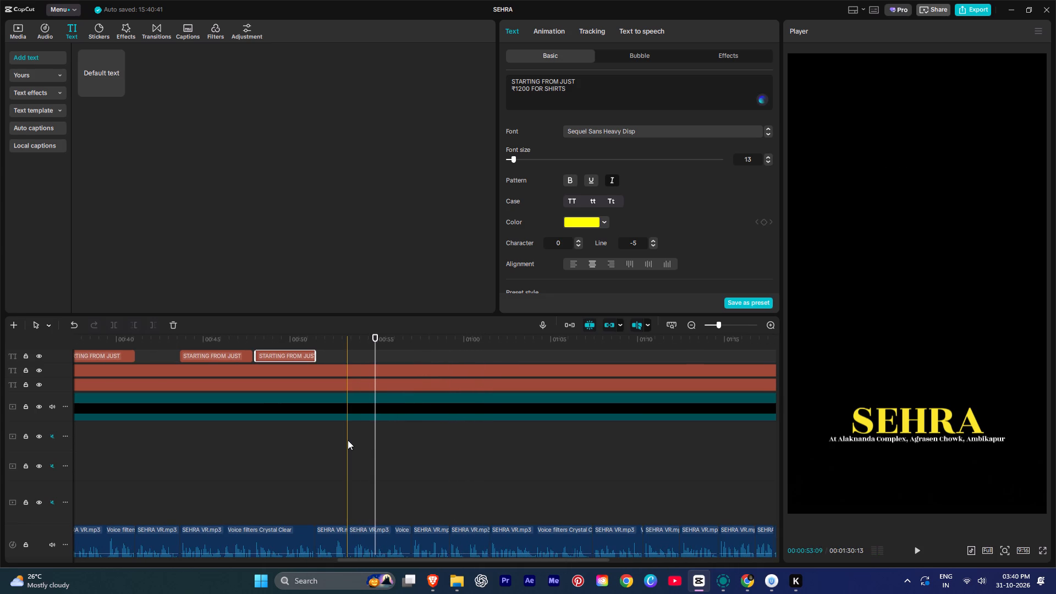
key(ctrl+v)
Replay the voiceover at the newest price text copy and trim the copy's start to about 53.5 seconds.
key(space)
key(space)
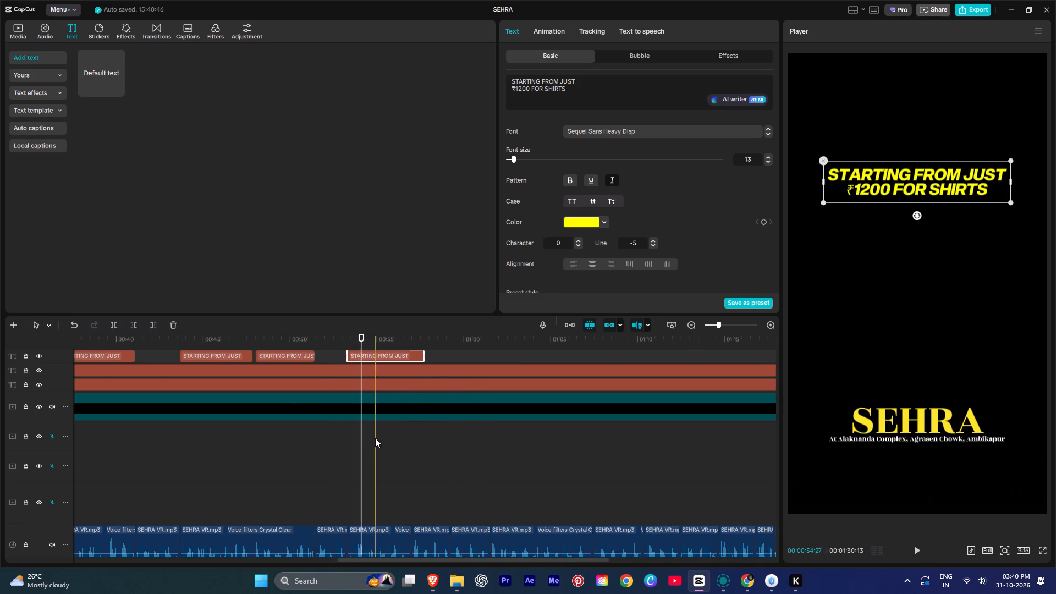
text(Q)
key(space)
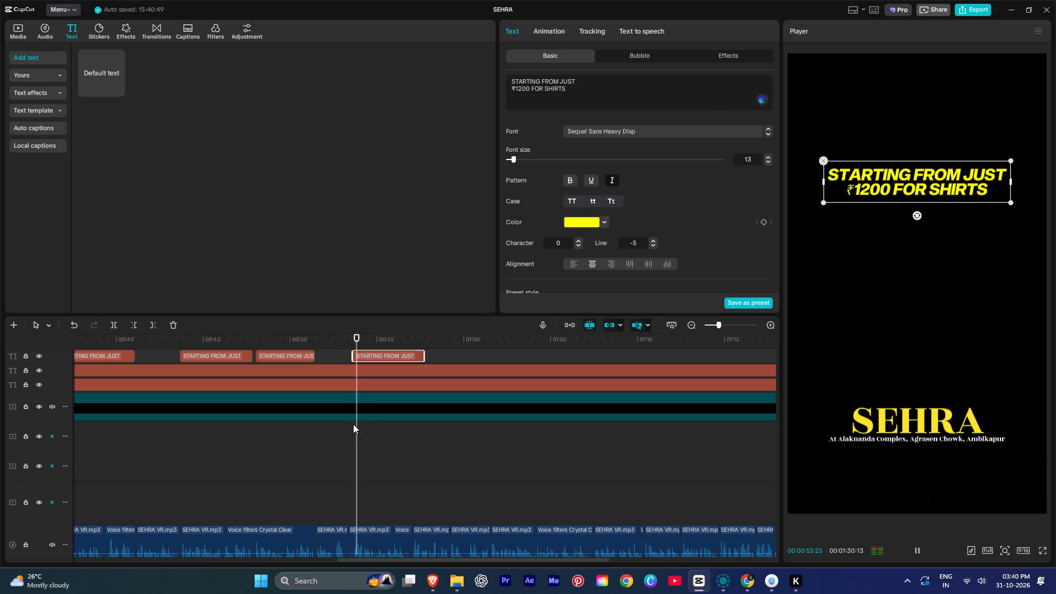
key(space)
key(ctrl+z)
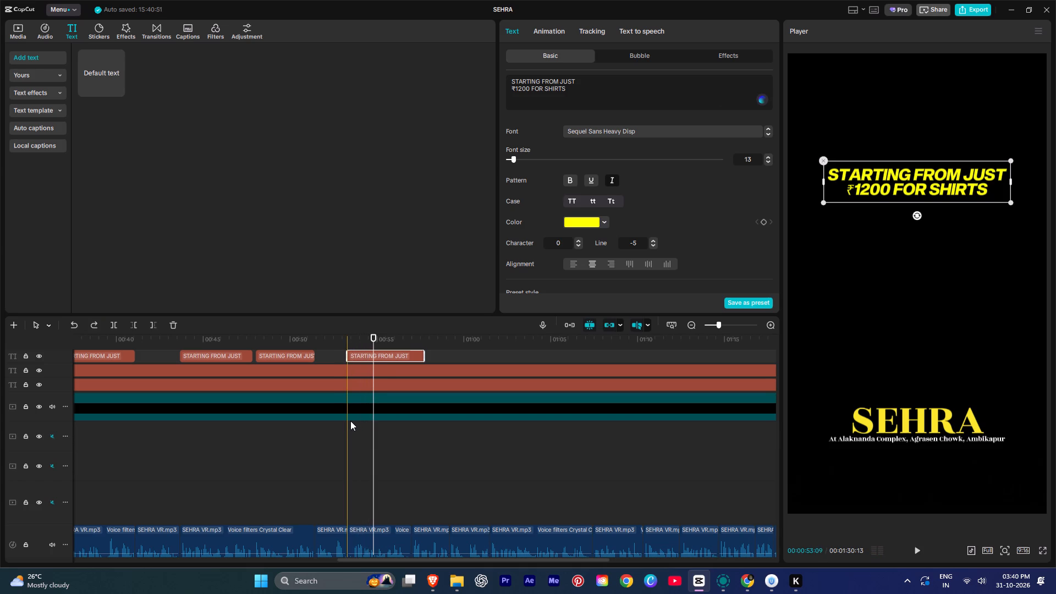
text(Q)
Play the voiceover through the newest price text copy and trim the copy's end to about 57 seconds.
key(space)
ctrl+scroll(351, 420, up, 4)
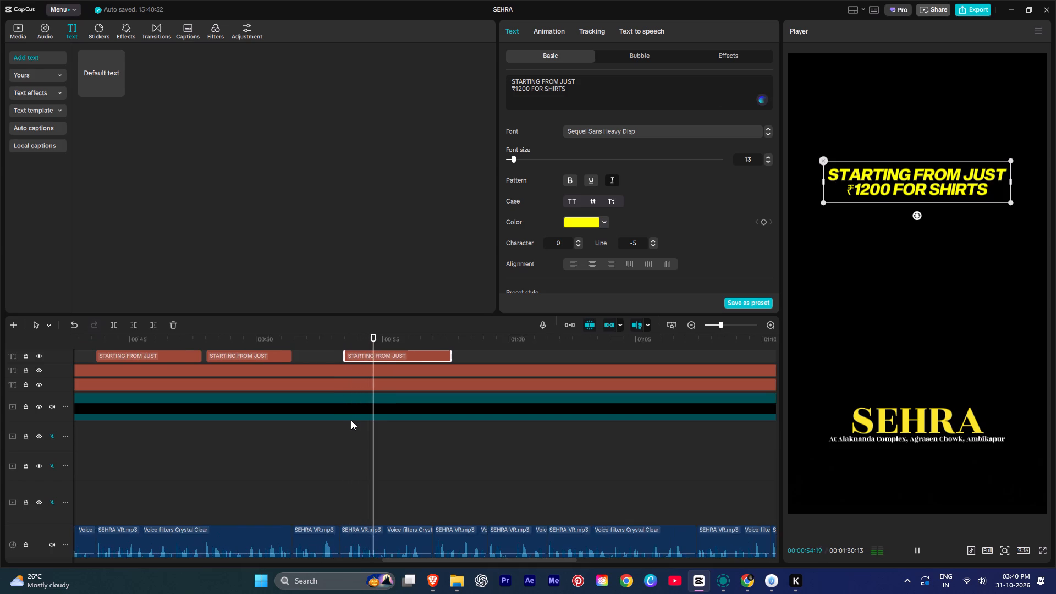
ctrl+scroll(351, 420, up, 3)
alt+scroll(351, 420, up, 1)
alt+scroll(351, 420, down, 4)
ctrl+scroll(262, 439, up, 8)
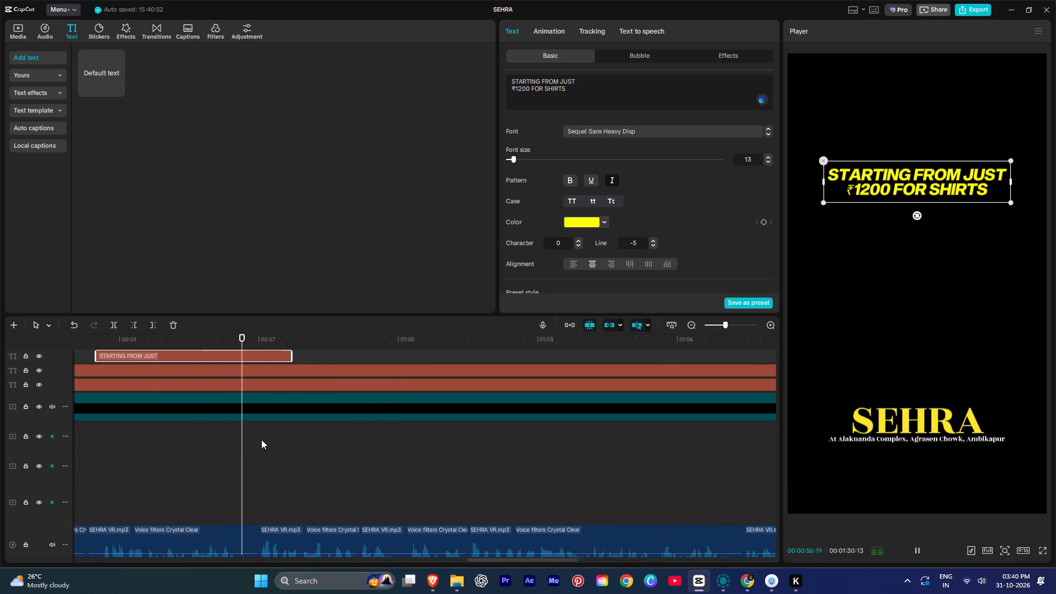
ctrl+scroll(261, 439, up, 1)
key(space)
text(Q)
key(space)
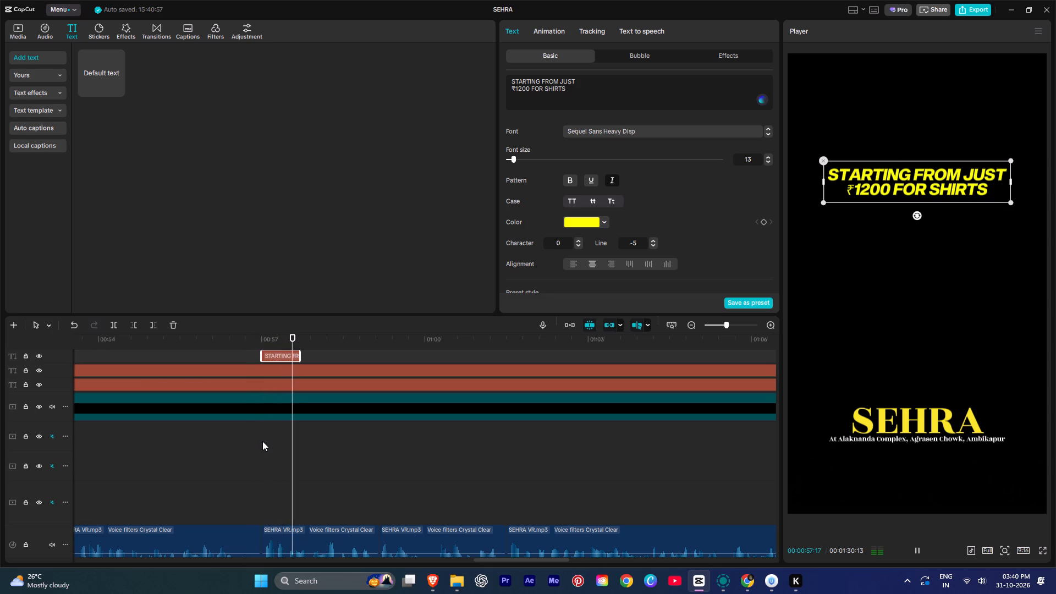
key(space)
key(ctrl+z)
text(W)
Replay the voiceover from about 57 seconds to check for the next text cue.
key(space)
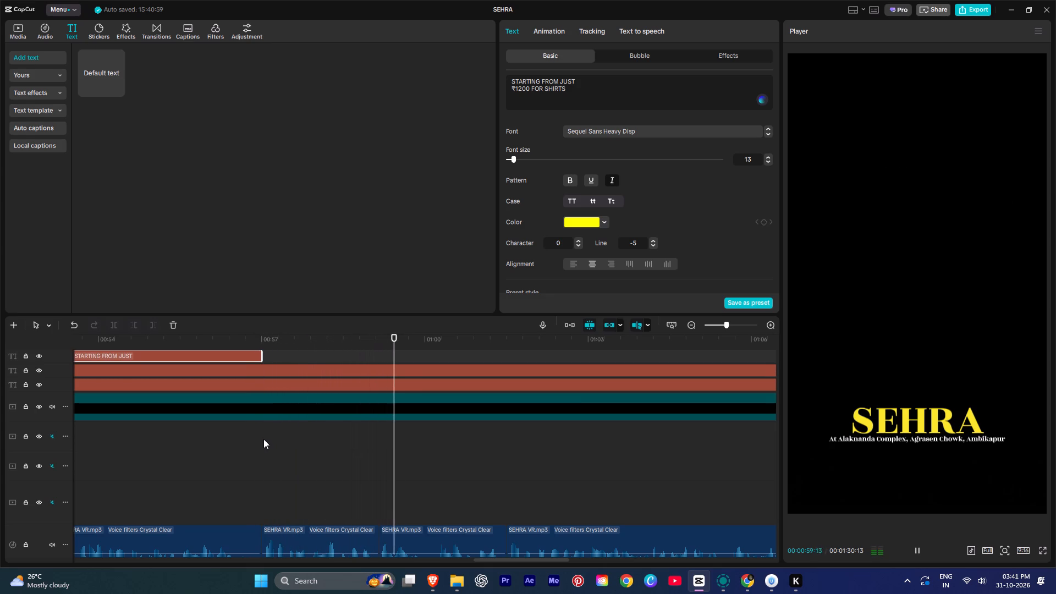
scroll(263, 439, up, 1)
key(space)
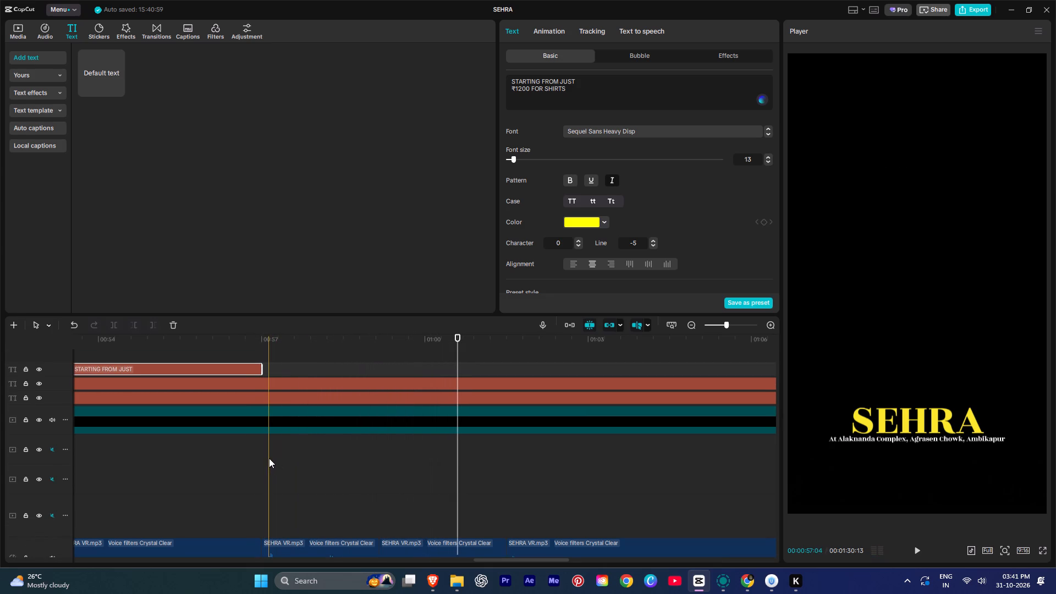
key(space)
scroll(266, 457, down, 4)
ctrl+scroll(291, 460, down, 3)
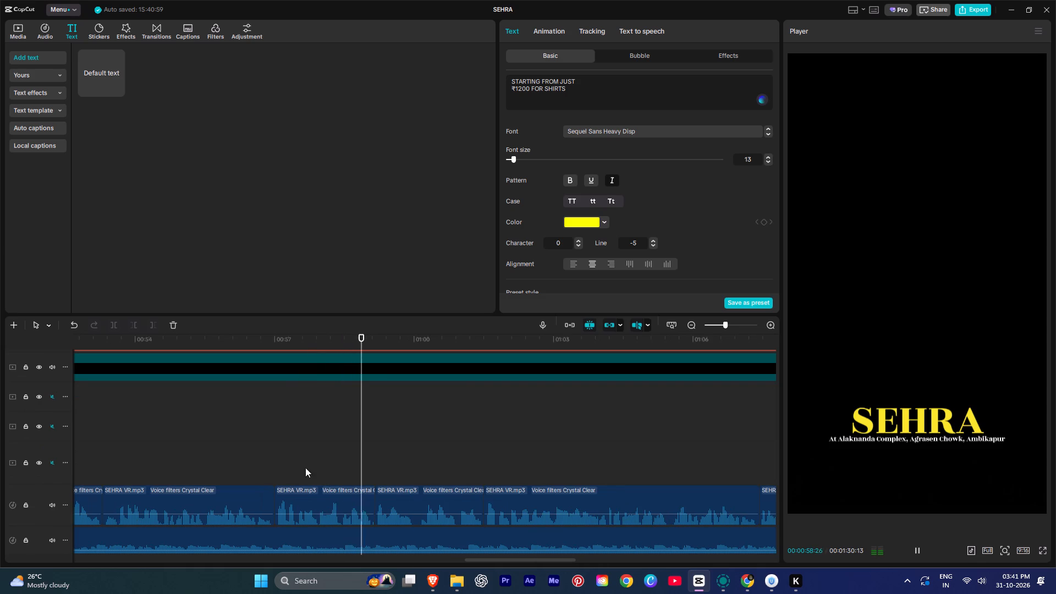
key(space)
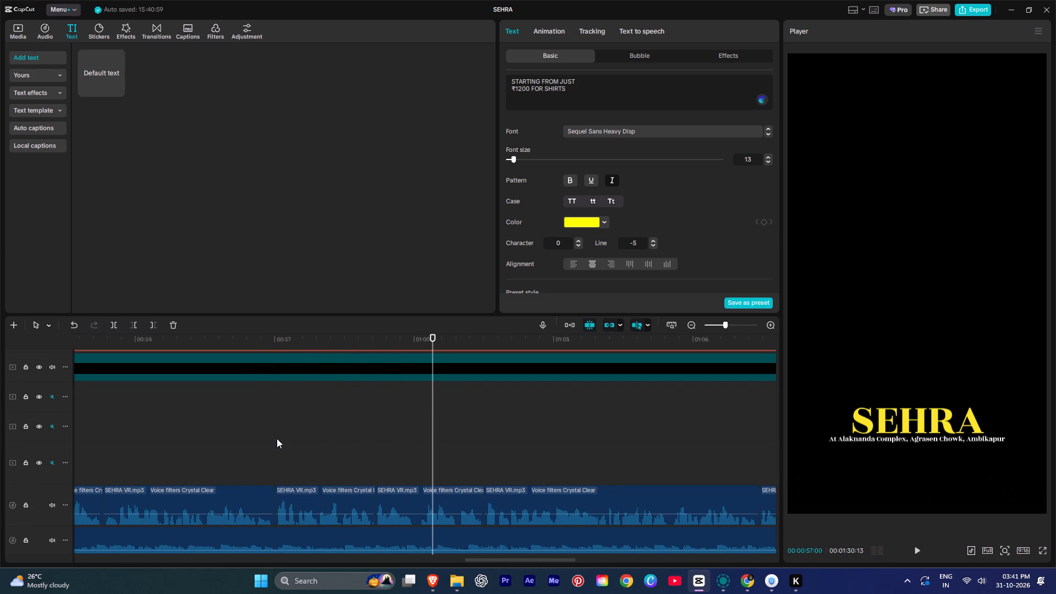
key(space)
ctrl+scroll(396, 465, down, 10)
key(space)
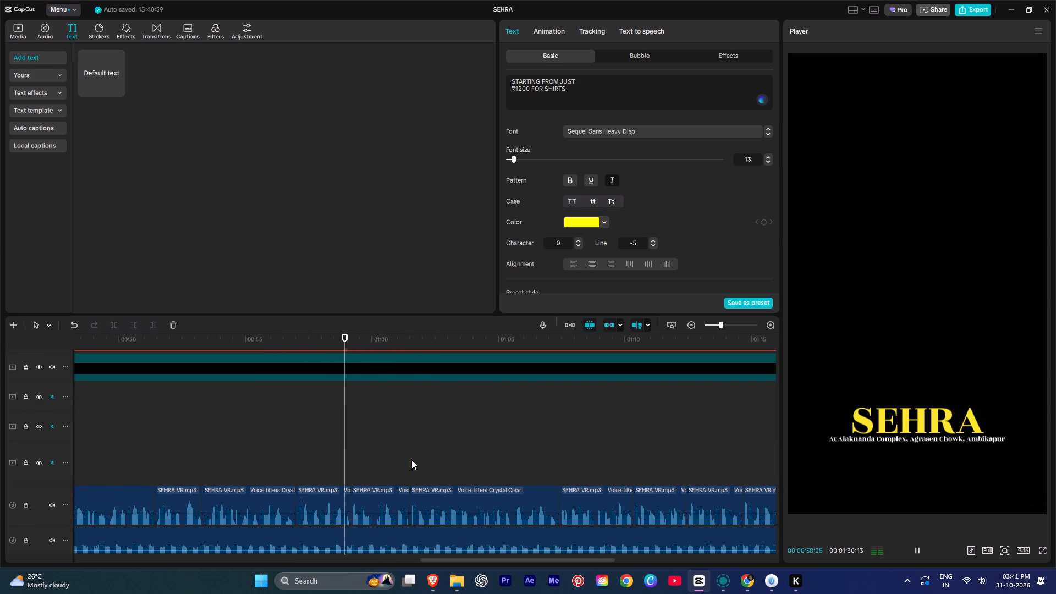
Listen past the one-minute mark and paste a copy of the shirt price text at 00:01:02:29.
key(space)
ctrl+scroll(420, 463, down, 6)
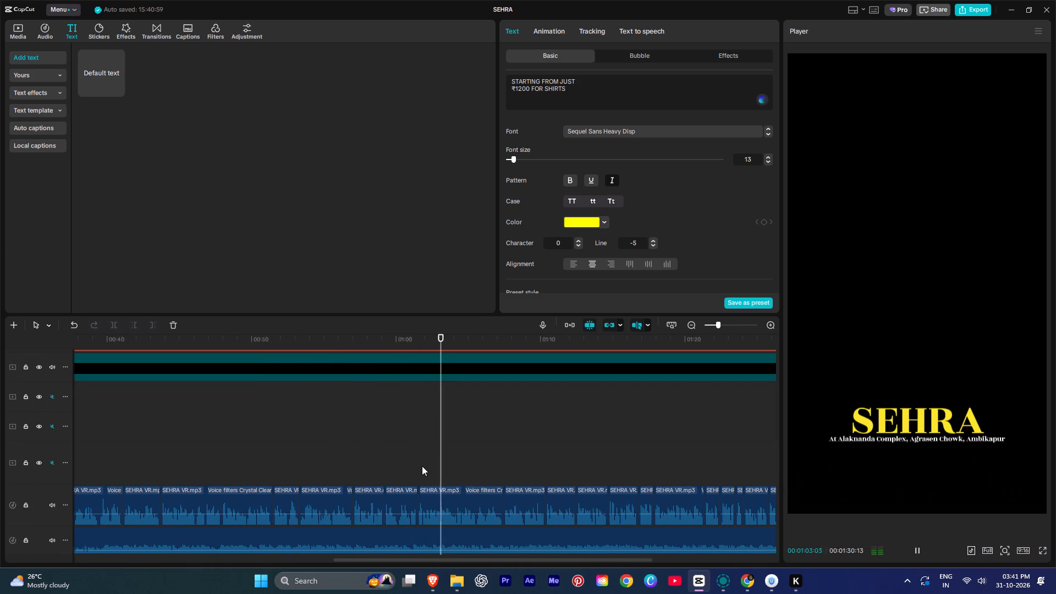
alt+scroll(424, 469, down, 3)
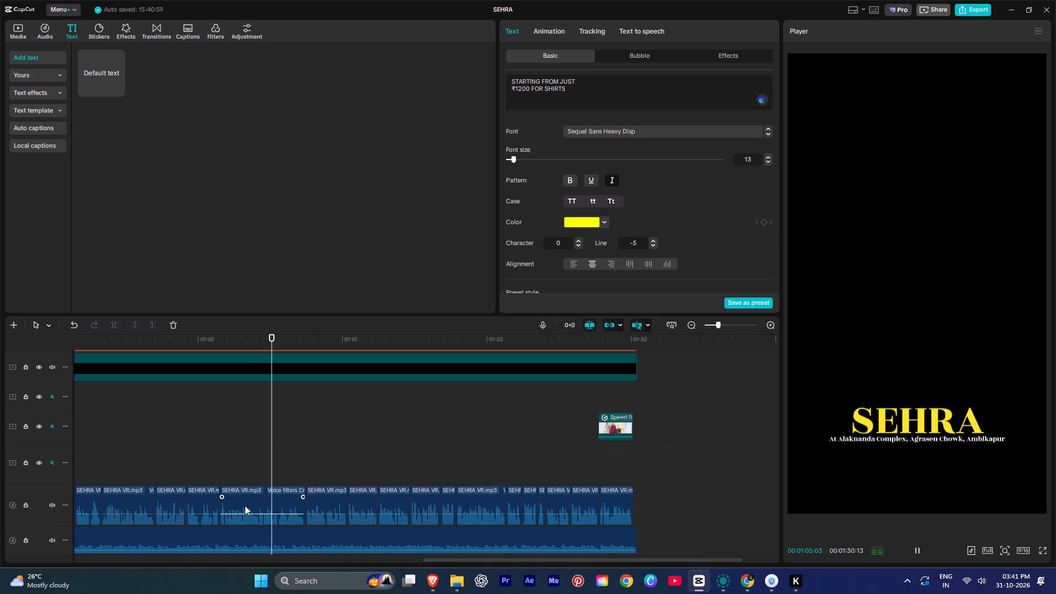
scroll(245, 505, up, 1)
key(space)
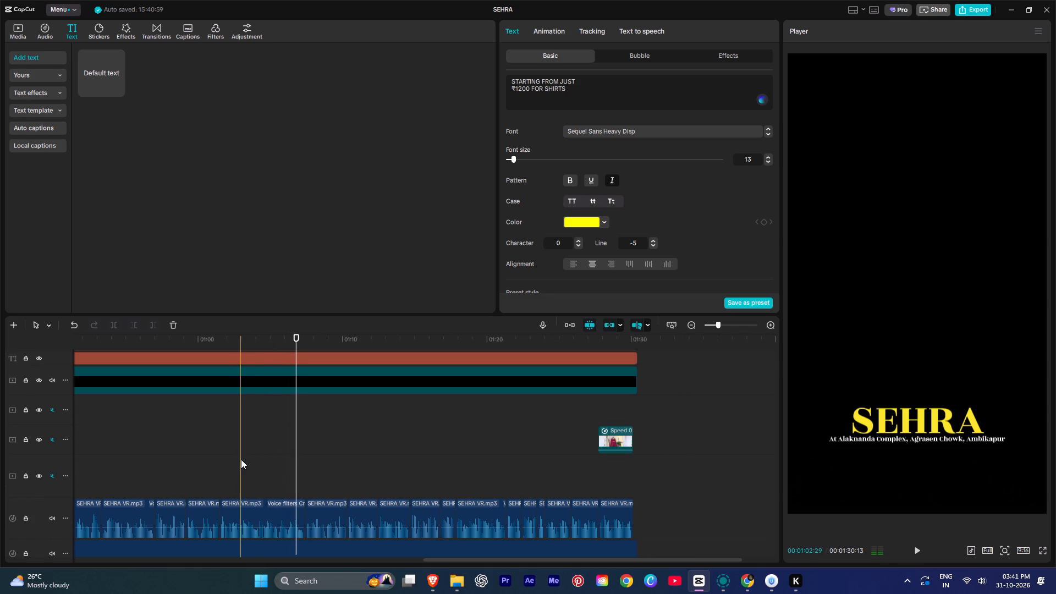
key(space)
key(space)
key(ctrl+v)
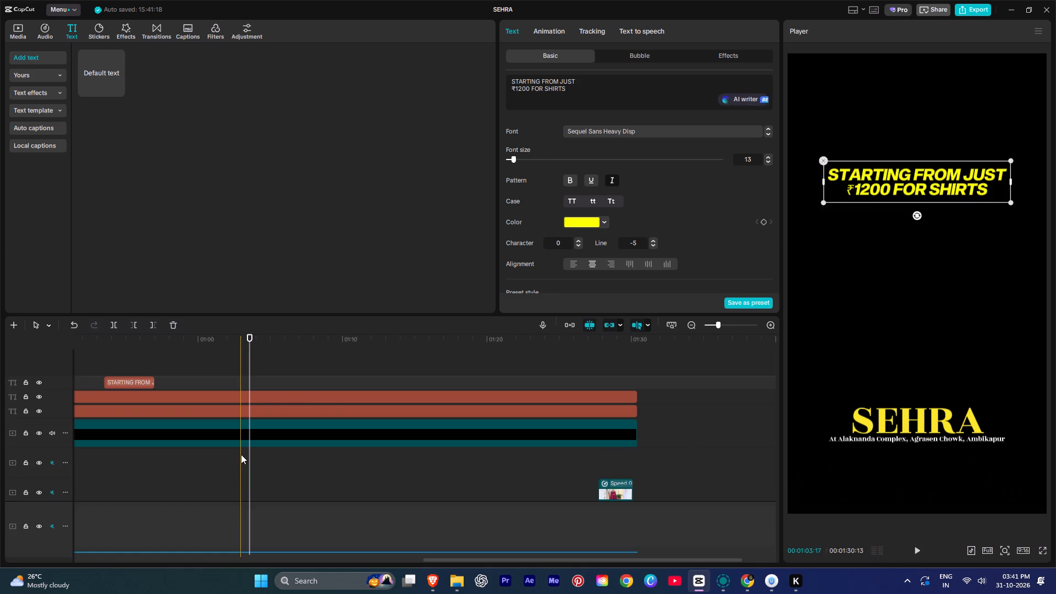
Play the voiceover over the newest price text copy and check the copy's end against the audio at 00:01:07:11.
scroll(241, 454, down, 3)
scroll(241, 454, up, 4)
scroll(241, 454, down, 1)
scroll(241, 454, up, 1)
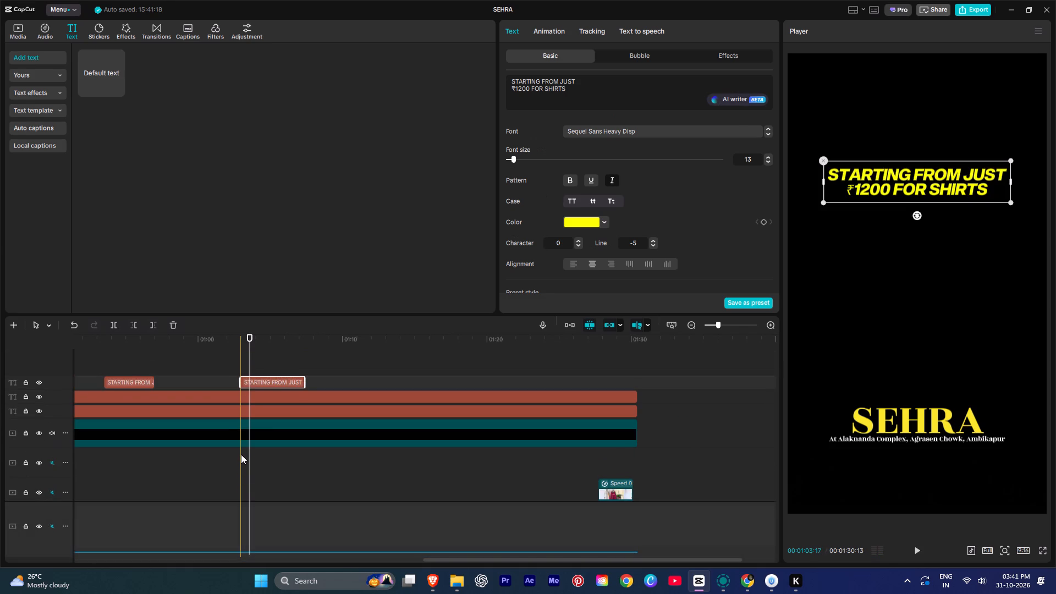
key(space)
ctrl+scroll(241, 454, up, 5)
ctrl+scroll(241, 454, down, 4)
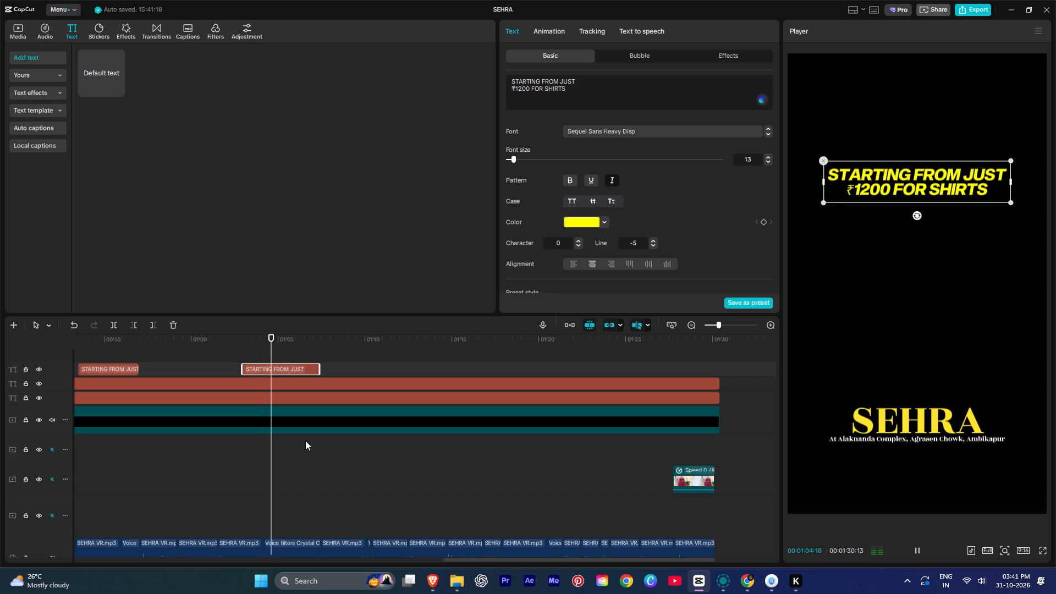
scroll(291, 443, up, 6)
ctrl+scroll(299, 441, up, 1)
scroll(299, 441, down, 7)
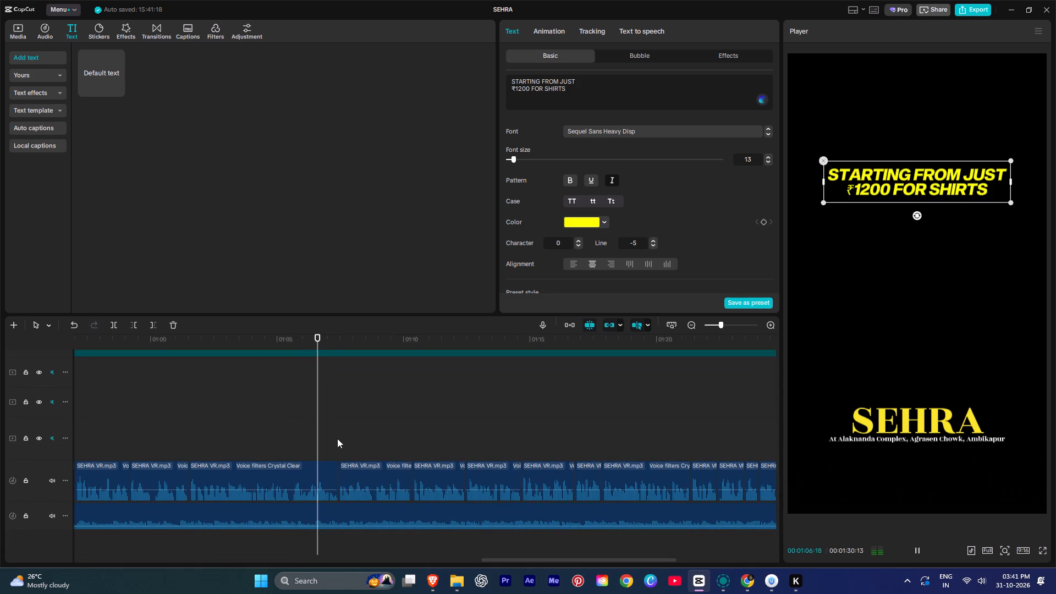
key(space)
click(336, 428)
scroll(336, 428, down, 1)
scroll(336, 428, up, 7)
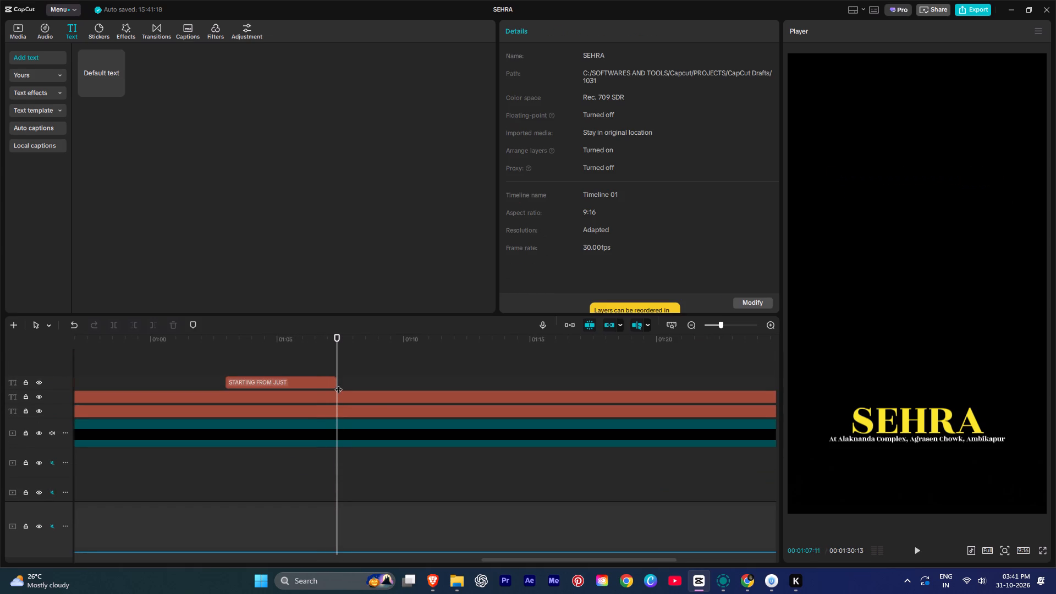
Listen to the voiceover from 00:01:07:11 to about 00:01:23 to find the next price text cue.
key(space)
scroll(416, 397, down, 5)
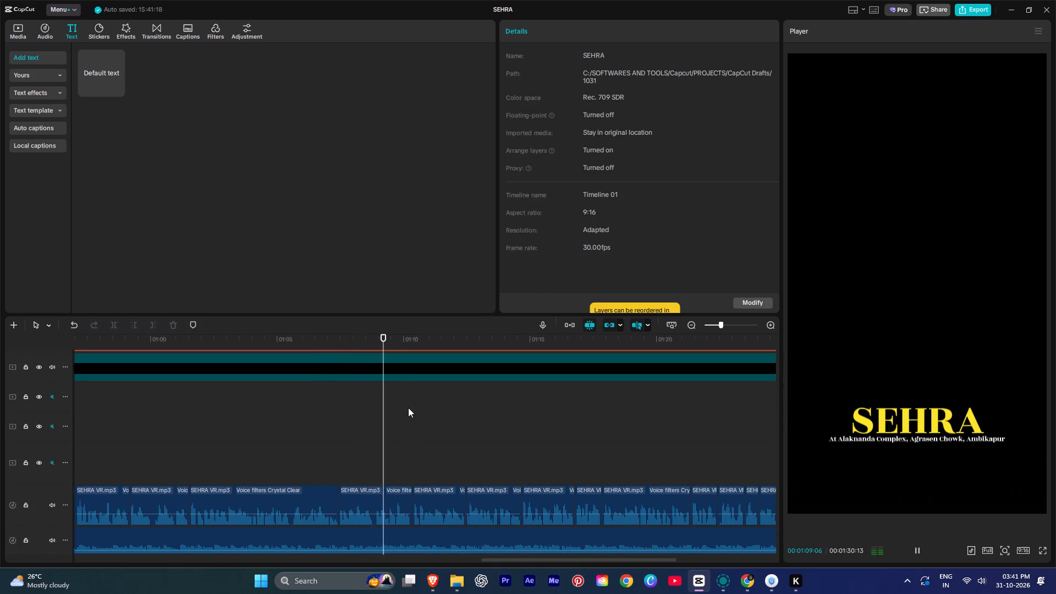
ctrl+scroll(408, 408, up, 4)
ctrl+scroll(408, 408, down, 6)
ctrl+scroll(408, 408, up, 1)
ctrl+scroll(408, 408, down, 2)
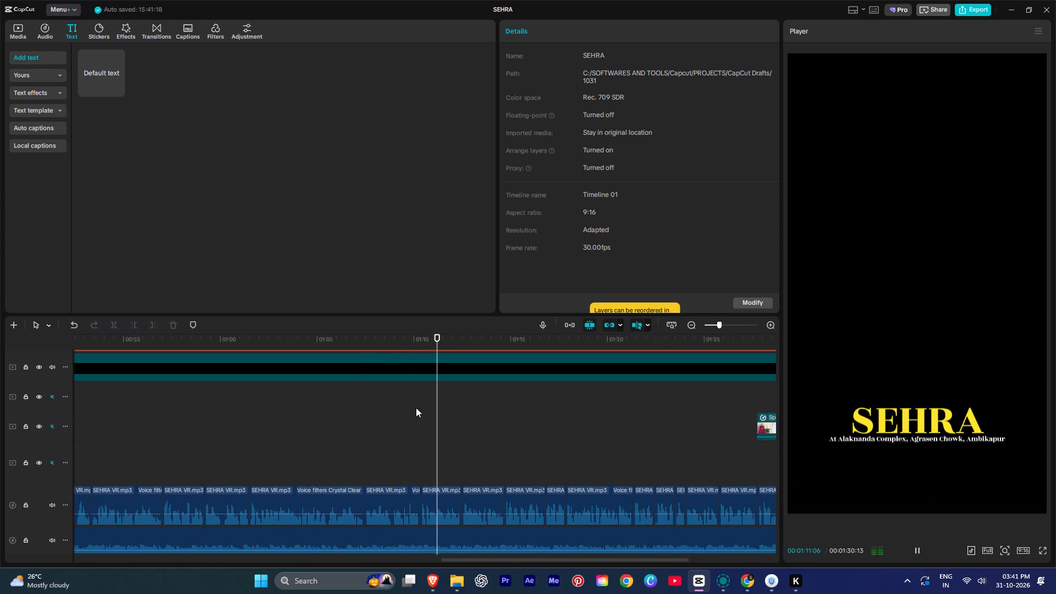
ctrl+scroll(439, 411, down, 3)
ctrl+scroll(439, 411, up, 4)
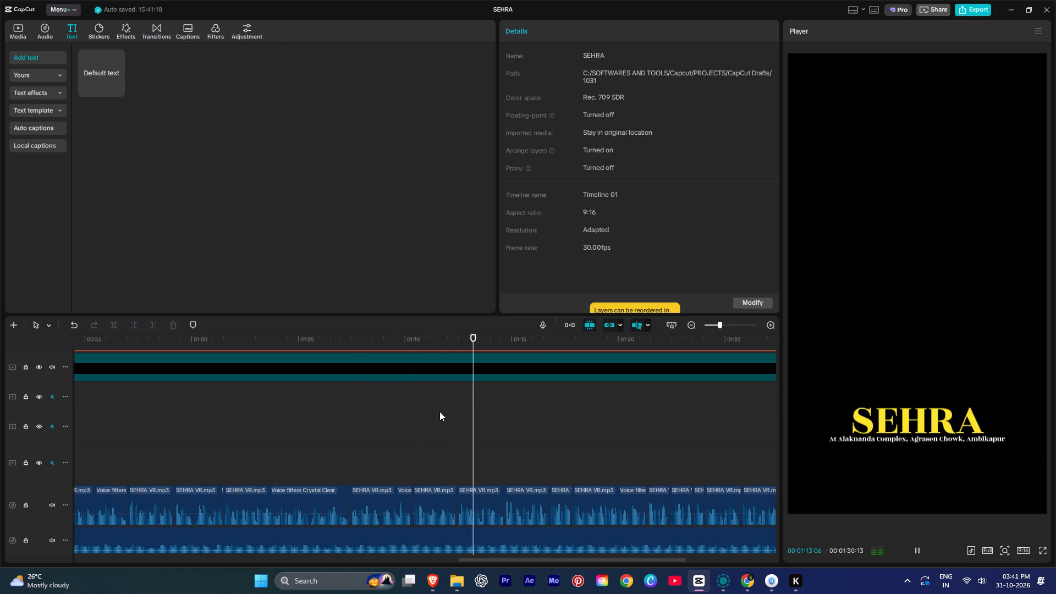
ctrl+scroll(439, 411, up, 5)
ctrl+scroll(441, 412, down, 12)
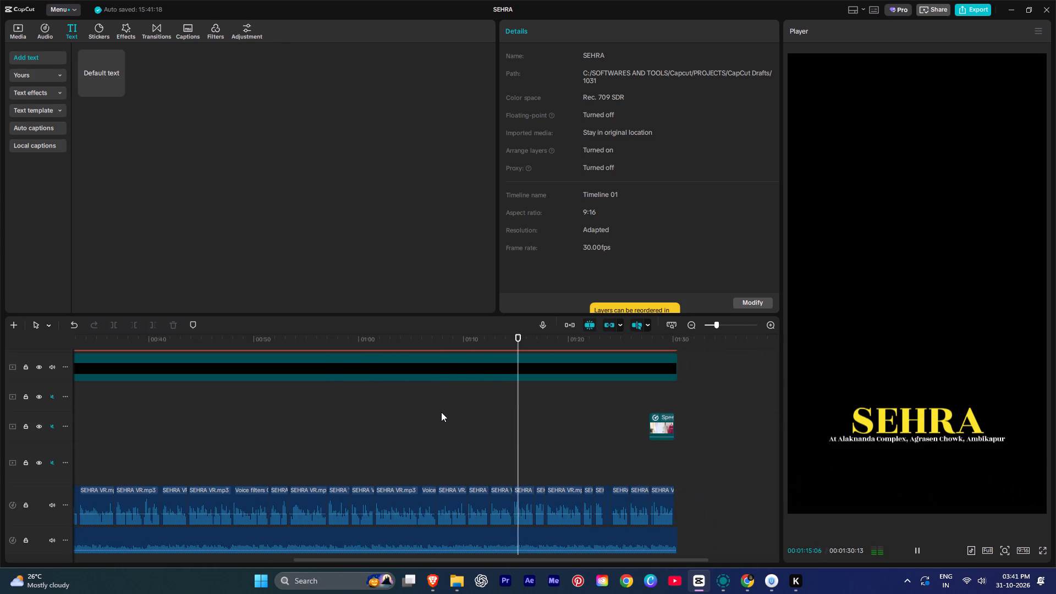
ctrl+scroll(544, 477, up, 12)
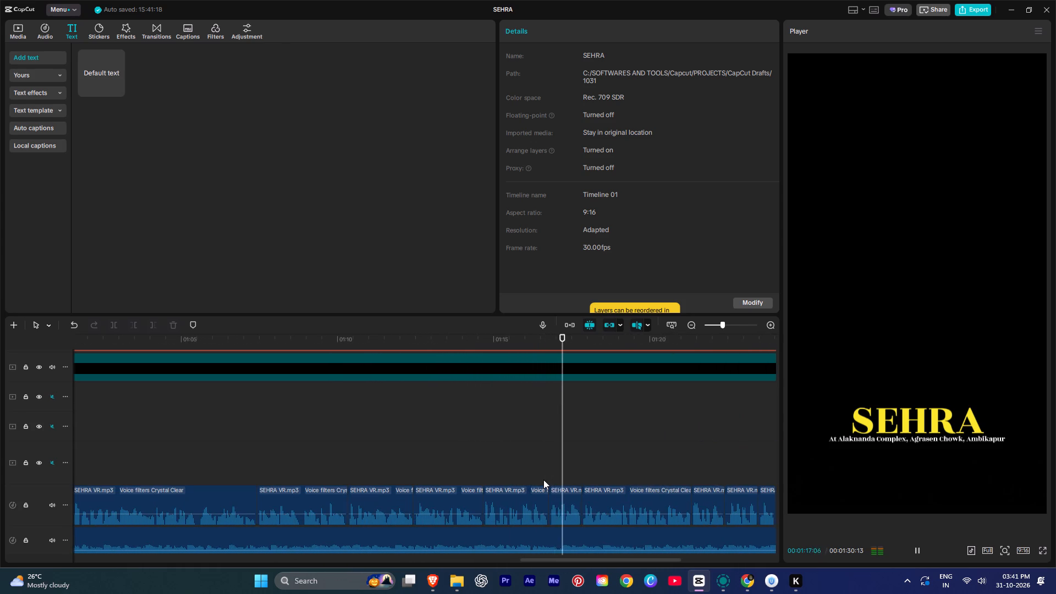
scroll(544, 481, down, 1)
scroll(546, 482, up, 1)
scroll(546, 482, down, 3)
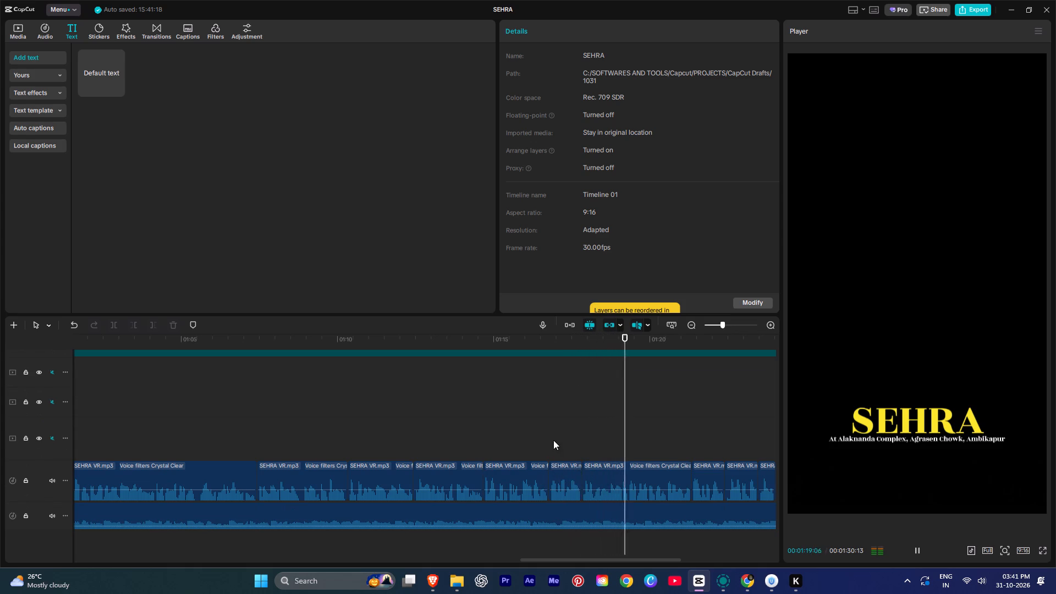
ctrl+scroll(585, 470, down, 10)
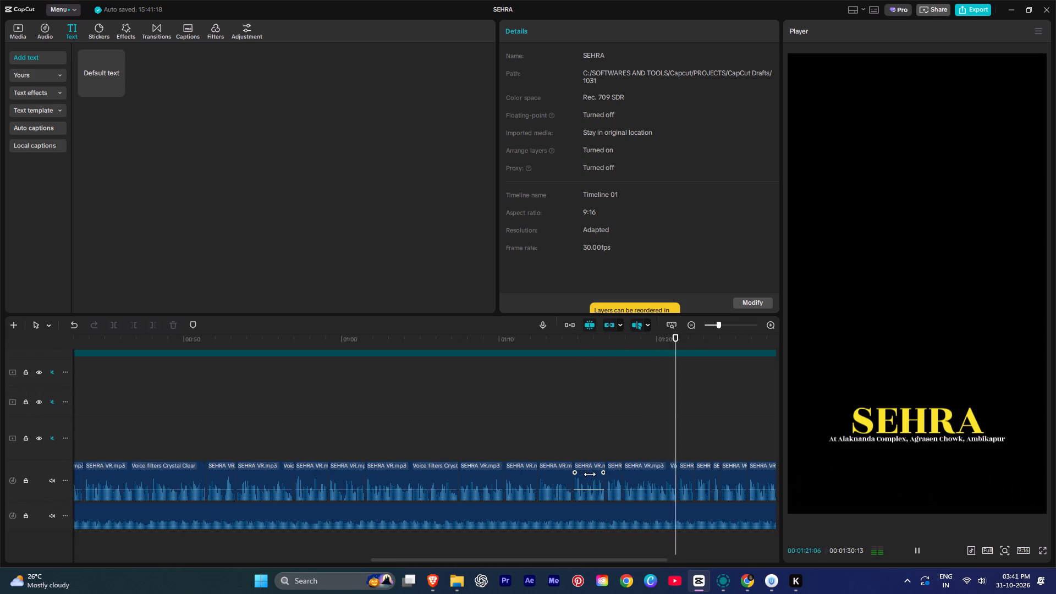
ctrl+scroll(590, 474, down, 8)
scroll(499, 474, up, 9)
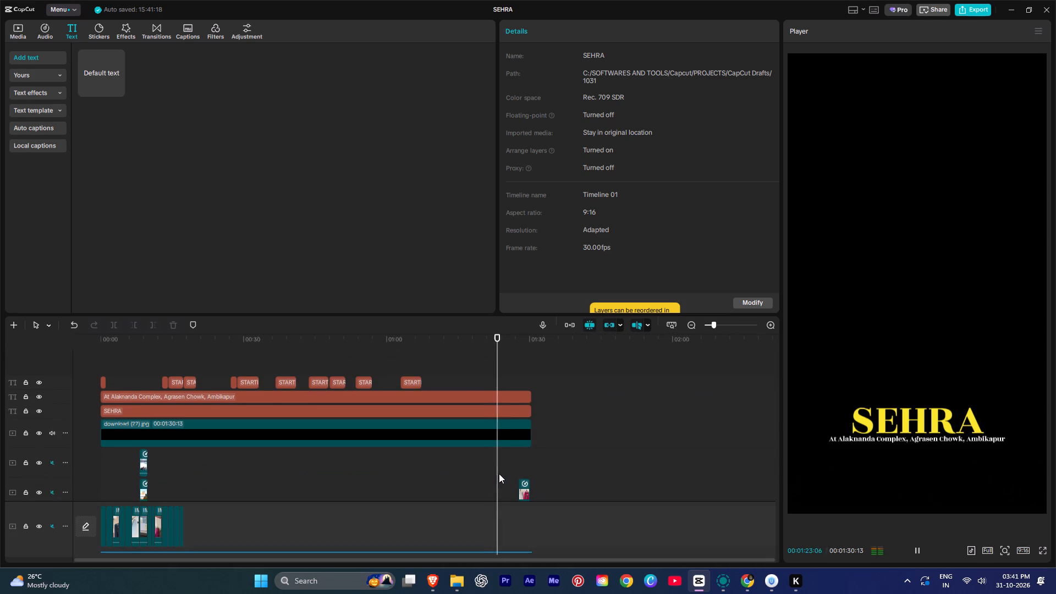
Replay the voiceover around the cue and paste a copy of the shirt price text at about 00:01:21.
key(space)
key(space)
scroll(493, 467, up, 4)
scroll(493, 467, down, 7)
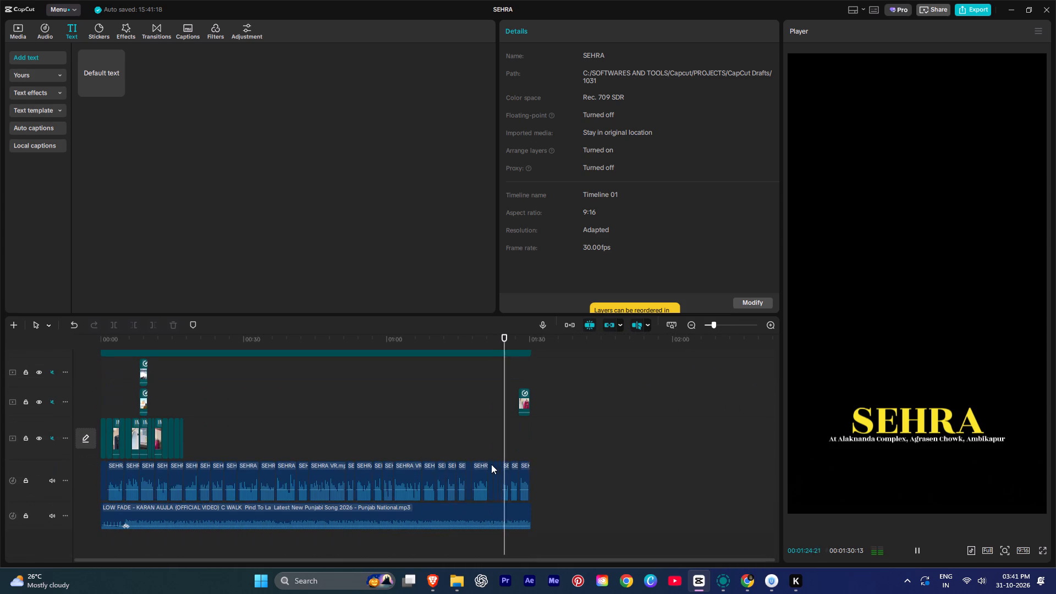
key(space)
key(space)
ctrl+scroll(492, 433, up, 9)
key(space)
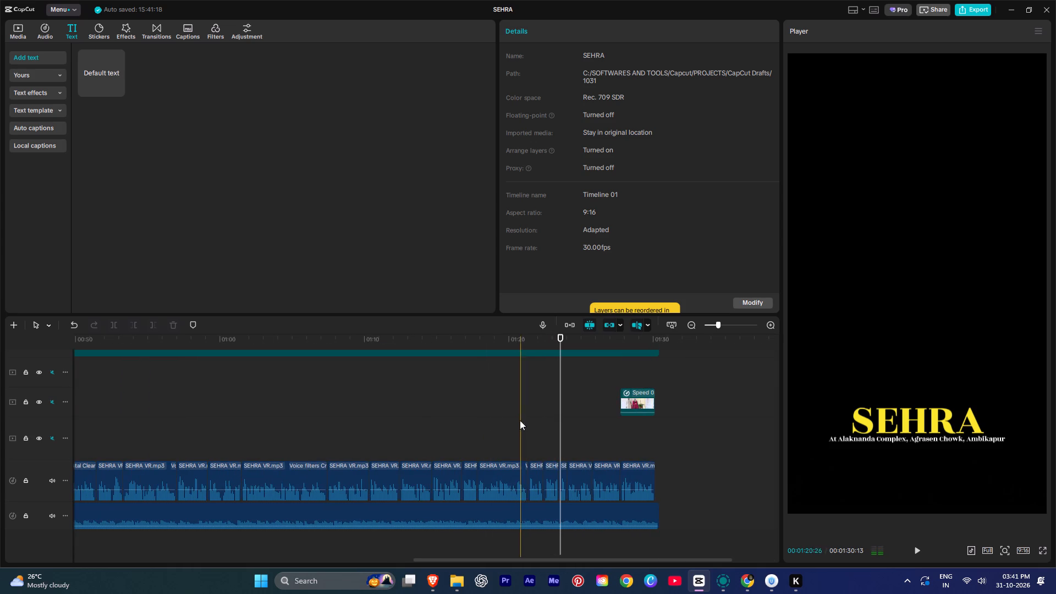
key(space)
ctrl+scroll(525, 420, up, 5)
key(space)
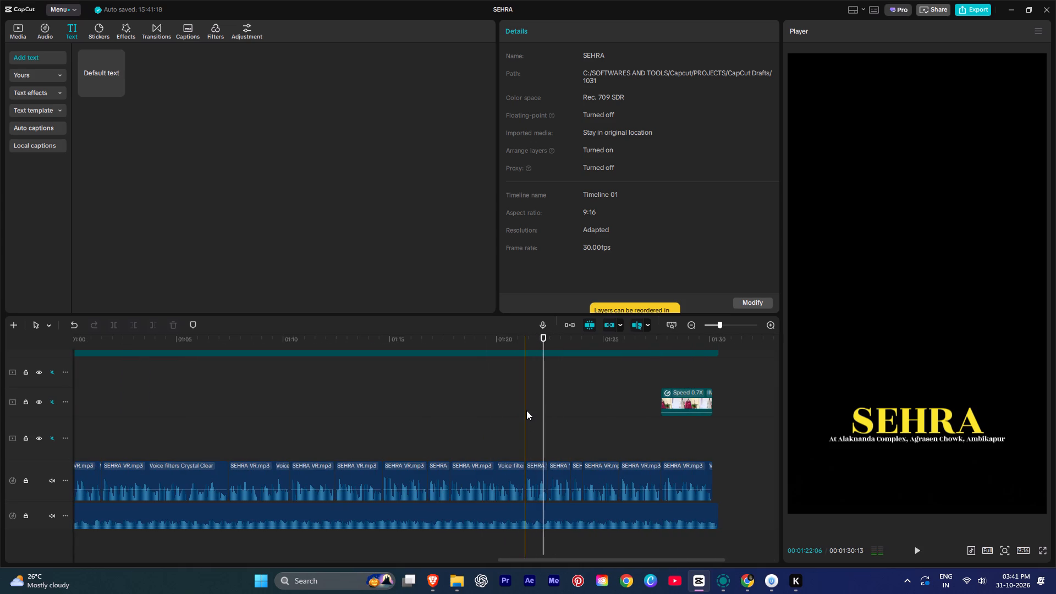
key(ctrl+v)
scroll(526, 410, up, 5)
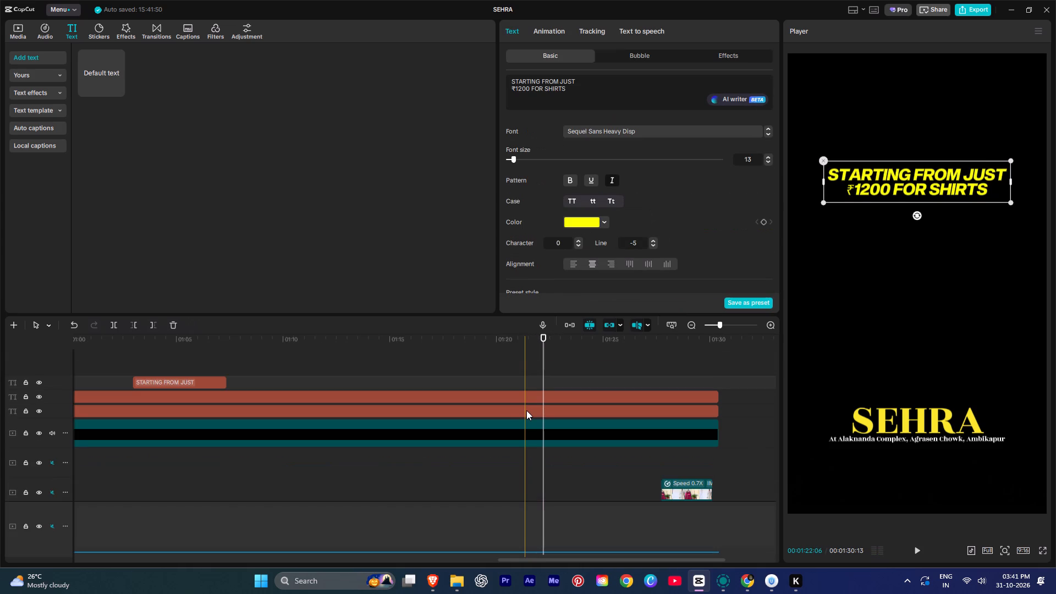
scroll(526, 410, down, 4)
Play the voiceover over the newest price text copy and extend the copy's end to 00:01:25:23.
click(526, 410)
key(space)
ctrl+scroll(536, 416, up, 5)
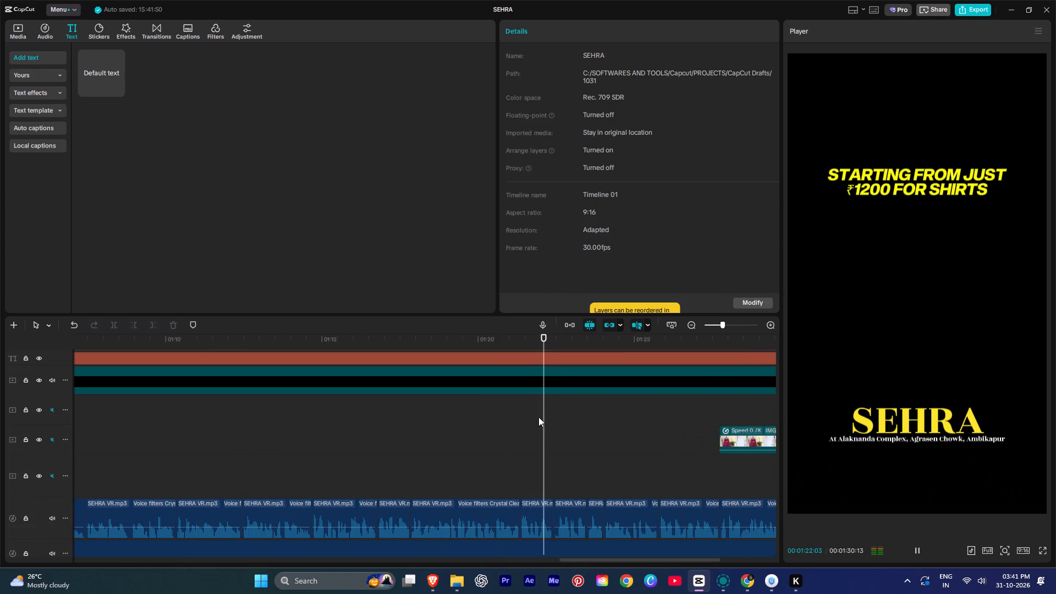
scroll(550, 419, down, 5)
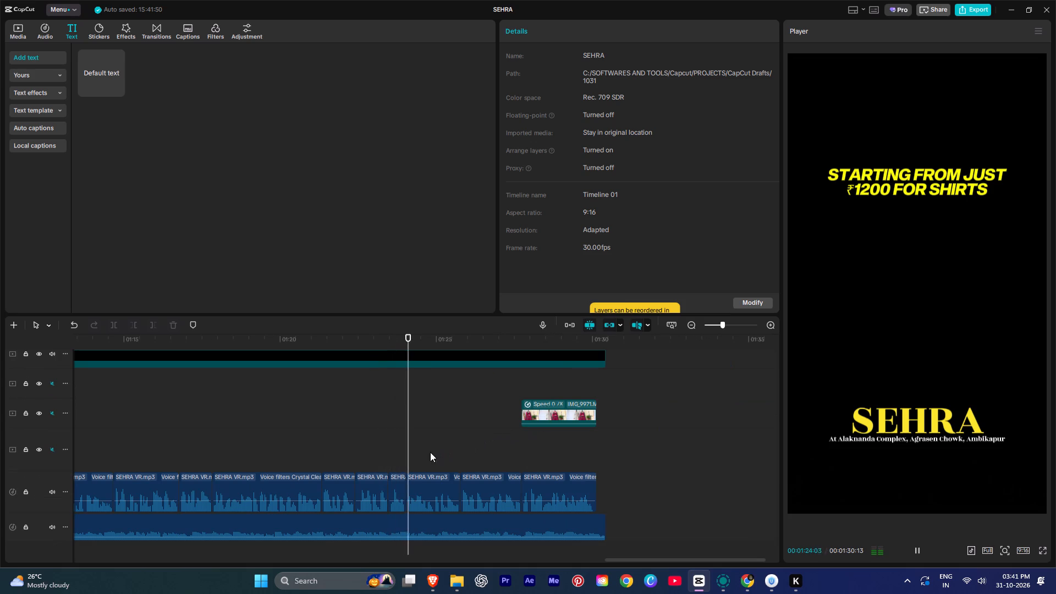
key(space)
scroll(408, 422, up, 4)
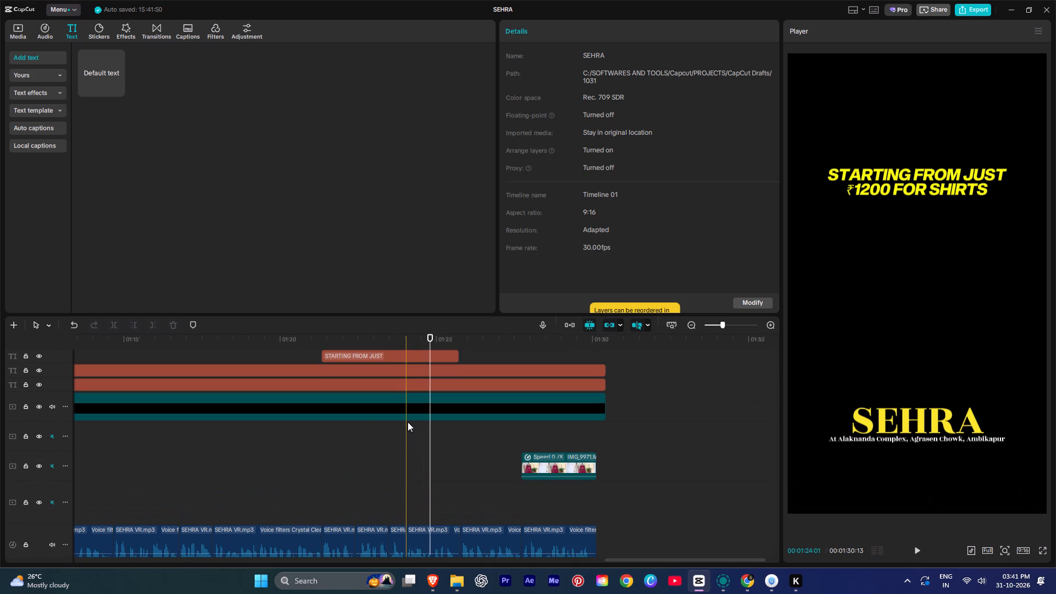
key(space)
scroll(408, 422, down, 3)
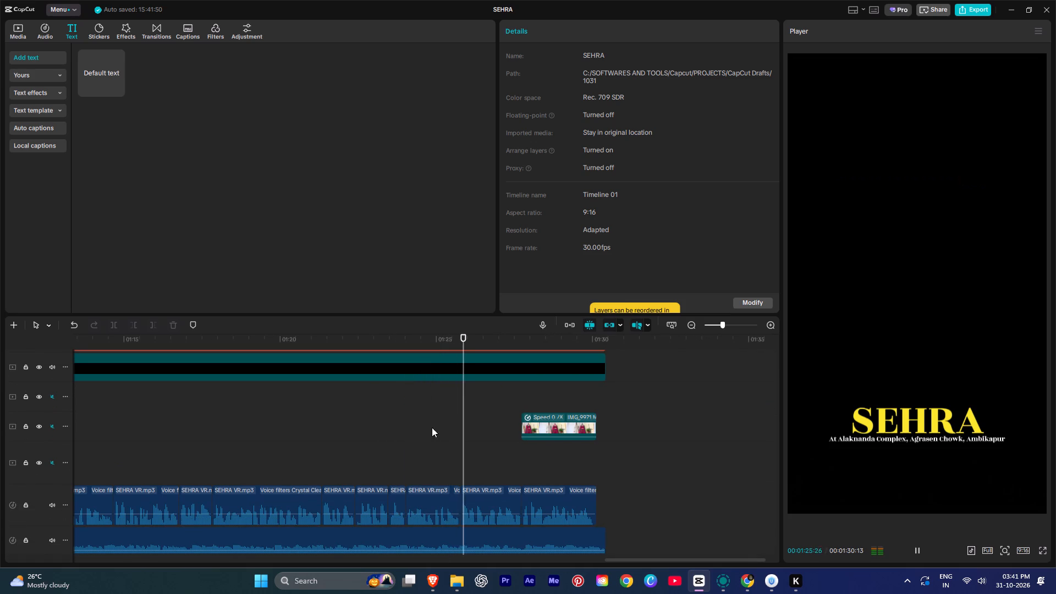
key(space)
click(460, 426)
scroll(460, 426, up, 4)
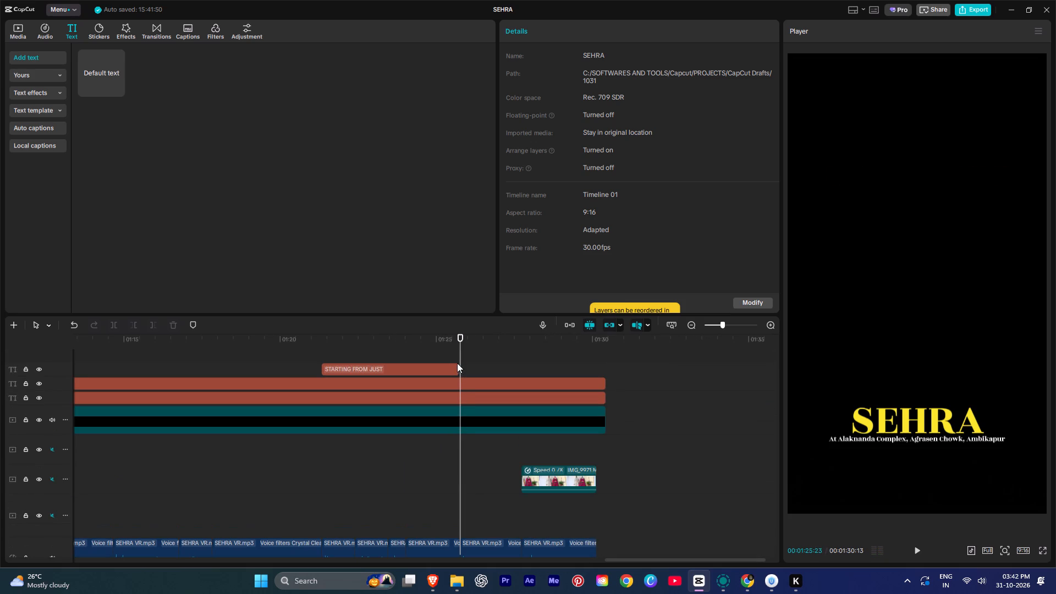
click(457, 363)
click(458, 369)
click(458, 369)
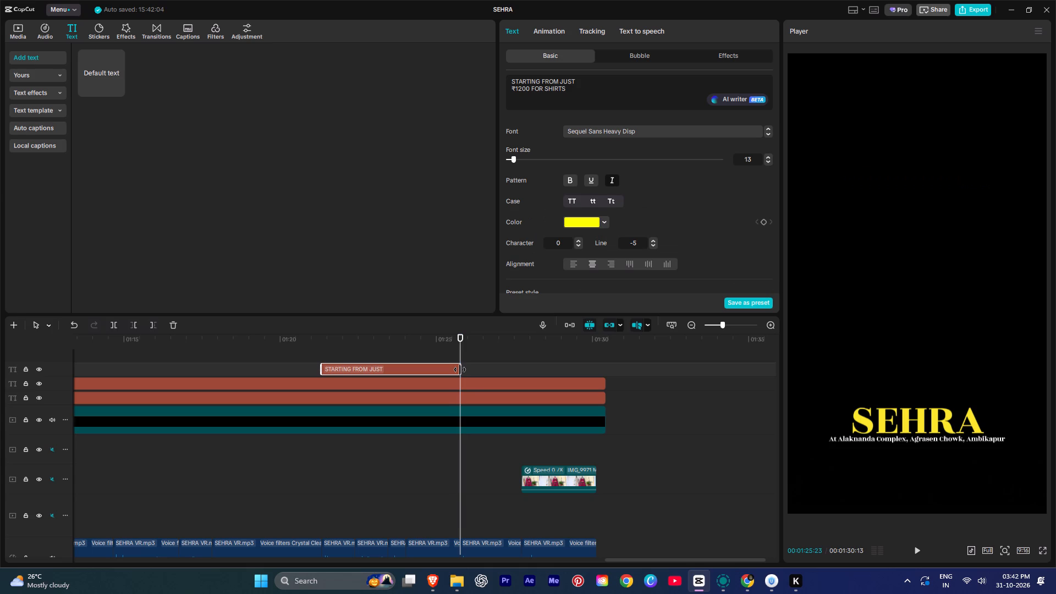
Play the remaining seconds of the timeline to check the voiceover and closing clip.
key(space)
ctrl+scroll(474, 413, down, 6)
scroll(508, 469, down, 5)
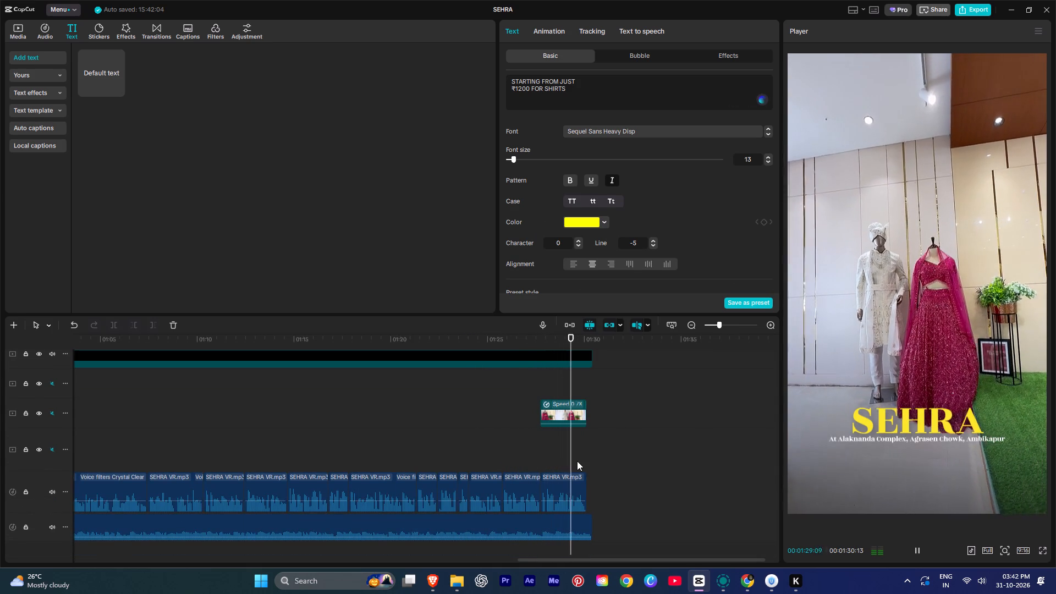
Go back to 00:00:05:17 and lower the background song's volume there to -21.9 dB.
drag(595, 464, 188, 464)
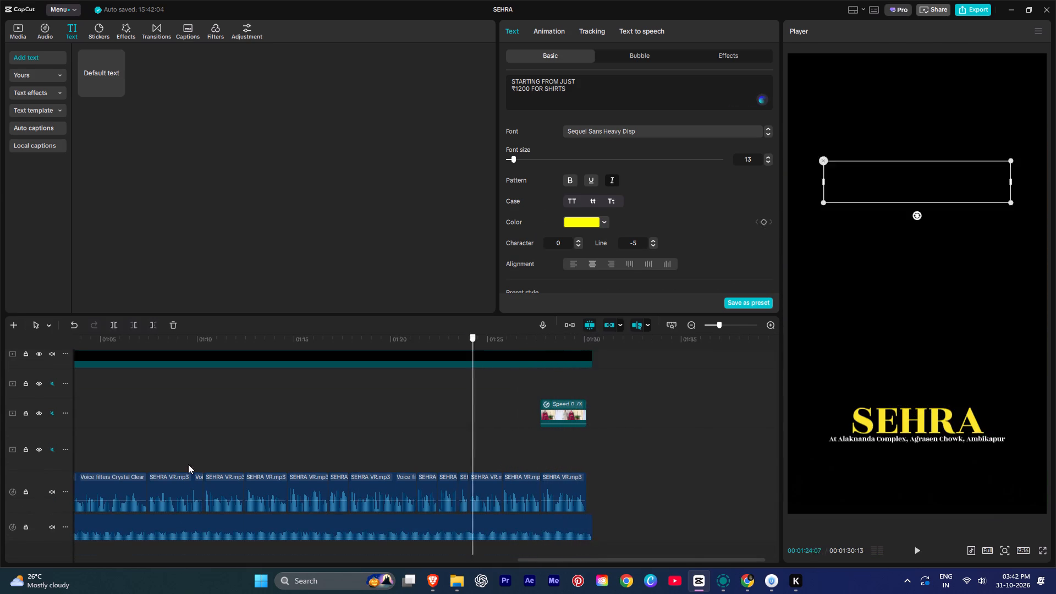
drag(188, 464, 0, 448)
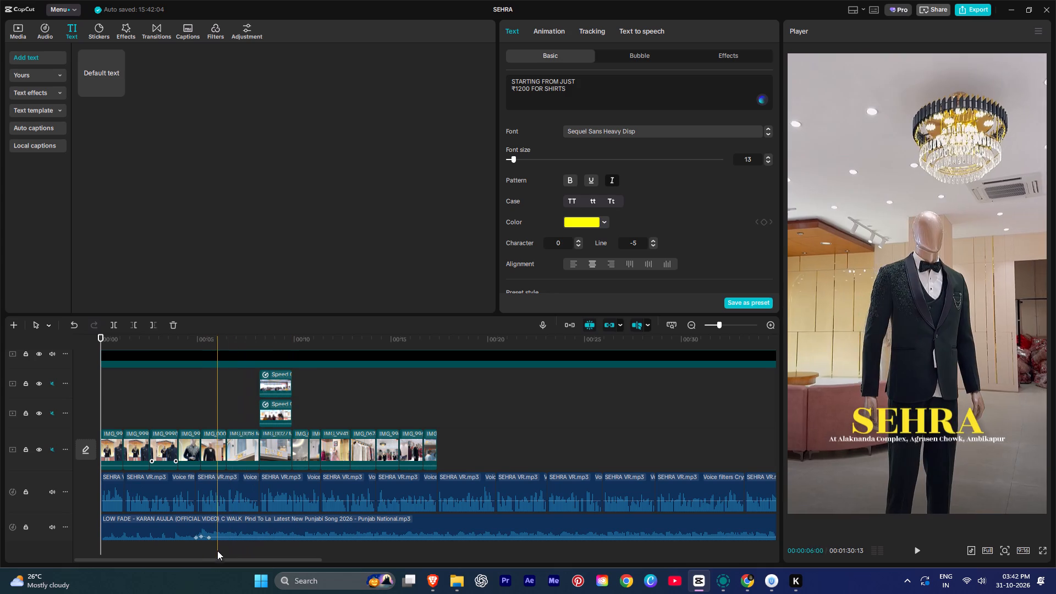
click(211, 546)
click(225, 531)
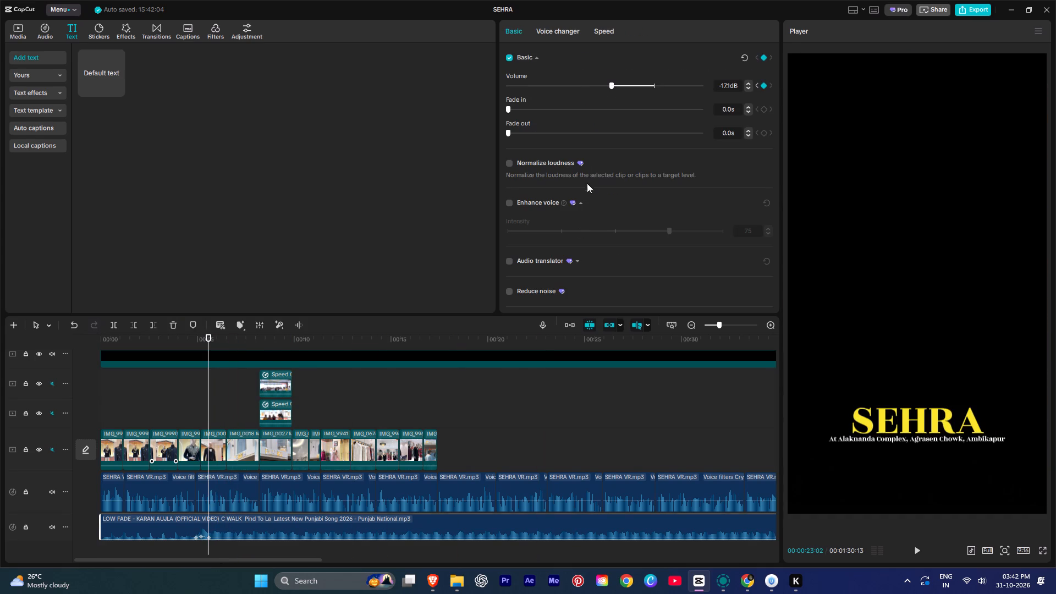
click(604, 81)
click(597, 79)
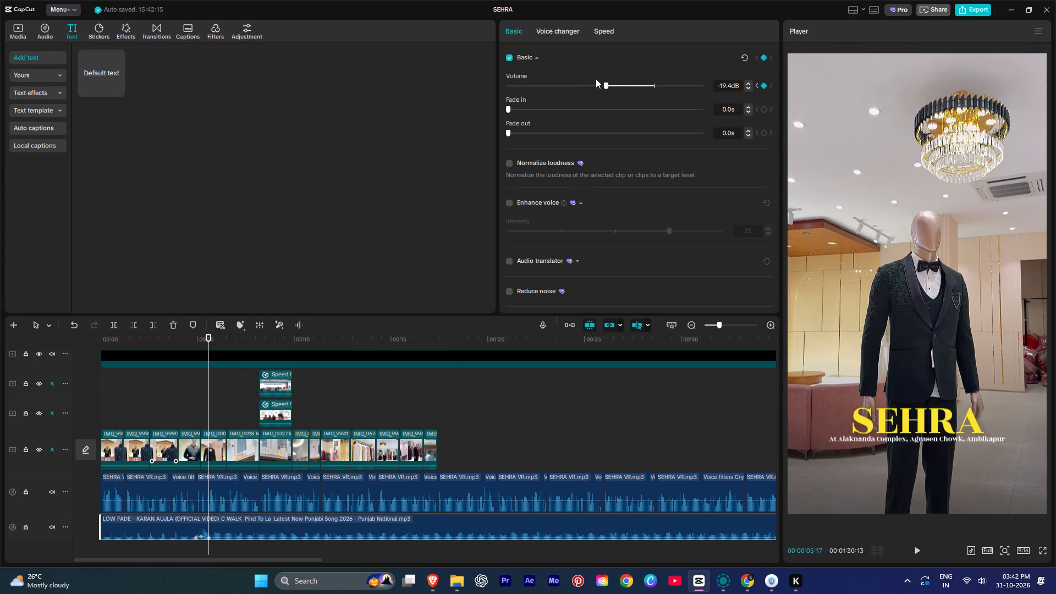
click(598, 82)
Play the ad from about 00:00:05 to 00:00:15 to check the song's level against the voiceover.
key(space)
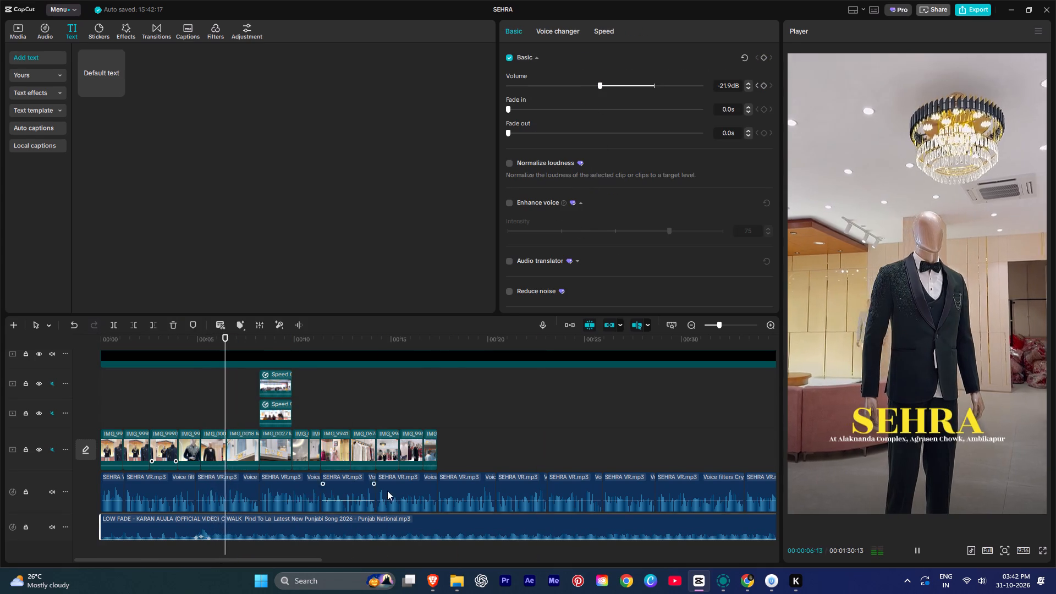
alt+scroll(393, 491, down, 3)
ctrl+scroll(601, 490, down, 7)
key(space)
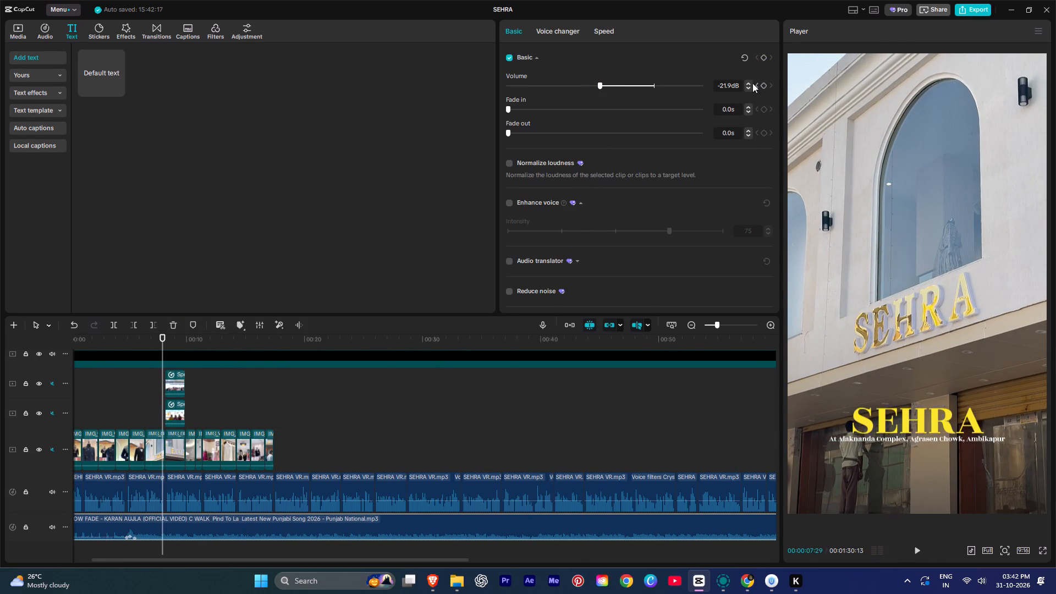
alt+scroll(316, 487, down, 4)
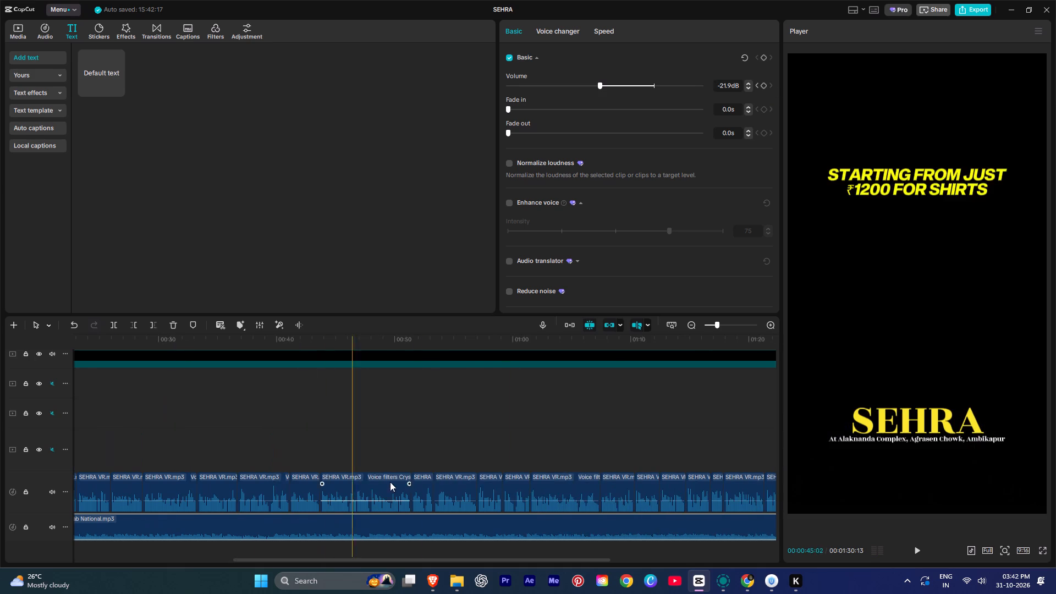
ctrl+scroll(510, 482, down, 6)
key(space)
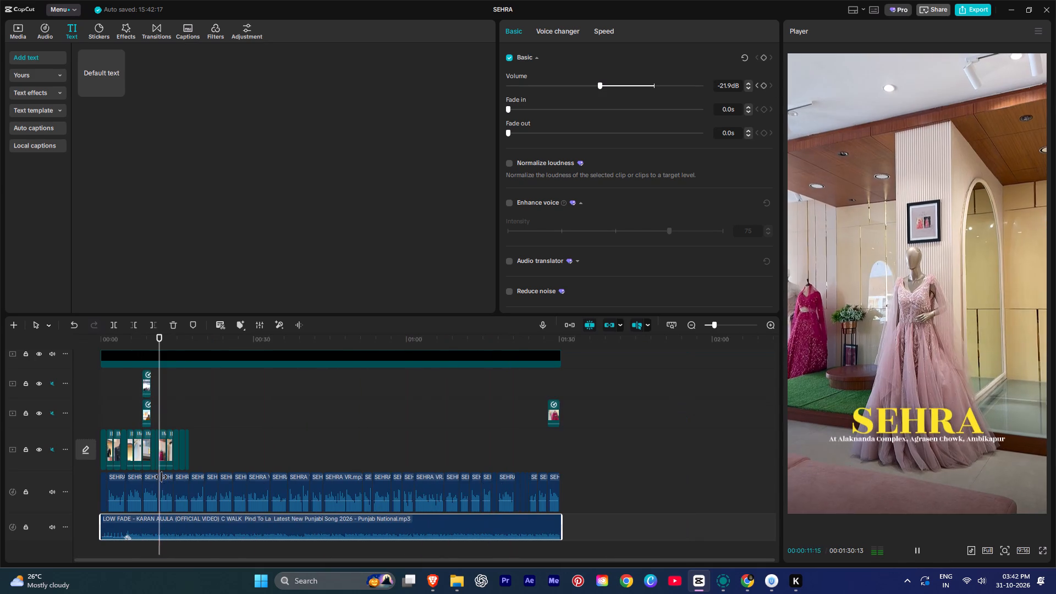
ctrl+scroll(162, 476, up, 3)
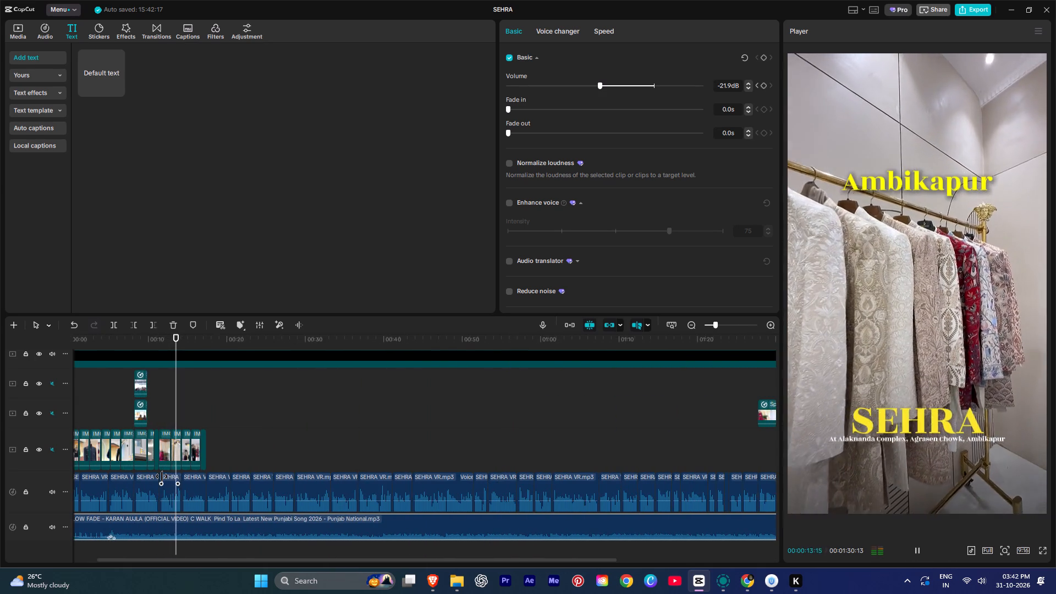
ctrl+scroll(162, 476, down, 2)
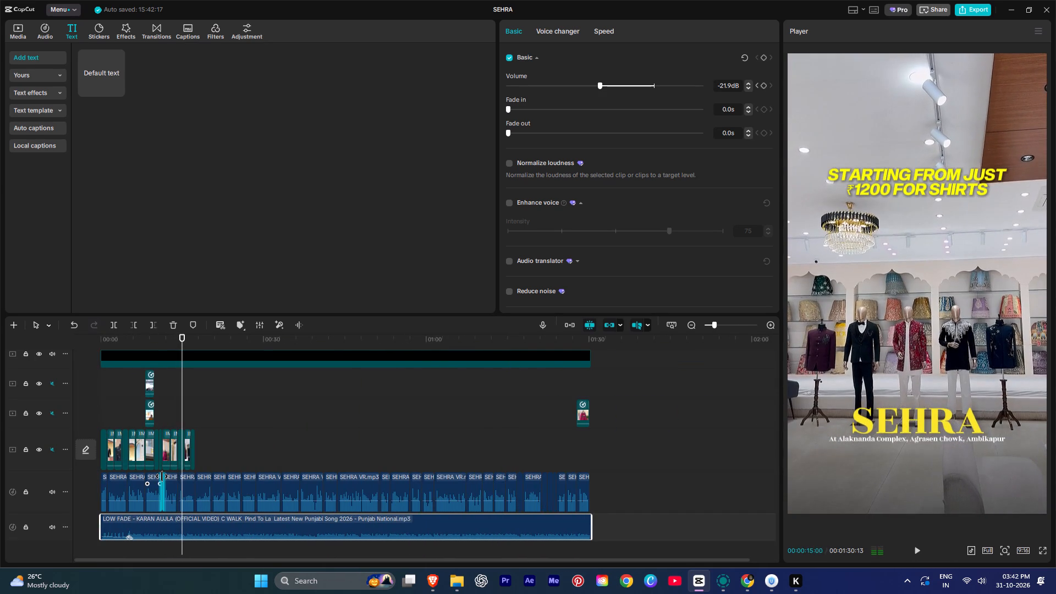
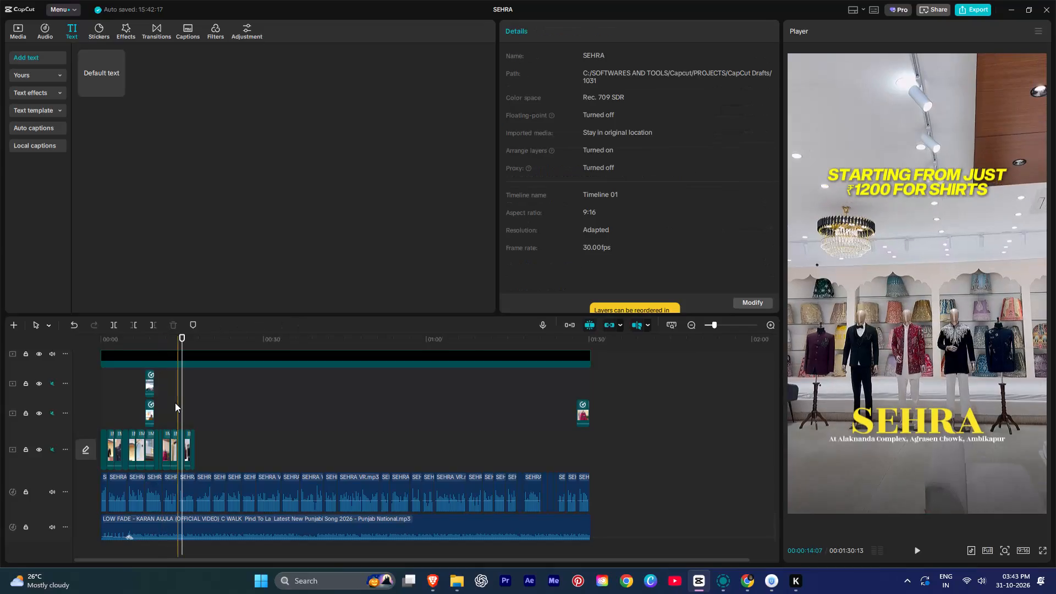
Play the ad's opening seconds from the start of the timeline, stopping at about 00:00:01:25.
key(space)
ctrl+scroll(99, 397, up, 10)
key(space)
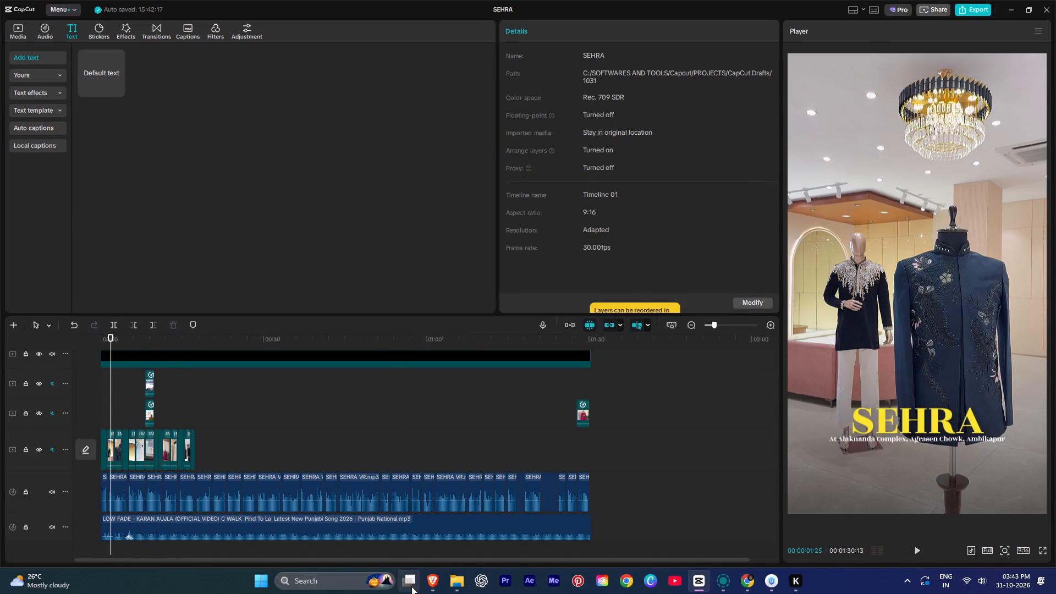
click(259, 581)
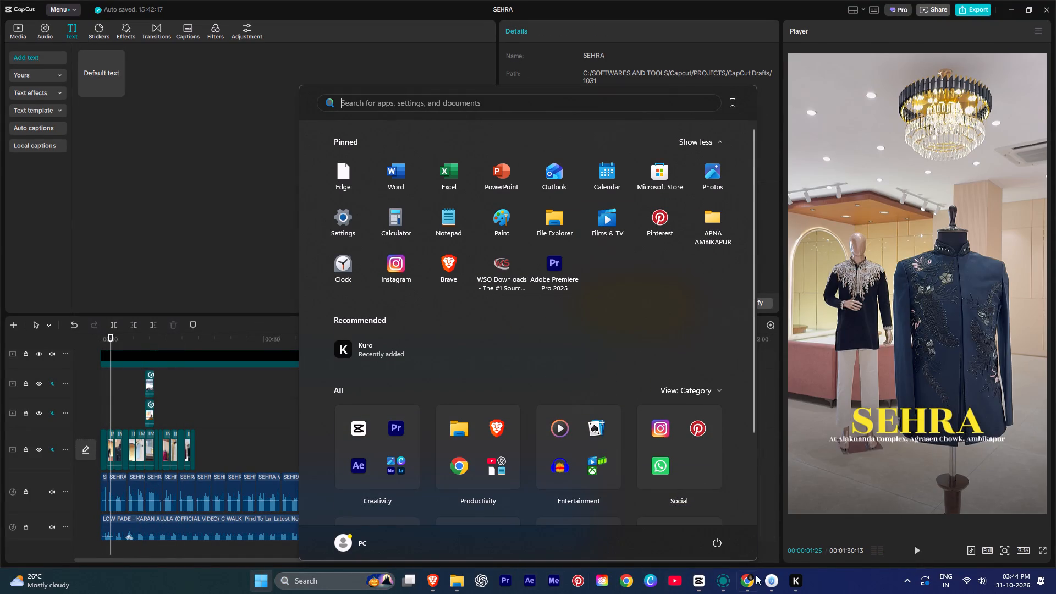
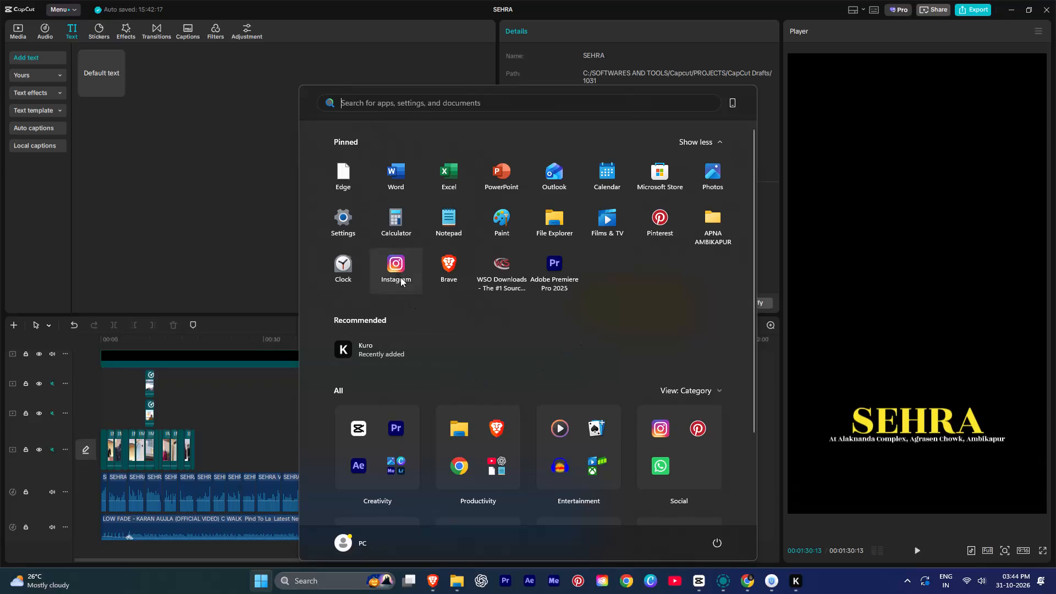
Switch to Instagram and open the direct messages inbox.
click(398, 272)
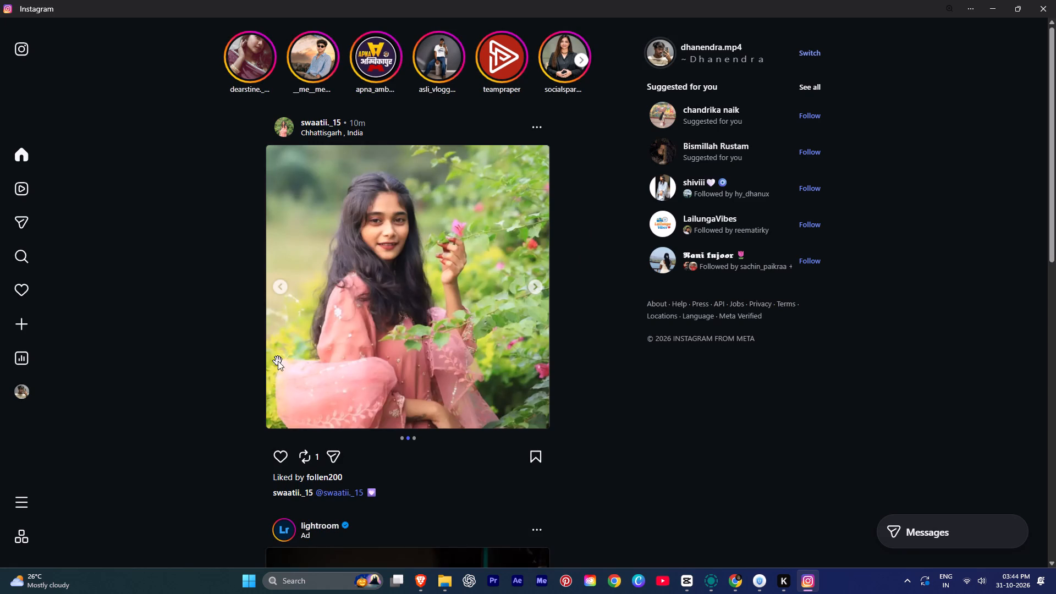
drag(354, 262, 703, 272)
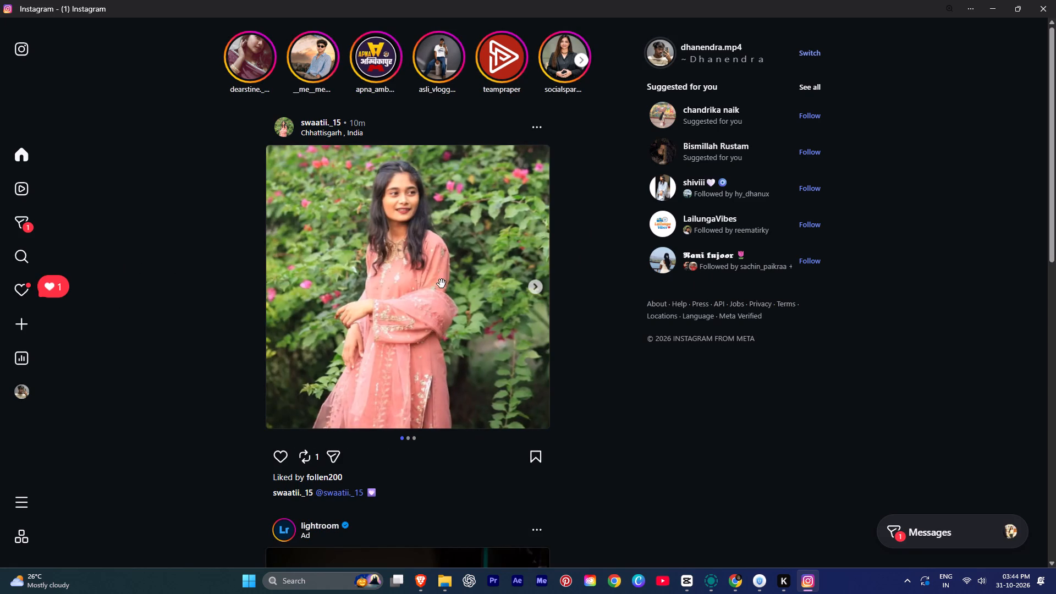
click(25, 223)
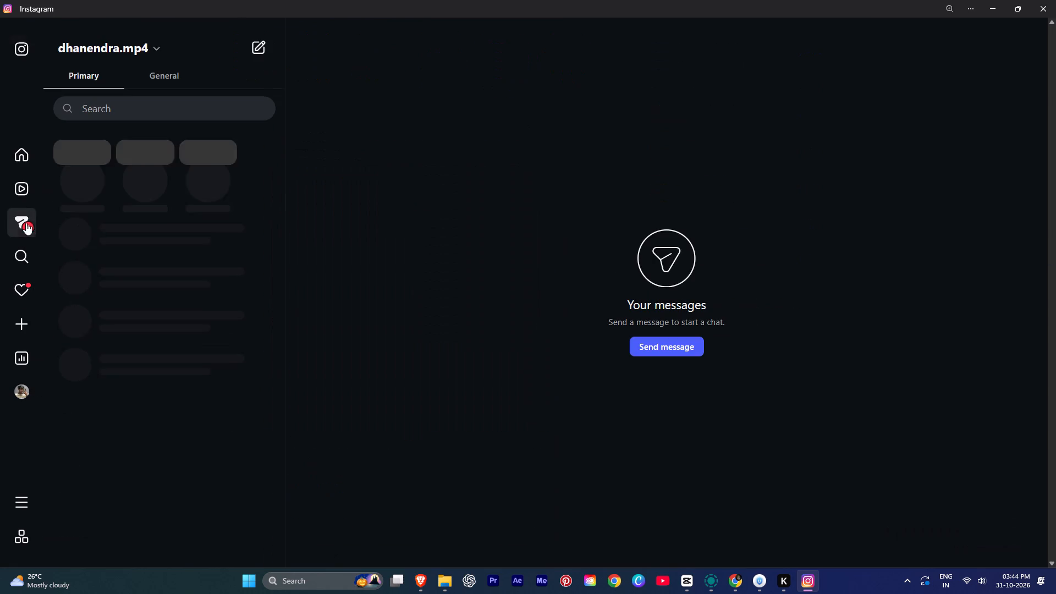
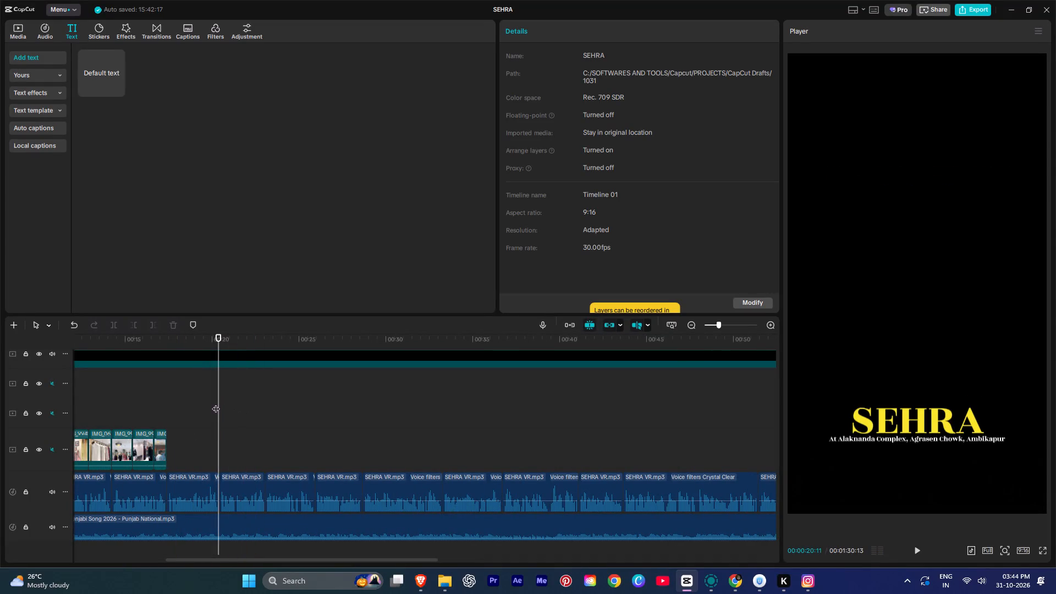
Add IMG_9976.MOV from the SEHRA OPENING media to the main clip track, just after the last clip near 00:00:17:12.
drag(220, 405, 168, 410)
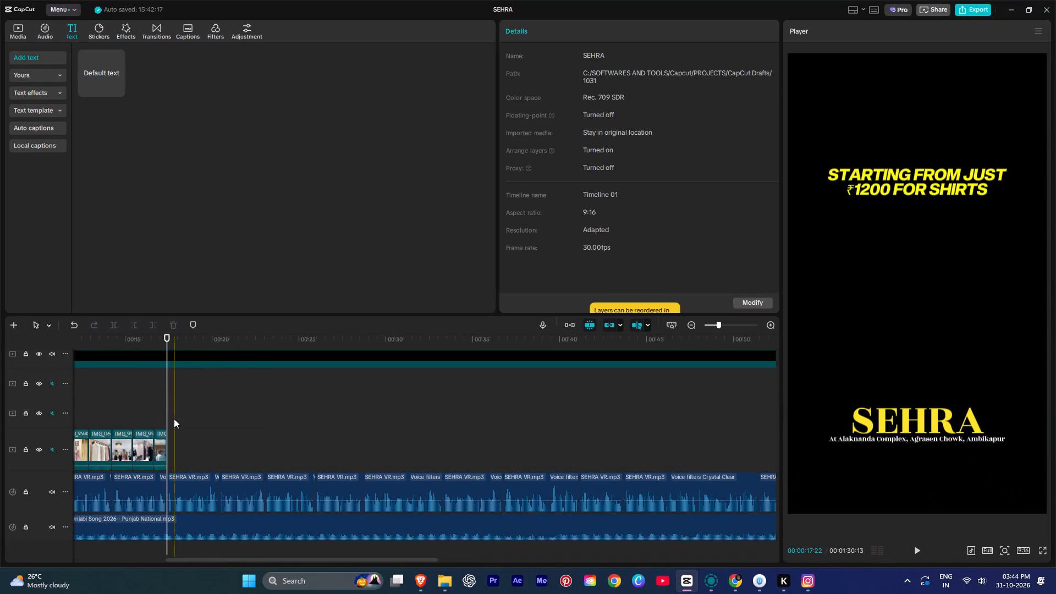
scroll(174, 419, up, 6)
click(167, 152)
click(15, 24)
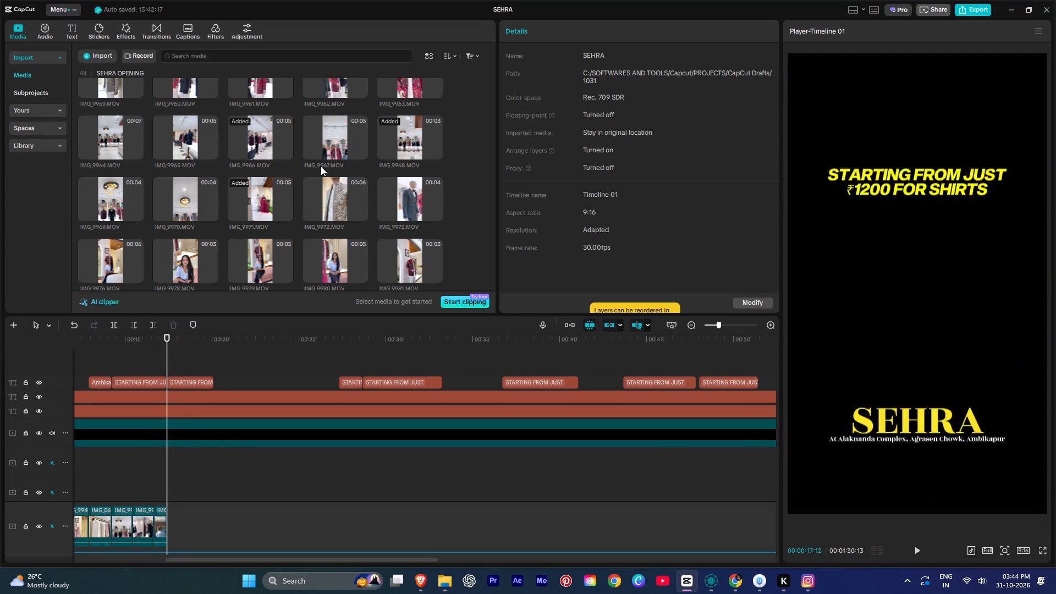
drag(122, 252, 167, 488)
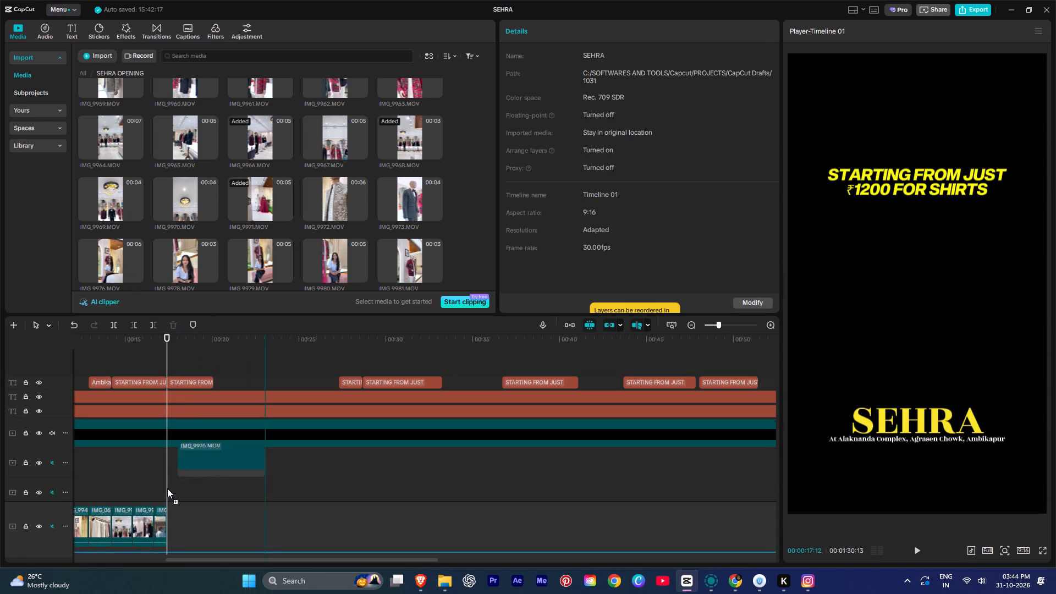
drag(167, 488, 173, 515)
ctrl+scroll(178, 472, up, 7)
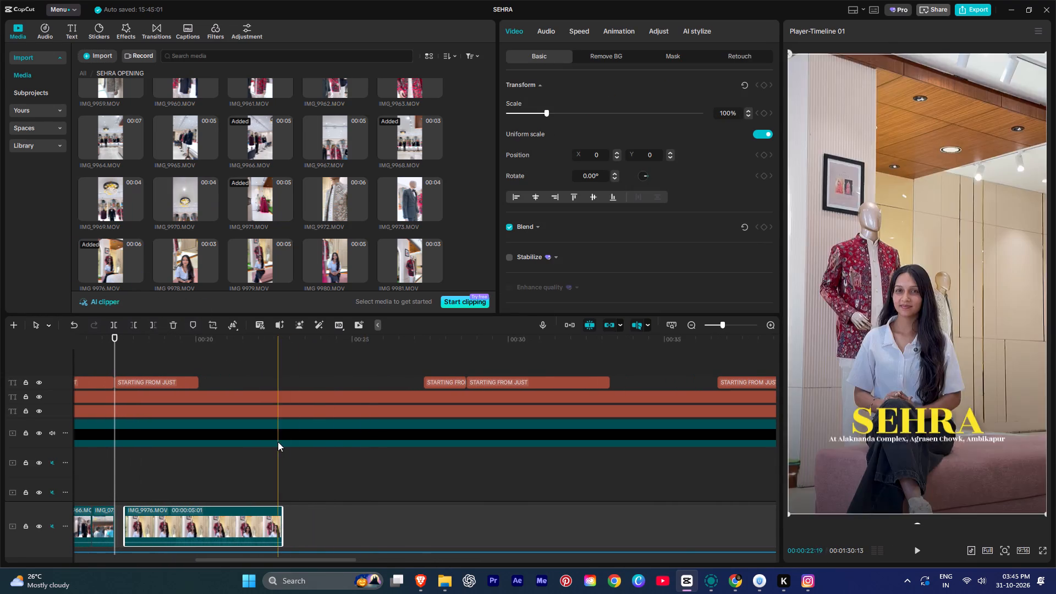
Turn on the main track magnet to close the gap before IMG_9976.MOV and play the voiceover past that clip's end.
click(573, 326)
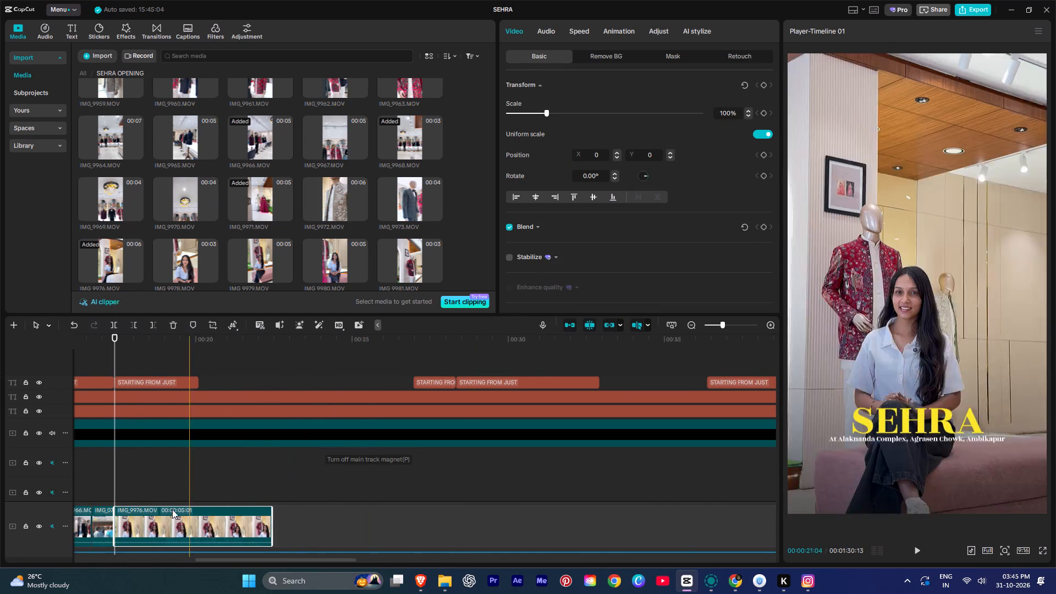
scroll(161, 483, down, 3)
key(space)
ctrl+scroll(280, 442, up, 6)
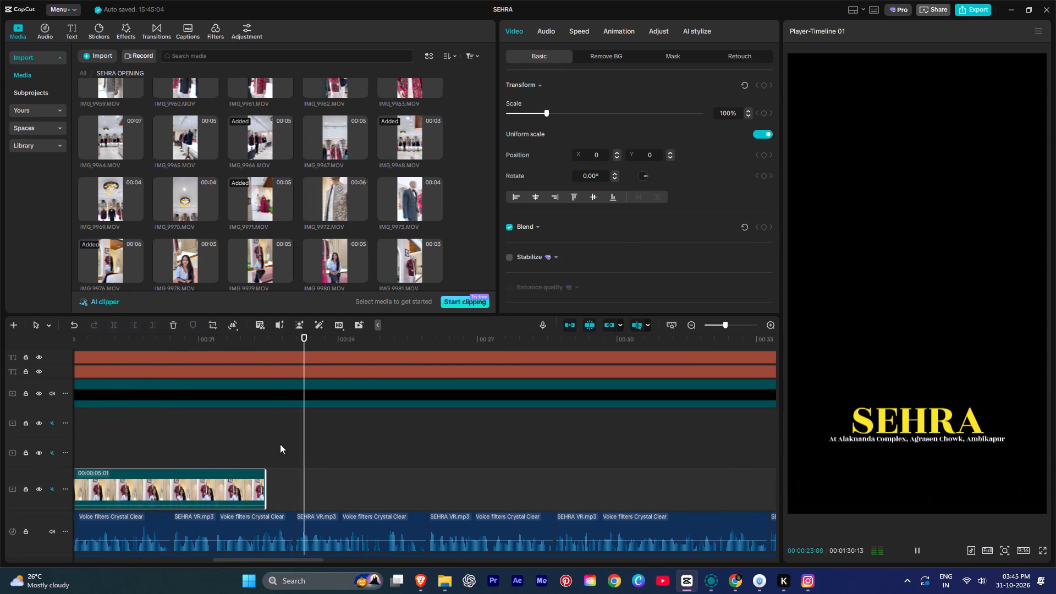
key(space)
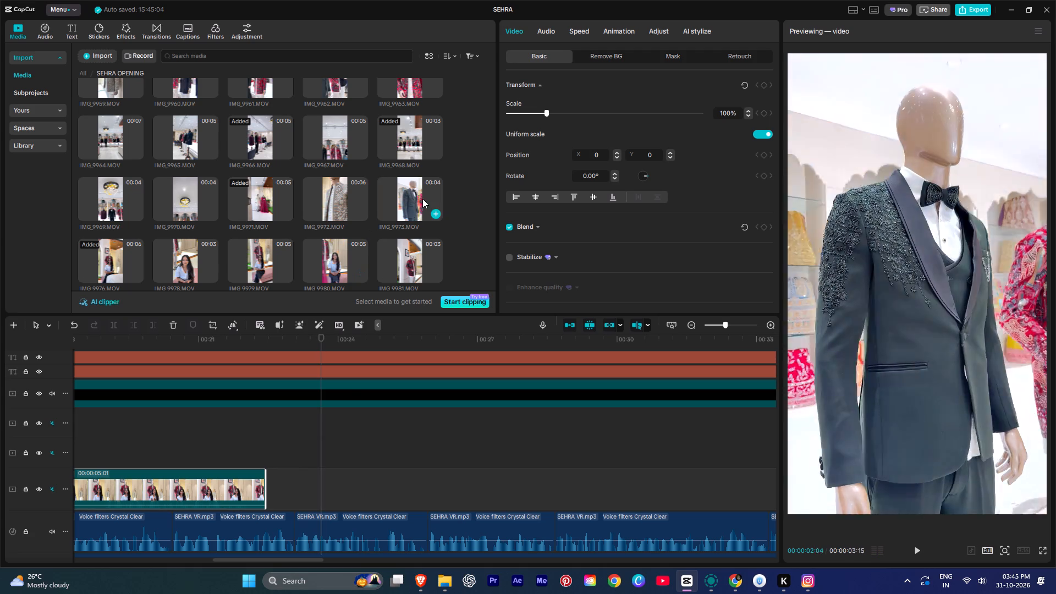
Add IMG_9973.MOV after IMG_9976.MOV on the main track and trim its end to the voiceover break at 00:00:23:02.
drag(422, 198, 272, 507)
key(space)
ctrl+scroll(281, 462, up, 4)
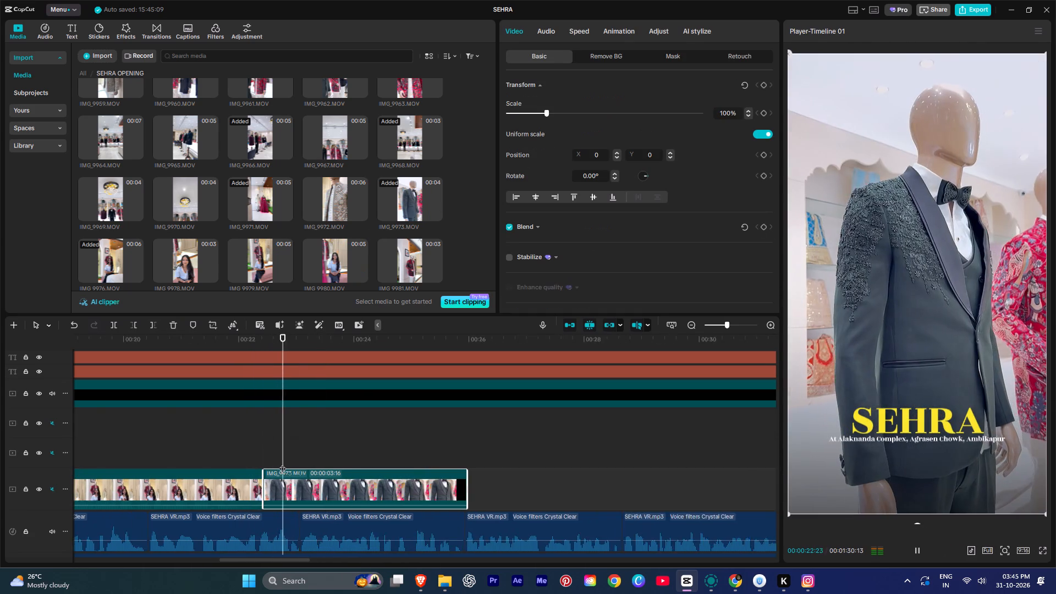
ctrl+scroll(282, 463, up, 7)
key(space)
text(W)
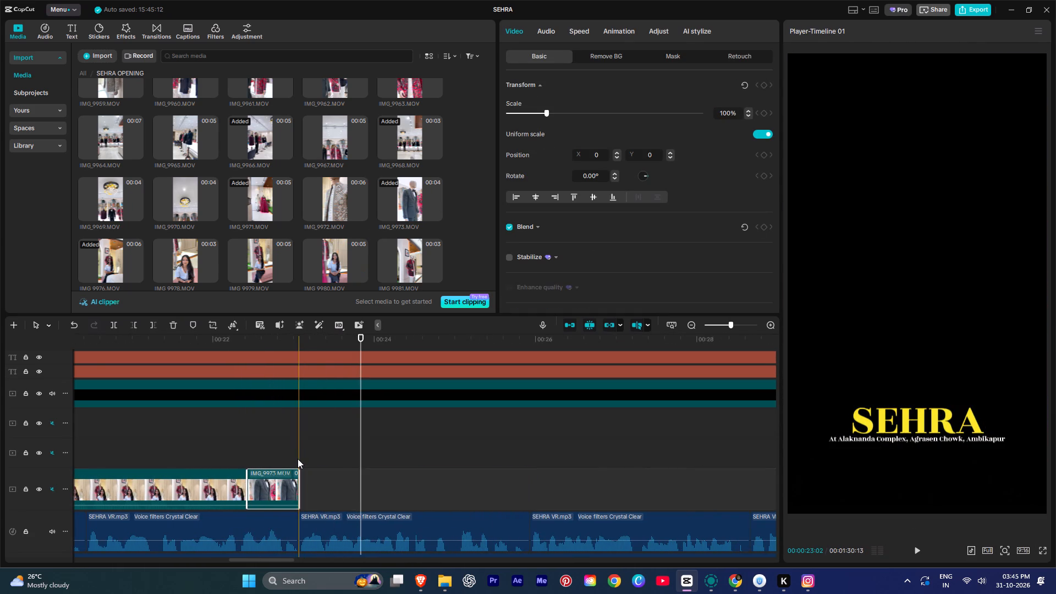
Add IMG_9968.MOV after IMG_9973.MOV and trim its end at the next voiceover break, to a length of 00:00:02:26.
key(space)
key(space)
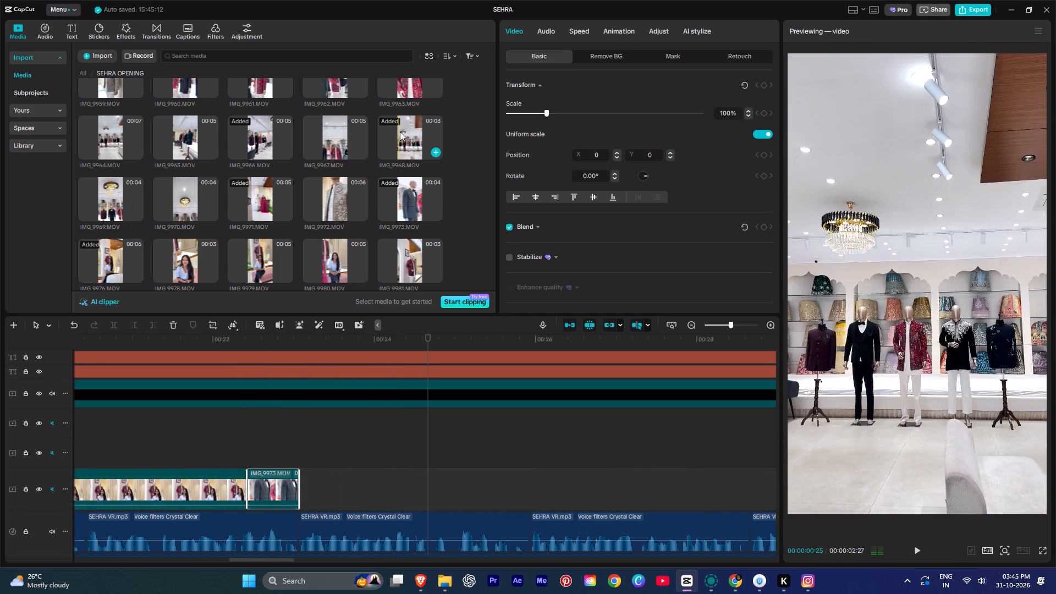
drag(413, 135, 320, 501)
key(space)
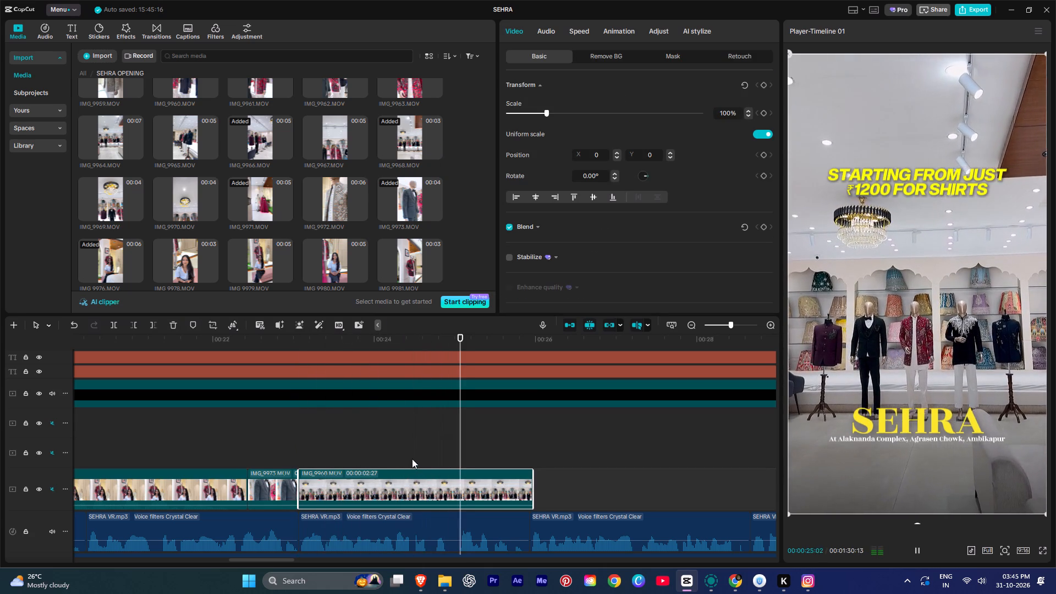
key(space)
key(space)
key(space)
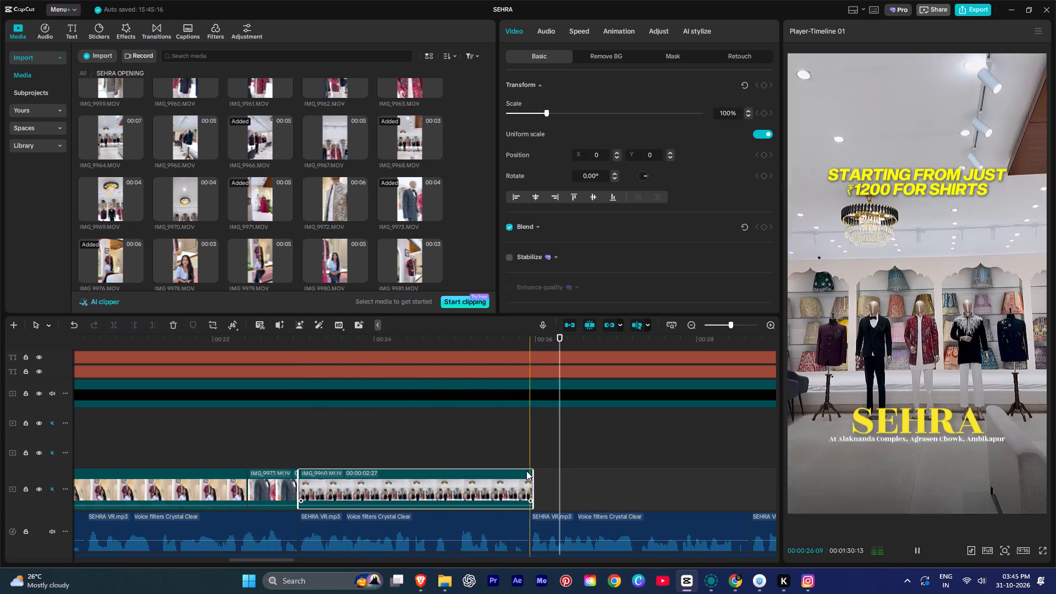
text(W)
Browse the footage for the next line, add IMG_9992.MOV after IMG_9968.MOV, and trim it to 00:00:02:22 at the voiceover break.
key(space)
key(space)
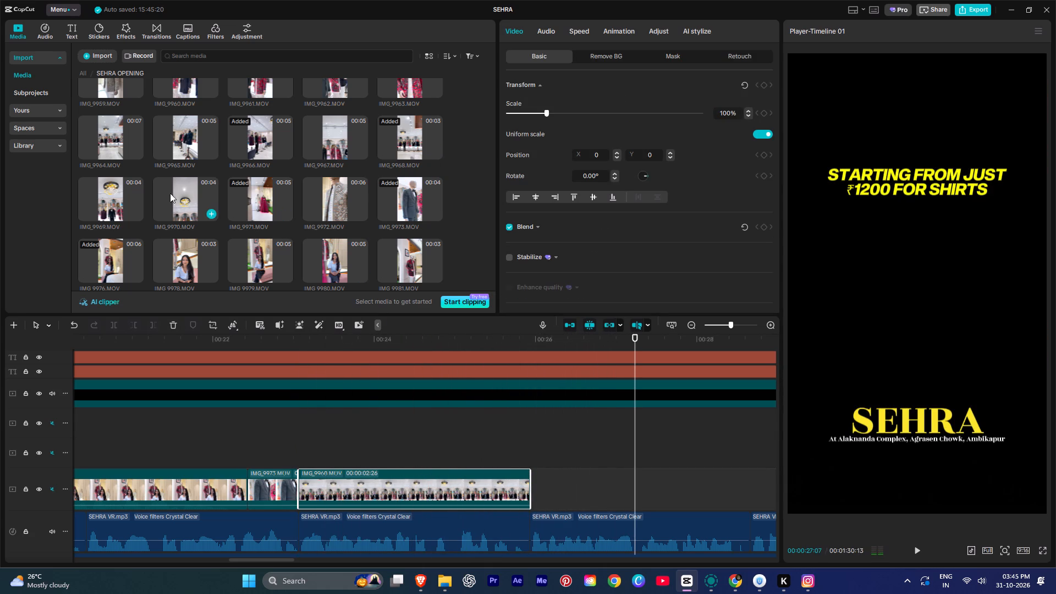
click(173, 193)
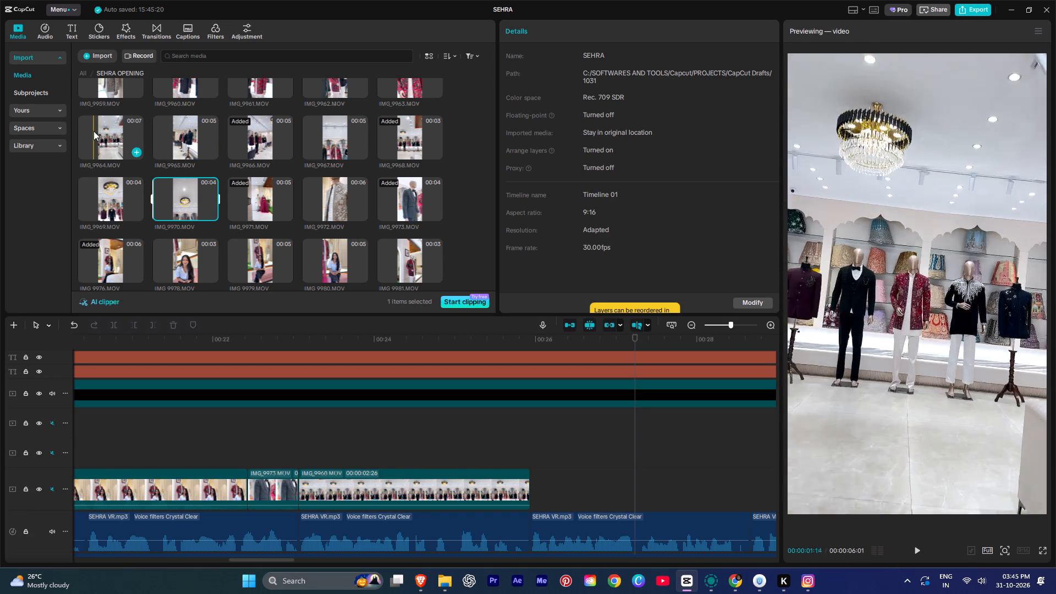
scroll(122, 149, down, 2)
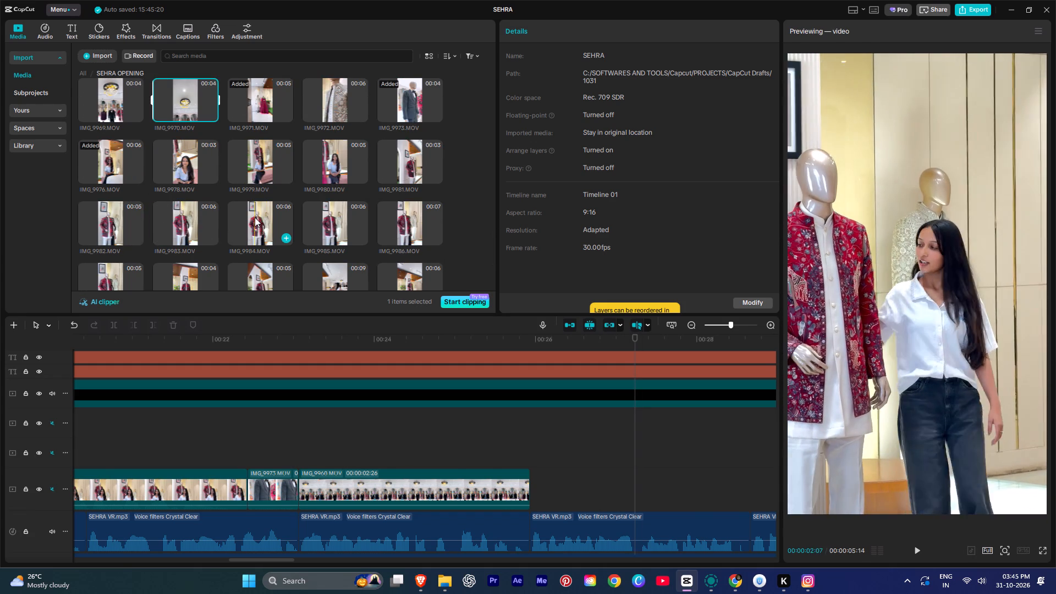
scroll(332, 219, down, 2)
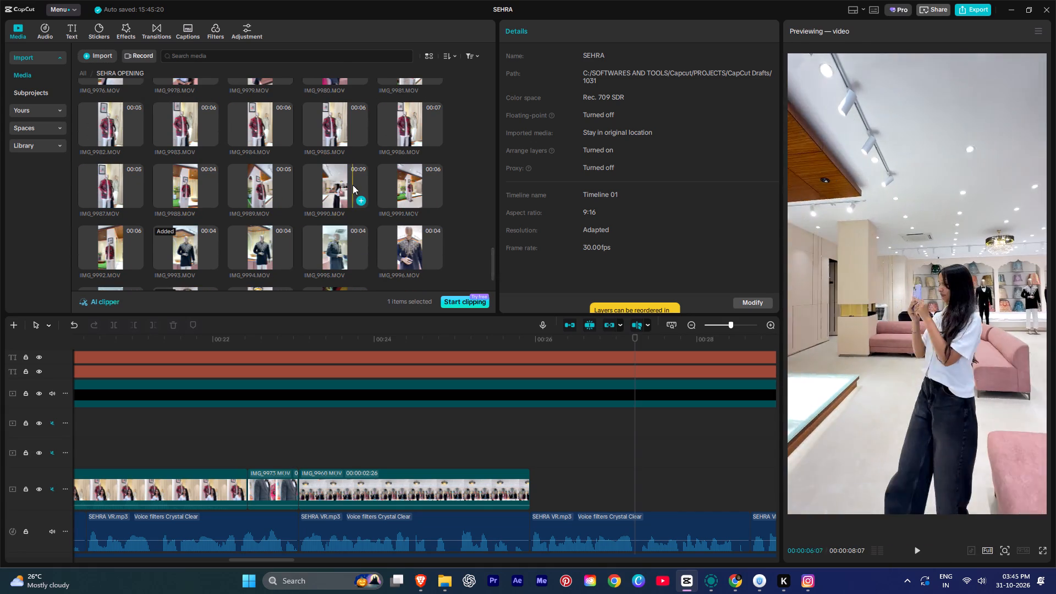
scroll(376, 197, down, 1)
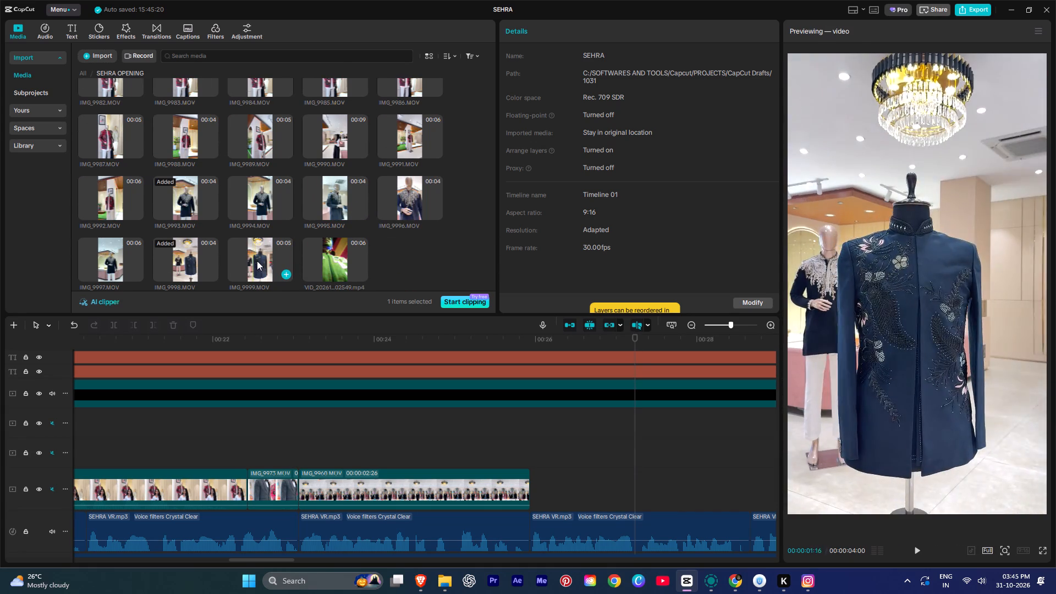
drag(109, 195, 116, 199)
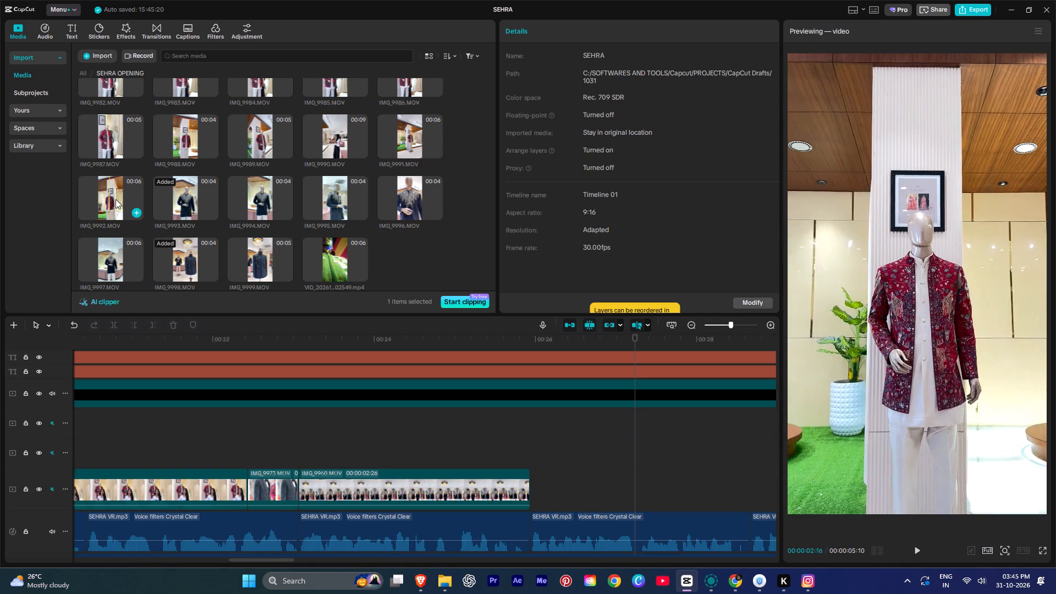
drag(116, 199, 549, 497)
key(space)
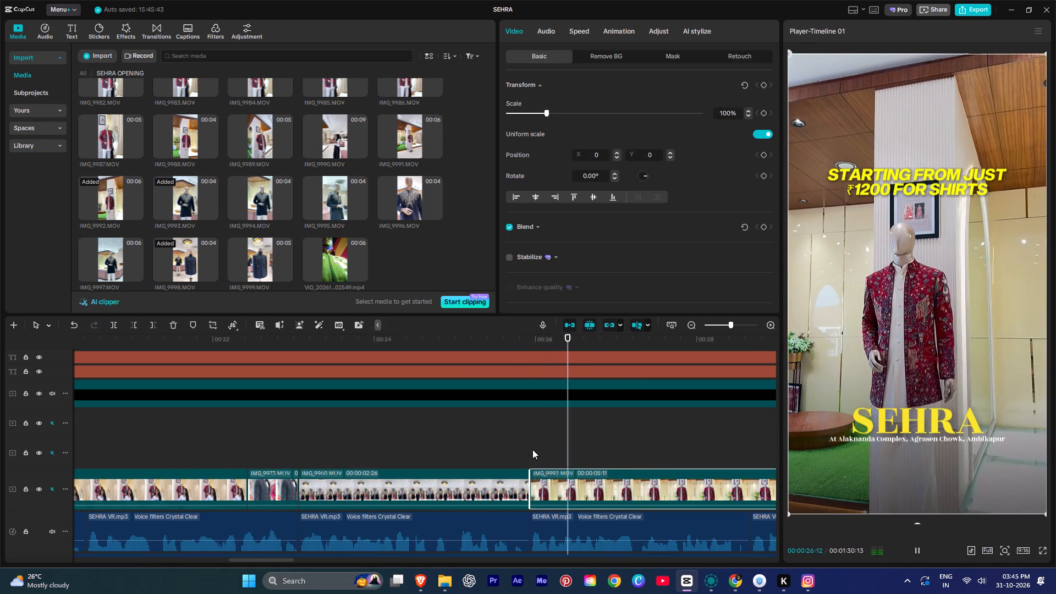
alt+scroll(532, 449, down, 5)
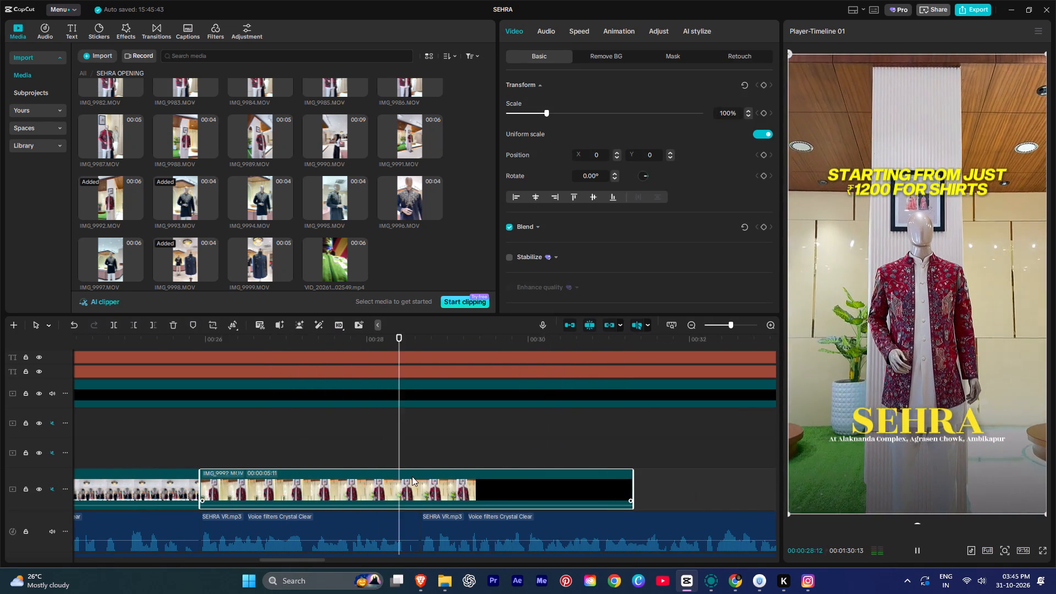
key(space)
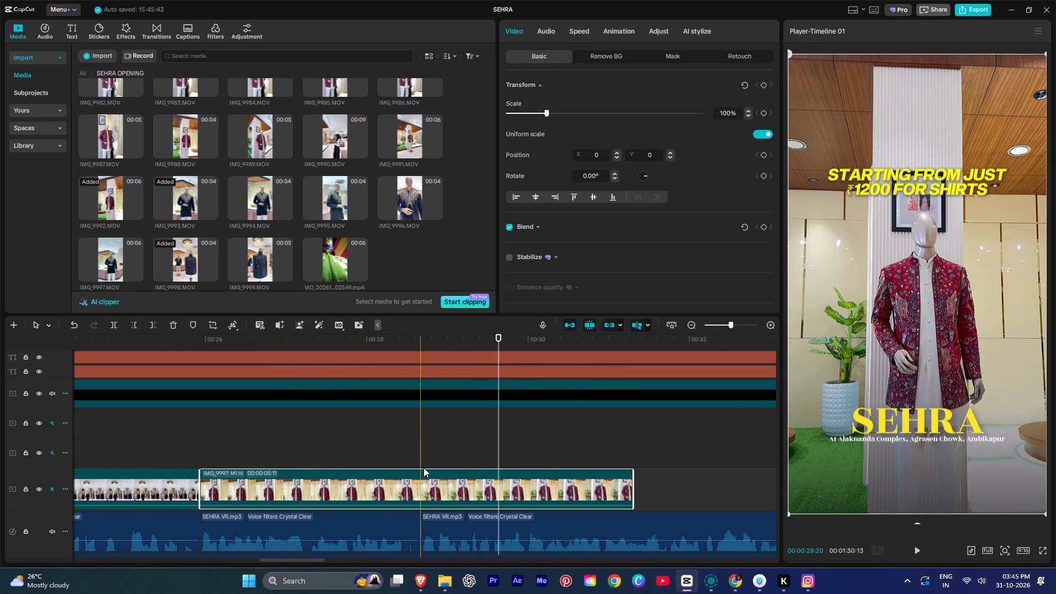
key(space)
key(space)
text(W)
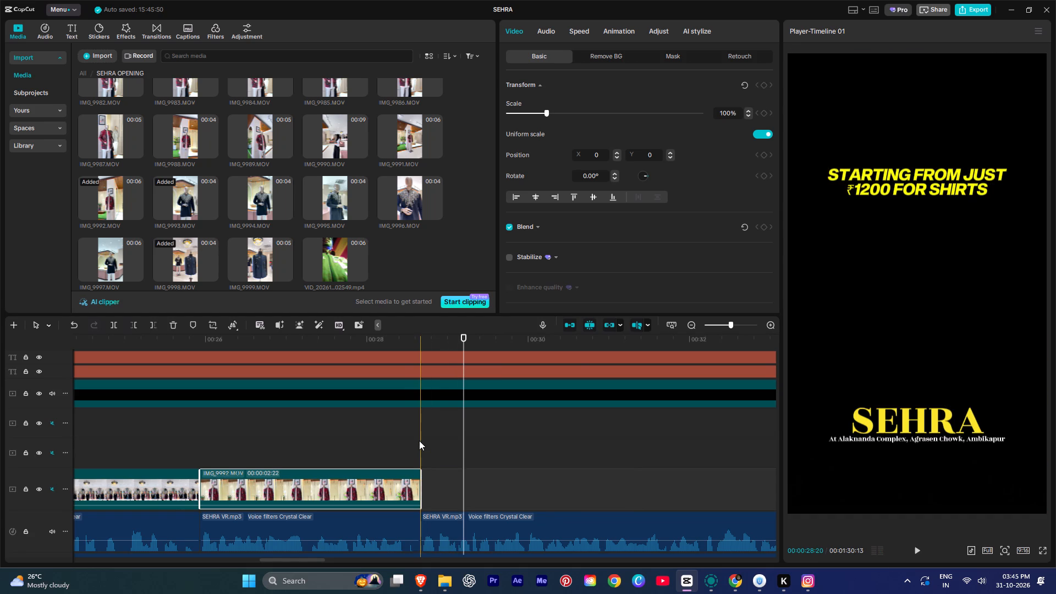
key(space)
key(space)
Switch to LocalSend and return from the transfer history to the Receive page.
click(711, 576)
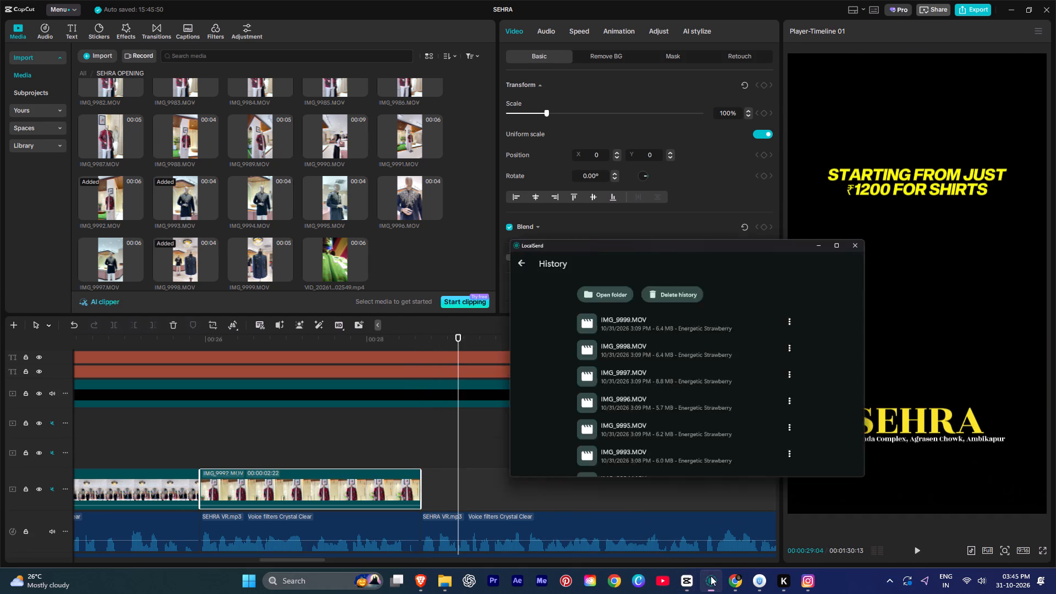
click(493, 141)
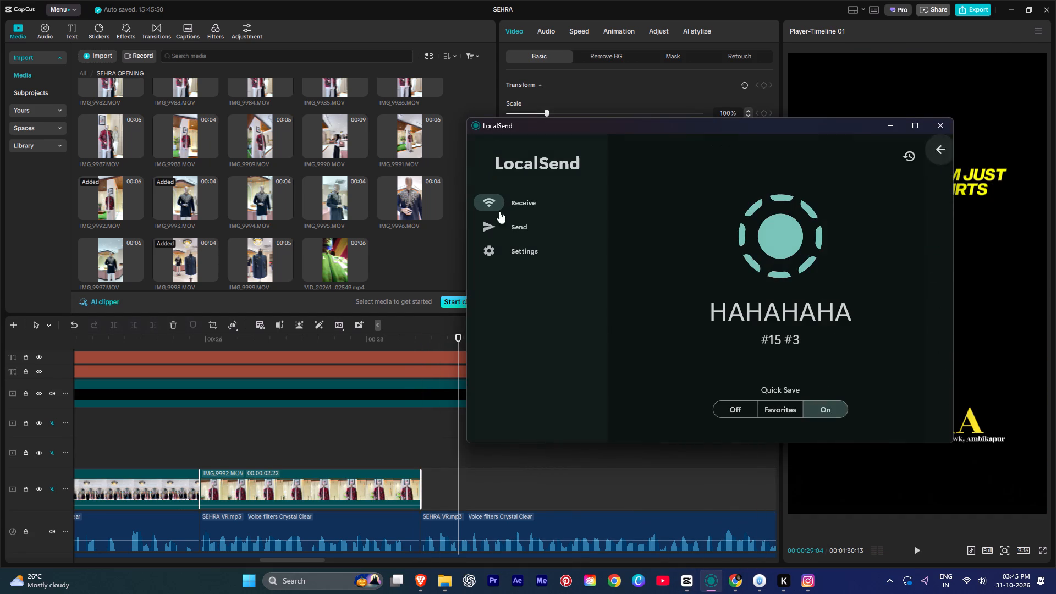
drag(529, 350, 533, 355)
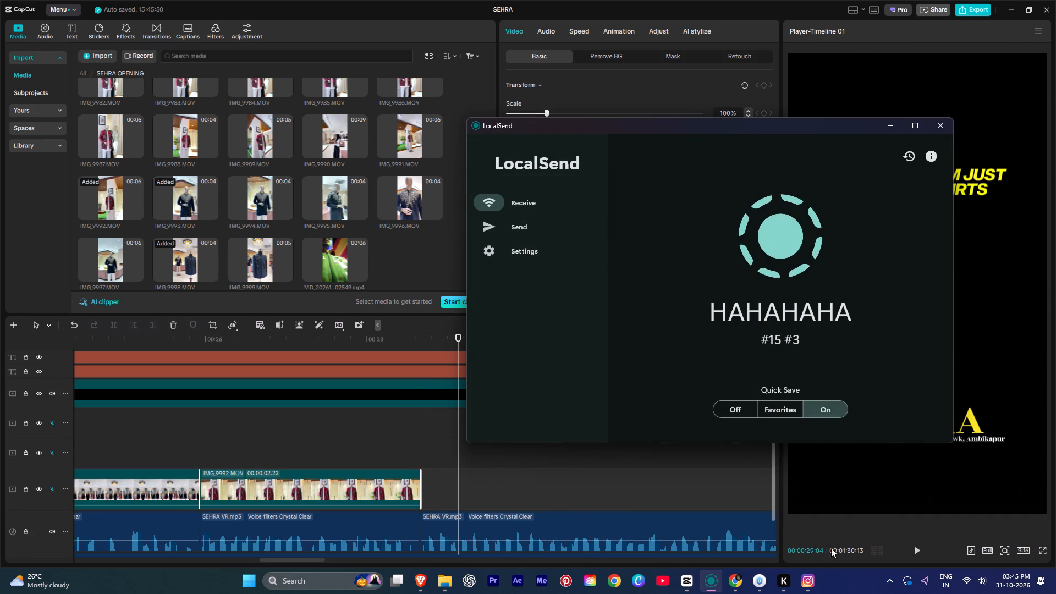
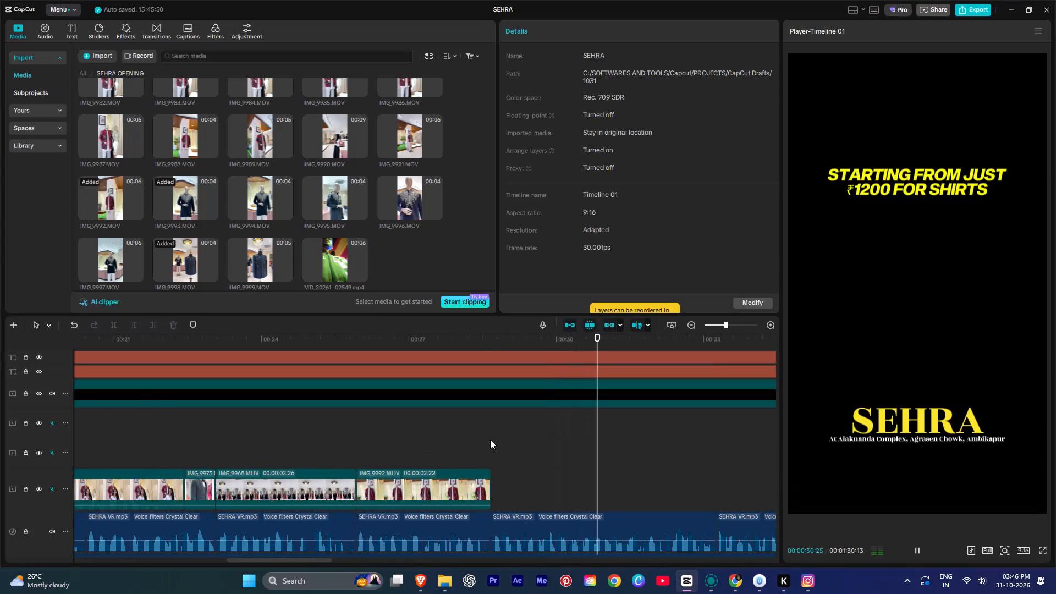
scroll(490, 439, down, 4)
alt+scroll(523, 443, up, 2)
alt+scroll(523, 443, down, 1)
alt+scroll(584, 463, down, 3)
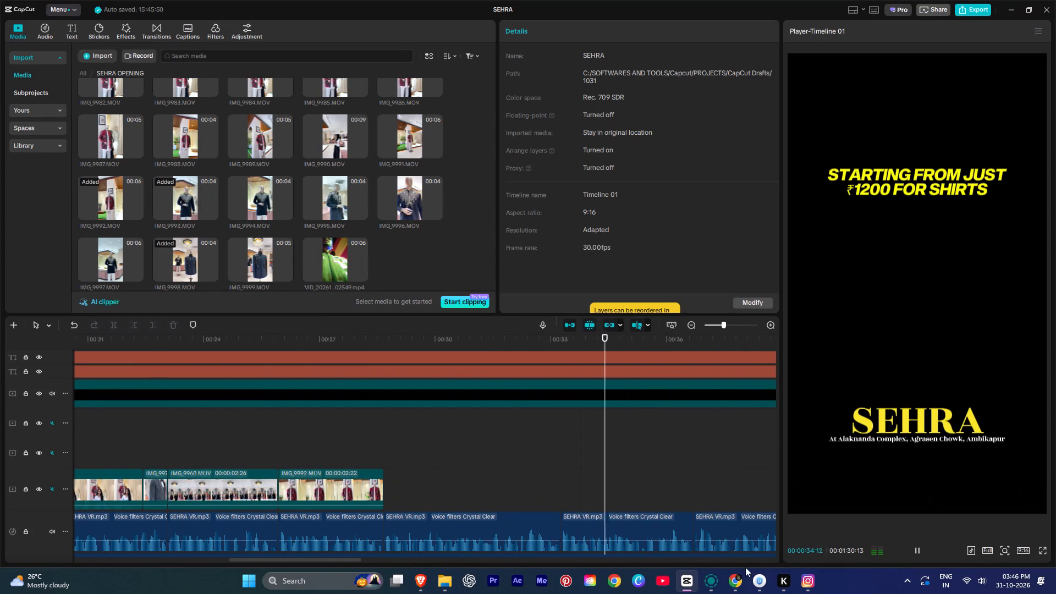
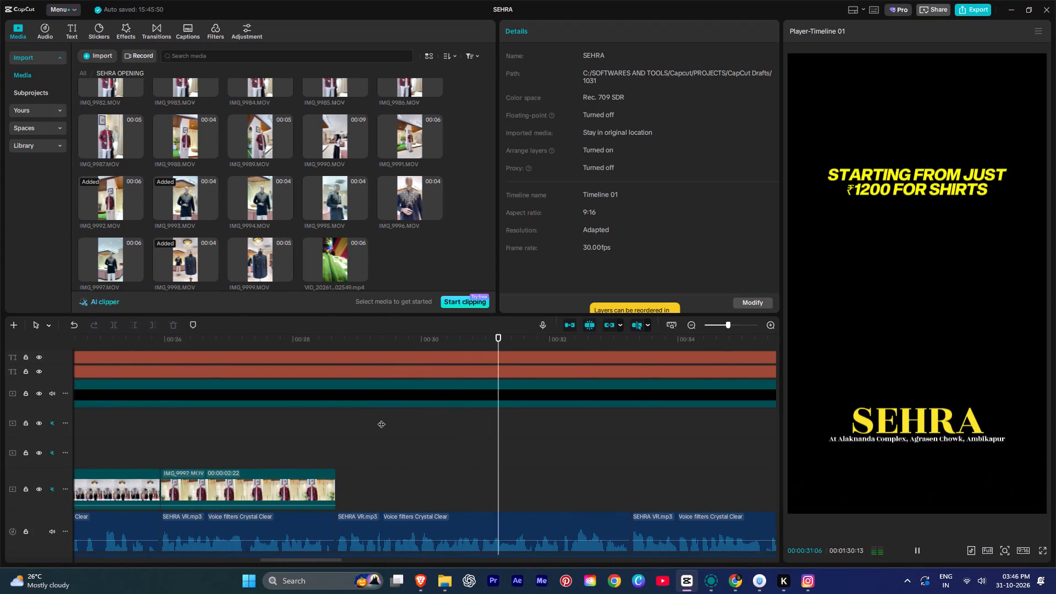
Play the timeline and examine the uncovered stretch after IMG_9992.MOV against the voice-over and the STARTING FROM JUST text overlays.
scroll(381, 419, down, 7)
scroll(426, 429, down, 3)
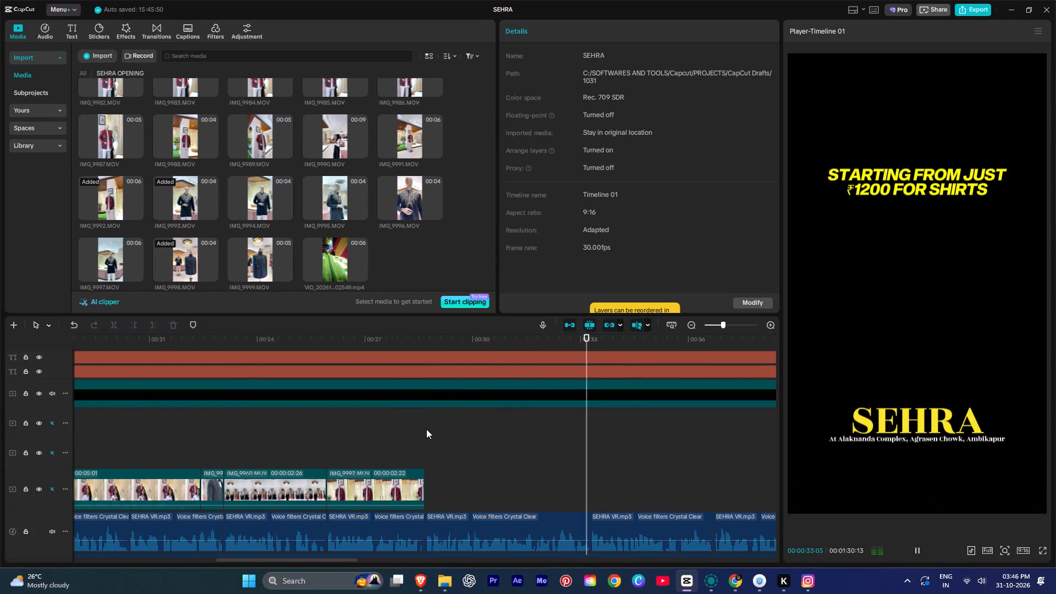
alt+scroll(432, 431, up, 4)
alt+scroll(432, 432, down, 2)
alt+scroll(230, 445, up, 1)
alt+scroll(230, 445, down, 1)
scroll(159, 444, up, 2)
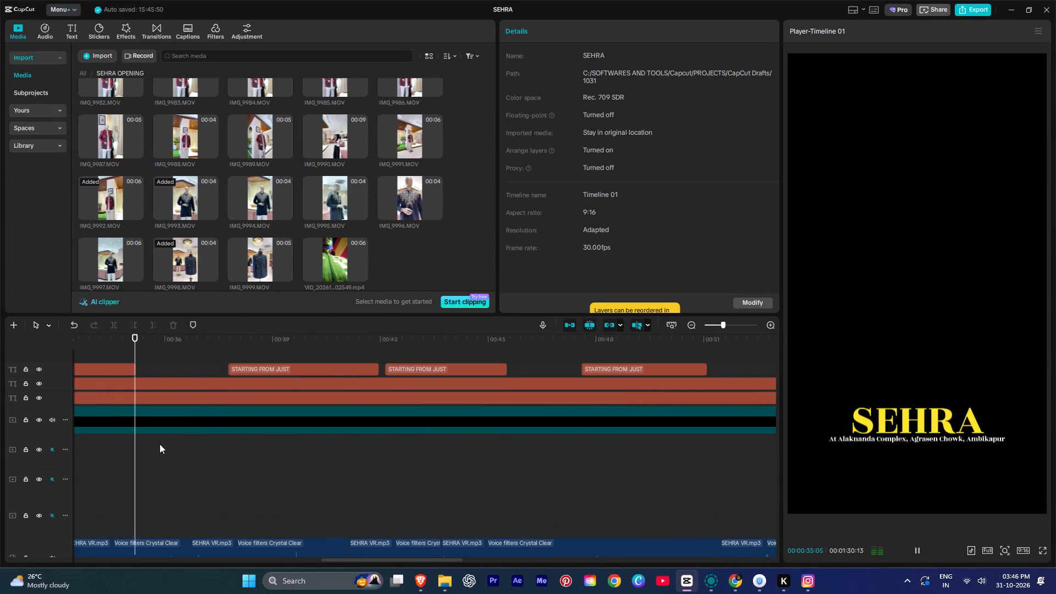
scroll(164, 446, down, 4)
key(space)
alt+scroll(178, 444, up, 4)
alt+scroll(178, 444, down, 1)
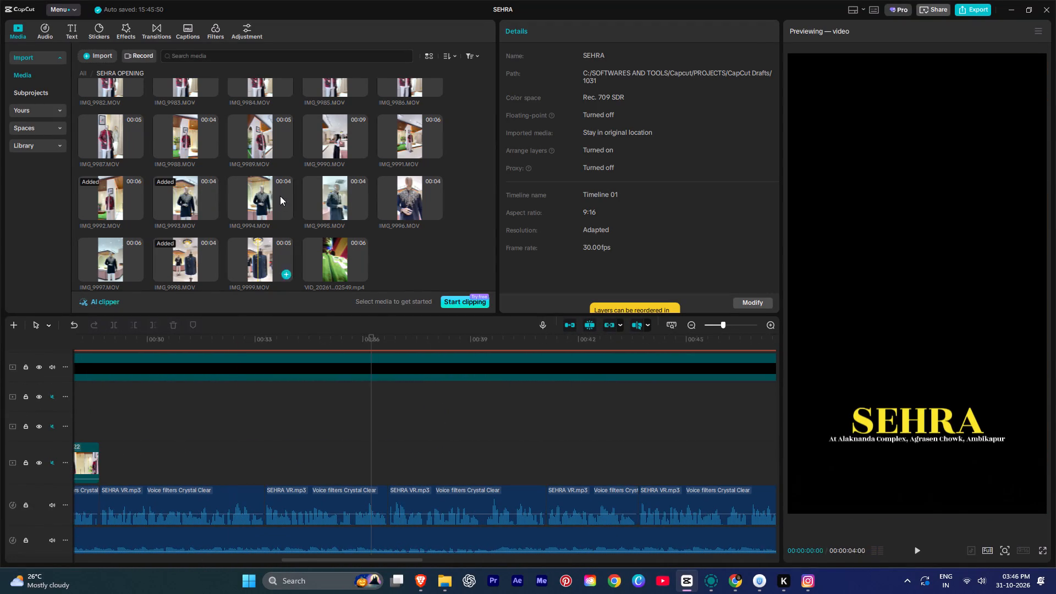
Place IMG_9960.MOV from the SEHRA OPENING folder directly after IMG_9992.MOV on the outfit track and play it back.
scroll(280, 196, up, 6)
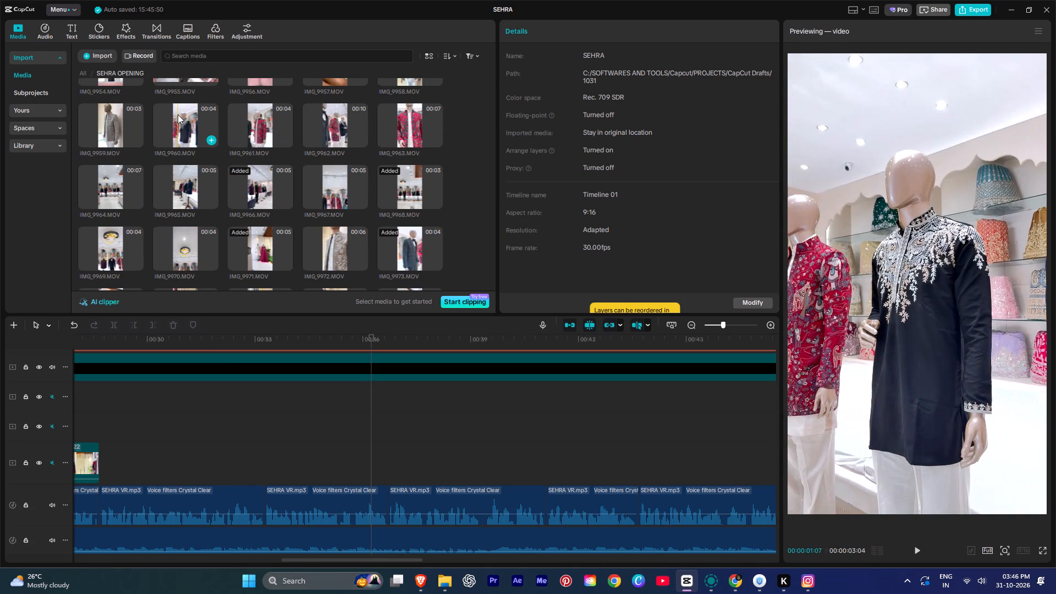
drag(177, 114, 207, 465)
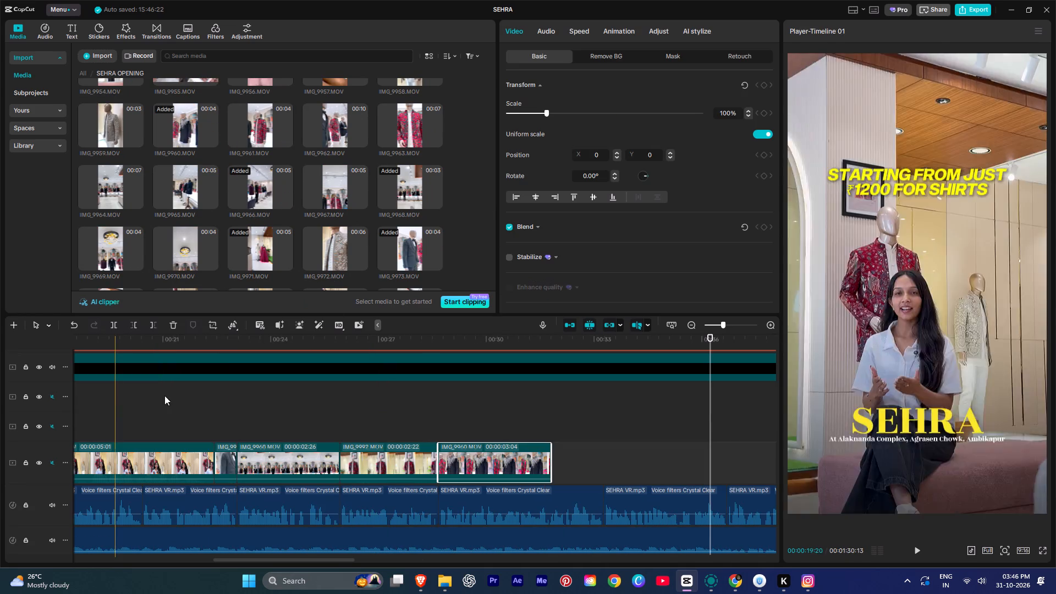
key(space)
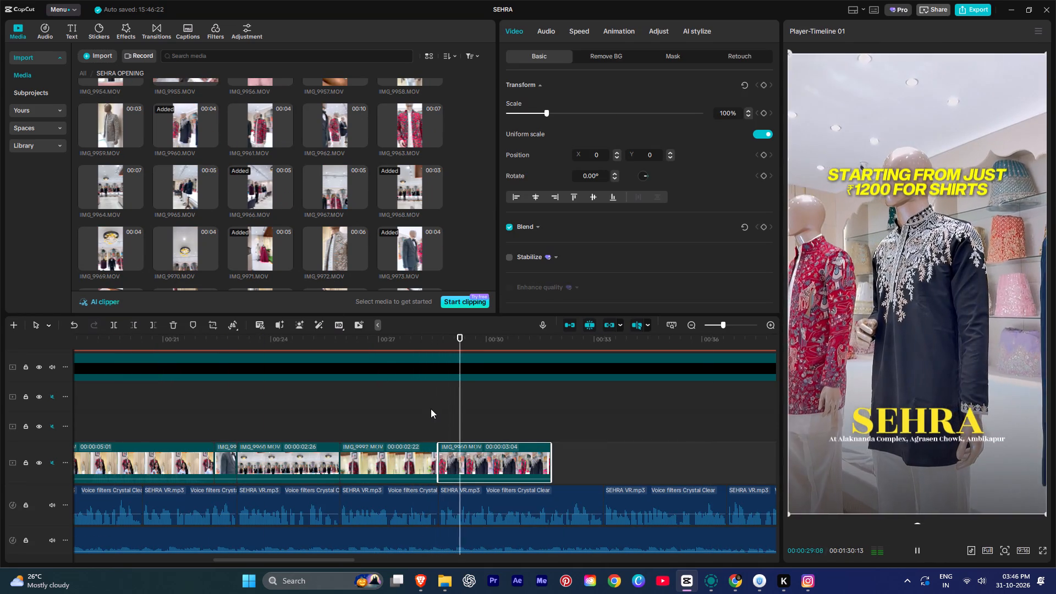
key(space)
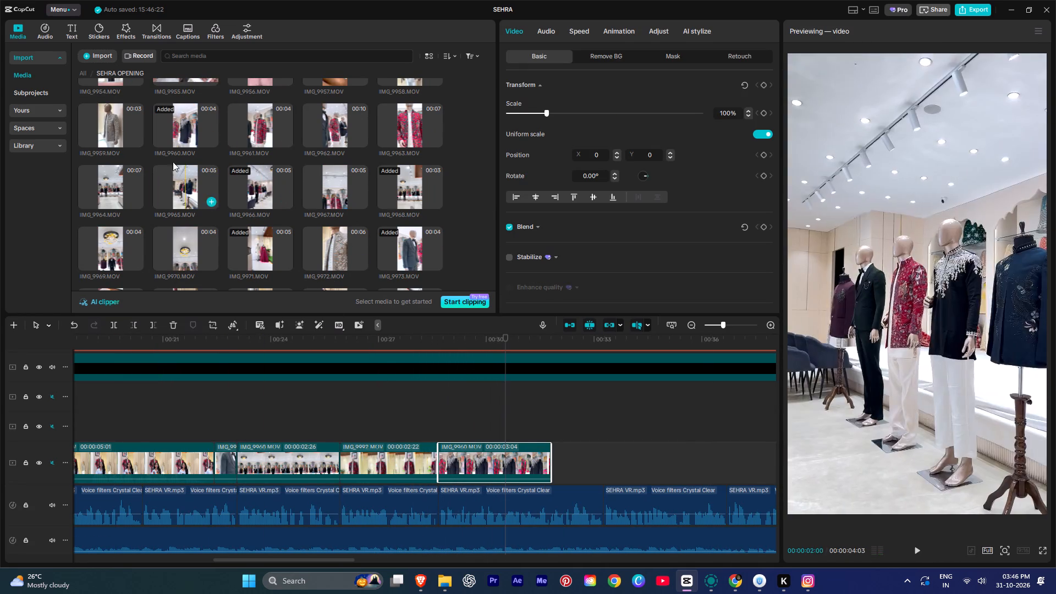
Browse the clips in the SEHRA RAW folder for clothing footage suited to the shirt-price line.
scroll(130, 141, up, 1)
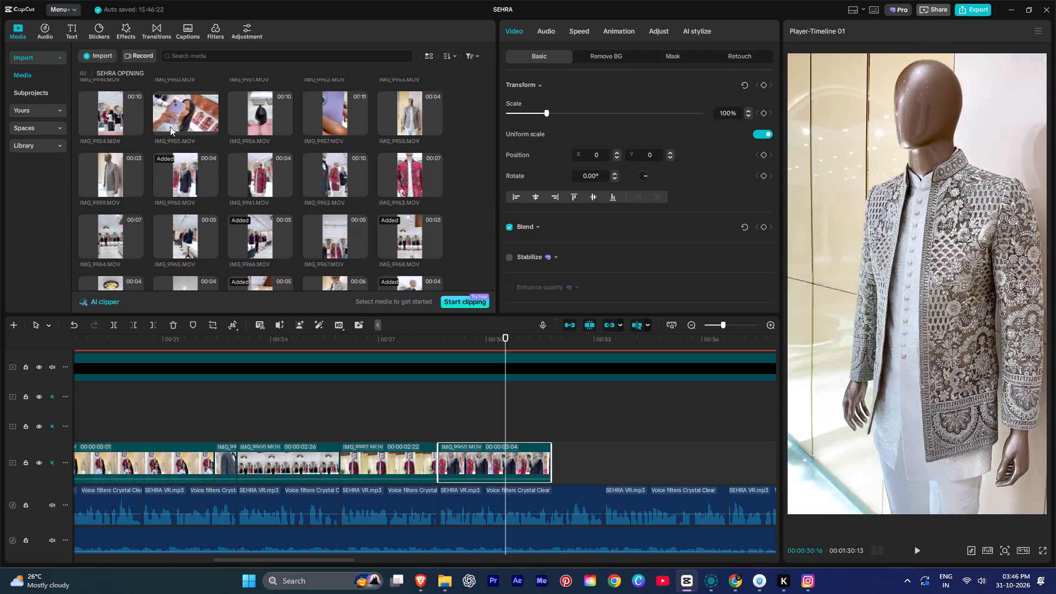
click(81, 74)
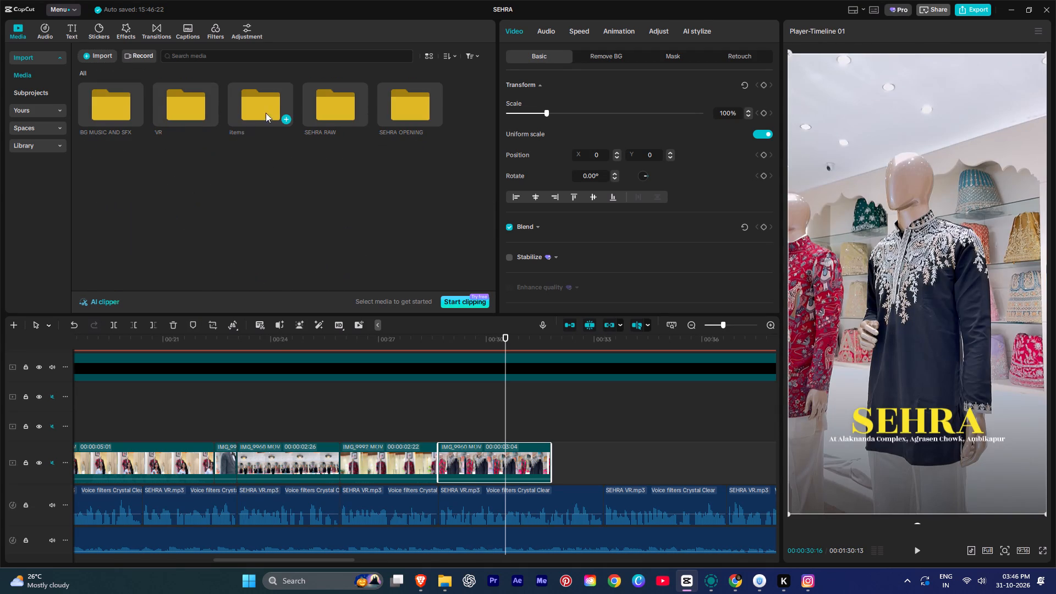
double_click(351, 111)
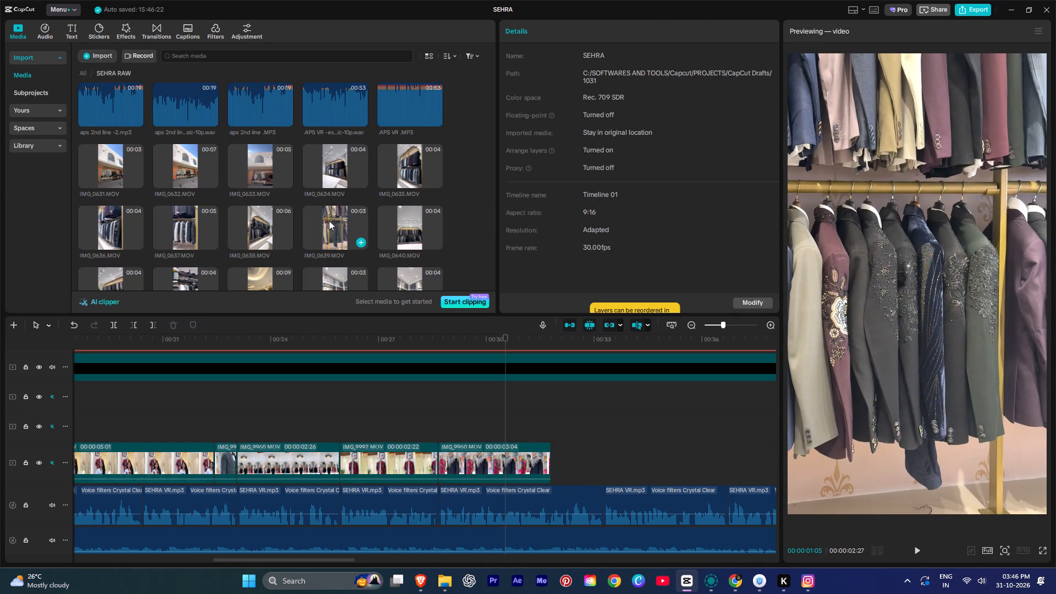
scroll(329, 221, down, 1)
scroll(329, 221, up, 1)
scroll(329, 221, down, 5)
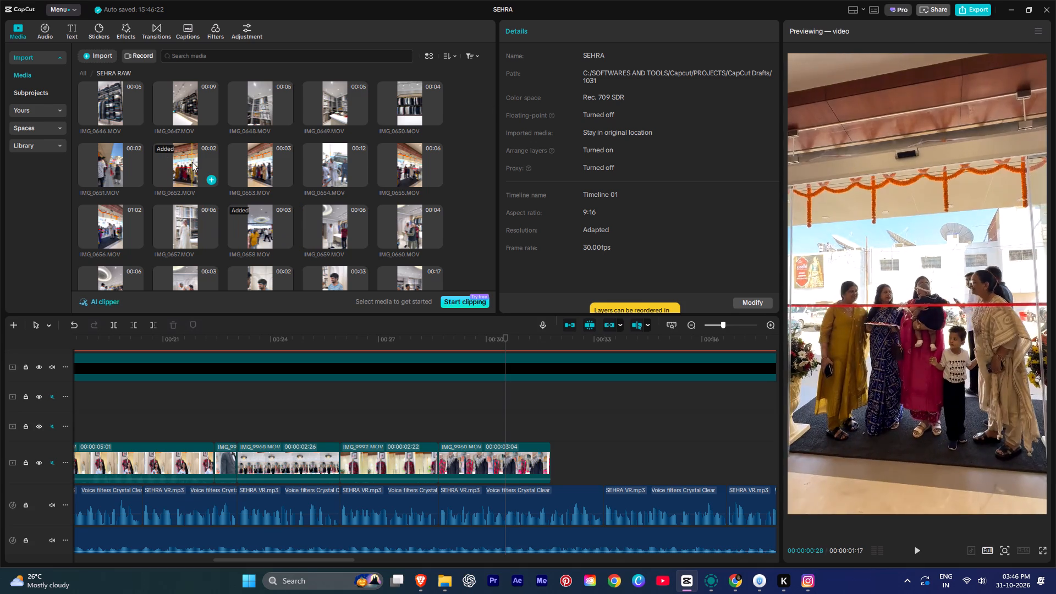
scroll(192, 162, down, 3)
scroll(239, 225, down, 6)
scroll(269, 209, up, 1)
scroll(269, 209, down, 2)
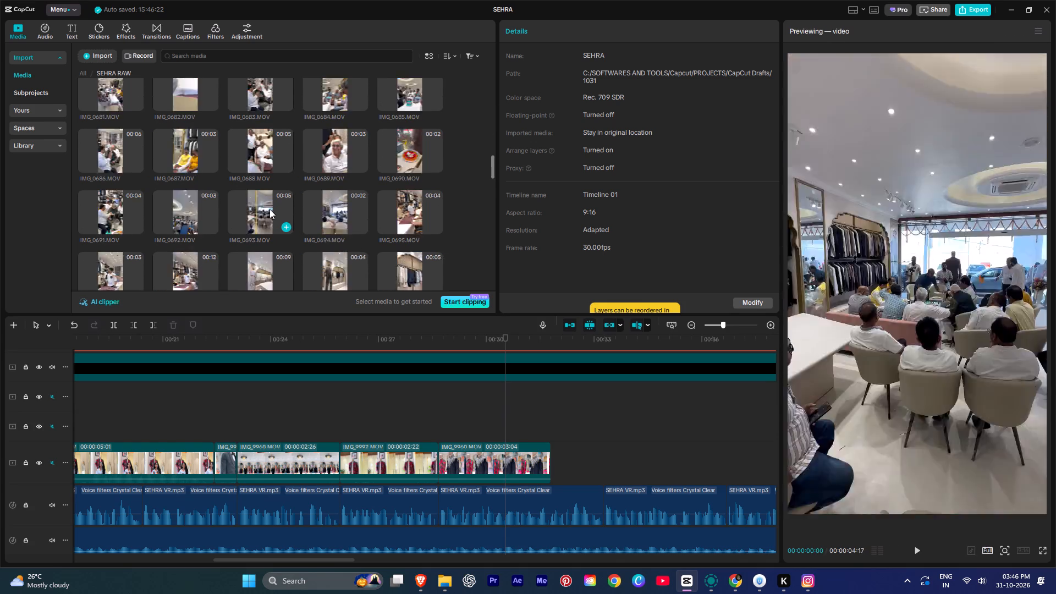
scroll(269, 209, down, 1)
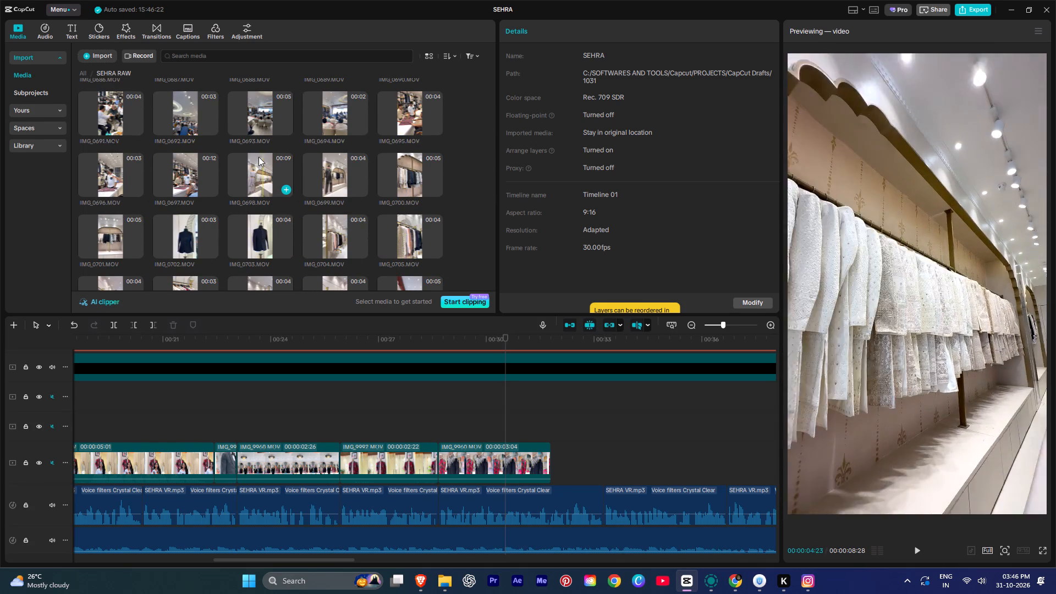
scroll(259, 189, down, 2)
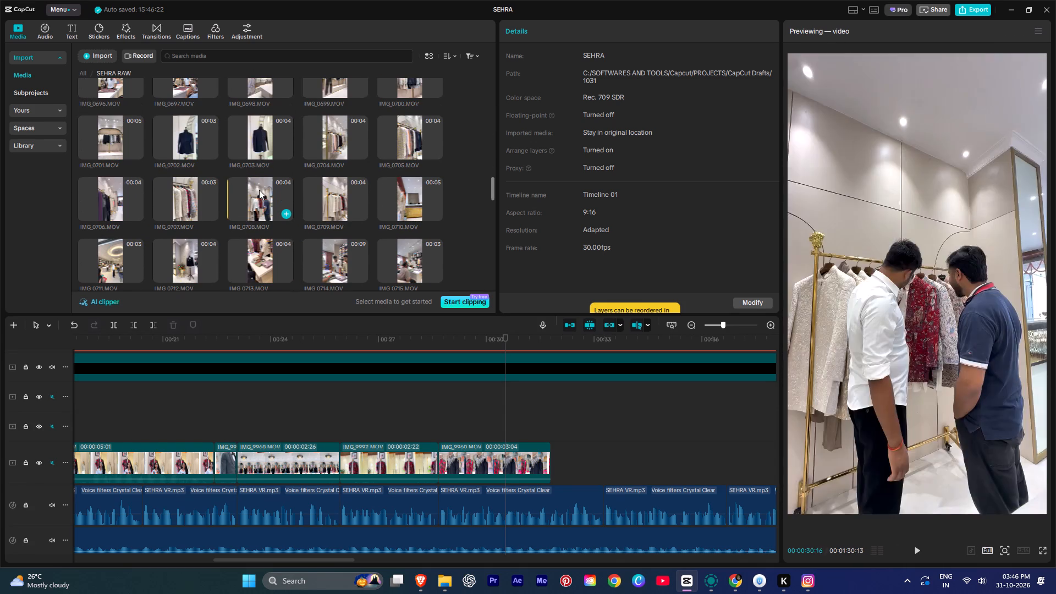
scroll(264, 193, down, 2)
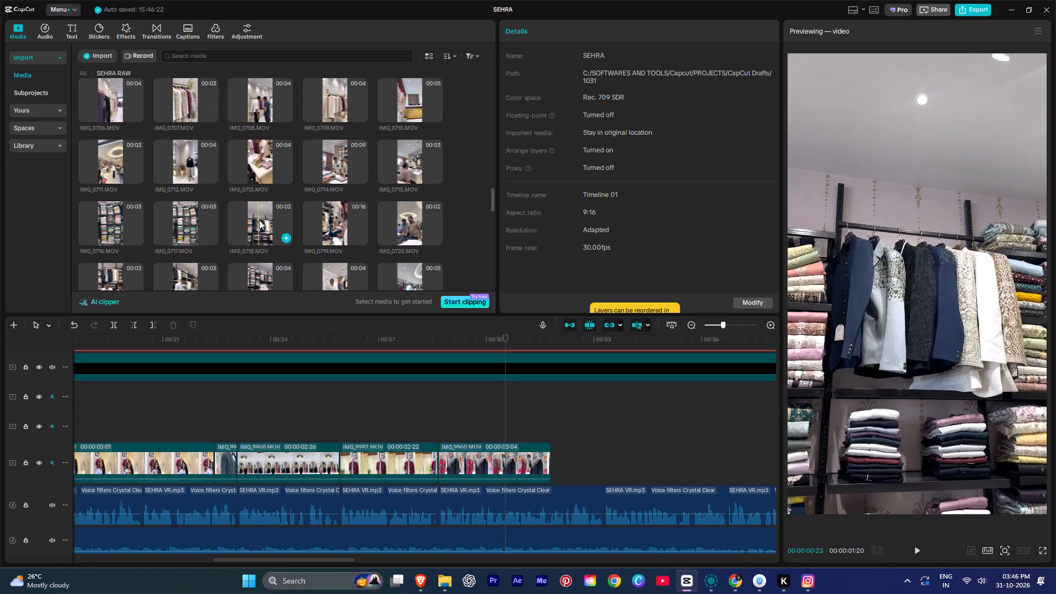
scroll(261, 221, down, 1)
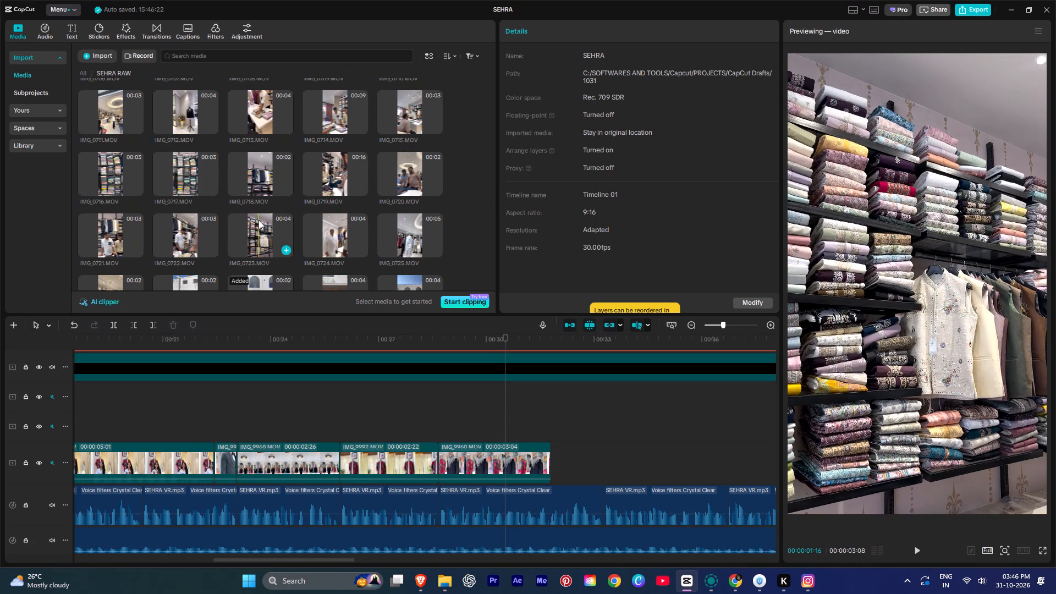
scroll(252, 218, down, 1)
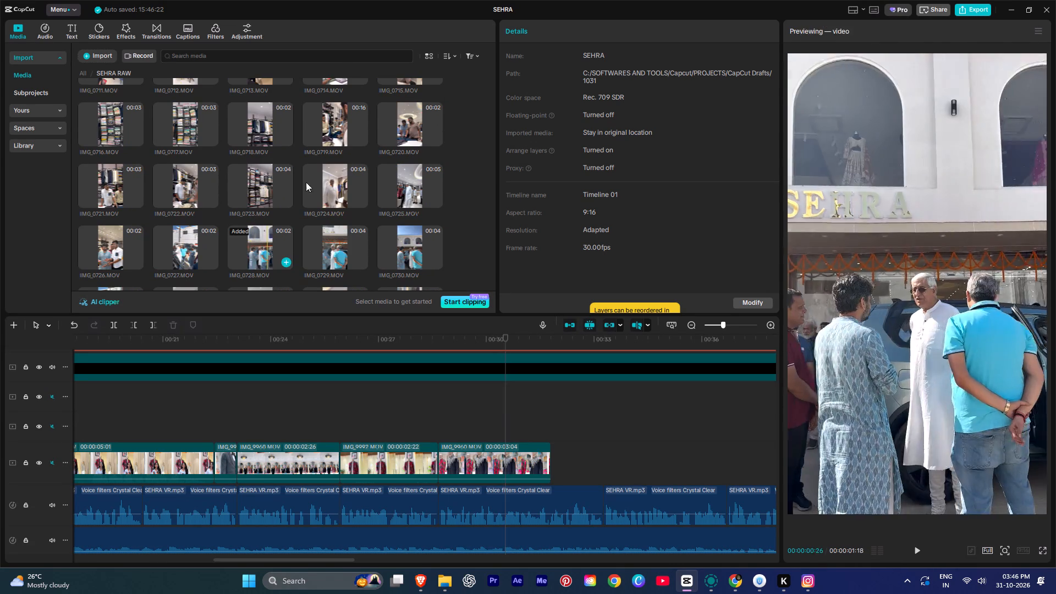
scroll(329, 188, down, 1)
scroll(329, 188, up, 1)
scroll(329, 189, down, 3)
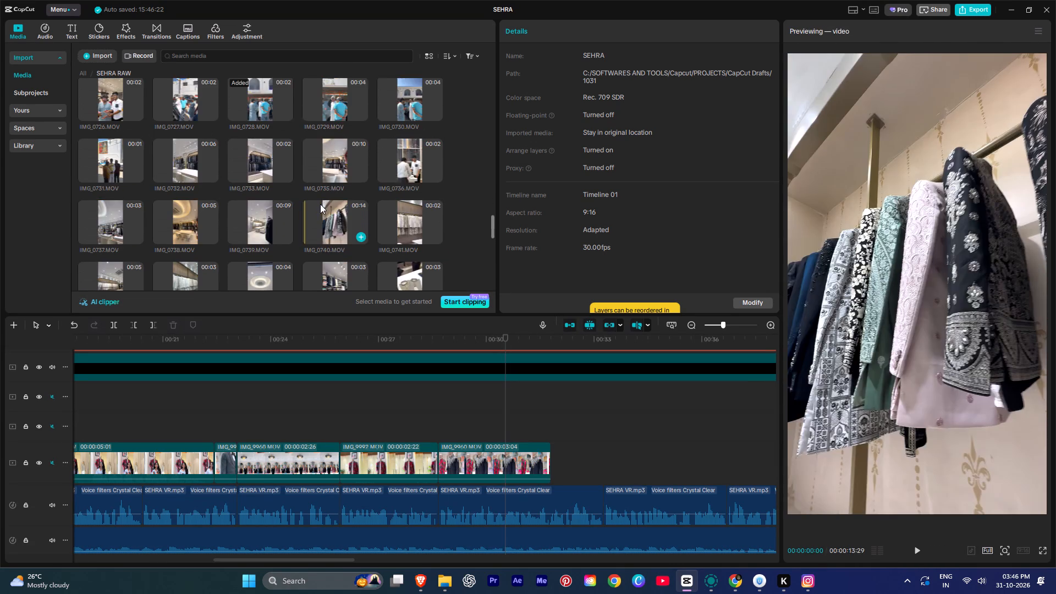
scroll(320, 204, down, 6)
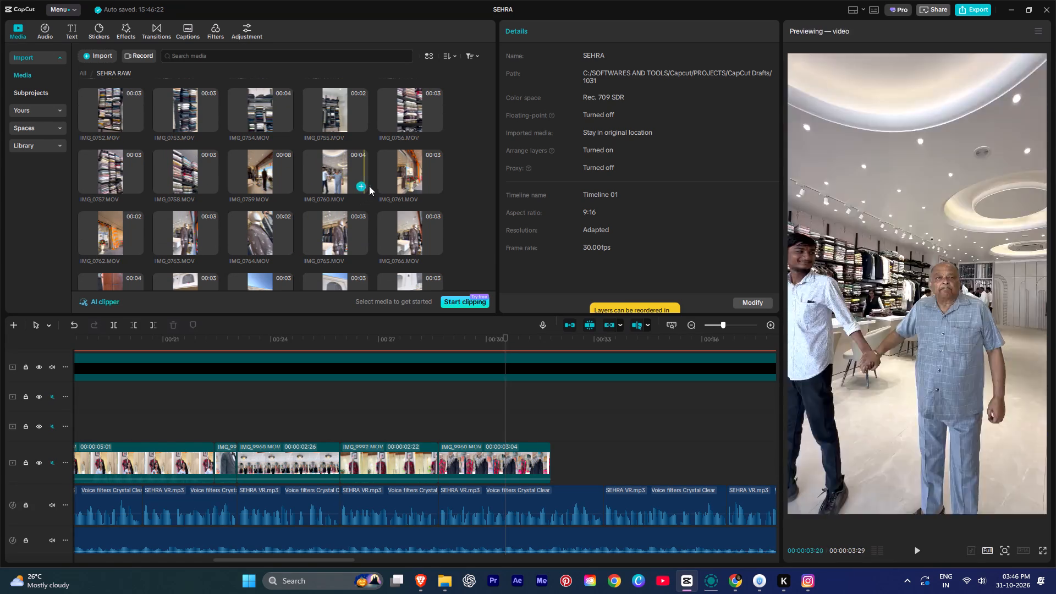
scroll(415, 238, down, 1)
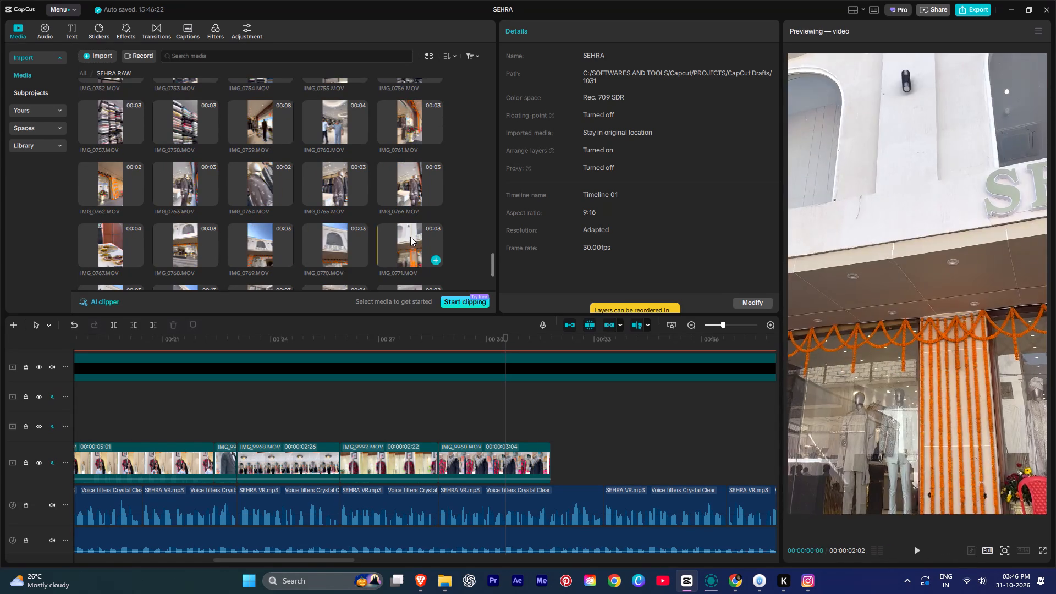
scroll(347, 233, down, 1)
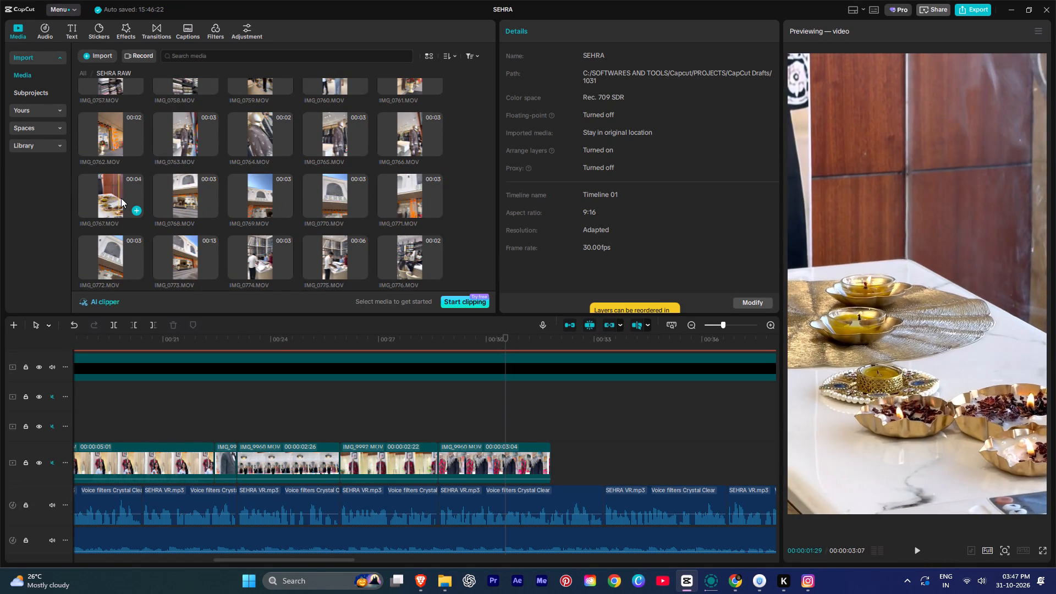
Place IMG_0757.MOV, the folded fabric shelves clip, directly after IMG_9960.MOV on the outfit track and dismiss the audio-tracks reminder.
scroll(193, 134, up, 1)
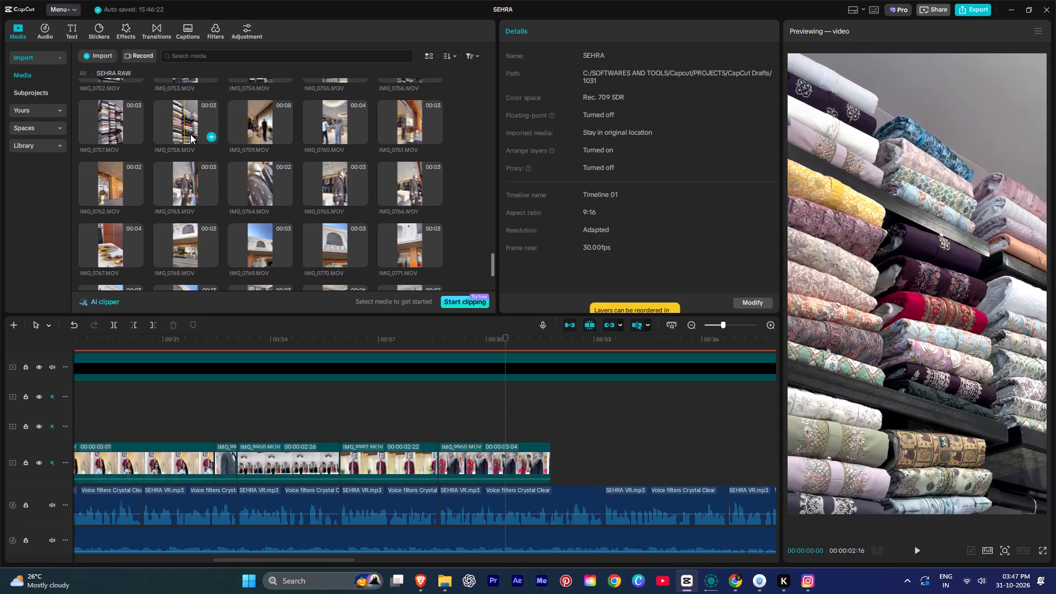
drag(109, 113, 556, 430)
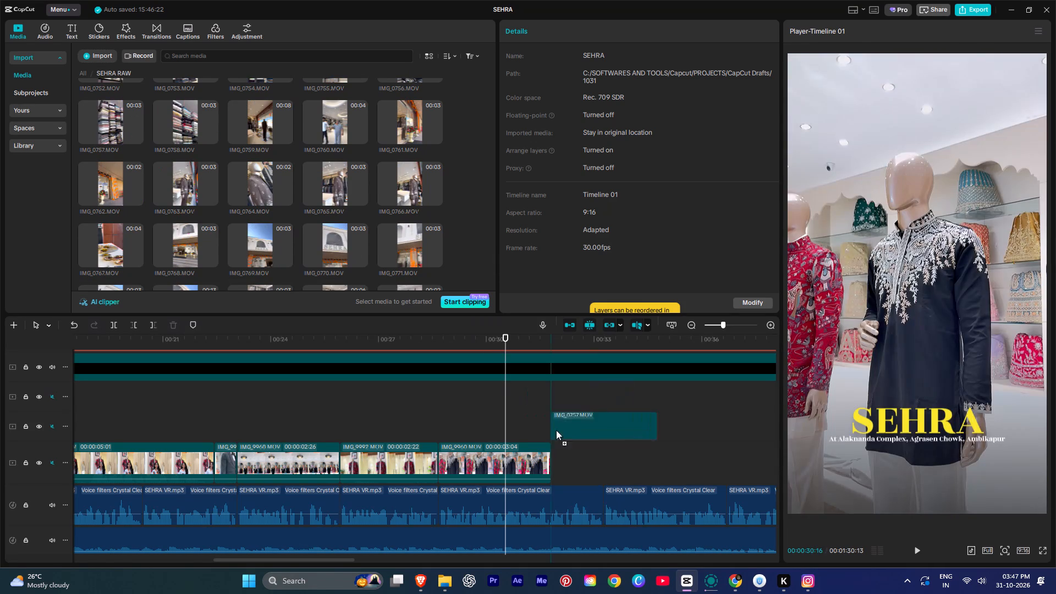
drag(556, 430, 566, 452)
key(space)
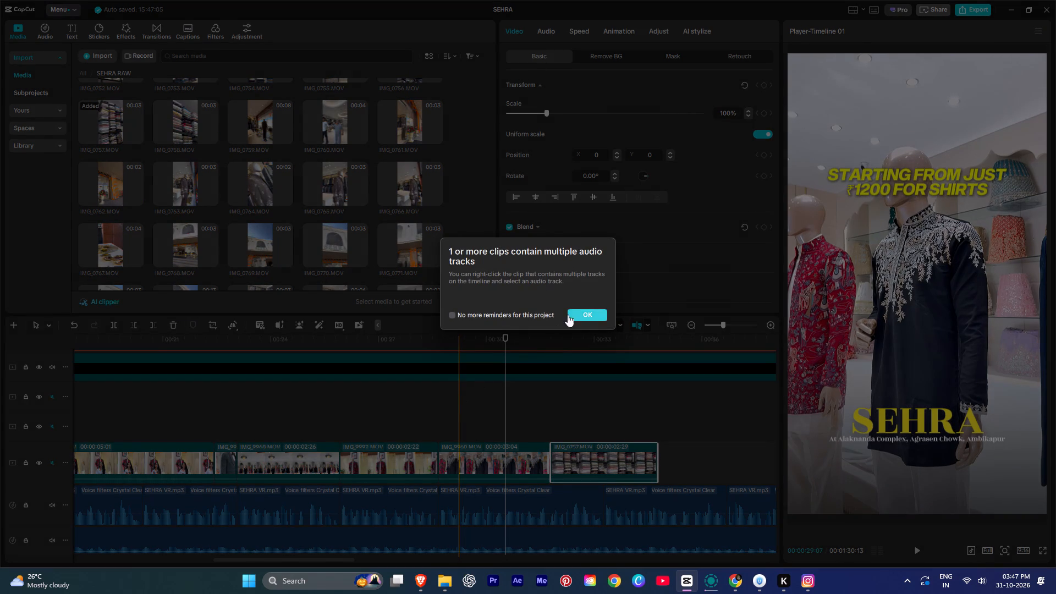
click(567, 311)
click(579, 317)
Play back the timeline from just before IMG_9960.MOV to check that clip against the voice-over and price text.
click(424, 408)
key(space)
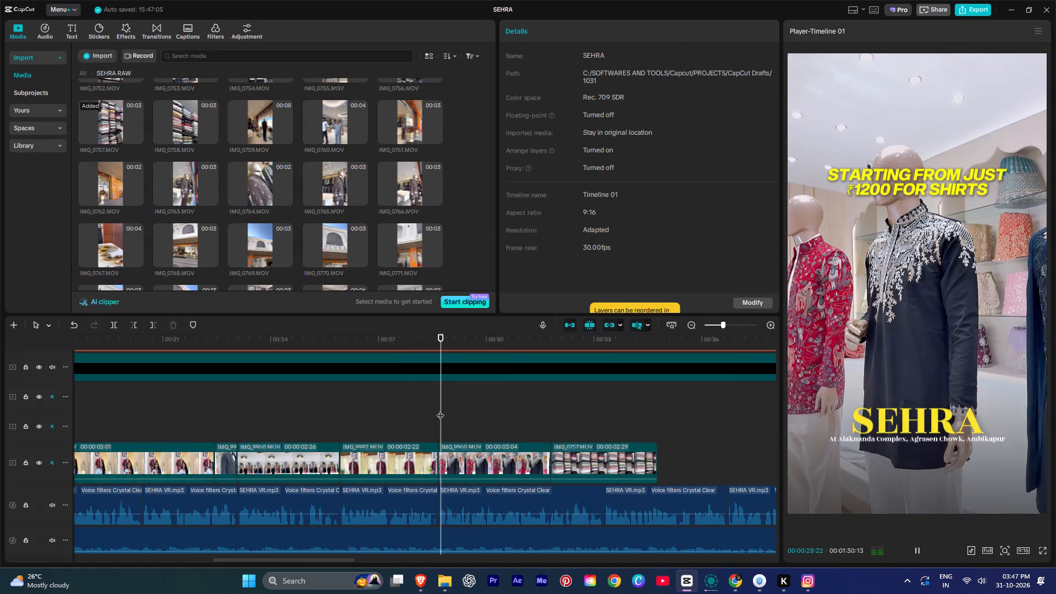
alt+scroll(444, 413, down, 3)
key(space)
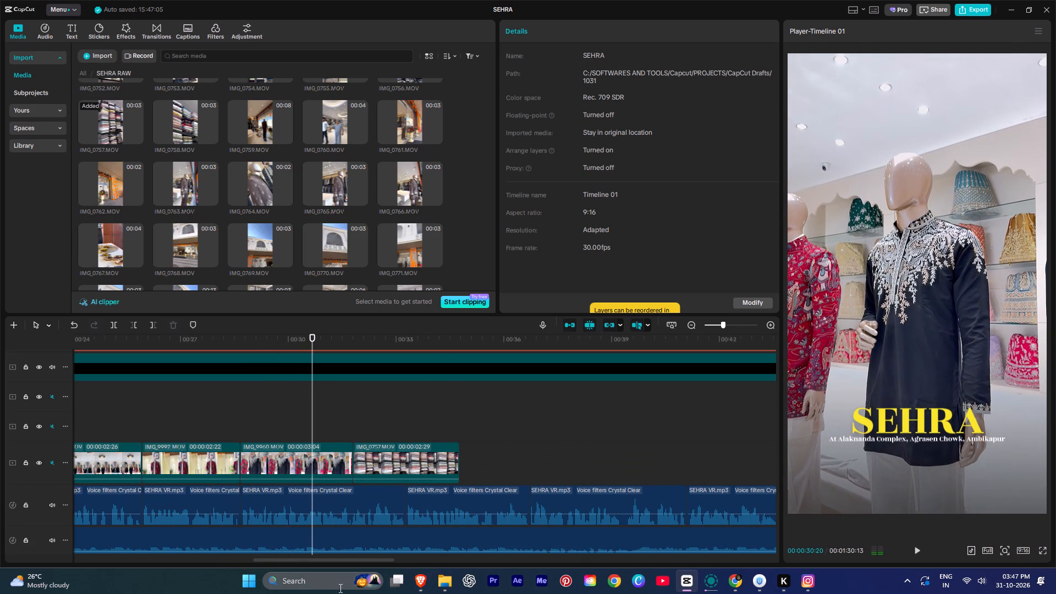
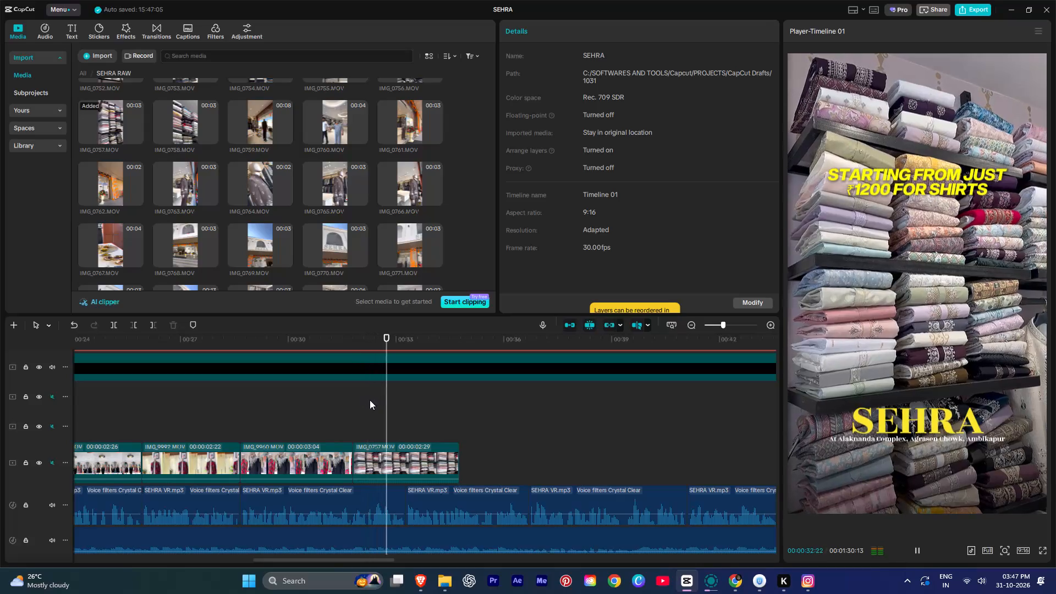
Trim the end of IMG_9960.MOV on the outfit track to a duration of 00:00:01:26, keeping IMG_0757.MOV directly behind it.
scroll(373, 402, up, 4)
key(space)
key(space)
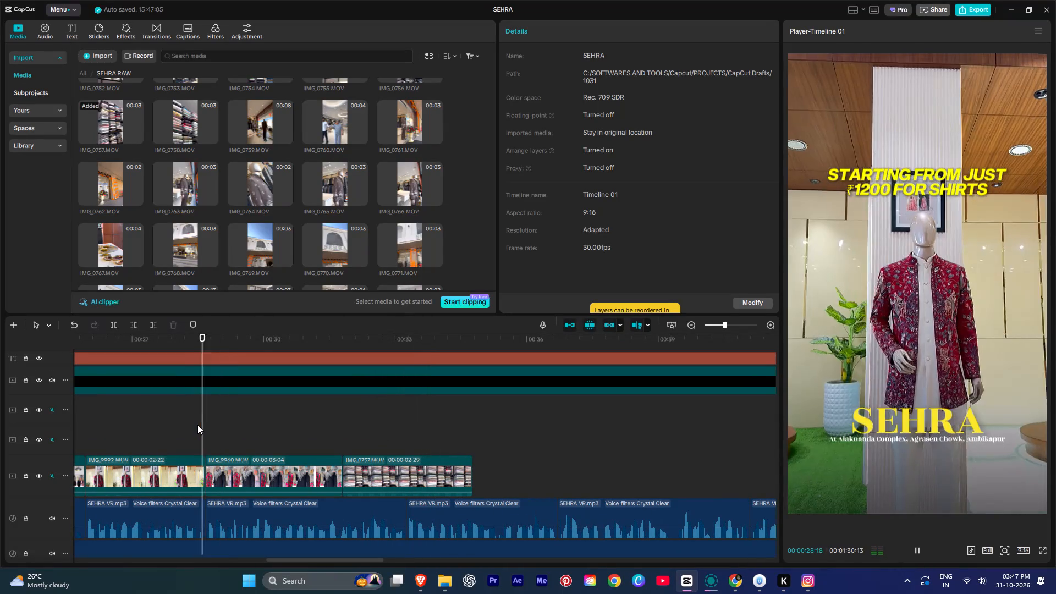
key(space)
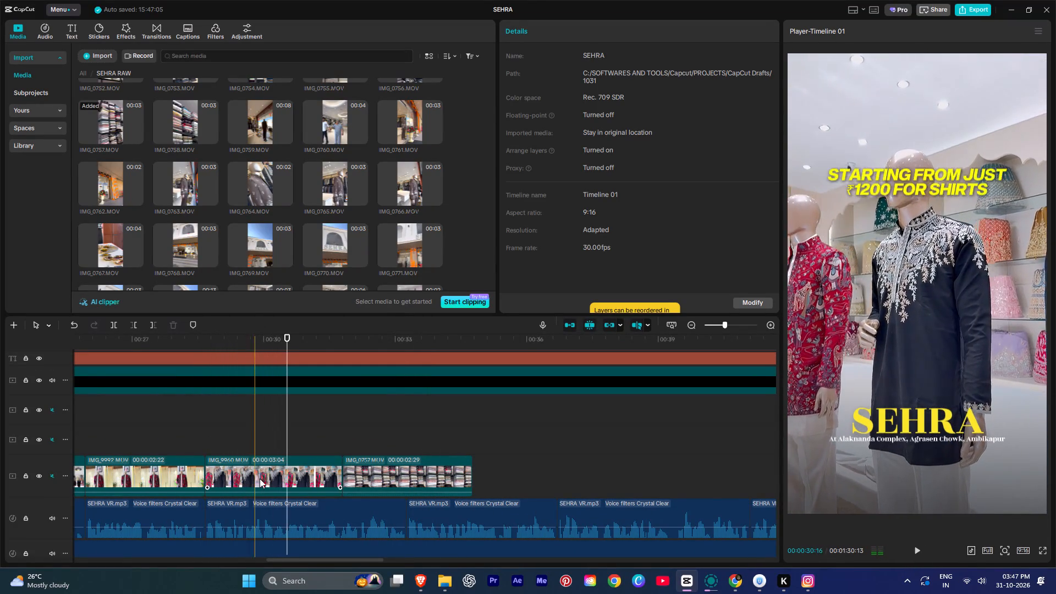
text(w)
Play on into the folded fabric clip IMG_0757.MOV and trim its end so it lasts about 1.3 seconds.
key(space)
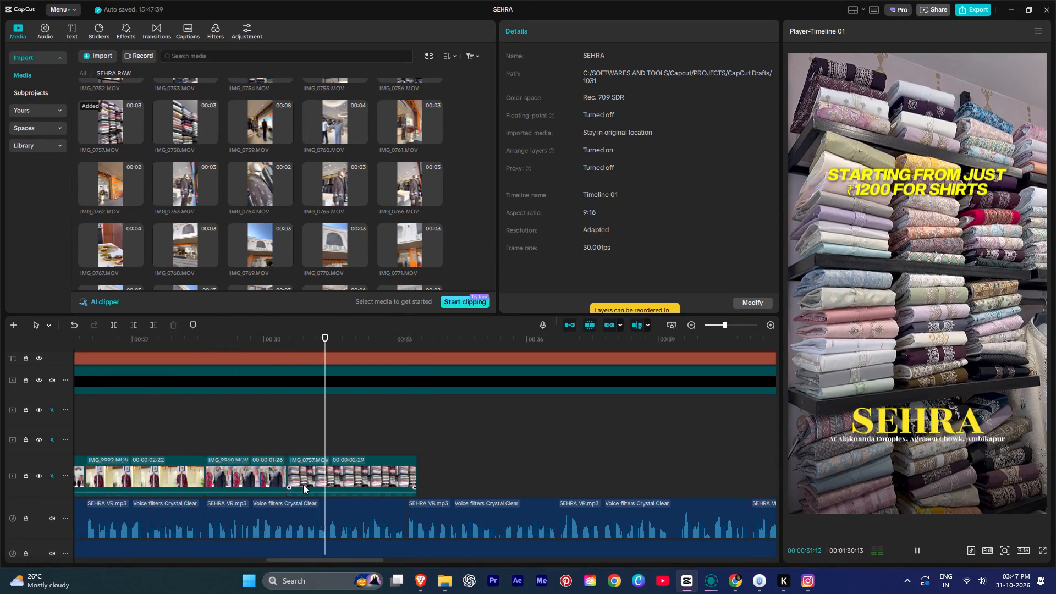
key(space)
key(w)
key(space)
key(space)
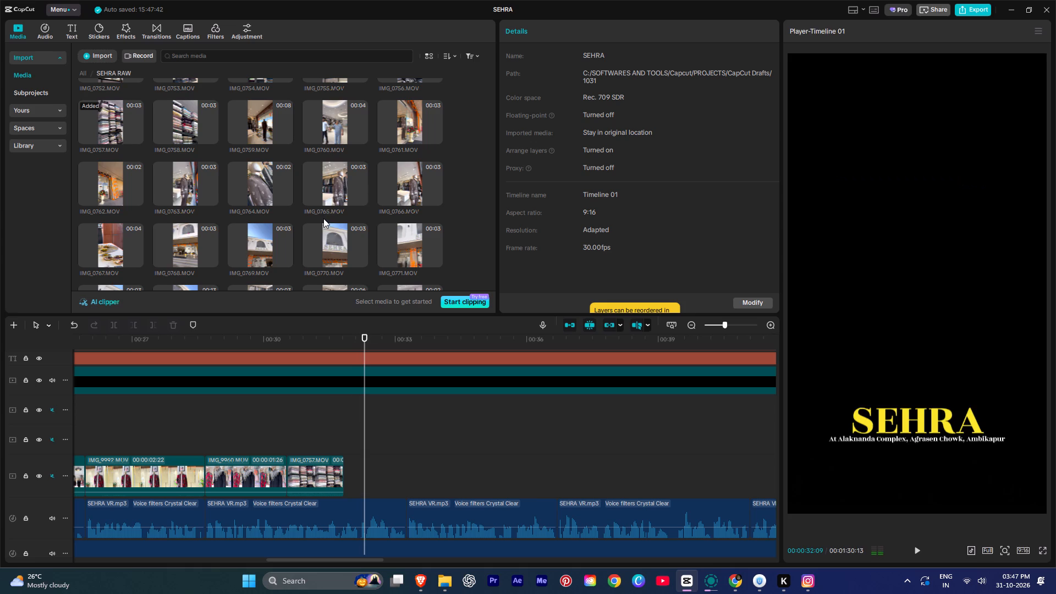
Place IMG_0748.MOV, the folded shirts clip, directly after IMG_0757.MOV on the outfit track and dismiss the audio-tracks reminder.
scroll(190, 196, up, 1)
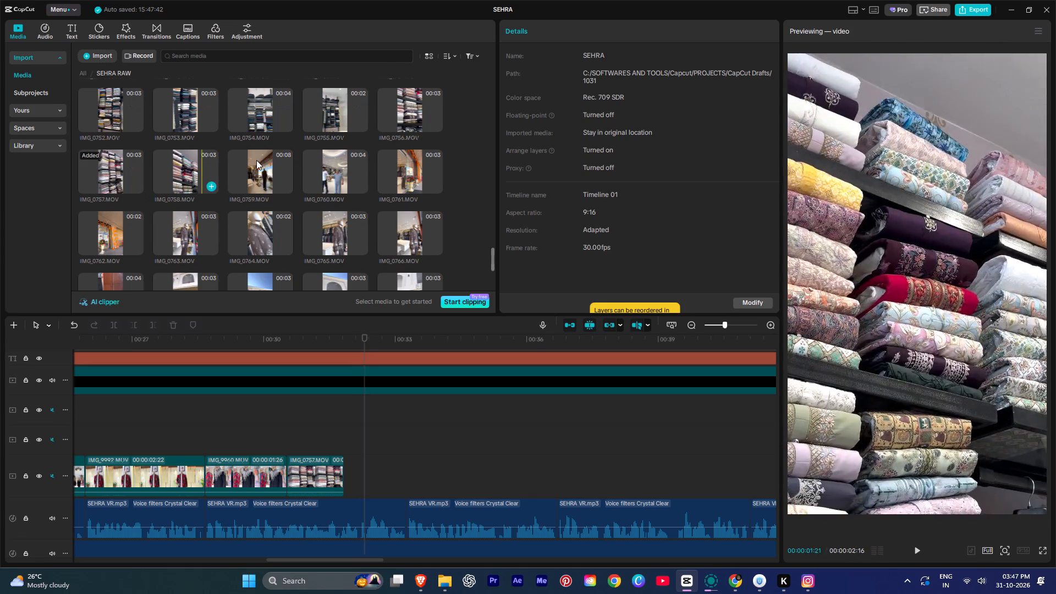
scroll(263, 107, up, 1)
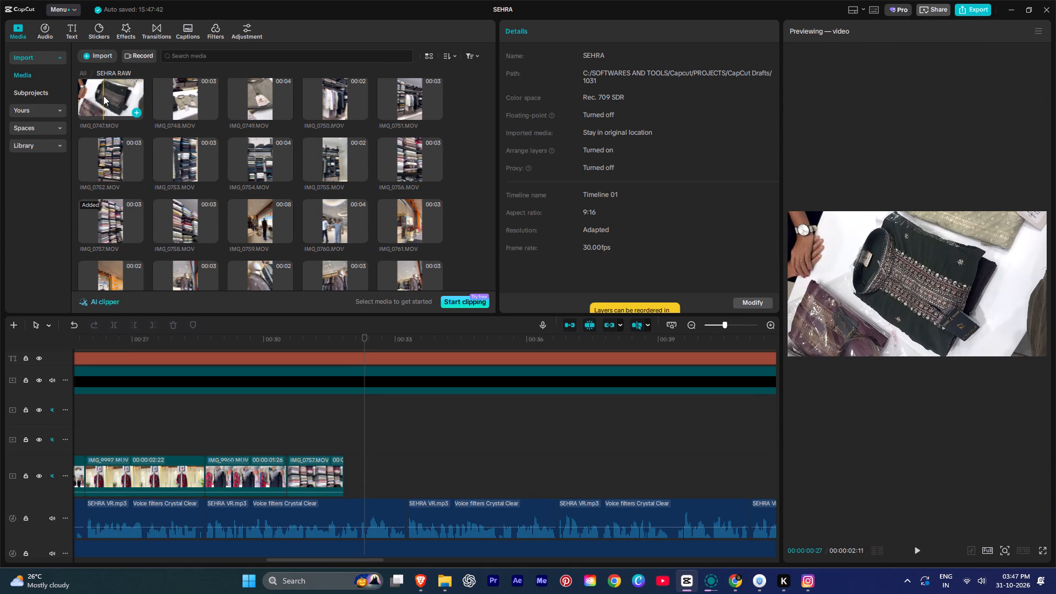
drag(189, 102, 354, 479)
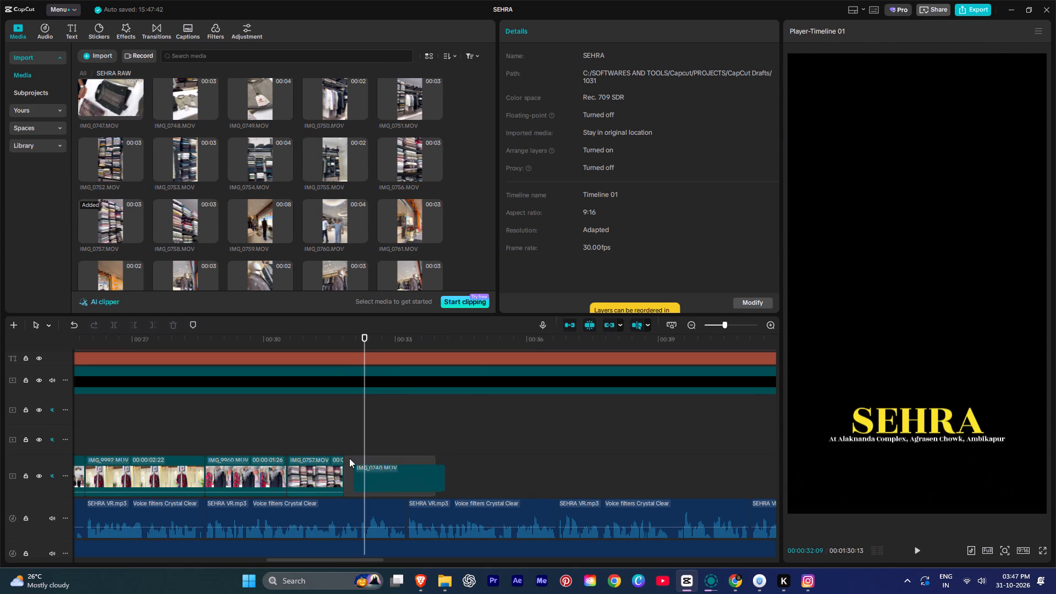
key(space)
key(space)
click(586, 316)
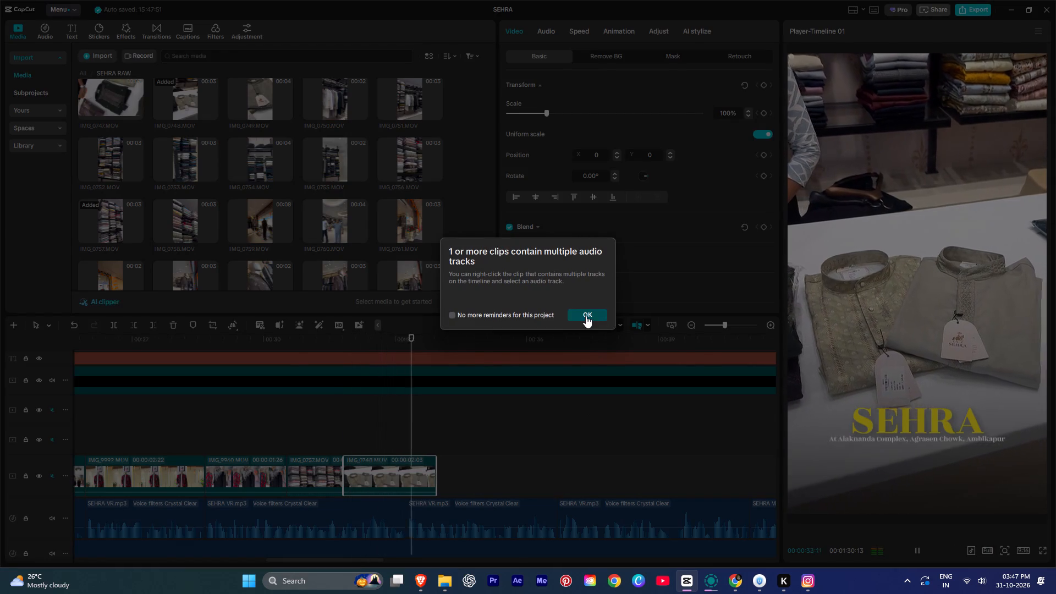
Trim the end of IMG_0748.MOV to the start of the next SEHRA VR.mp3 voice-over segment, about 1.5 seconds long.
key(space)
text(w)
key(space)
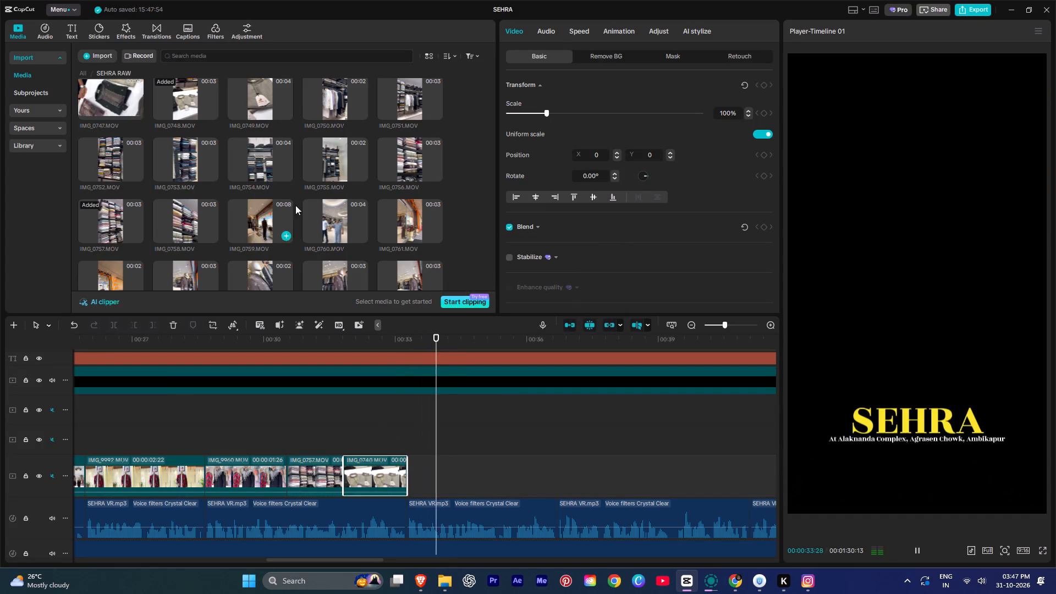
key(space)
Place IMG_0751.MOV, the hanging garments and shelves clip, directly after IMG_0748.MOV on the outfit track and dismiss the audio-tracks reminder.
click(323, 156)
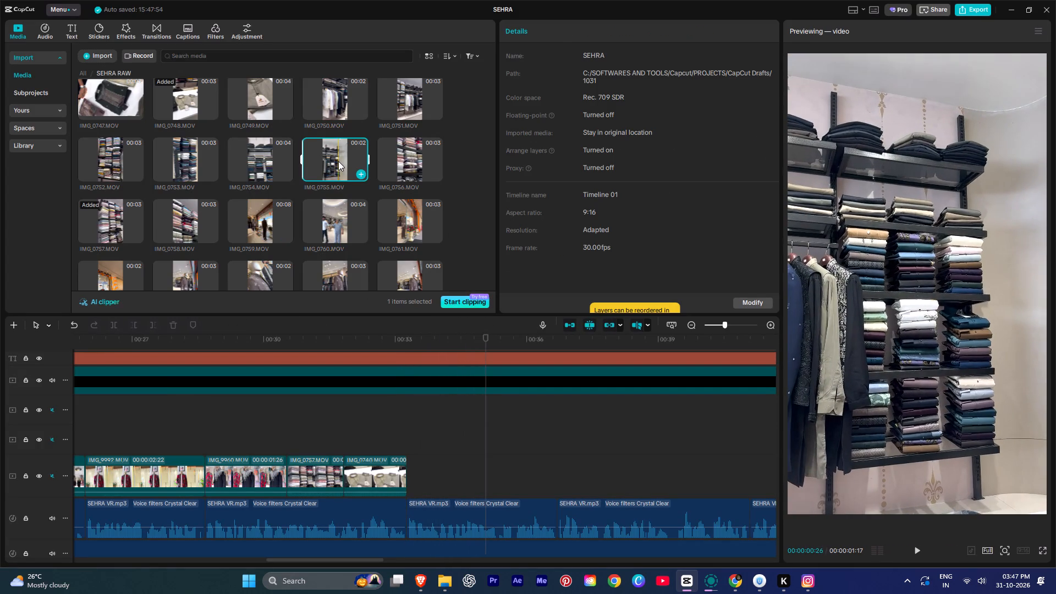
drag(409, 98, 453, 349)
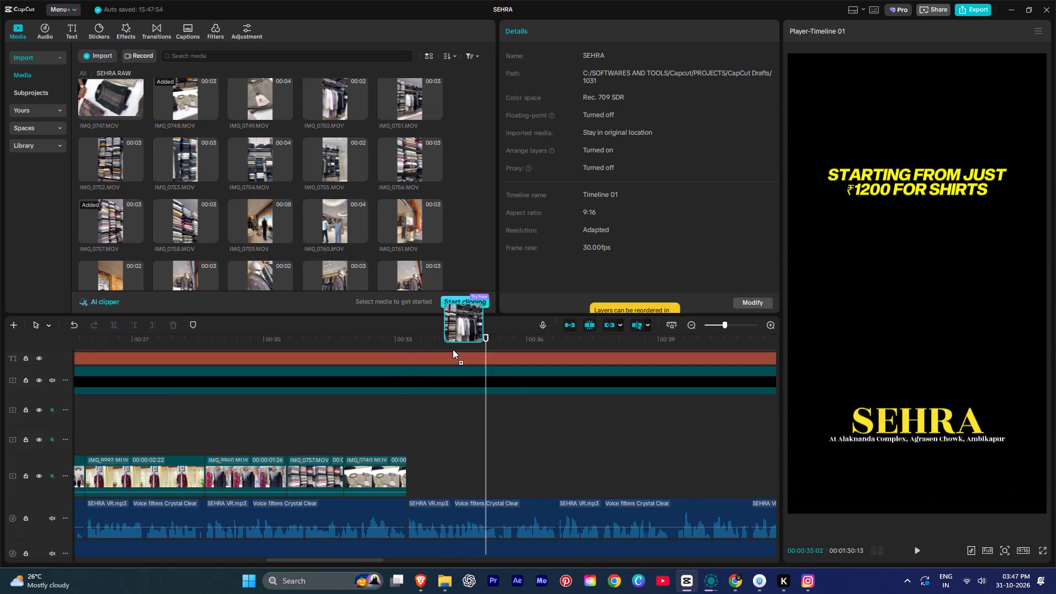
drag(453, 349, 414, 475)
key(space)
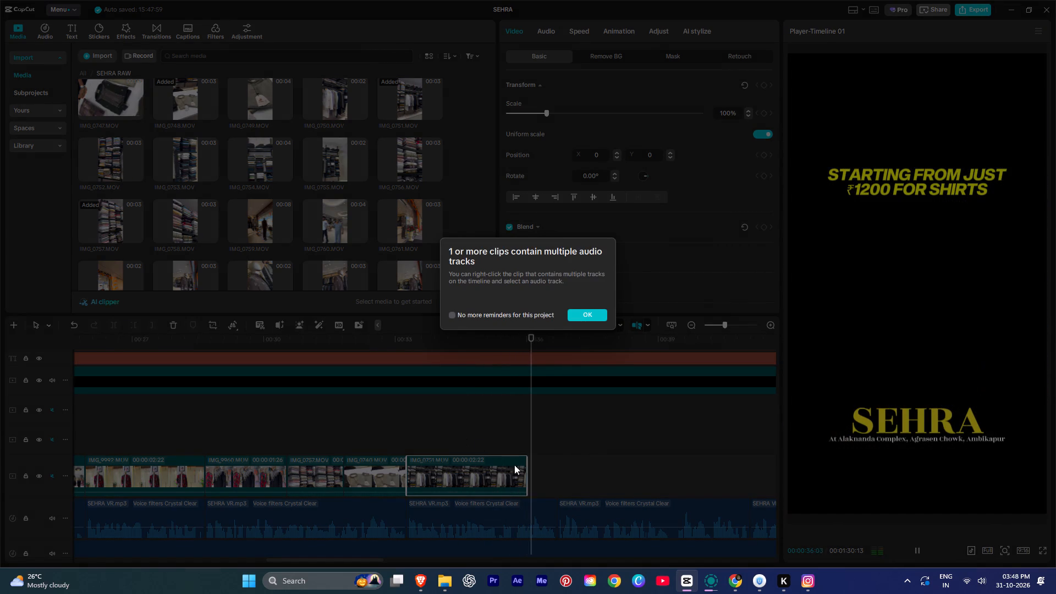
key(space)
click(591, 314)
Play IMG_0751.MOV against the voice-over and trim its end to a duration of 00:00:02:01.
key(space)
key(space)
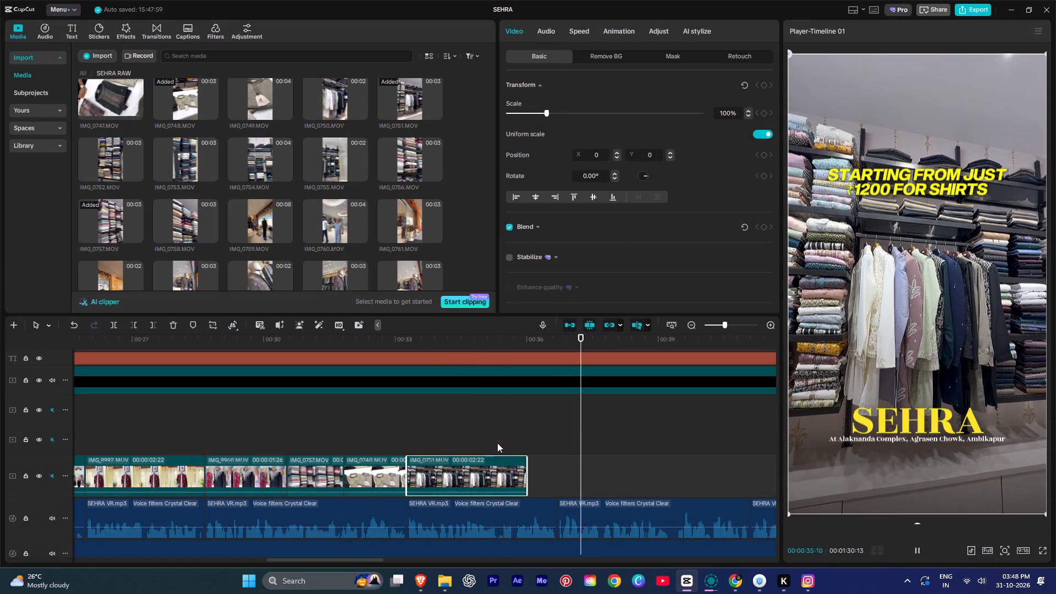
text(w)
key(space)
text(w)
text(w)
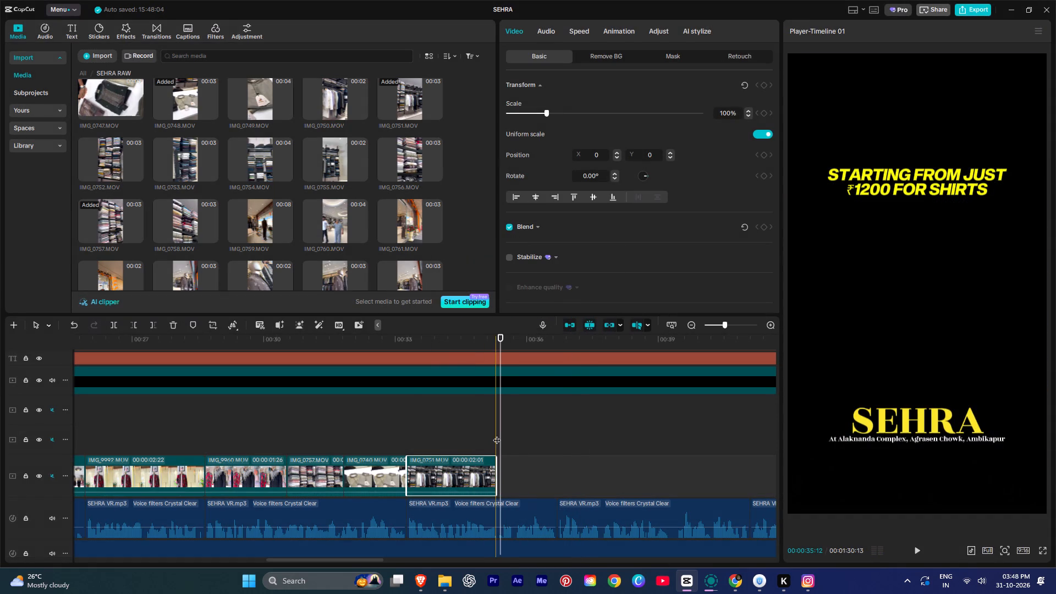
key(space)
Place IMG_0749.MOV, the SEHRA price tag close-up, directly after IMG_0751.MOV on the outfit track and dismiss the audio-tracks reminder.
scroll(295, 219, up, 2)
key(space)
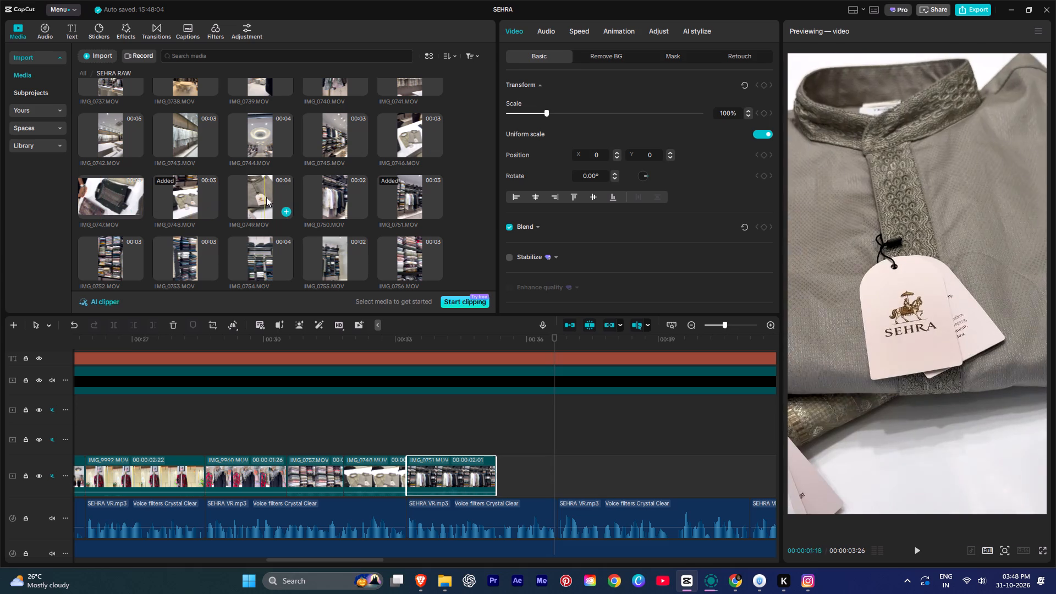
drag(268, 196, 508, 474)
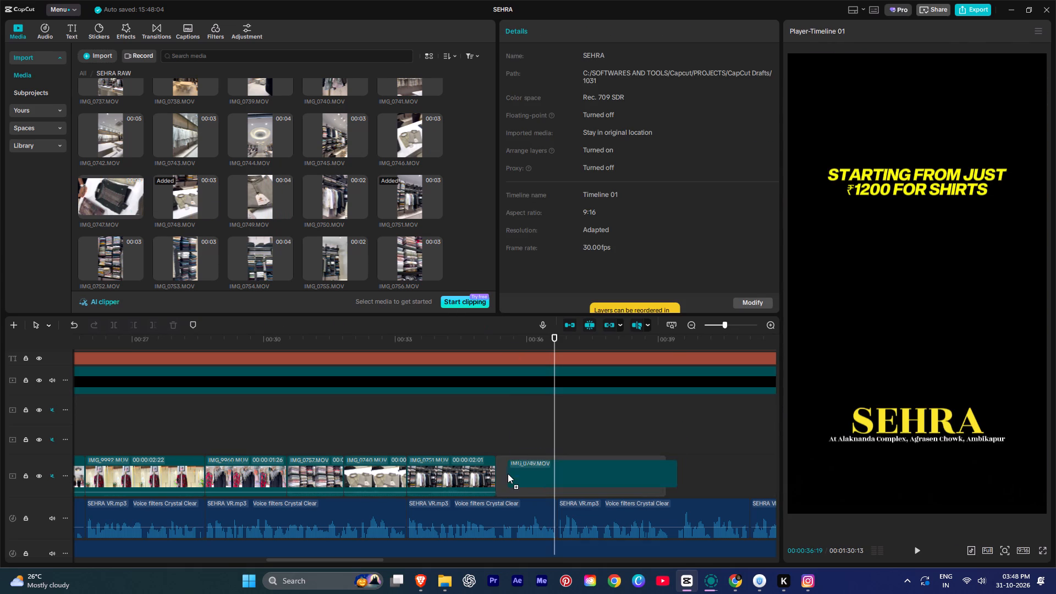
drag(508, 474, 506, 474)
click(496, 432)
key(space)
ctrl+scroll(495, 432, up, 3)
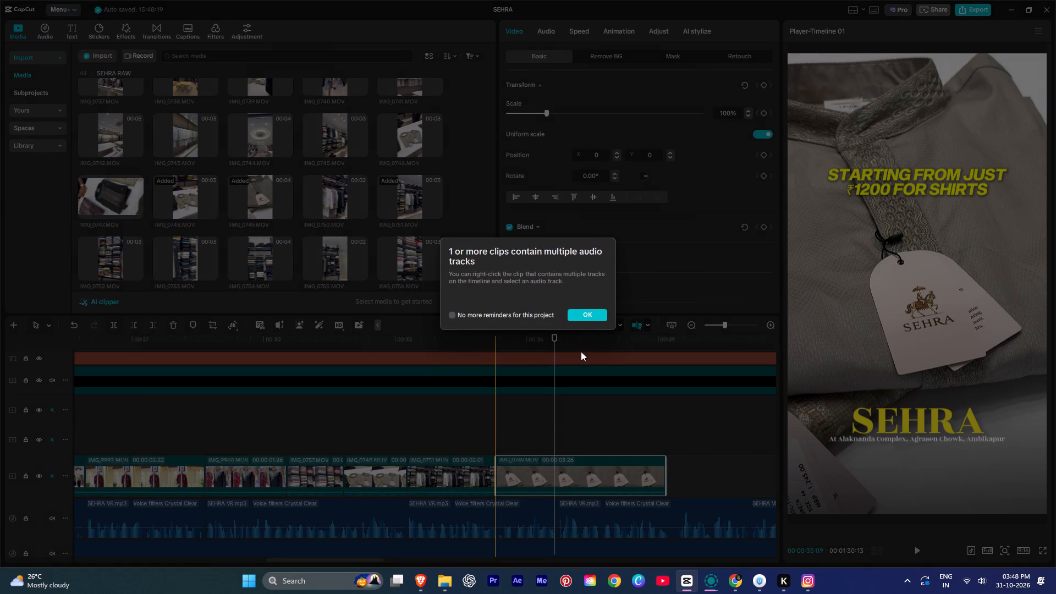
click(587, 316)
Play IMG_0749.MOV and trim its end near the start of the next voice-over segment, about 1.4 seconds long.
click(486, 423)
key(space)
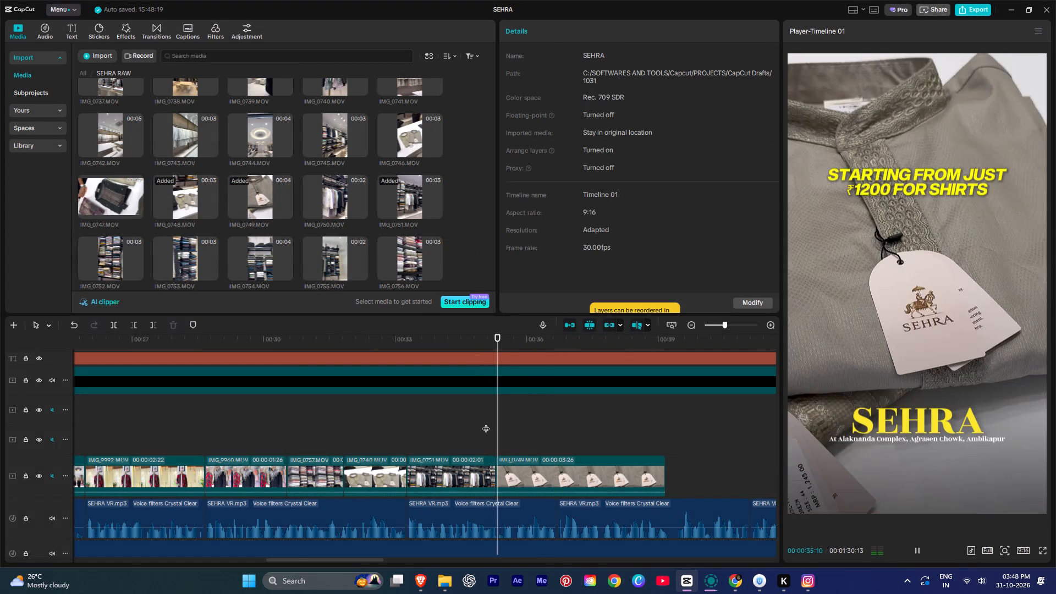
alt+scroll(486, 423, down, 3)
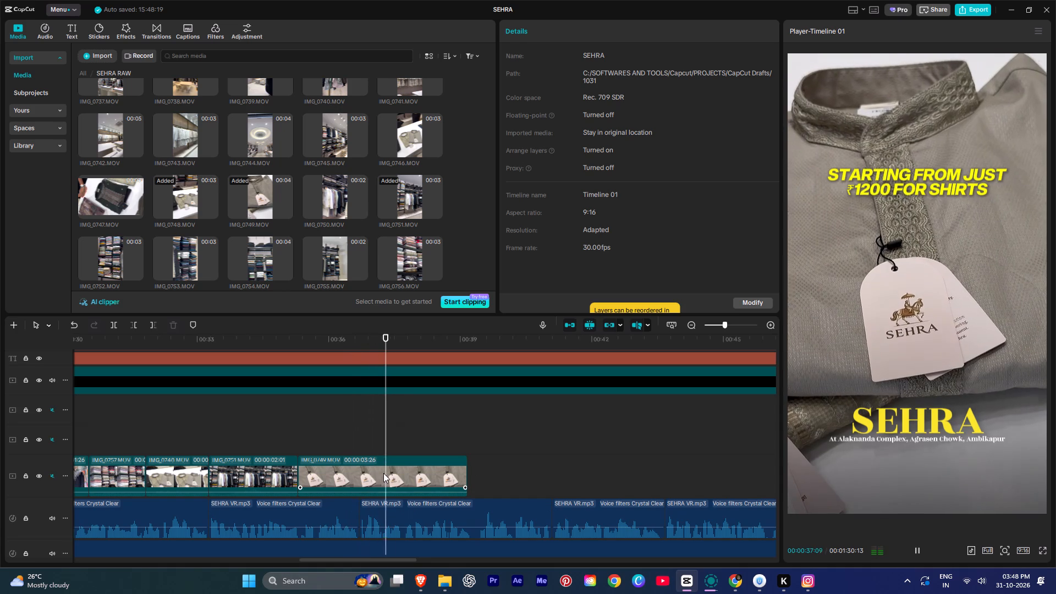
key(space)
text(w)
key(space)
key(space)
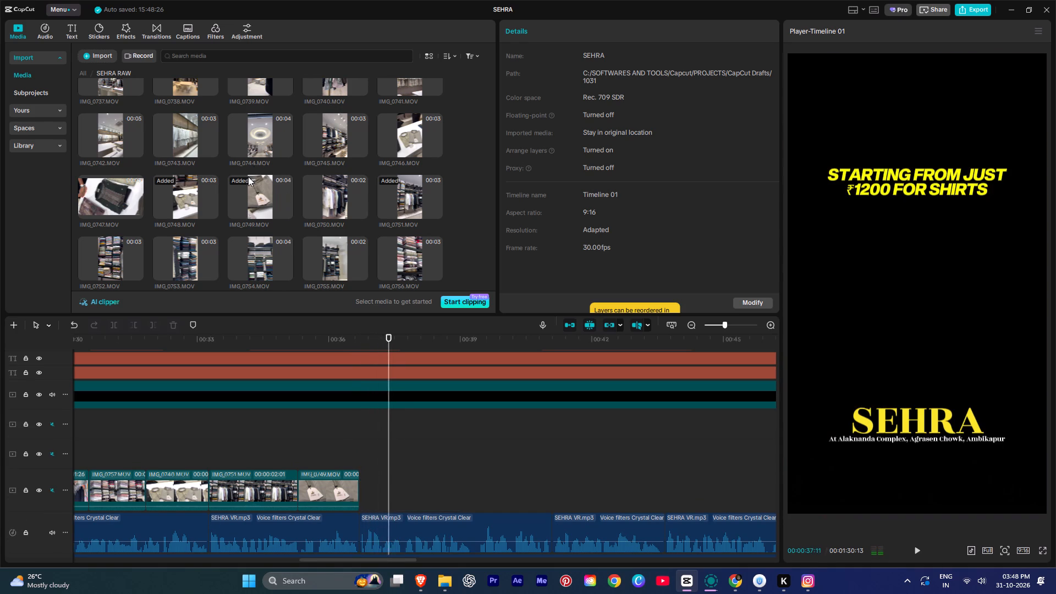
Place IMG_0744.MOV, the store interior with the round ceiling light, directly after IMG_0749.MOV and dismiss the audio-tracks reminder.
scroll(235, 209, up, 1)
drag(261, 186, 437, 363)
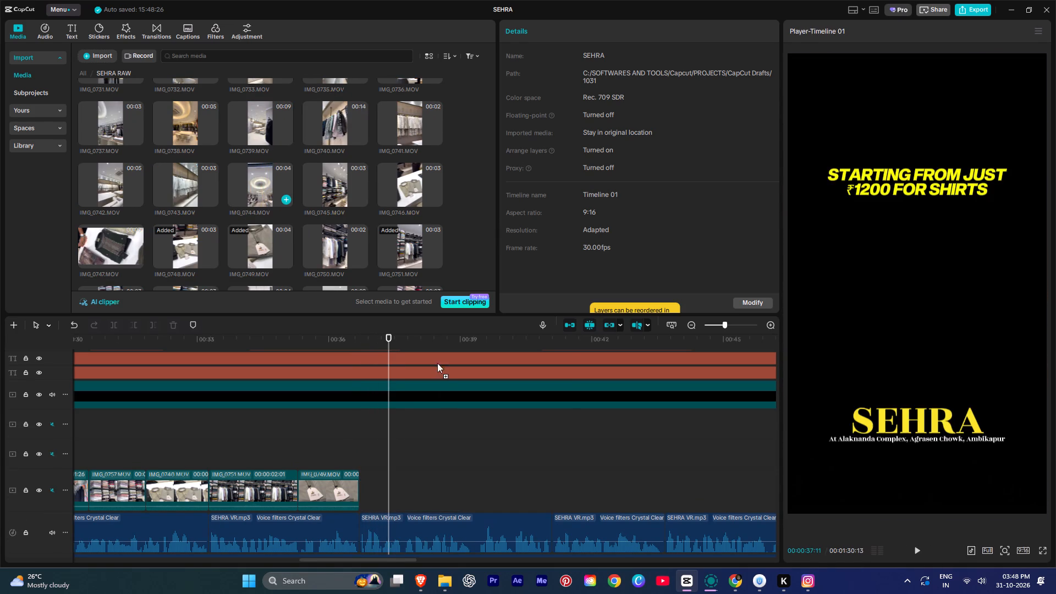
drag(437, 363, 369, 483)
key(space)
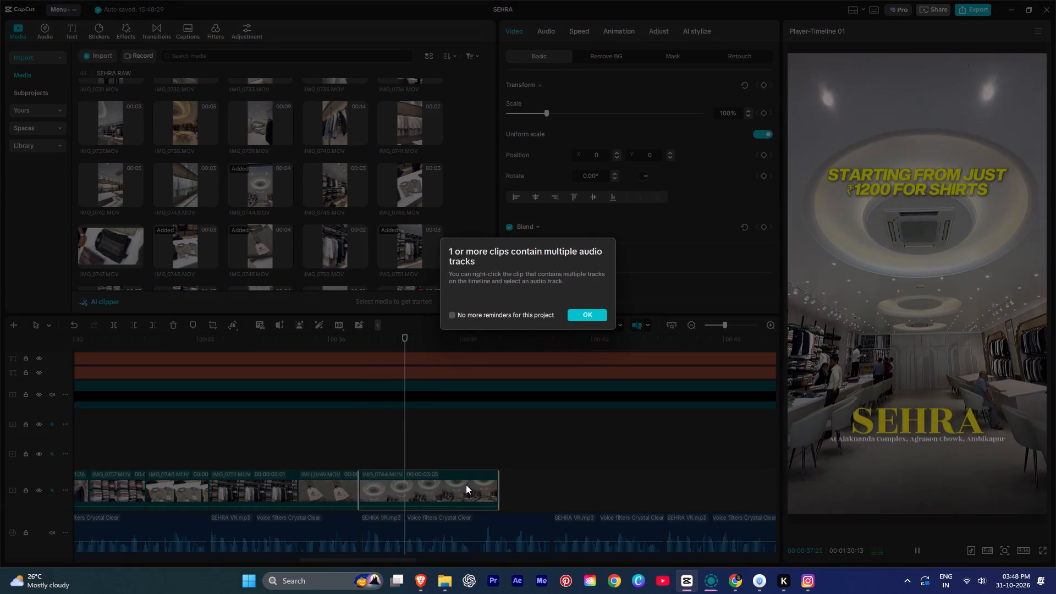
key(space)
click(587, 316)
Play IMG_0744.MOV against the voice-over and trim its end to a duration of 00:00:02:19.
key(space)
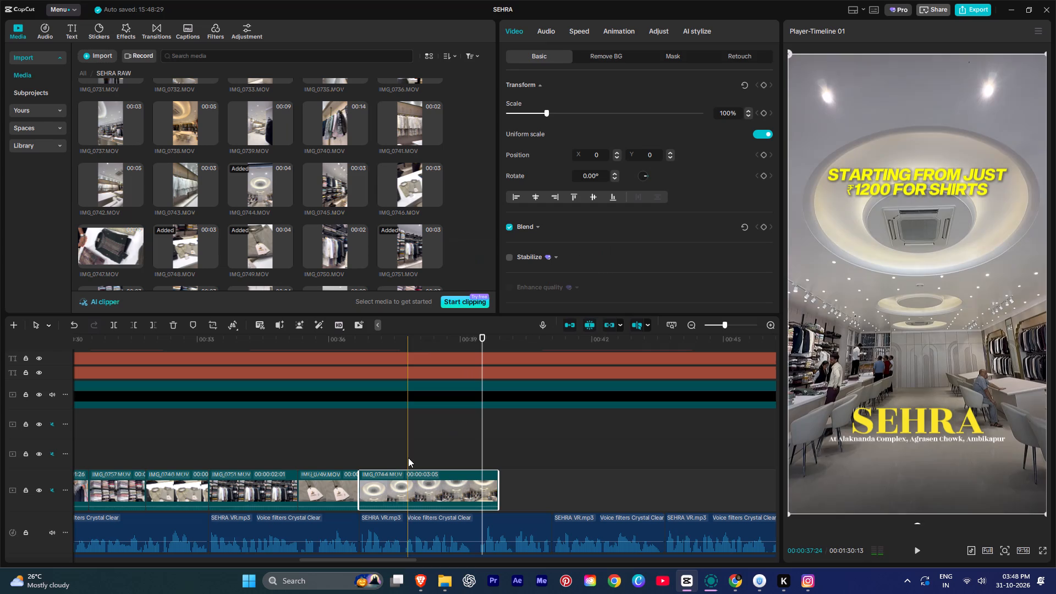
key(space)
key(space)
key(space)
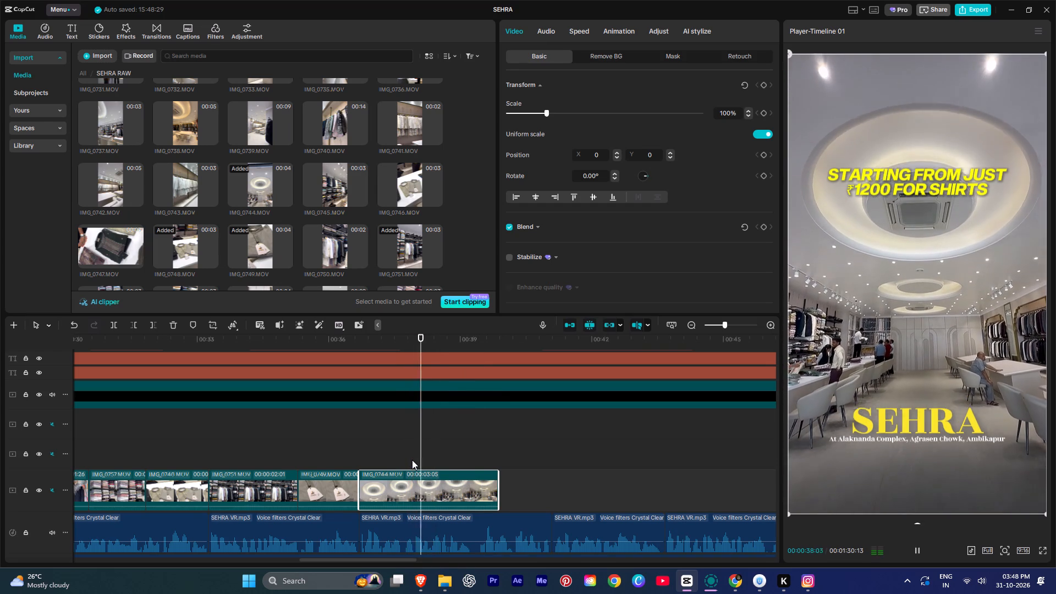
key(space)
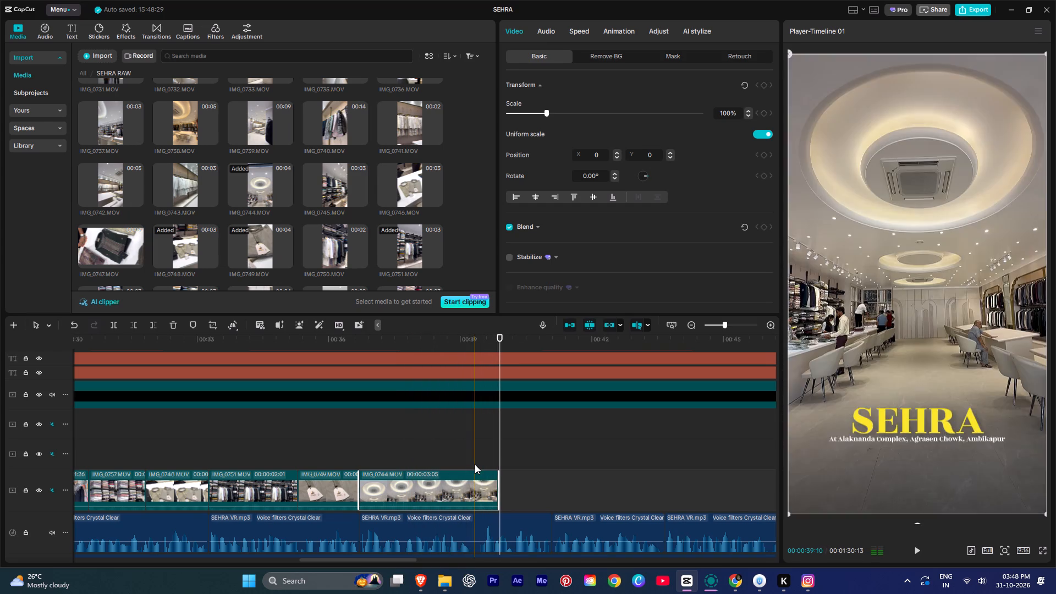
text(w)
key(space)
key(space)
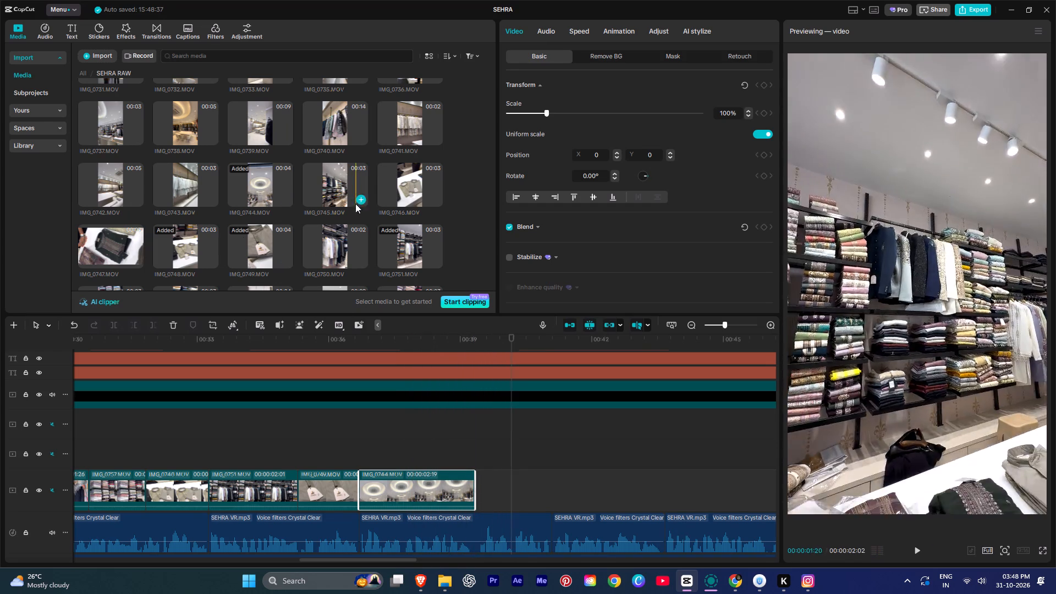
Place IMG_0742.MOV from the SEHRA RAW folder directly after IMG_0744.MOV on the outfit track.
scroll(355, 137, up, 1)
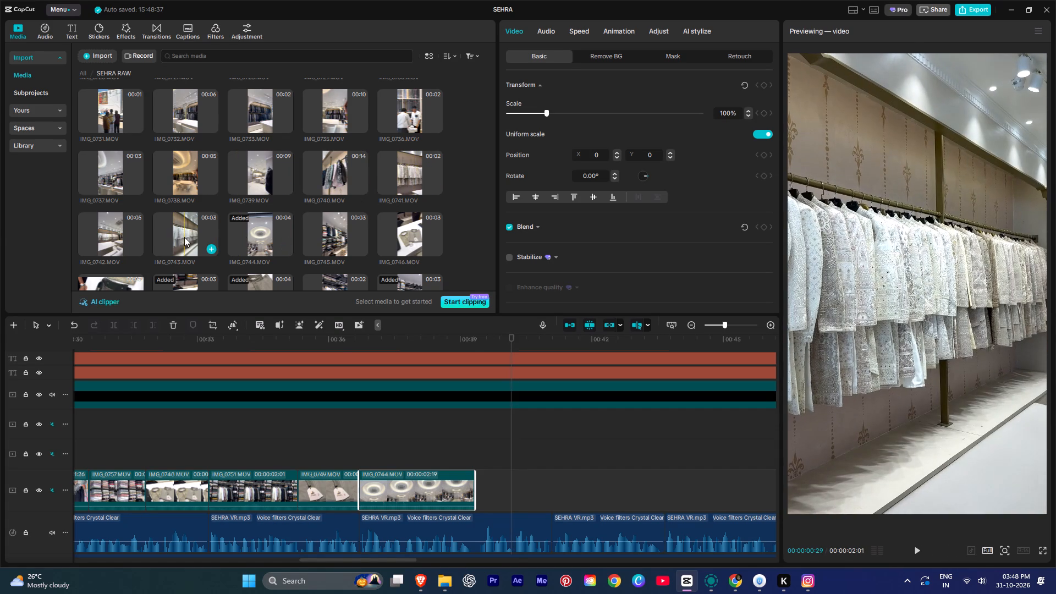
drag(98, 237, 533, 498)
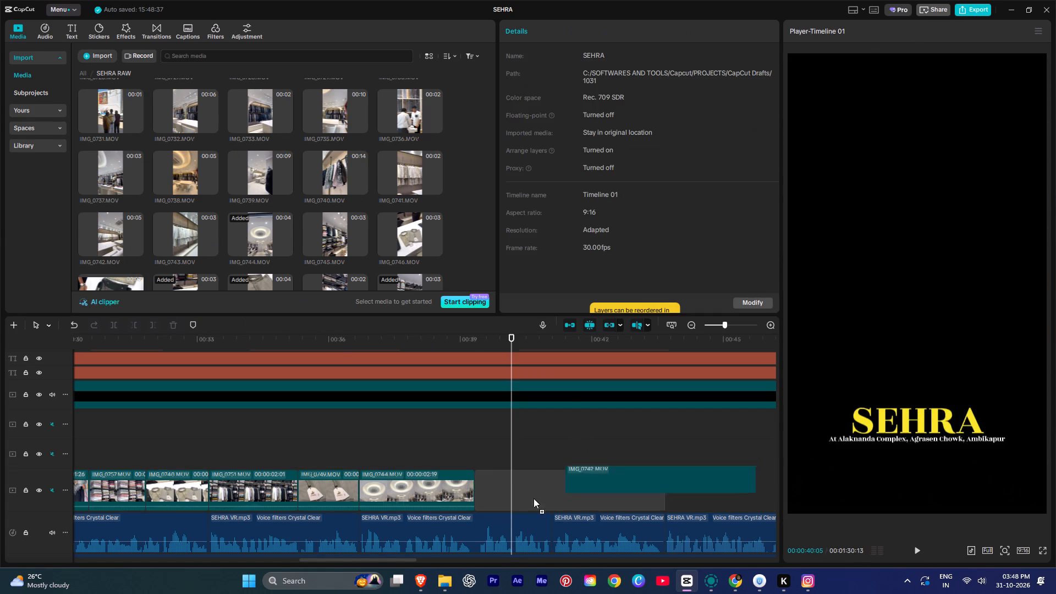
Place IMG_0742.MOV, the store interior clip, directly after IMG_0744.MOV and dismiss the audio-tracks reminder.
drag(533, 498, 492, 502)
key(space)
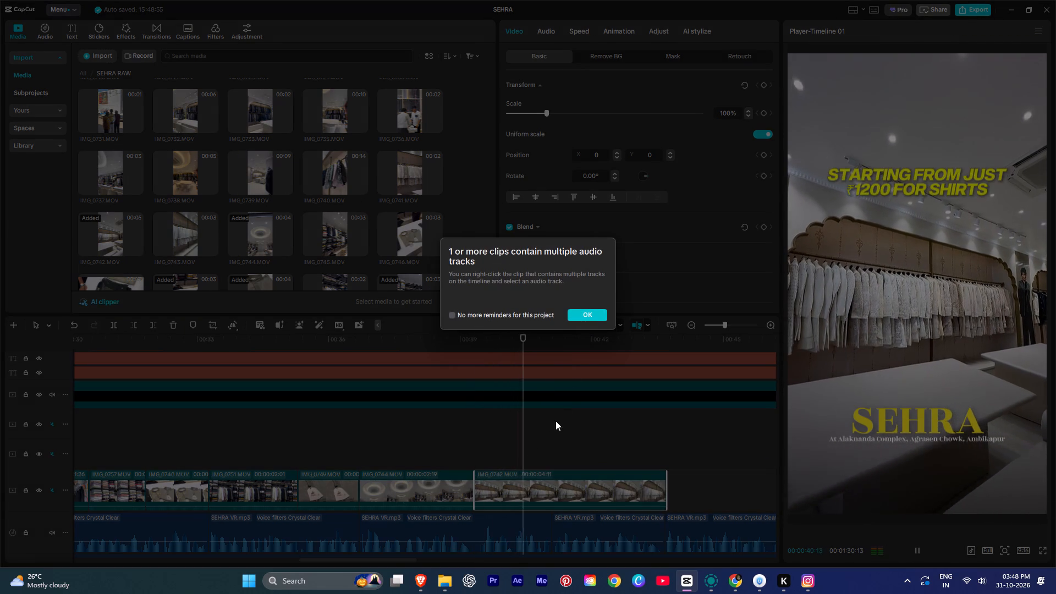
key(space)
click(586, 312)
Trim the end of IMG_0742.MOV to the start of the next voice-over segment, about 1.8 seconds long.
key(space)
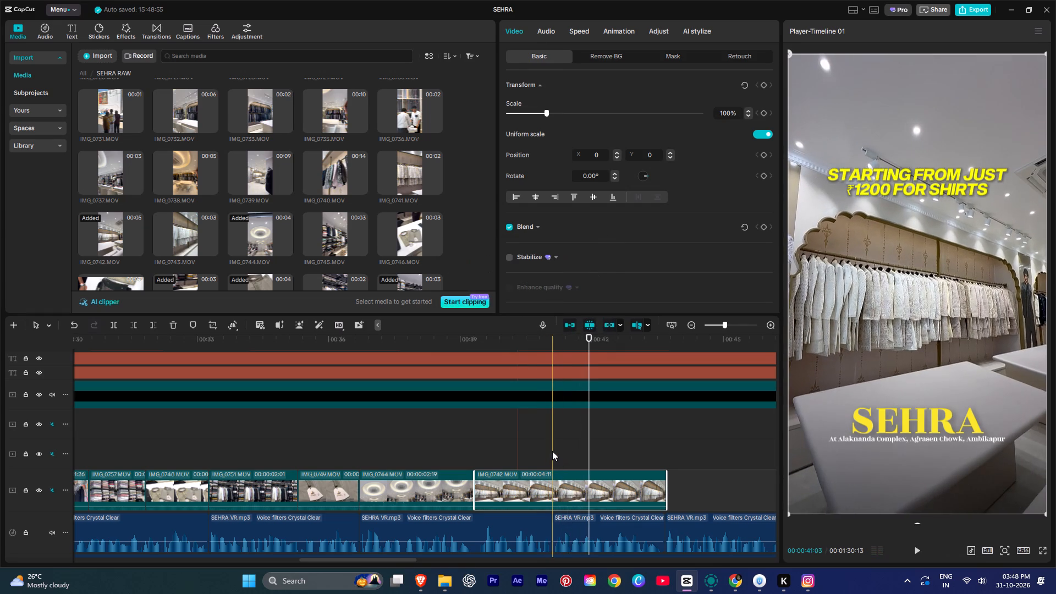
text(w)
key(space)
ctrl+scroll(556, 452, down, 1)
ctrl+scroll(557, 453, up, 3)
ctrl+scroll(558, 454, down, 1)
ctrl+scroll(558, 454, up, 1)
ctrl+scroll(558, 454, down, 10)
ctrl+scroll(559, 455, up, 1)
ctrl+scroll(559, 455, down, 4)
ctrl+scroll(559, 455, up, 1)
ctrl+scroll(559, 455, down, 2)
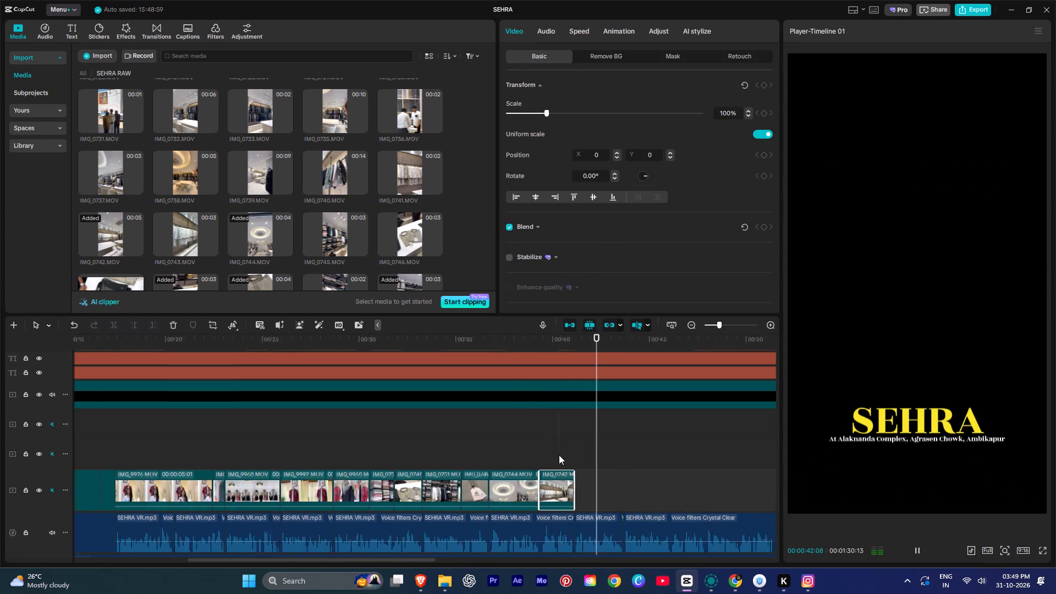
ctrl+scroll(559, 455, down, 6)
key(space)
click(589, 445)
Switch from CapCut to another open window.
key(alt+Tab)
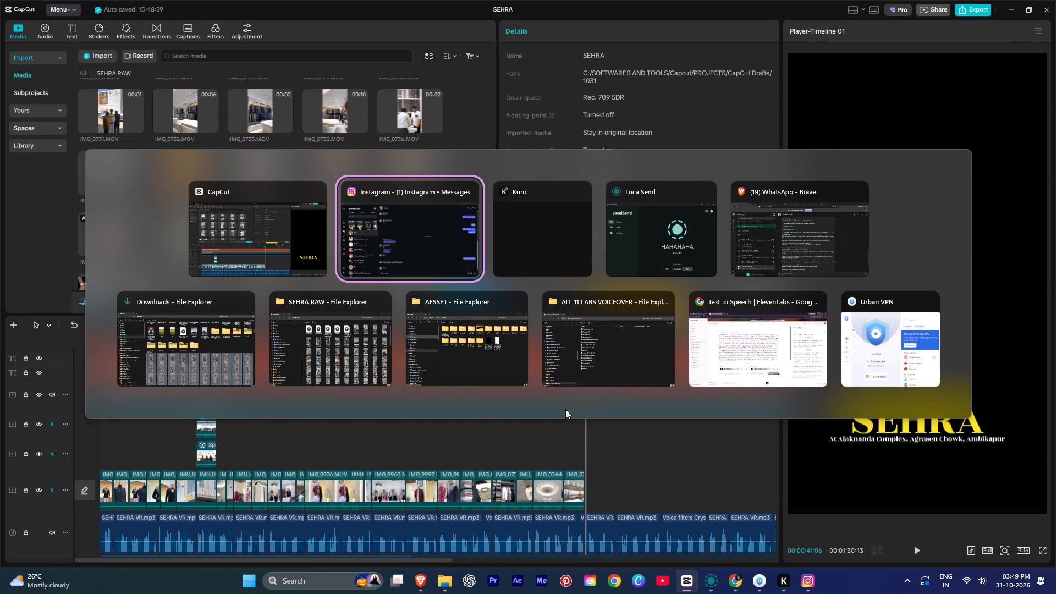
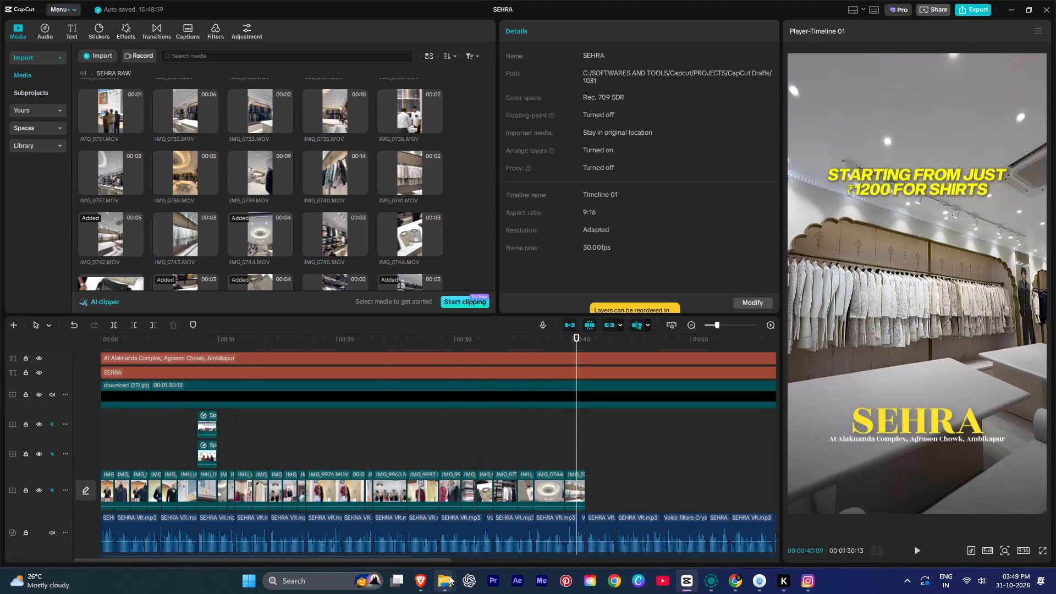
Switch to File Explorer's Downloads folder, select today's store clips from IMG_4306 through IMG_4180, and cut them for moving.
alt+click(449, 575)
alt+click(510, 534)
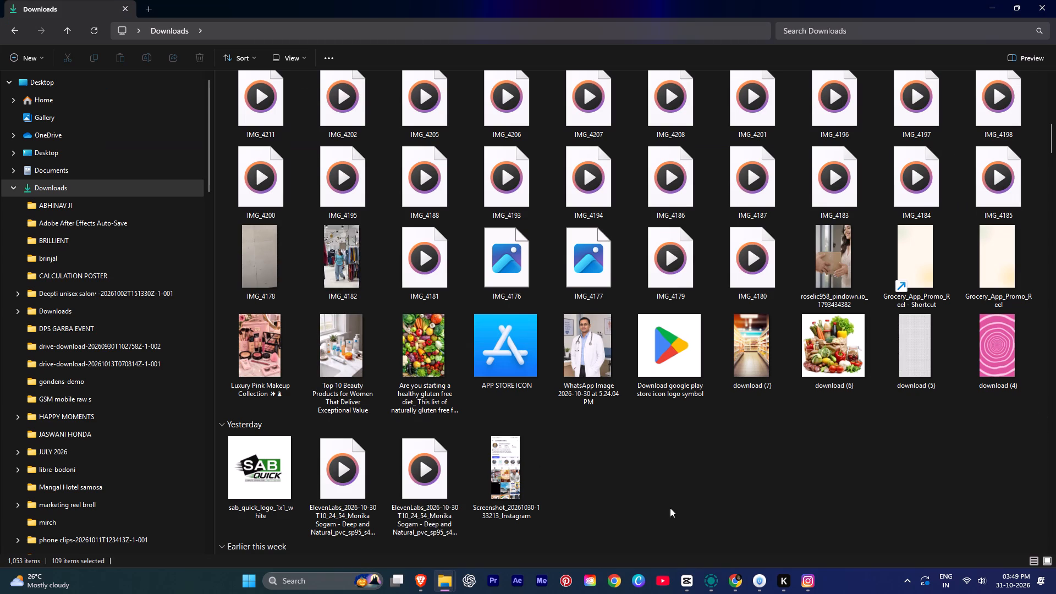
alt+click(670, 508)
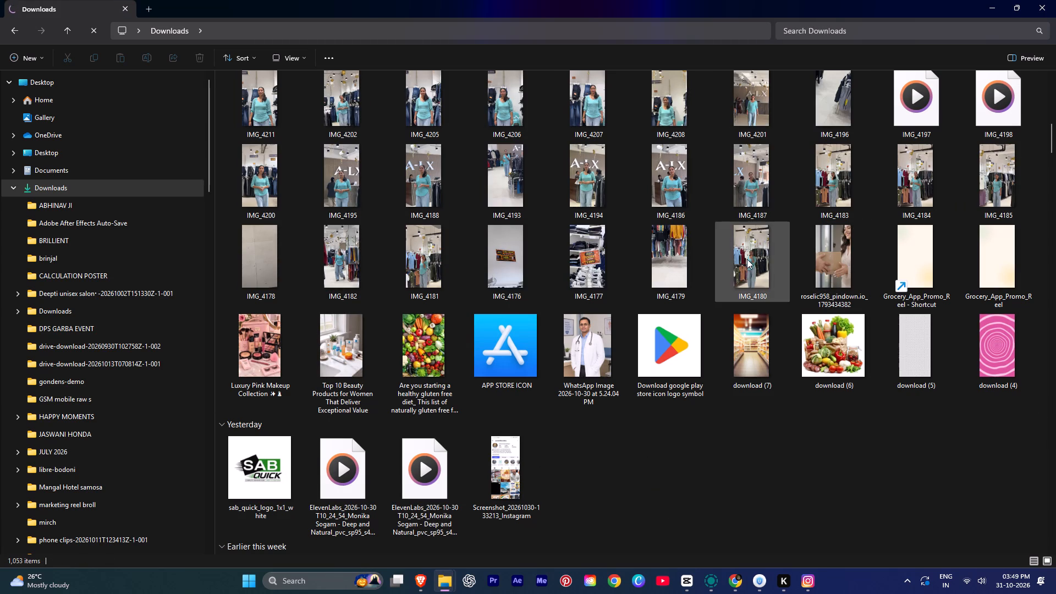
alt+click(747, 259)
alt+scroll(558, 297, up, 2)
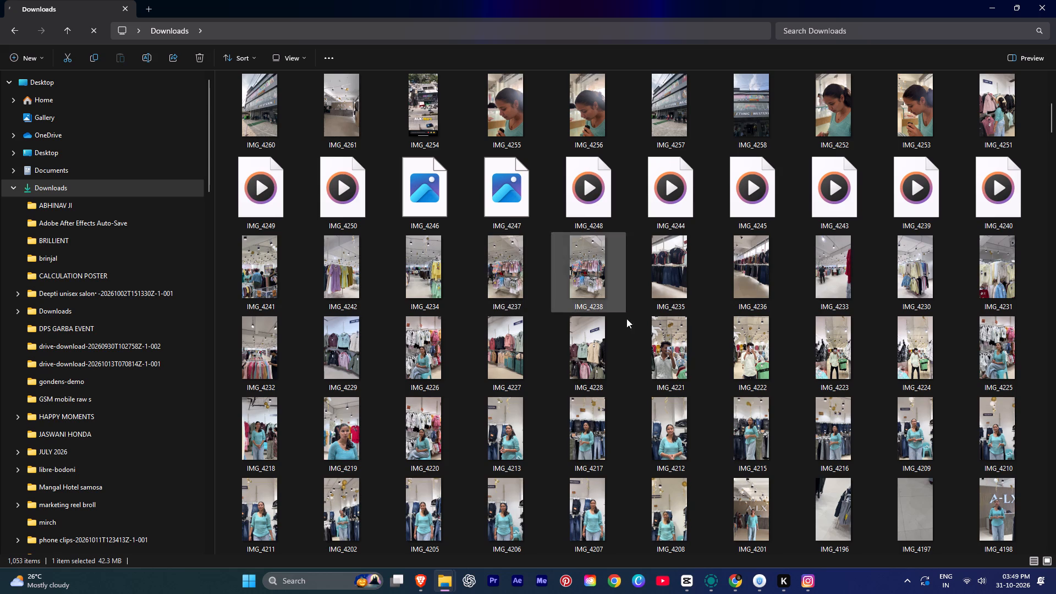
alt+scroll(647, 324, up, 1)
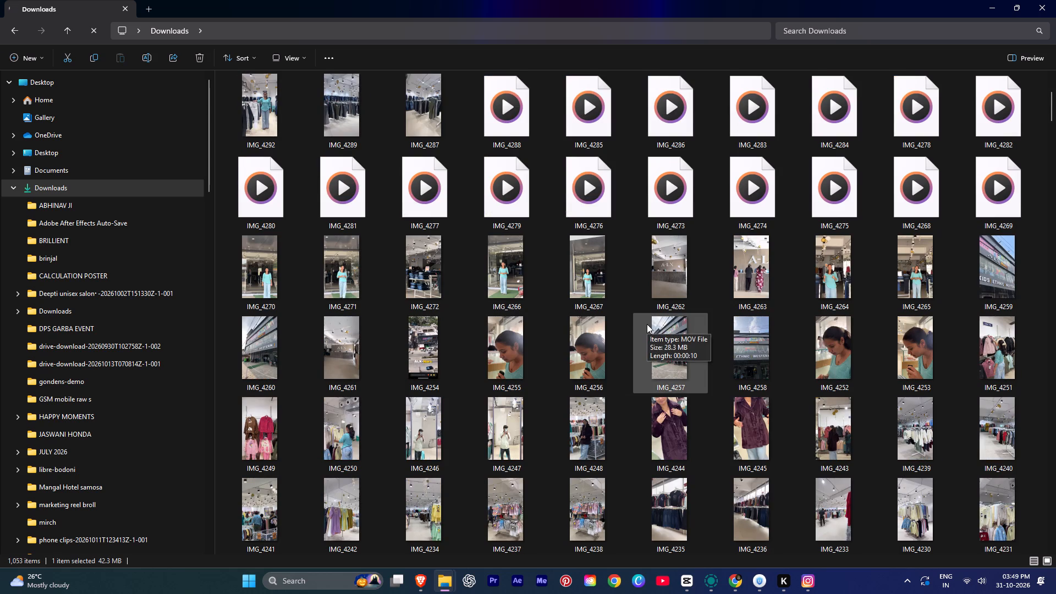
alt+scroll(647, 324, up, 1)
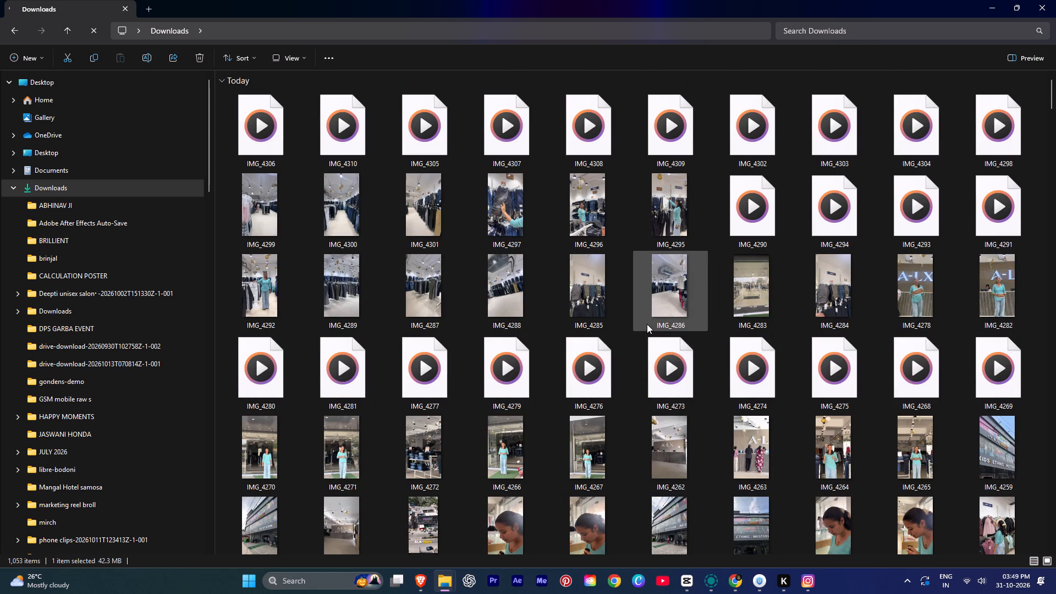
alt+scroll(647, 324, up, 1)
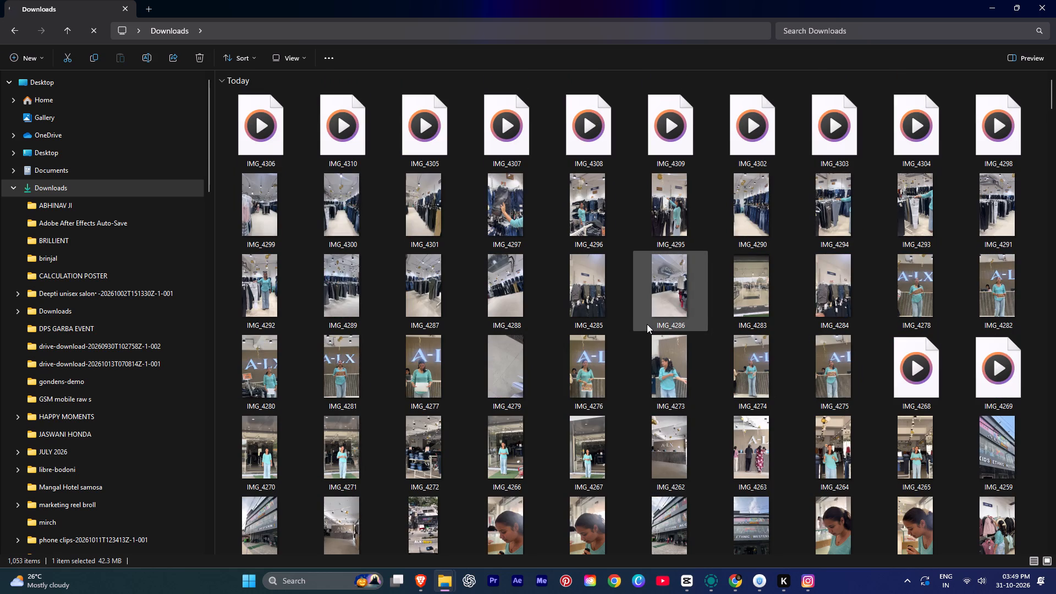
alt+scroll(647, 324, up, 3)
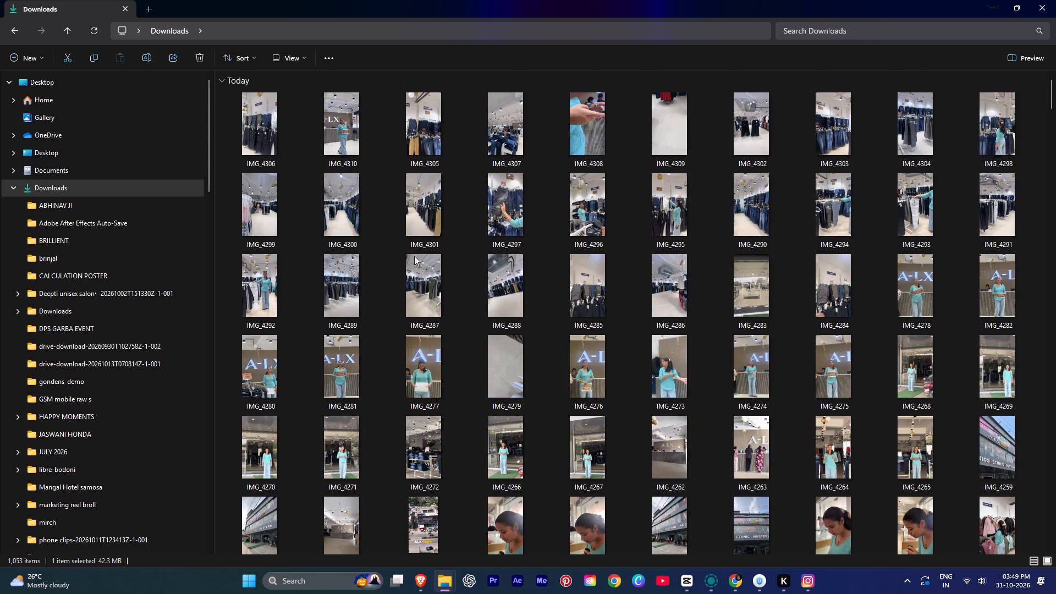
shift+click(259, 125)
scroll(416, 182, down, 5)
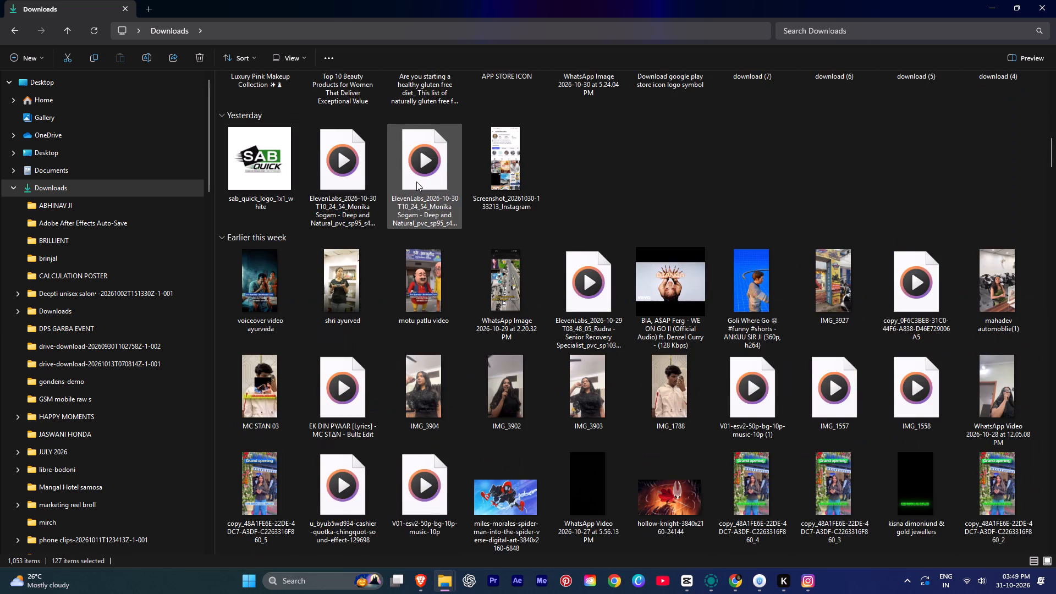
scroll(451, 204, up, 1)
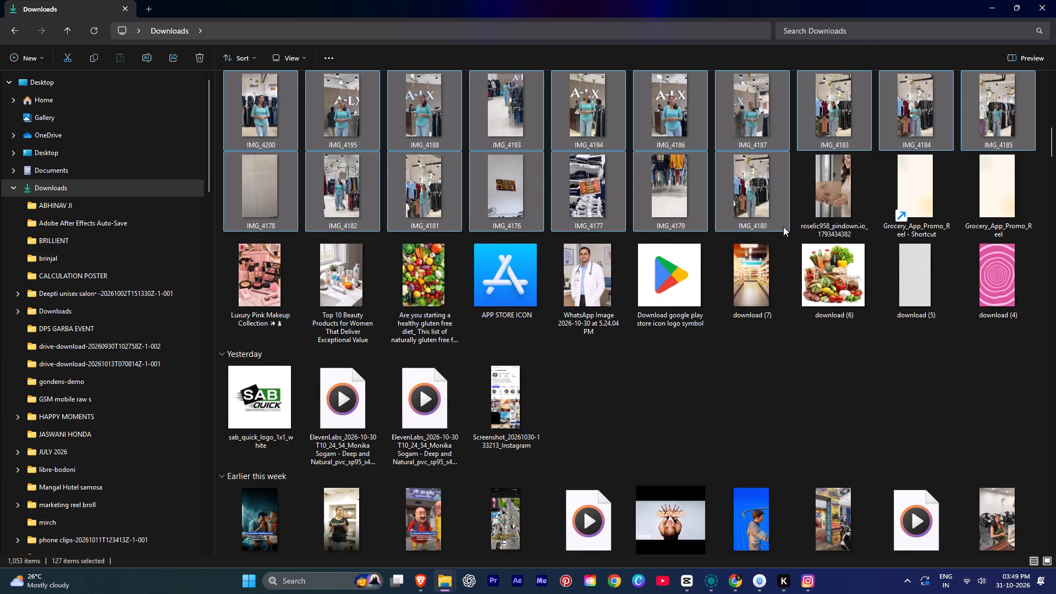
key(ctrl+x)
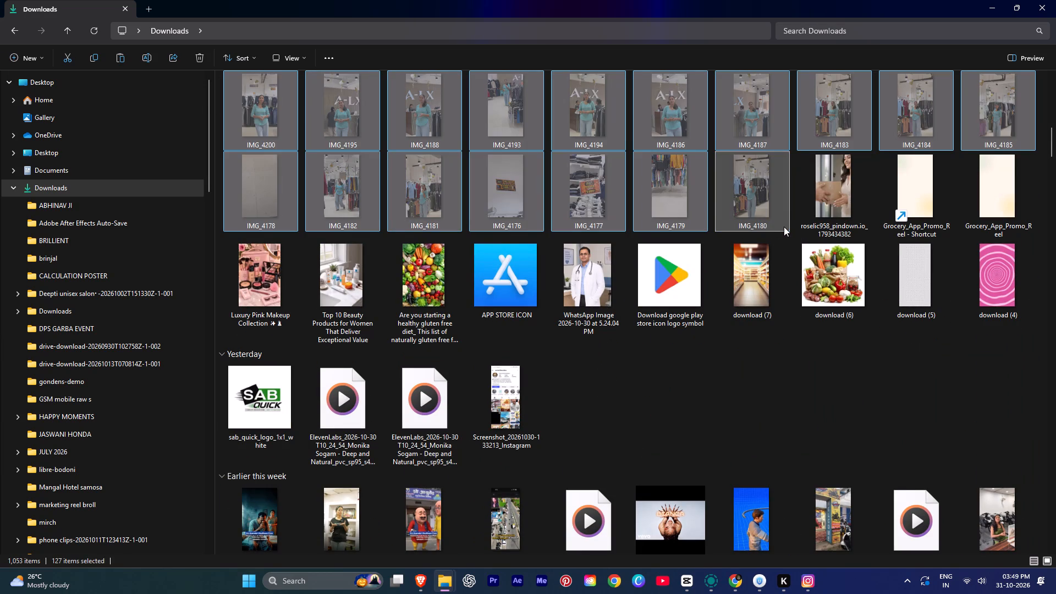
Go to the desktop and bring up the available actions for an empty area, with the cut clips ready.
key(super+d)
right_click(401, 334)
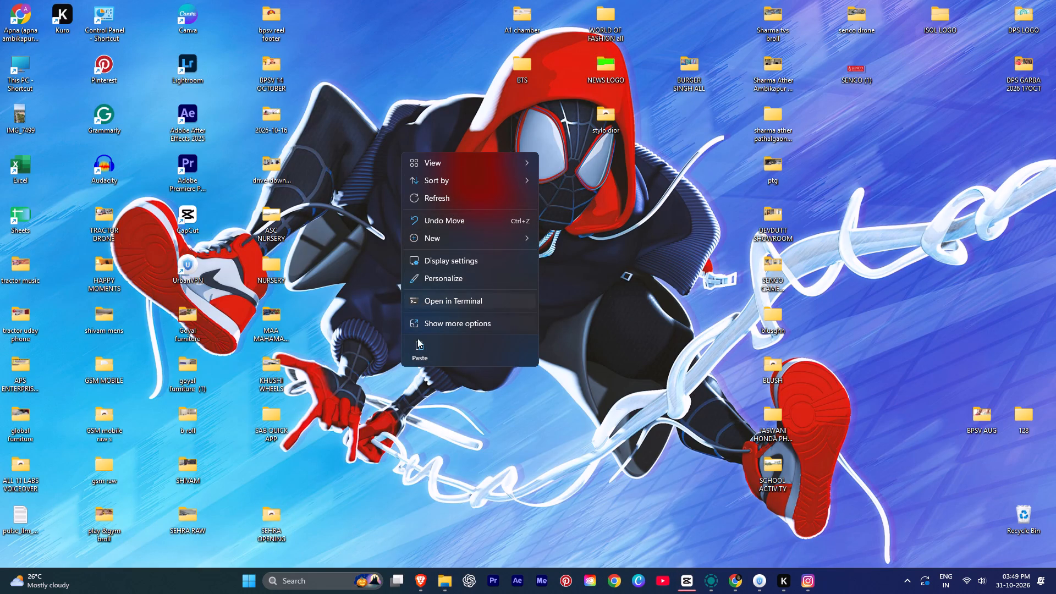
Create a new folder on the desktop and move it to the empty area beside the SAB QUICK APP folder.
click(426, 238)
click(588, 240)
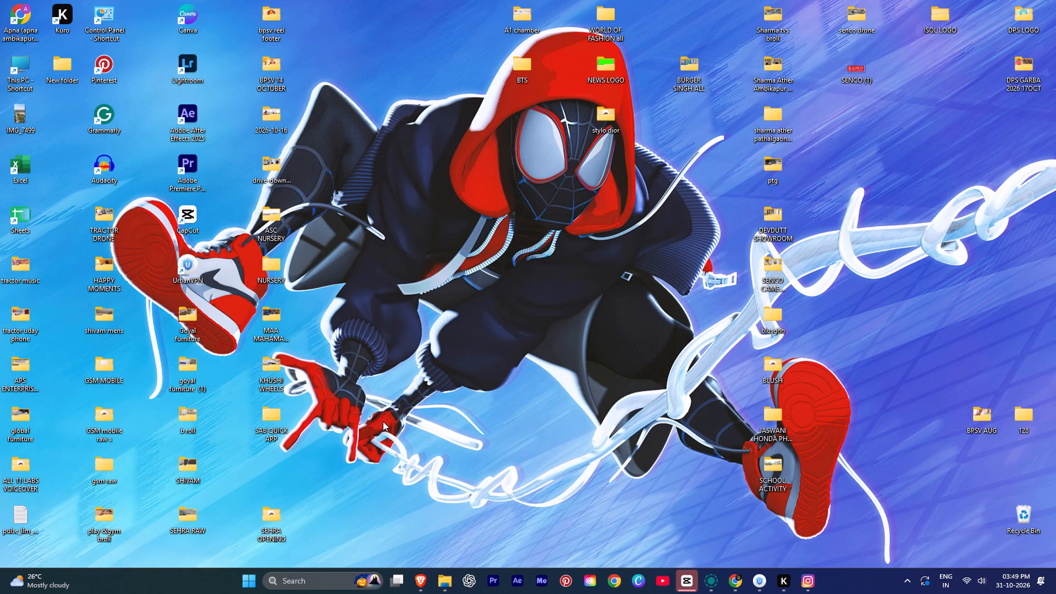
drag(68, 65, 450, 403)
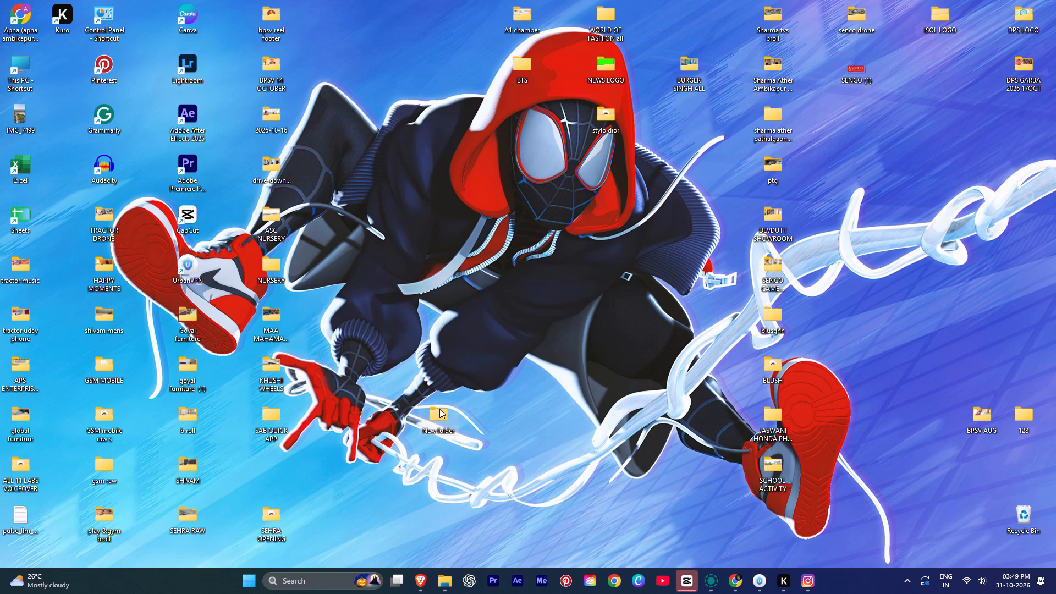
right_click(439, 409)
click(407, 430)
Paste the MOV clips held on the clipboard, including IMG_4287 to IMG_4310, into the new desktop folder and clear the selection.
double_click(451, 421)
right_click(369, 295)
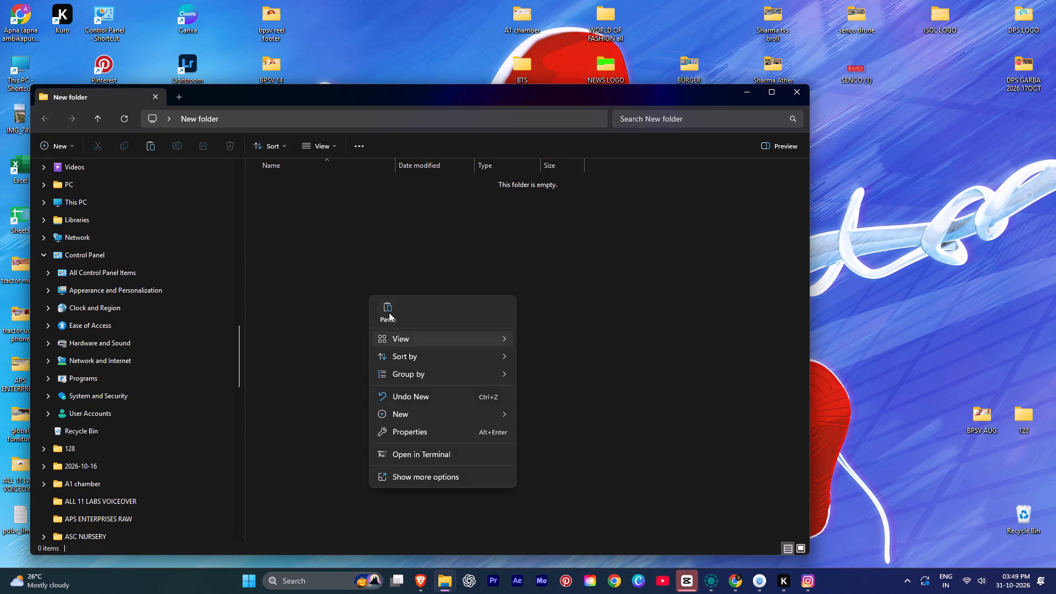
click(389, 312)
scroll(389, 312, down, 3)
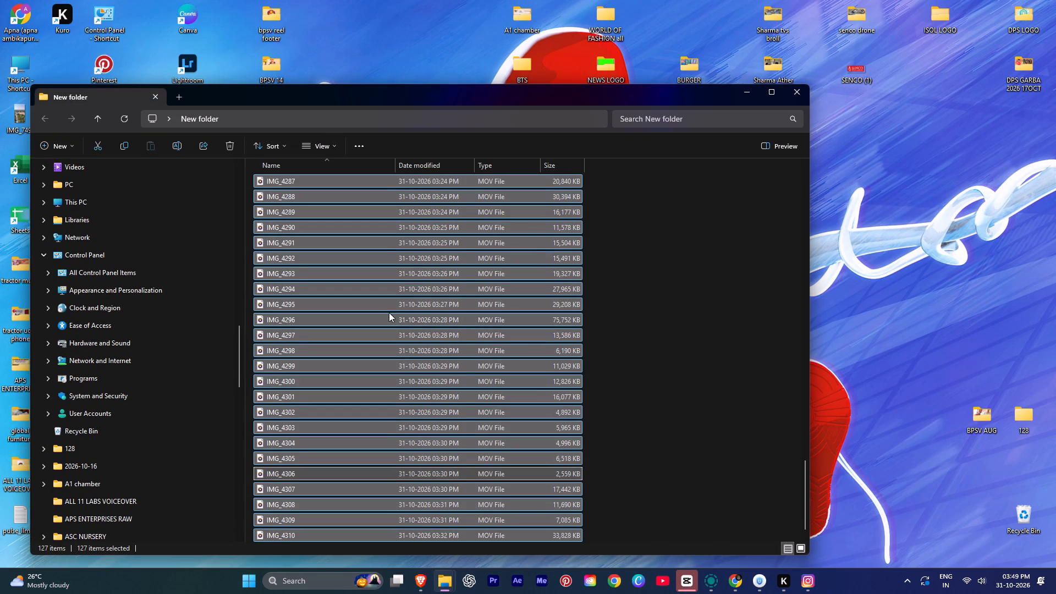
scroll(389, 312, down, 3)
scroll(389, 312, up, 1)
scroll(389, 312, down, 2)
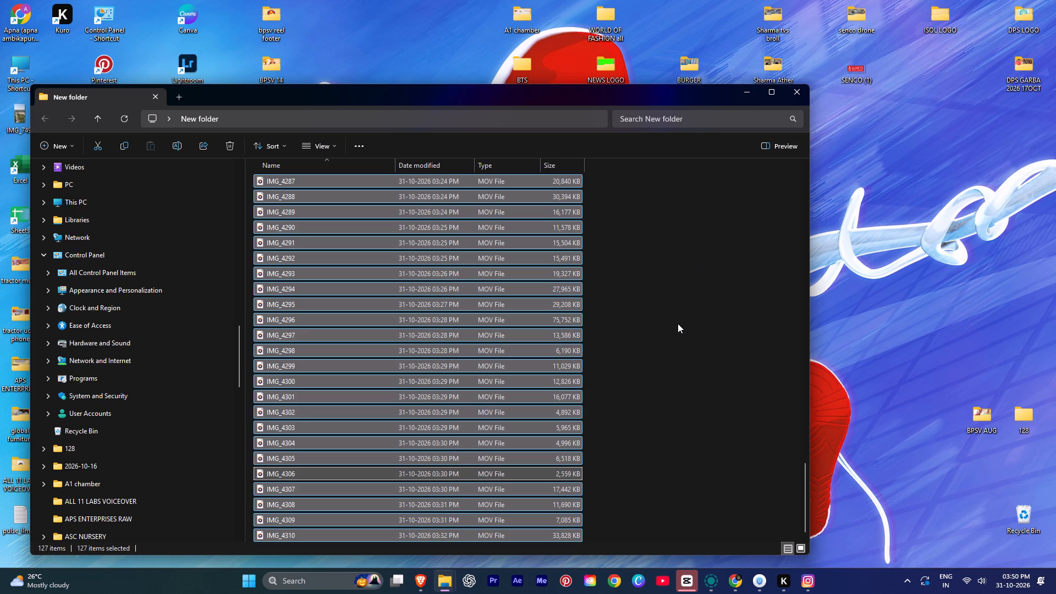
click(672, 291)
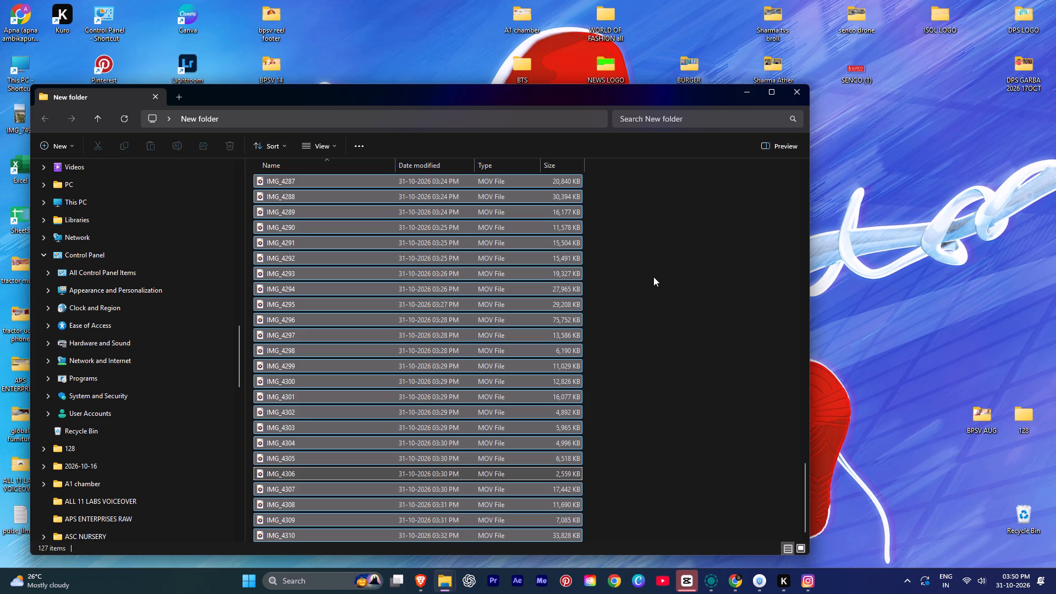
click(653, 275)
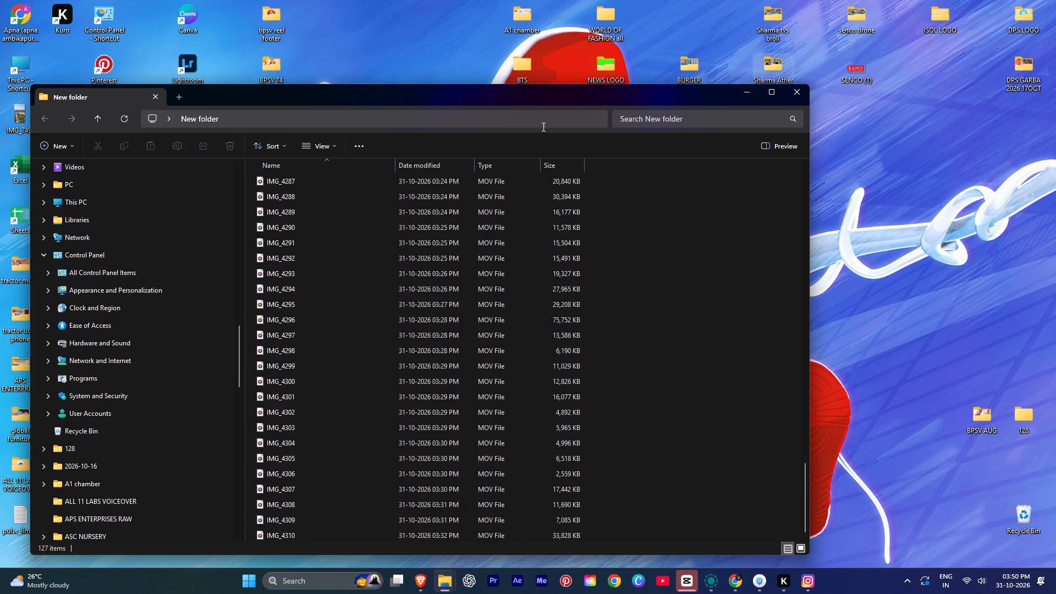
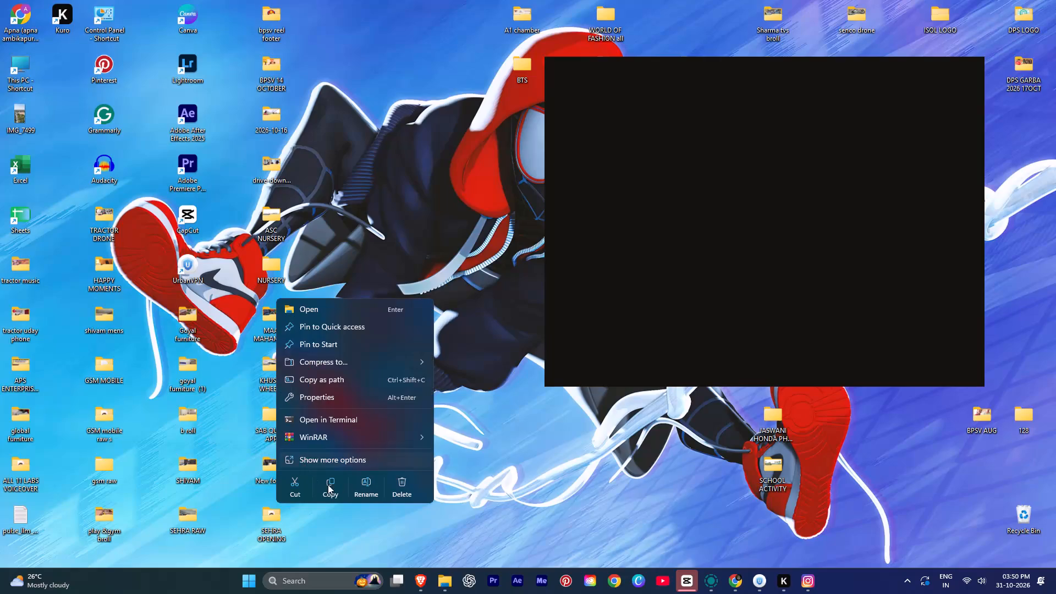
Rename the new desktop folder below SAB QUICK APP as ALX.
click(369, 490)
key(BackSpace)
key(BackSpace)
text(alx)
key(ctrl+a)
key(BackSpace)
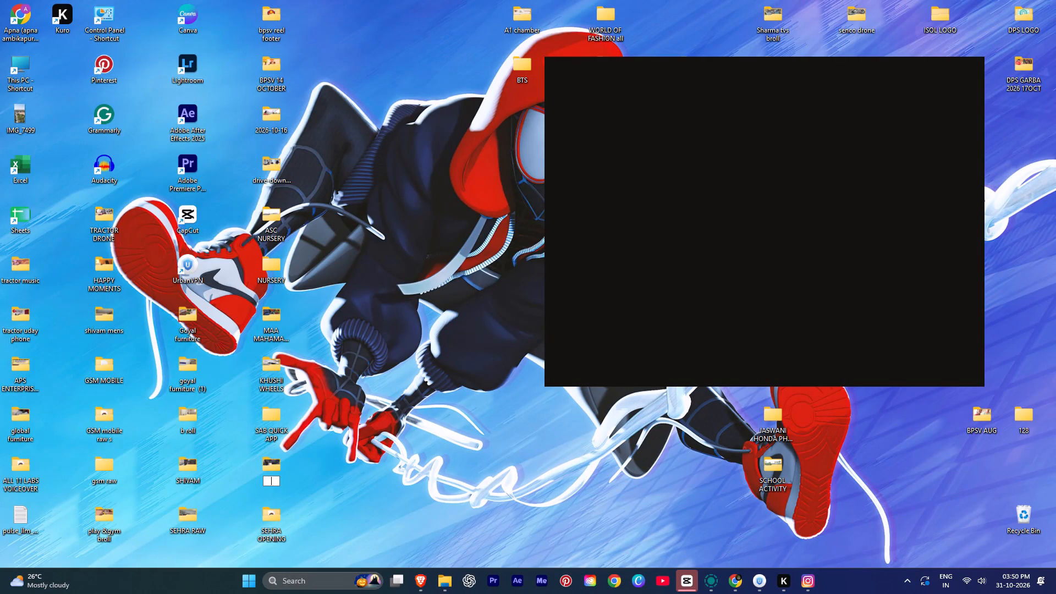
text(ALX)
key(Return)
click(337, 401)
click(462, 463)
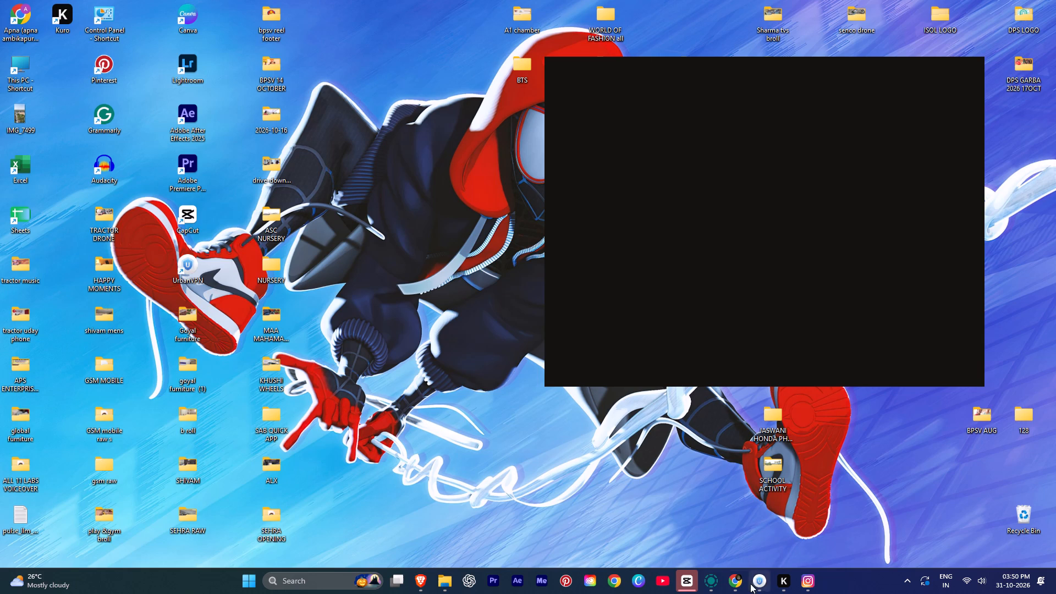
Switch to CapCut and play the timeline from about 38 s to 46 s, examining the section around the last main-track clip against the voice-over.
click(690, 584)
scroll(265, 260, down, 9)
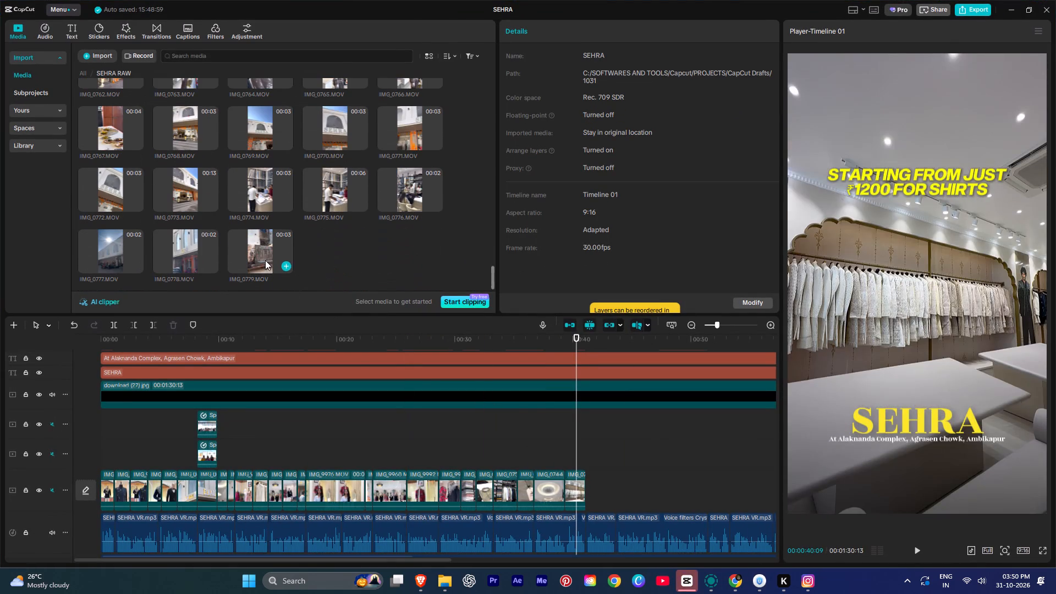
scroll(265, 260, down, 4)
click(544, 438)
key(space)
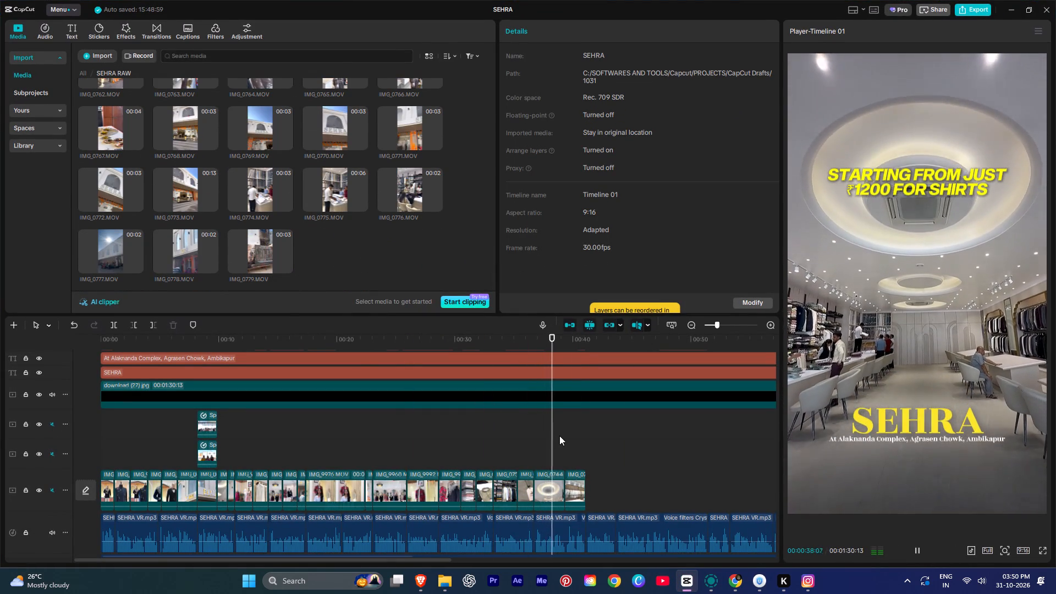
ctrl+scroll(562, 436, up, 7)
ctrl+scroll(562, 436, down, 9)
alt+scroll(566, 439, down, 3)
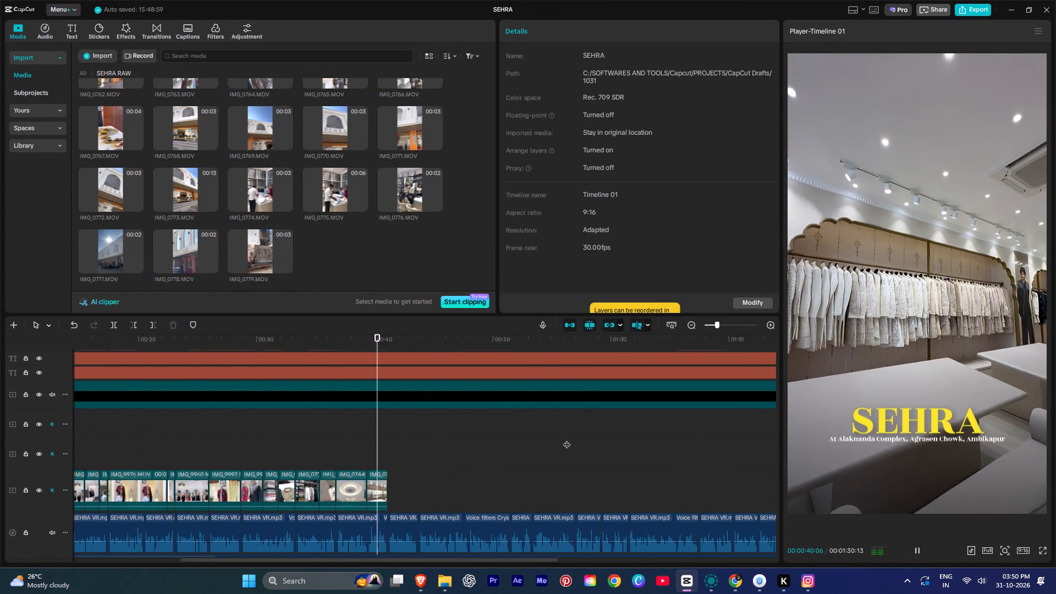
alt+scroll(566, 439, down, 1)
ctrl+scroll(422, 440, up, 4)
ctrl+scroll(422, 440, down, 6)
ctrl+scroll(422, 440, up, 1)
ctrl+scroll(422, 440, down, 3)
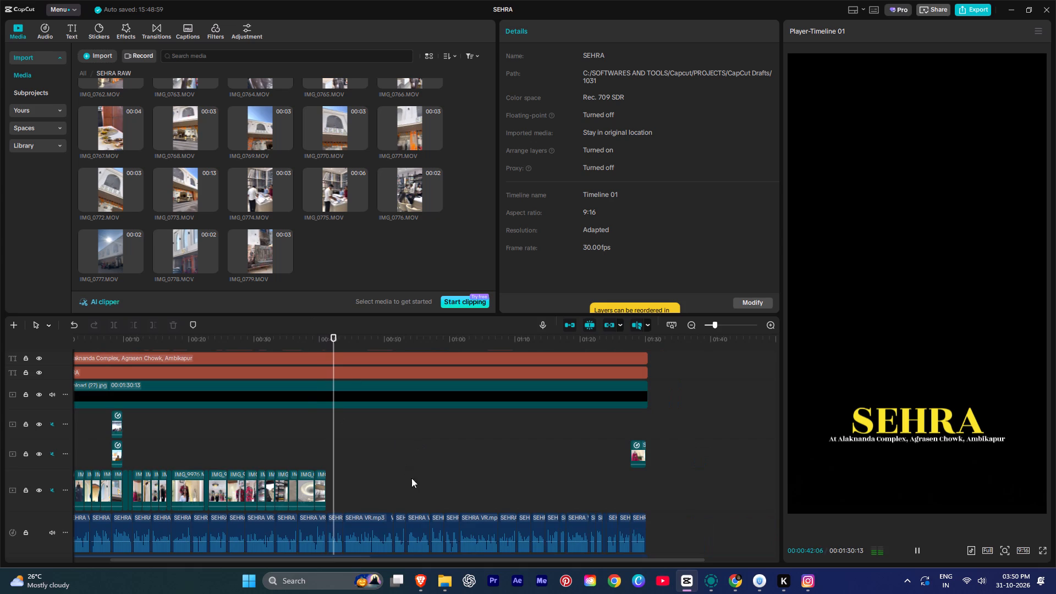
ctrl+scroll(378, 499, down, 3)
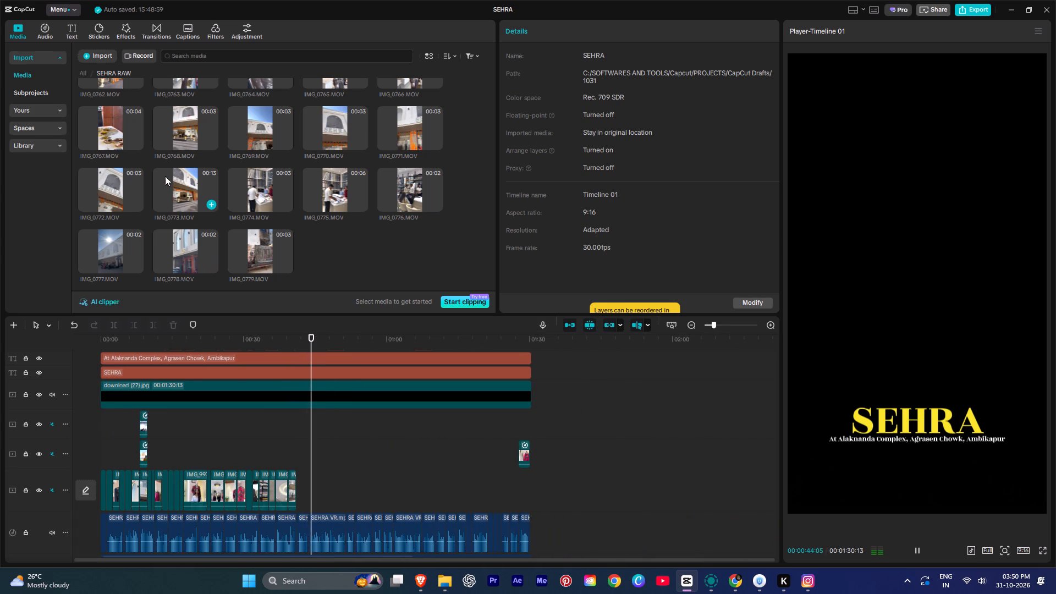
scroll(178, 189, up, 2)
scroll(178, 189, down, 1)
key(space)
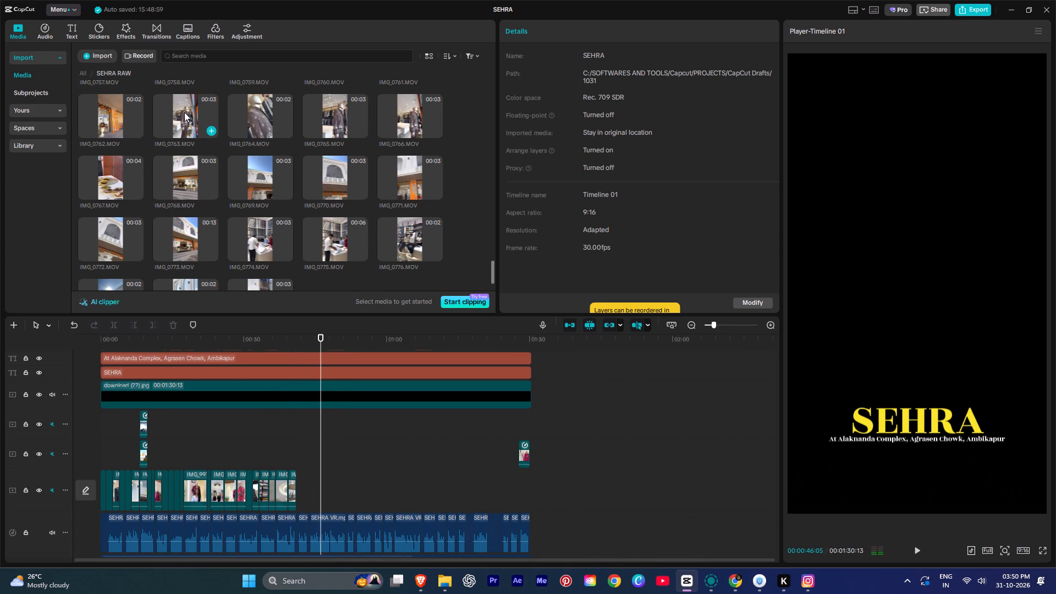
Place IMG_0764.MOV from the SEHRA RAW media on the overlay track above the main clips, starting at about 45 s.
click(185, 112)
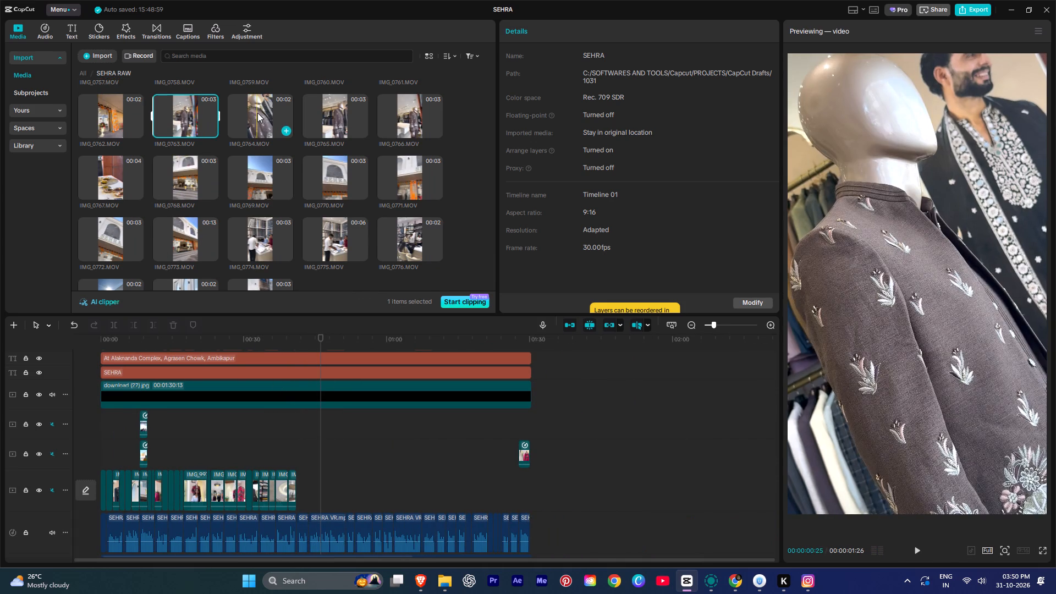
drag(251, 111, 325, 456)
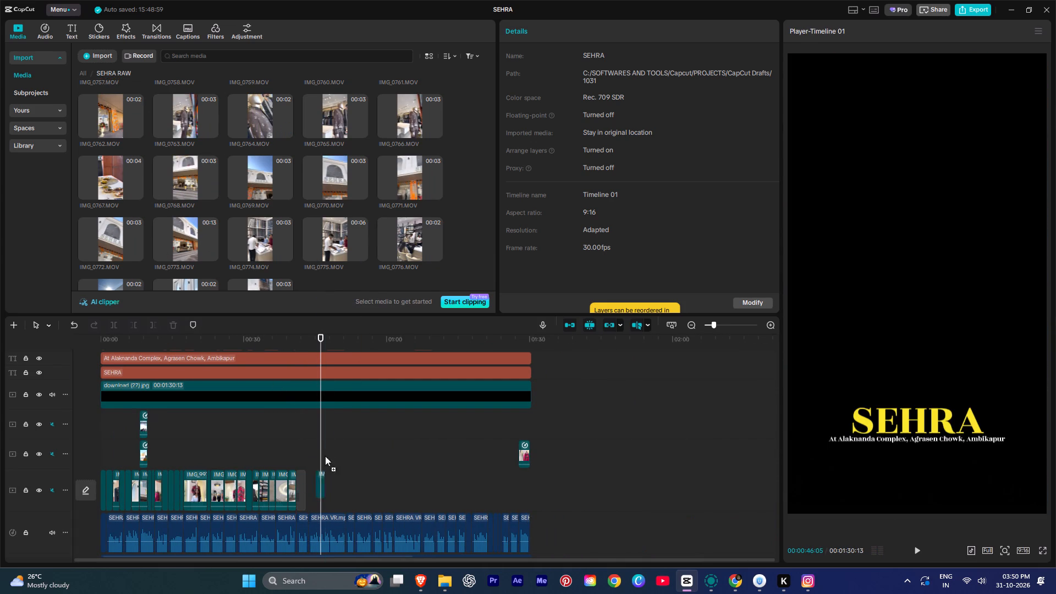
drag(325, 456, 315, 460)
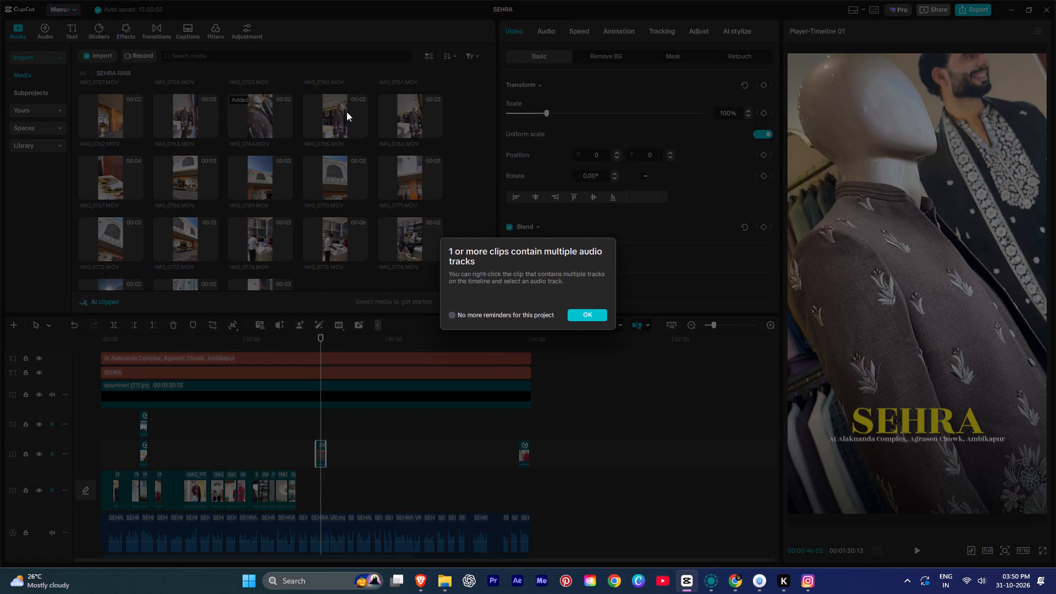
click(346, 112)
click(572, 312)
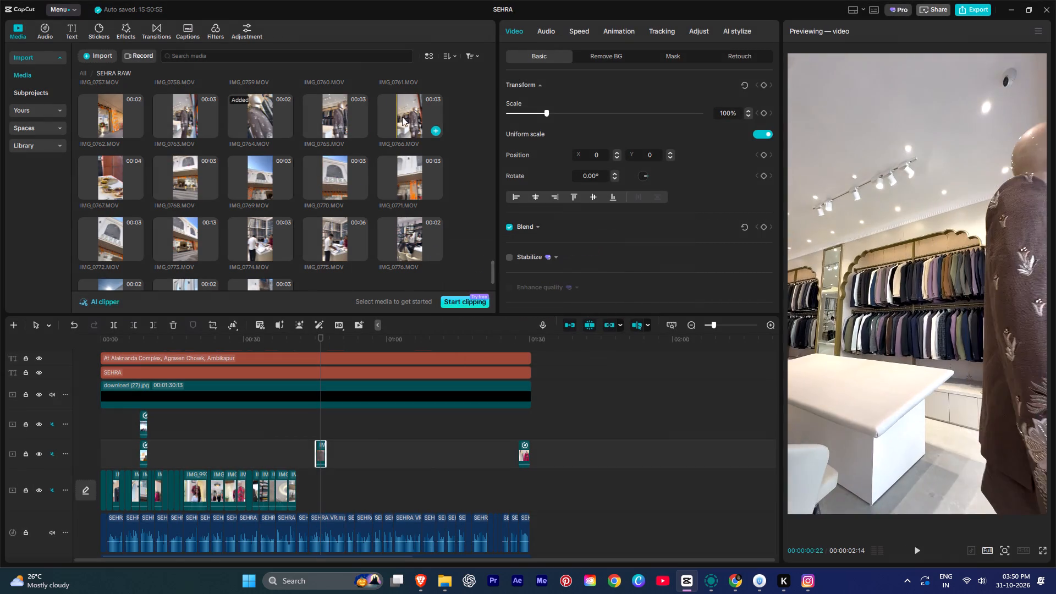
Append IMG_0766.MOV to the main video track directly after its last clip and dismiss the audio-track reminder.
drag(409, 120, 302, 486)
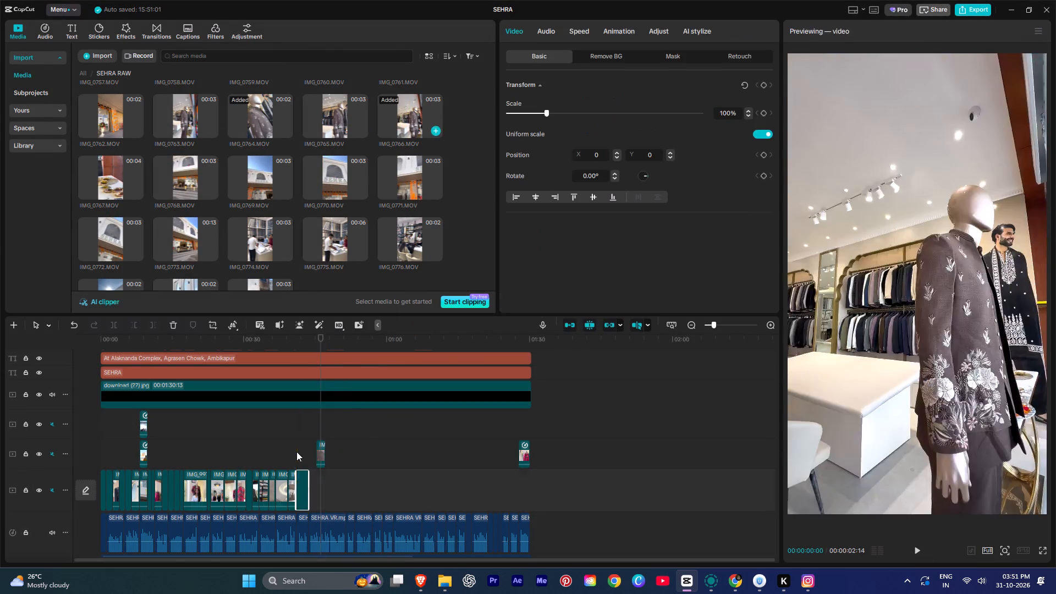
key(space)
ctrl+scroll(296, 450, up, 8)
click(593, 315)
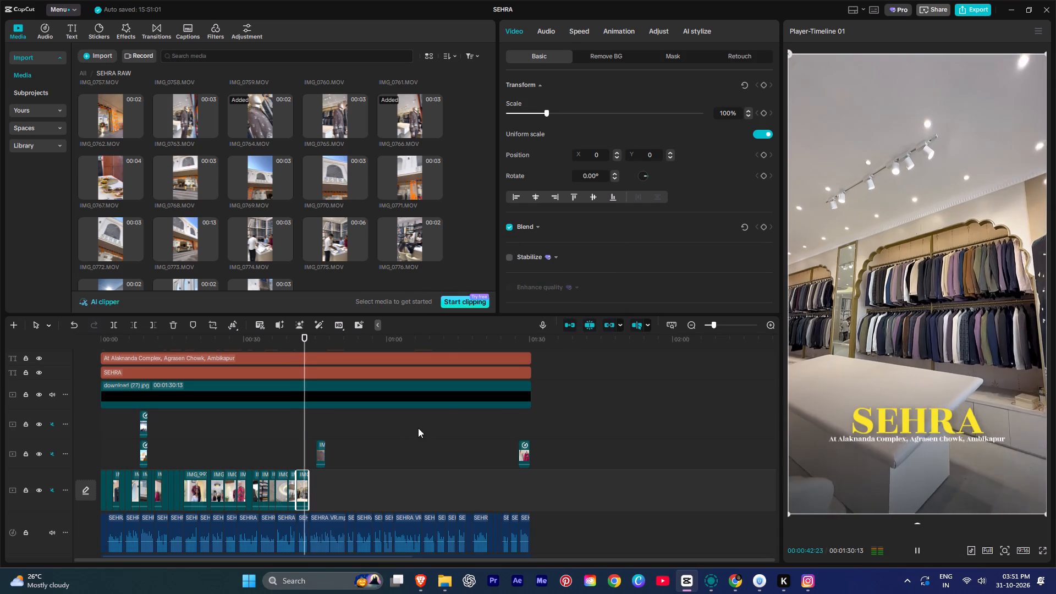
Duplicate the IMG_0766 clip on the main track, placing the copy directly after the original.
ctrl+scroll(342, 449, down, 1)
ctrl+scroll(342, 449, up, 3)
ctrl+scroll(313, 497, down, 1)
ctrl+scroll(313, 497, up, 5)
ctrl+scroll(314, 497, down, 1)
ctrl+scroll(301, 500, up, 4)
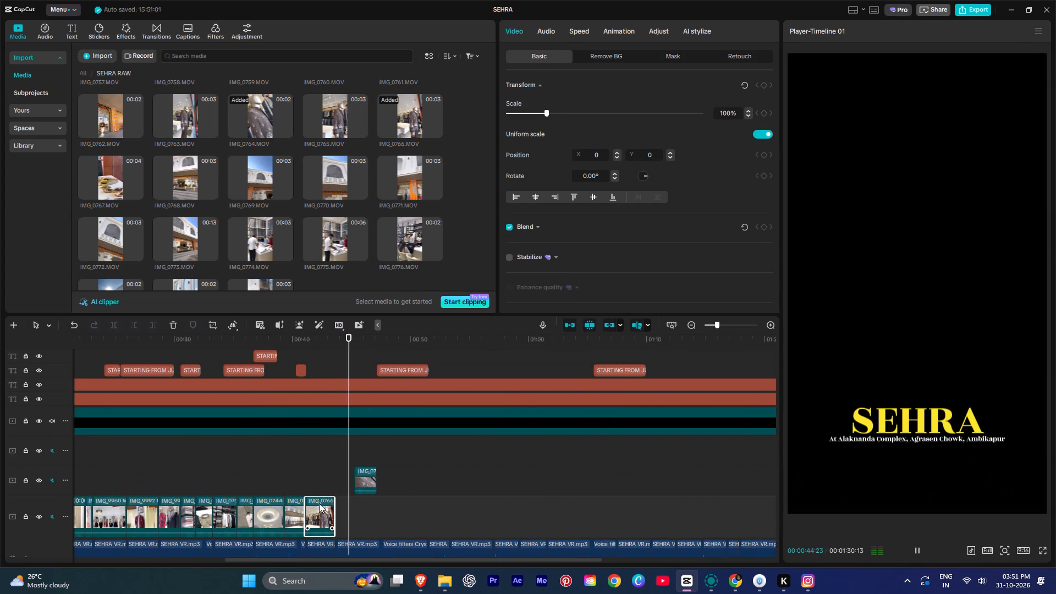
key(space)
click(332, 480)
scroll(331, 480, down, 4)
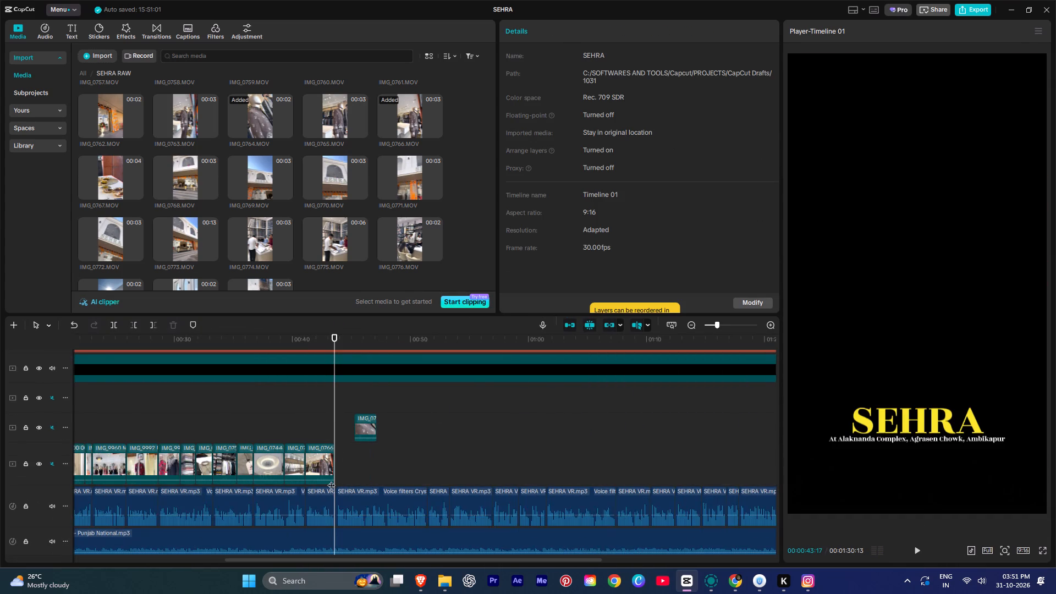
ctrl+scroll(331, 480, up, 11)
alt+drag(319, 471, 404, 474)
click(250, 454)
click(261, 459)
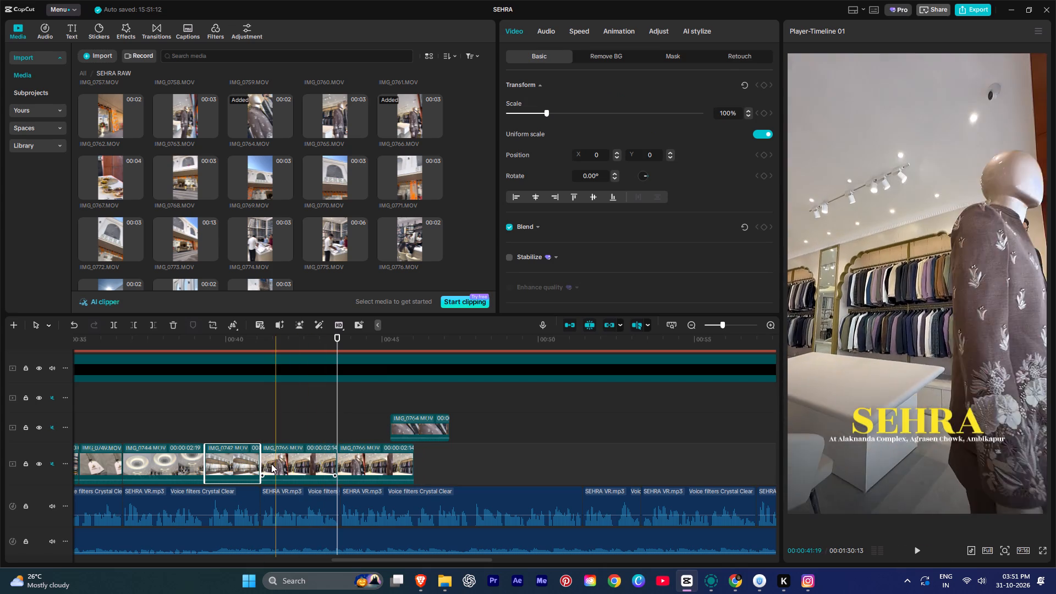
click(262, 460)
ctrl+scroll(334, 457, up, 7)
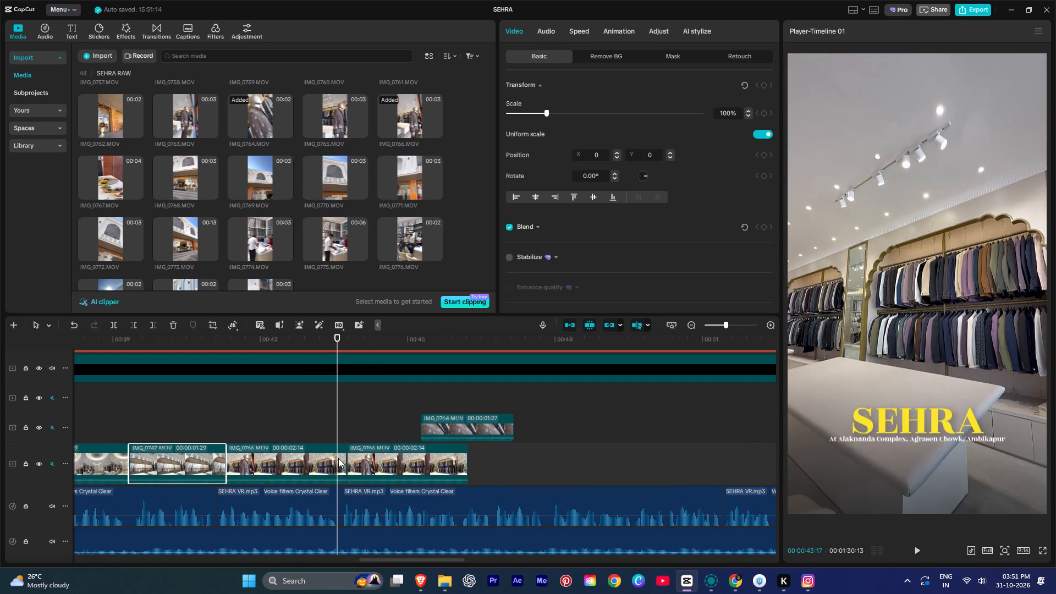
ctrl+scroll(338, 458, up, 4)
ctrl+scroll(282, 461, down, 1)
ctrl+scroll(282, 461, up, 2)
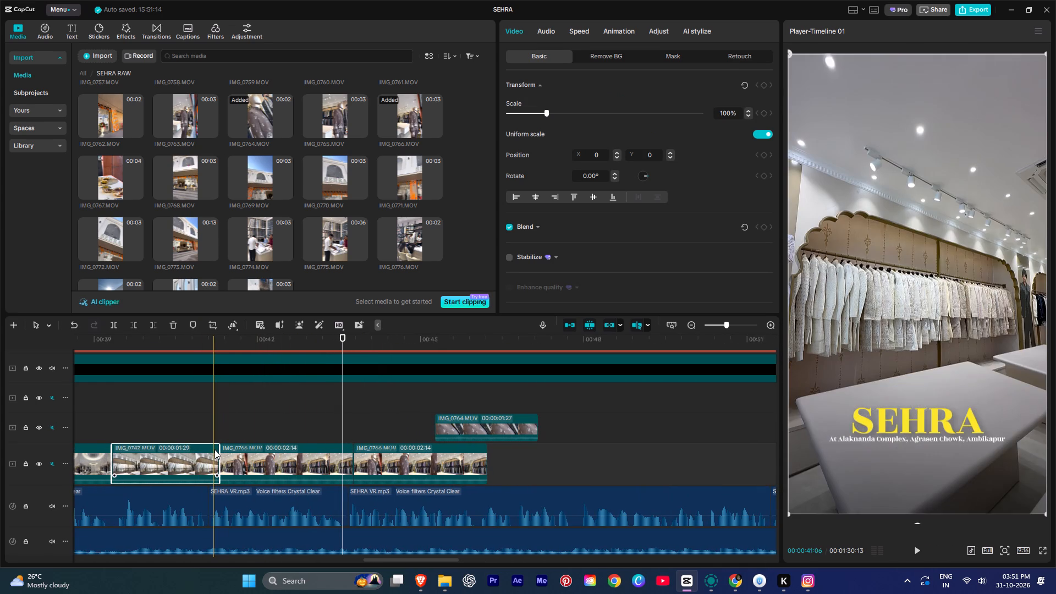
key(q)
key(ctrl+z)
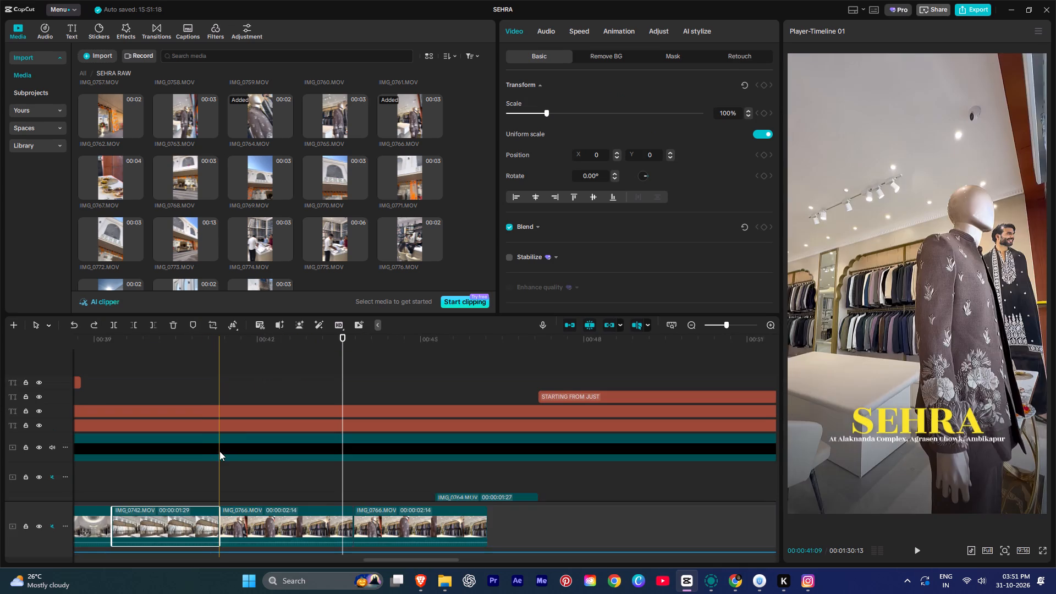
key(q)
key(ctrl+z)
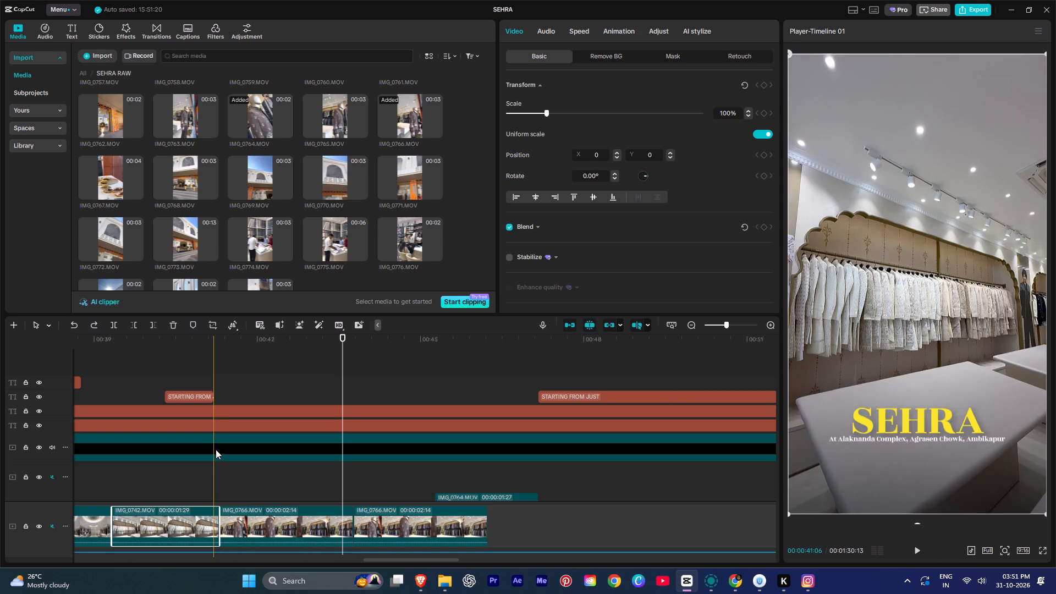
Trim the end of the white-garment rack clip before the first IMG_0766 clip to a duration of 00:00:01:26.
text(W)
key(space)
scroll(394, 474, down, 7)
key(space)
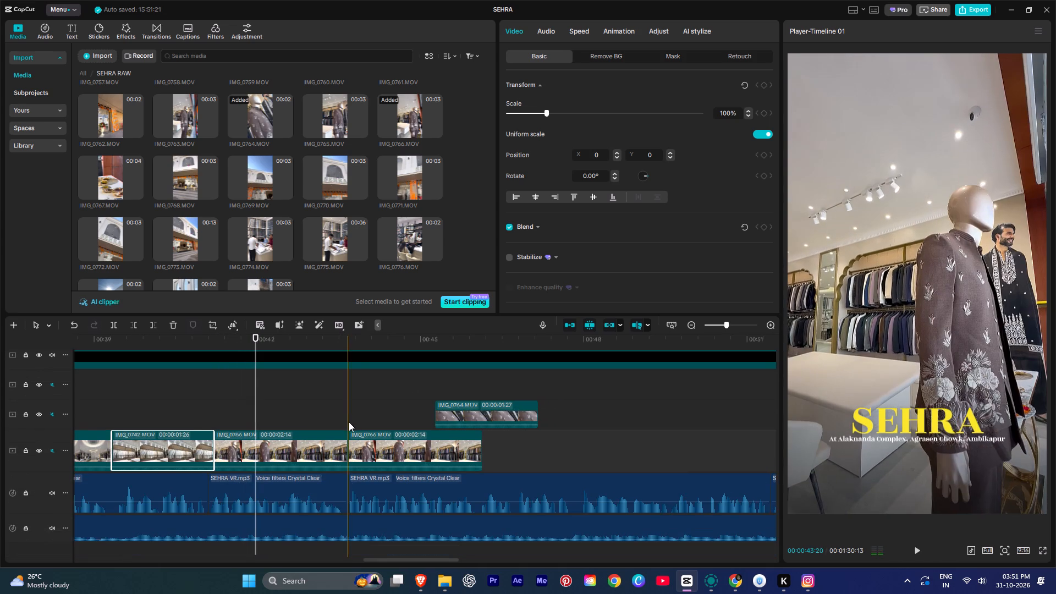
Play the second IMG_0766 clip against the voice-over and trim its end to where the IMG_0764 overlay clip begins.
click(348, 420)
key(space)
ctrl+scroll(404, 428, down, 5)
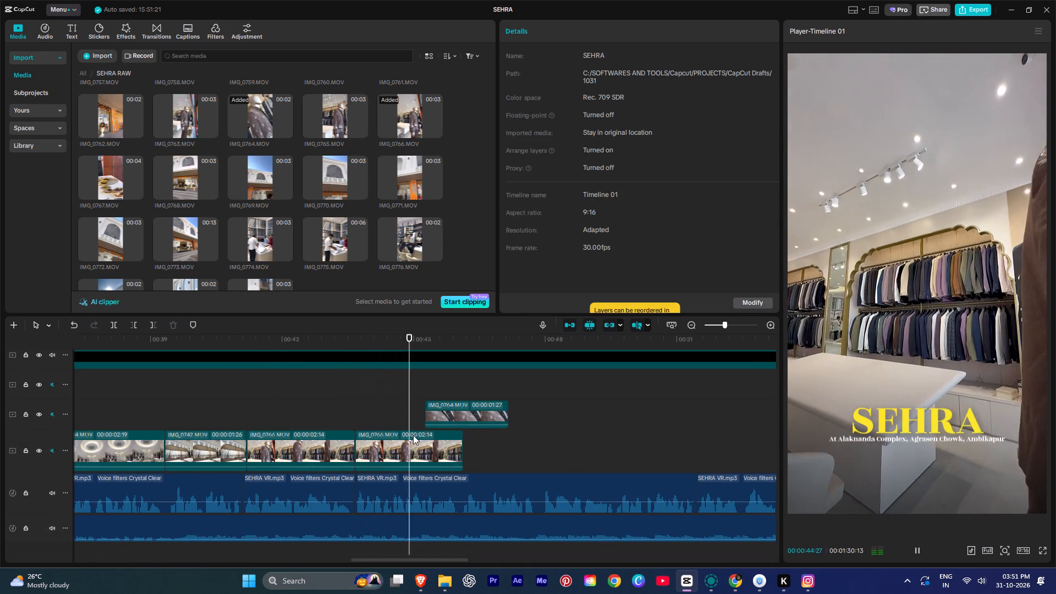
key(space)
text(W)
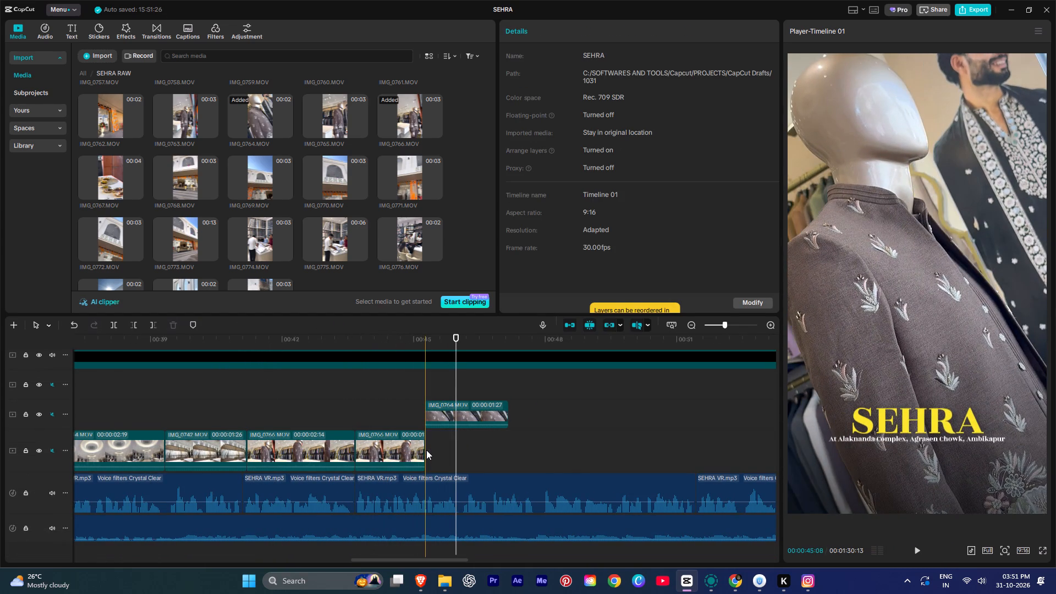
Move the IMG_0764 clip from the overlay track onto the main track, directly after the second IMG_0766 clip.
key(space)
key(space)
drag(445, 417, 449, 446)
key(space)
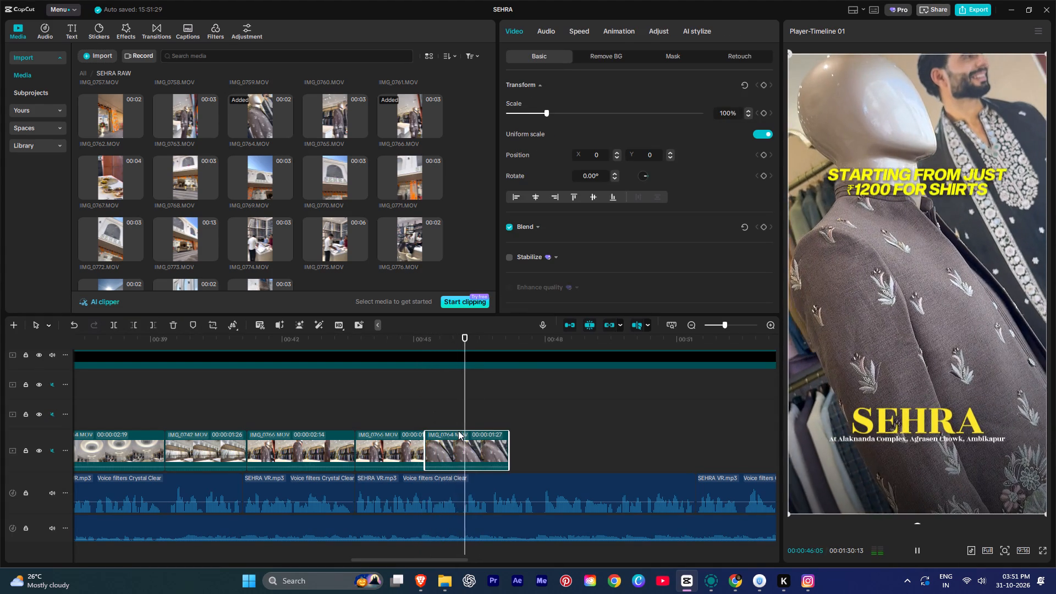
Play through the IMG_0764 clip and trim its end to just before the 47-second mark.
key(space)
key(space)
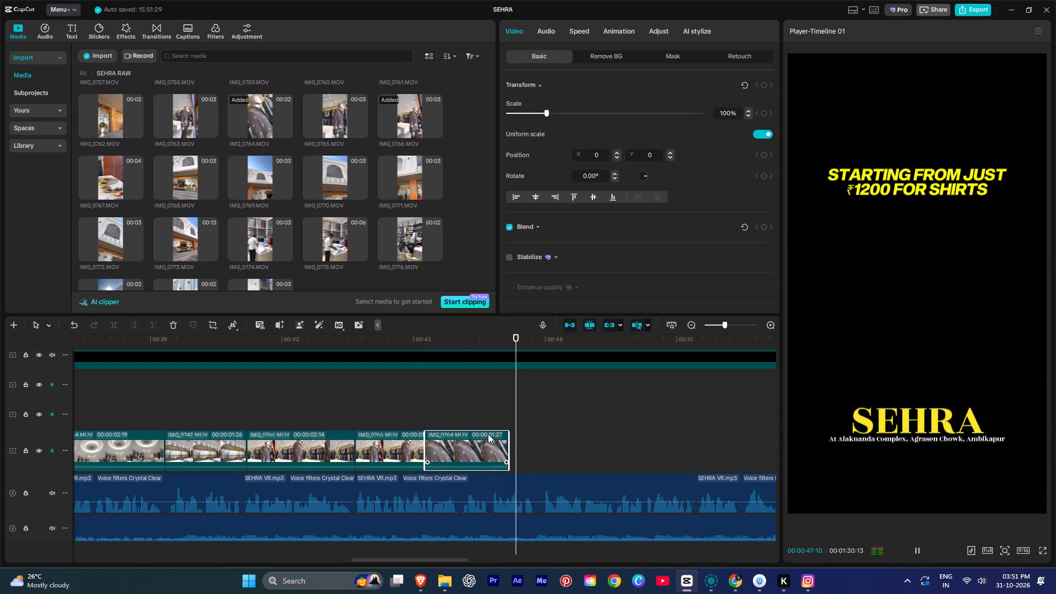
key(space)
text(W)
key(space)
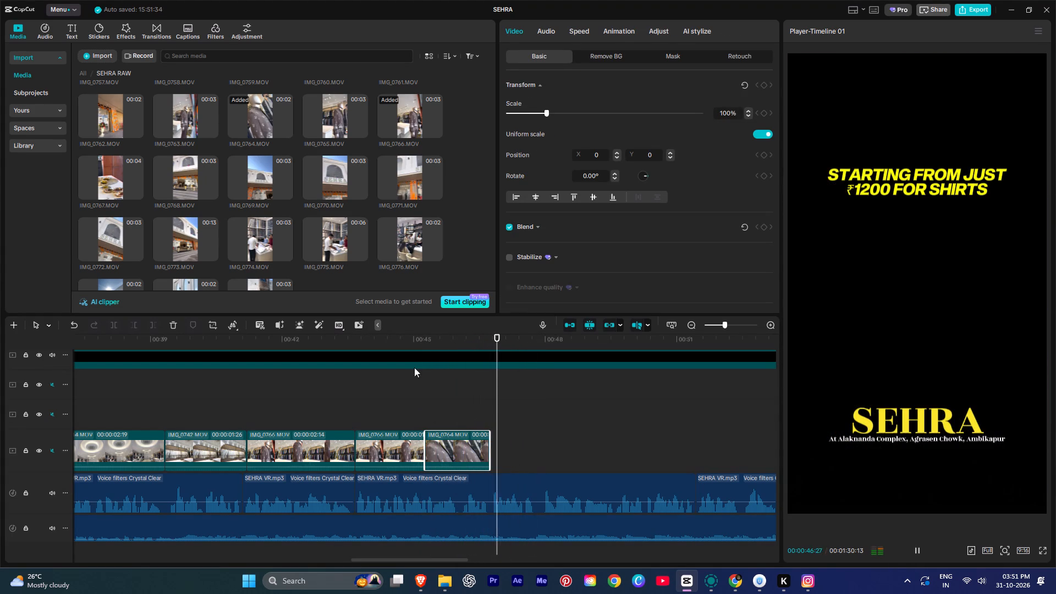
Bring IMG_0763.MOV from the SEHRA RAW media onto the timeline above the main track at about 47 s.
scroll(184, 207, up, 1)
key(space)
drag(190, 167, 540, 403)
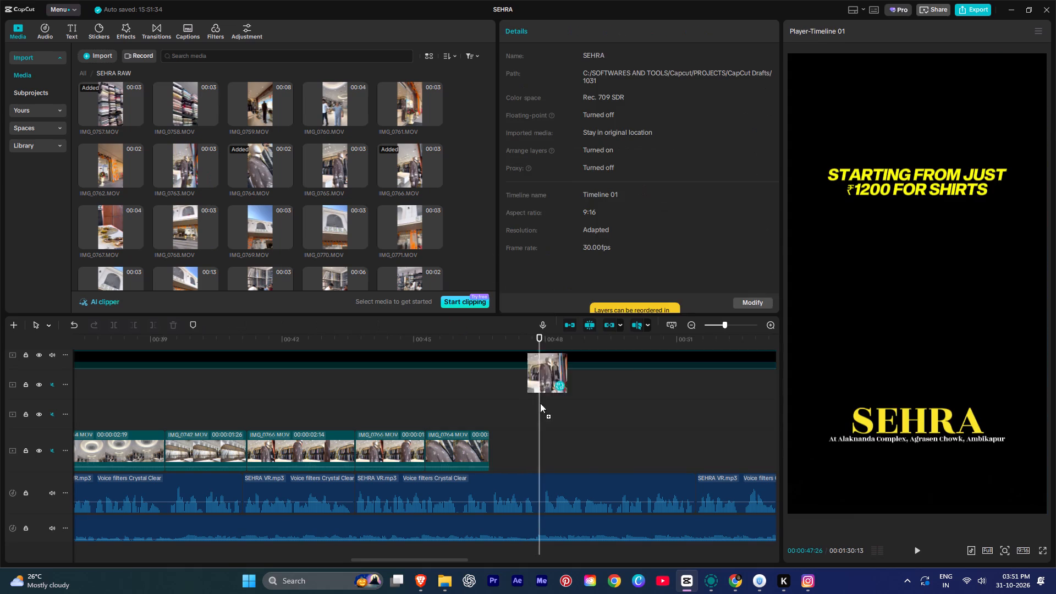
Place the IMG_0763 clip on the main track, directly after the IMG_0764 clip, and dismiss the audio tracks notice.
drag(540, 403, 492, 461)
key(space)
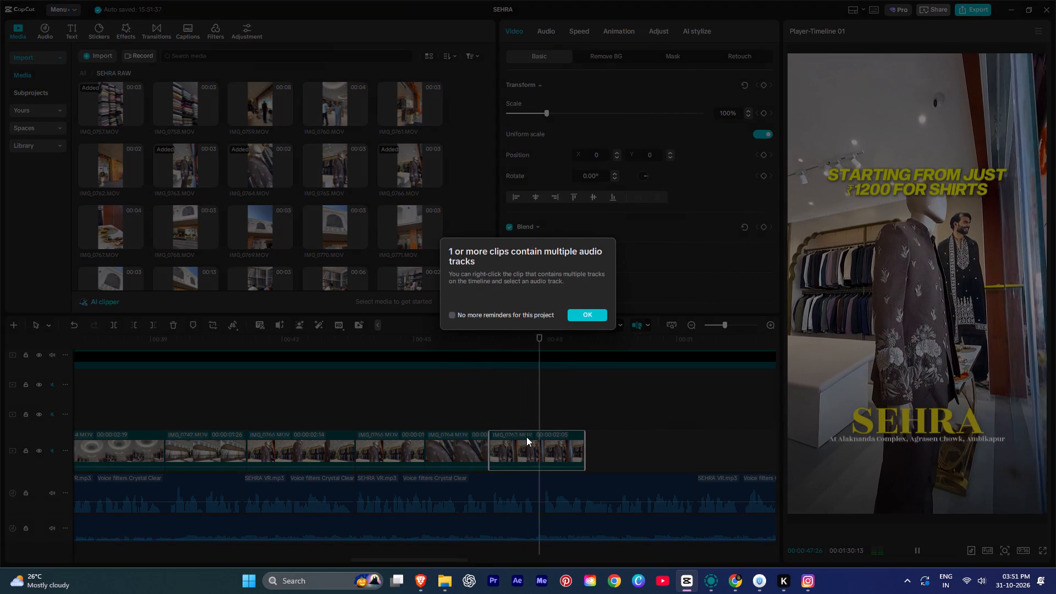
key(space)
click(585, 310)
Play the IMG_0763 clip against the voice-over and trim its end at about 48 s.
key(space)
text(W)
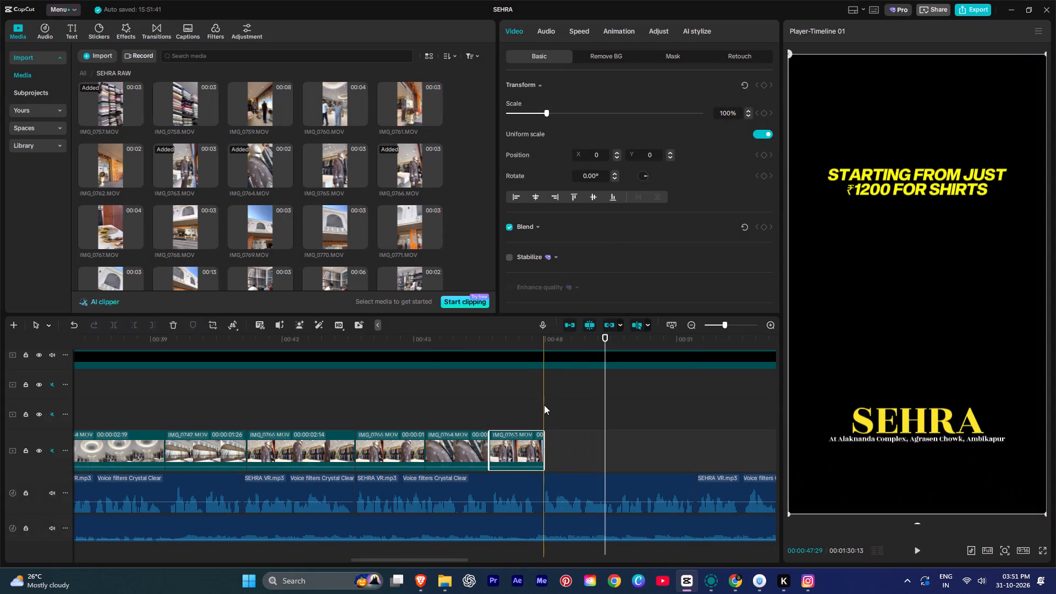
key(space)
ctrl+scroll(544, 405, down, 5)
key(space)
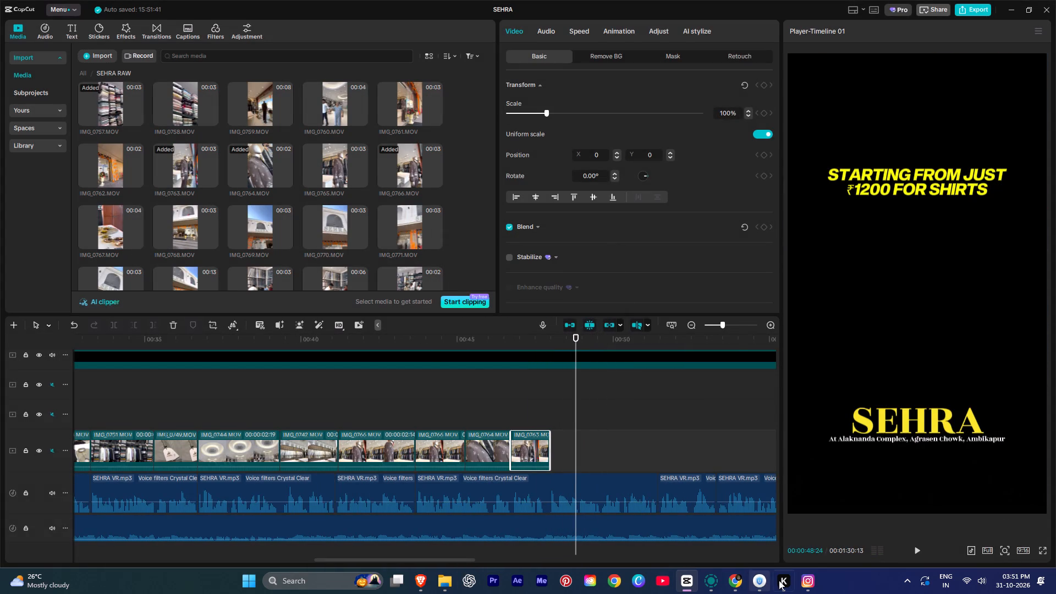
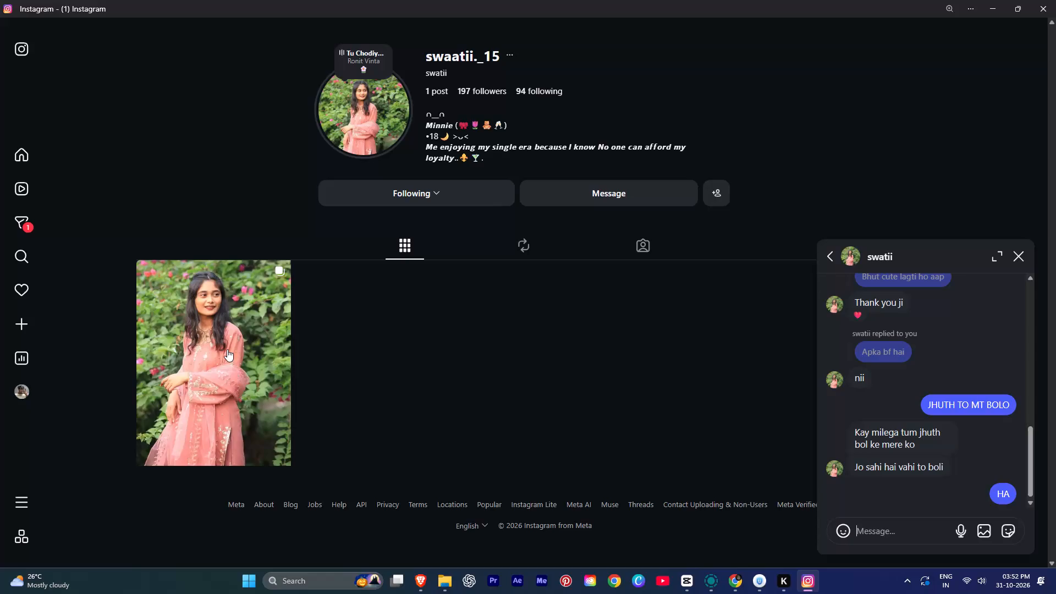
Like the only post on the open Instagram profile and view its remaining photos.
click(227, 349)
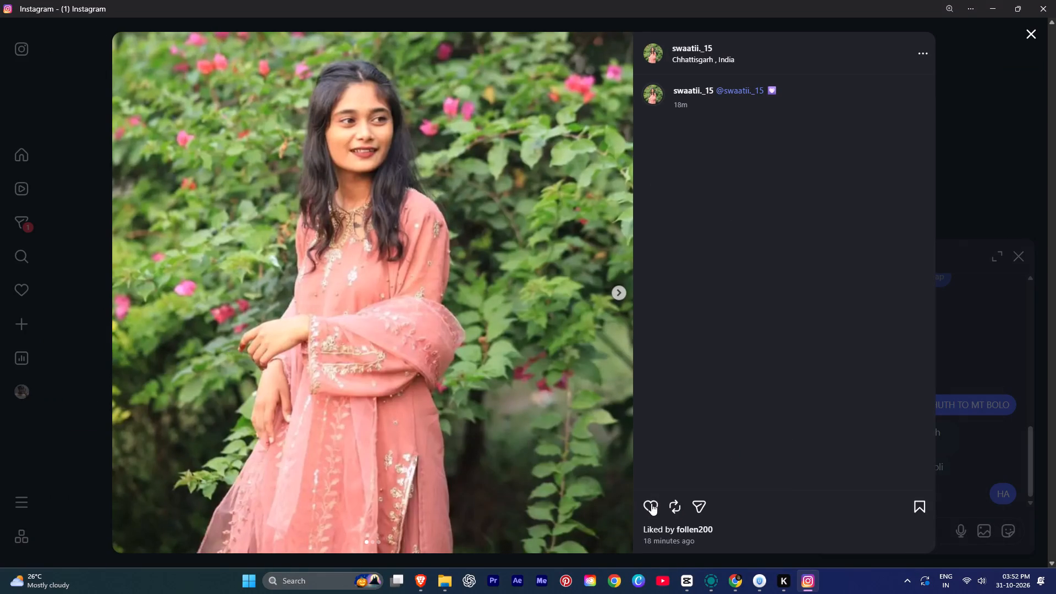
click(652, 504)
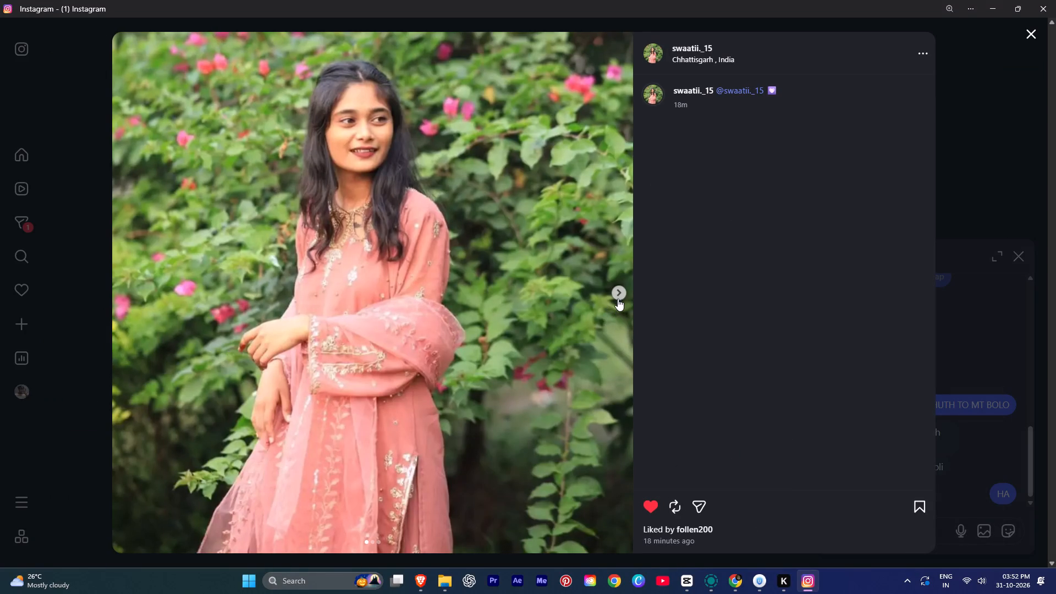
click(618, 298)
click(619, 295)
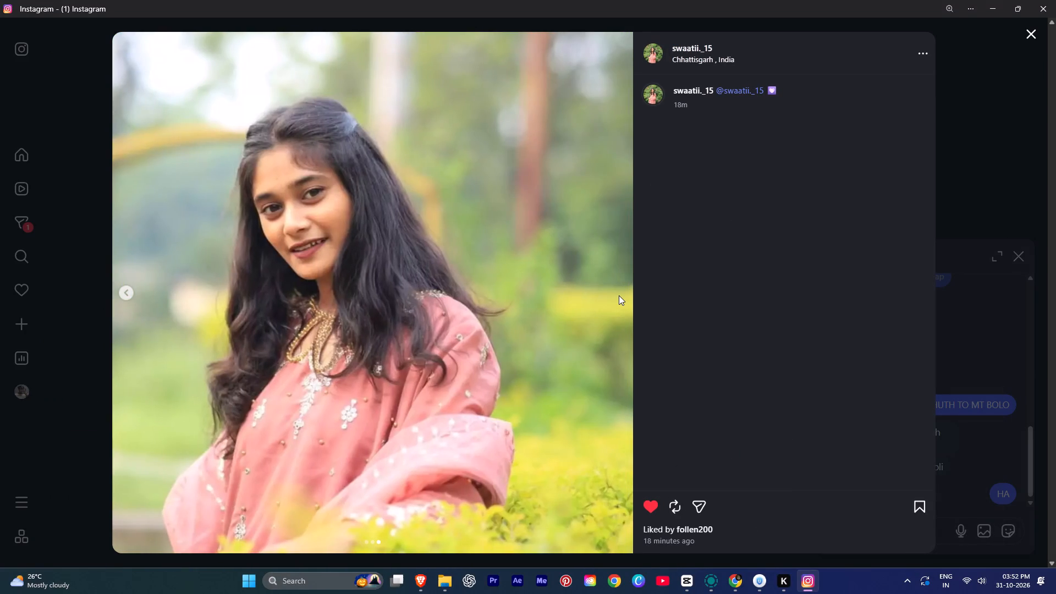
click(619, 295)
Share the post with its owner along with the message "bhut pyari ho yr aap to", and close the post.
click(700, 505)
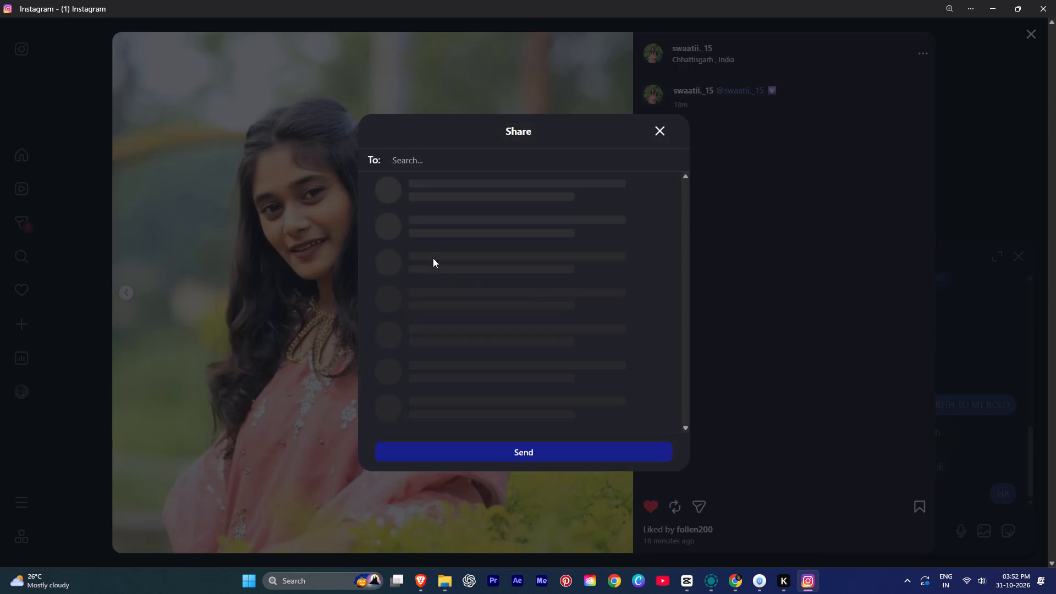
click(438, 295)
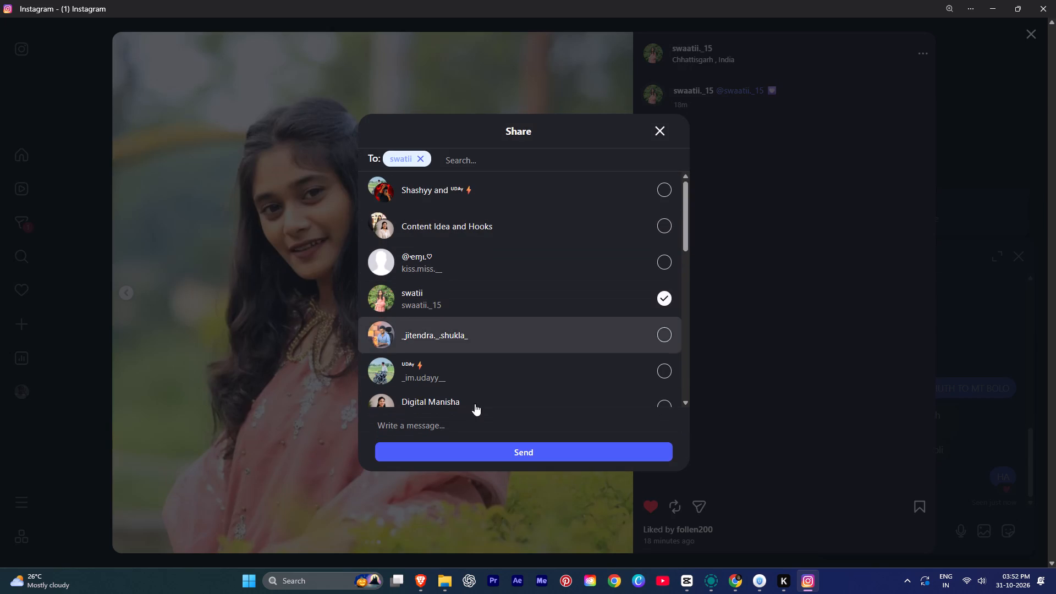
click(458, 428)
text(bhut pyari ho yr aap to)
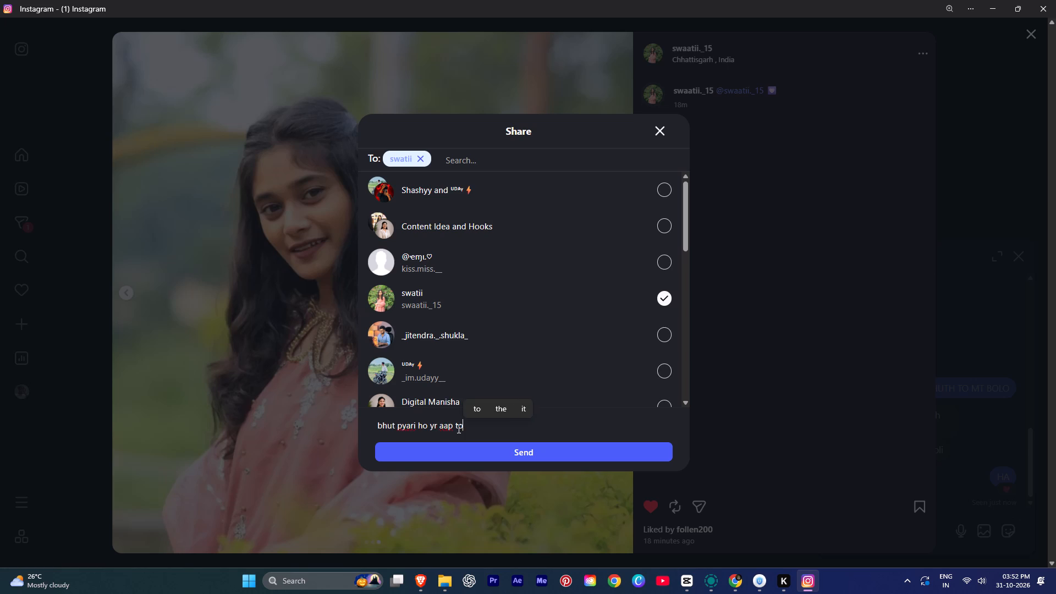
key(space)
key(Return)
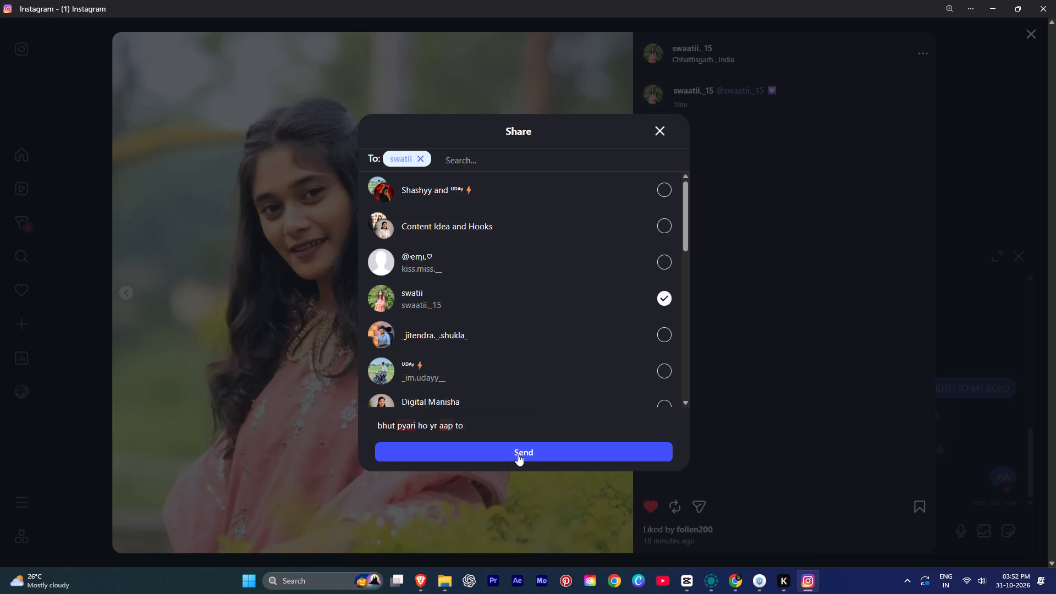
click(518, 454)
click(973, 341)
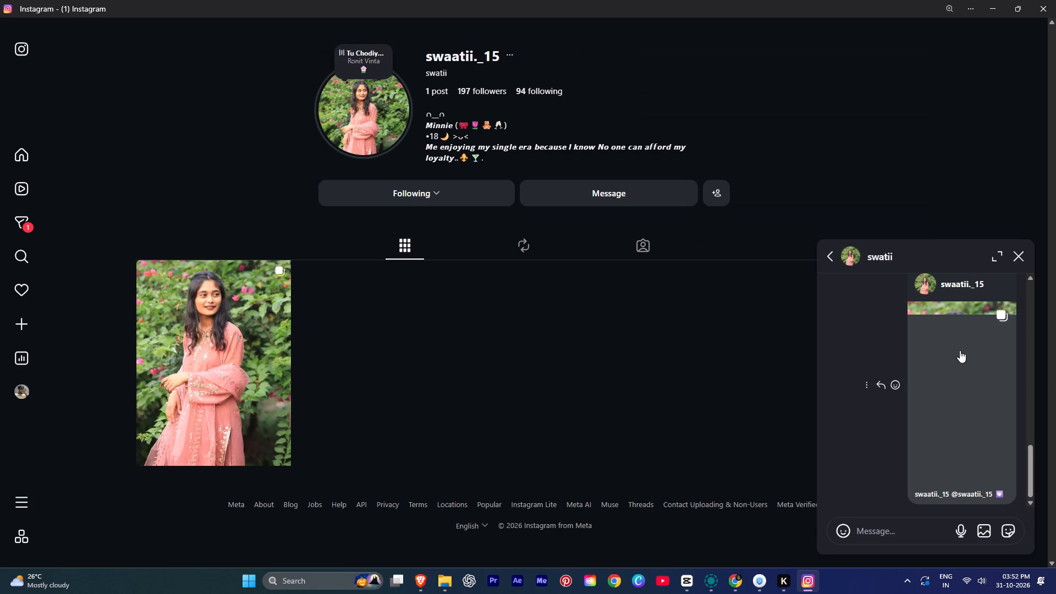
Review the shared post and message in the chat with the profile's owner, and close the chat.
scroll(854, 398, up, 3)
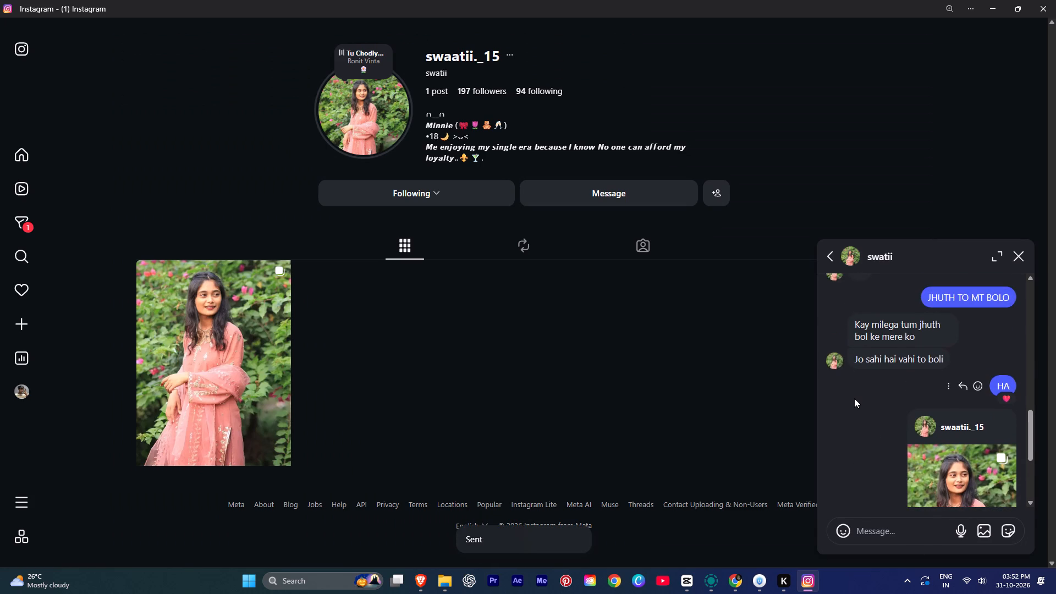
scroll(854, 398, down, 8)
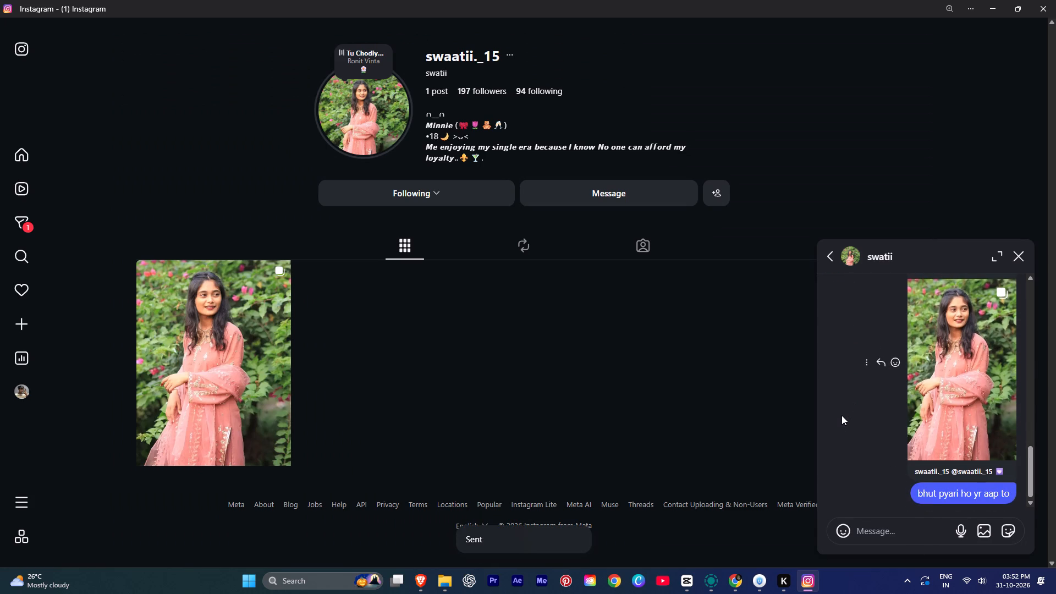
click(840, 420)
click(837, 332)
click(1020, 255)
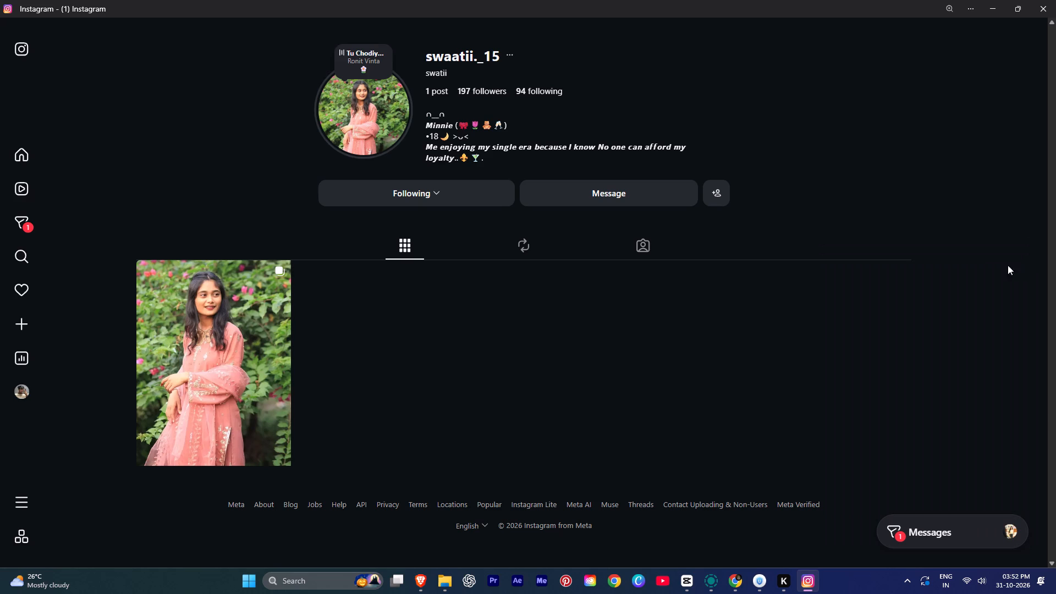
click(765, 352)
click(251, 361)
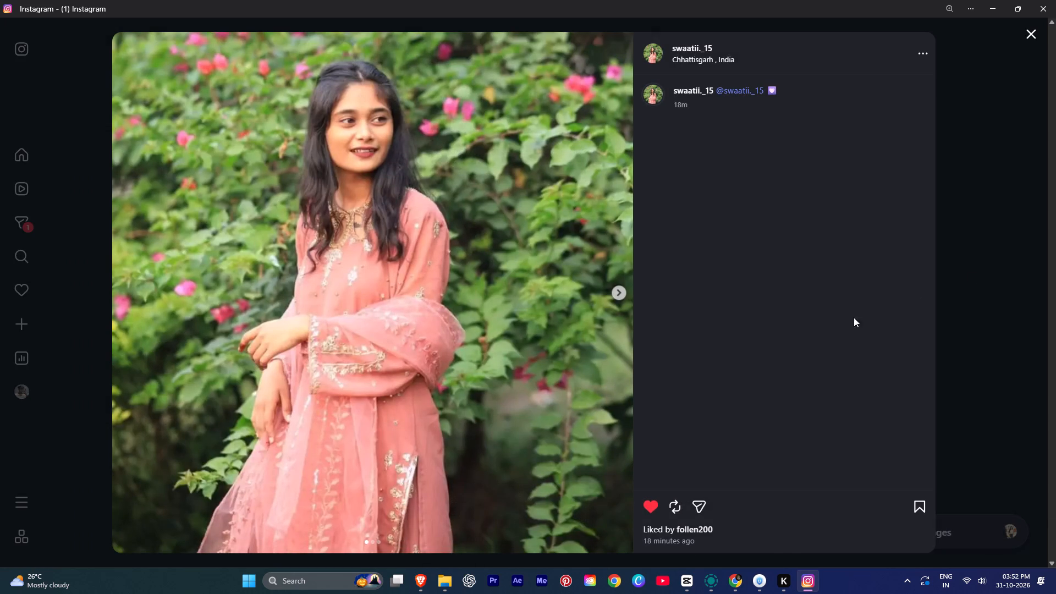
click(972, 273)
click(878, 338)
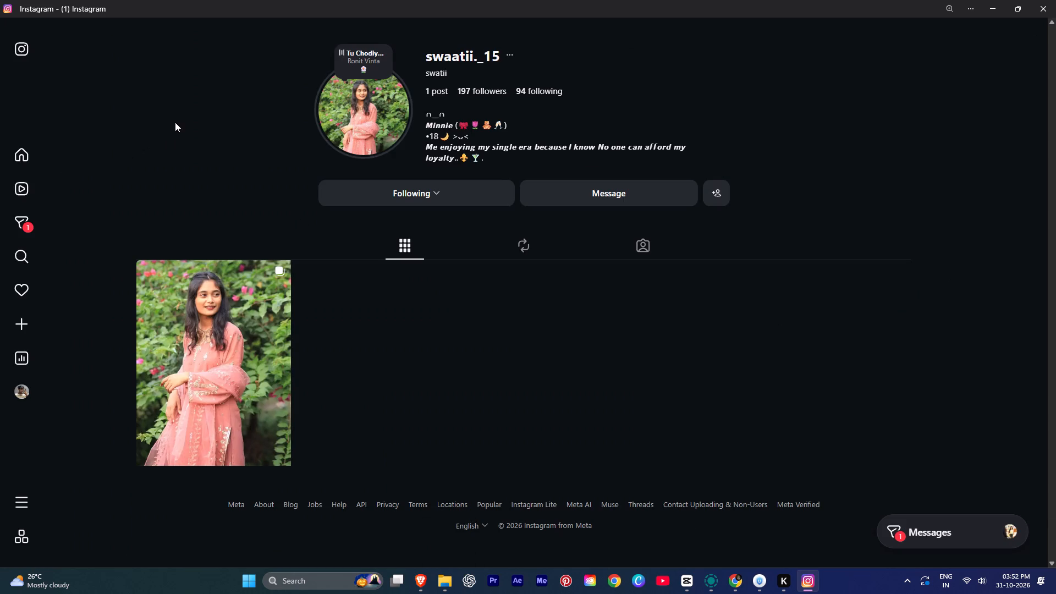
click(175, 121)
Return to the Instagram home feed.
click(36, 153)
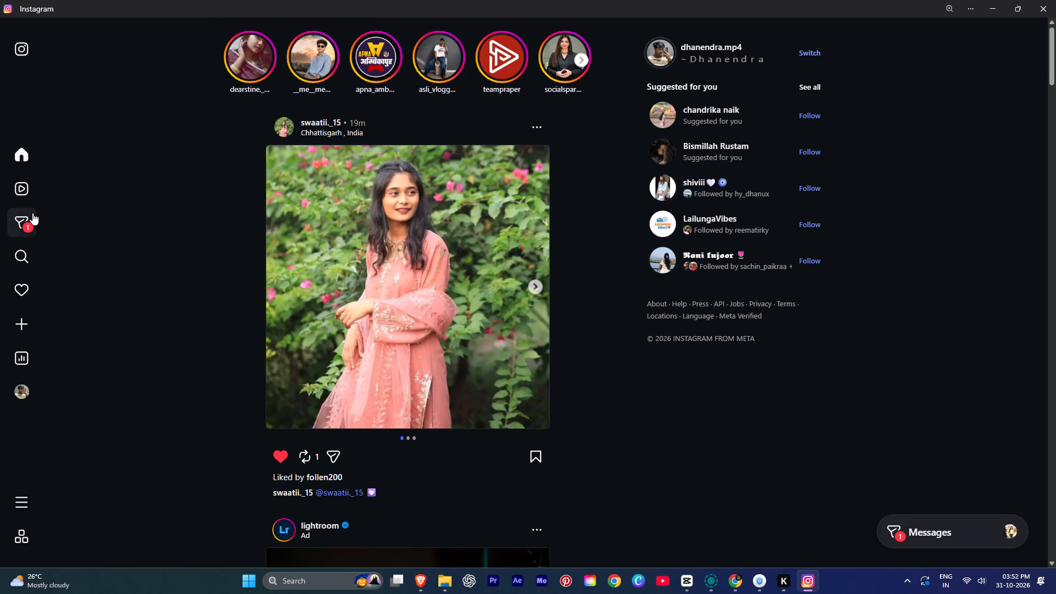
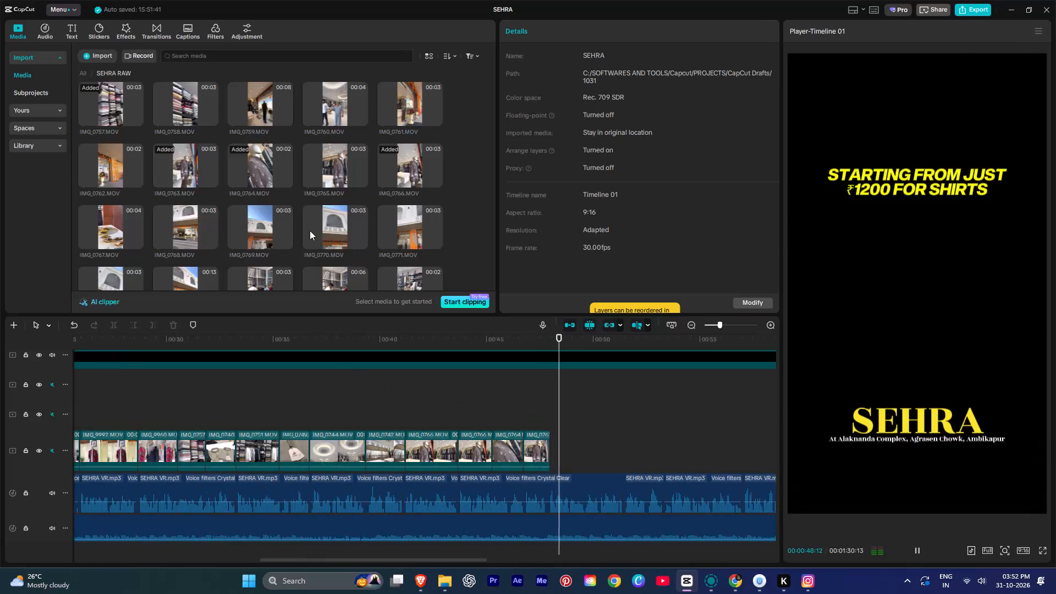
Add IMG_0779.MOV from the SEHRA RAW media to the main track, directly after the last clip at about 48 s.
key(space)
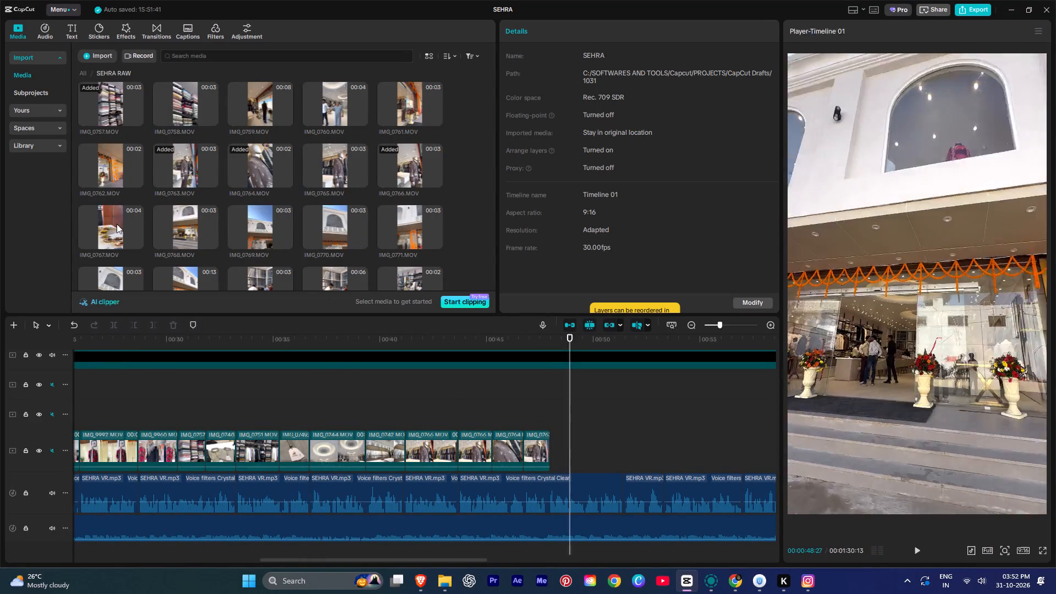
scroll(119, 228, down, 8)
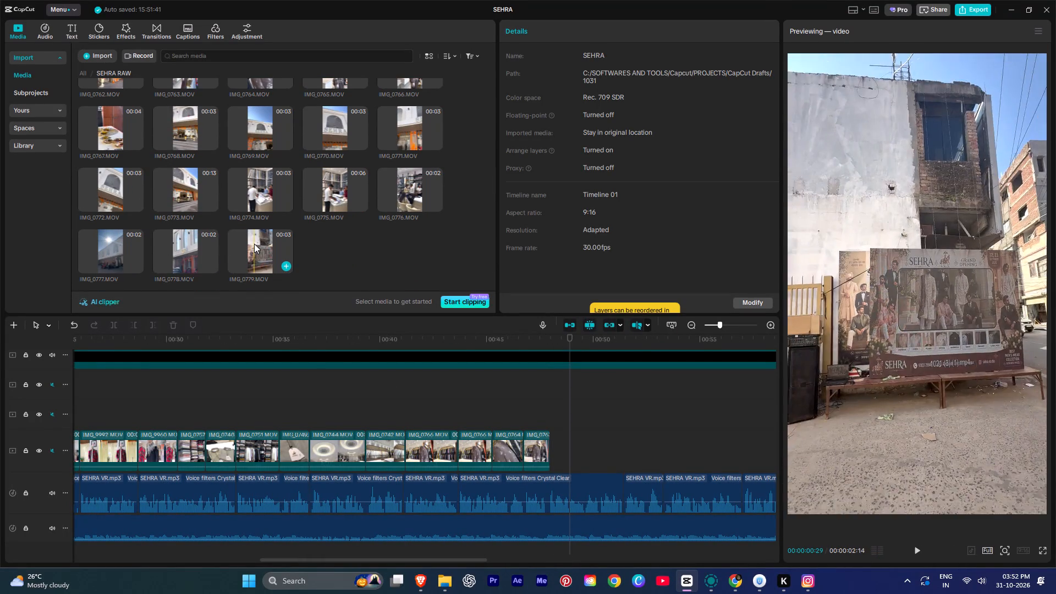
drag(254, 244, 562, 467)
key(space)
ctrl+scroll(650, 400, down, 2)
ctrl+scroll(651, 400, up, 5)
ctrl+scroll(651, 400, down, 3)
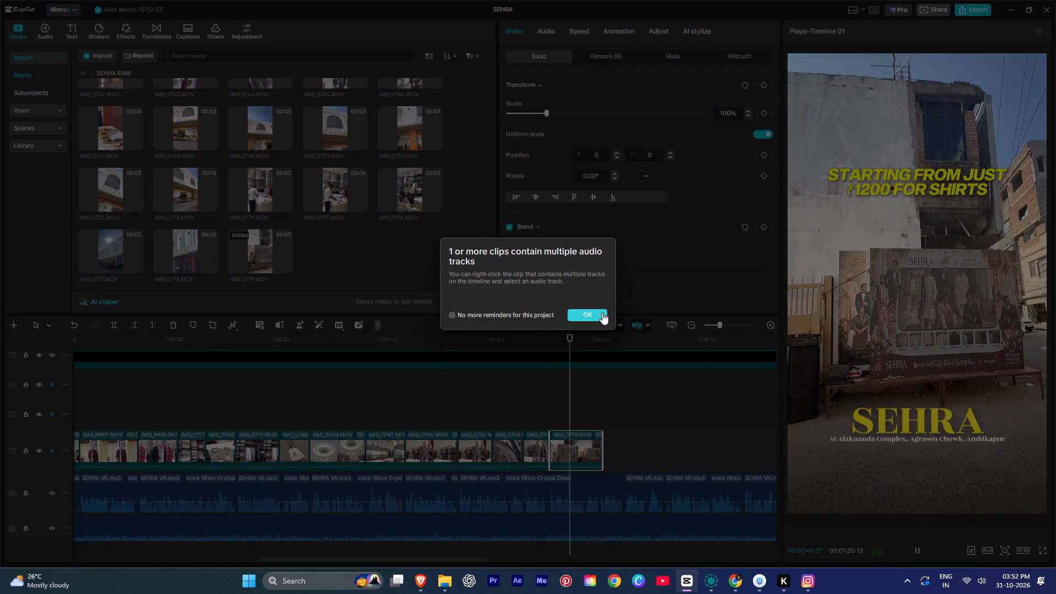
Dismiss the notice about clips containing multiple audio tracks.
click(592, 308)
alt+scroll(621, 432, down, 5)
click(589, 315)
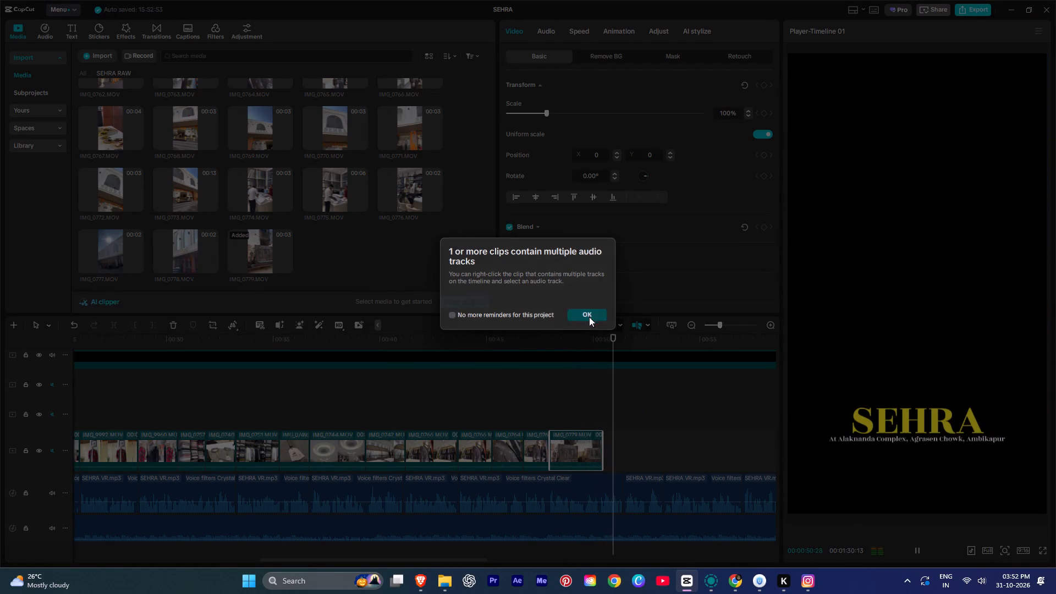
Play the voice-over beyond the last main-track clip and find where its closing section starts, around 1:21.
ctrl+scroll(629, 472, down, 14)
ctrl+scroll(618, 465, up, 3)
ctrl+scroll(618, 465, down, 2)
ctrl+scroll(271, 455, up, 5)
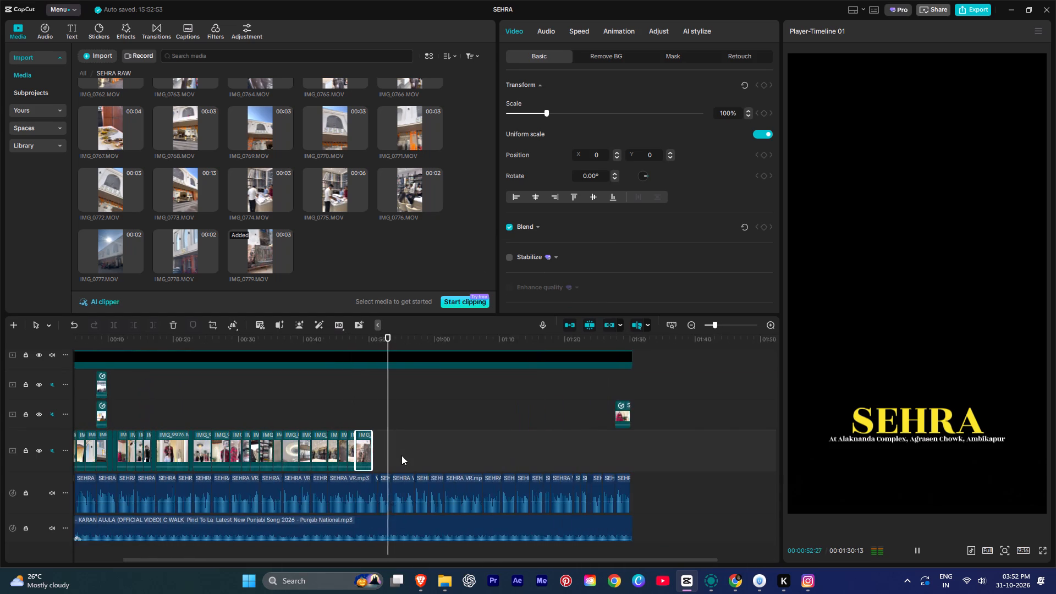
ctrl+scroll(402, 455, up, 3)
ctrl+scroll(402, 455, down, 10)
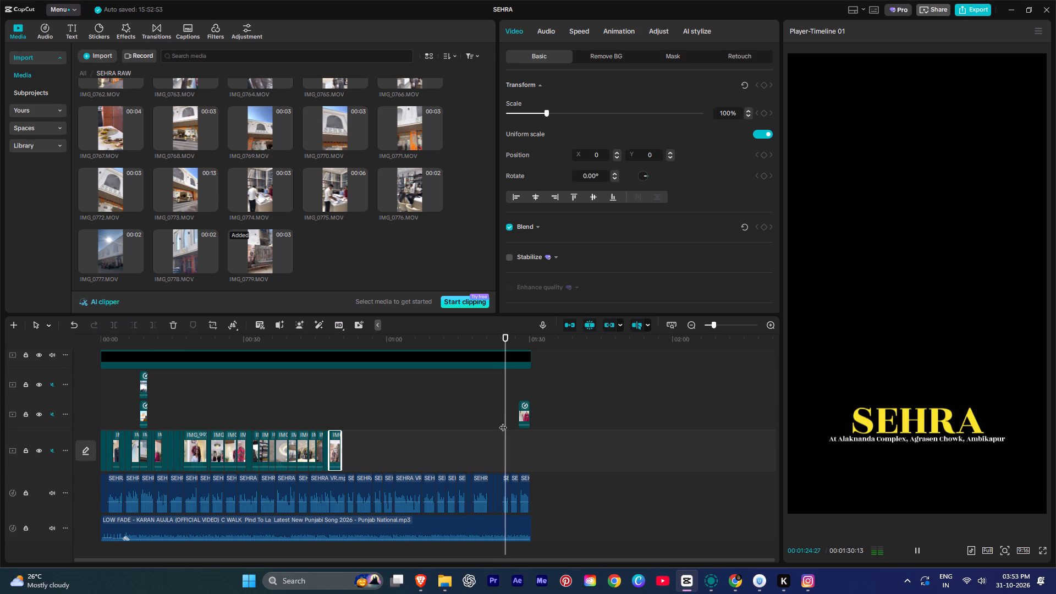
drag(506, 428, 492, 427)
key(space)
ctrl+scroll(492, 427, up, 7)
ctrl+scroll(492, 427, down, 2)
ctrl+scroll(492, 427, up, 1)
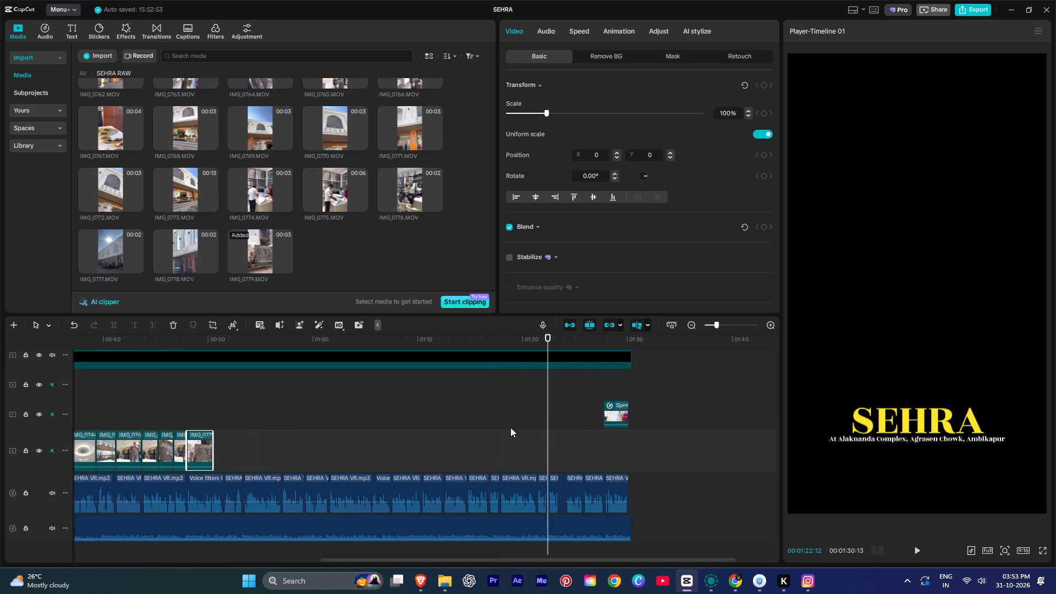
key(space)
ctrl+scroll(533, 417, up, 7)
key(space)
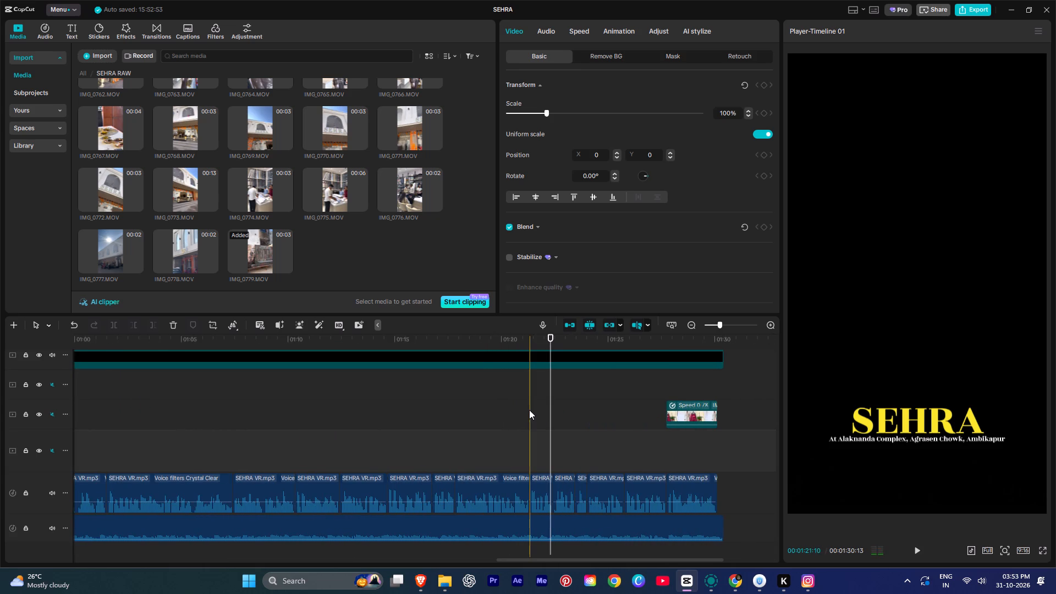
Bring IMG_0773.MOV from the SEHRA RAW media onto the upper overlay track at about 1:21.
click(529, 410)
click(343, 236)
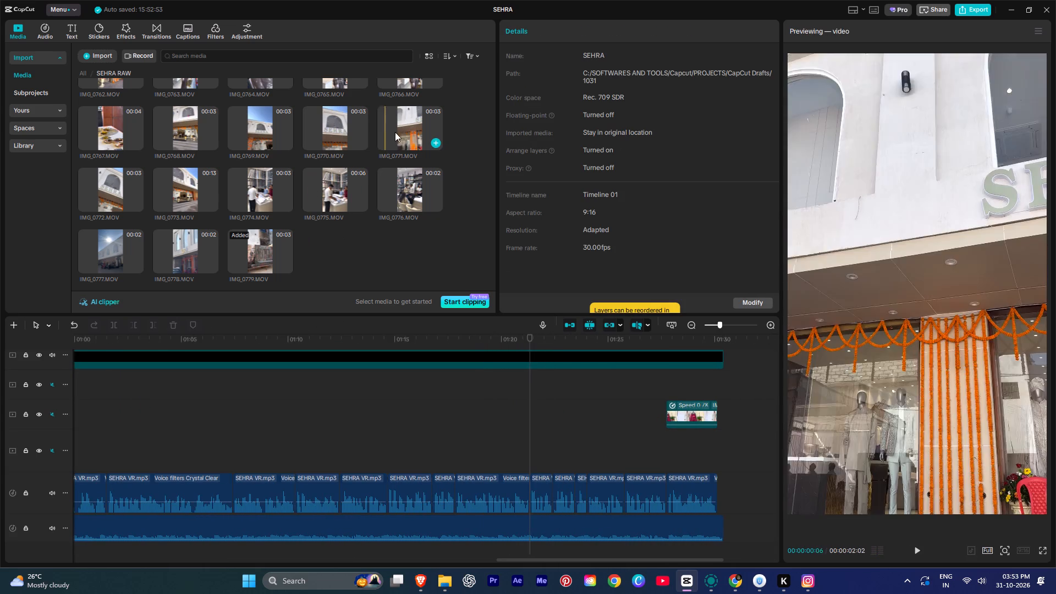
scroll(290, 179, up, 3)
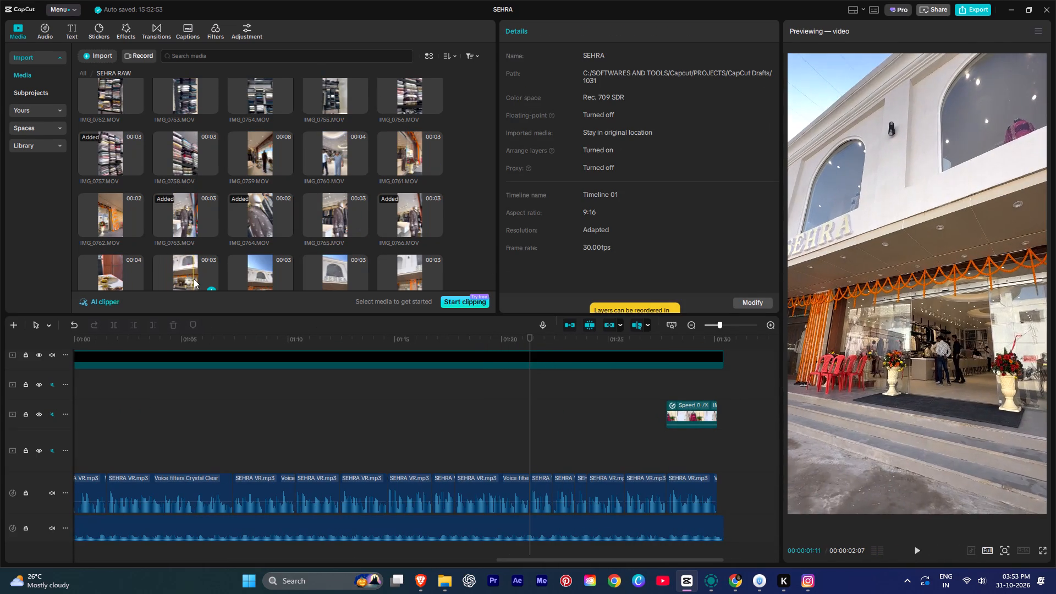
scroll(203, 283, down, 3)
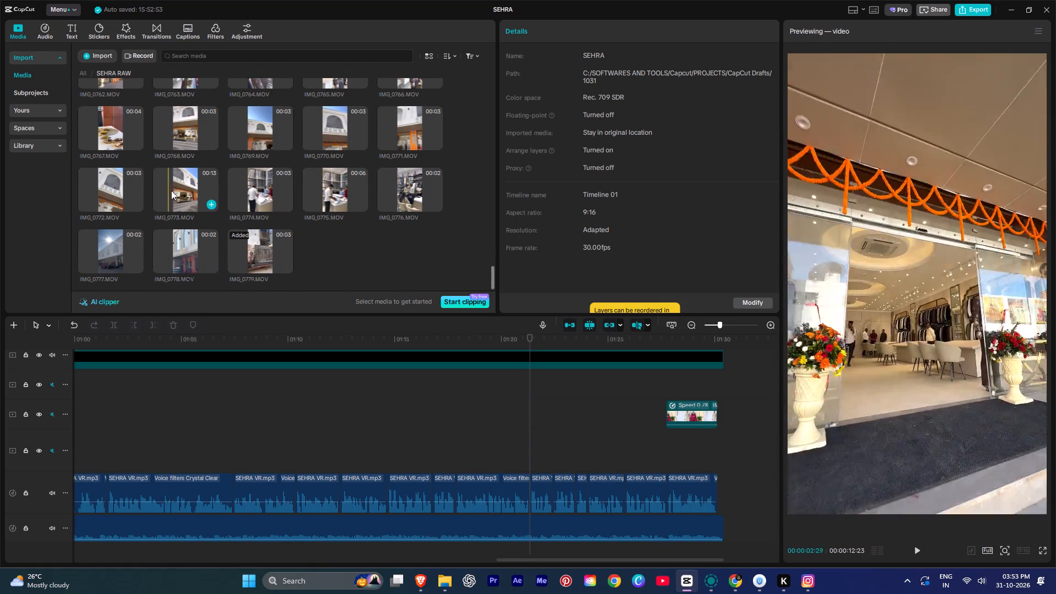
drag(167, 184, 531, 445)
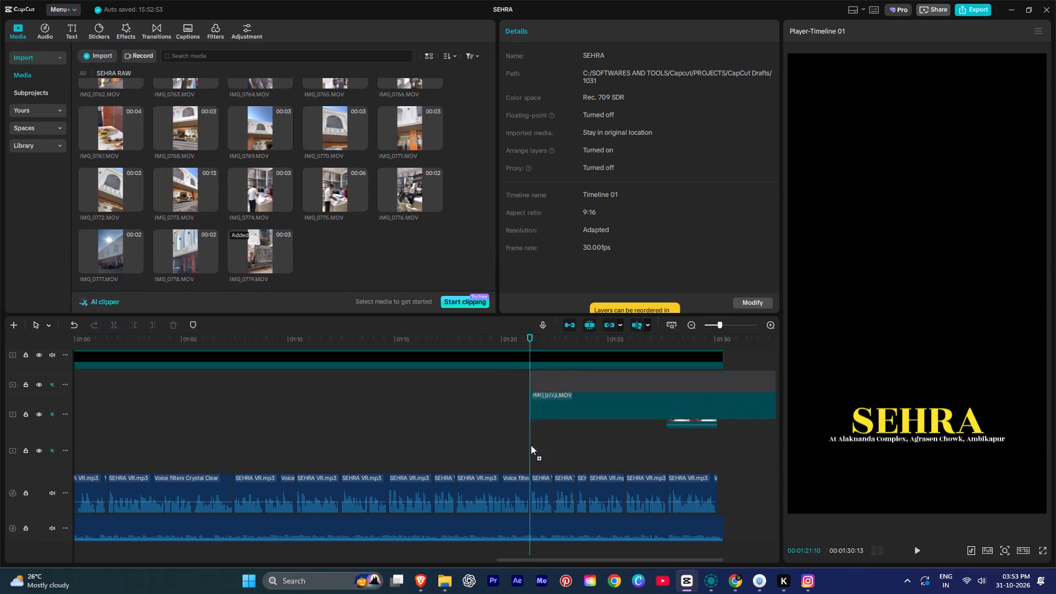
drag(531, 445, 529, 420)
Play the IMG_0773 clip against the voice-over, dismiss the audio-track notice, and trim the clip's start to about 1:24.
key(space)
ctrl+scroll(529, 420, up, 4)
key(space)
key(space)
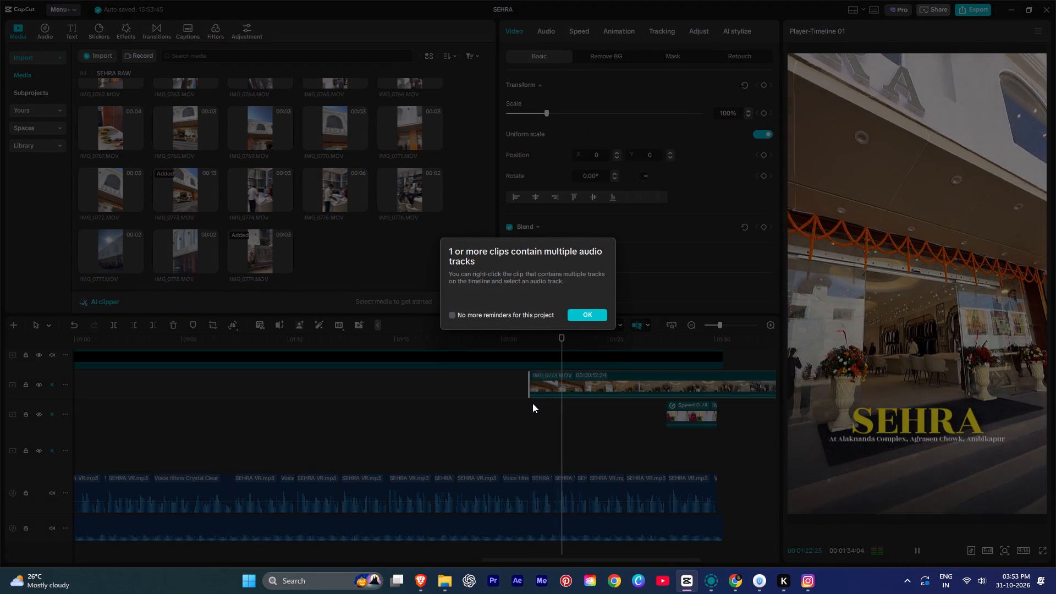
click(535, 405)
key(space)
click(592, 314)
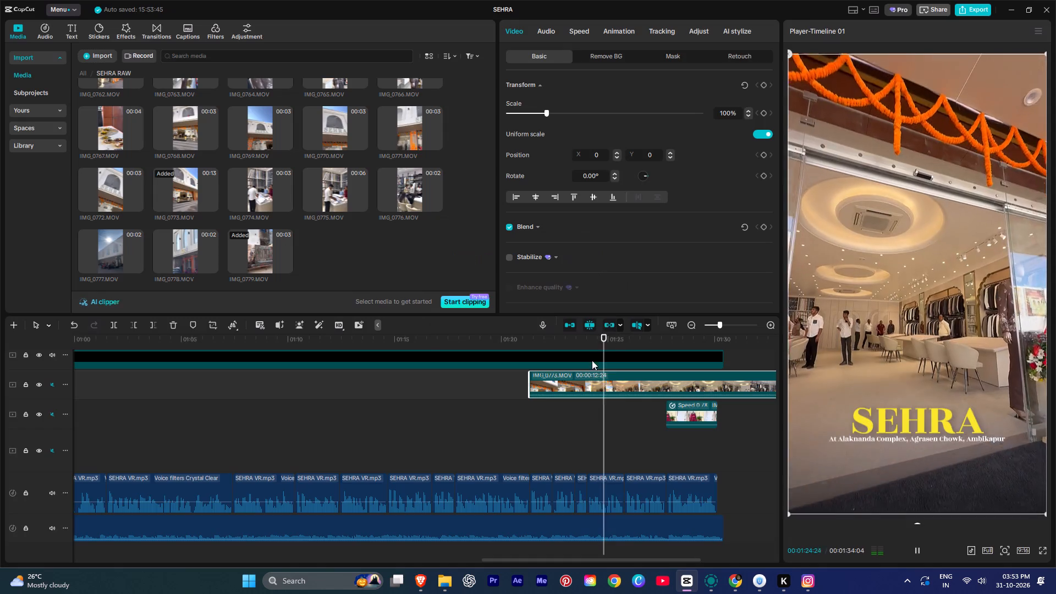
key(space)
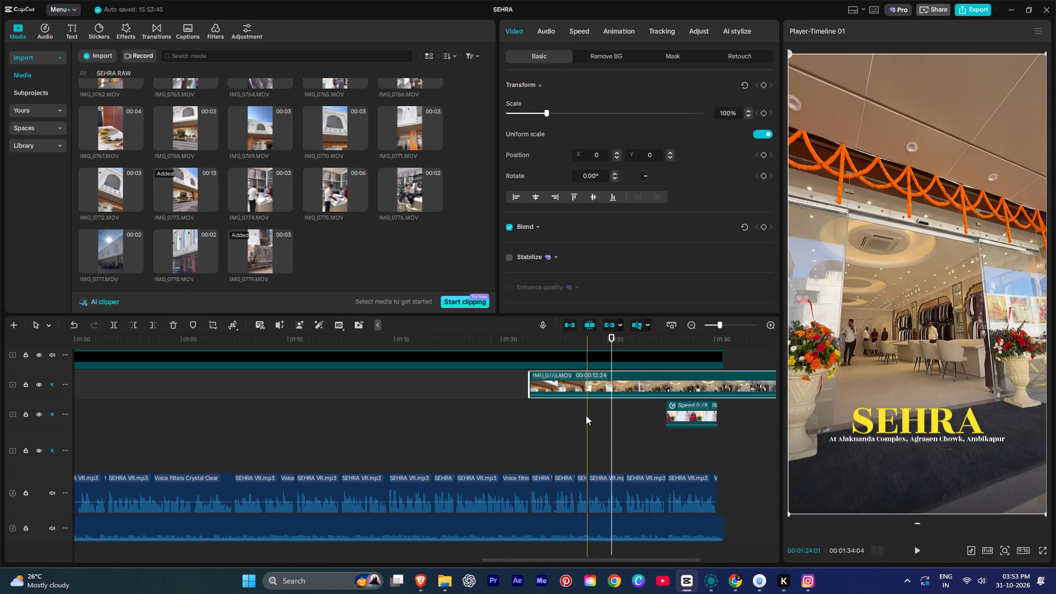
text(q)
Play on through the IMG_0773 clip and trim its end to where the 0.7x speed clip begins.
key(space)
key(space)
key(space)
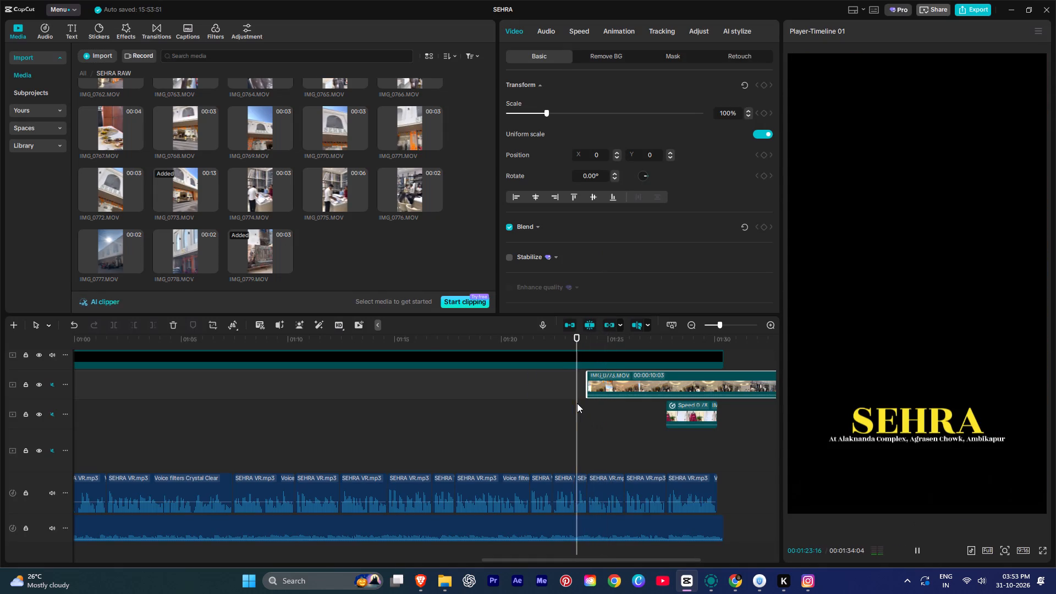
key(space)
key(space)
ctrl+scroll(590, 413, up, 1)
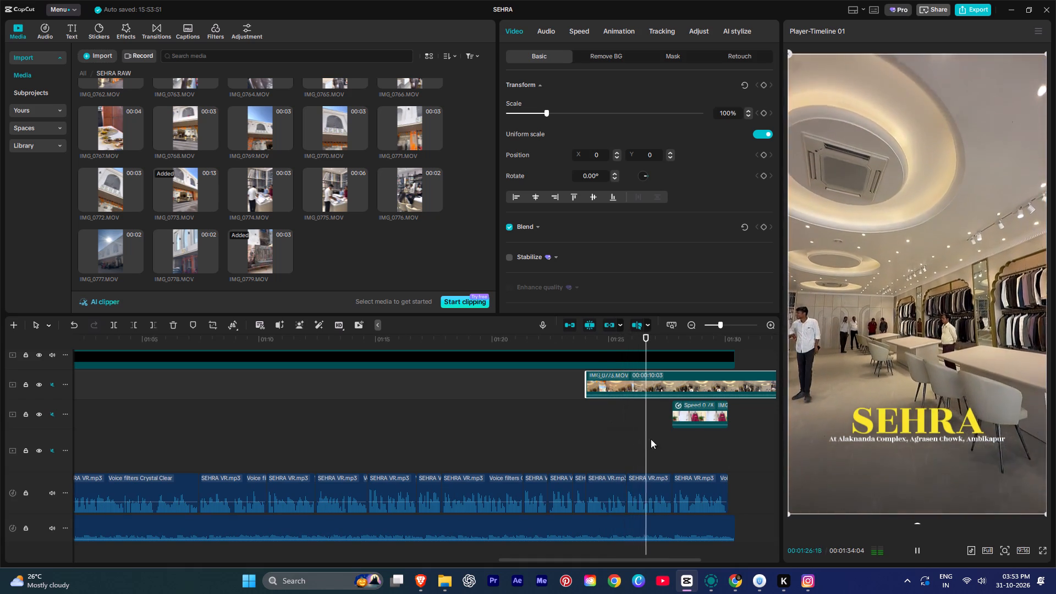
key(space)
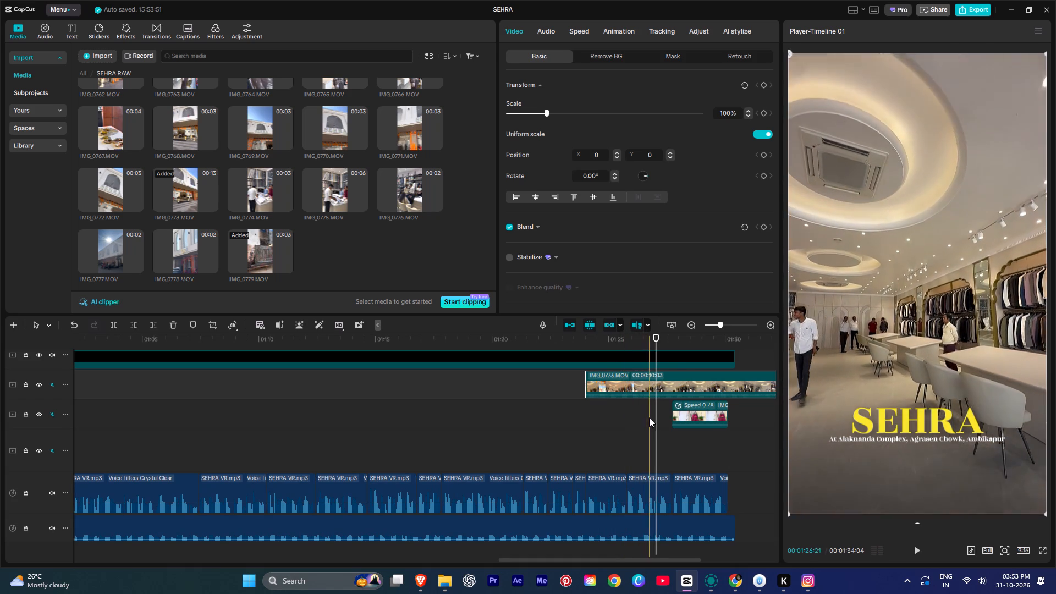
key(space)
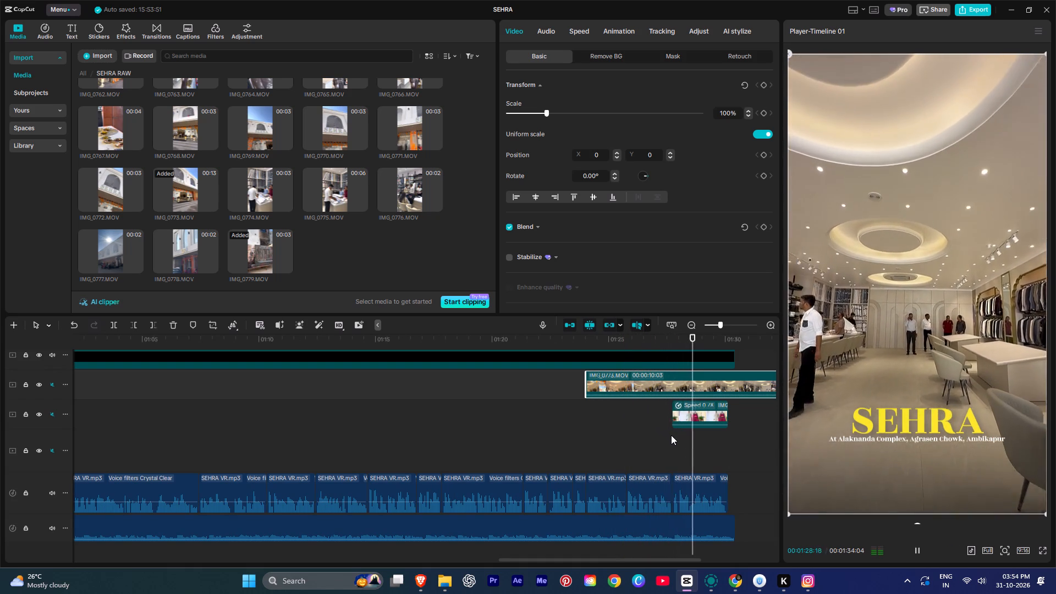
key(space)
text(w)
Move the trimmed IMG_0773 clip down one track, directly before the 0.7x speed clip.
key(space)
drag(647, 400, 648, 419)
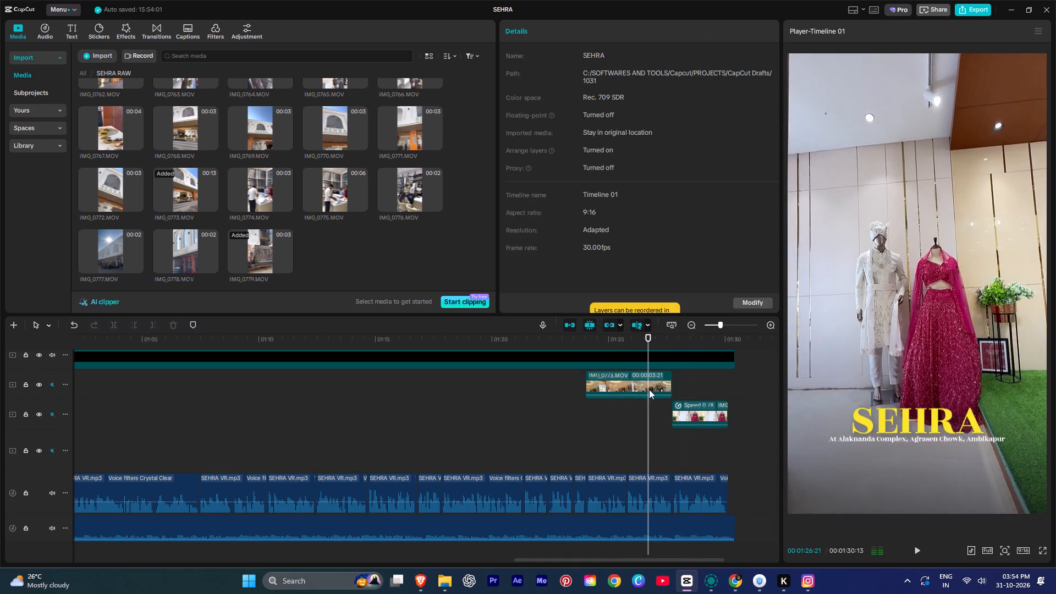
drag(649, 387, 649, 409)
Play the IMG_0773 clip from about 1:24 to check it against the voice-over.
key(space)
ctrl+scroll(584, 385, up, 3)
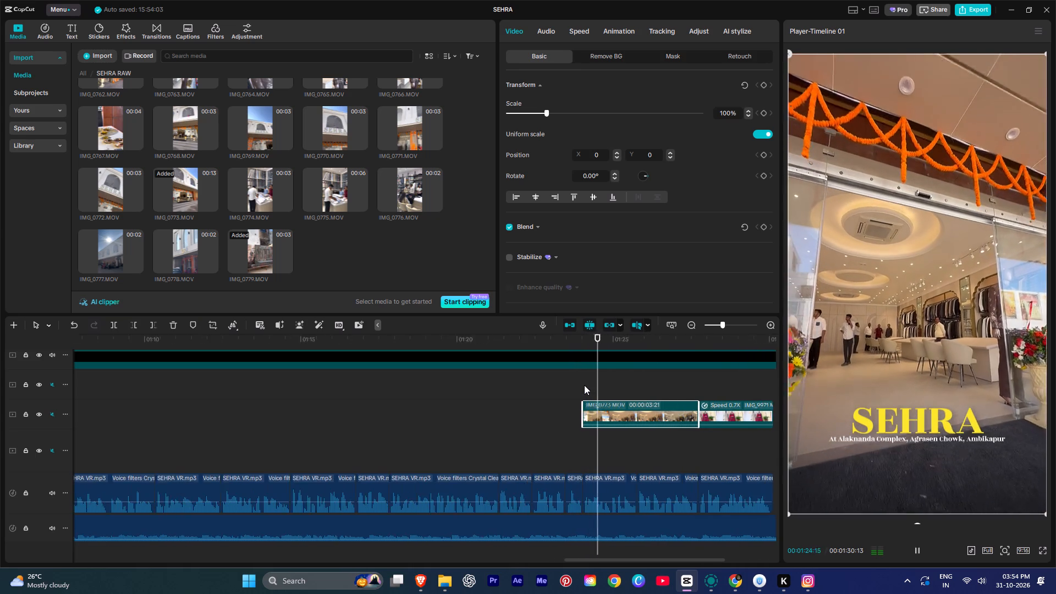
ctrl+scroll(584, 385, up, 5)
ctrl+scroll(584, 385, down, 1)
ctrl+scroll(584, 385, up, 3)
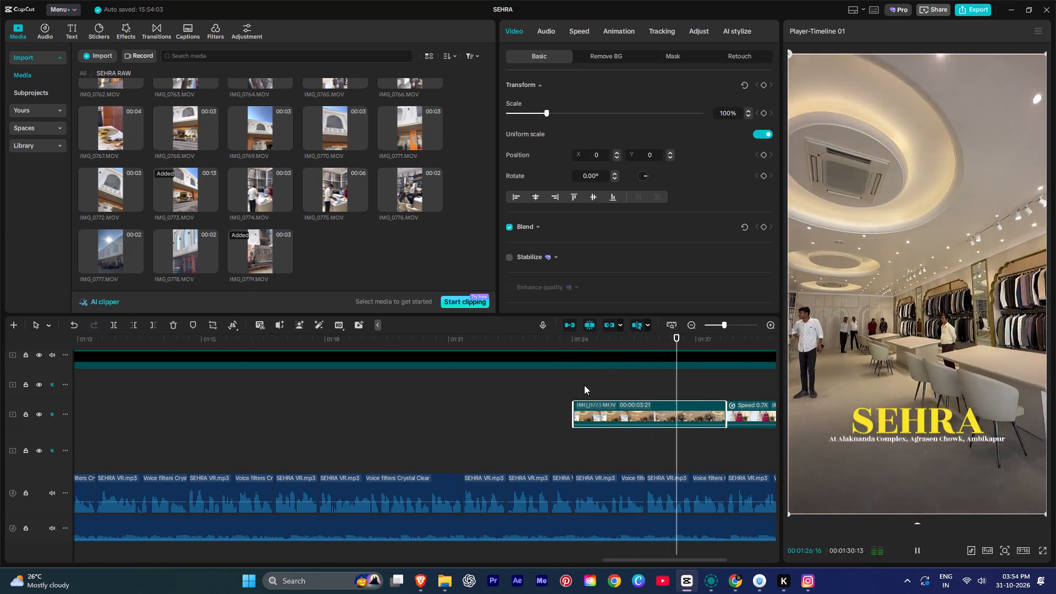
key(space)
click(574, 391)
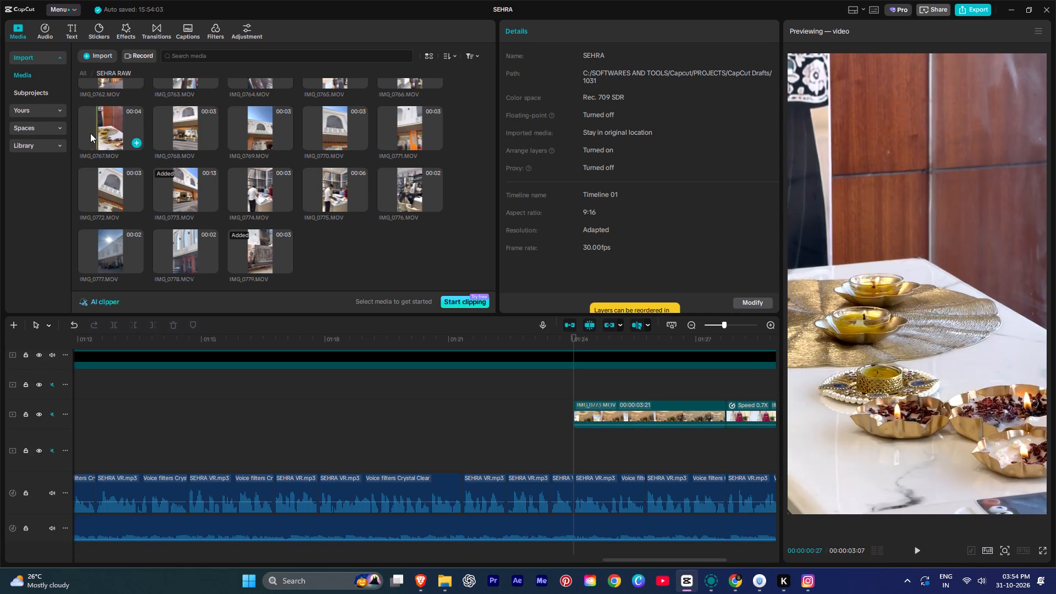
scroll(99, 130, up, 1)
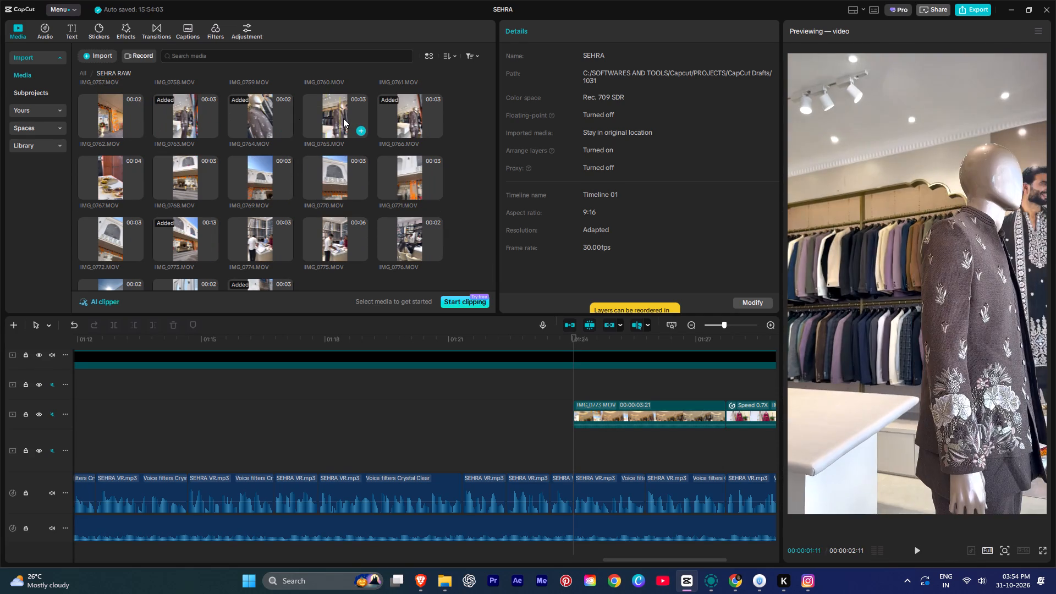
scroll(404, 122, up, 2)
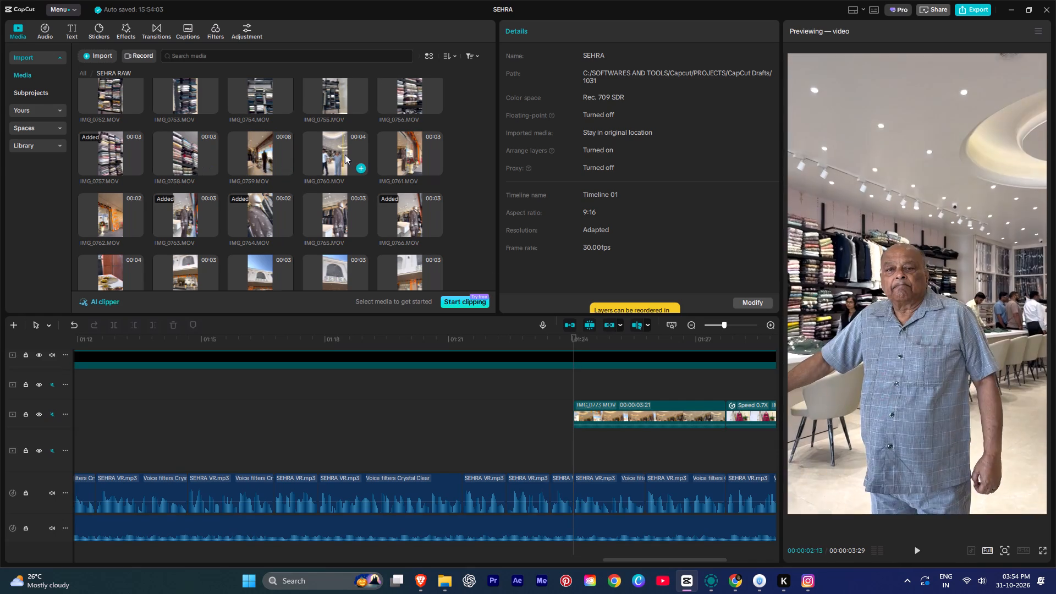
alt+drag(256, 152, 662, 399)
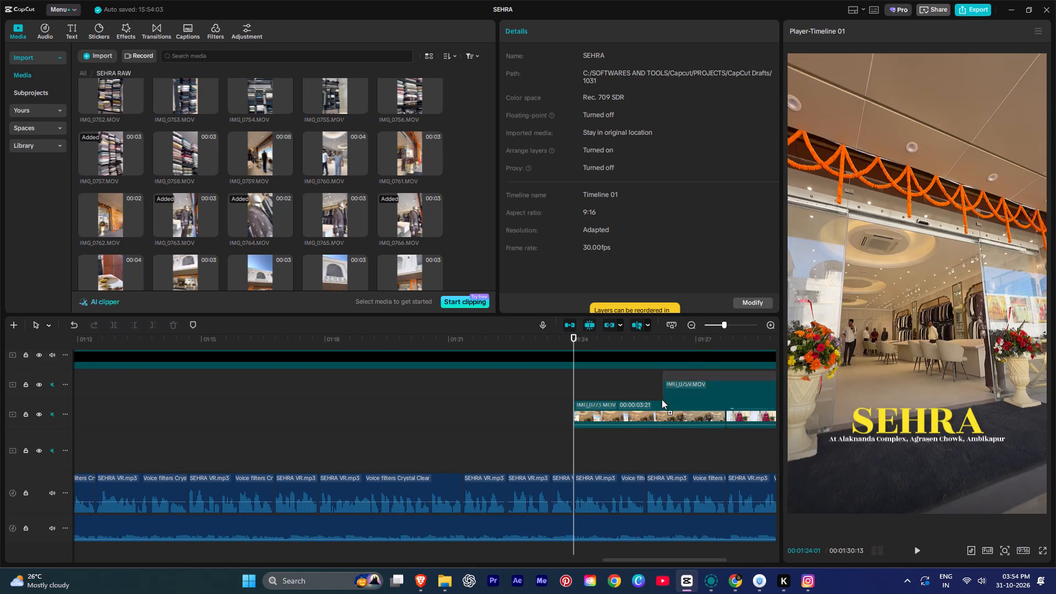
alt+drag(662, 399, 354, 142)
Play the IMG_0773 clip and split it at about 1:25:23, where the next voice-over phrase starts.
key(space)
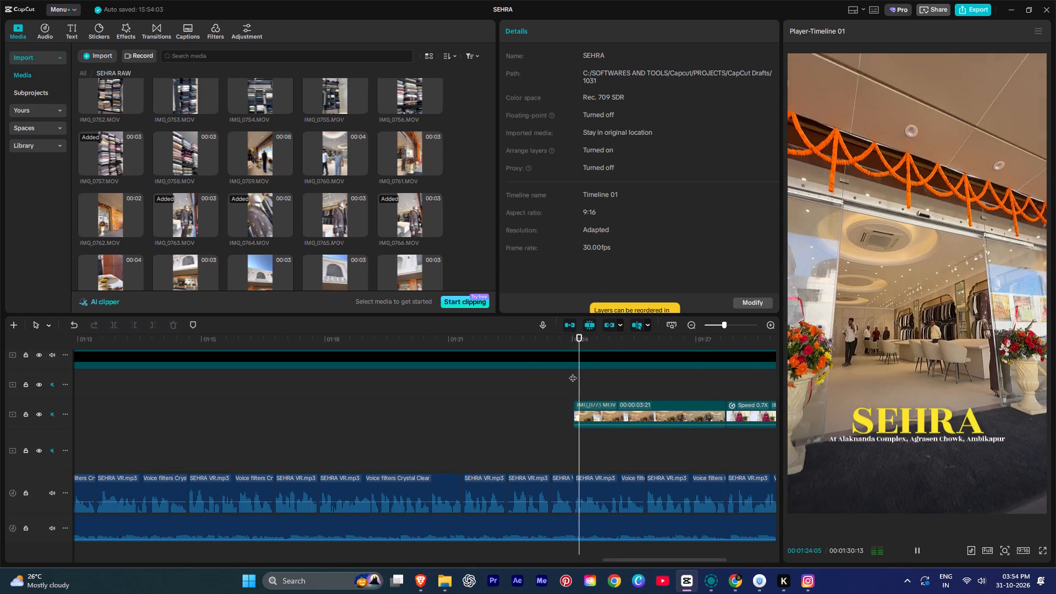
ctrl+scroll(641, 432, up, 4)
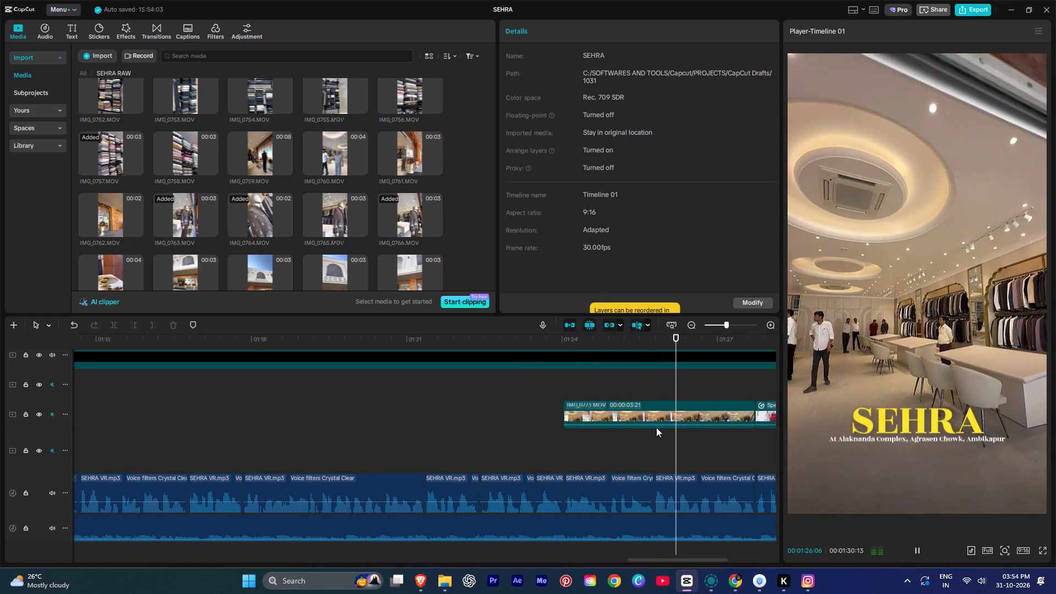
key(space)
key(ctrl+b)
click(653, 409)
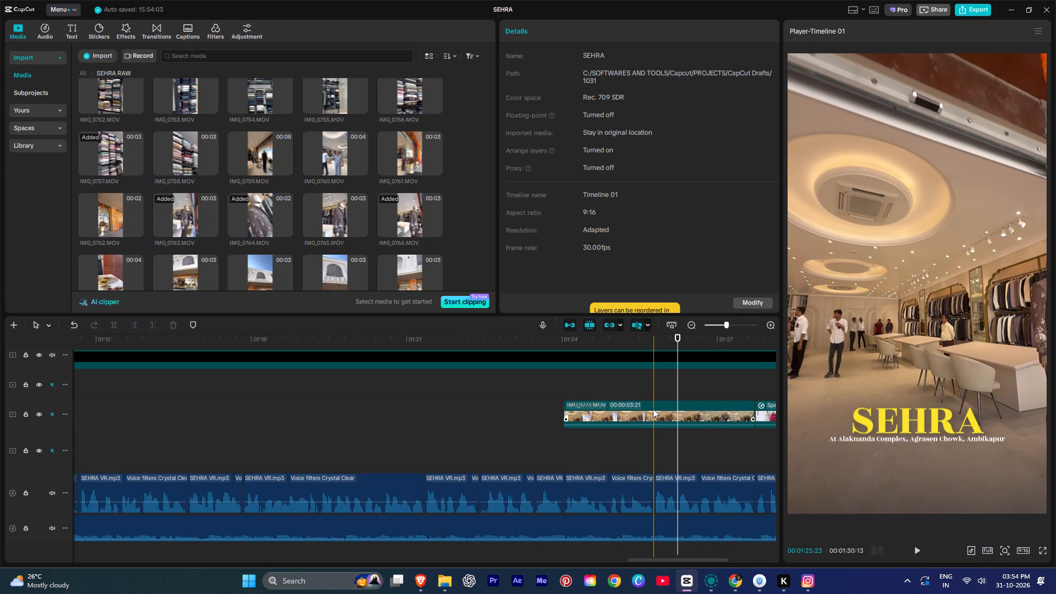
key(ctrl+b)
key(space)
key(space)
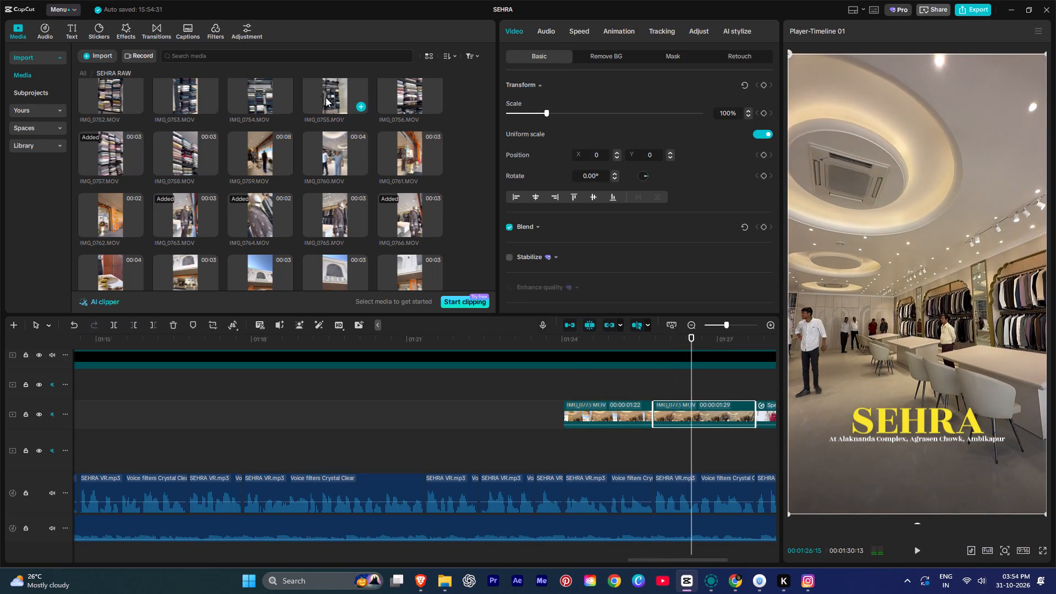
Replace the second part of the split IMG_0773 clip with the opening section of IMG_0759.MOV, keeping the original video effect.
drag(260, 150, 732, 438)
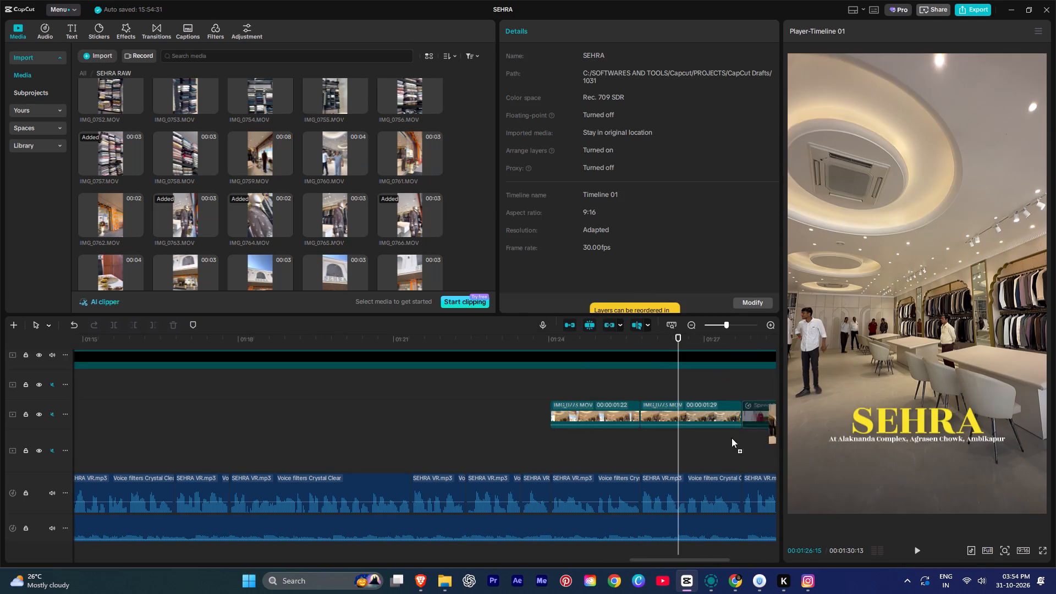
drag(732, 438, 684, 421)
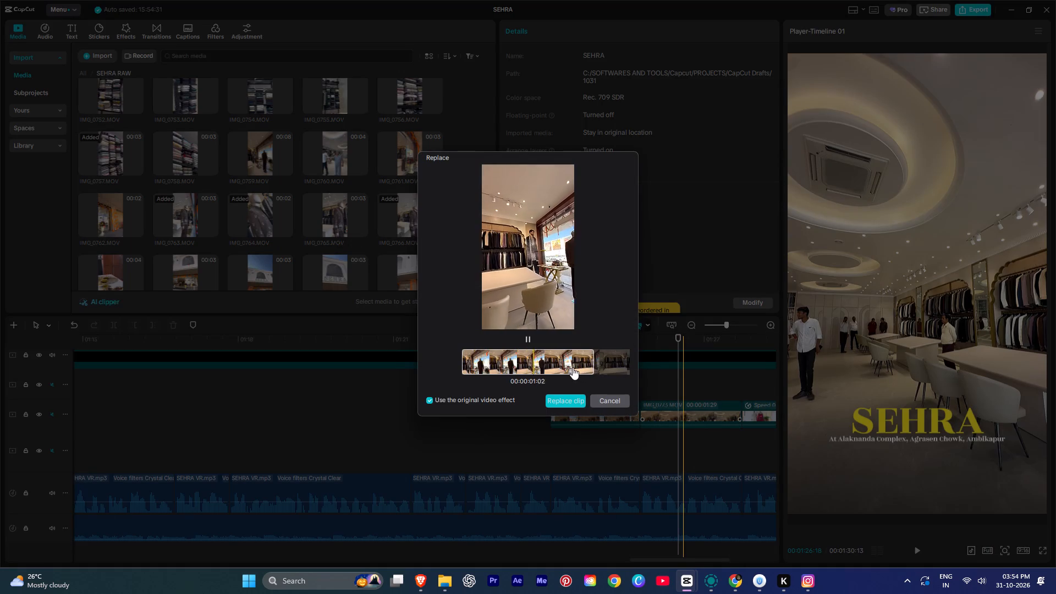
drag(562, 366, 124, 362)
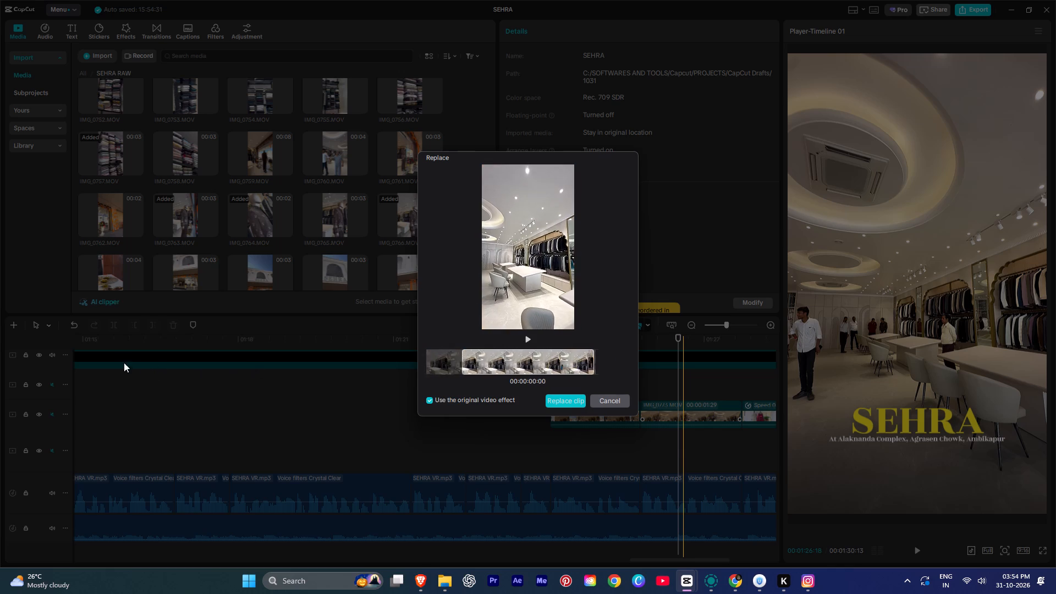
drag(124, 362, 174, 373)
drag(500, 360, 487, 360)
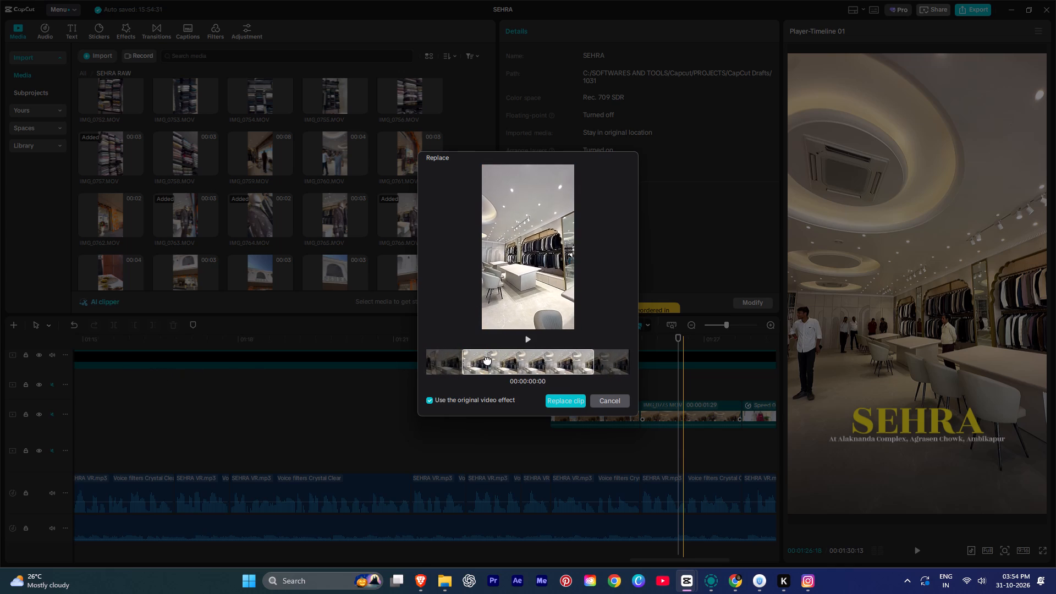
drag(487, 360, 480, 360)
key(space)
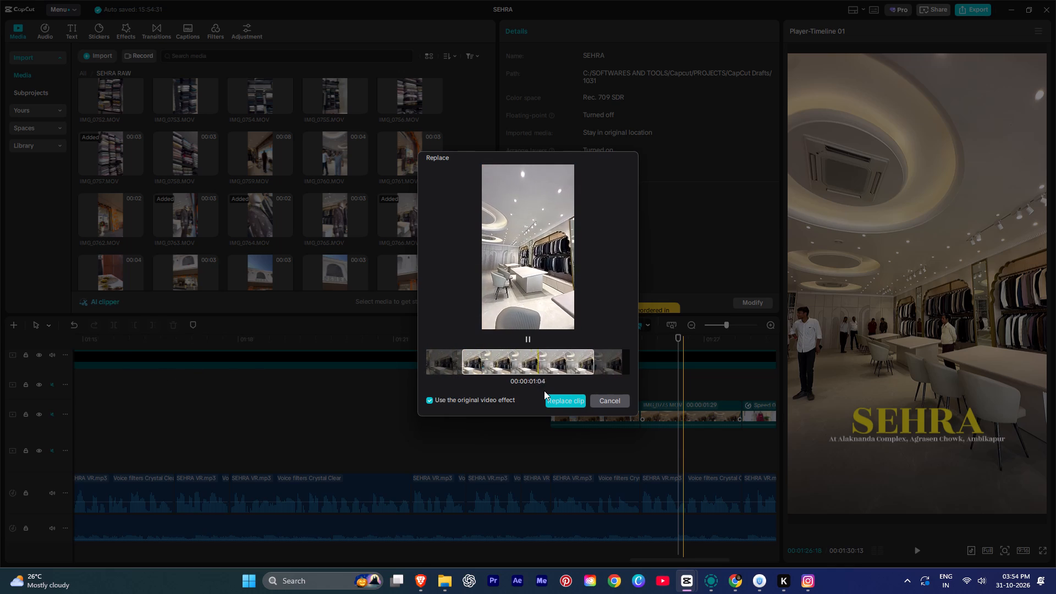
drag(524, 355, 565, 355)
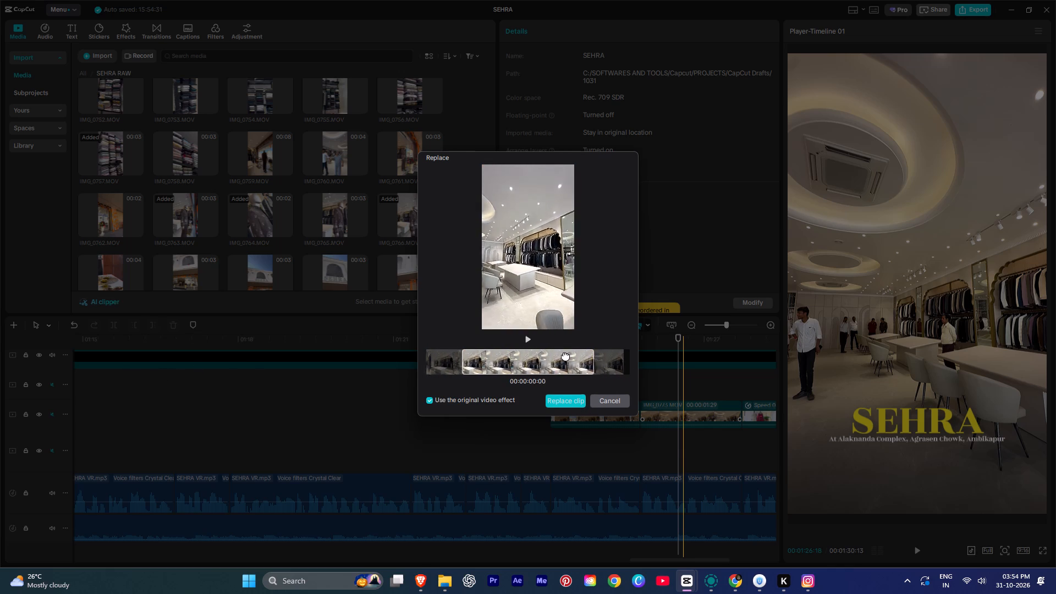
drag(565, 355, 922, 355)
key(space)
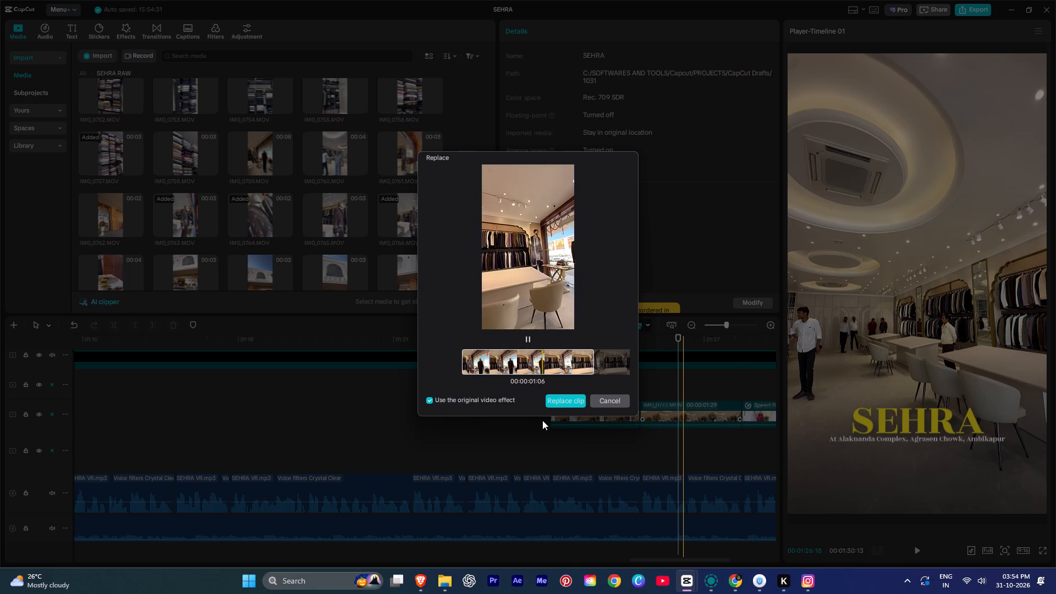
click(564, 402)
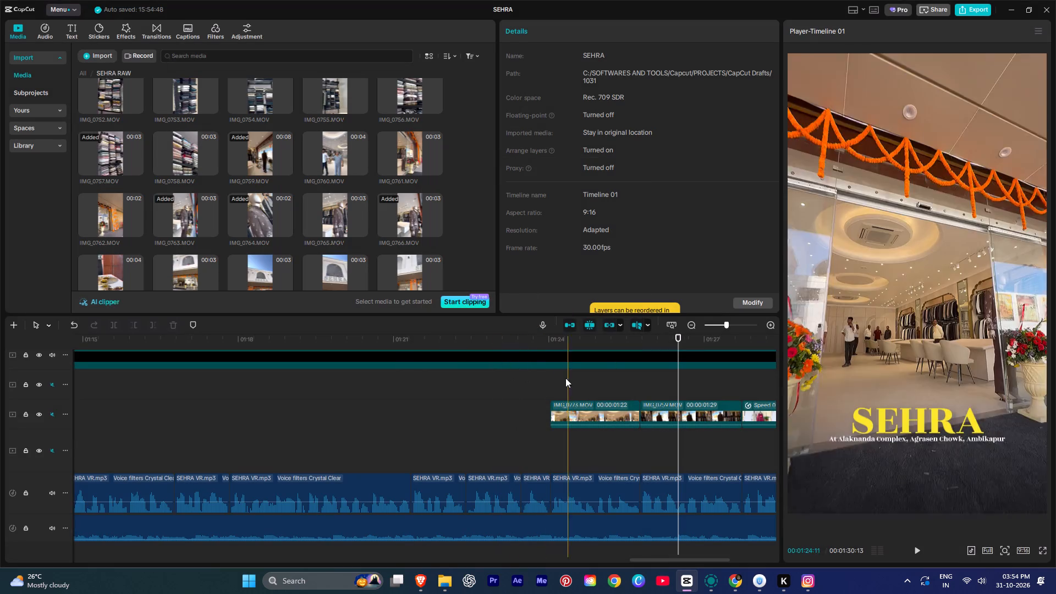
Play the closing section from about 1:24:11 to check the replaced clips against the voice-over.
key(space)
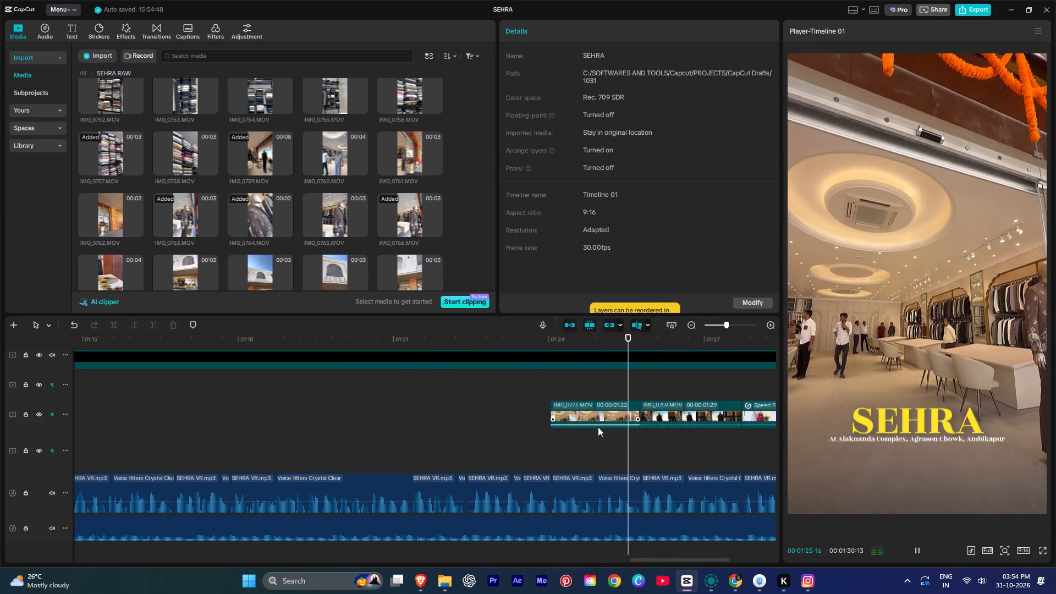
alt+scroll(741, 448, down, 3)
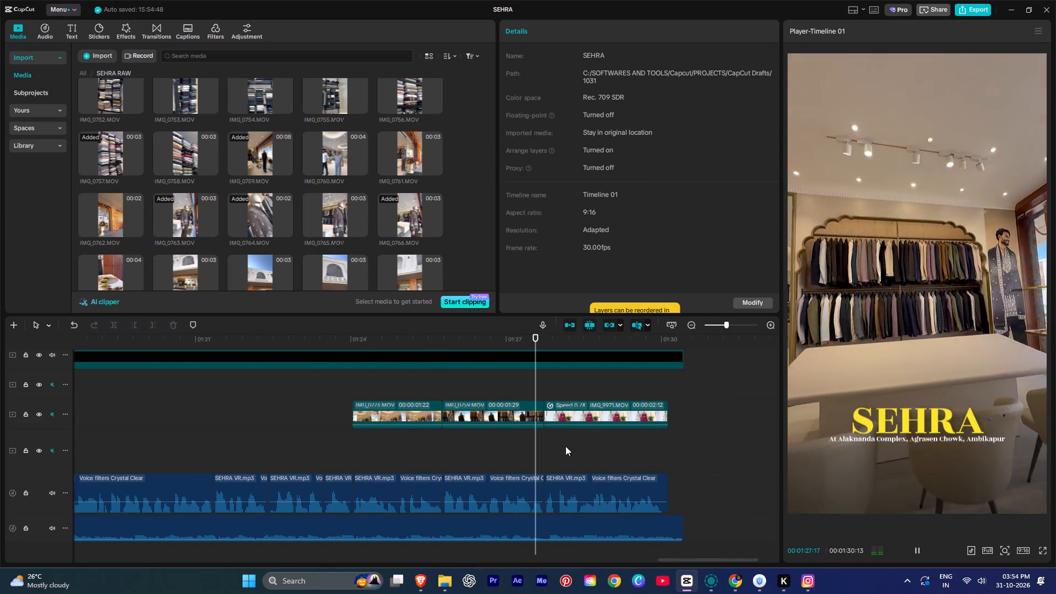
alt+scroll(512, 430, down, 1)
alt+scroll(512, 430, up, 1)
alt+scroll(512, 430, down, 1)
ctrl+scroll(512, 430, down, 4)
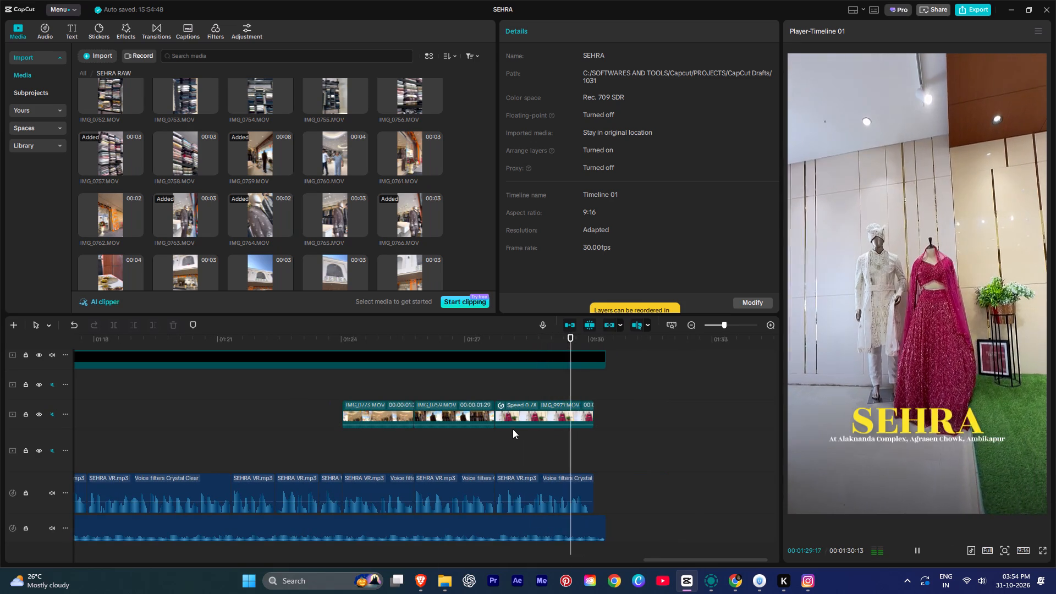
Play the 0.7x speed IMG_9971 clip against the voice-over and trim its end back to about 1:28:19.
click(495, 383)
key(space)
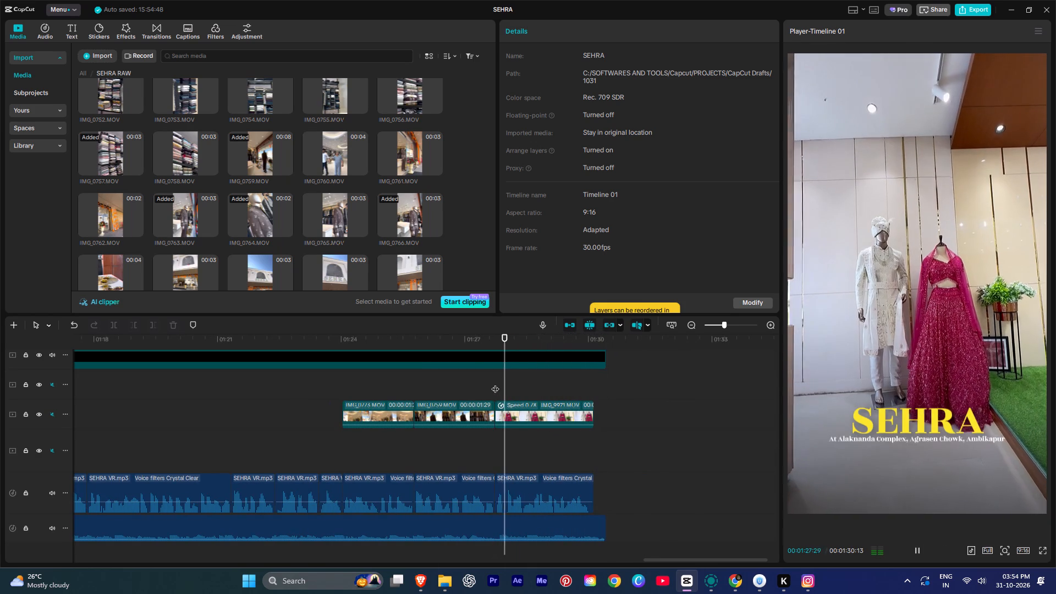
key(space)
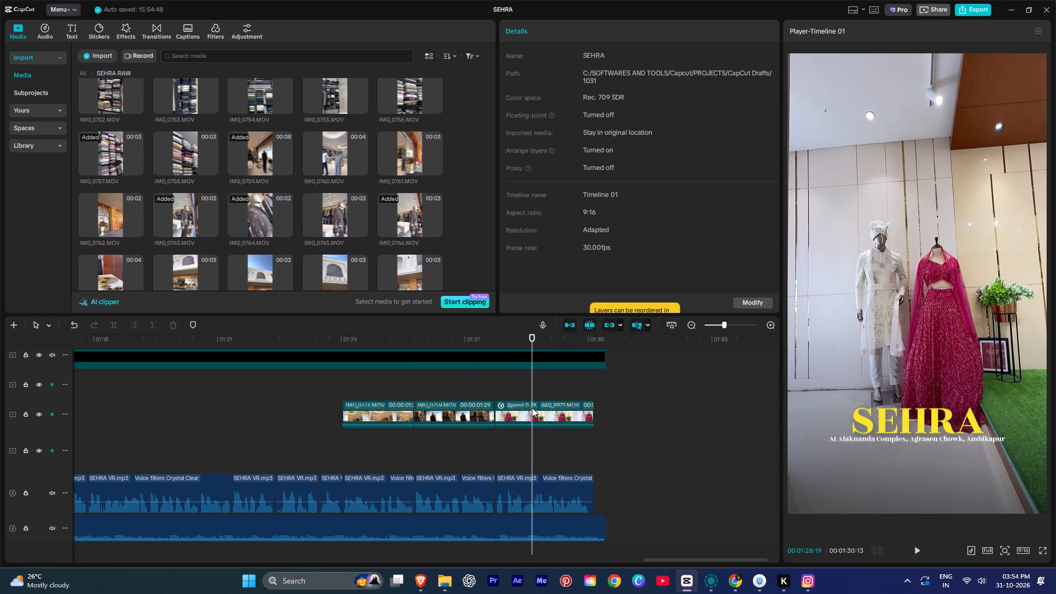
text(w)
key(space)
key(space)
click(532, 408)
text(w)
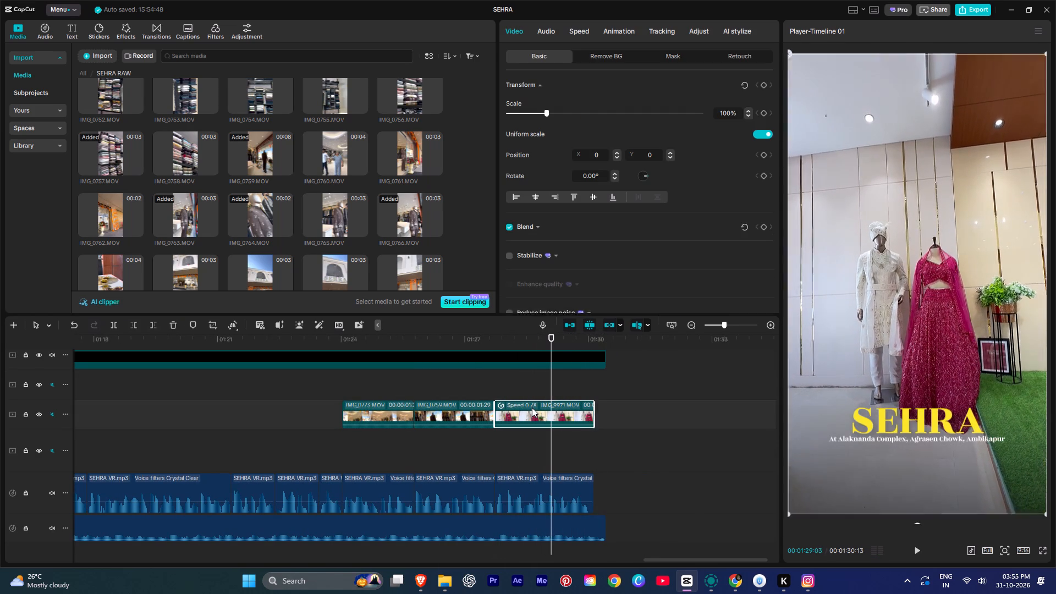
key(space)
key(space)
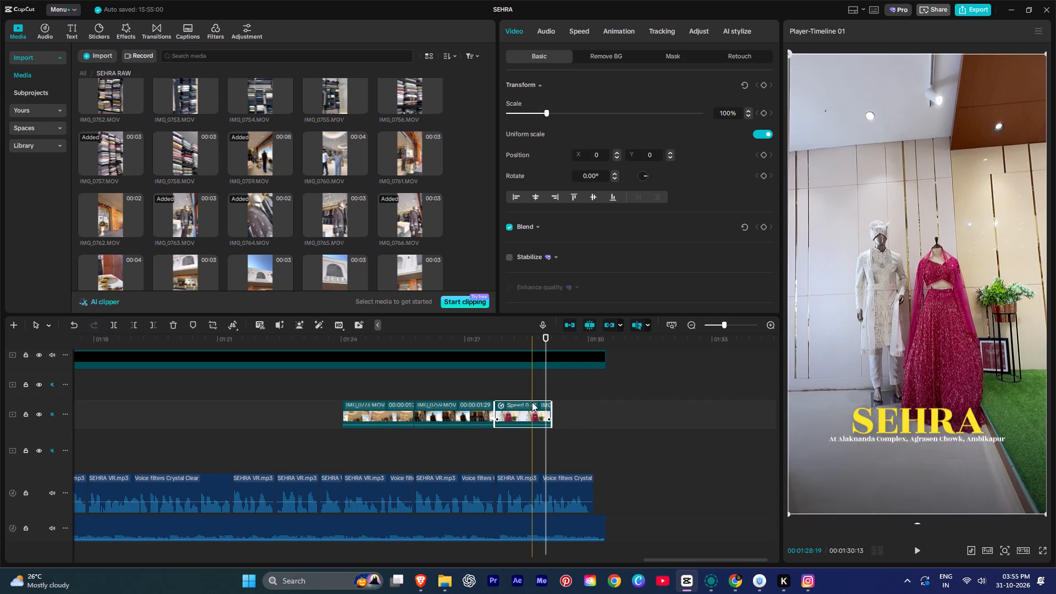
key(w)
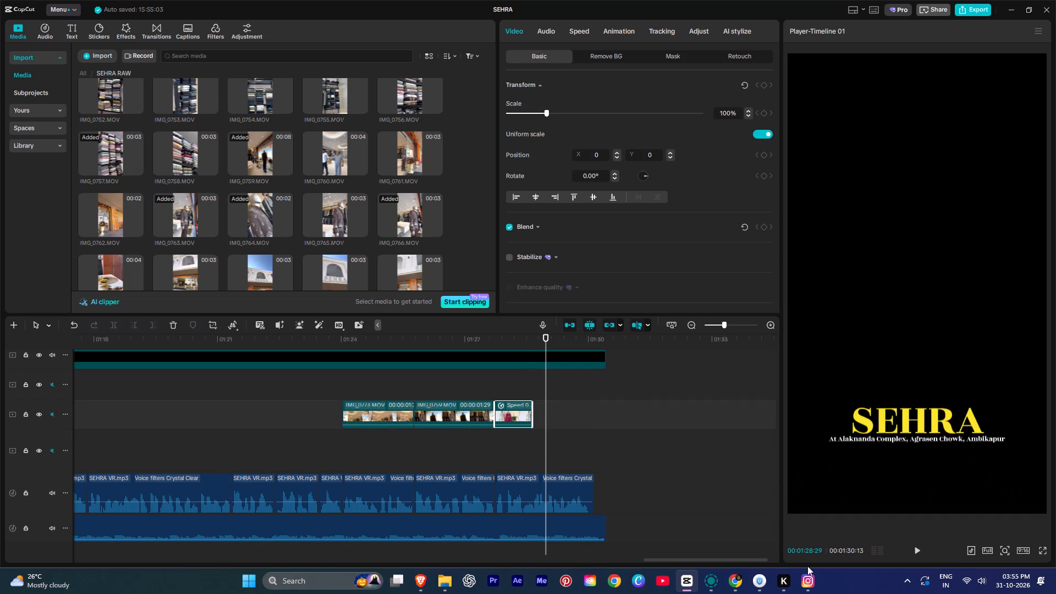
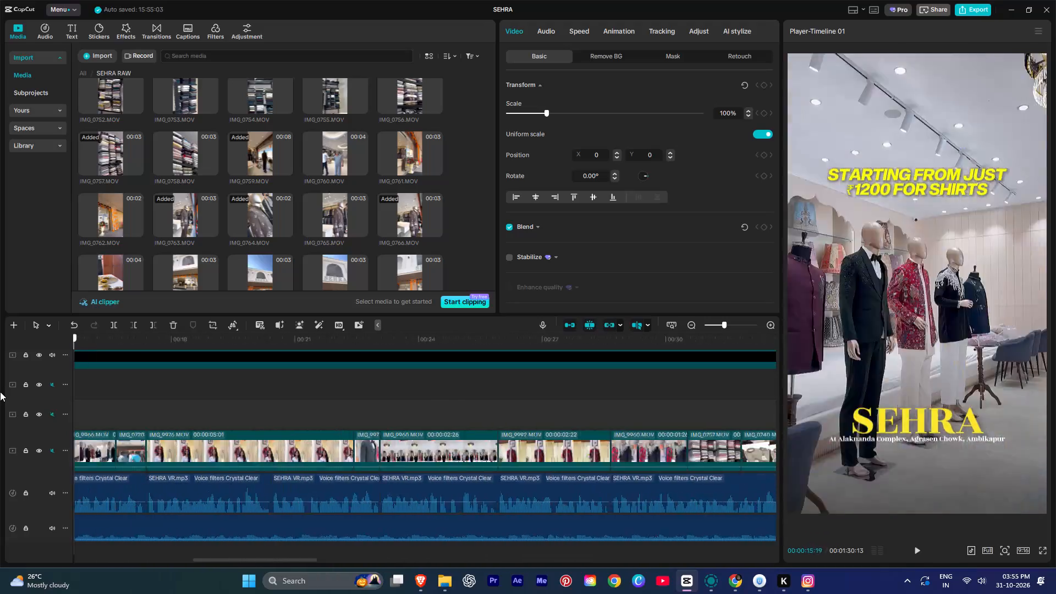
Play the opening seconds of the timeline to check the first clips against the voice-over.
key(space)
ctrl+scroll(119, 420, down, 5)
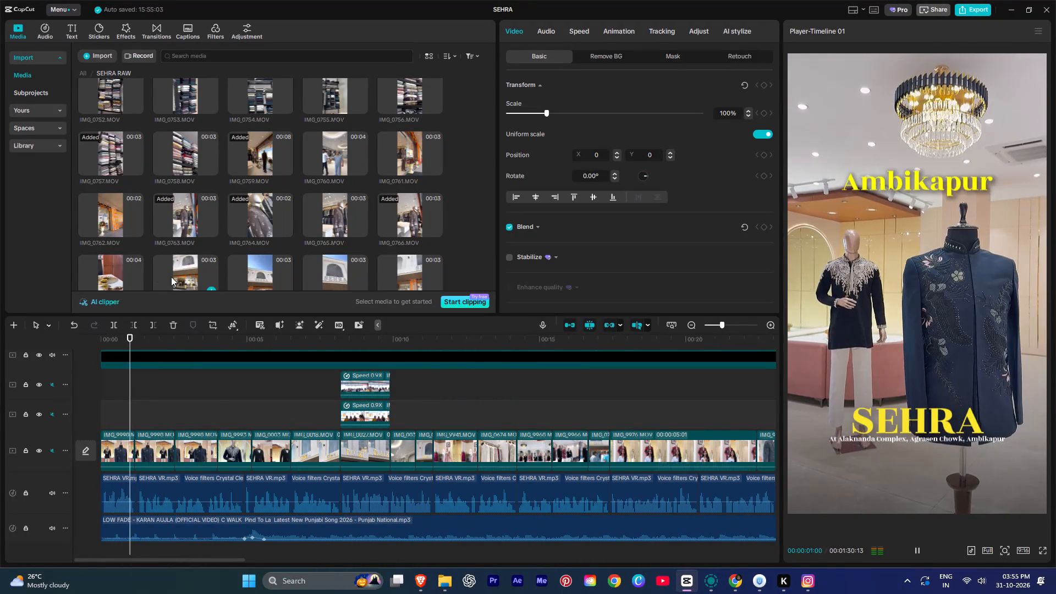
click(102, 207)
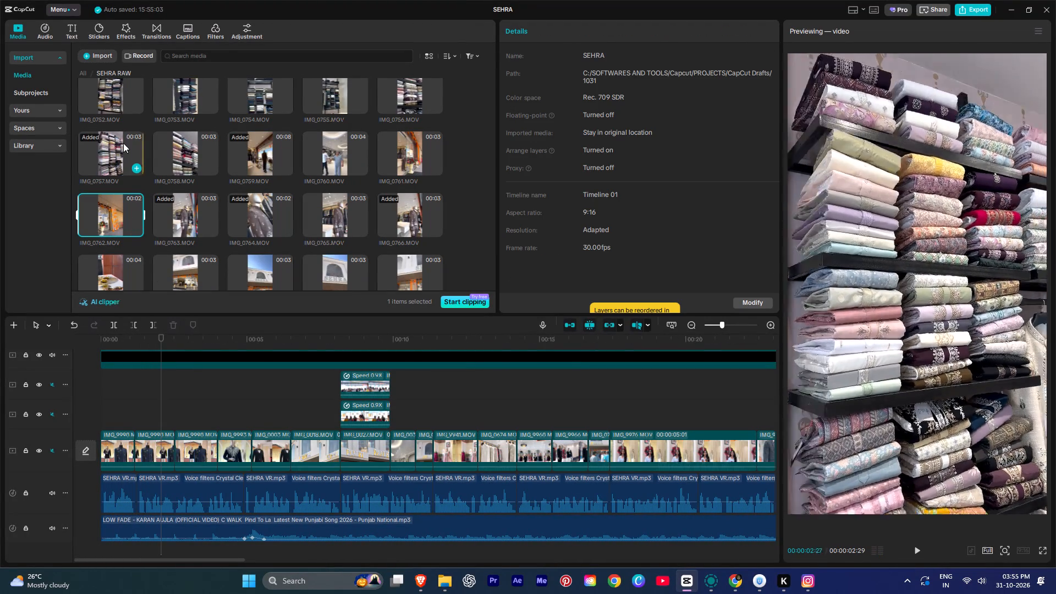
drag(162, 409, 128, 404)
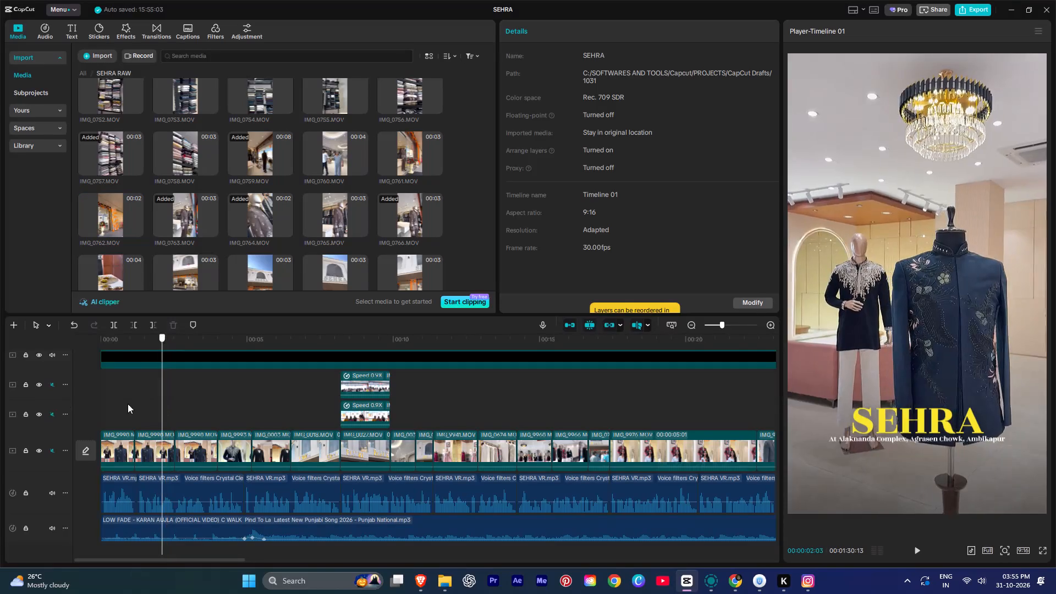
drag(128, 404, 43, 397)
key(space)
ctrl+scroll(139, 400, down, 3)
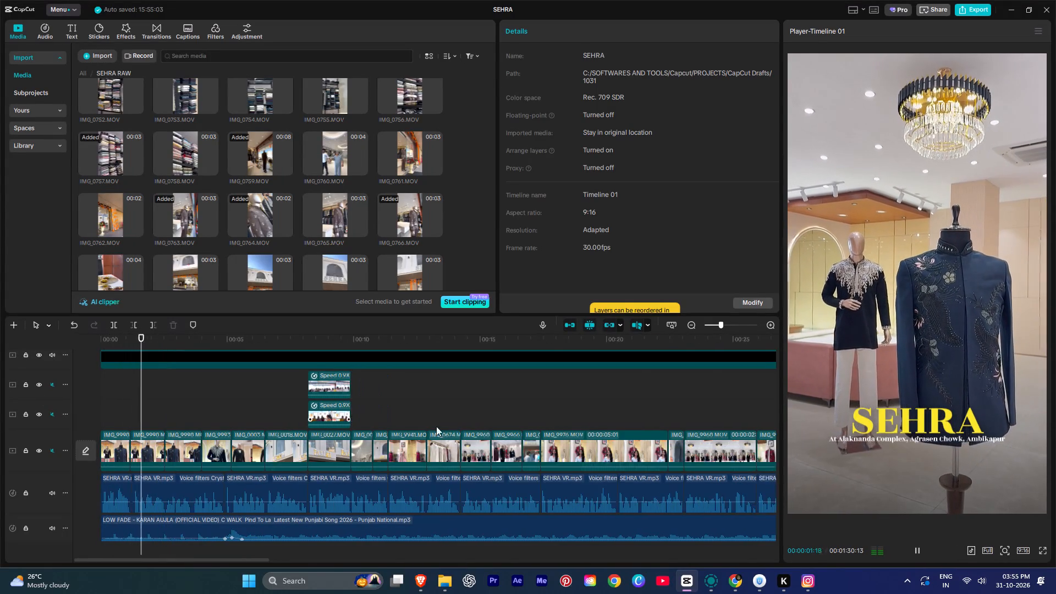
ctrl+scroll(436, 426, down, 16)
key(space)
Play the voice-over from the end of the last main-track clip, at about 50:13, to hear the next uncovered phrase.
click(374, 389)
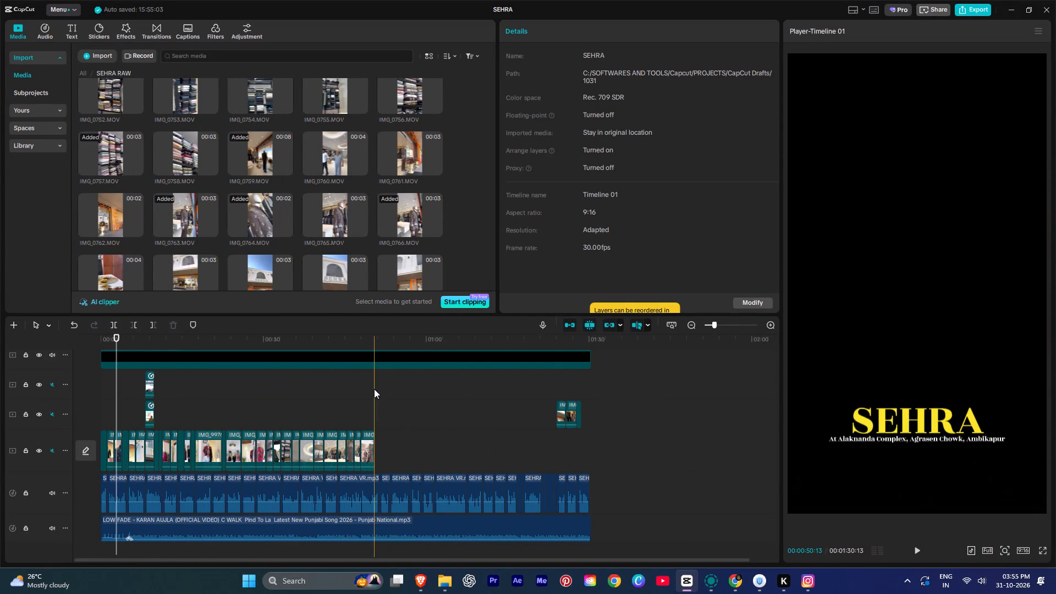
key(space)
scroll(381, 395, up, 2)
scroll(381, 395, down, 1)
scroll(381, 395, up, 10)
scroll(384, 420, down, 6)
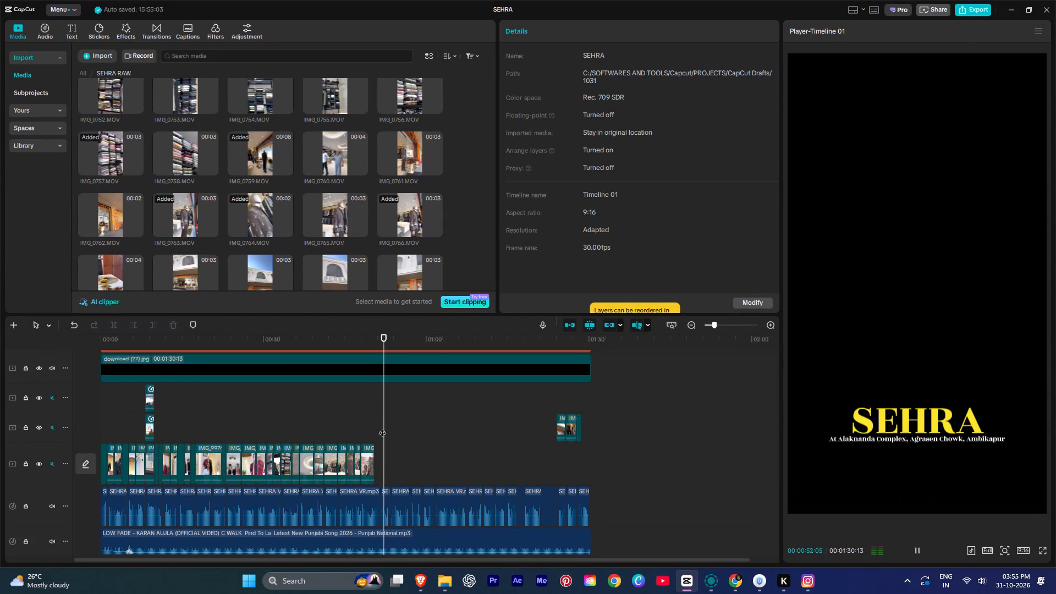
key(space)
click(373, 405)
key(space)
ctrl+scroll(375, 405, up, 6)
ctrl+scroll(375, 405, down, 1)
ctrl+scroll(375, 405, up, 1)
key(space)
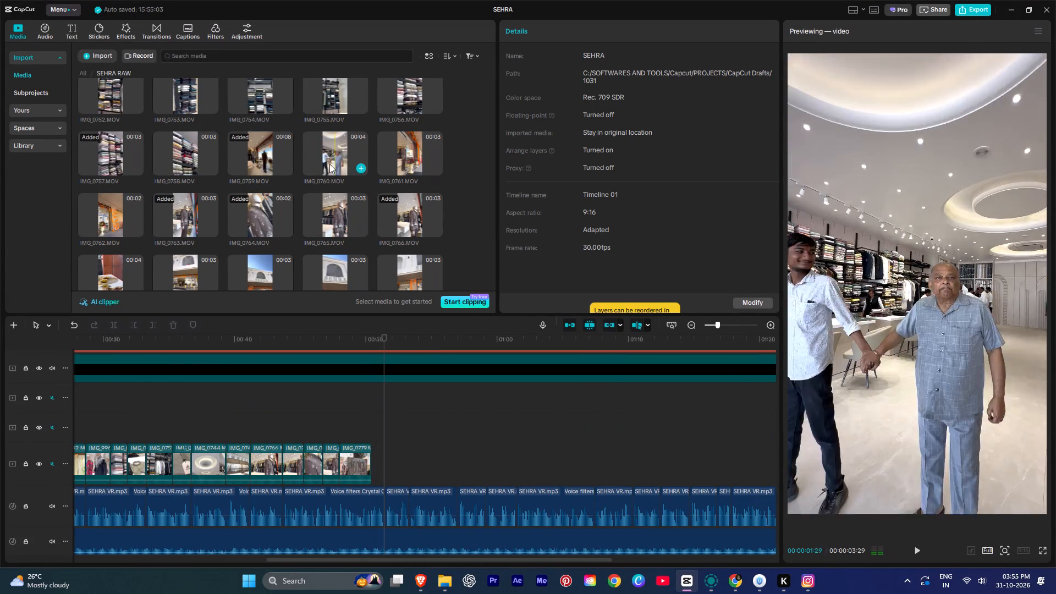
Add IMG_0756.MOV after the last clip before the main-track gap and trim its end to about the 52-second mark, matching the voice-over.
scroll(342, 157, up, 2)
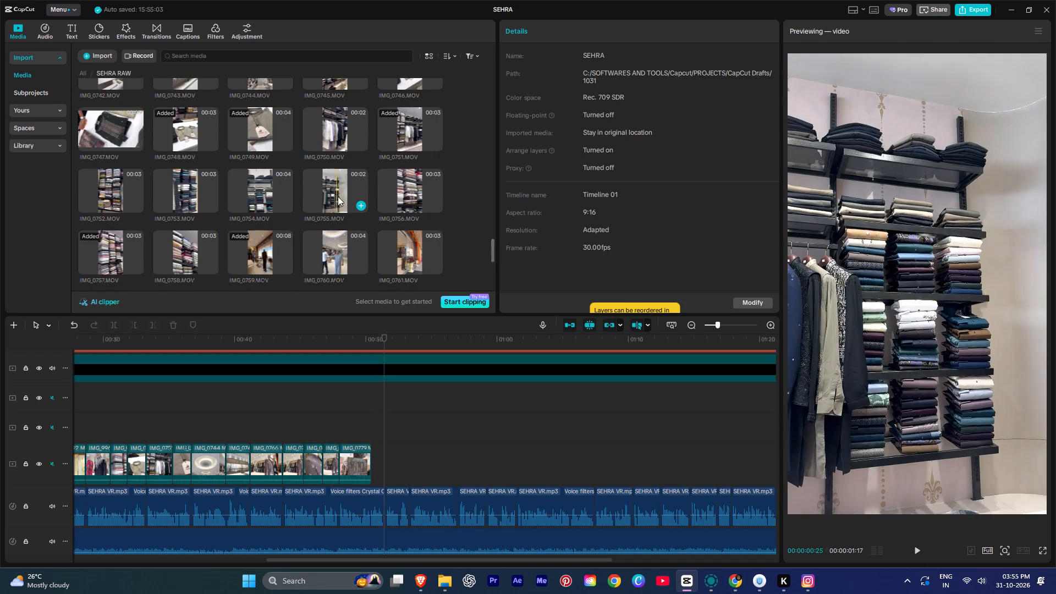
drag(410, 182, 381, 444)
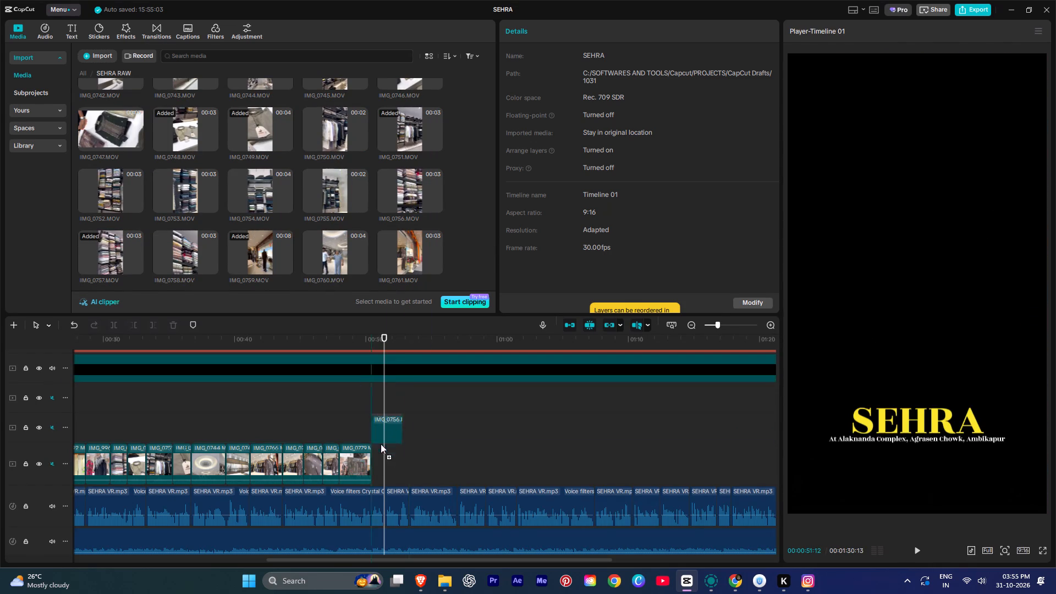
drag(381, 444, 381, 466)
key(space)
ctrl+scroll(390, 419, up, 5)
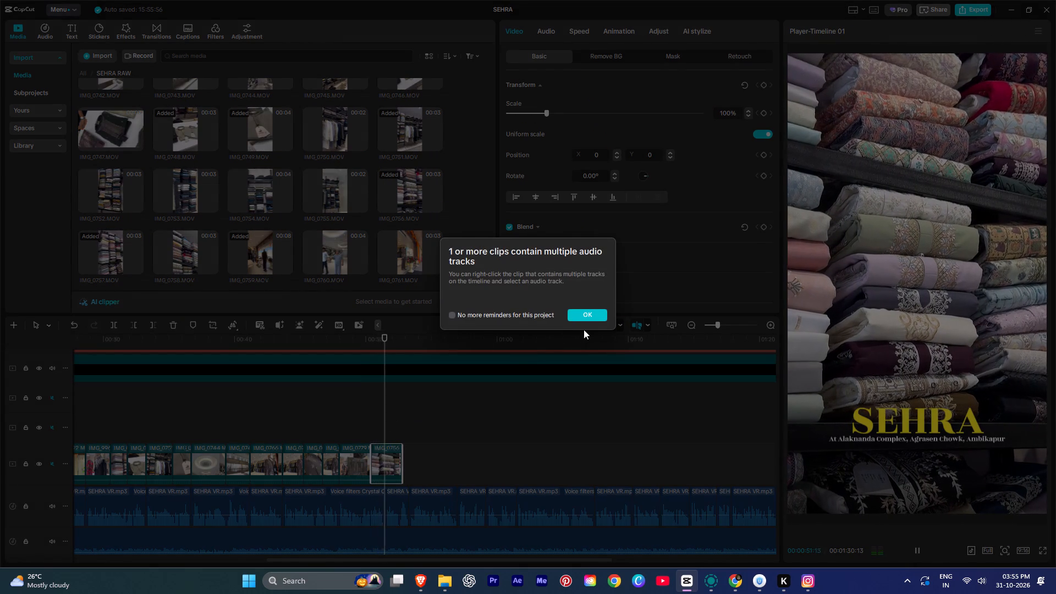
click(587, 315)
ctrl+scroll(424, 441, up, 4)
ctrl+scroll(394, 462, down, 1)
ctrl+scroll(394, 462, up, 5)
key(space)
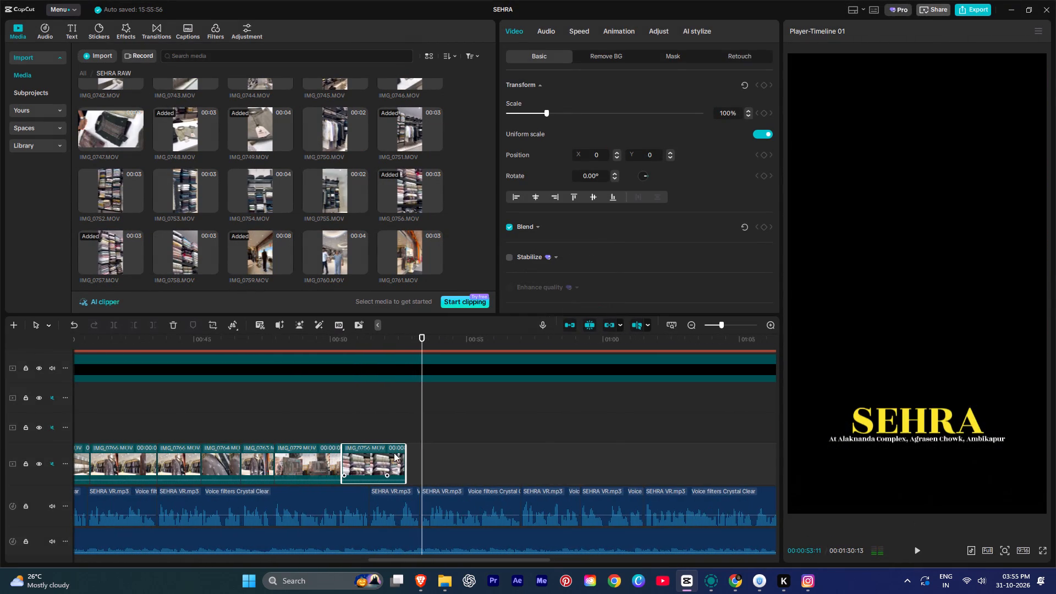
text(w)
key(space)
key(space)
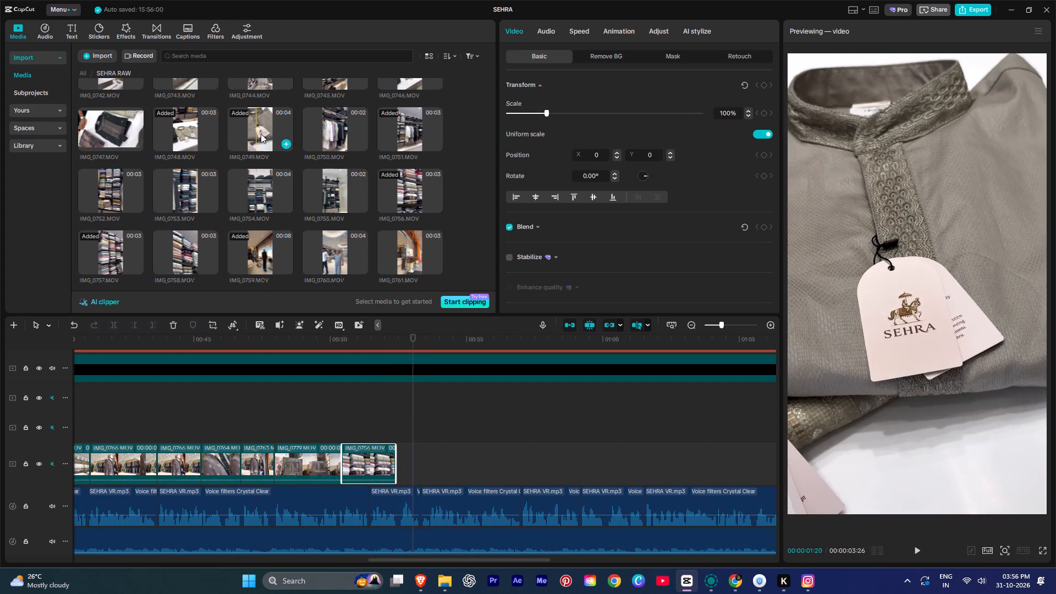
Add IMG_0749.MOV directly after the IMG_0756 clip and trim its end back to about 53:17, matching the voice-over.
drag(269, 136, 397, 473)
key(space)
ctrl+scroll(428, 446, up, 2)
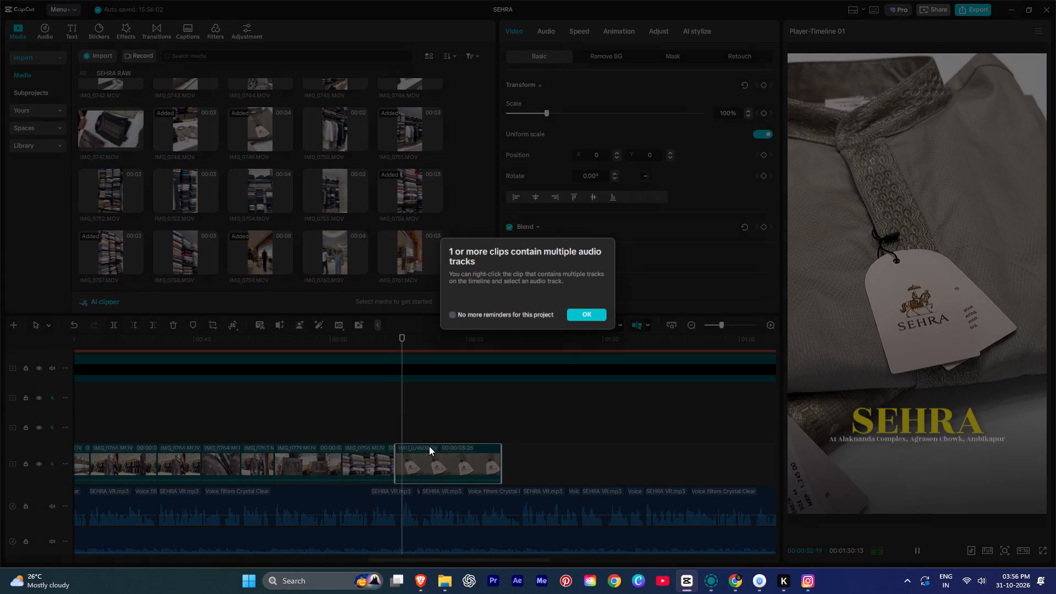
ctrl+scroll(429, 446, up, 6)
key(space)
click(575, 320)
key(space)
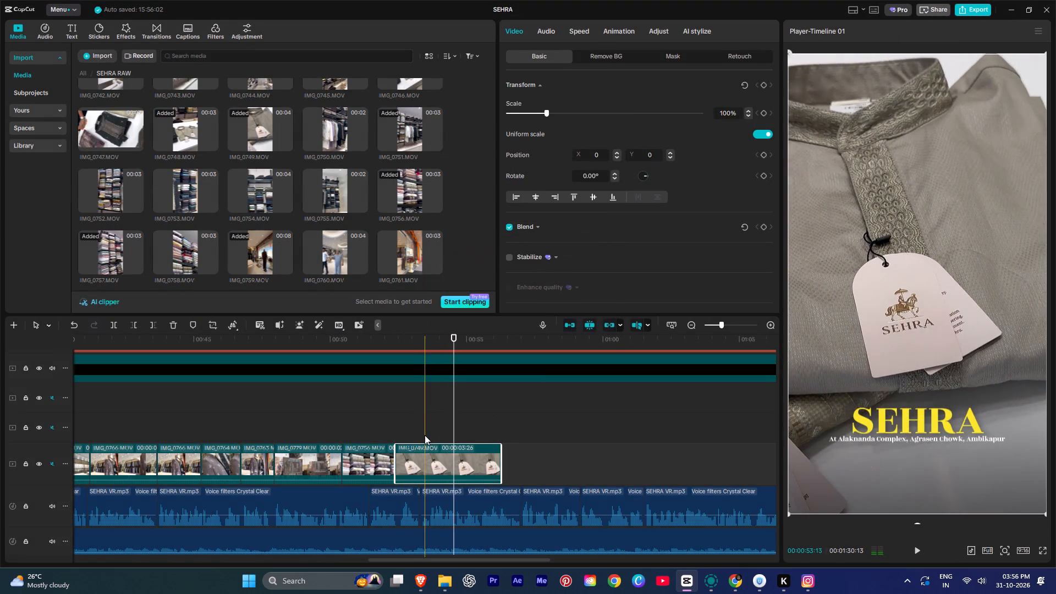
text(w)
key(space)
key(space)
click(427, 411)
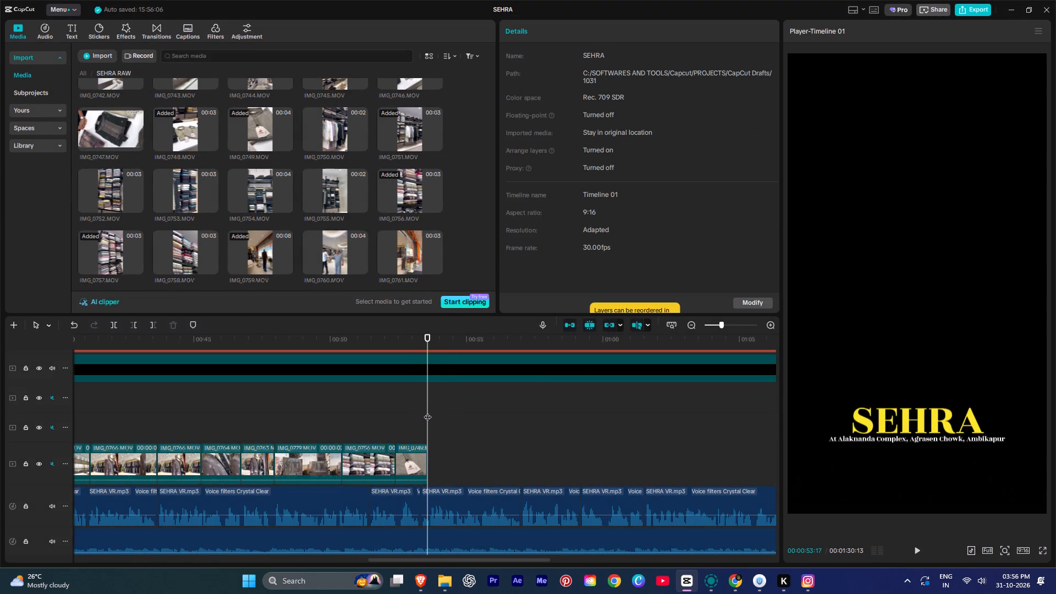
Browse the SEHRA RAW footage, previewing garment clips for the next shot after IMG_0749.
ctrl+scroll(427, 411, down, 12)
ctrl+scroll(427, 411, up, 1)
ctrl+scroll(427, 411, down, 3)
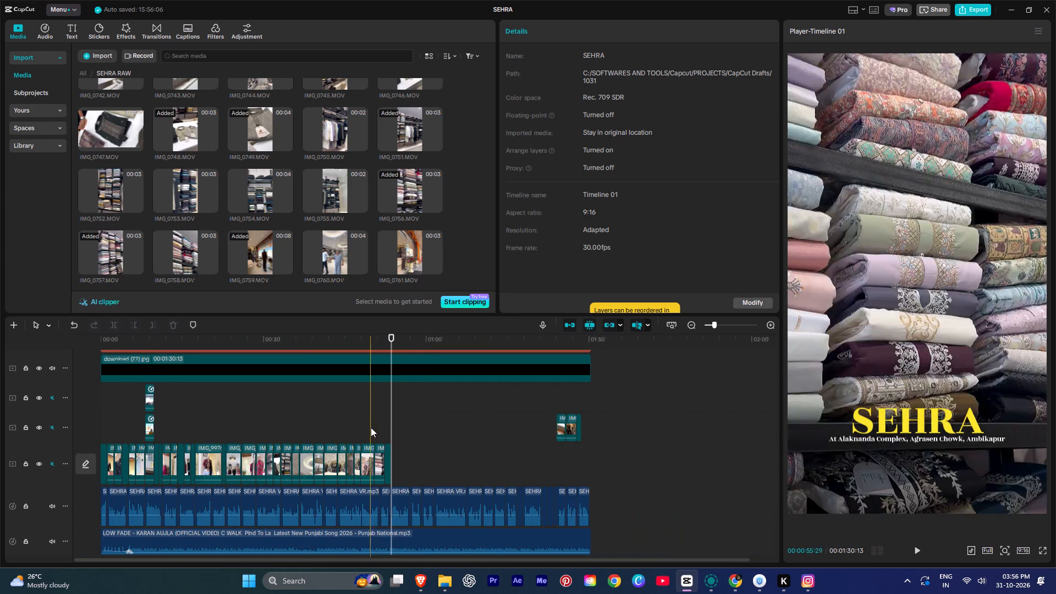
scroll(175, 207, up, 2)
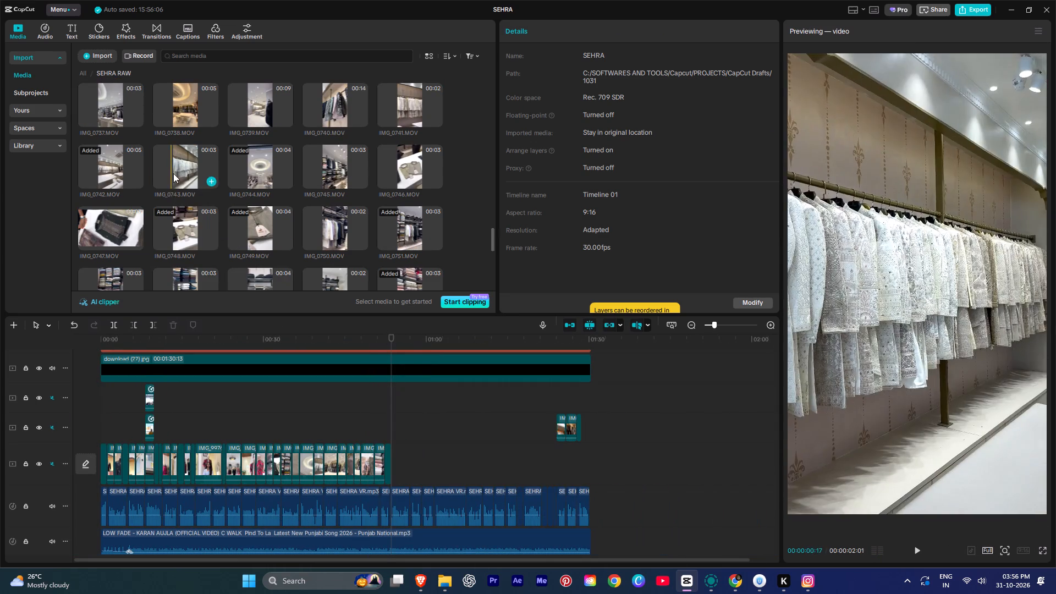
scroll(173, 173, up, 9)
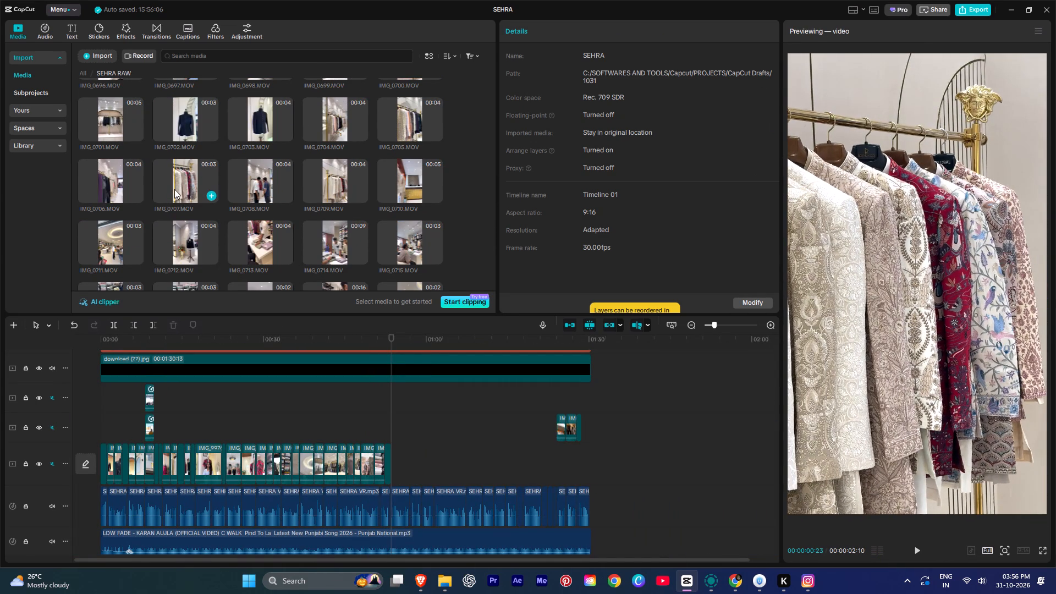
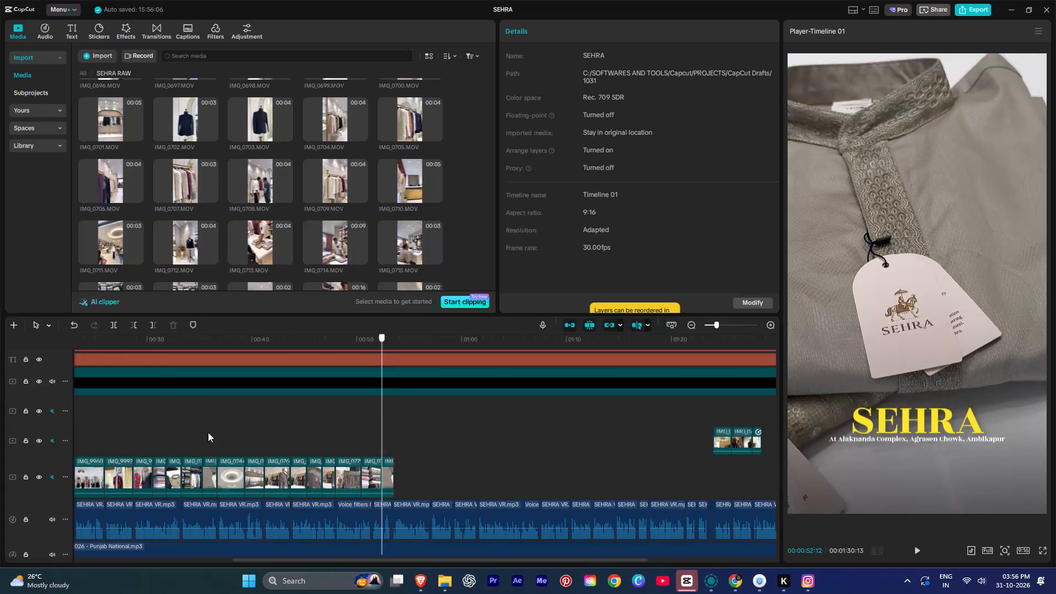
Play the opening seconds of the timeline to review the existing cut against the voice-over.
key(space)
ctrl+scroll(228, 416, up, 3)
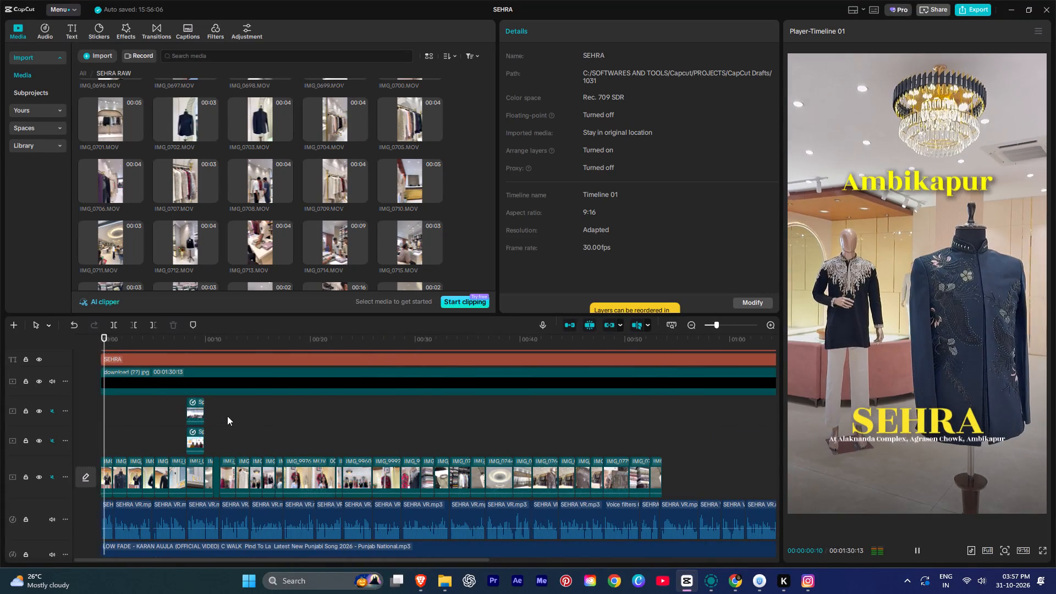
ctrl+scroll(227, 416, up, 2)
ctrl+scroll(219, 430, down, 1)
ctrl+scroll(219, 430, up, 3)
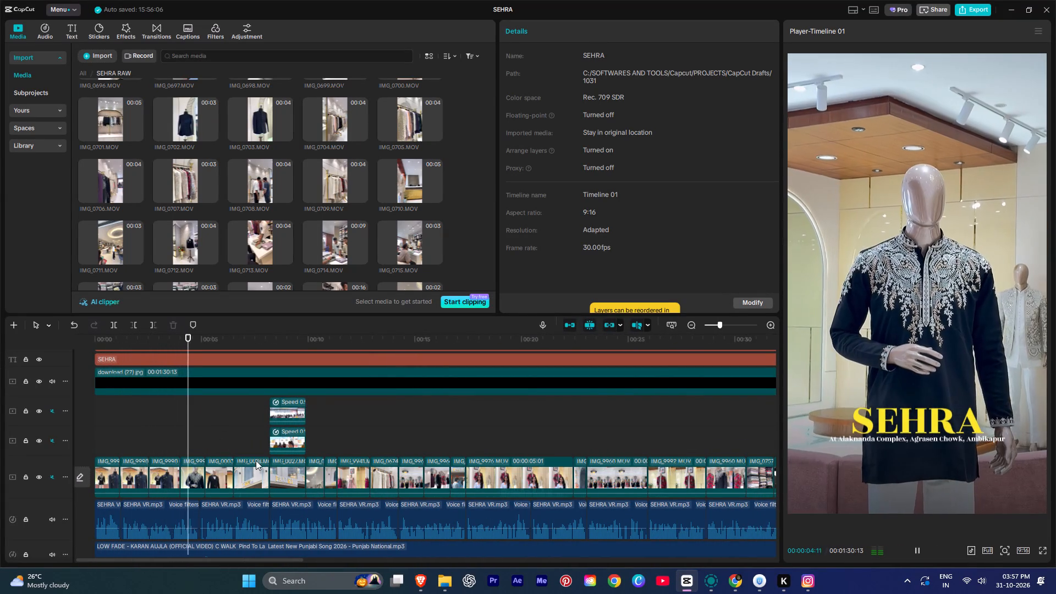
key(space)
Switch to Pinterest and search for "wedding edit" to find wedding footage for the video.
click(576, 578)
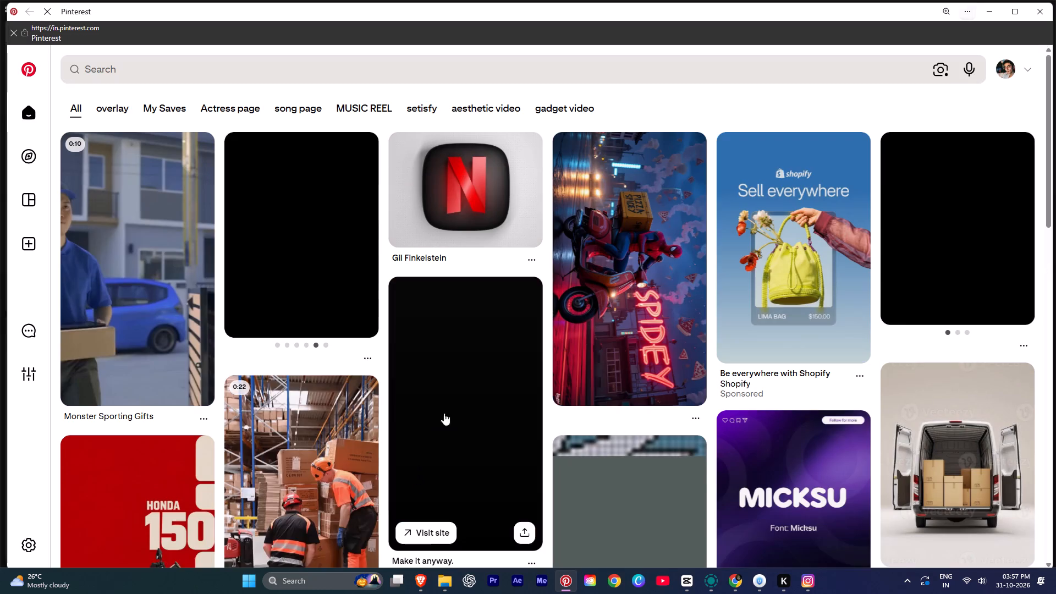
scroll(371, 390, down, 2)
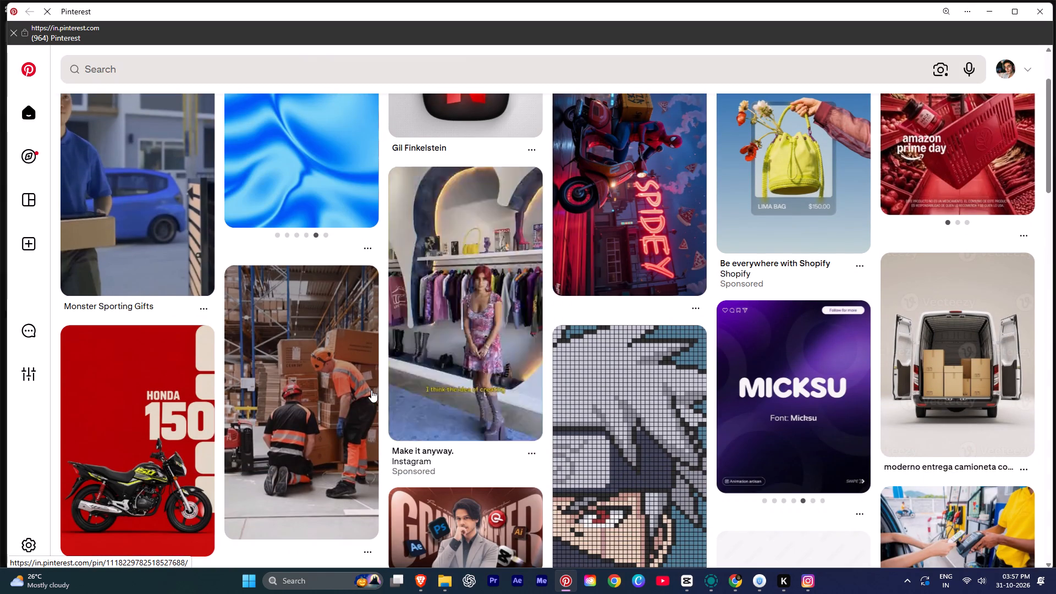
scroll(371, 390, down, 5)
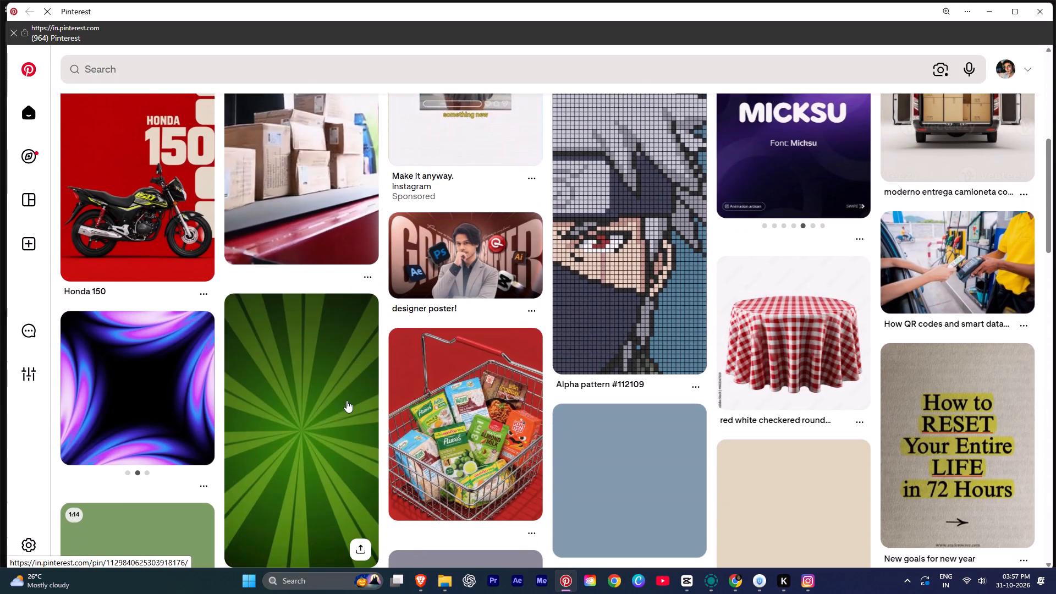
scroll(319, 411, down, 3)
scroll(310, 260, up, 4)
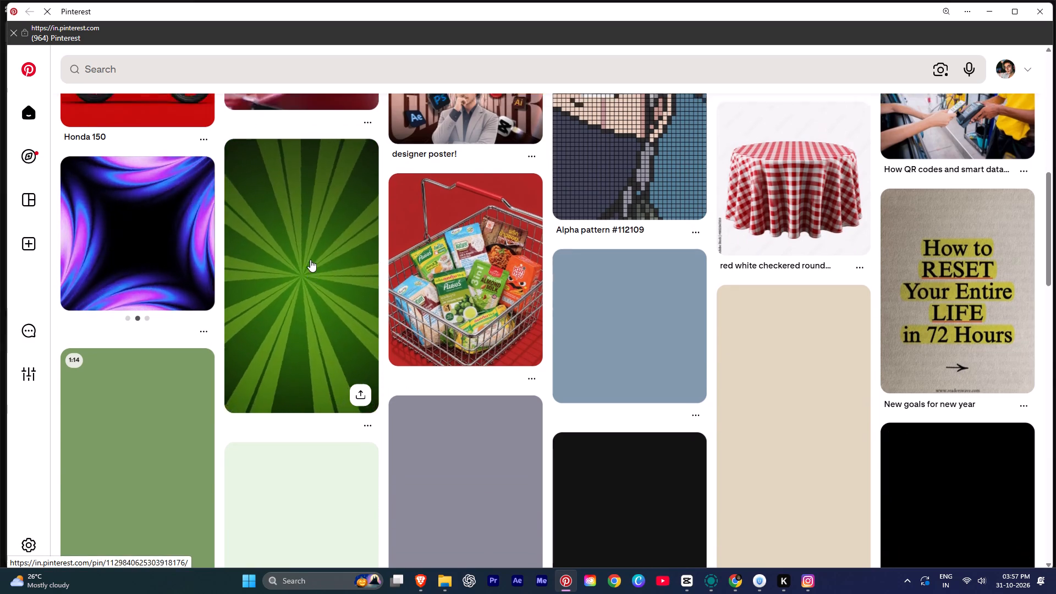
scroll(310, 260, up, 3)
click(292, 74)
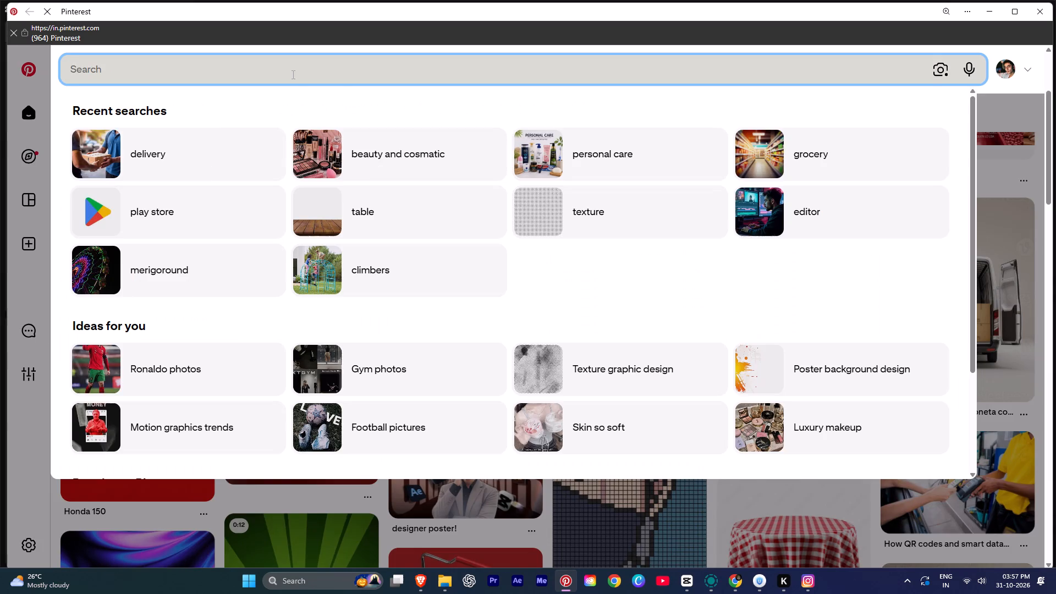
text(wedding)
key(space)
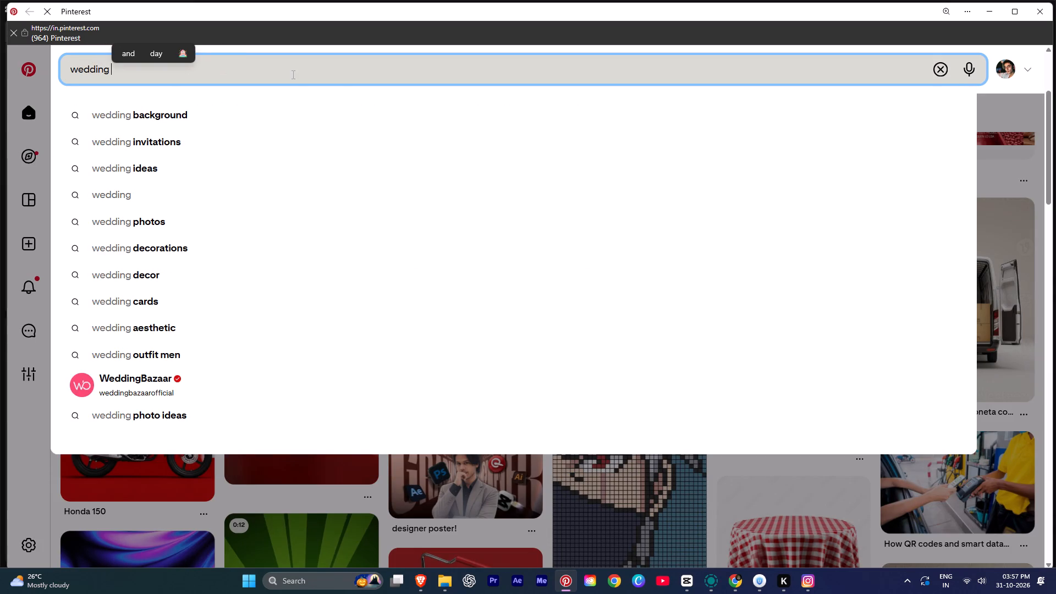
key(e)
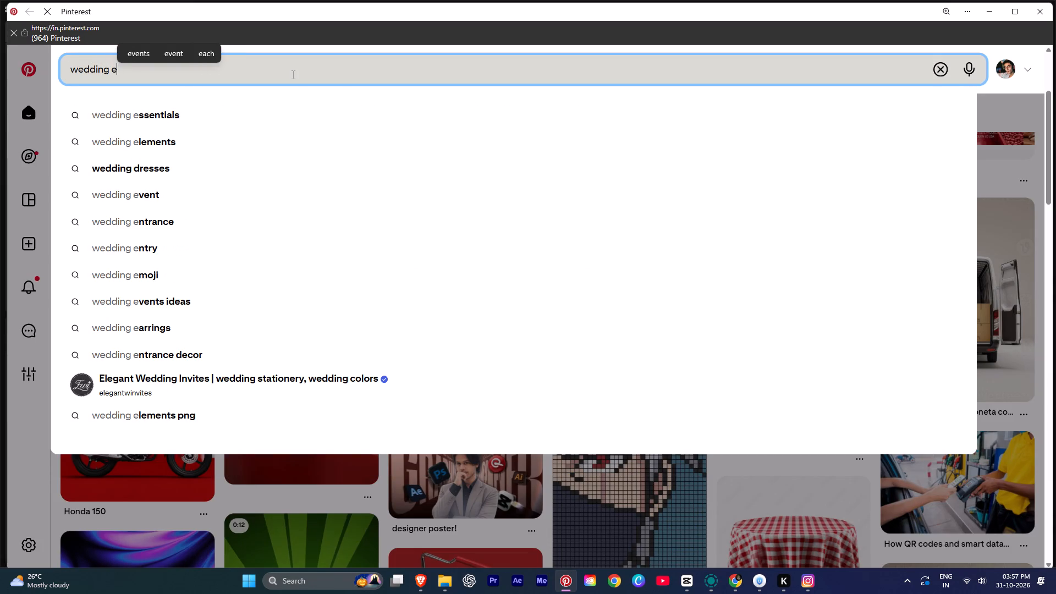
text(dit)
key(Return)
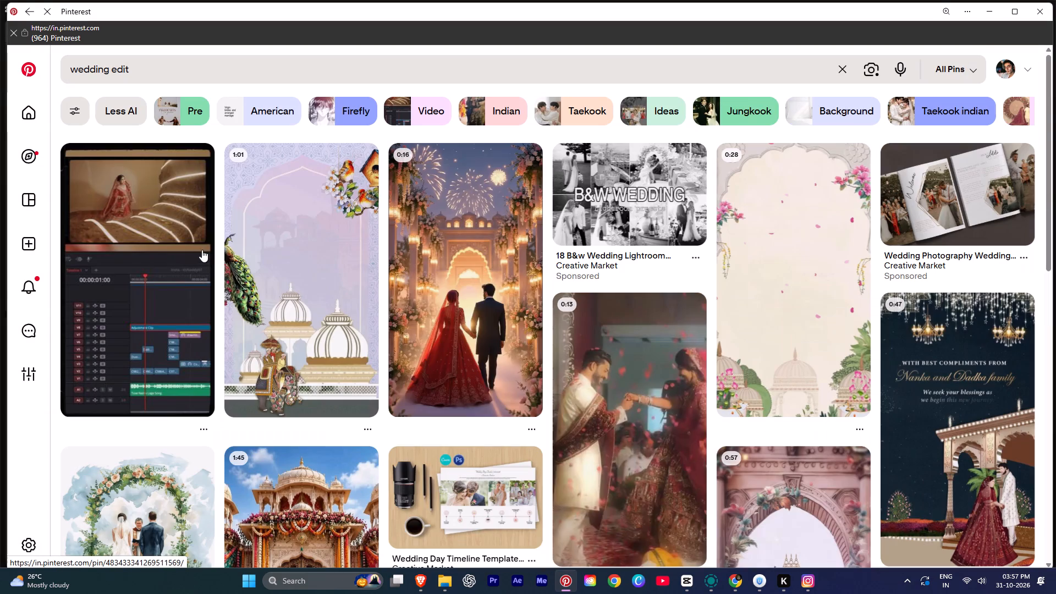
Browse the wedding edit results and open the 0:13 video of the Indian couple holding hands under falling petals.
scroll(442, 270, down, 2)
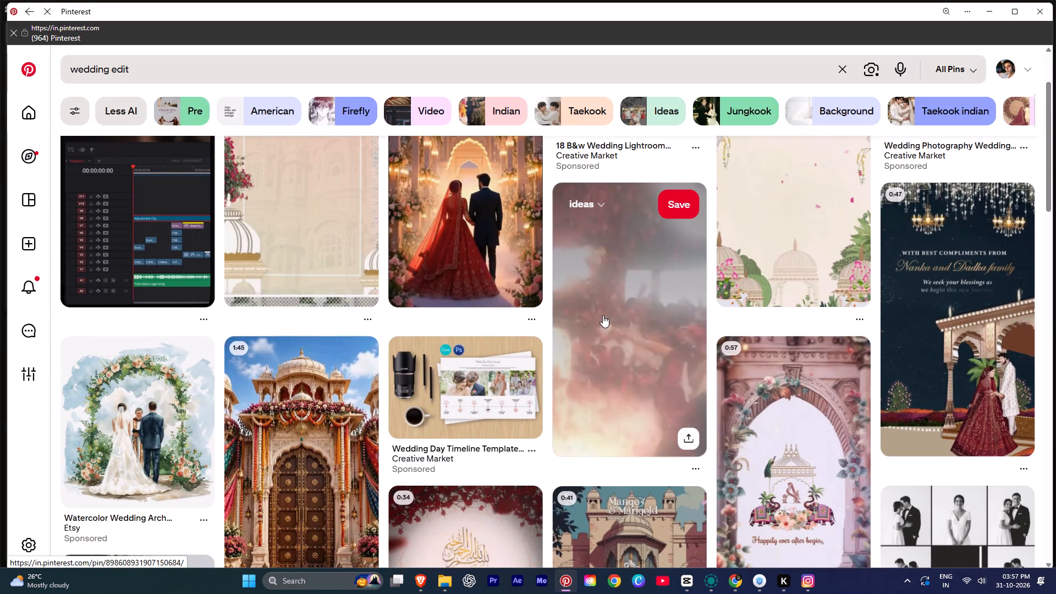
scroll(603, 315, down, 2)
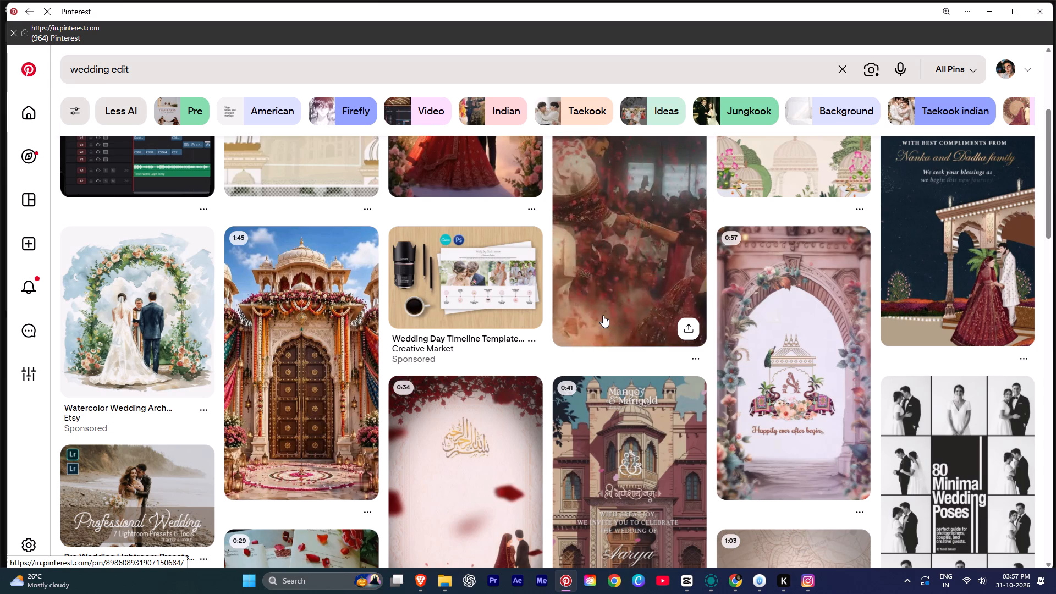
scroll(603, 315, down, 5)
scroll(603, 315, up, 1)
scroll(603, 315, down, 2)
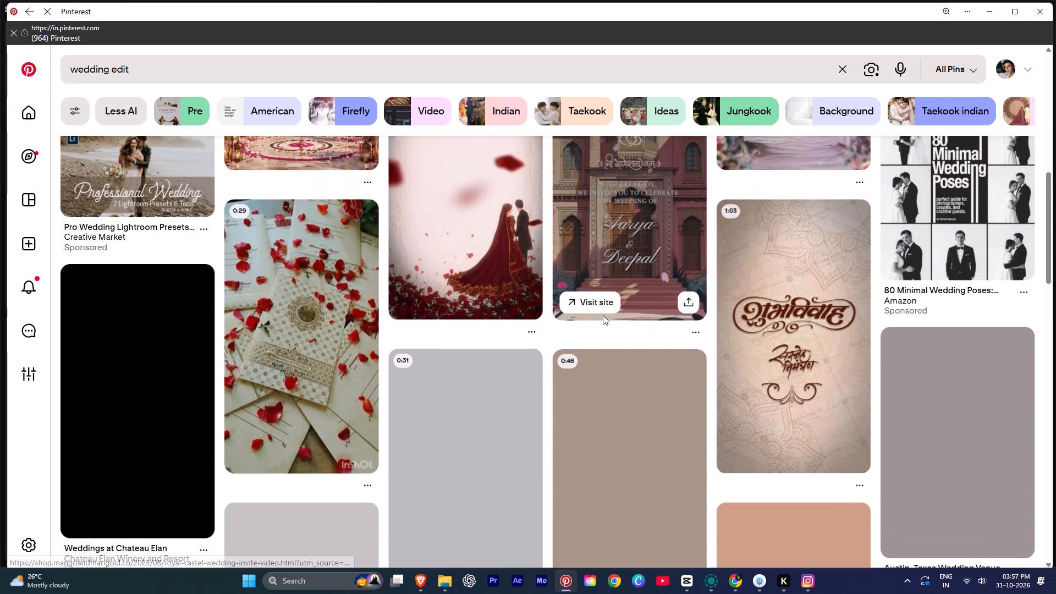
scroll(603, 315, up, 5)
click(606, 269)
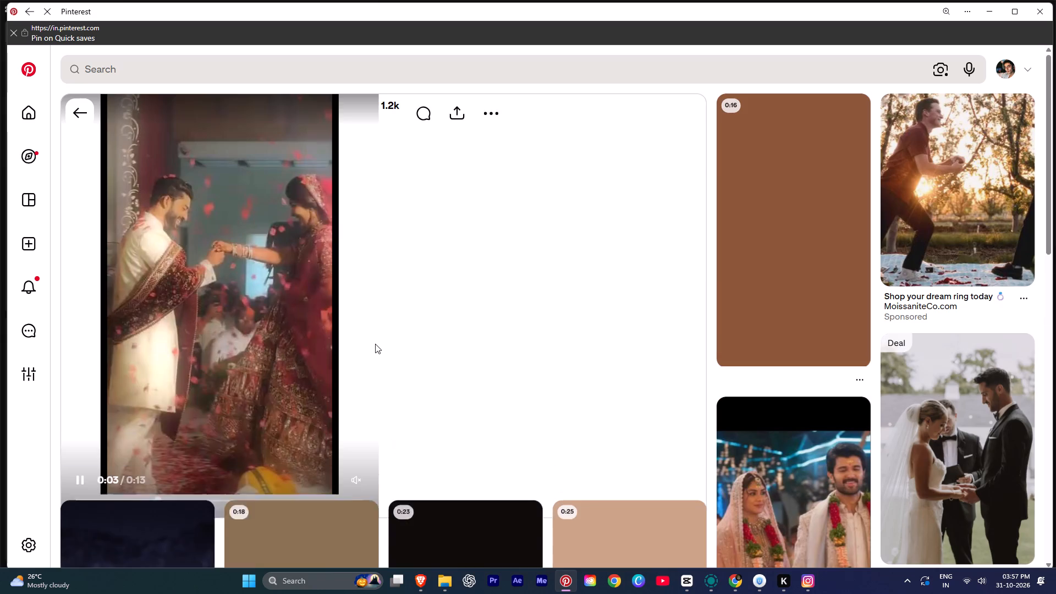
Browse the related wedding videos around the opened couple clip.
scroll(549, 337, down, 2)
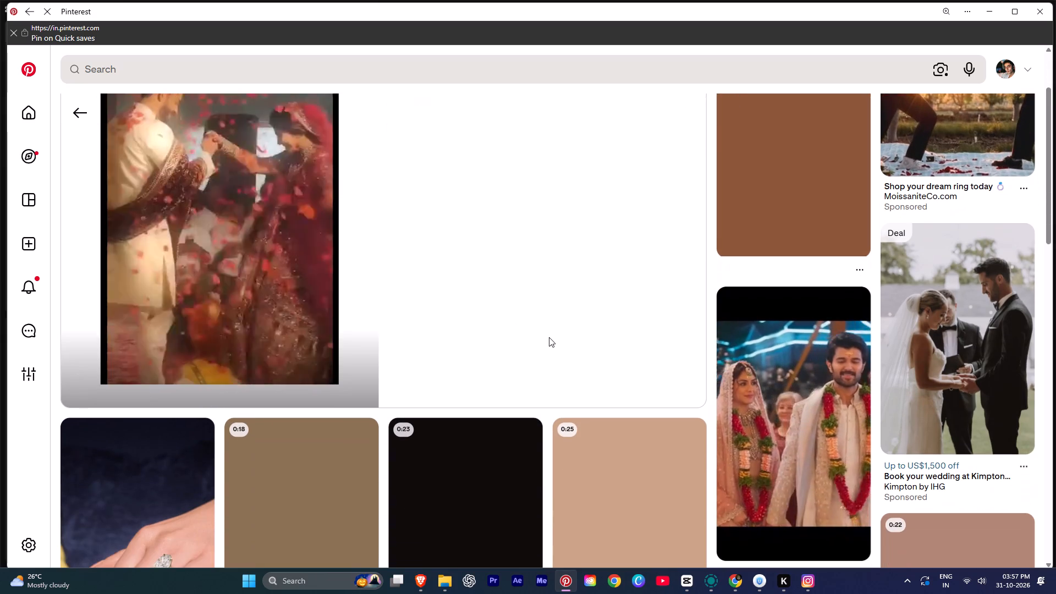
Open the 0:18 related video of the bride in a red lehenga on the decorated wedding stage and copy its link.
scroll(549, 337, down, 1)
scroll(361, 359, down, 4)
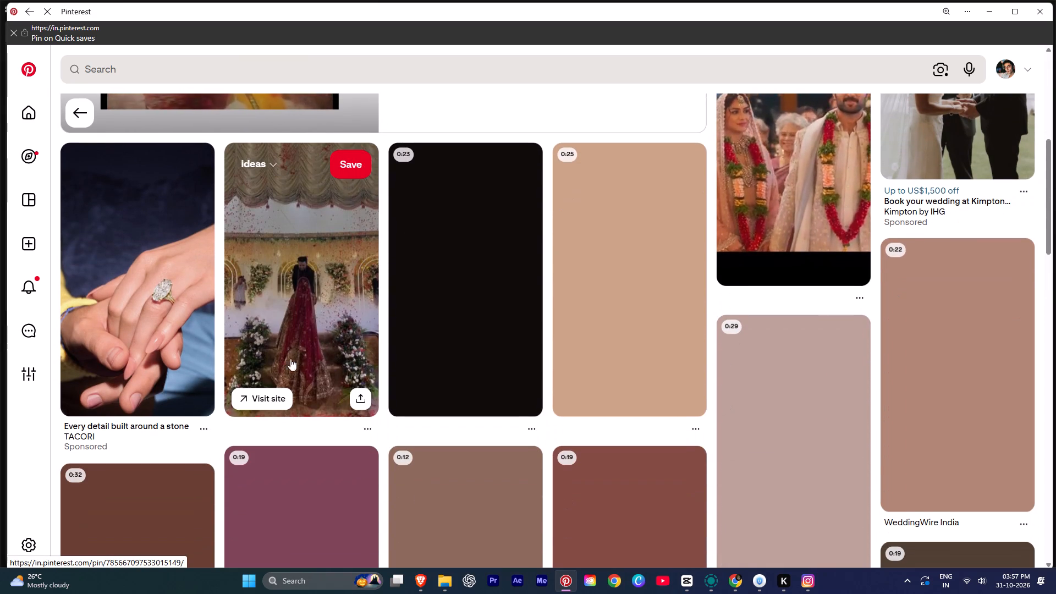
click(295, 287)
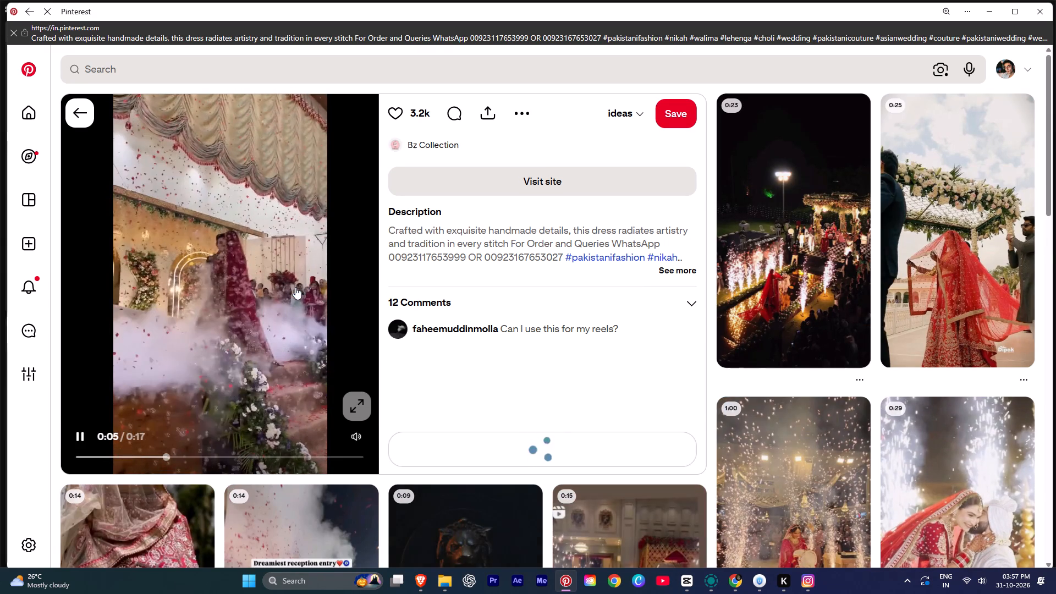
click(481, 110)
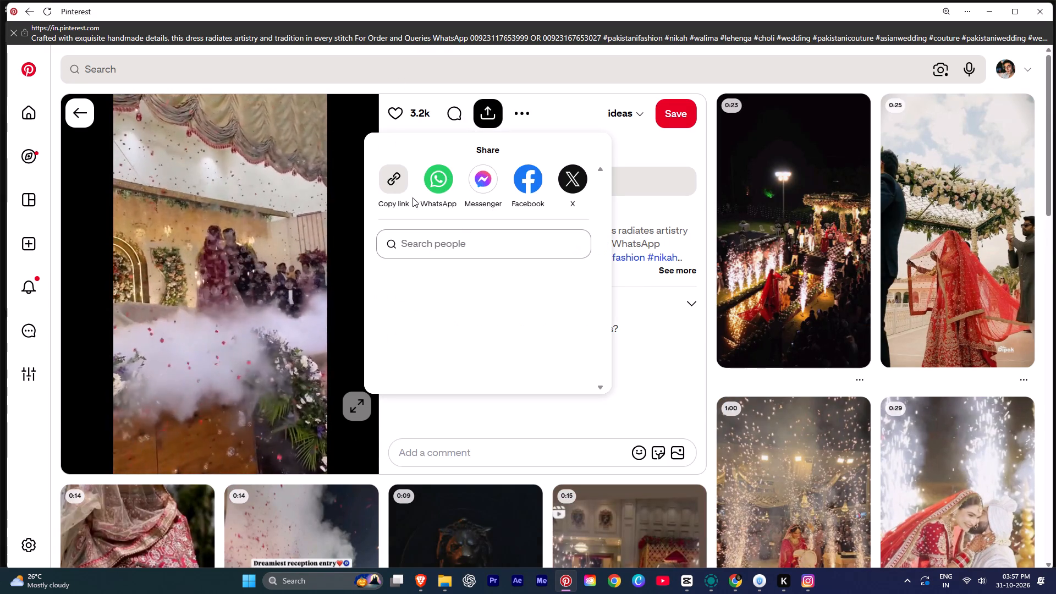
click(397, 180)
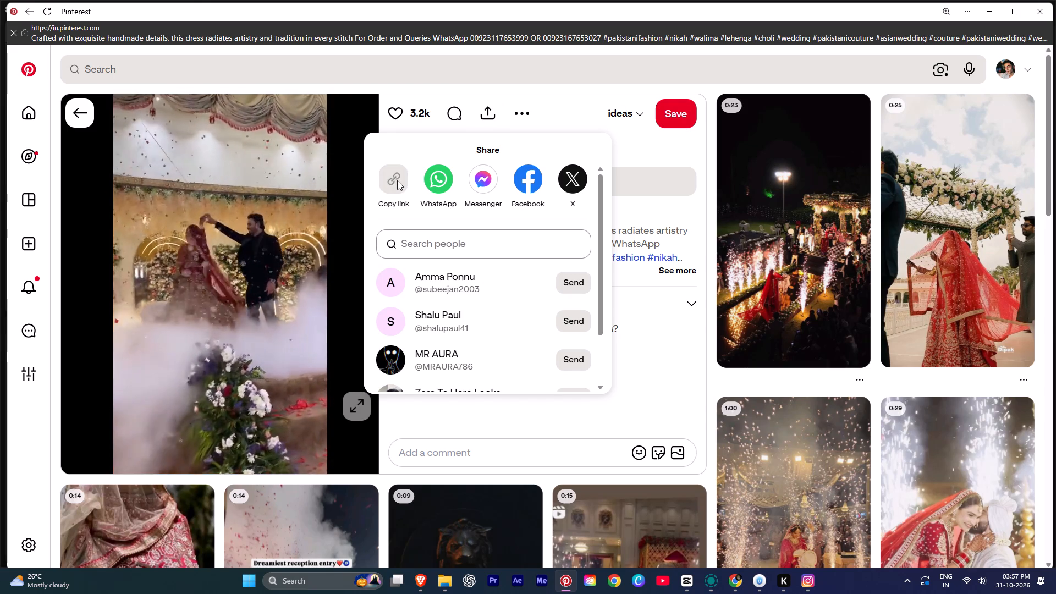
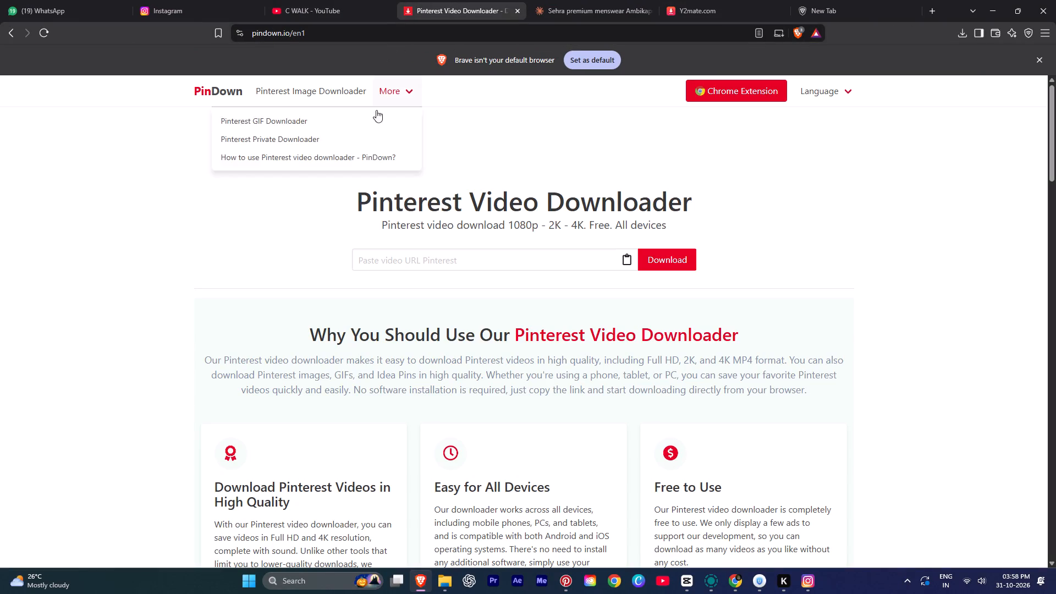
Paste the copied Pinterest link pin.it/3Nf0csemq into the PinDown video downloader's URL field.
alt+click(385, 260)
key(ctrl+v)
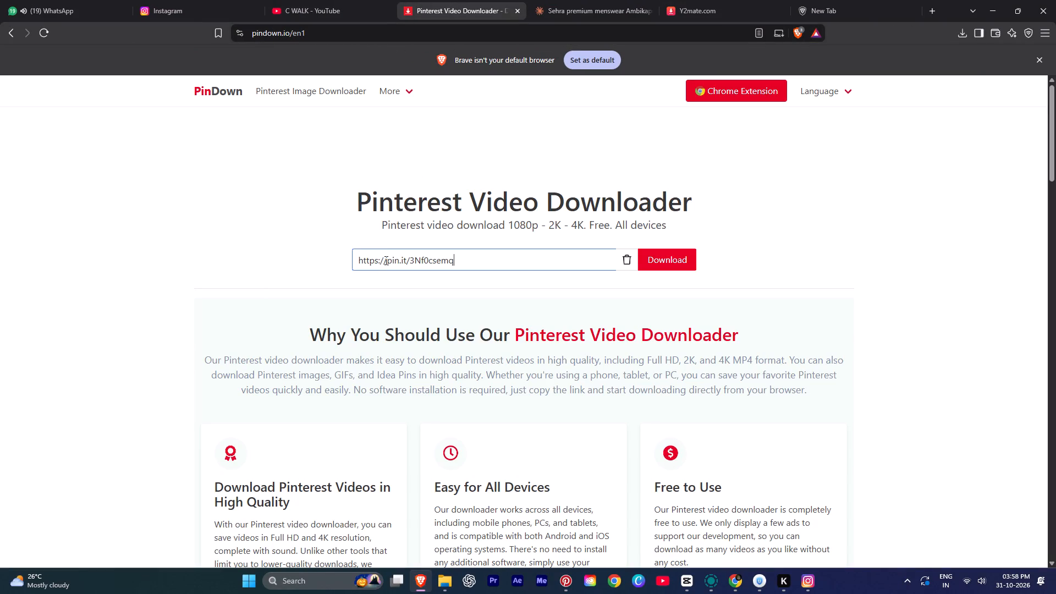
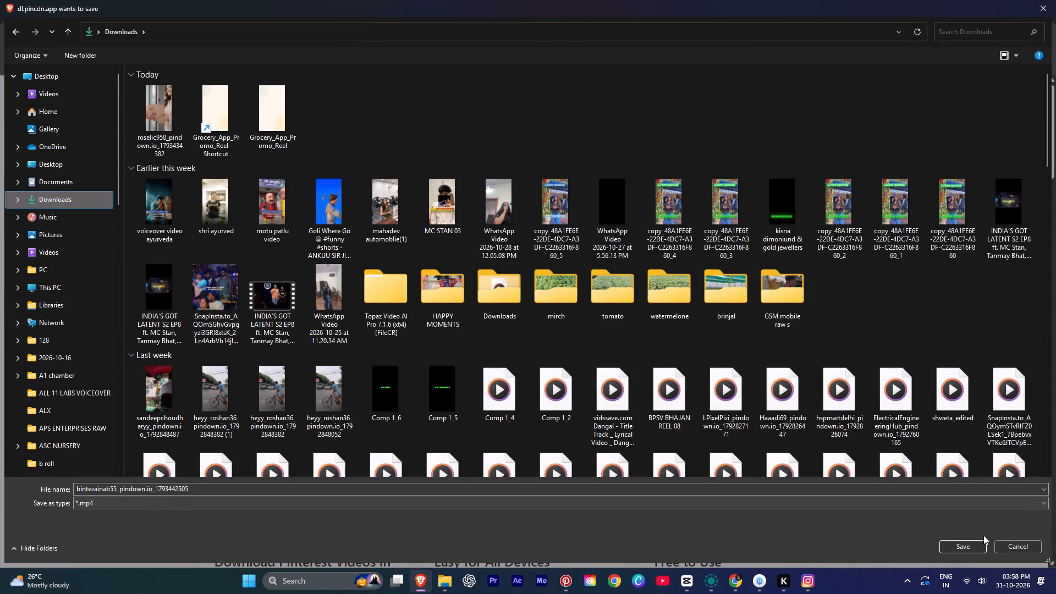
Save the Bz Collection dress video to the Downloads folder as an MP4 under the suggested file name.
click(968, 546)
Carry the newly downloaded Bz Collection MP4 out of the browser's recent downloads.
drag(857, 57, 795, 94)
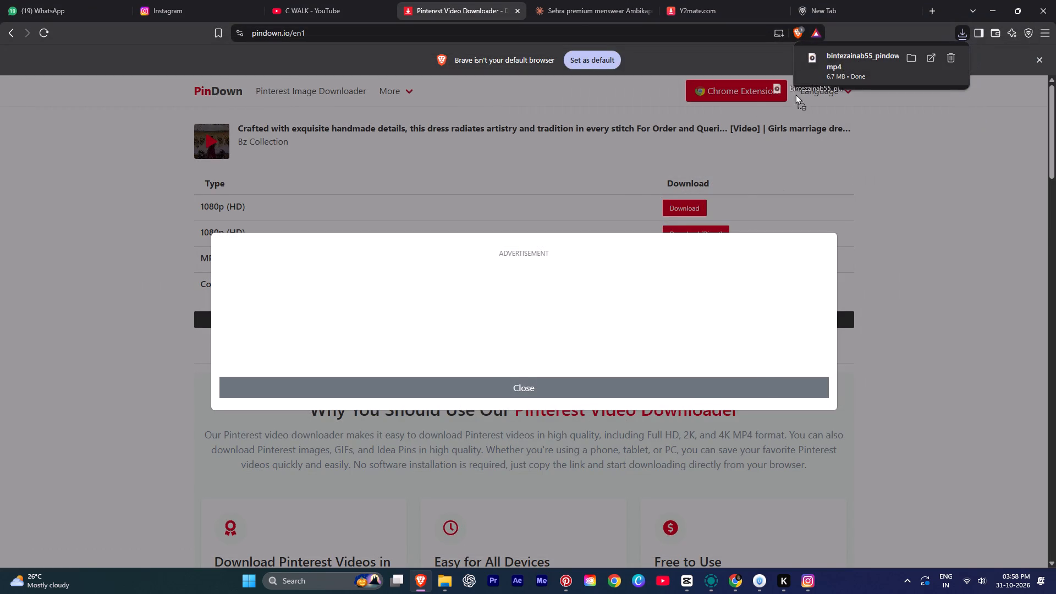
Import the downloaded Pinterest wedding video from the browser into the SEHRA project's media in CapCut.
drag(795, 94, 652, 120)
key(alt+Tab)
key(alt+Tab)
scroll(251, 125, down, 1)
scroll(251, 125, up, 3)
click(87, 74)
click(184, 191)
key(alt+Tab)
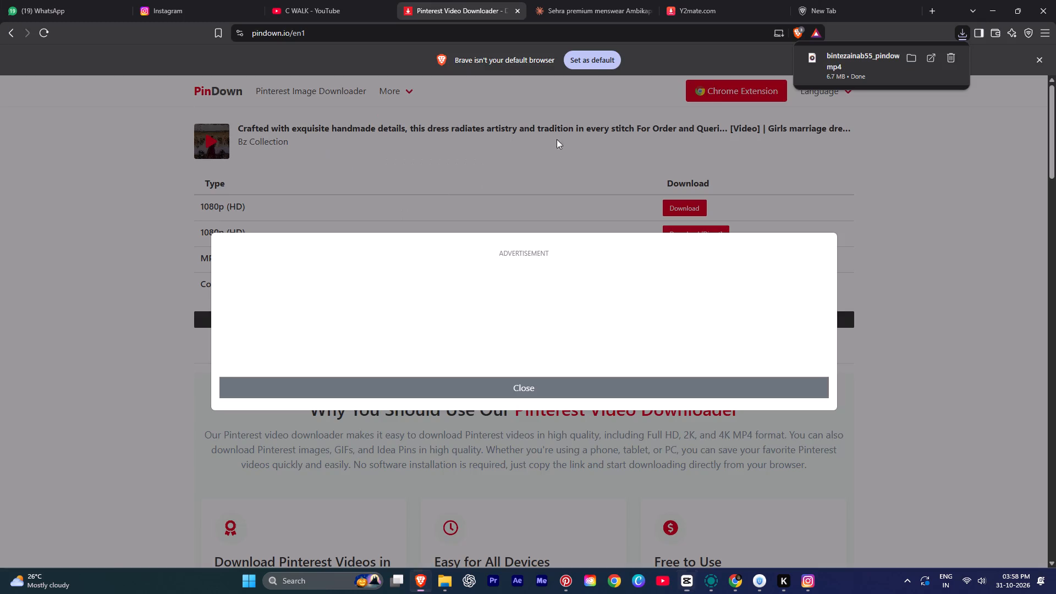
drag(828, 66, 325, 177)
key(alt+Tab)
click(349, 173)
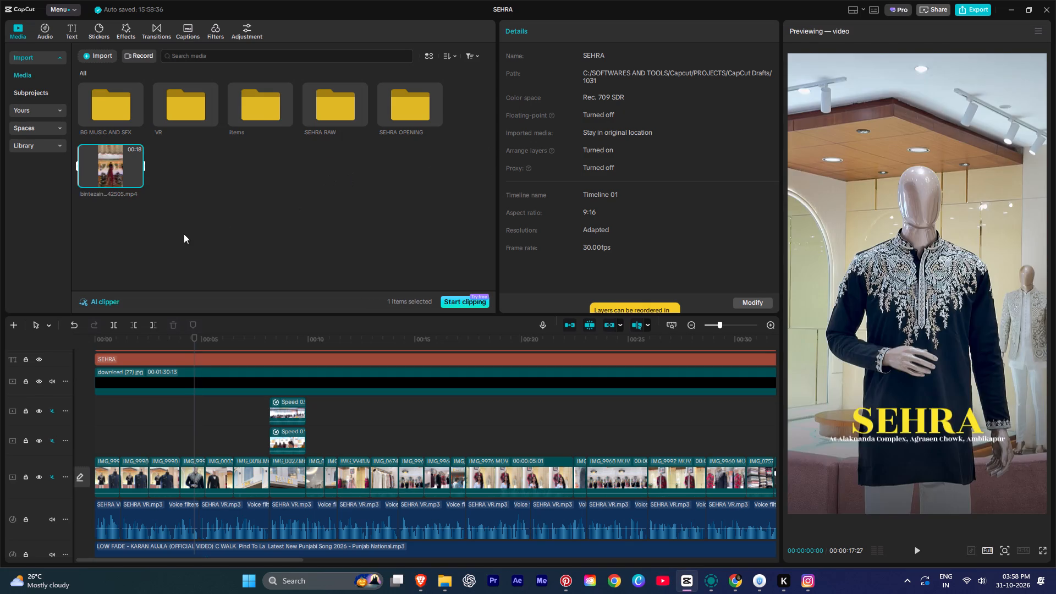
Place the wedding video on a layer above the main track from about 1 second and preview it against the voice-over.
drag(116, 160, 122, 448)
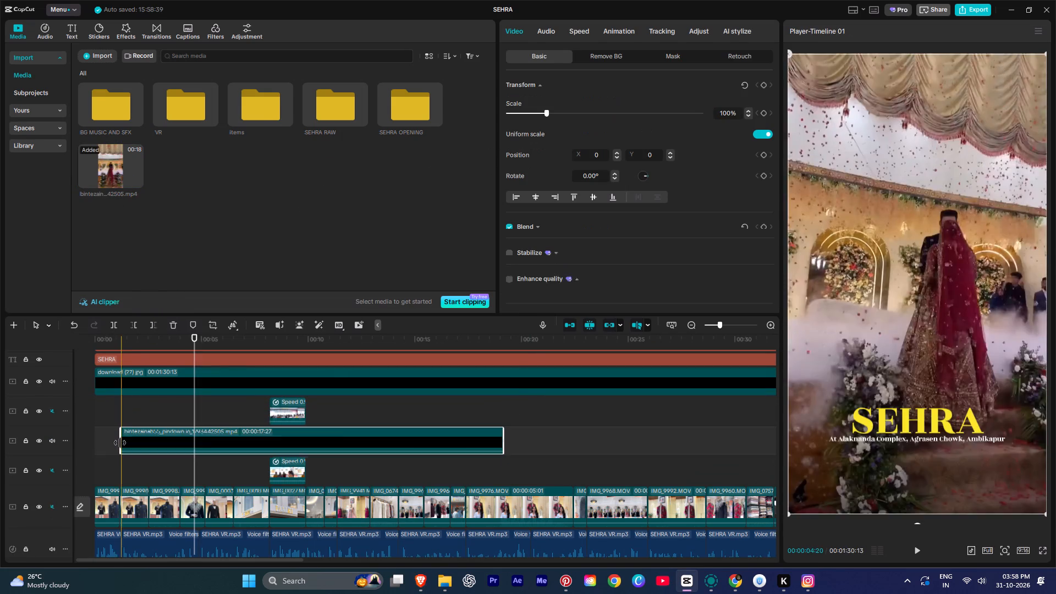
key(space)
ctrl+scroll(128, 440, up, 3)
ctrl+scroll(128, 440, down, 1)
ctrl+scroll(128, 440, up, 7)
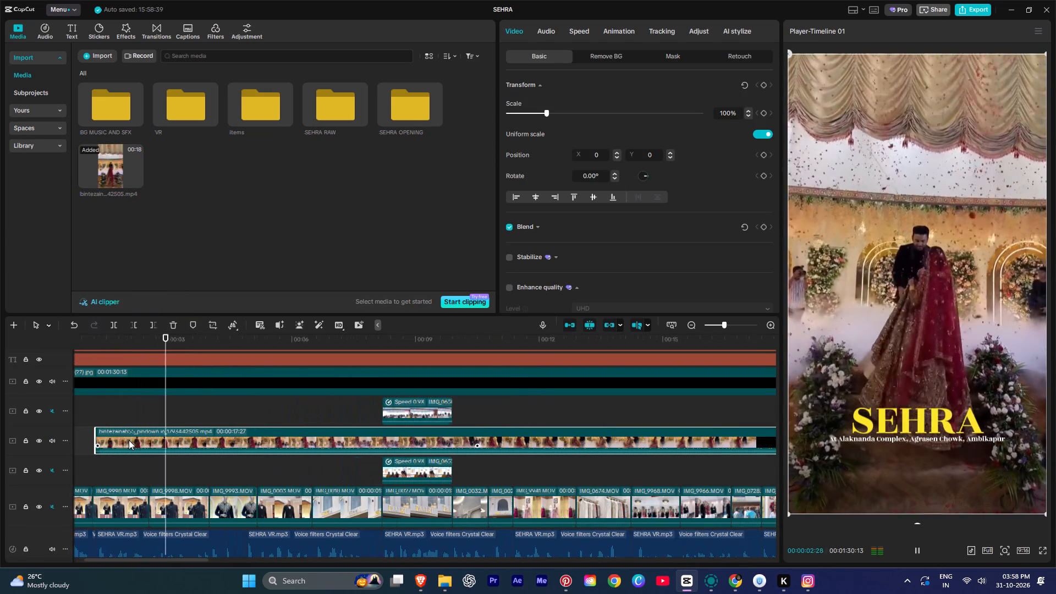
ctrl+scroll(129, 440, up, 6)
ctrl+scroll(129, 440, down, 6)
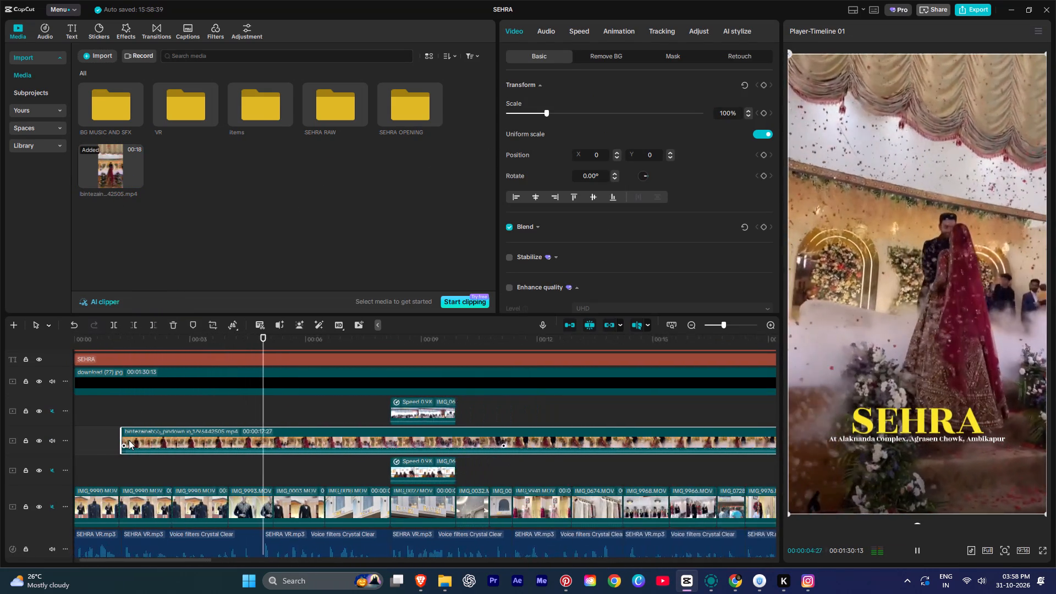
ctrl+scroll(129, 440, down, 2)
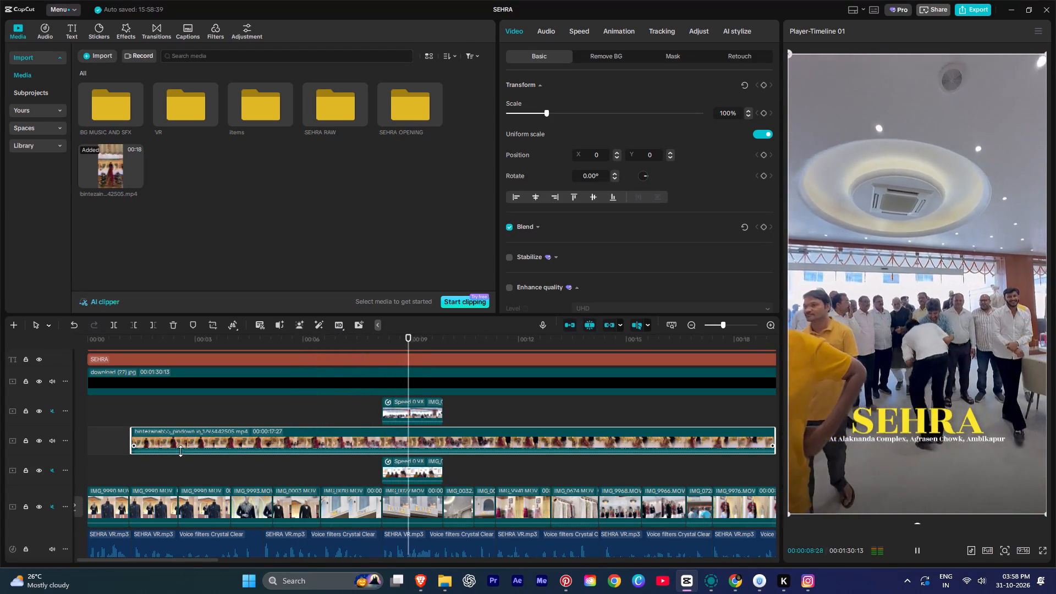
key(space)
Delete the upper of the two stacked speed-adjusted store-opening clips above the main track.
click(397, 418)
key(ctrl+space)
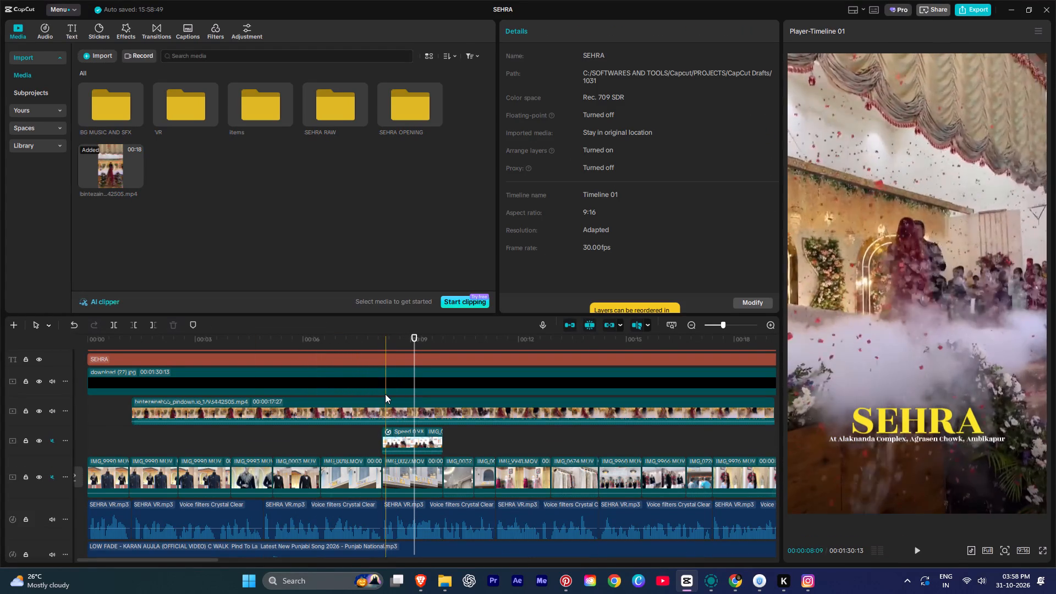
Preview the wedding clip in place and split it at about 00:00:02:16.
key(space)
ctrl+scroll(360, 410, up, 1)
ctrl+scroll(360, 410, down, 2)
alt+scroll(360, 410, down, 3)
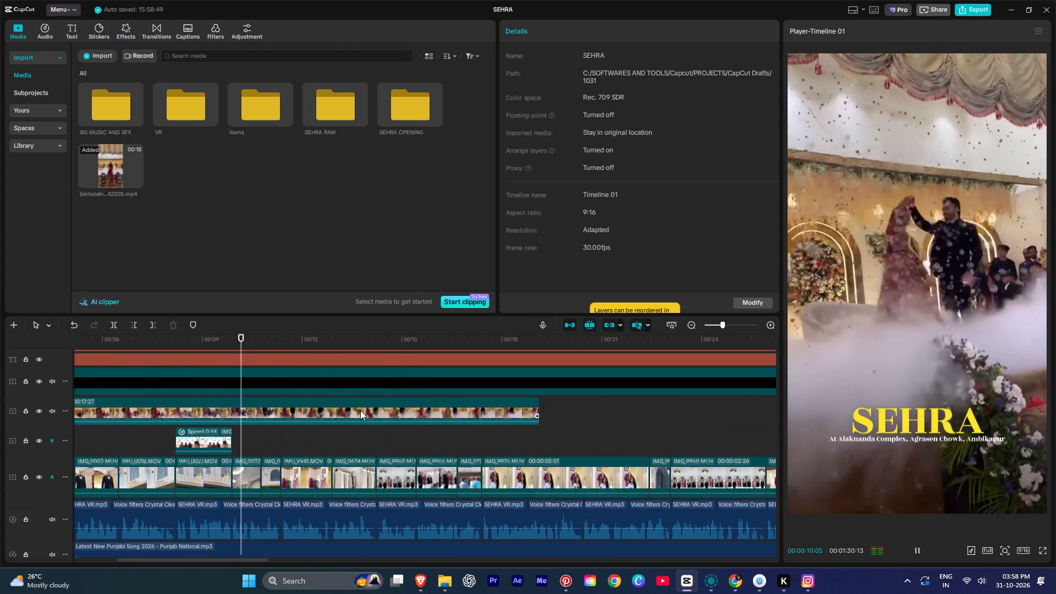
key(space)
alt+scroll(157, 421, up, 4)
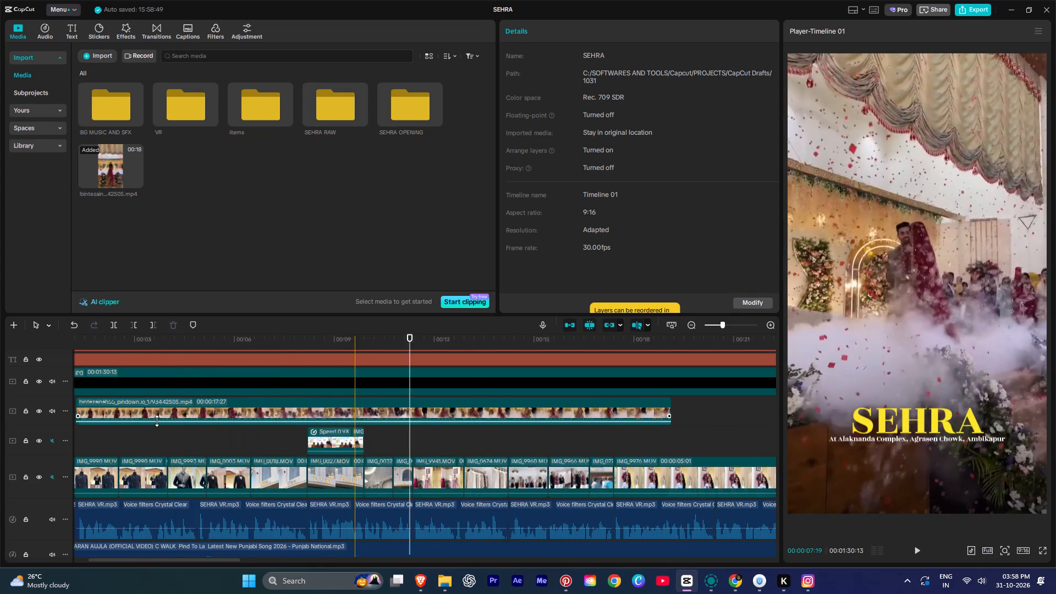
key(space)
ctrl+scroll(150, 409, up, 3)
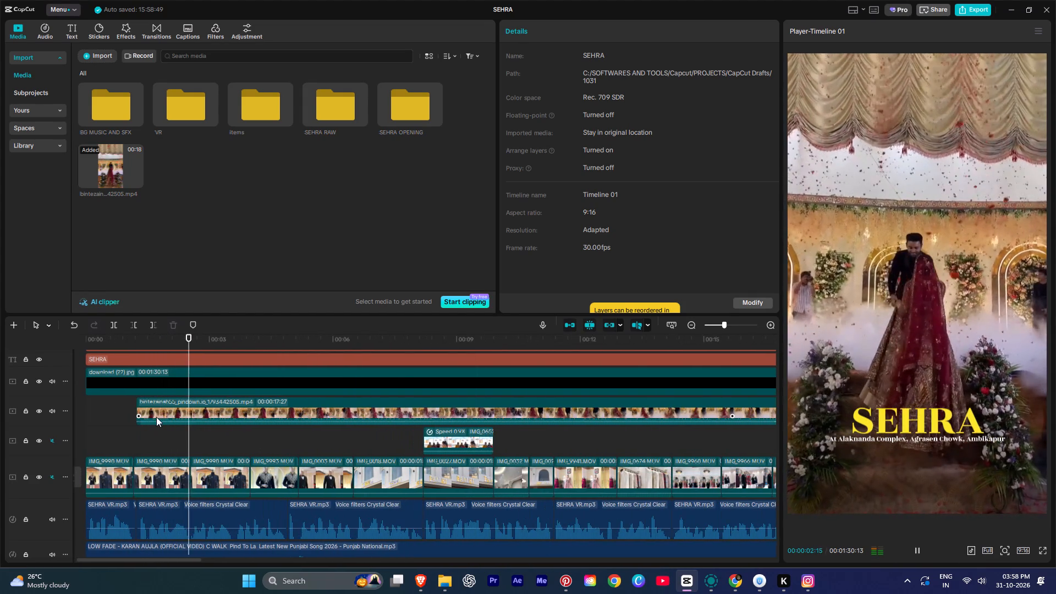
key(space)
key(ctrl+b)
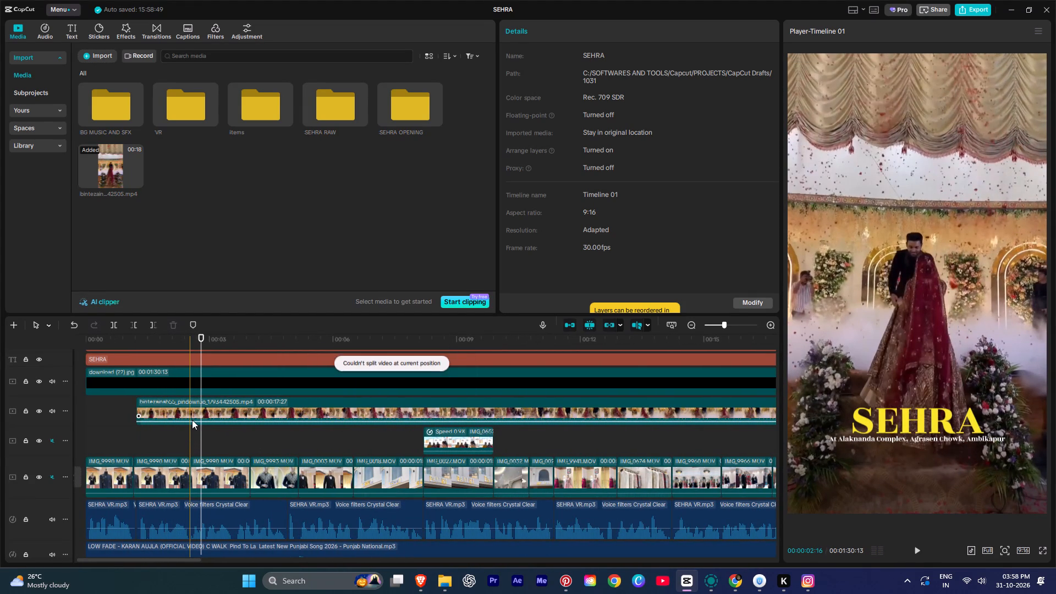
click(192, 419)
key(ctrl+b)
Trim the start of the second wedding piece up to the couple's dance at about 10 seconds.
key(space)
key(space)
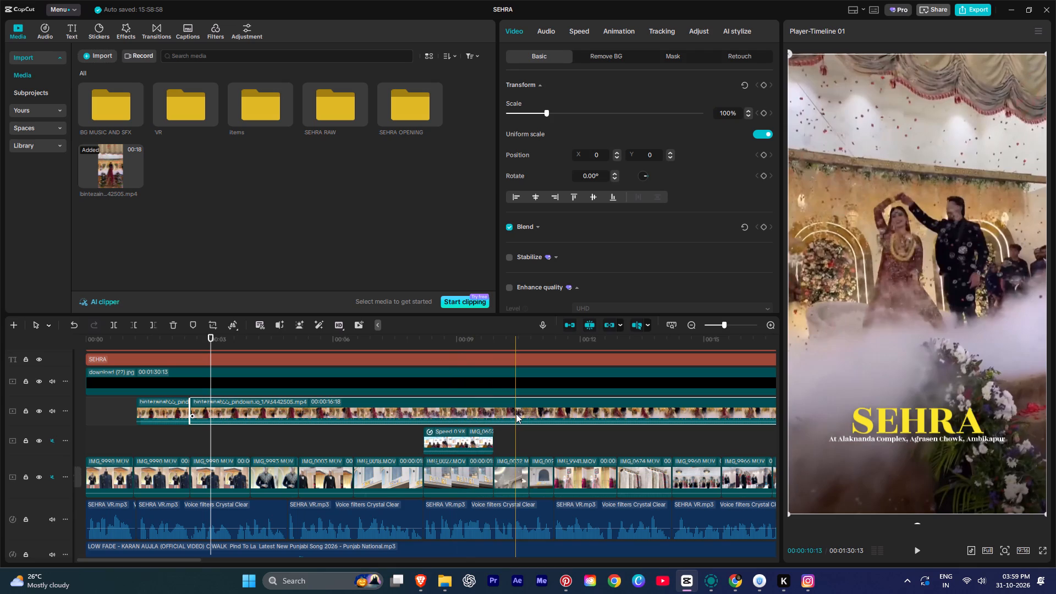
key(q)
Move the trimmed dance piece beside the first wedding piece and close only the gap between them.
drag(547, 405, 360, 404)
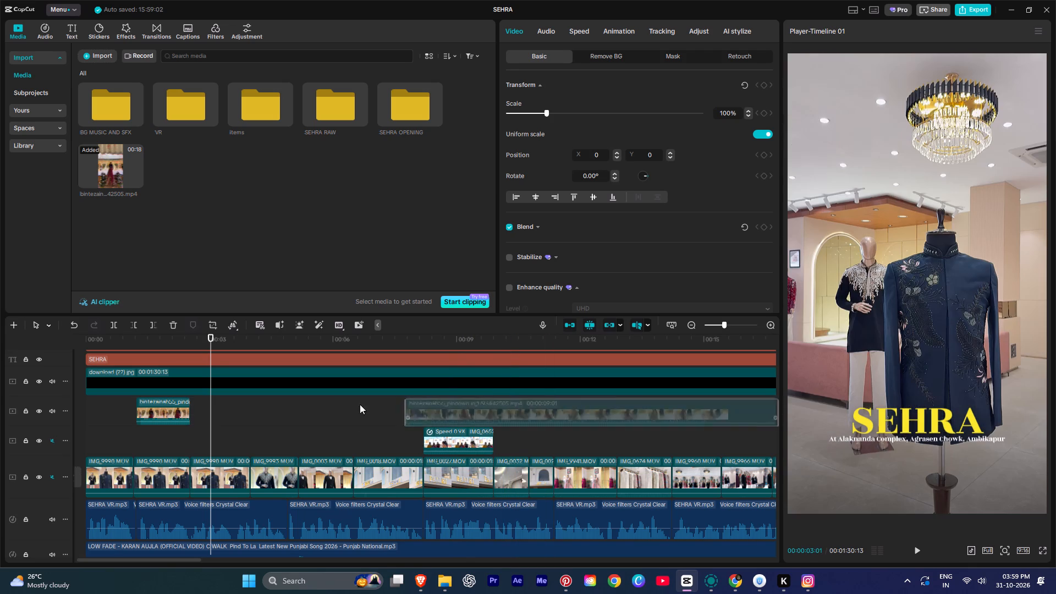
drag(360, 404, 244, 399)
right_click(192, 405)
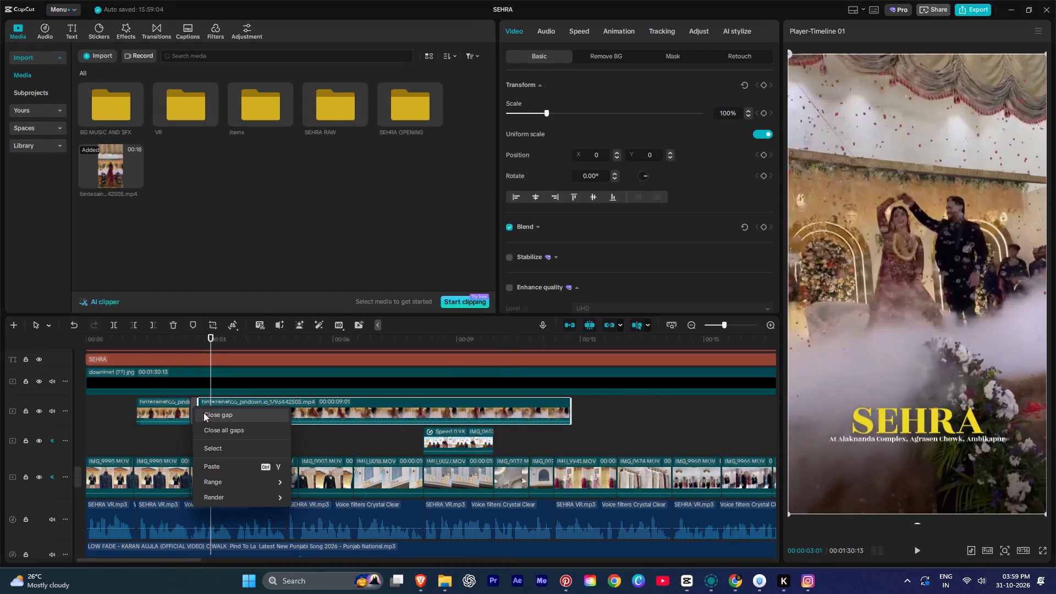
click(206, 431)
key(ctrl+z)
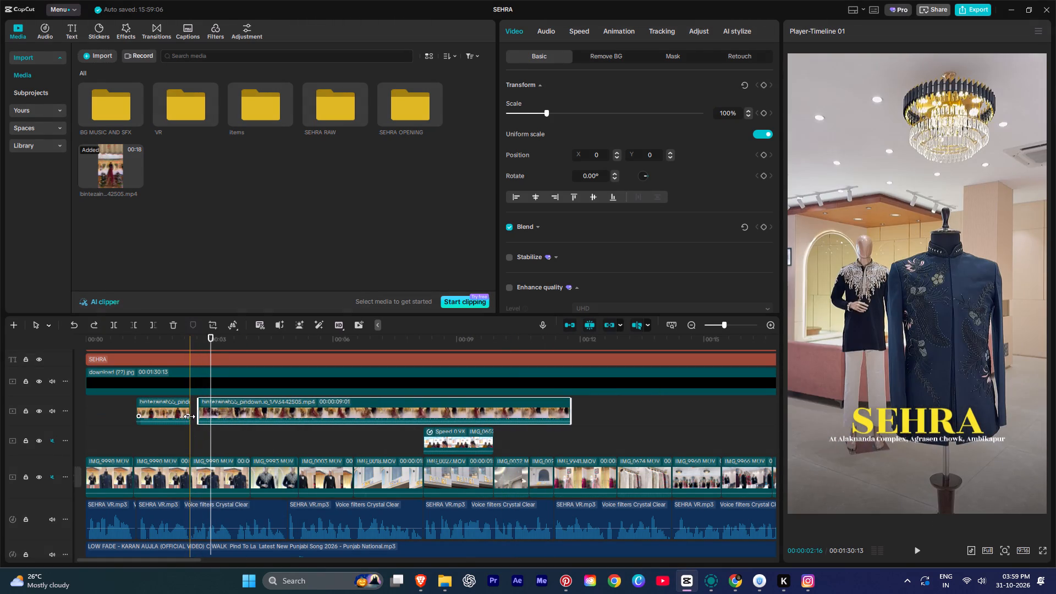
right_click(190, 416)
click(197, 422)
Play the joined wedding pieces and trim the end of the second one at about 00:00:05:05.
key(space)
ctrl+scroll(189, 393, up, 4)
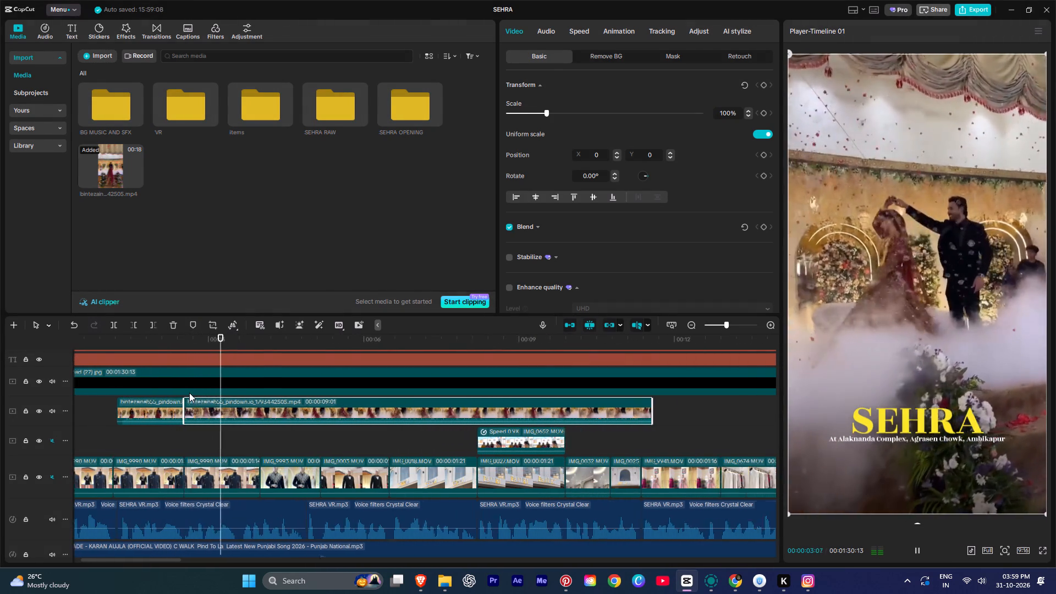
ctrl+scroll(189, 393, up, 1)
key(space)
key(space)
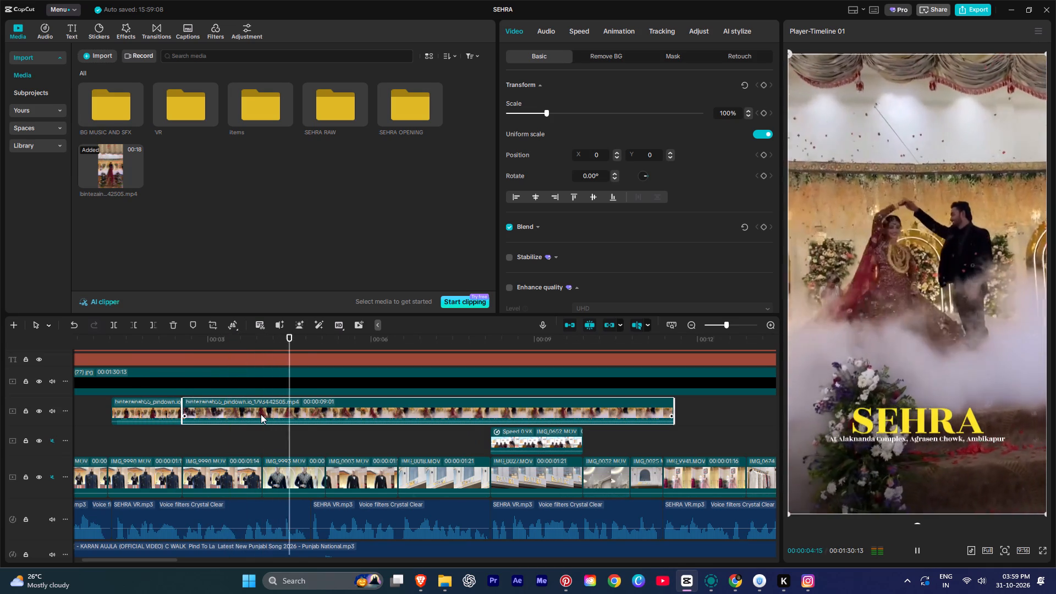
key(space)
text(w)
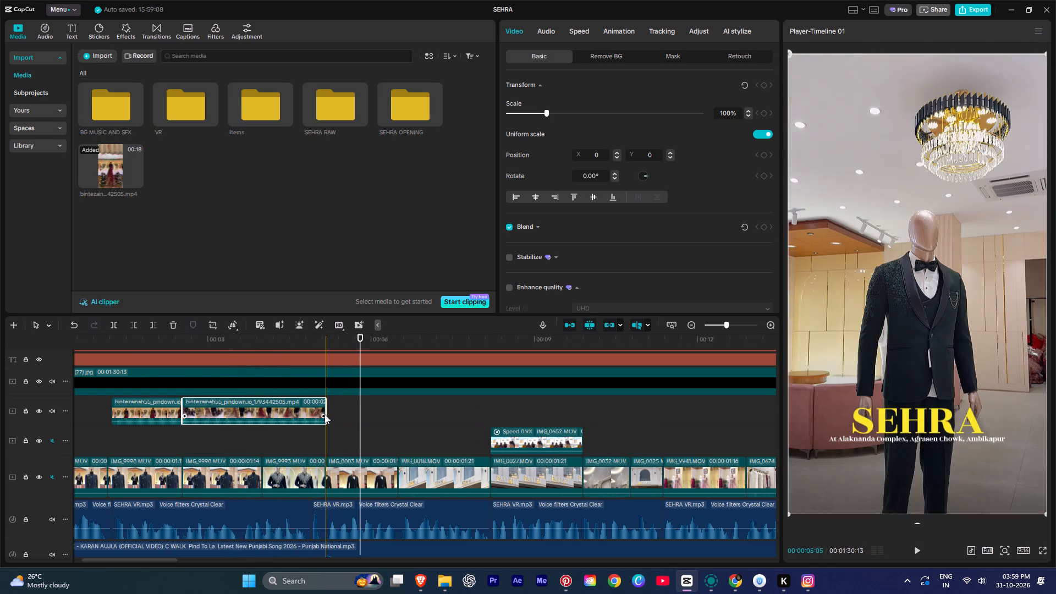
key(space)
key(space)
Mute both wedding pieces by lowering their volume to -∞ dB.
drag(337, 434, 106, 407)
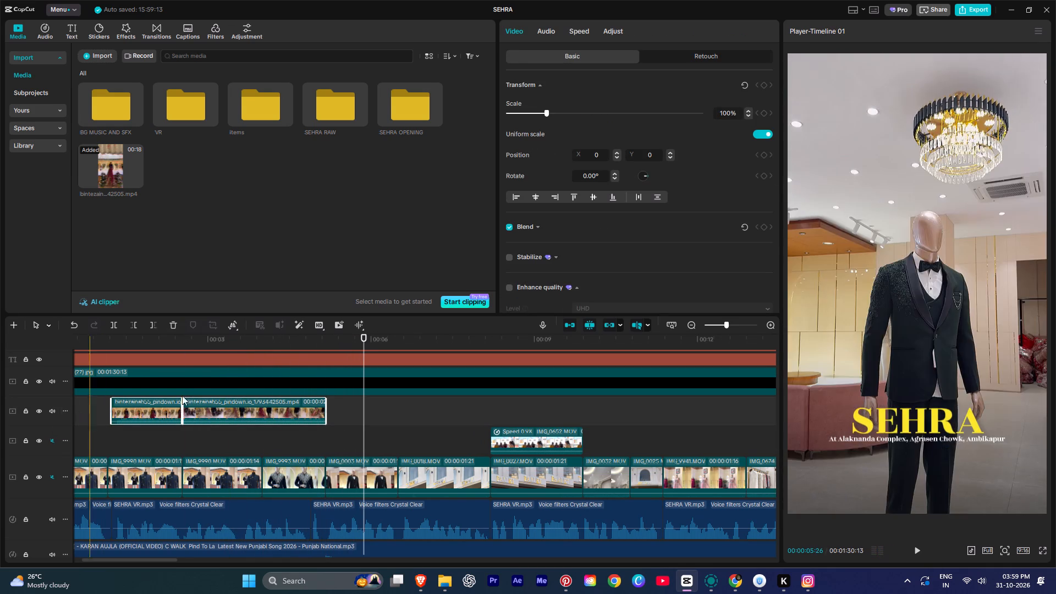
click(544, 29)
drag(547, 112, 315, 117)
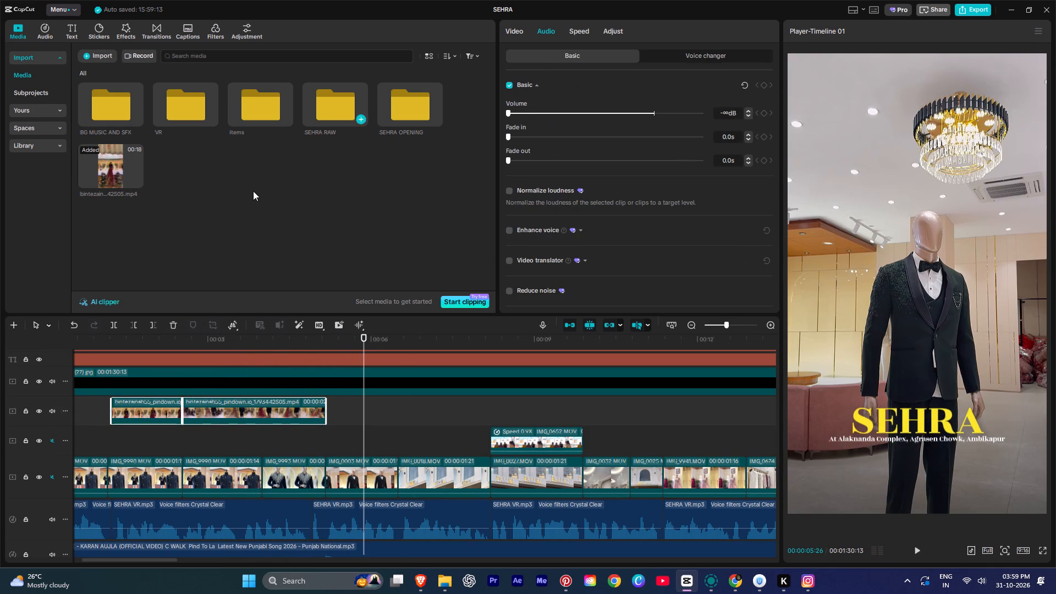
Replace the three main-track store clips beneath the wedding footage with the two wedding pieces.
drag(312, 451, 136, 479)
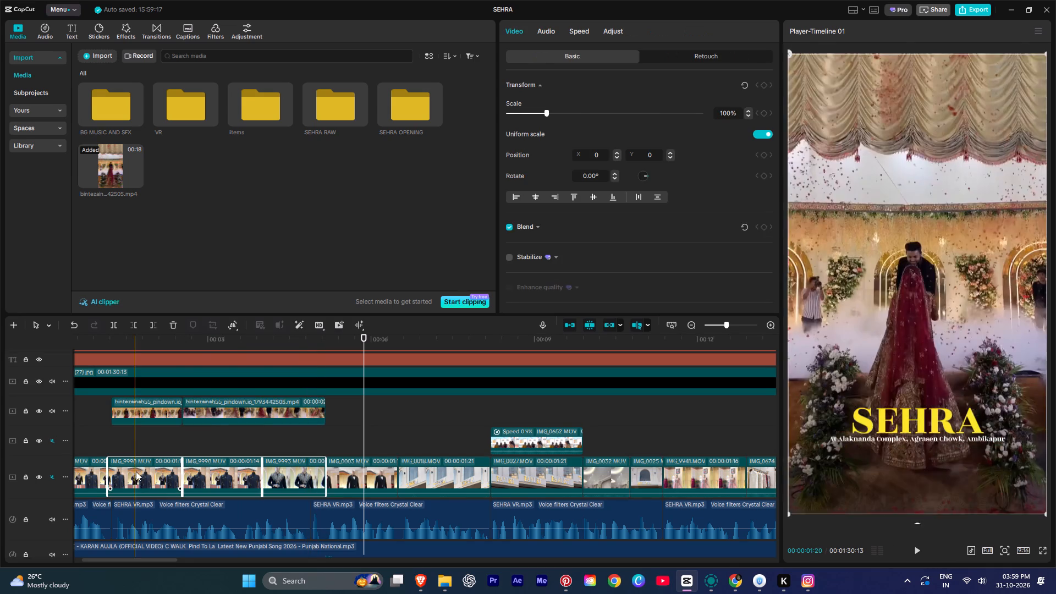
key(ctrl+space)
key(ctrl+z)
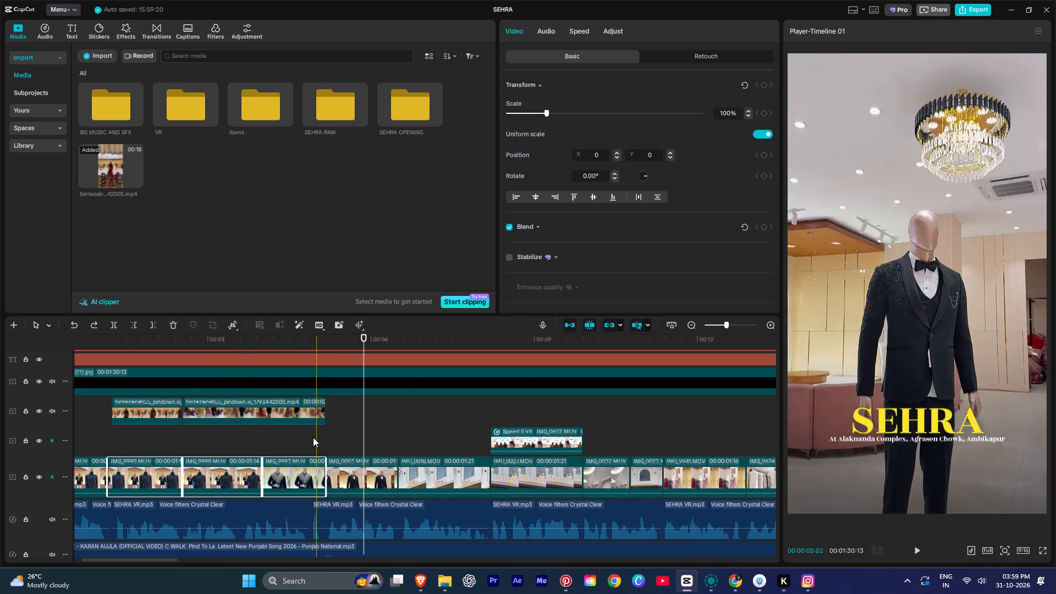
key(ctrl+space)
drag(271, 430, 142, 404)
drag(140, 410, 125, 468)
Play the opening seconds to review the wedding clips in the main track against the voice-over.
key(space)
ctrl+scroll(297, 429, down, 4)
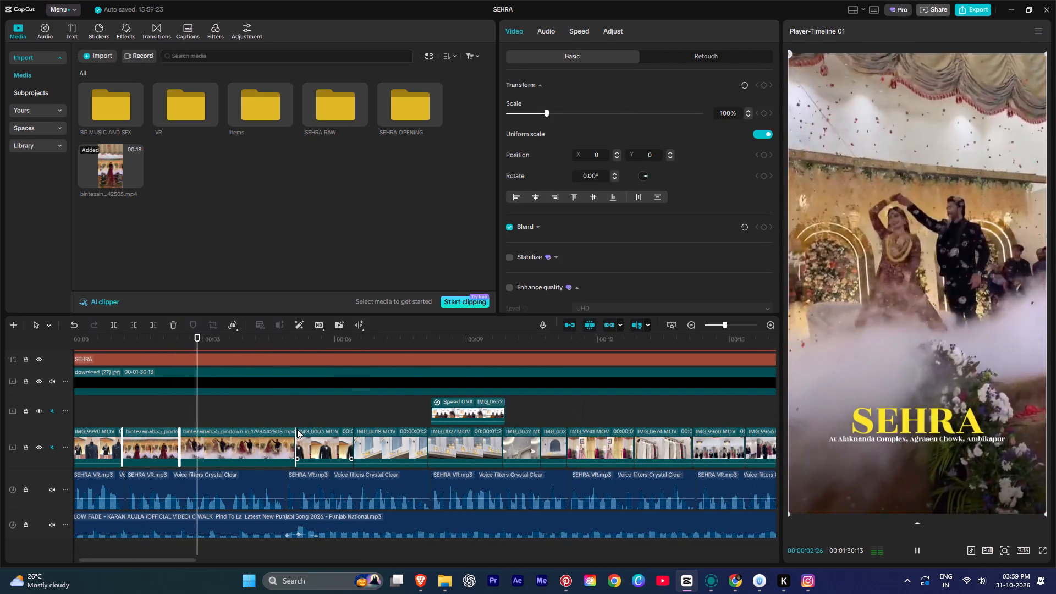
ctrl+scroll(297, 429, down, 2)
ctrl+scroll(297, 429, up, 5)
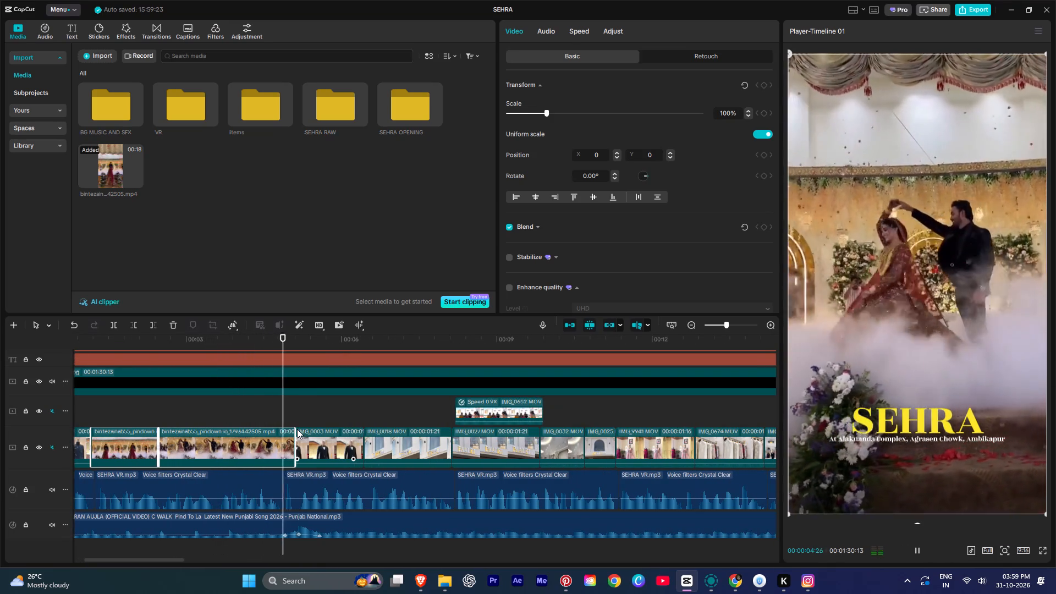
ctrl+scroll(297, 429, down, 5)
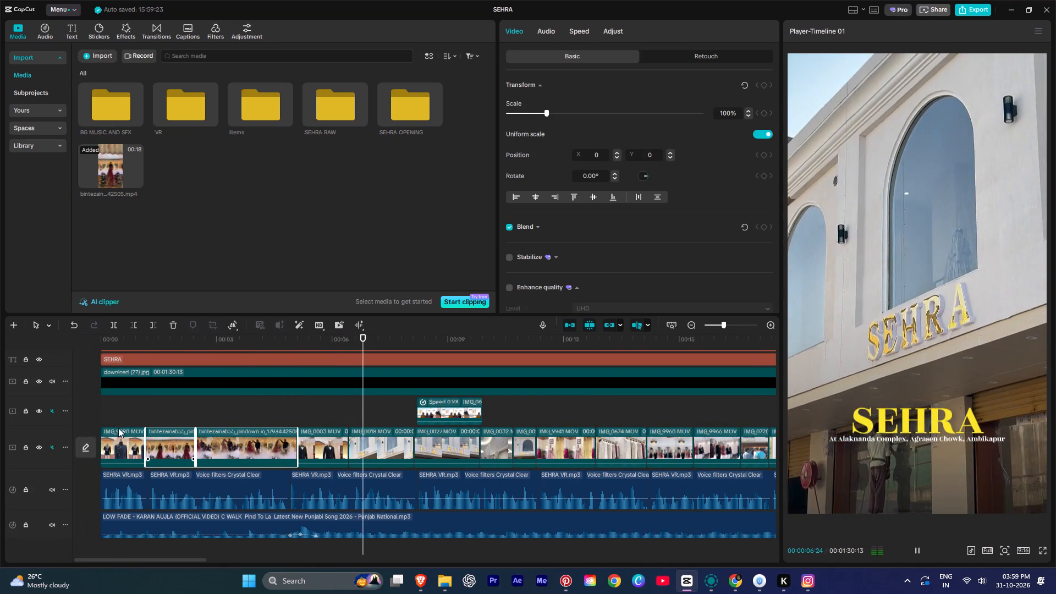
key(space)
key(space)
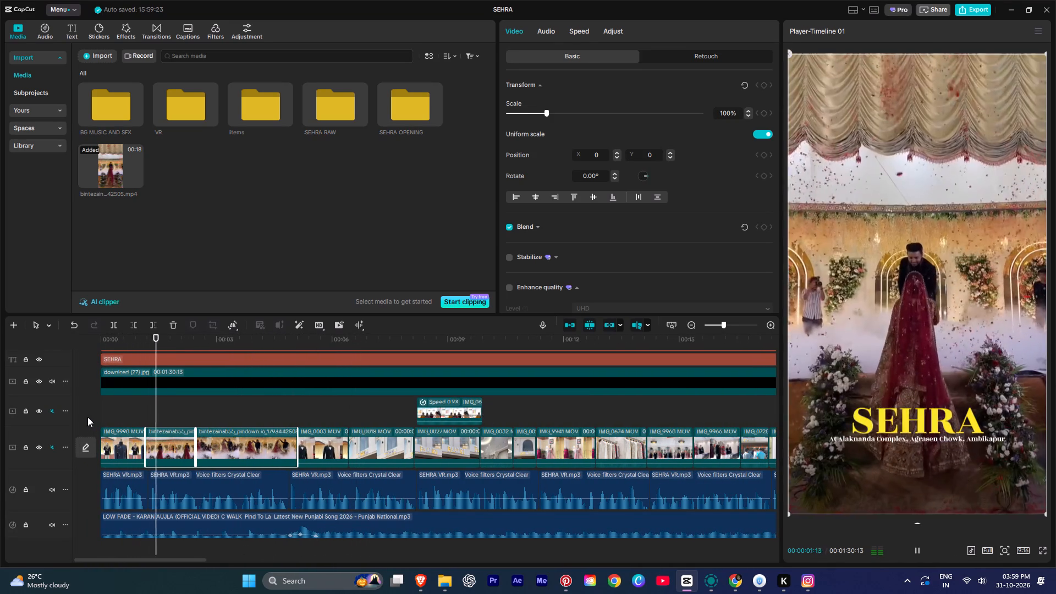
key(space)
Move the opening "Ambikapur" title higher in the frame, over the chandelier, keeping it horizontally centred.
click(126, 418)
alt+scroll(126, 417, up, 3)
scroll(126, 417, down, 1)
scroll(126, 417, up, 6)
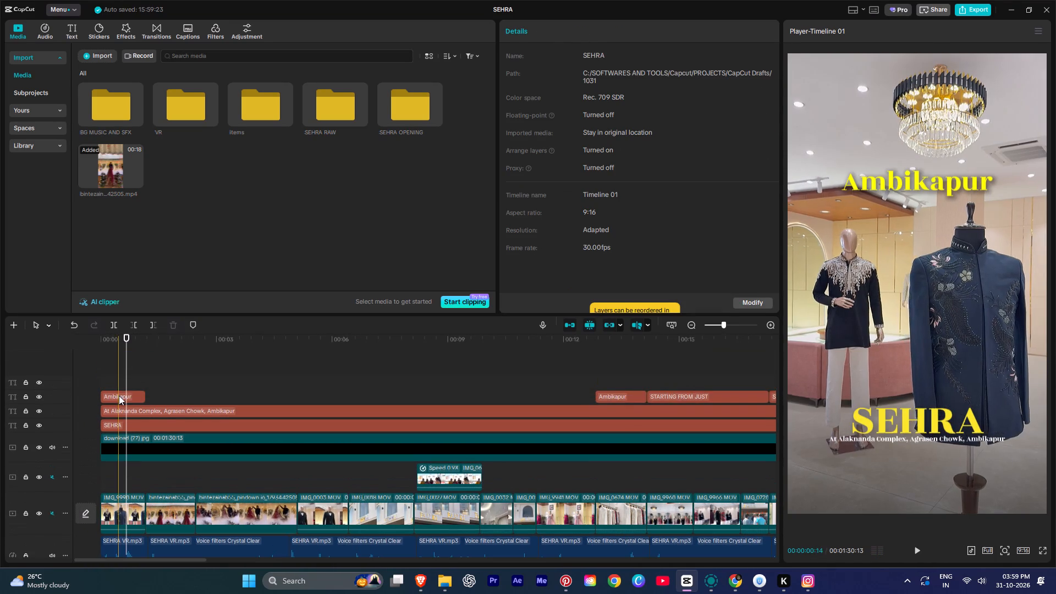
click(119, 395)
drag(920, 188, 921, 148)
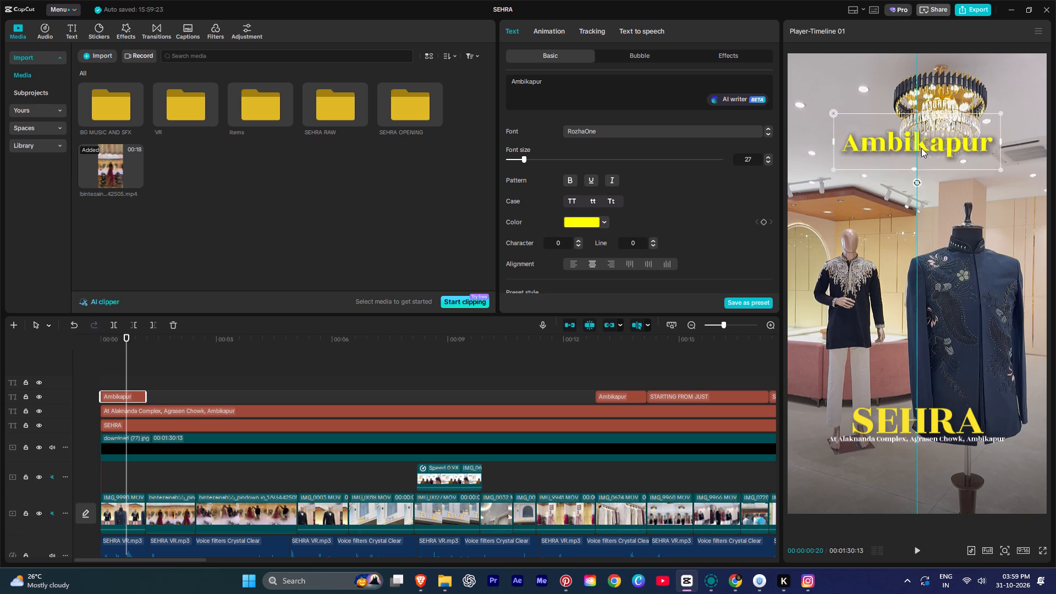
drag(921, 148, 921, 145)
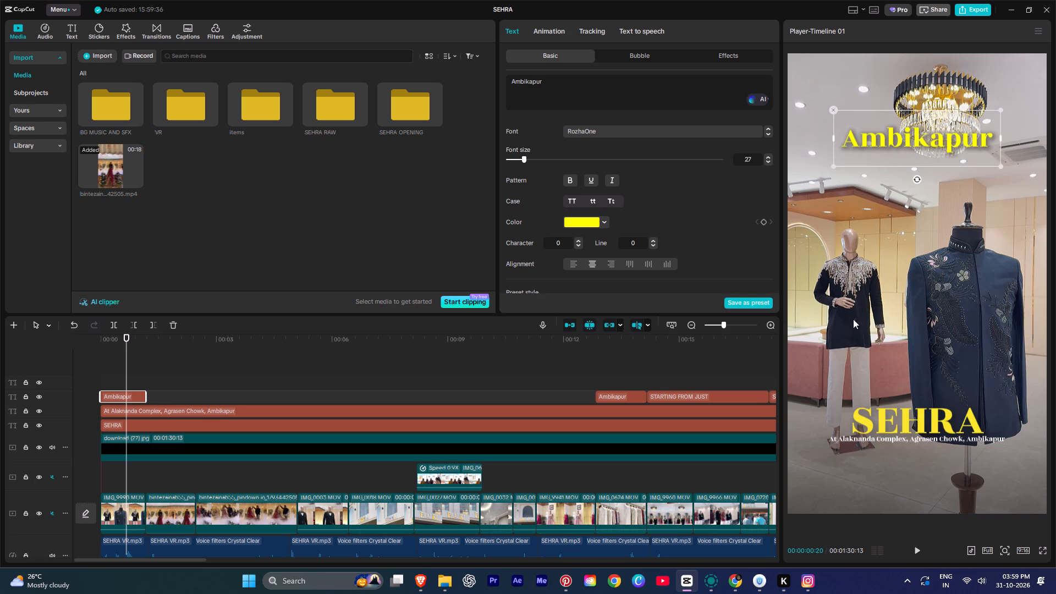
Copy the hex colour code of the opening "Ambikapur" title.
click(250, 426)
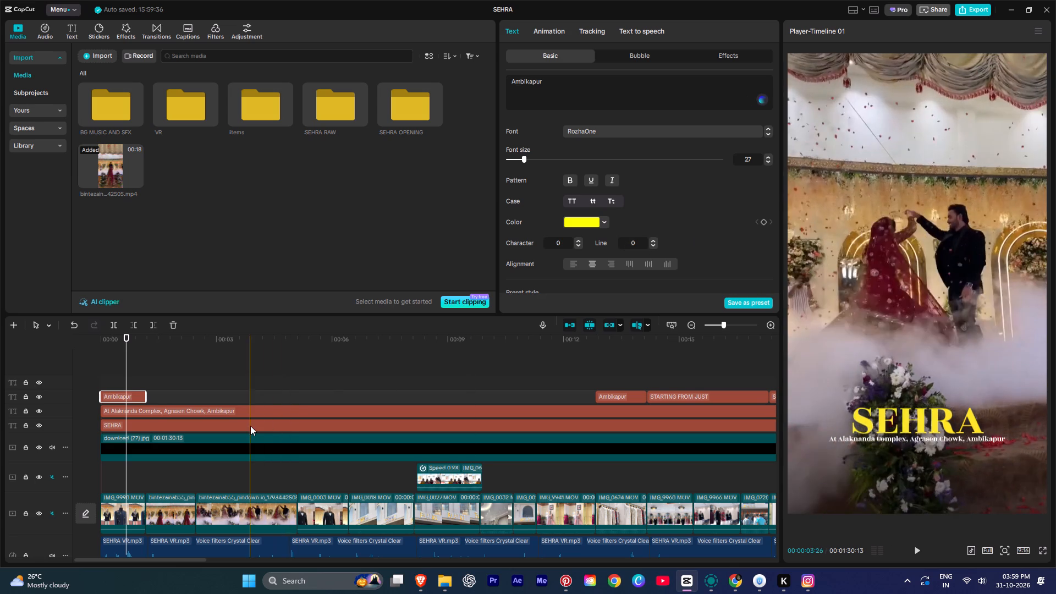
click(131, 395)
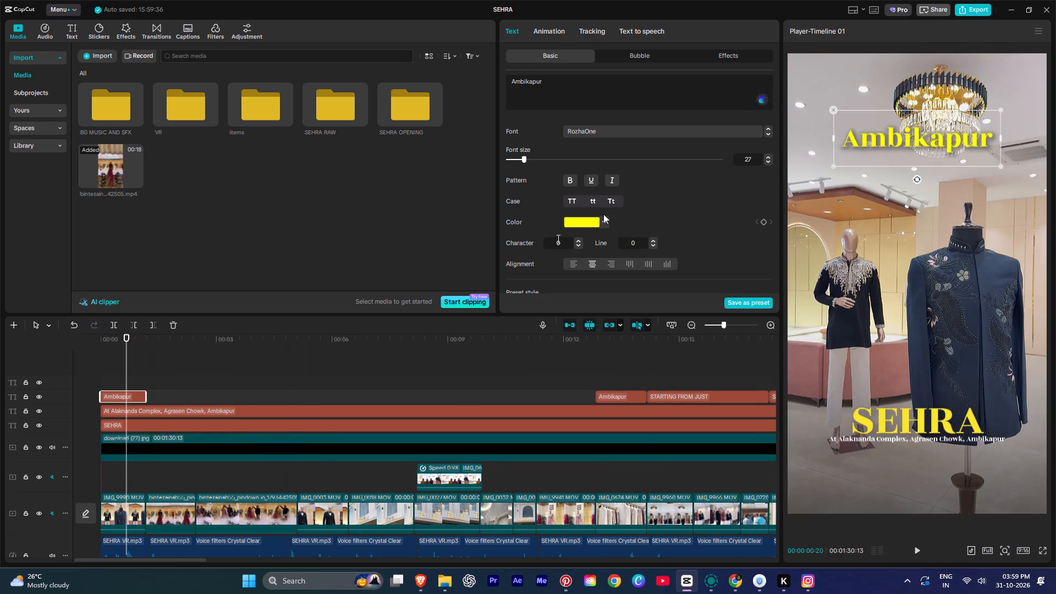
click(579, 221)
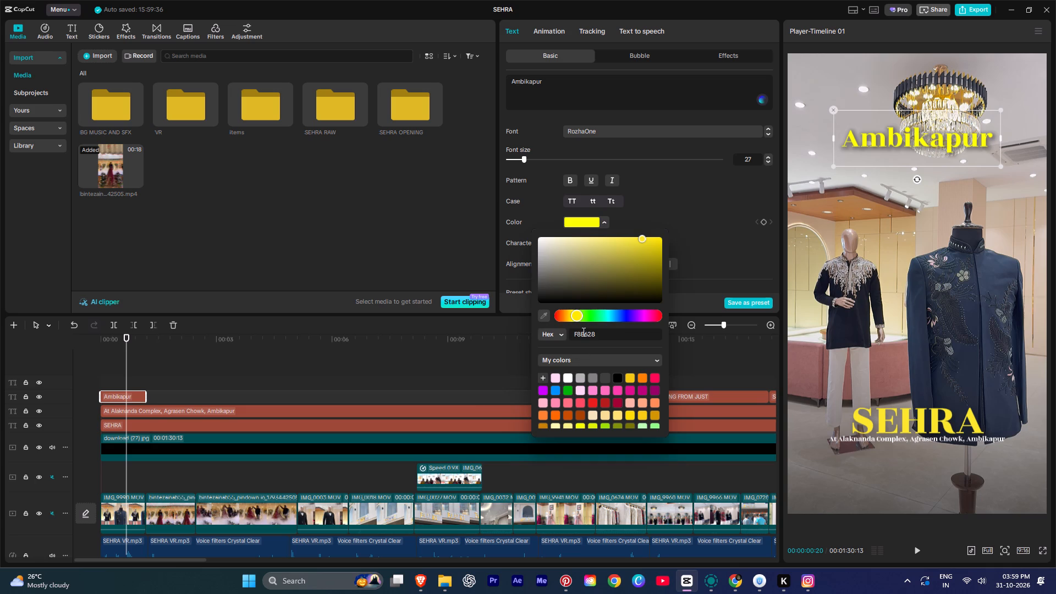
double_click(582, 332)
key(ctrl+a)
key(ctrl+c)
key(ctrl+c)
Apply the hex colour copied from the opening "Ambikapur" title to the "SEHRA" title.
click(168, 392)
click(170, 420)
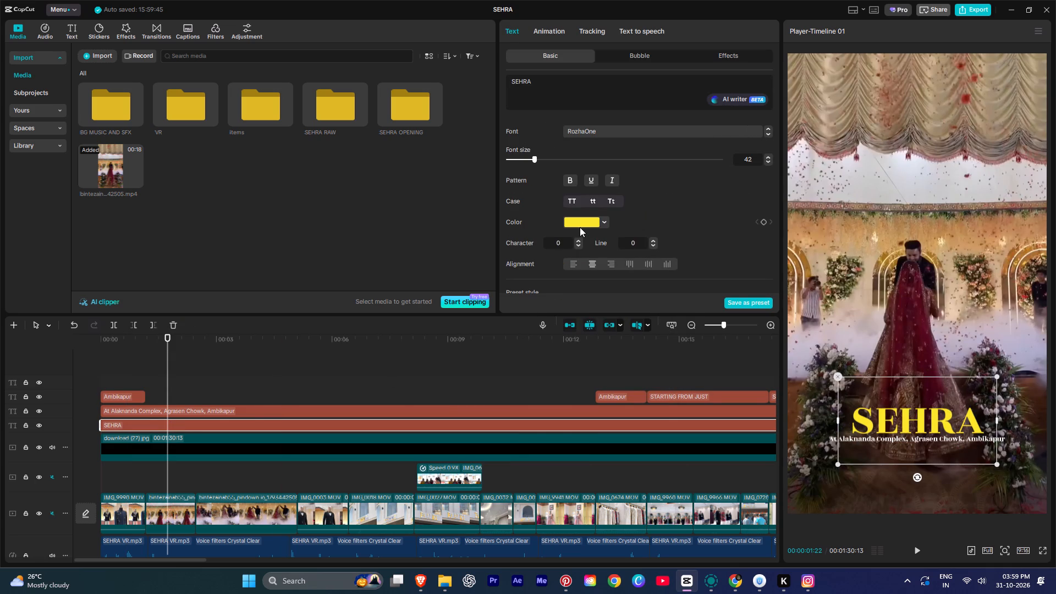
click(580, 225)
click(595, 335)
key(ctrl+a)
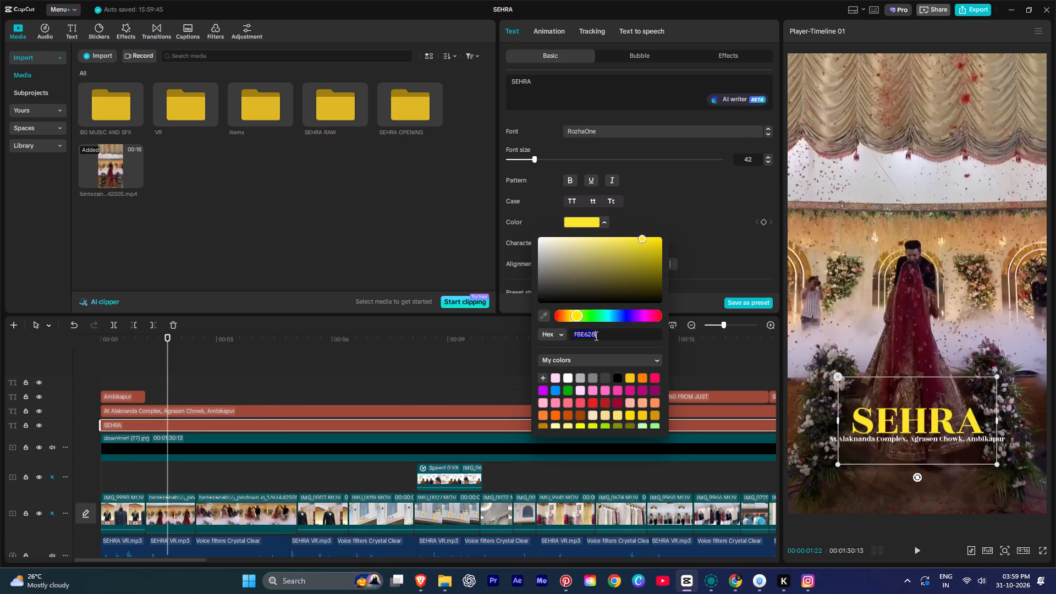
key(ctrl+v)
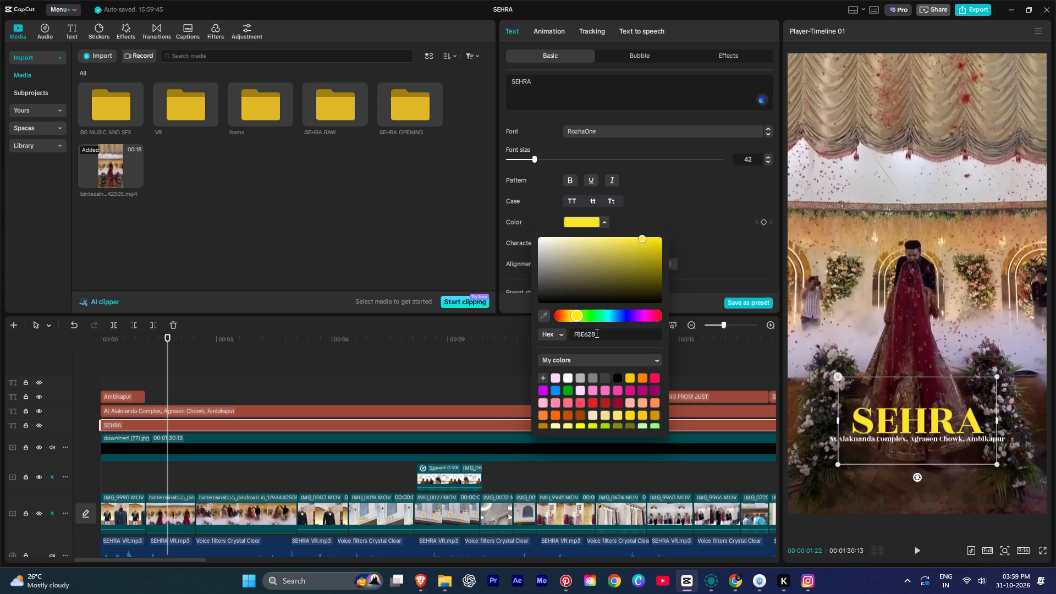
ctrl+drag(597, 333, 541, 321)
key(ctrl+v)
click(663, 197)
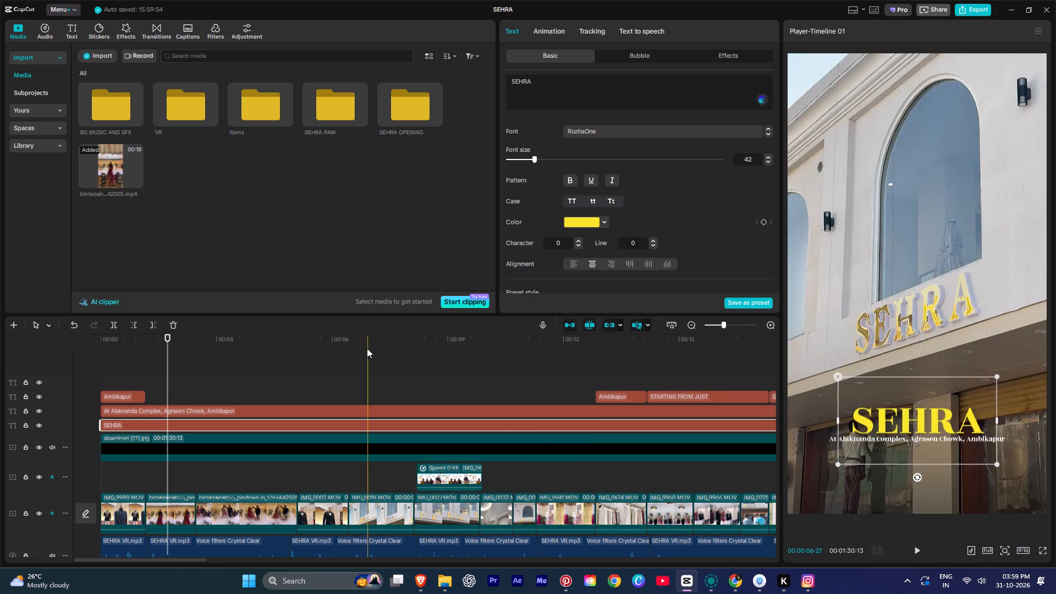
Play the opening from the start to review the wedding clips and titles up to the first suit mannequin clip.
click(112, 366)
key(space)
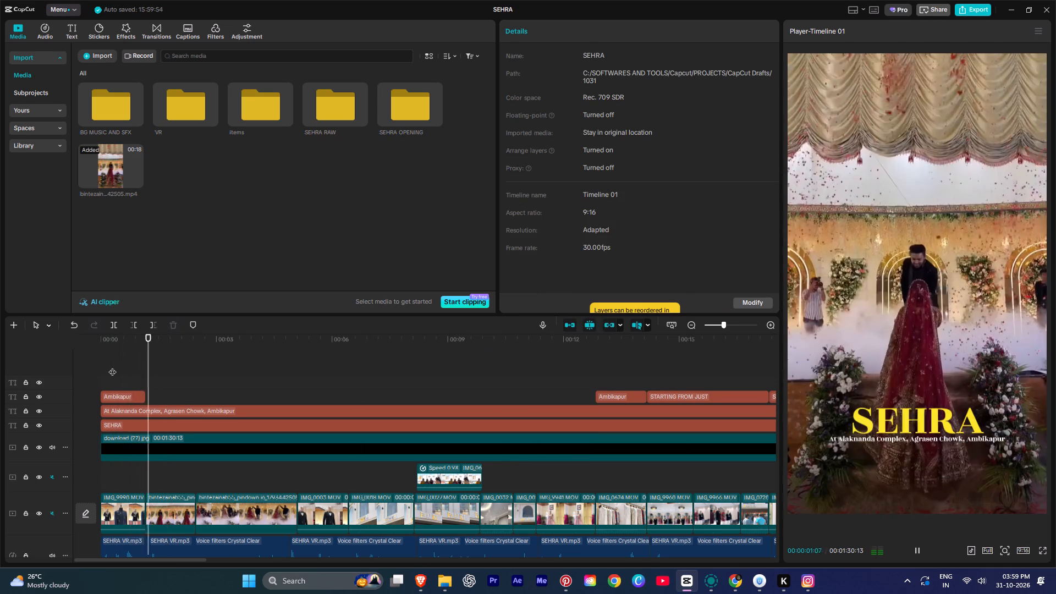
ctrl+scroll(112, 366, down, 1)
ctrl+scroll(112, 366, up, 4)
ctrl+scroll(111, 366, down, 5)
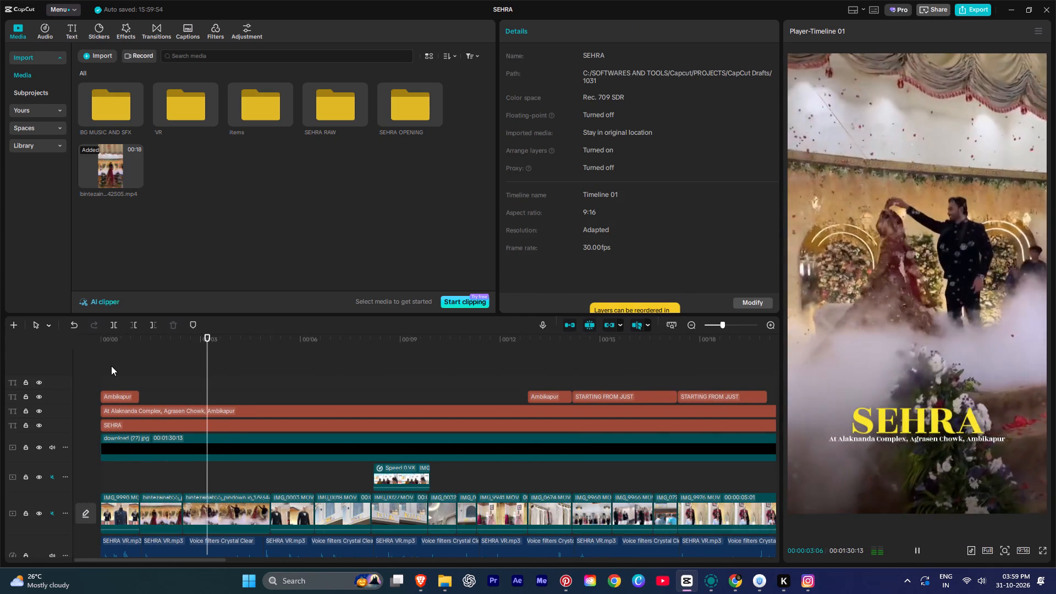
ctrl+scroll(111, 366, down, 4)
ctrl+scroll(111, 366, up, 3)
ctrl+scroll(111, 366, down, 1)
ctrl+scroll(111, 366, up, 2)
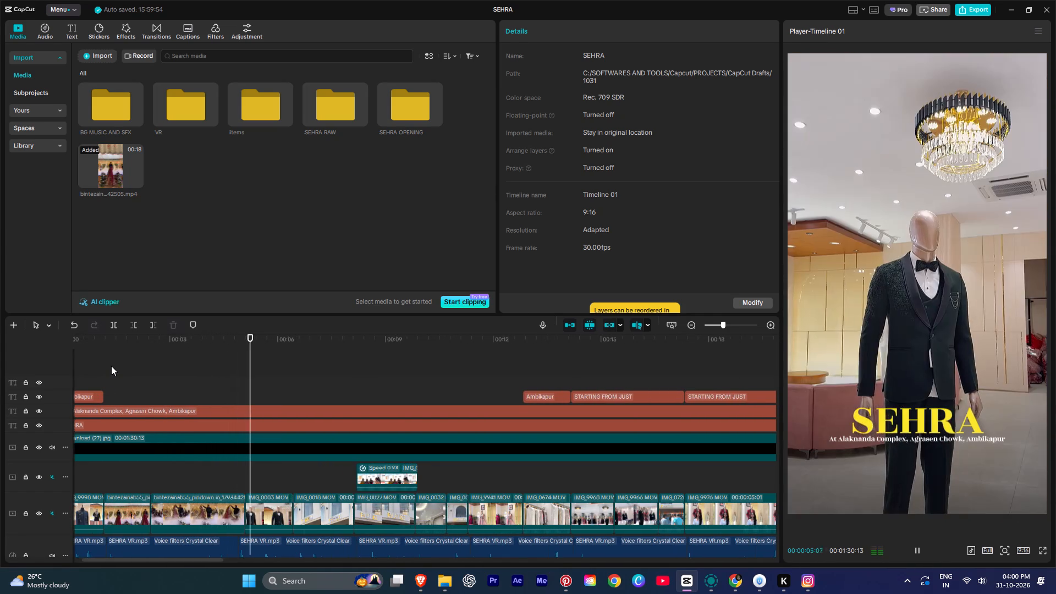
key(space)
Add the Shake & Flash transition between the second wedding piece and IMG_0003, accepting duplicate frames.
click(241, 395)
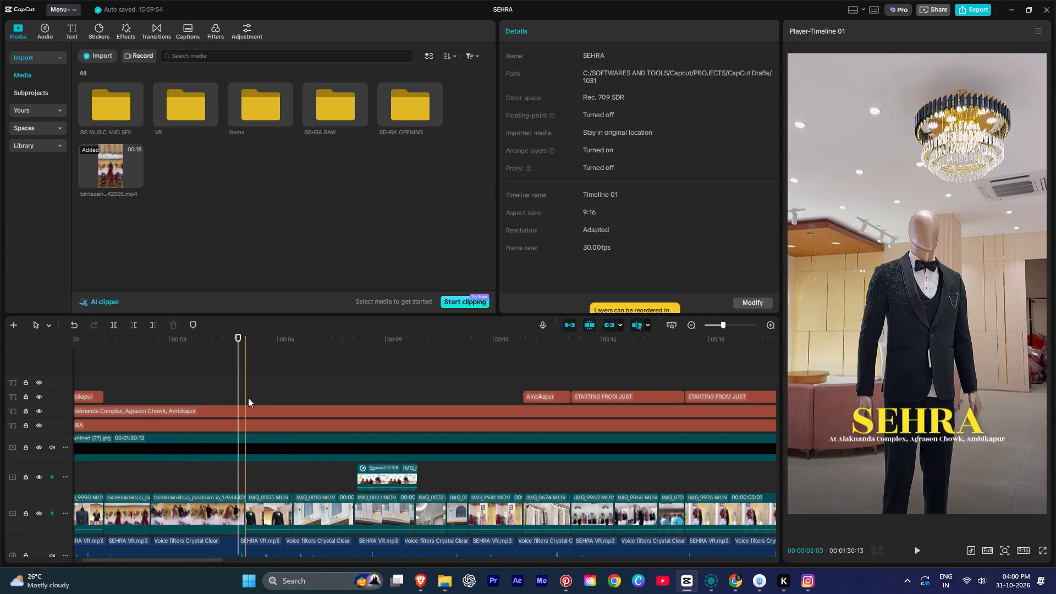
click(248, 398)
click(167, 32)
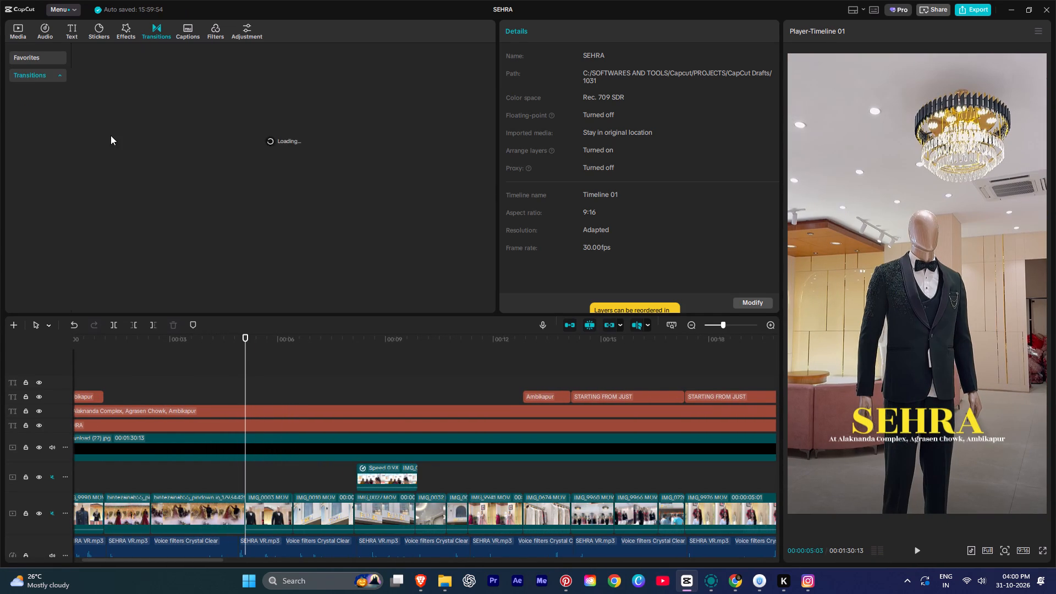
click(25, 58)
click(29, 75)
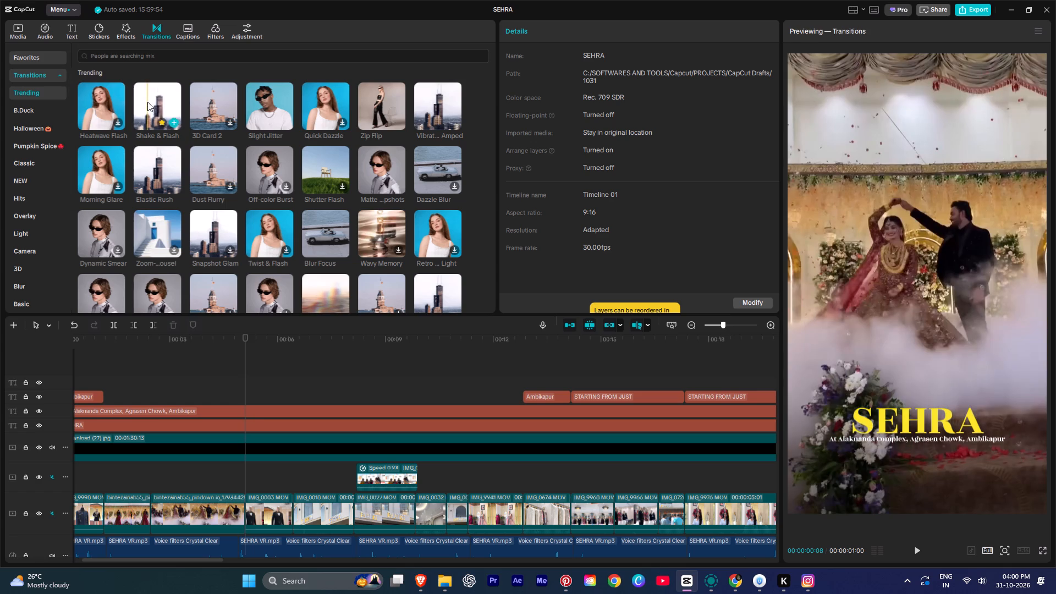
drag(147, 102, 225, 515)
click(220, 475)
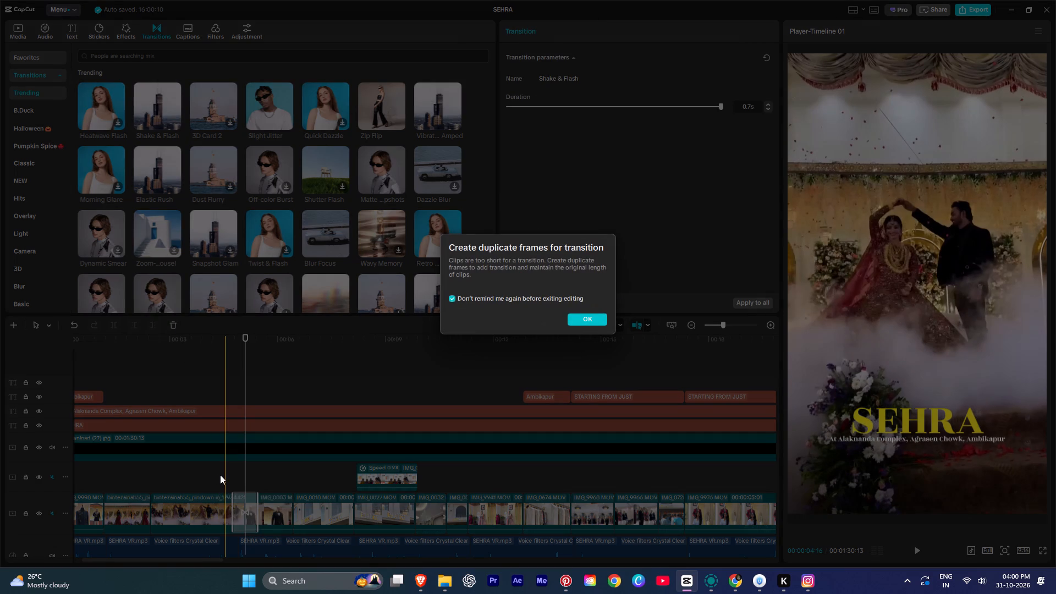
click(597, 322)
Play from the new transition through the following store clips to check the transition and the overlay footage.
key(space)
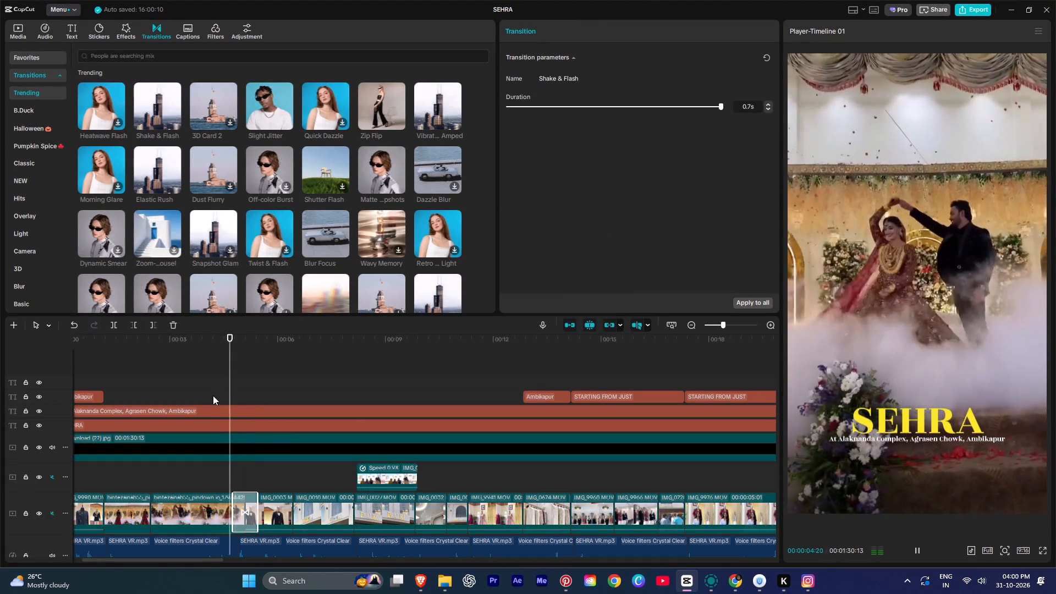
ctrl+scroll(260, 408, down, 5)
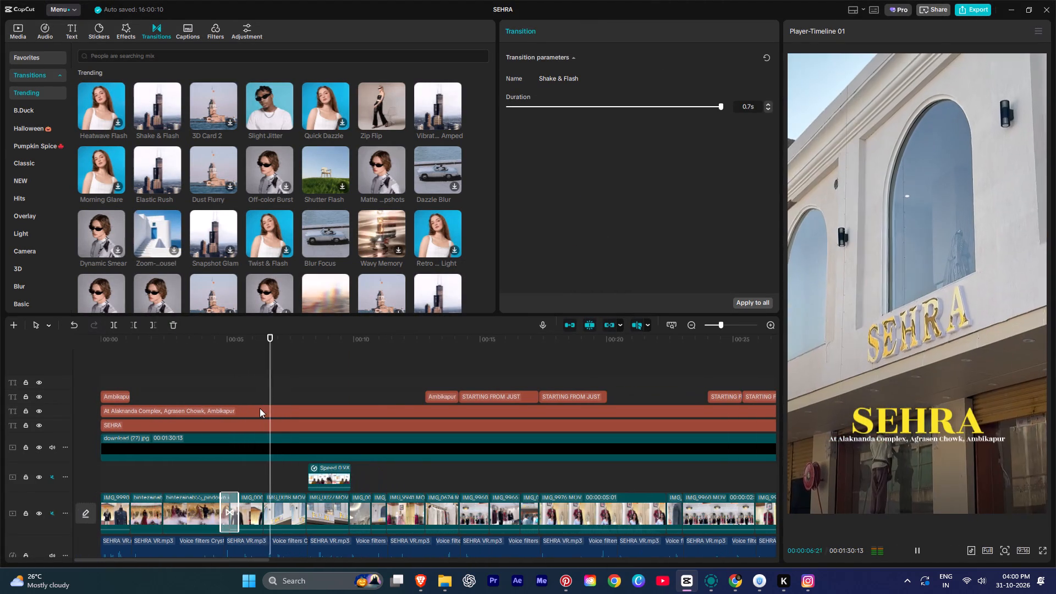
scroll(260, 408, down, 11)
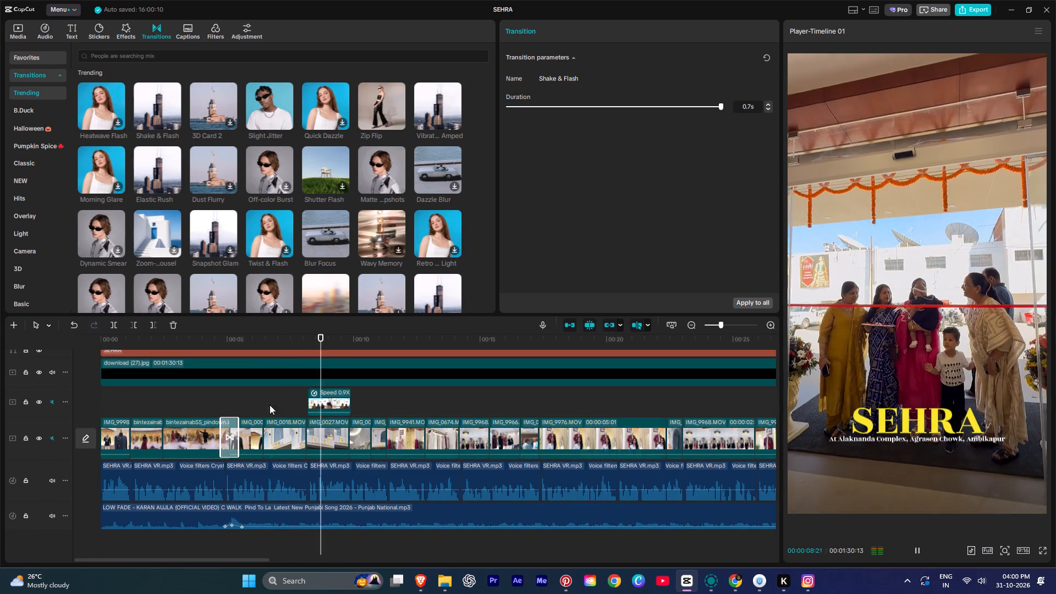
ctrl+scroll(297, 405, up, 7)
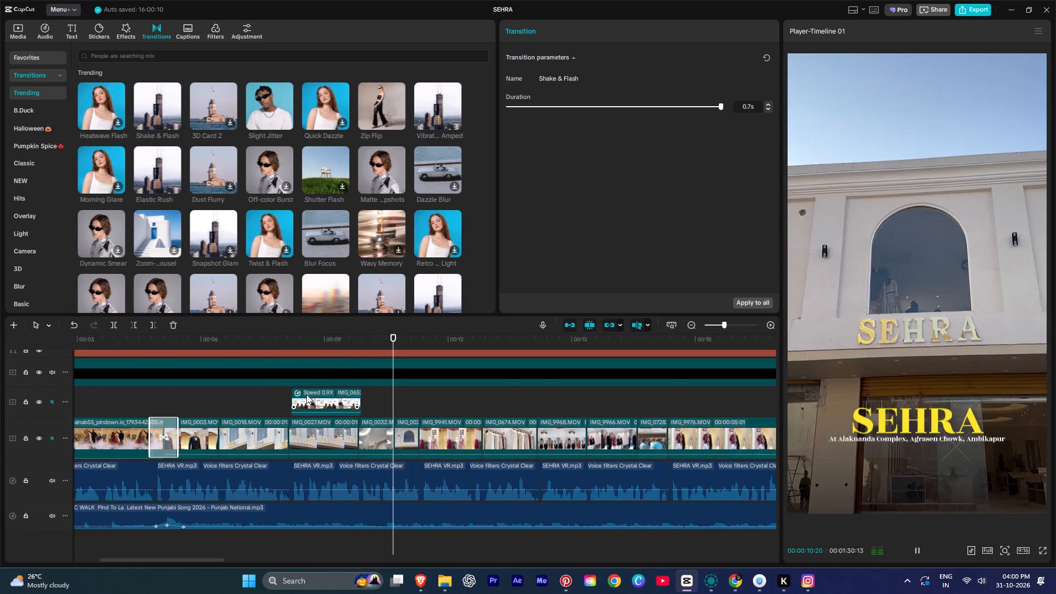
key(space)
Delete the 0.9x-speed overlay clip above IMG_0027 on the track over the main footage.
click(307, 394)
key(ctrl+space)
Replay the section from about 9 to 13 seconds to check where the second "Ambikapur" title falls against the voice-over.
key(space)
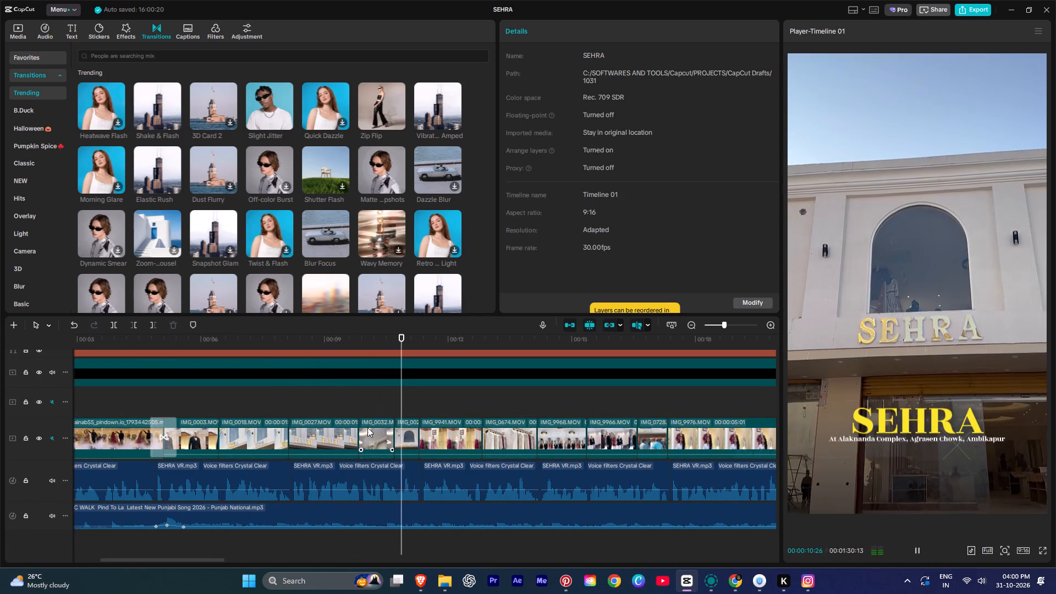
key(space)
click(358, 403)
scroll(237, 263, down, 1)
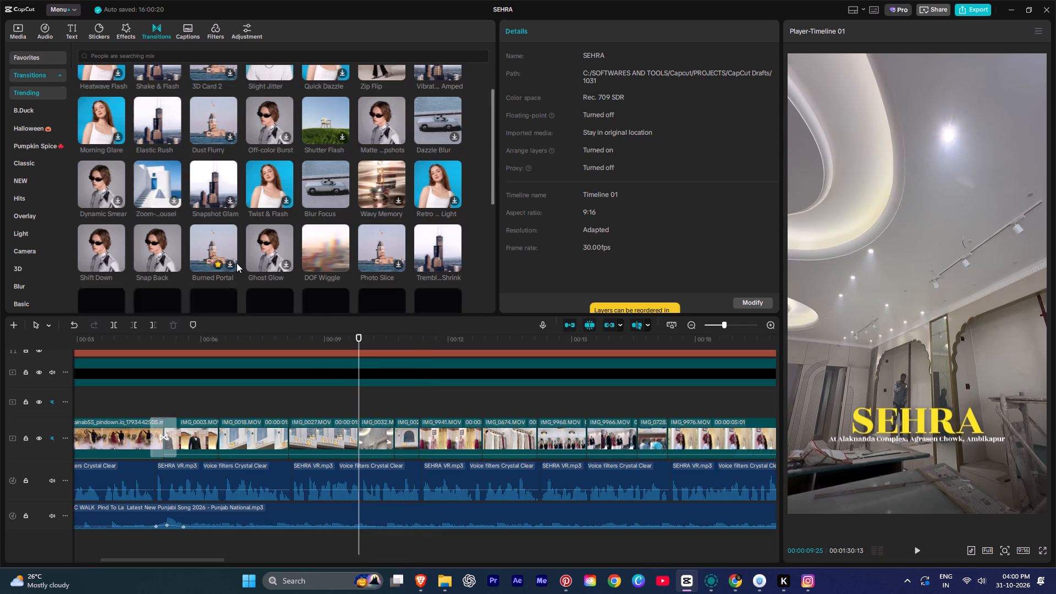
key(space)
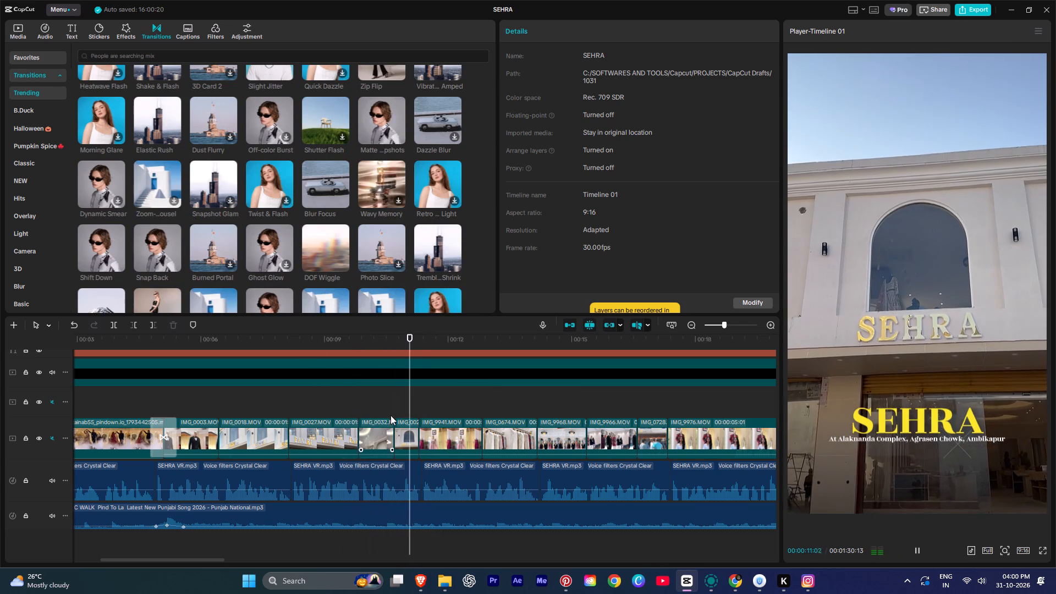
key(space)
key(space)
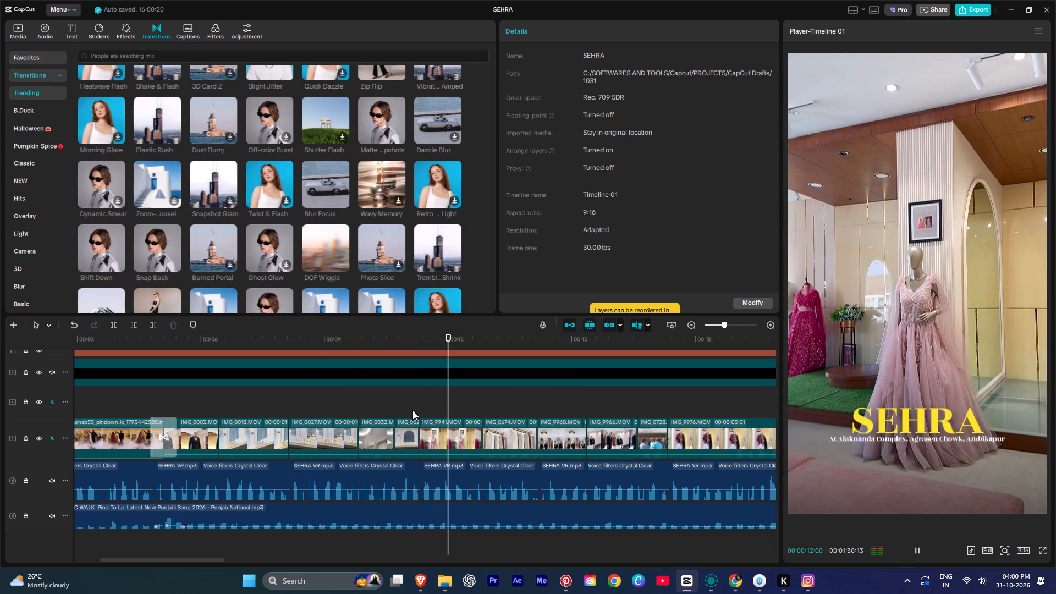
key(space)
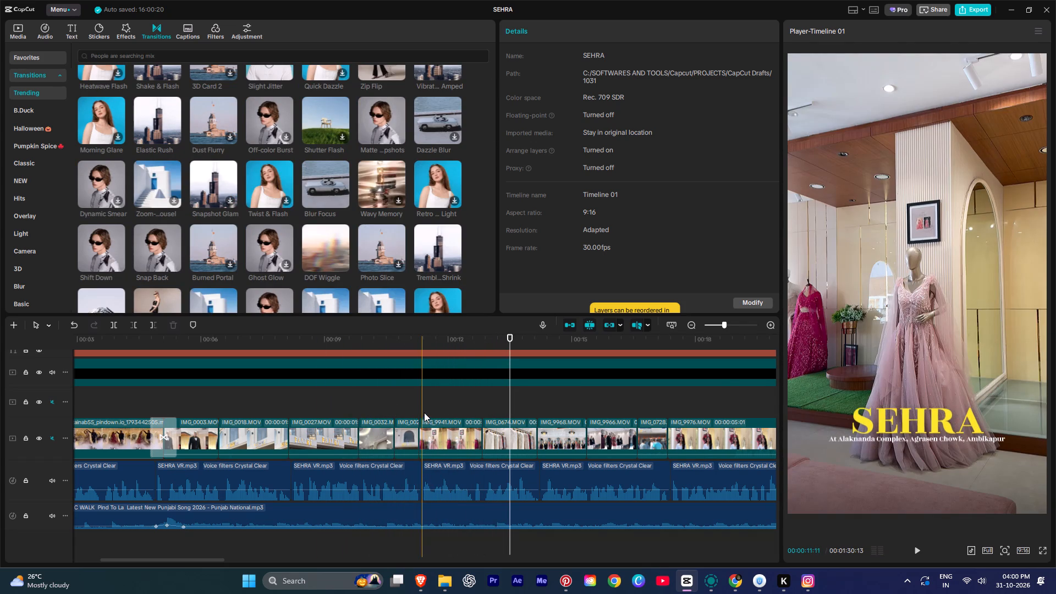
click(424, 413)
key(space)
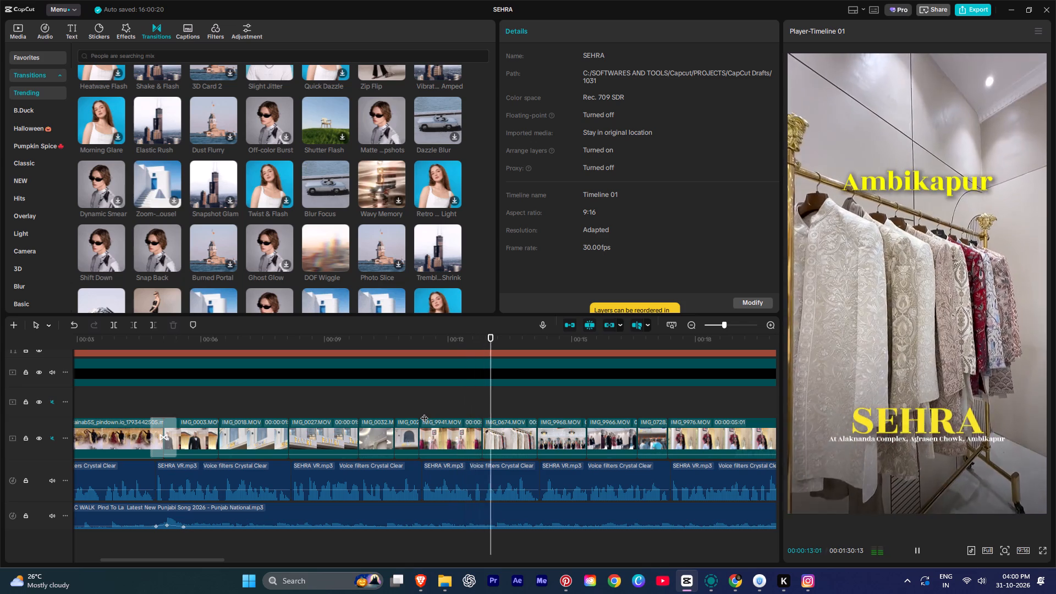
key(space)
Move the second "Ambikapur" title to start with the pink gown clip and extend its end to the first "STARTING FROM JUST" title.
click(424, 387)
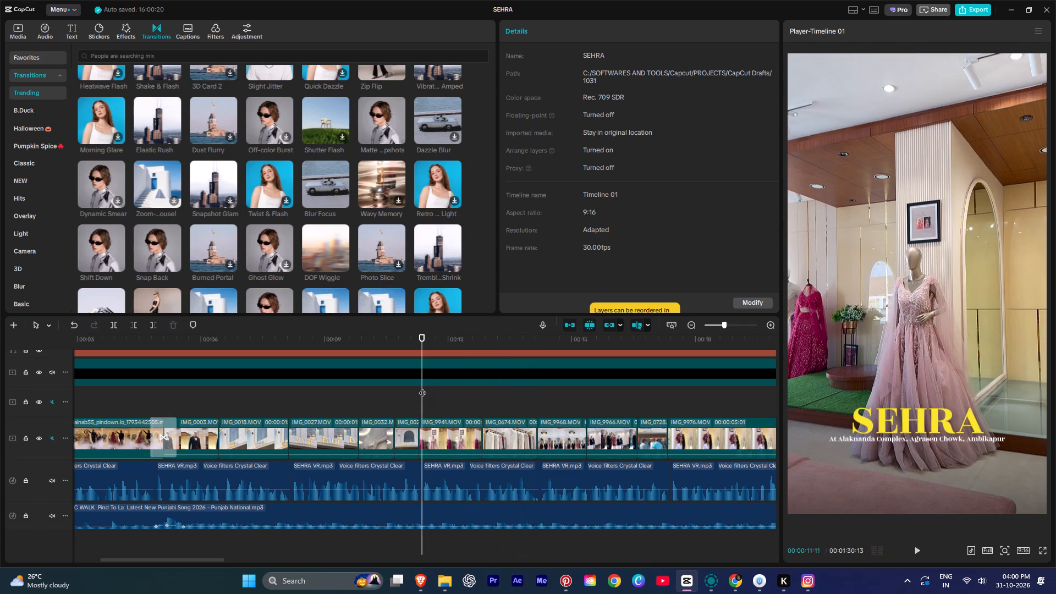
scroll(422, 387, down, 1)
scroll(422, 387, up, 8)
drag(508, 399, 466, 399)
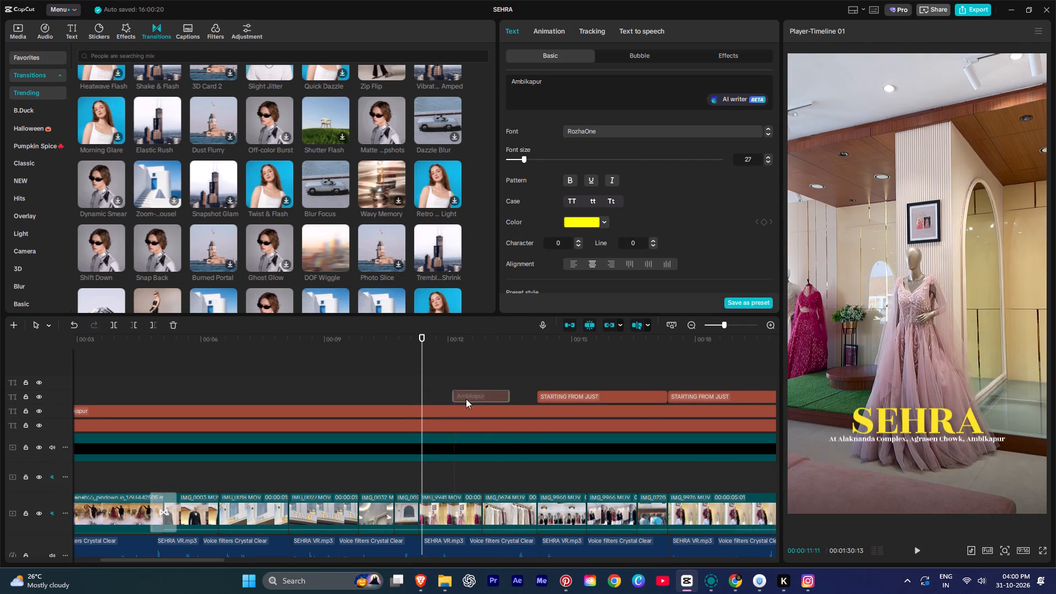
drag(466, 399, 443, 400)
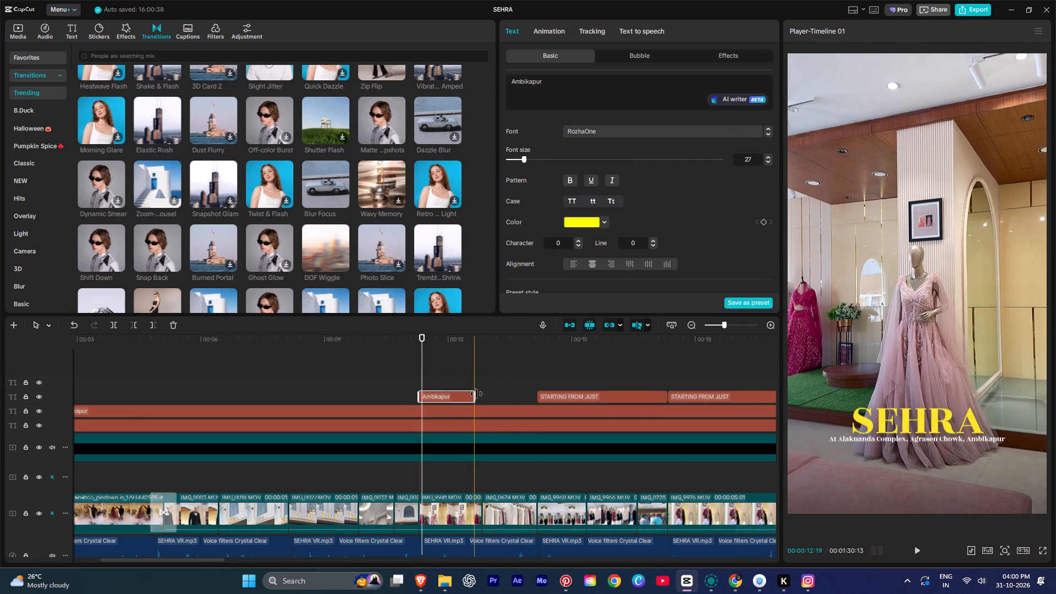
drag(476, 394, 483, 394)
key(space)
drag(483, 394, 551, 396)
key(space)
ctrl+scroll(509, 388, down, 2)
ctrl+scroll(509, 388, up, 1)
ctrl+scroll(509, 388, down, 1)
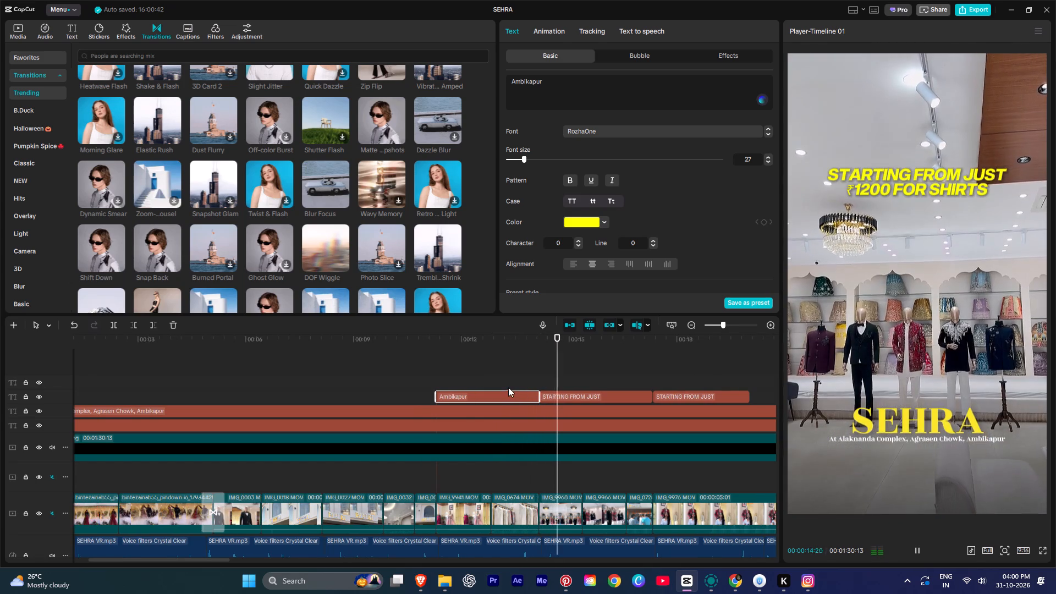
key(space)
Select the second "Ambikapur" title around 12 seconds, and bring up the open windows to switch apps.
click(463, 364)
click(463, 392)
key(alt+Tab)
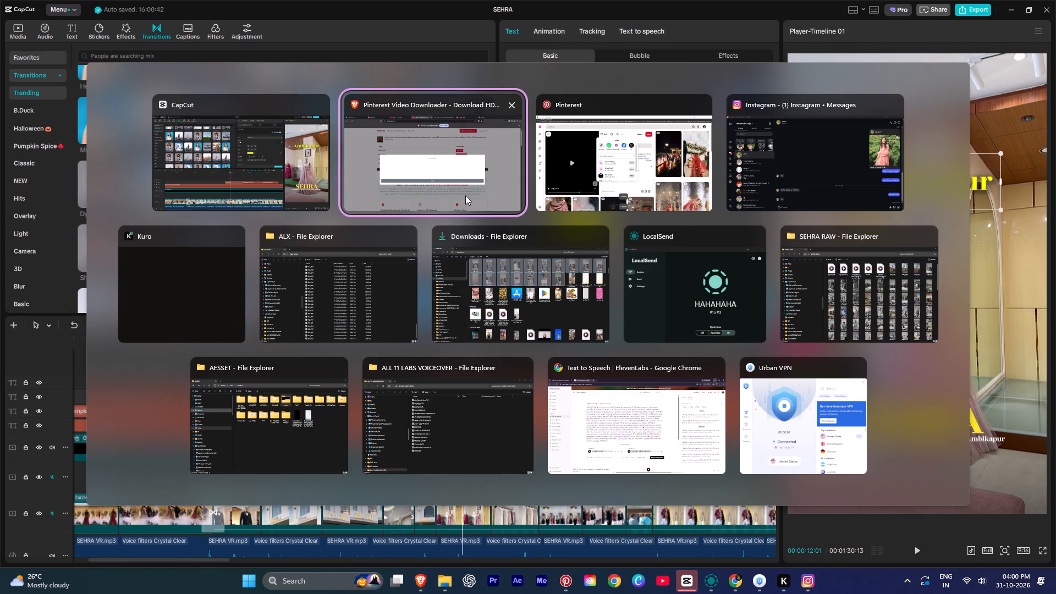
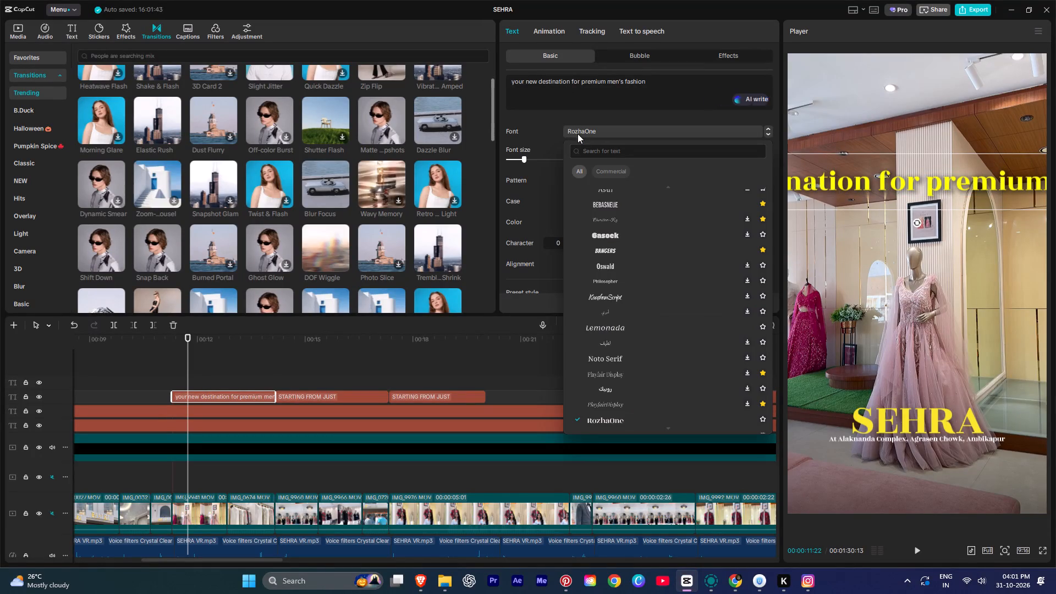
Break the title "your new destination for premium men's fashion" onto two lines, with the second starting at "premium".
click(580, 81)
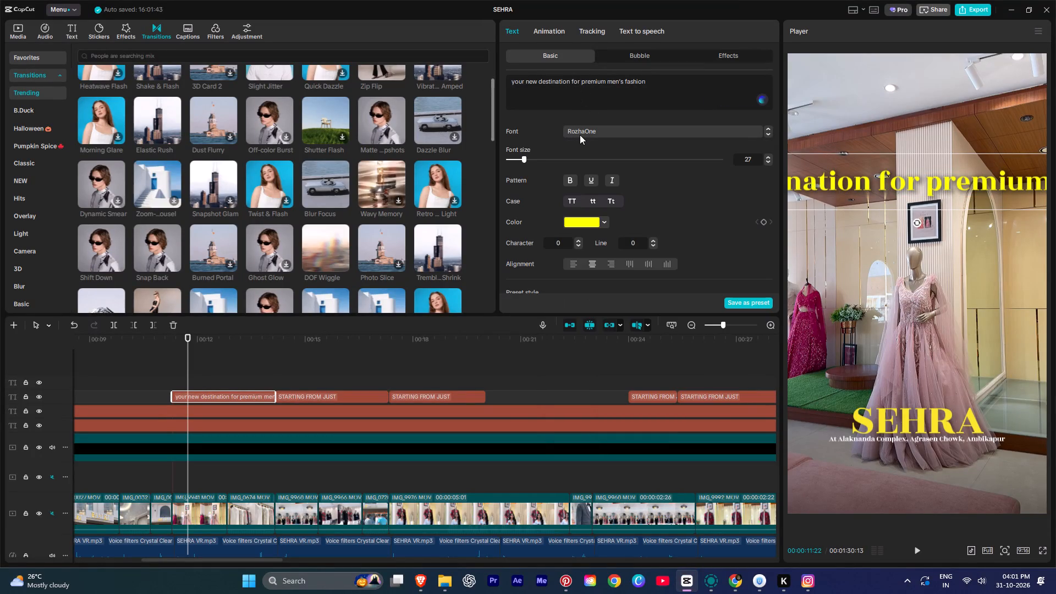
key(Right)
key(BackSpace)
key(Return)
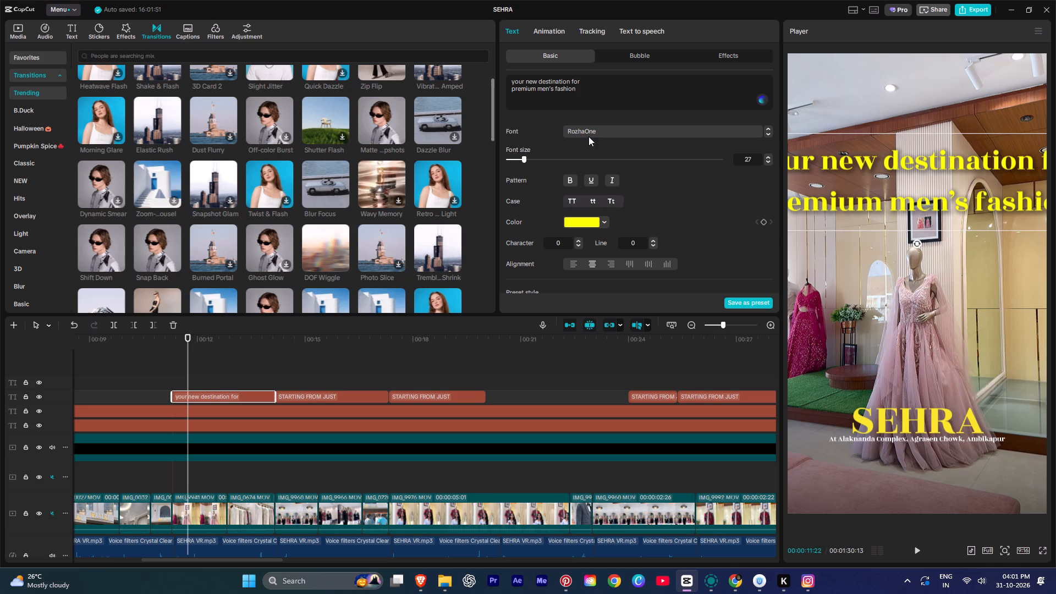
Format the two-line title in all capitals with line spacing -10 and font size 18.
double_click(651, 244)
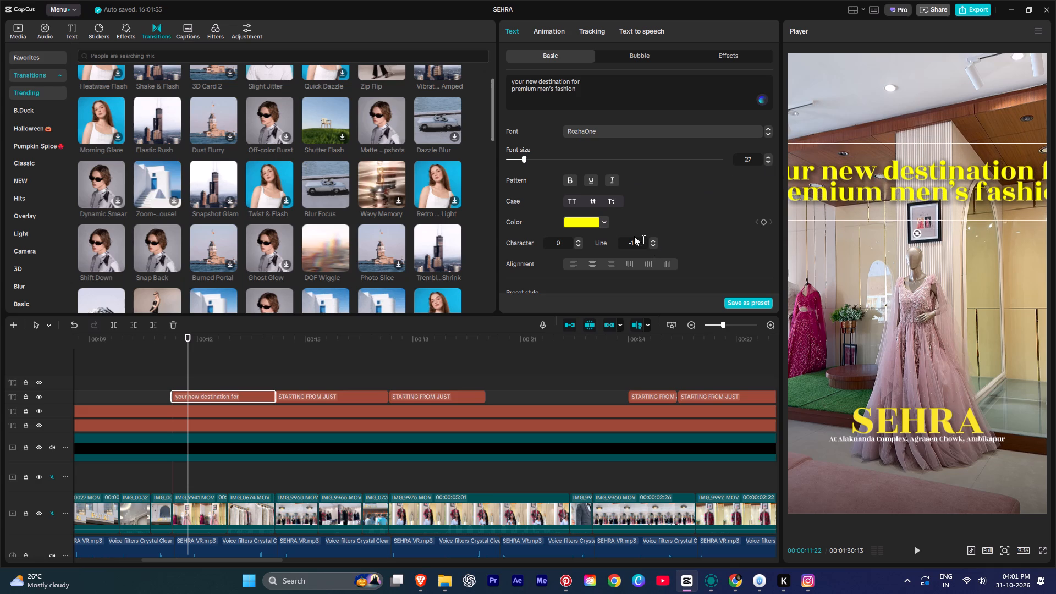
click(576, 201)
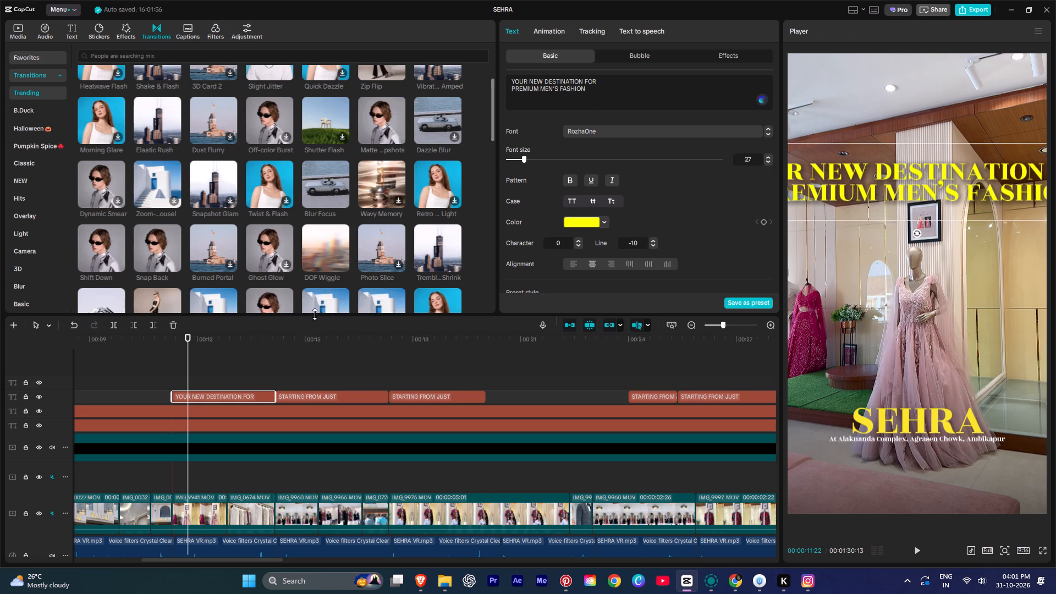
triple_click(767, 162)
triple_click(767, 162)
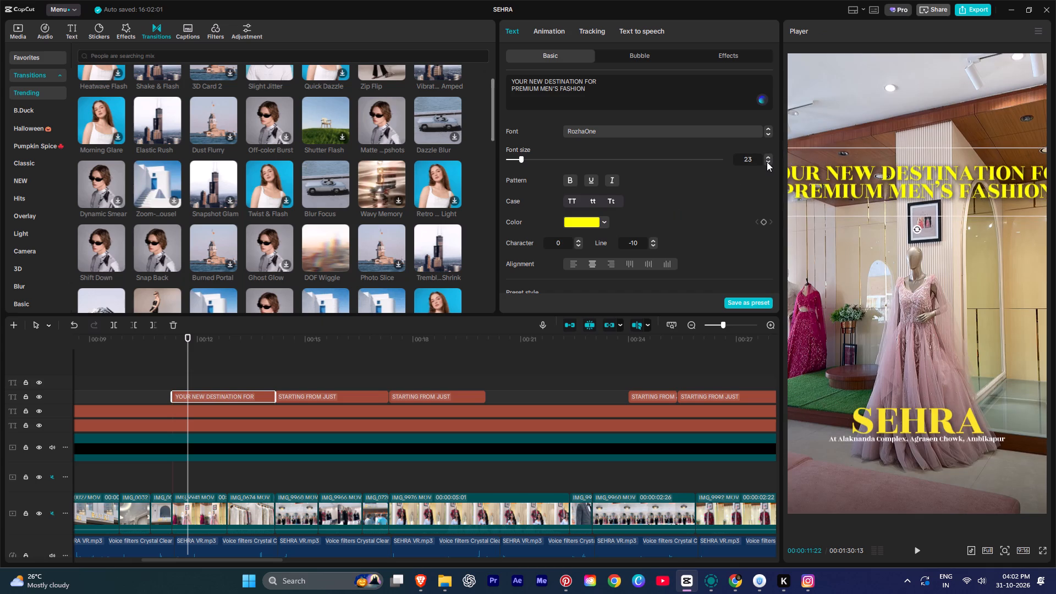
triple_click(767, 162)
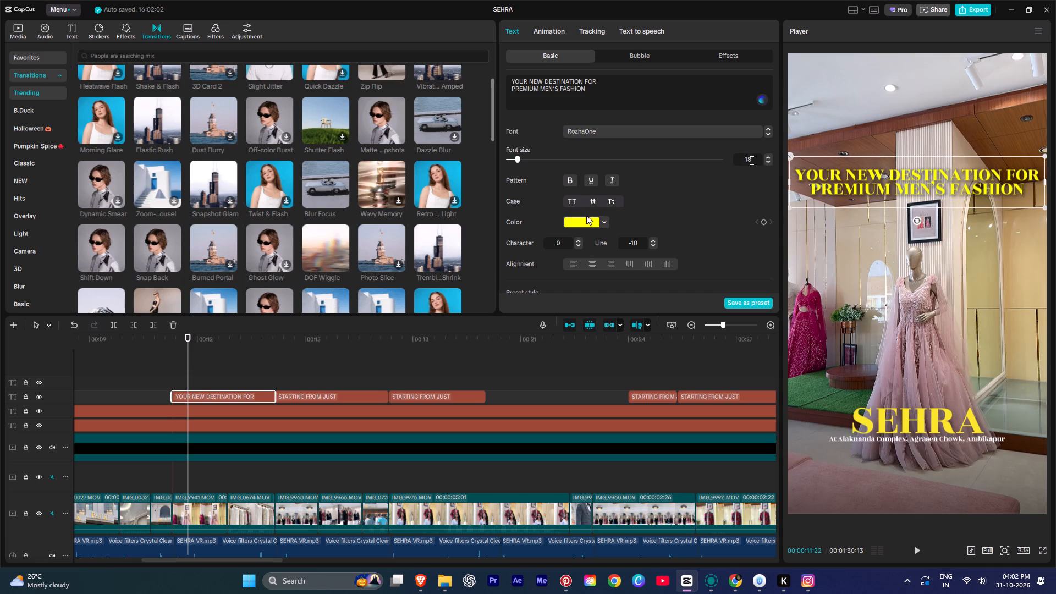
Search the fonts for "tt" and change the title's font to TT Firs Neue Black Italic.
click(595, 131)
click(597, 151)
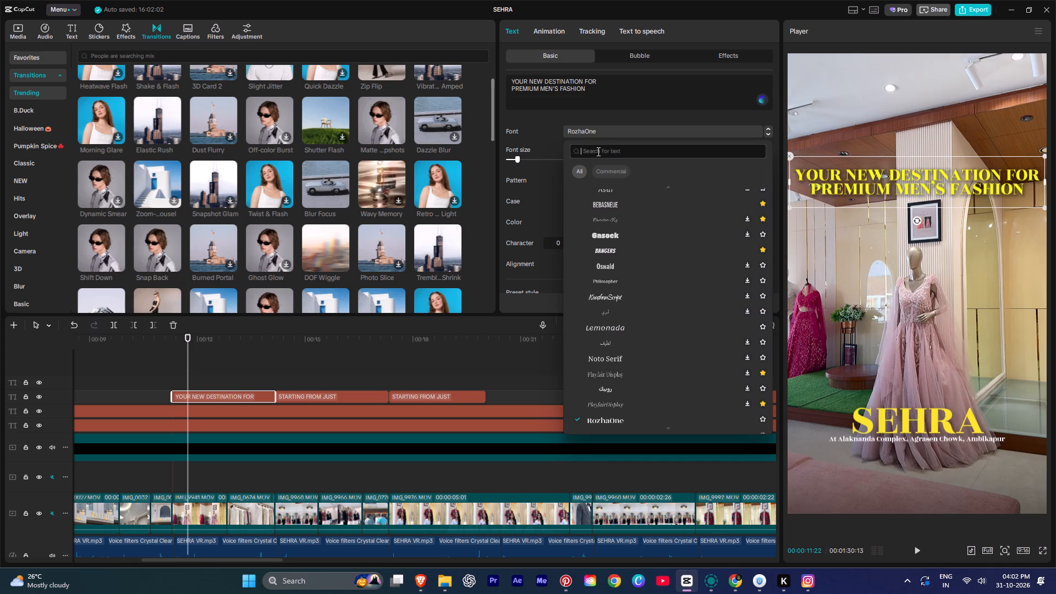
text(tt)
key(Return)
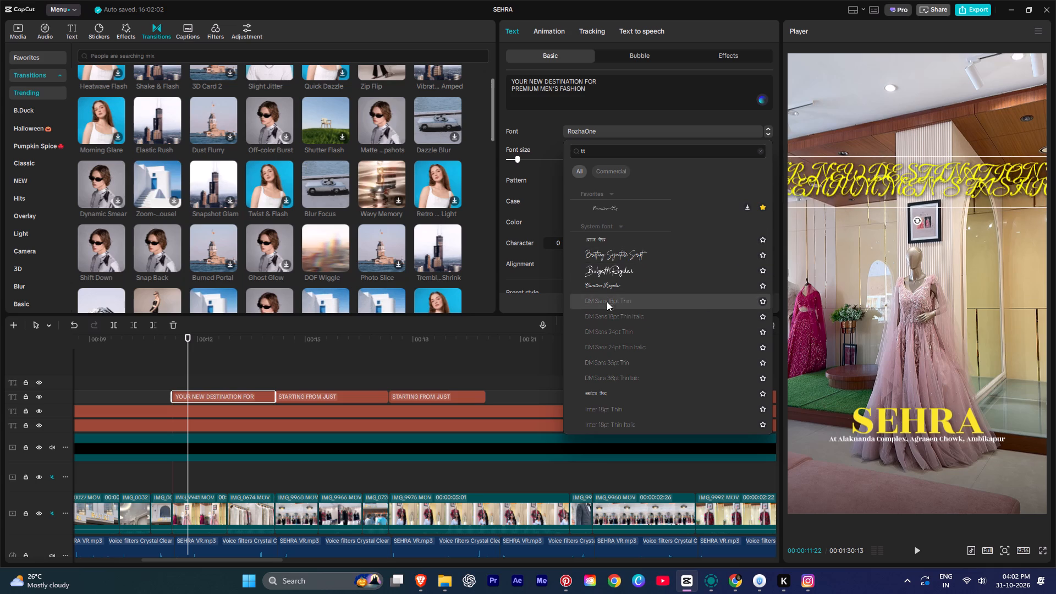
scroll(615, 380, down, 4)
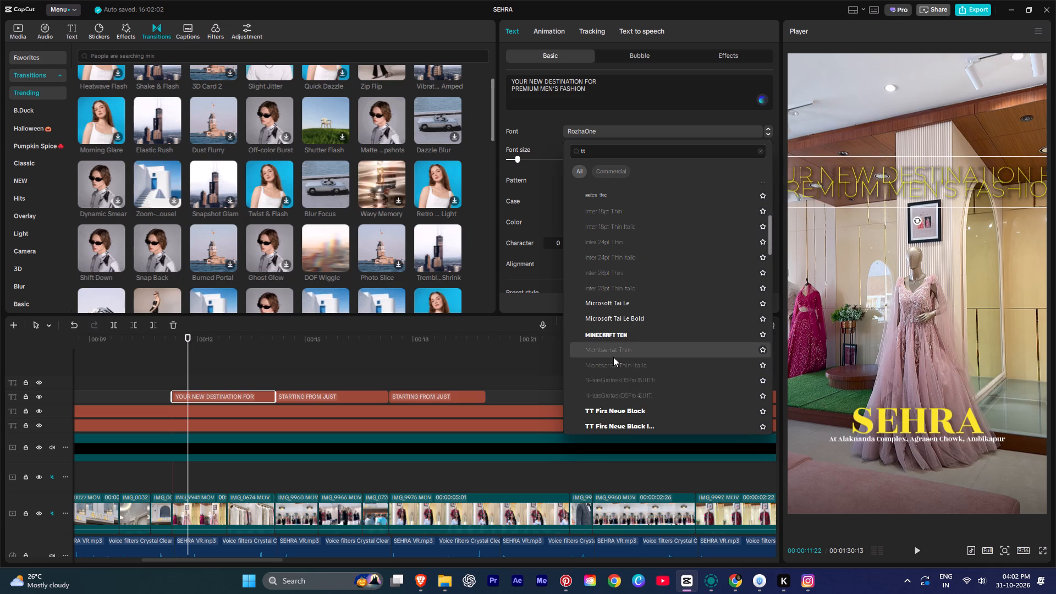
scroll(615, 337, down, 1)
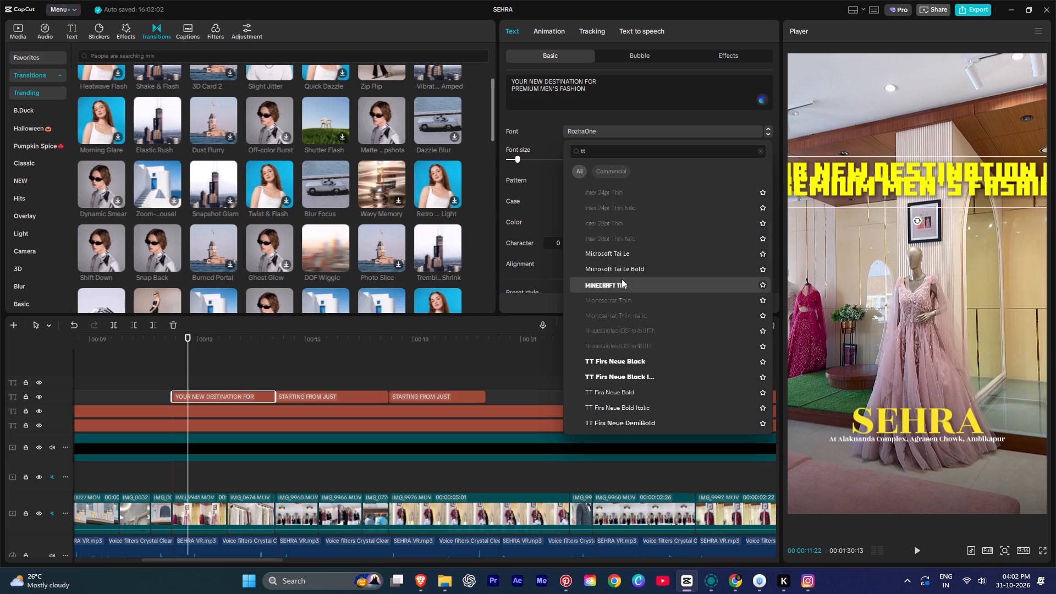
click(621, 383)
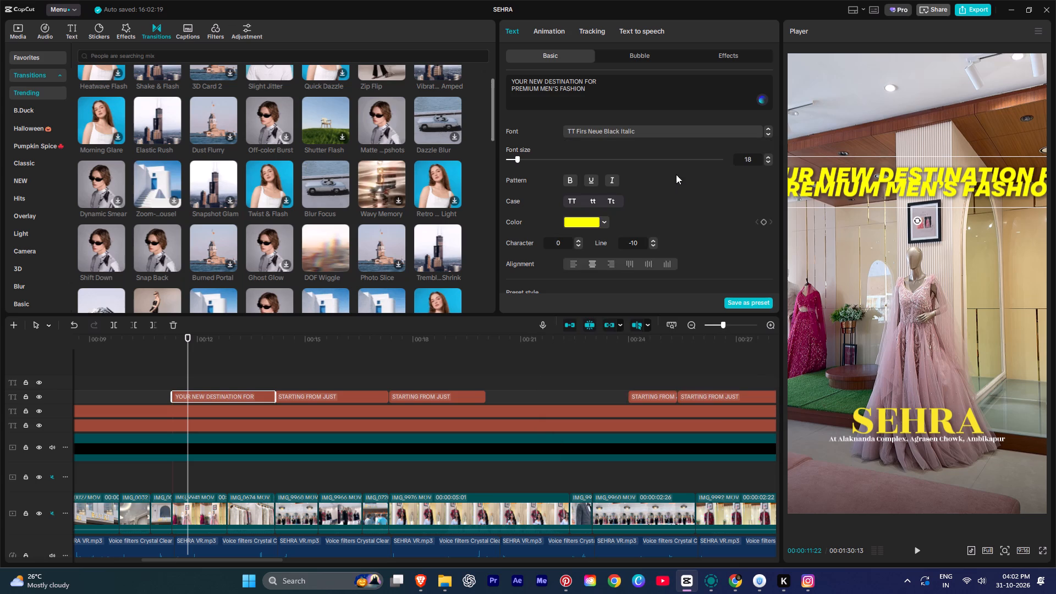
Tighten the title's character spacing to -1 and reduce its font size to 15.
click(577, 245)
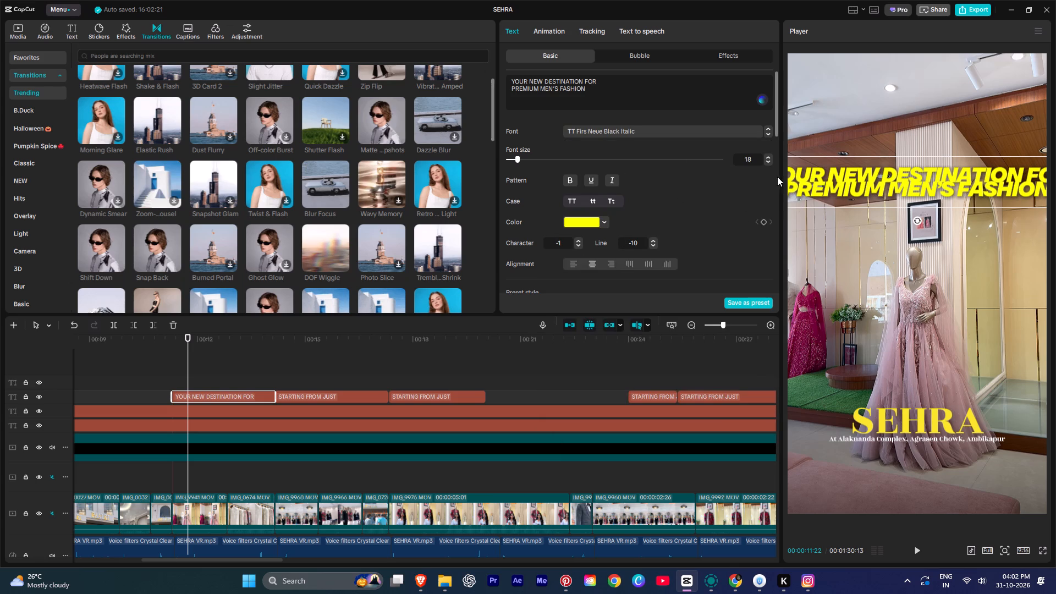
double_click(768, 161)
click(768, 161)
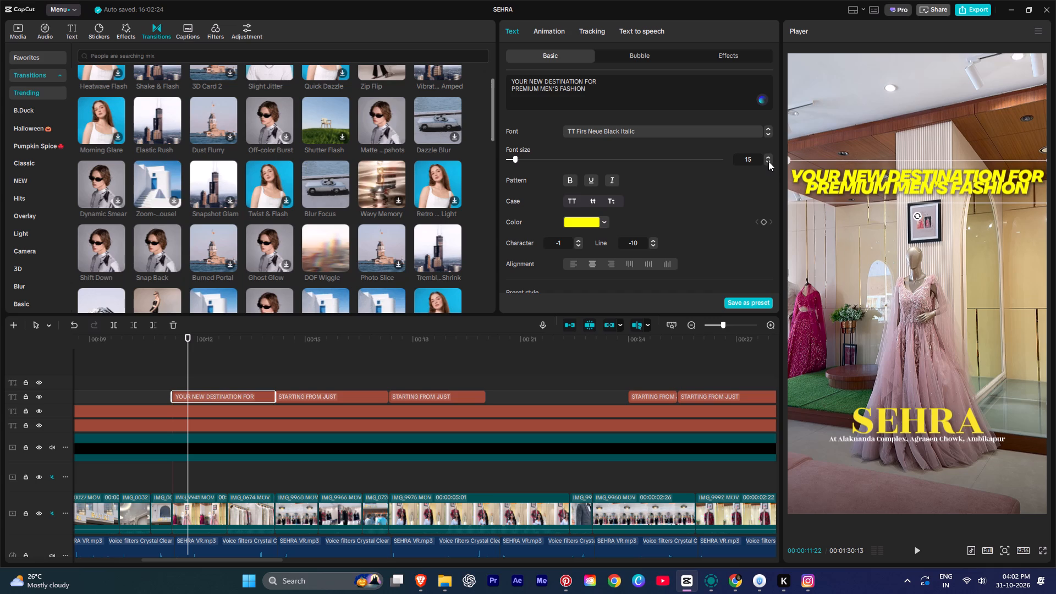
Delete the word "YOUR" and its trailing space so the title's first line reads "NEW DESTINATION FOR".
drag(527, 80, 484, 74)
key(BackSpace)
key(Right)
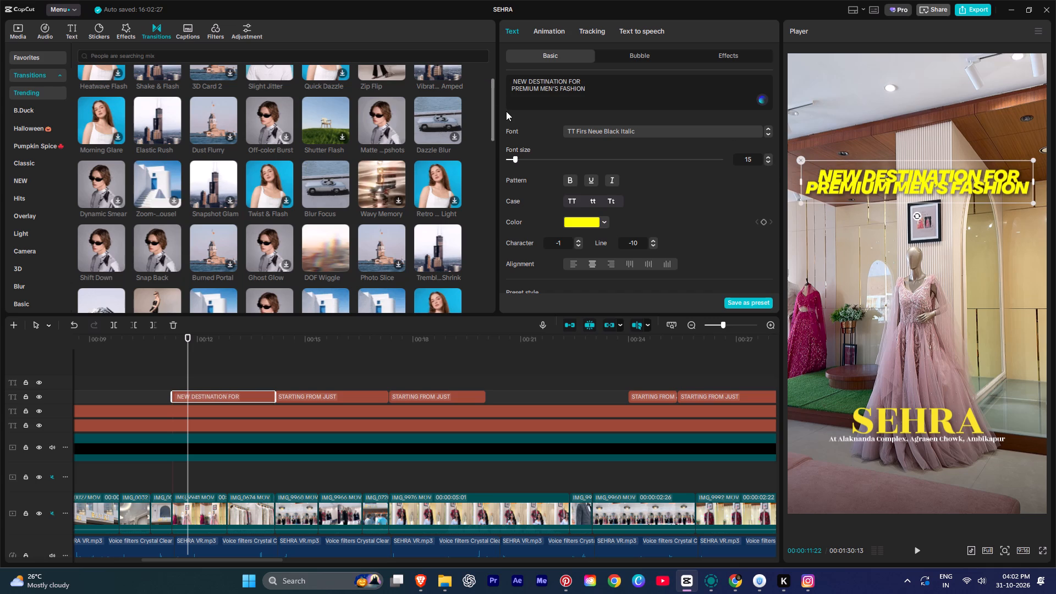
key(BackSpace)
key(F12)
click(618, 252)
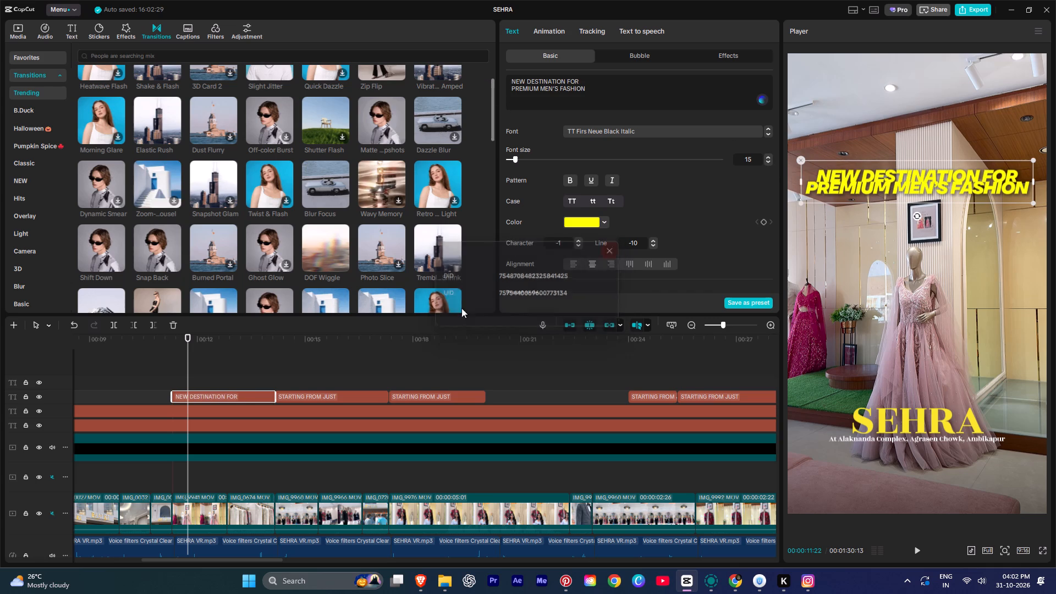
Set the title's line spacing to -8.
click(652, 241)
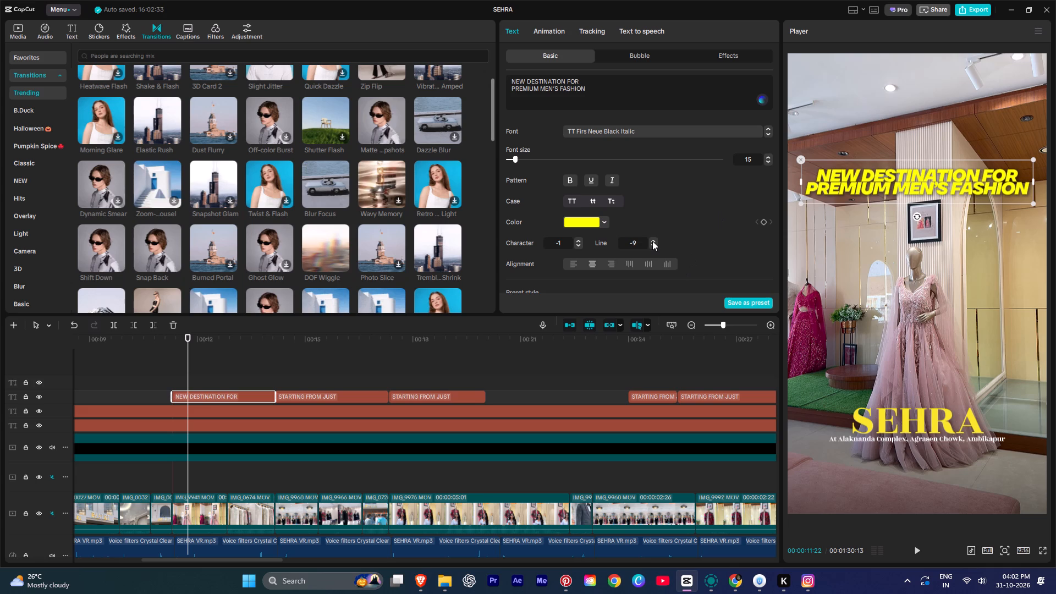
click(652, 241)
Colour only the title's first line, "NEW DESTINATION FOR", white.
drag(601, 94, 506, 94)
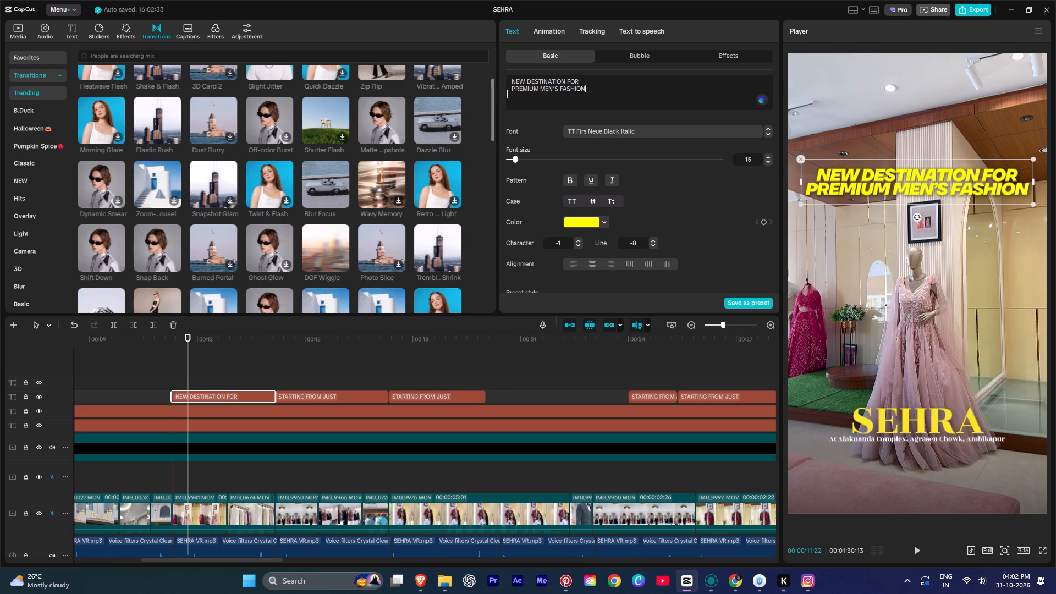
drag(506, 94, 505, 93)
drag(582, 78, 498, 78)
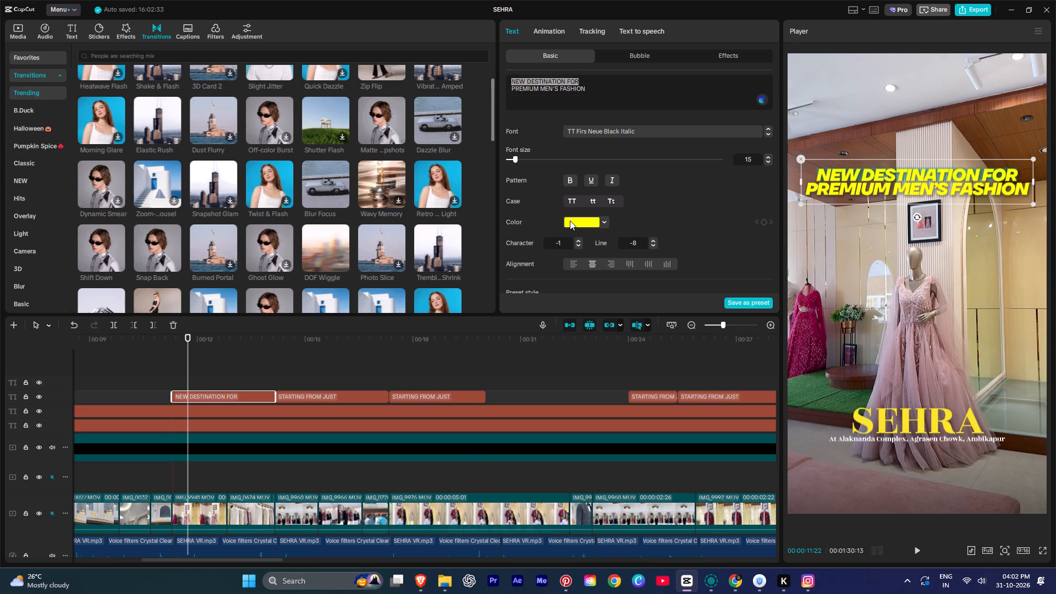
click(570, 221)
drag(560, 265, 499, 185)
click(670, 213)
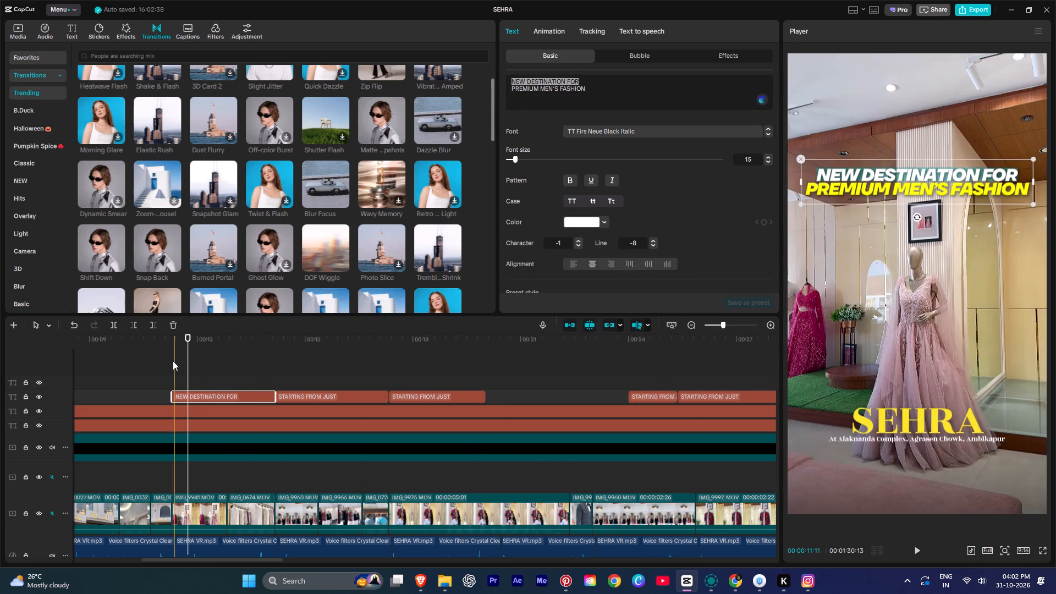
Preview the start of the "NEW DESTINATION FOR" title and move it slightly higher in the video frame.
click(173, 361)
key(space)
key(space)
click(200, 398)
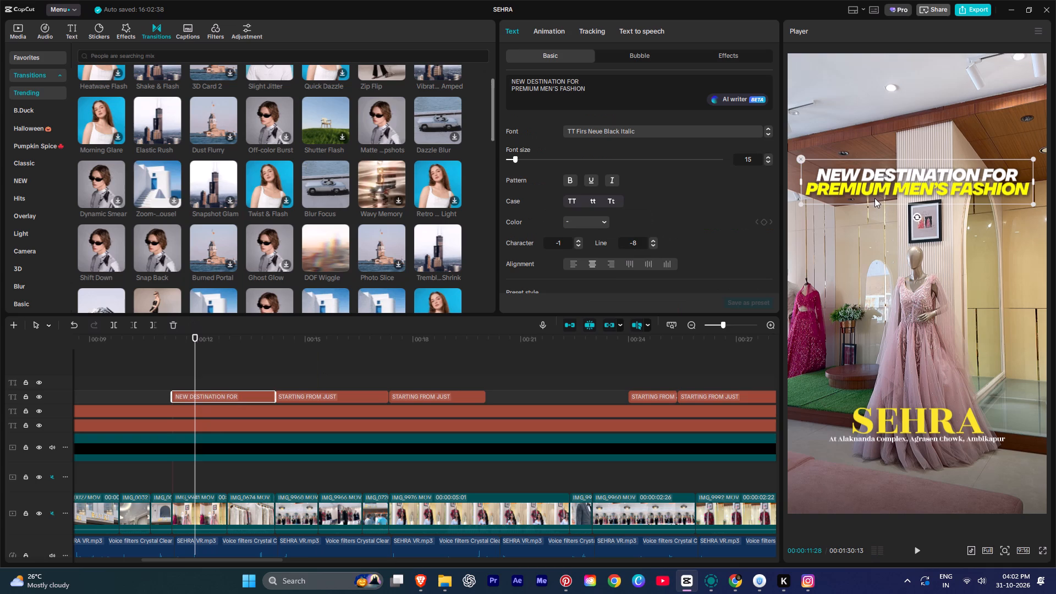
drag(939, 168, 941, 137)
Replace the first "STARTING FROM JUST" title with a copy of the "NEW DESTINATION FOR" title, extended to the following "STARTING FROM JUST" title.
key(space)
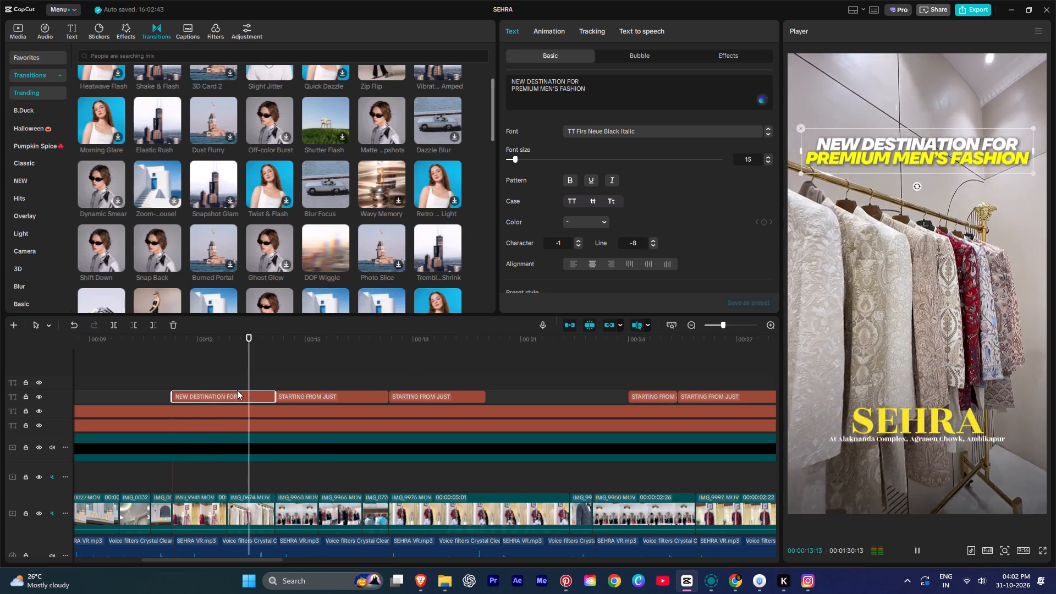
key(space)
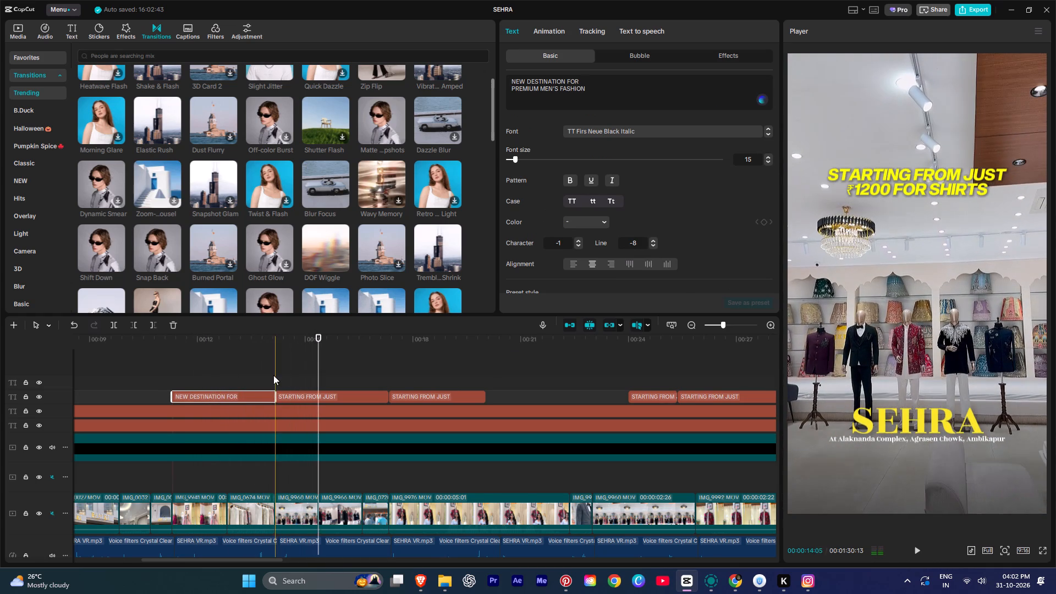
click(273, 375)
click(291, 397)
alt+drag(221, 397, 249, 359)
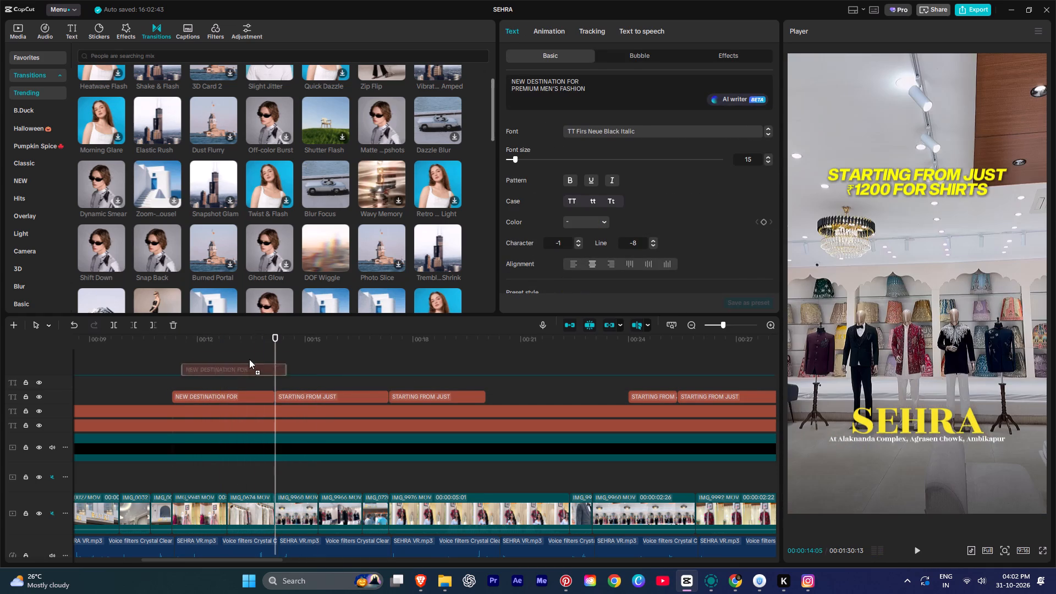
alt+drag(249, 359, 325, 388)
click(335, 411)
key(ctrl+space)
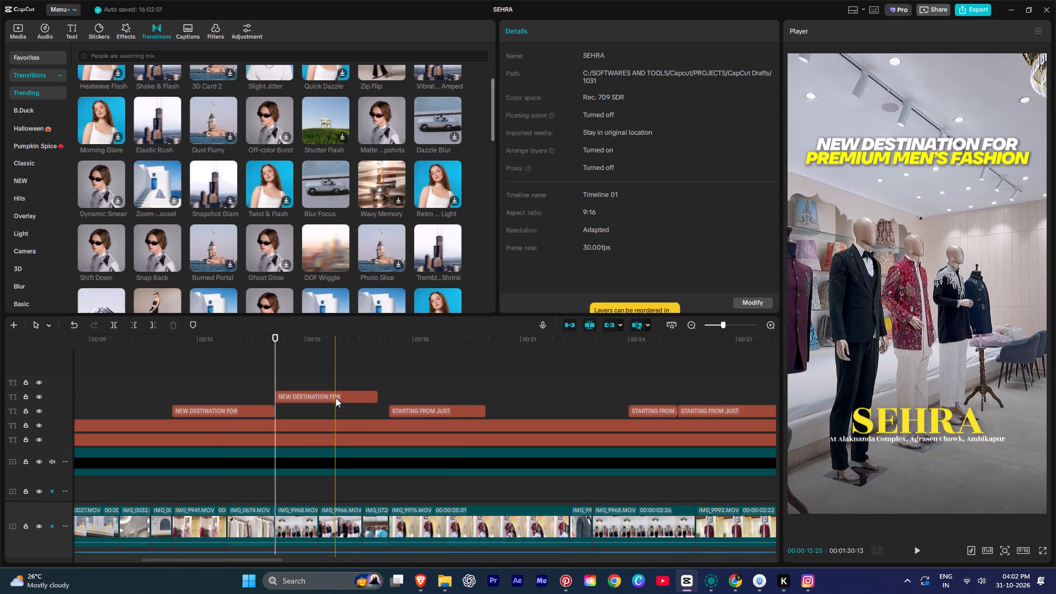
drag(335, 398, 335, 413)
drag(377, 397, 396, 400)
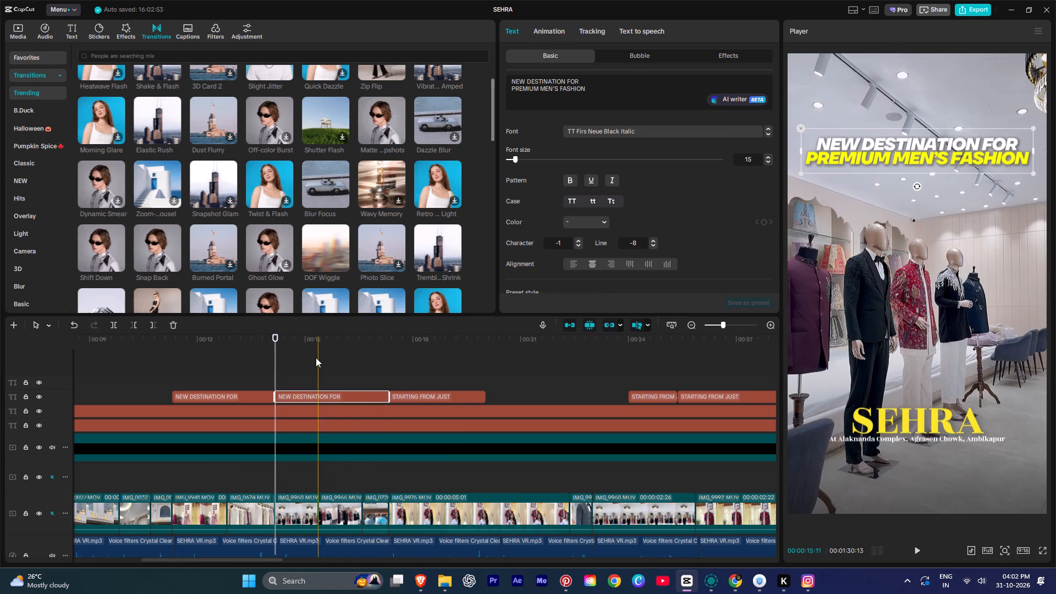
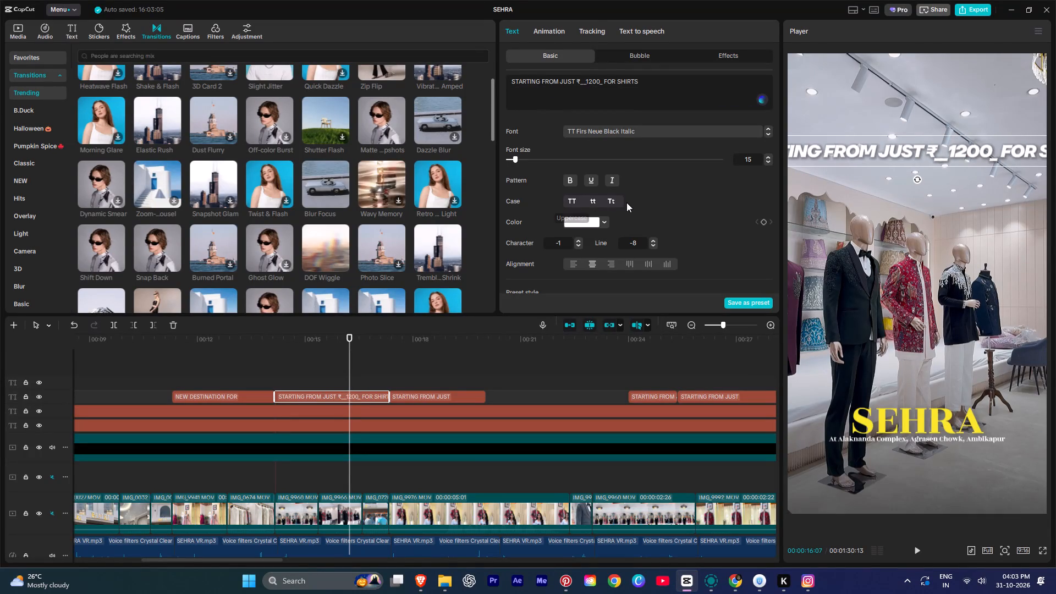
Remove the underscores before 1200 and break the title into two lines, "STARTING FROM JUST" and "₹1200_ FOR SHIRTS".
click(575, 81)
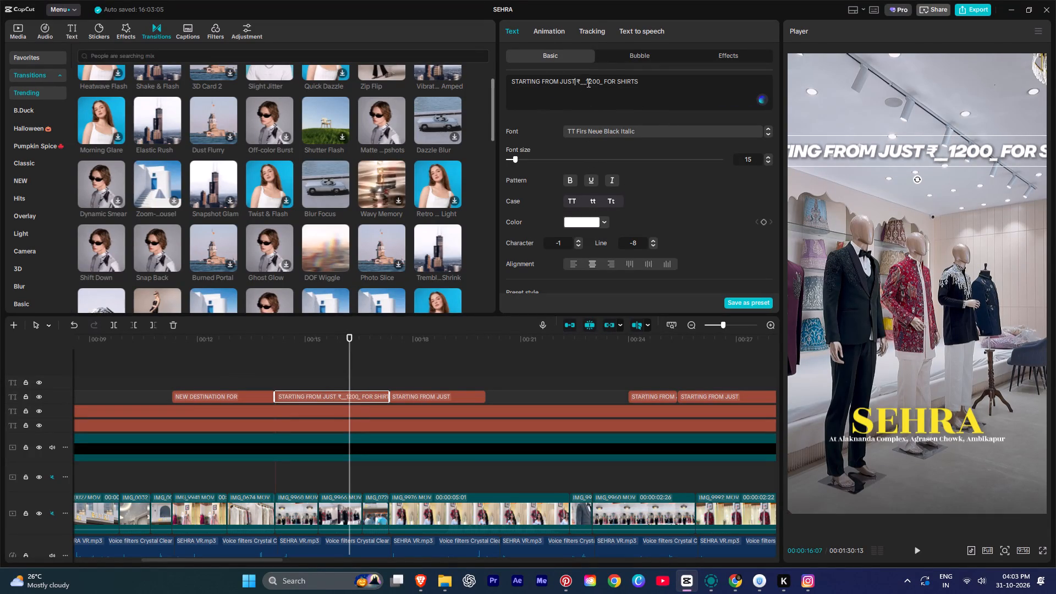
click(586, 81)
key(BackSpace)
key(BackSpace)
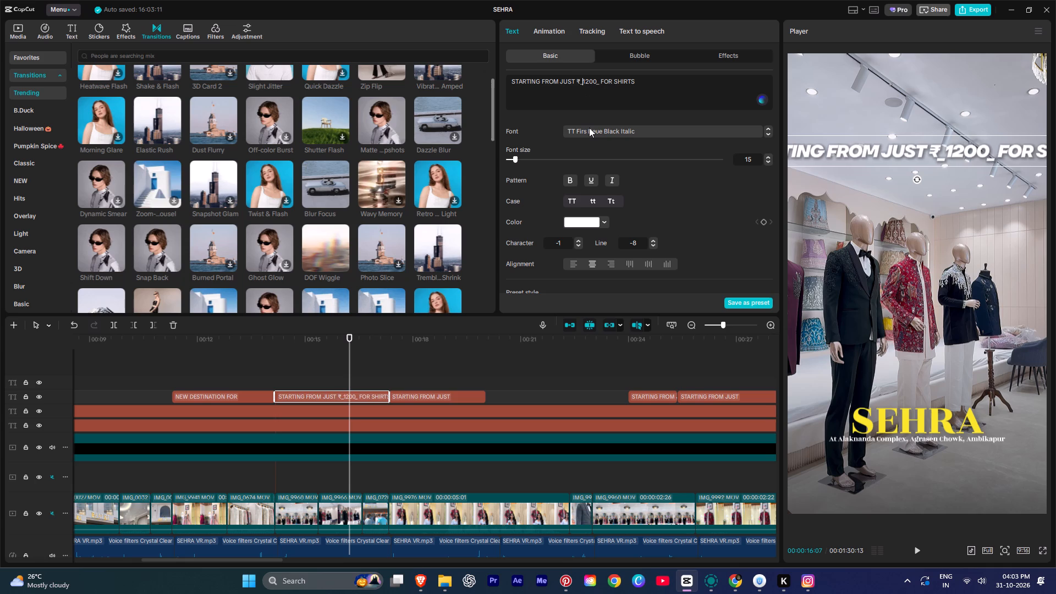
key(Left)
key(BackSpace)
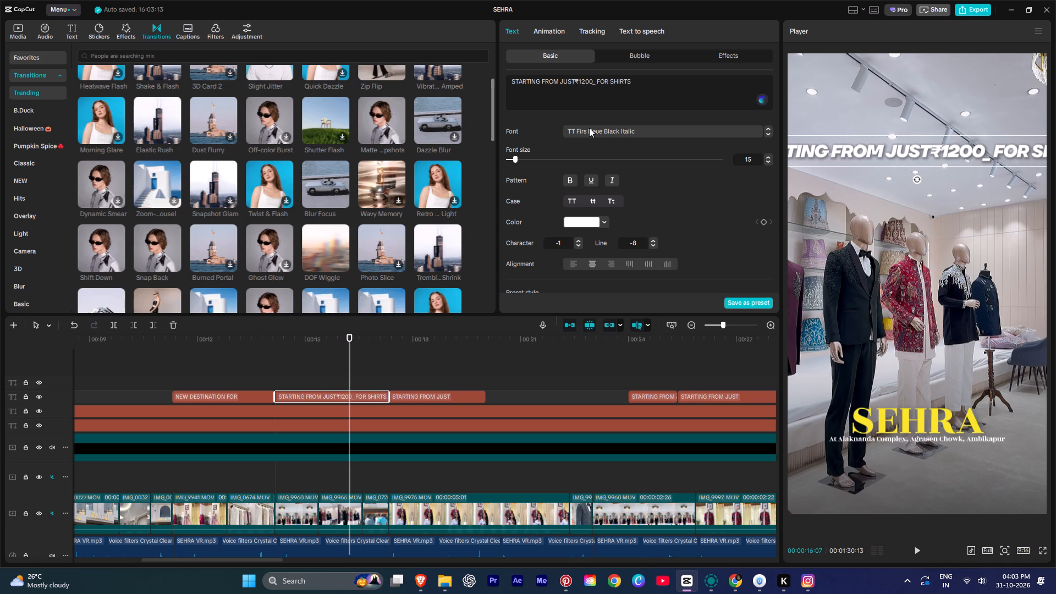
key(Return)
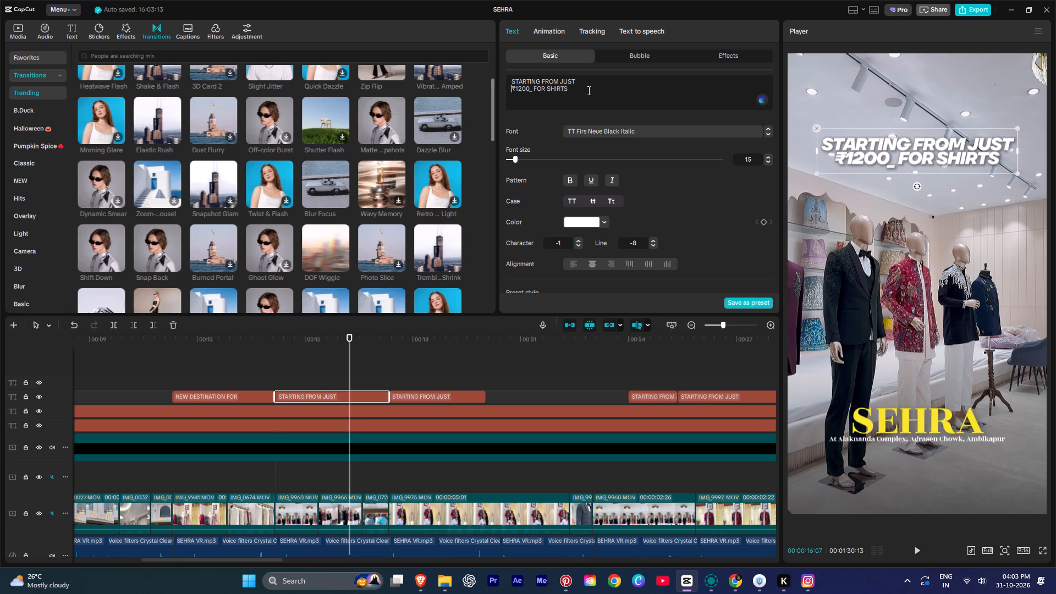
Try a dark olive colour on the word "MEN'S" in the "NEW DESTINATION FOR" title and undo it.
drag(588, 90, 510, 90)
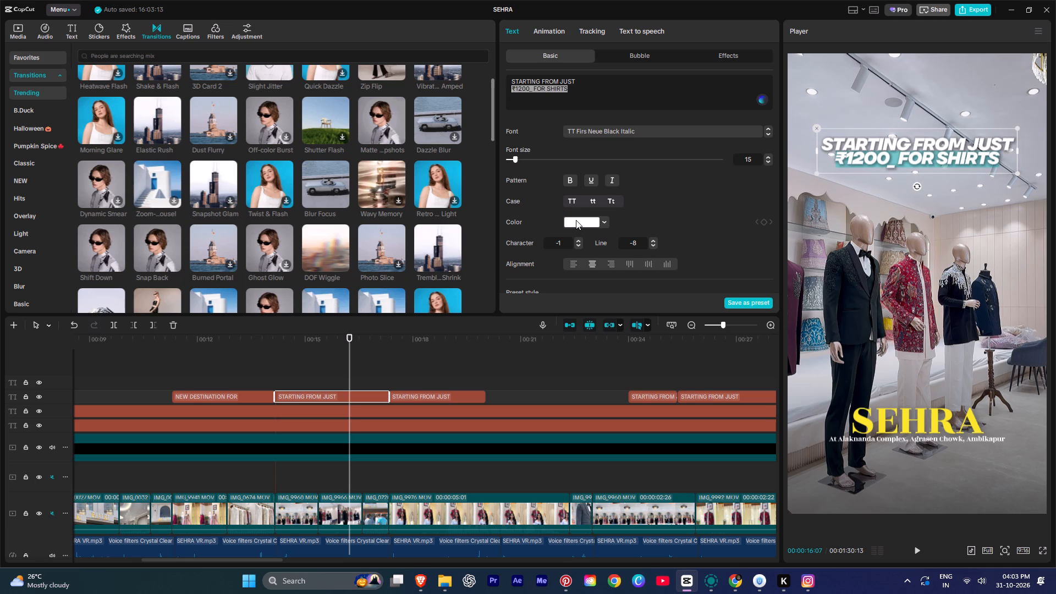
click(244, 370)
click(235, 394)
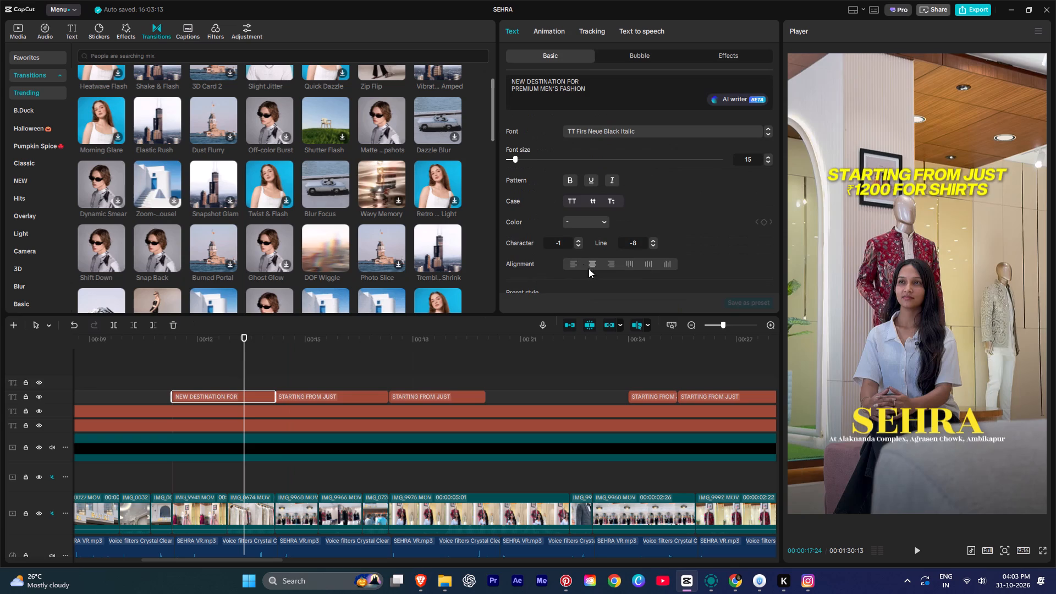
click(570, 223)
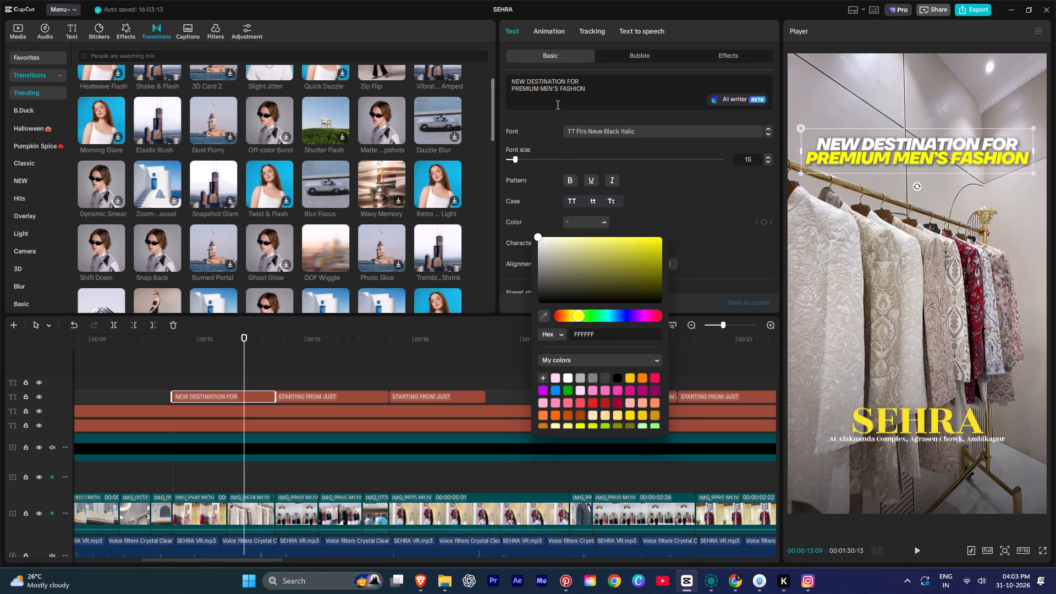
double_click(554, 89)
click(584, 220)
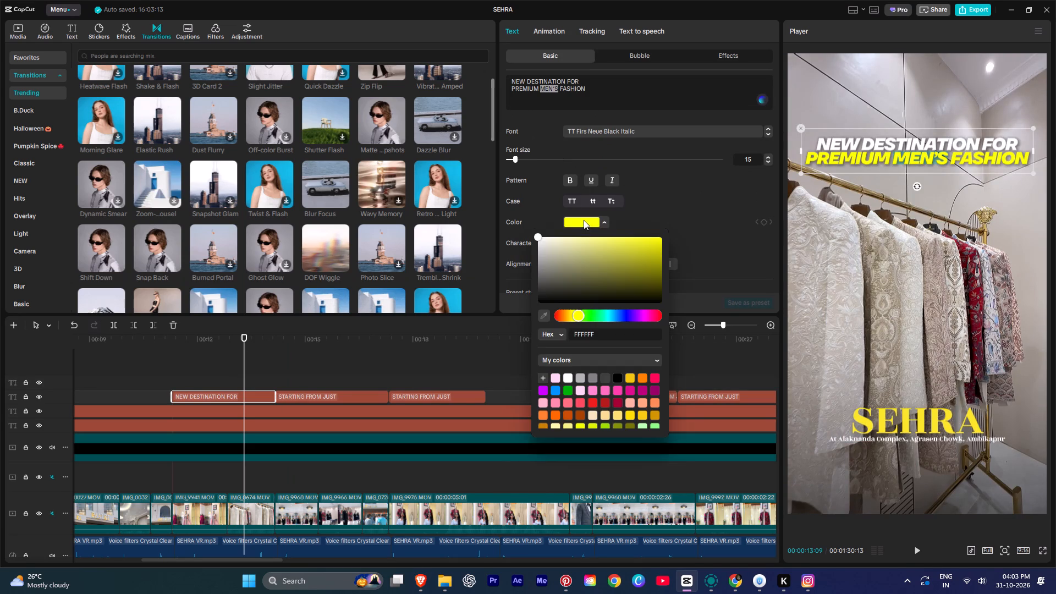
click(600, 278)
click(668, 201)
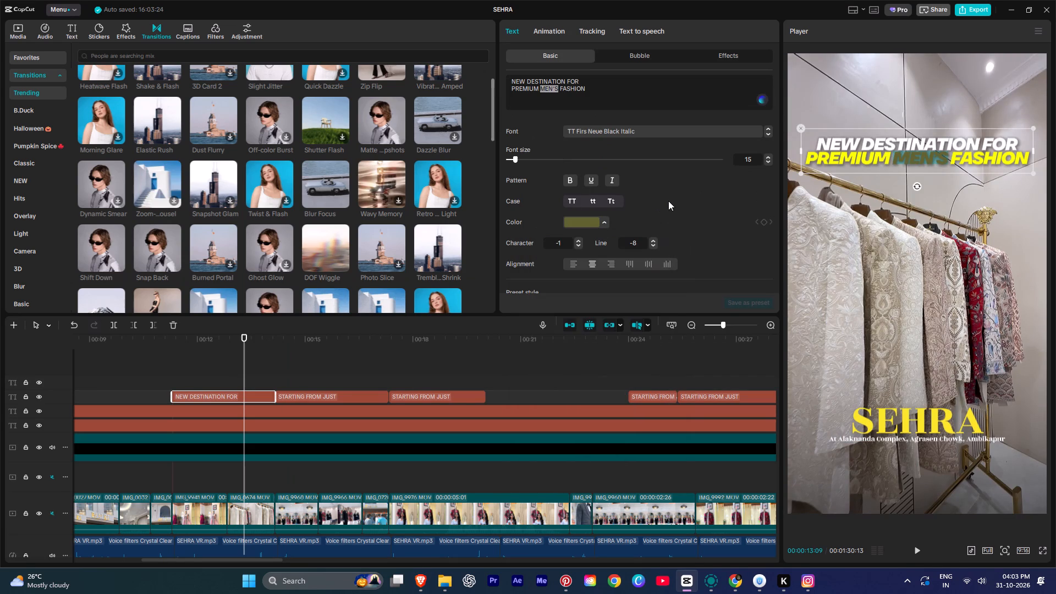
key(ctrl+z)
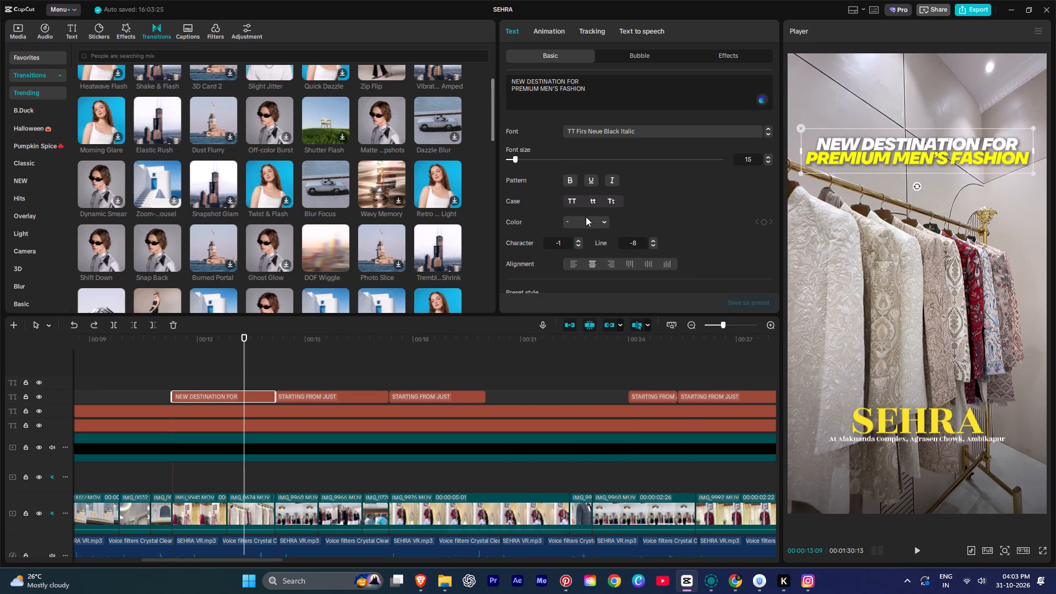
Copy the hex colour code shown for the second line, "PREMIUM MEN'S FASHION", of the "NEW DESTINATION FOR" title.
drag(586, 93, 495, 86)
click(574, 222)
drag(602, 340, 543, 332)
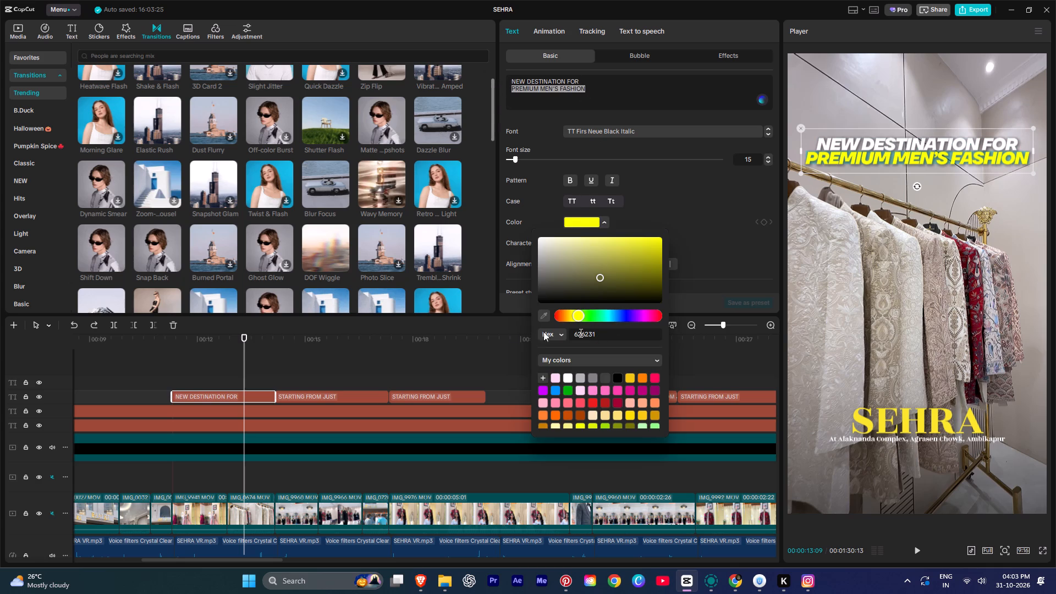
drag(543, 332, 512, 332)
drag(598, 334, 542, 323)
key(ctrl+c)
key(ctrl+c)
Remove the remaining underscore after 1200 in the first "STARTING FROM JUST" title, making its second line "₹1200 FOR SHIRTS".
click(331, 367)
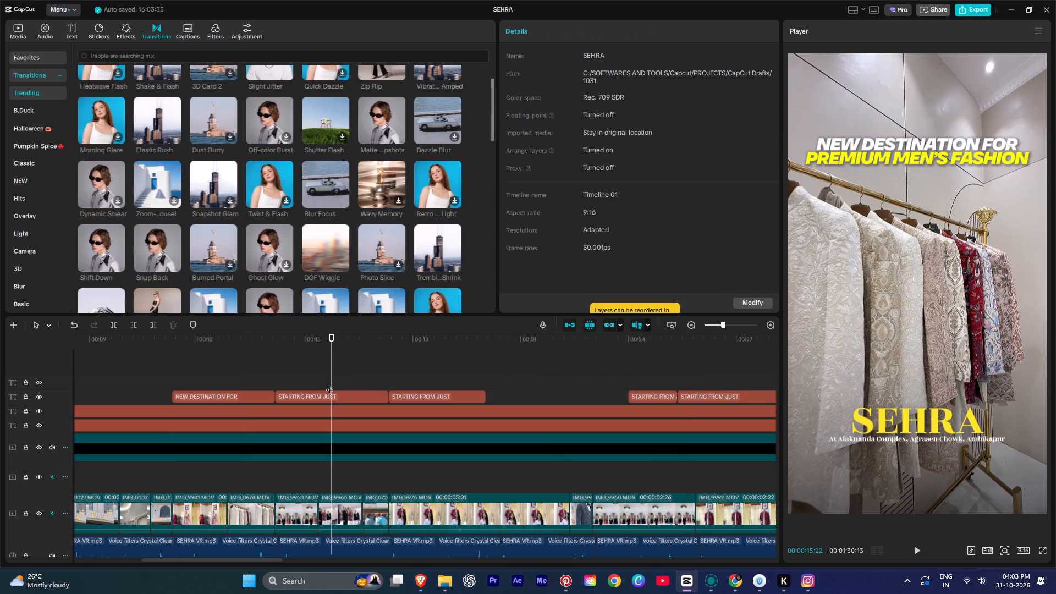
click(328, 399)
drag(589, 94, 489, 88)
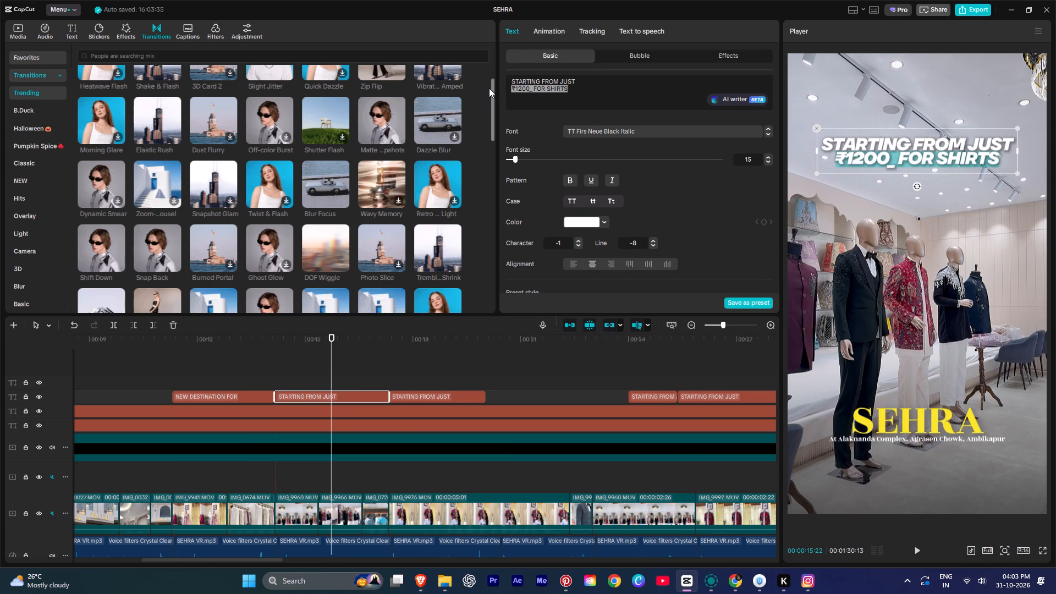
key(ctrl+v)
key(ctrl+z)
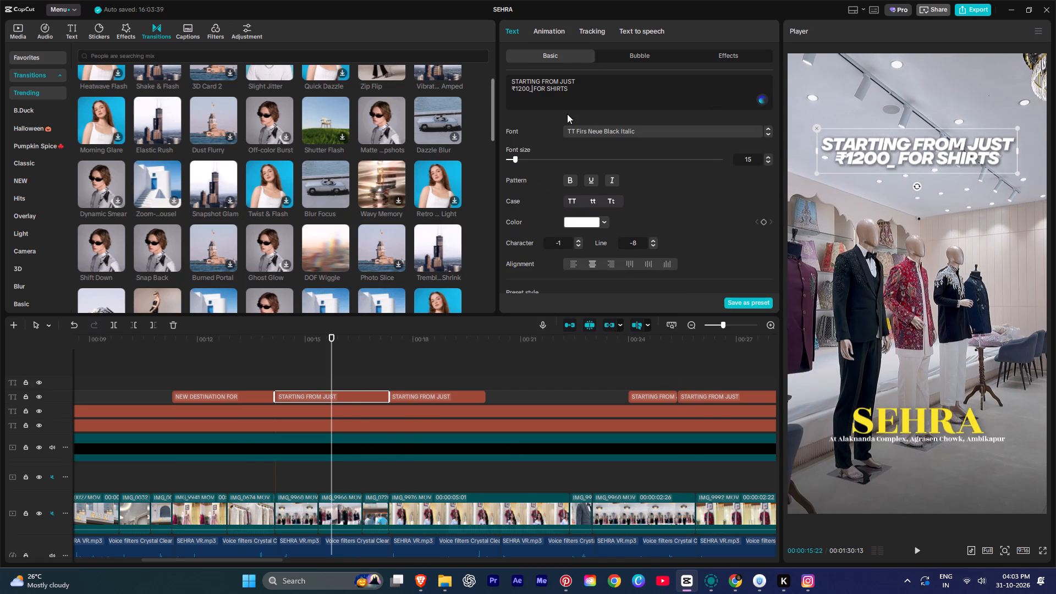
key(BackSpace)
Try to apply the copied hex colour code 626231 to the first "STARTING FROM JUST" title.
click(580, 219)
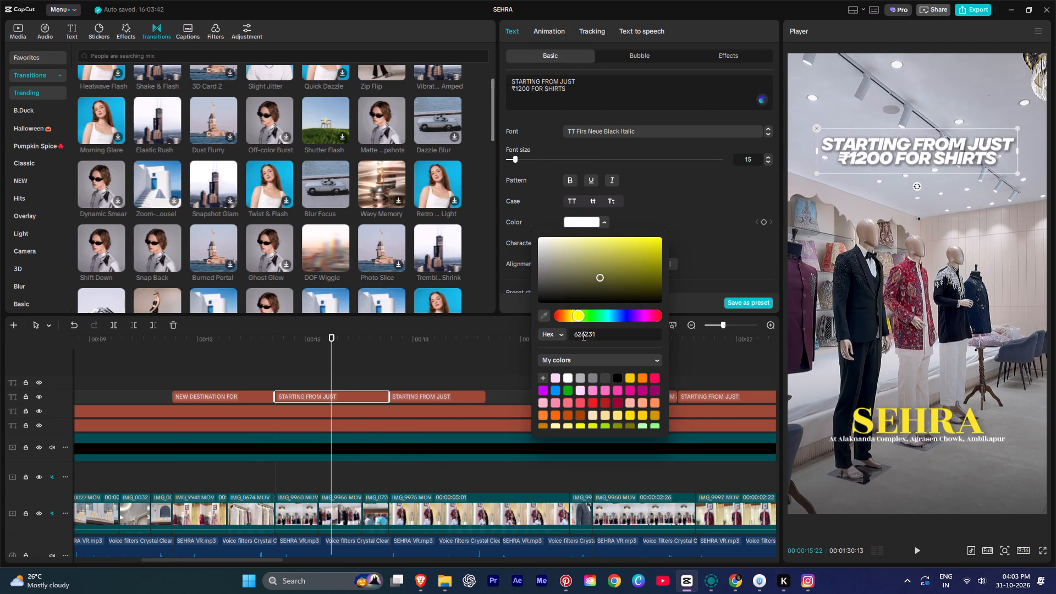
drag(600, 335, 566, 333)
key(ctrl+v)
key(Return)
Colour only the second line, "₹1200 FOR SHIRTS", of the first "STARTING FROM JUST" title yellow, FFFF00.
click(328, 362)
click(310, 371)
key(space)
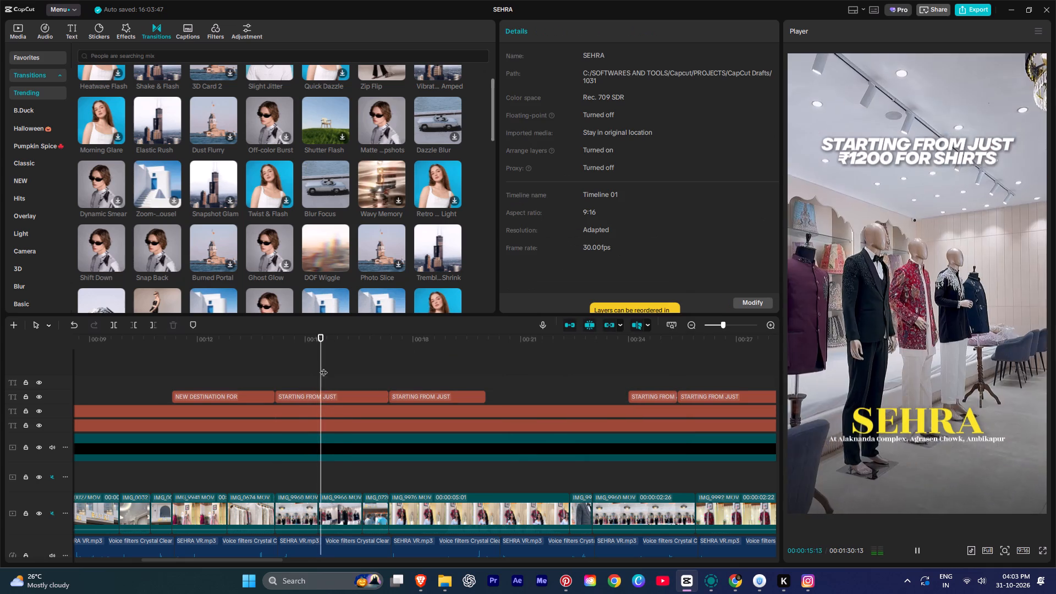
key(space)
click(340, 395)
drag(579, 90, 487, 92)
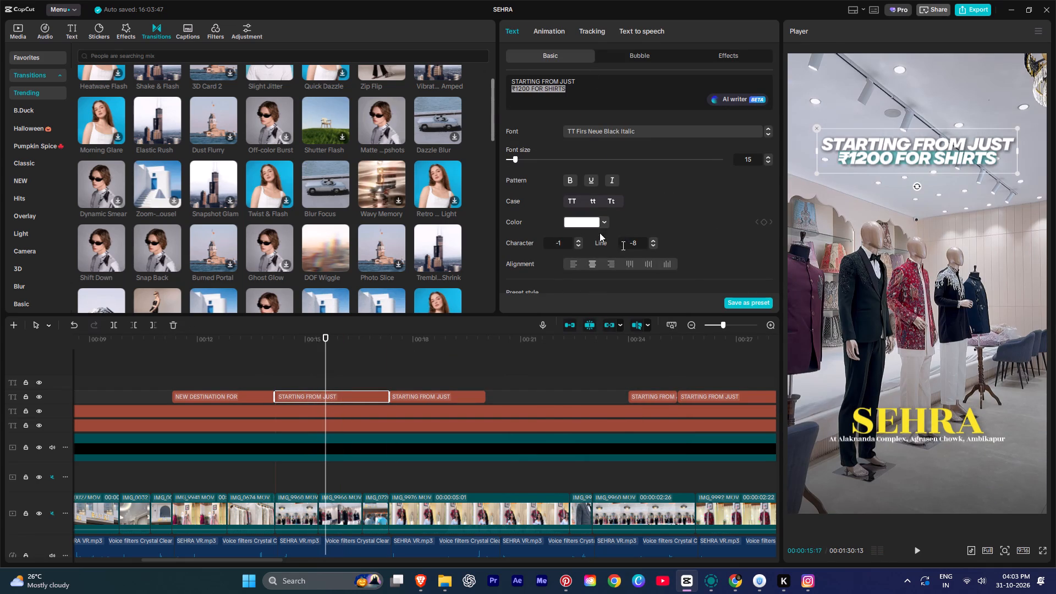
click(584, 226)
drag(593, 246, 680, 198)
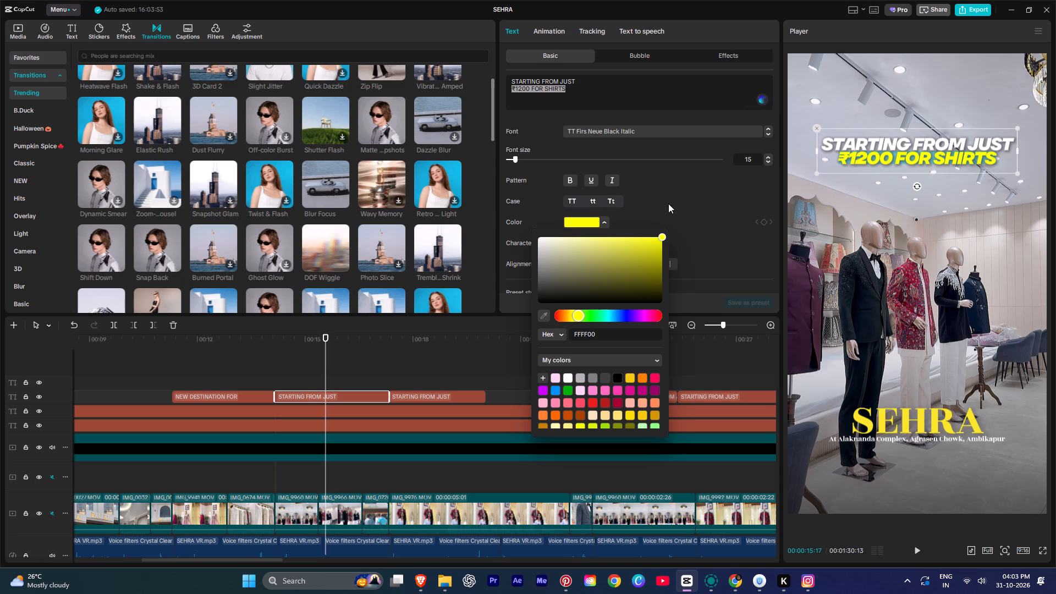
click(668, 204)
Preview the video from the "NEW DESTINATION FOR" title through the following "STARTING FROM JUST" titles.
click(229, 378)
key(space)
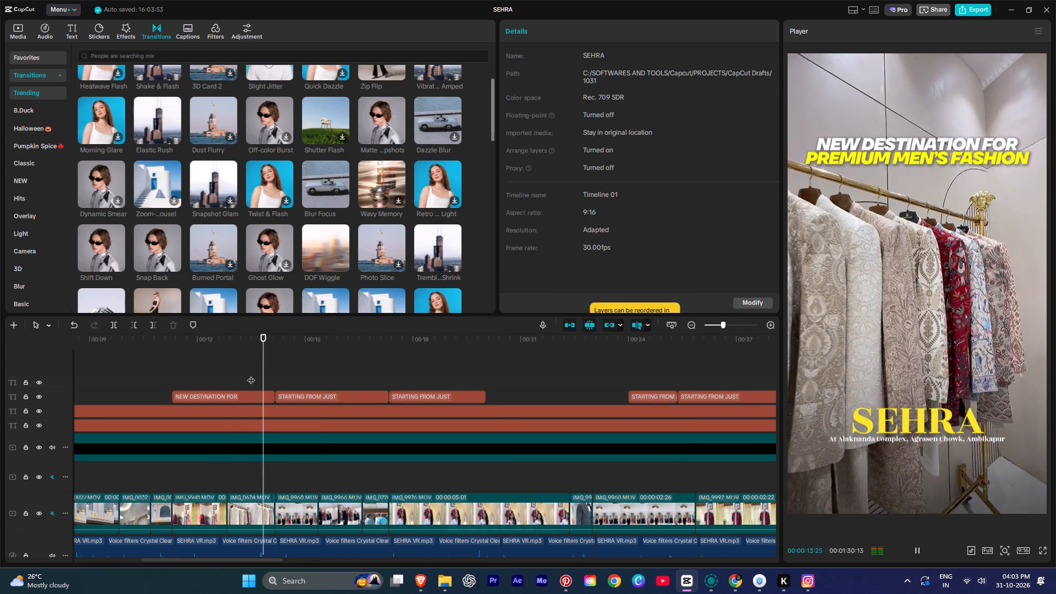
ctrl+scroll(251, 375, down, 15)
ctrl+scroll(252, 384, up, 6)
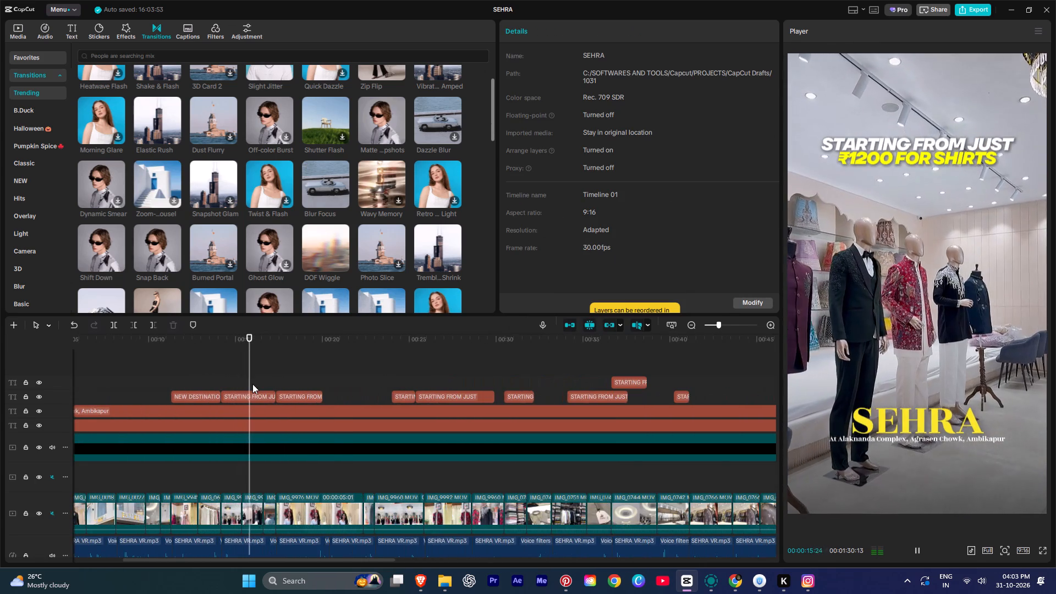
ctrl+scroll(252, 384, down, 4)
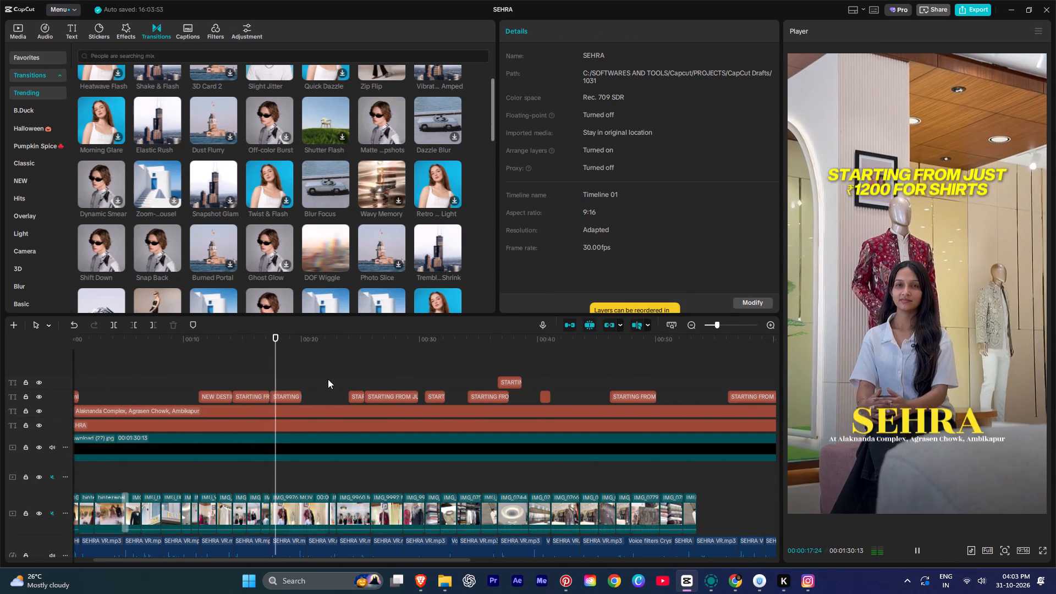
key(space)
Replace the second "STARTING FROM JUST" title, from about 00:17:10, with a copy of the restyled white-and-yellow "₹1200 FOR SHIRTS" title.
click(269, 377)
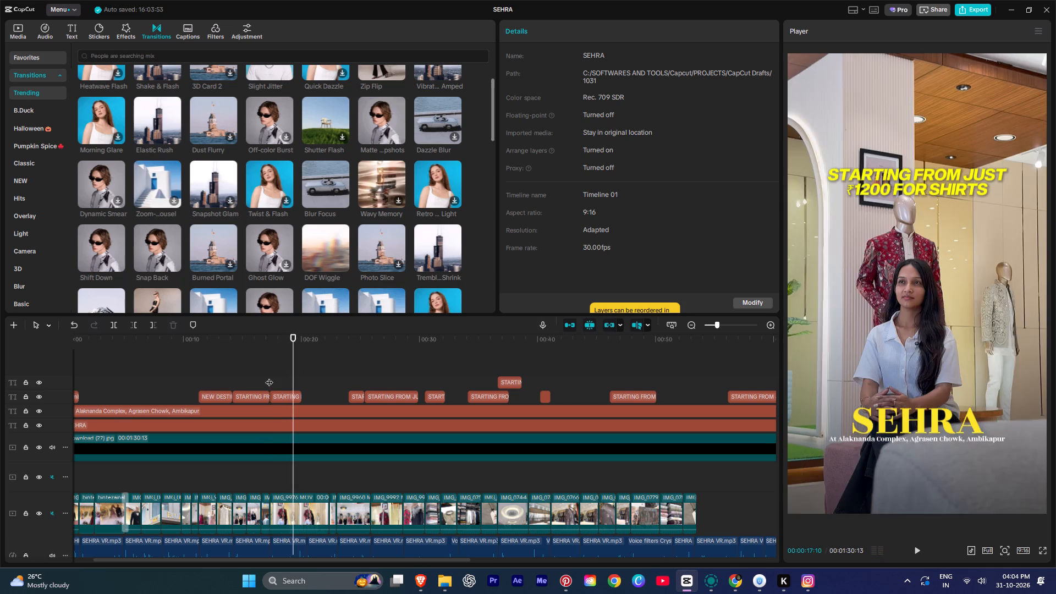
click(279, 403)
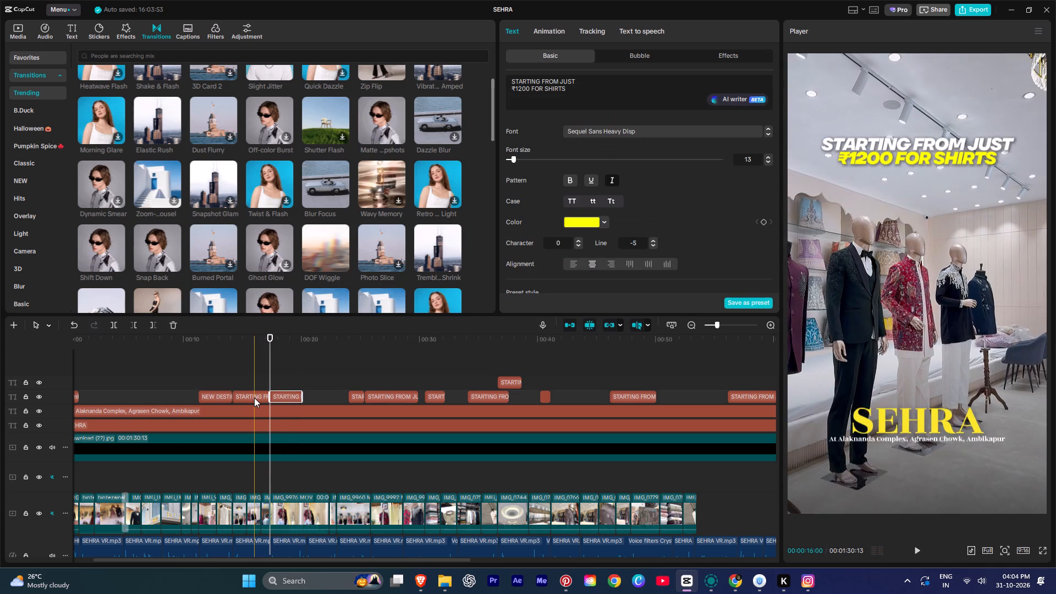
key(ctrl+space)
drag(257, 395, 298, 399)
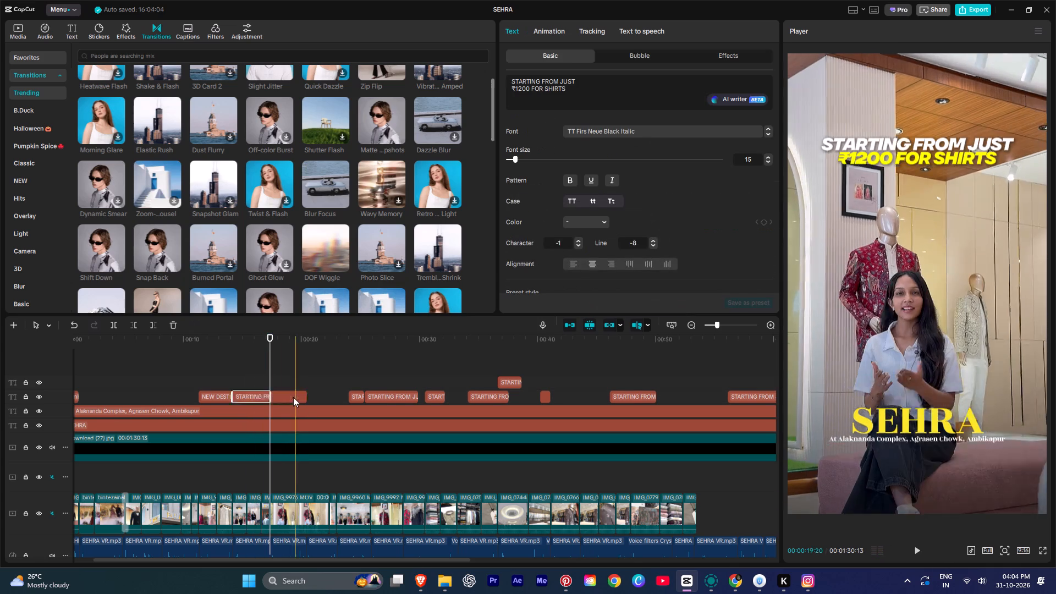
Preview the copied "₹1200 FOR SHIRTS" title over the seated presenter's clip and check where it ends.
key(space)
ctrl+scroll(287, 386, up, 19)
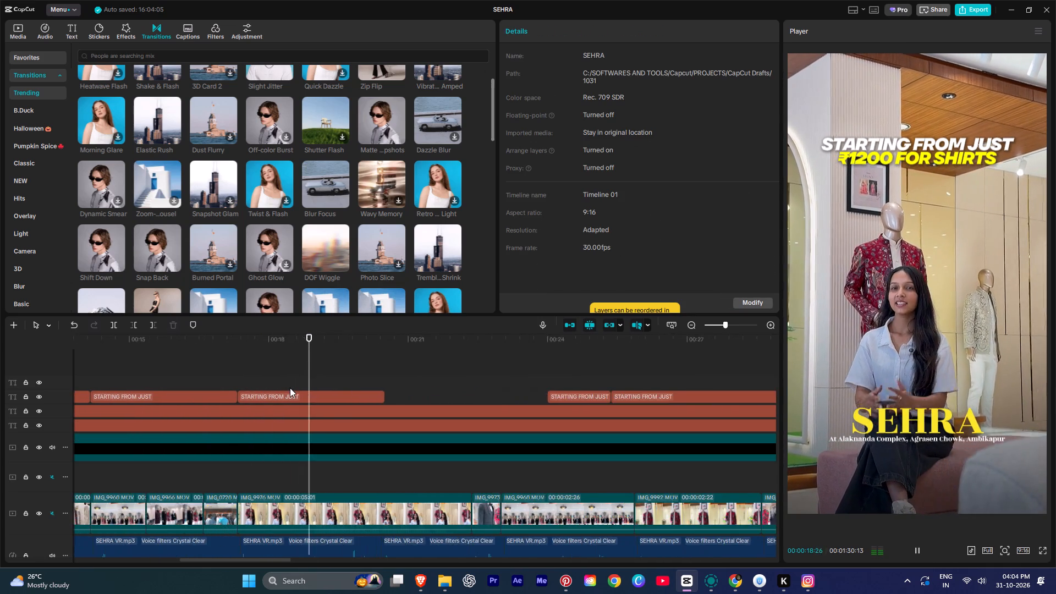
ctrl+scroll(290, 388, up, 15)
key(space)
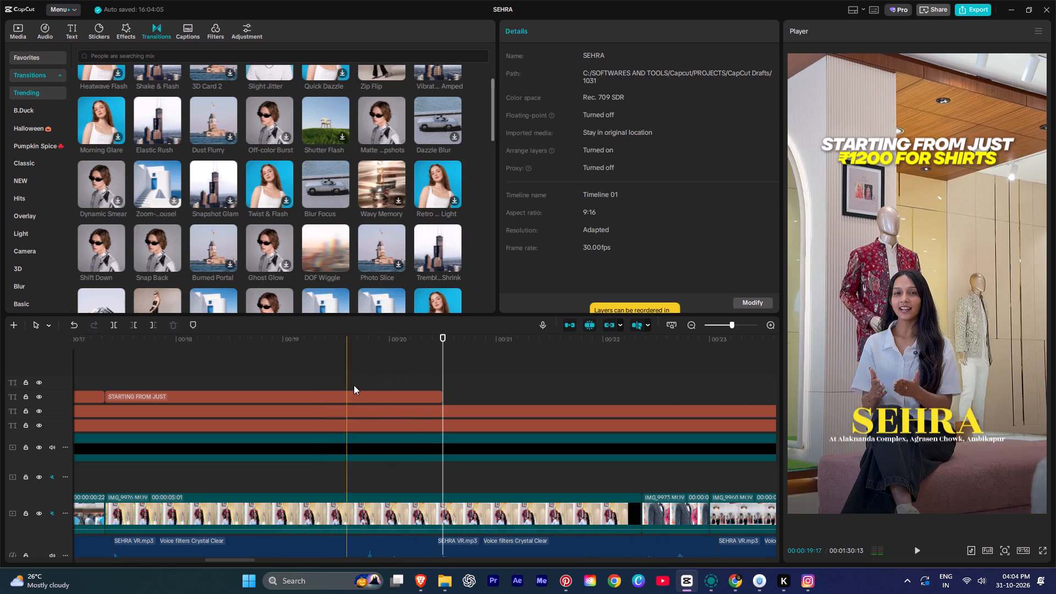
click(322, 382)
key(space)
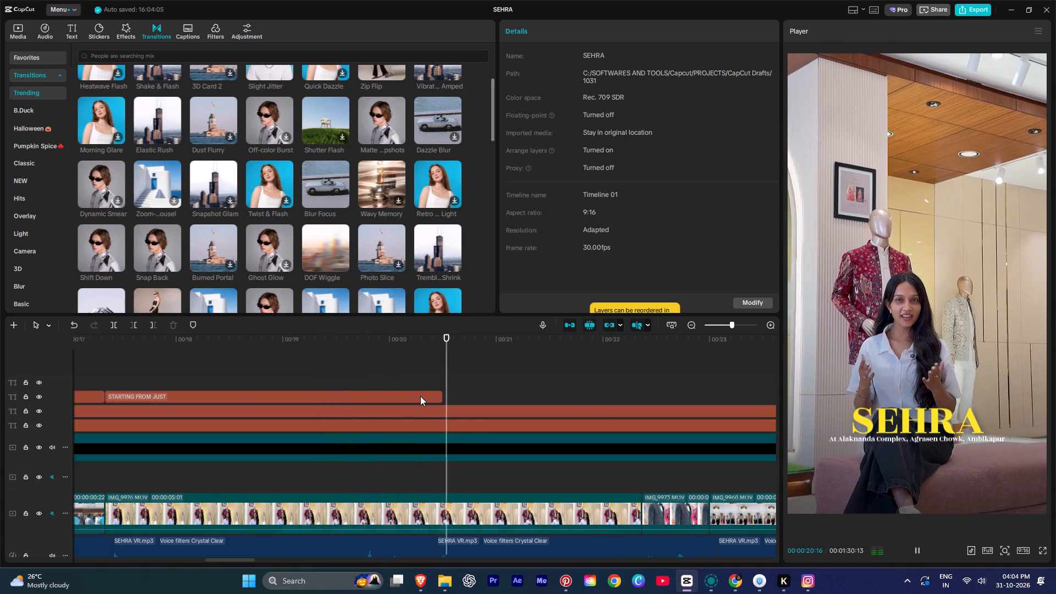
key(space)
Place the playhead at 00:20:13, near the end of the copied "STARTING FROM JUST" title, and select that title.
click(436, 375)
click(435, 397)
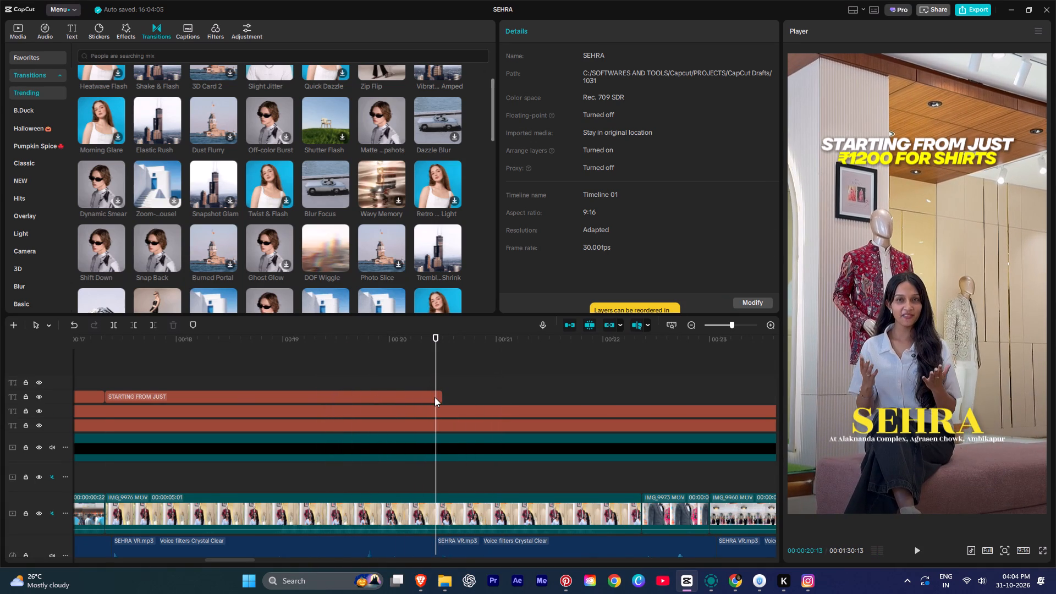
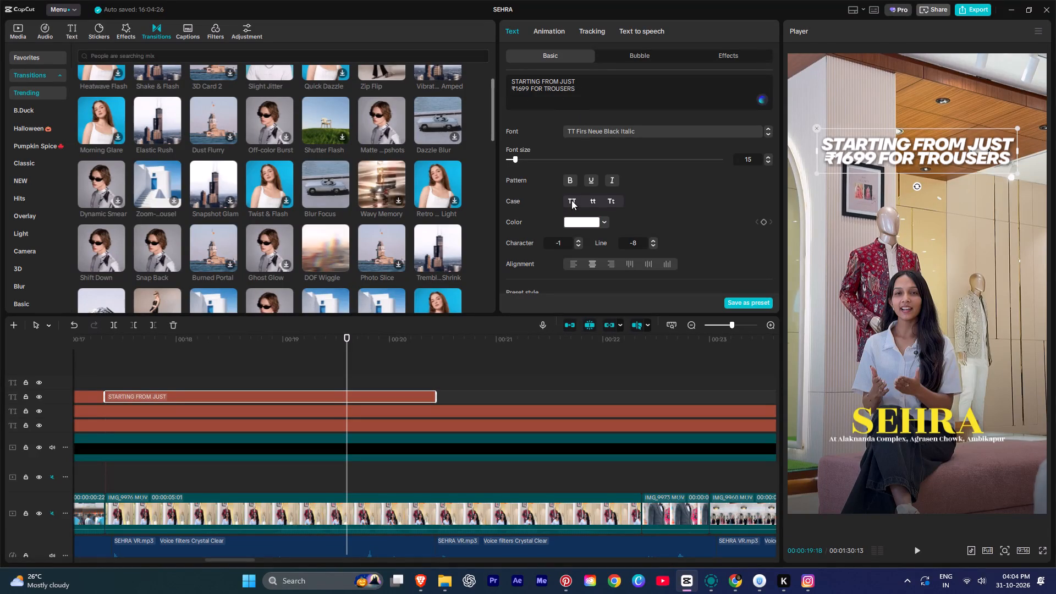
Recolour only the "₹1699 FOR TROUSERS" line of the selected title yellow (FFFF00).
drag(589, 92, 571, 92)
drag(571, 92, 485, 81)
click(556, 82)
drag(591, 89, 503, 89)
click(576, 221)
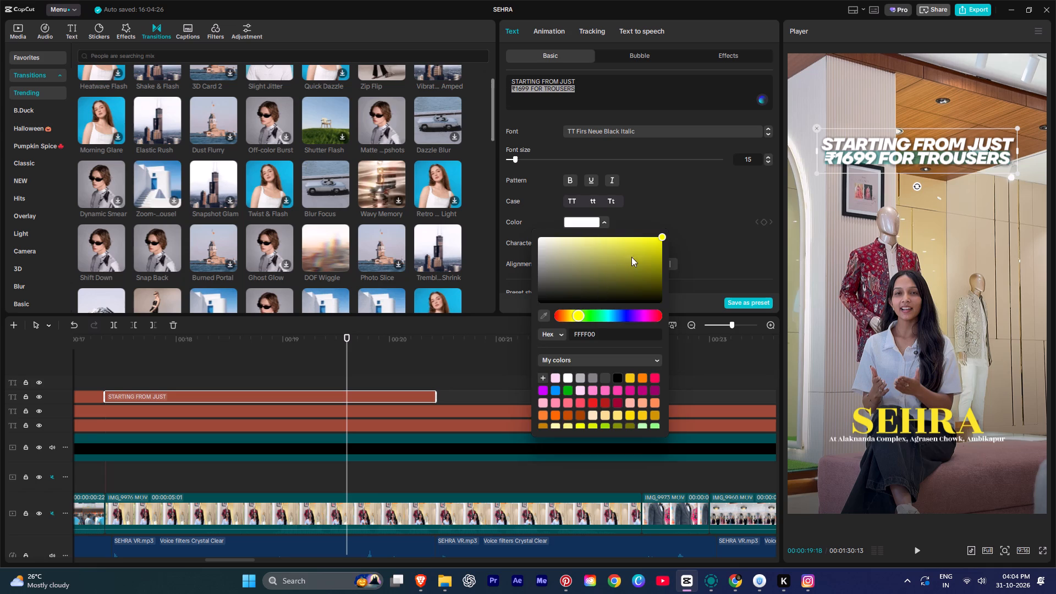
drag(635, 251, 705, 196)
click(706, 202)
Preview the two-tone "₹1699 FOR TROUSERS" title from about 00:18:13 and on through the presenter's clip after it.
click(221, 371)
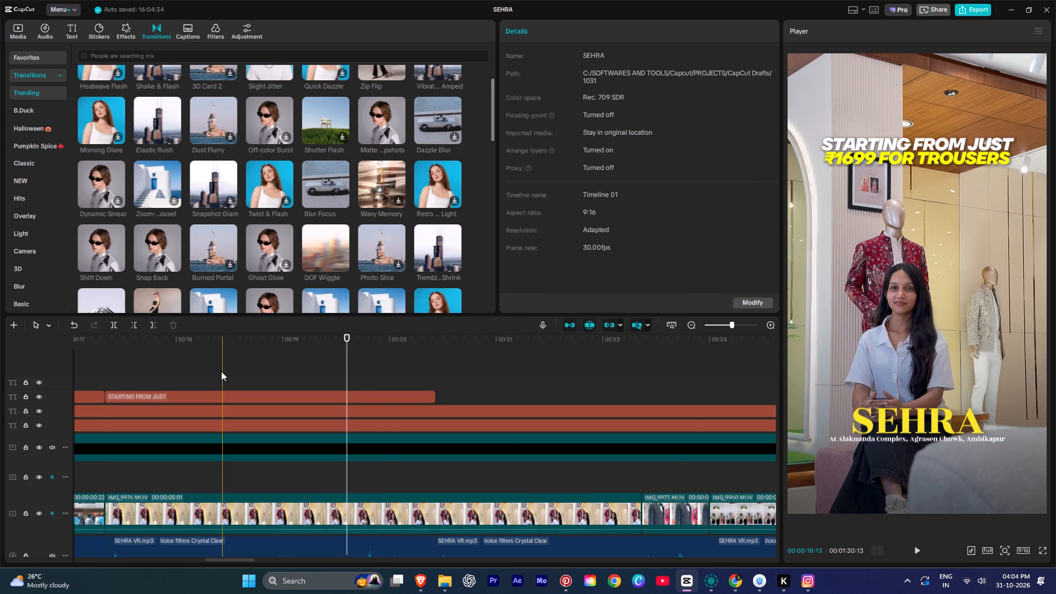
key(space)
alt+scroll(221, 371, down, 3)
alt+scroll(221, 371, up, 1)
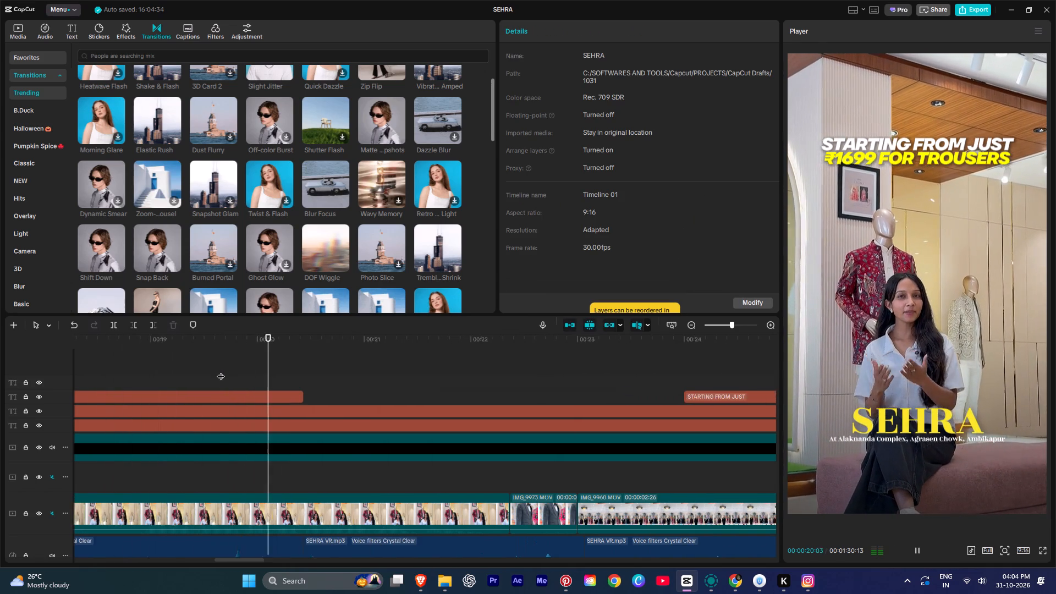
alt+scroll(221, 371, up, 3)
alt+scroll(221, 371, down, 4)
scroll(290, 400, down, 6)
ctrl+scroll(290, 400, up, 1)
ctrl+scroll(290, 400, down, 8)
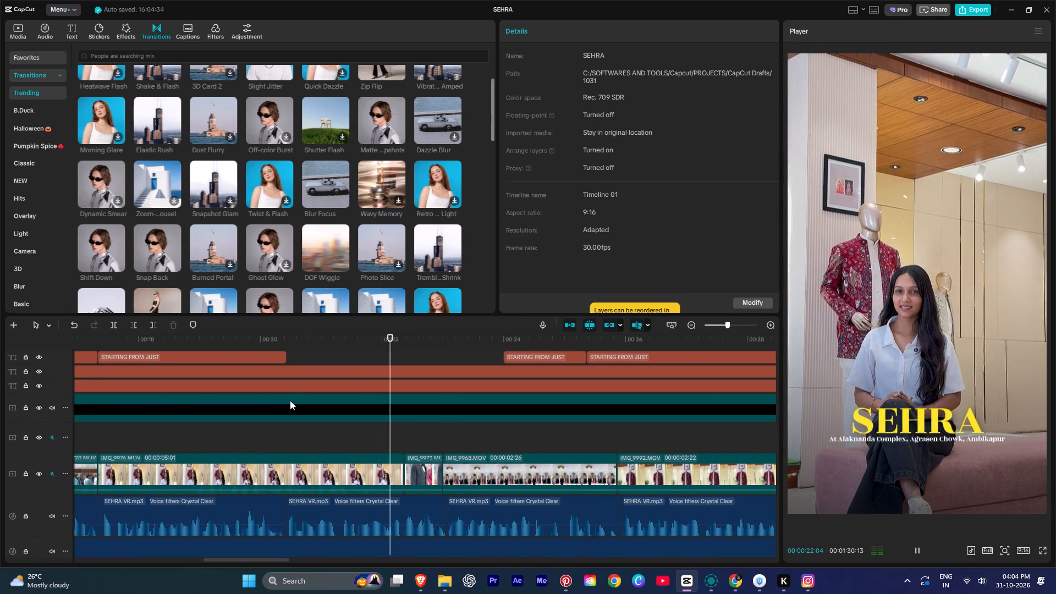
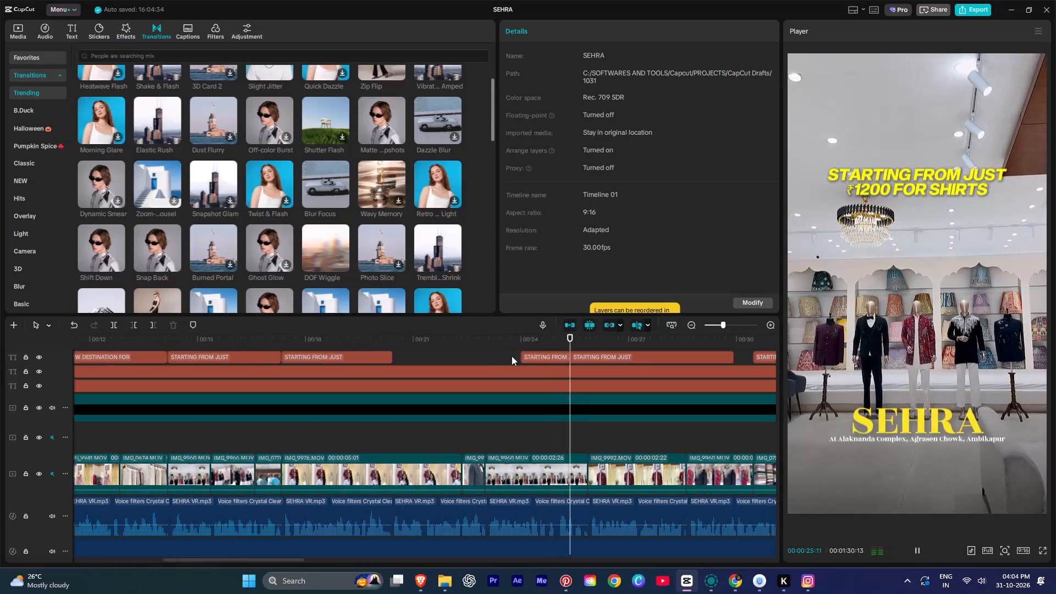
Delete the short "STARTING FROM JUST ₹1200 FOR SHIRTS" title at about 00:24 after previewing that section.
key(space)
key(space)
key(space)
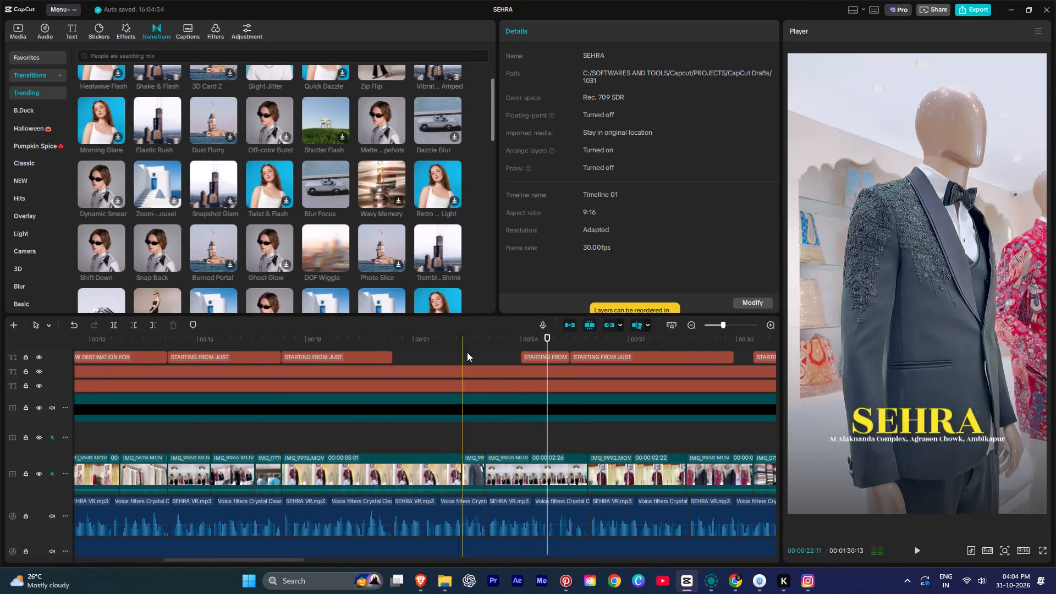
key(space)
scroll(485, 360, up, 4)
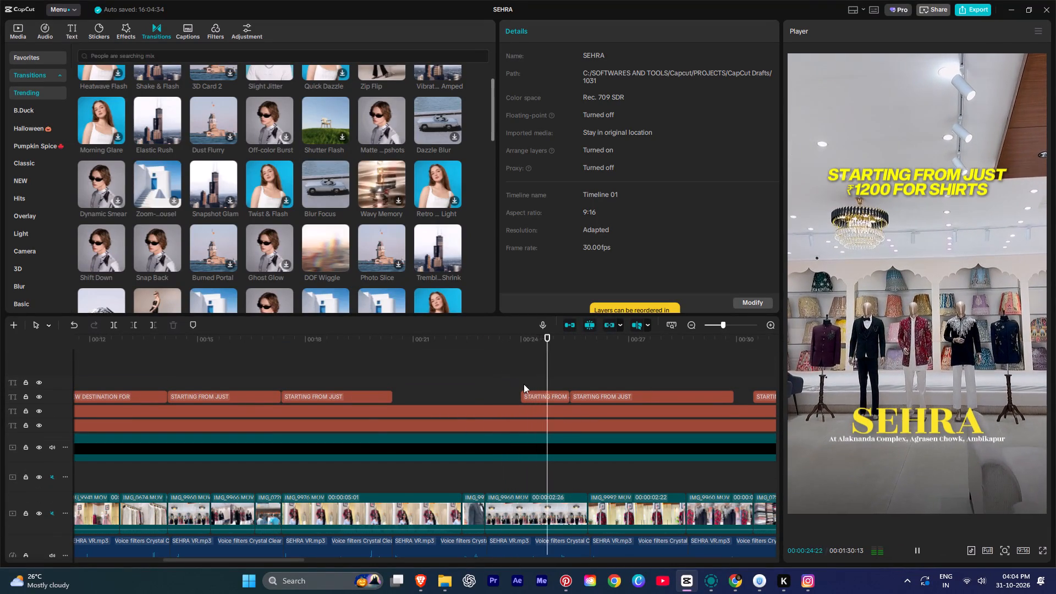
click(538, 397)
key(ctrl+space)
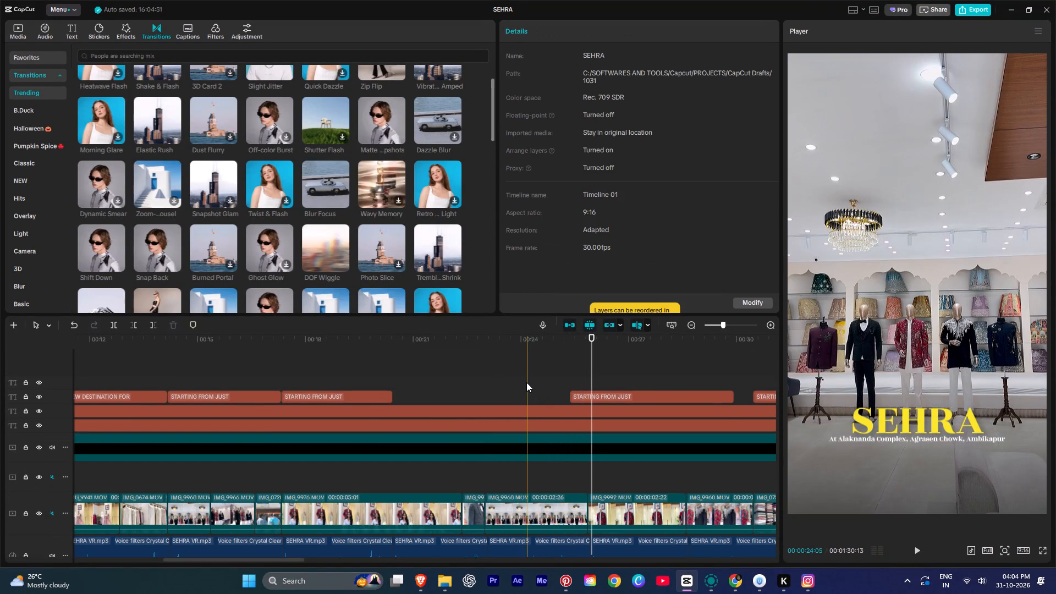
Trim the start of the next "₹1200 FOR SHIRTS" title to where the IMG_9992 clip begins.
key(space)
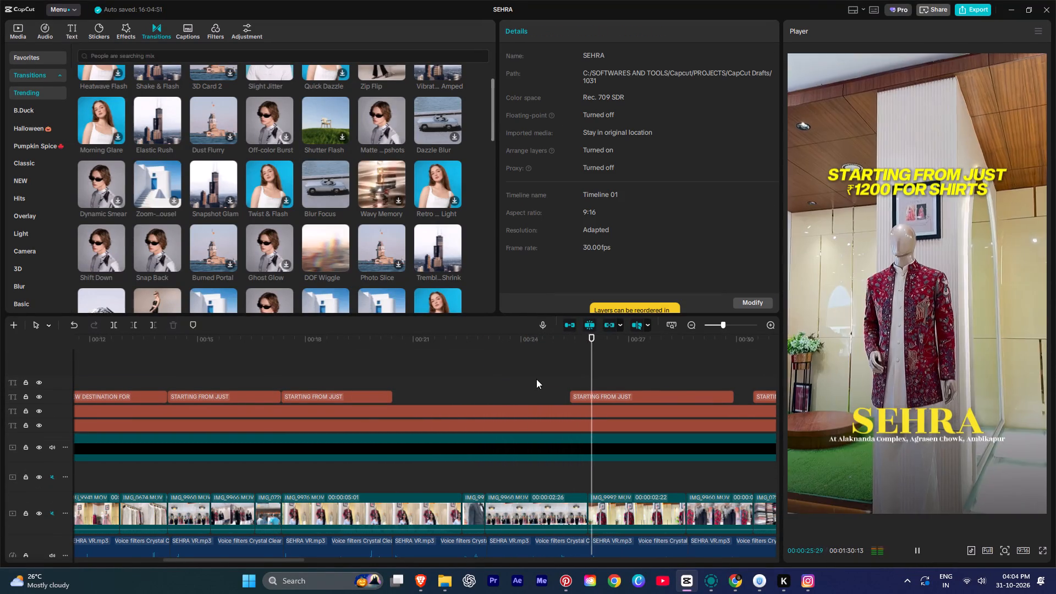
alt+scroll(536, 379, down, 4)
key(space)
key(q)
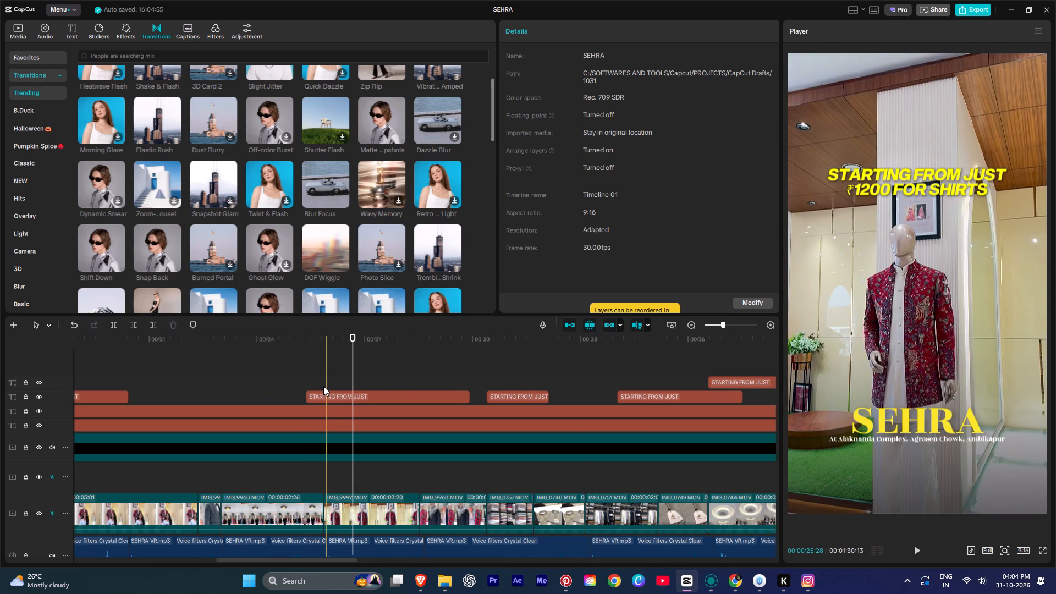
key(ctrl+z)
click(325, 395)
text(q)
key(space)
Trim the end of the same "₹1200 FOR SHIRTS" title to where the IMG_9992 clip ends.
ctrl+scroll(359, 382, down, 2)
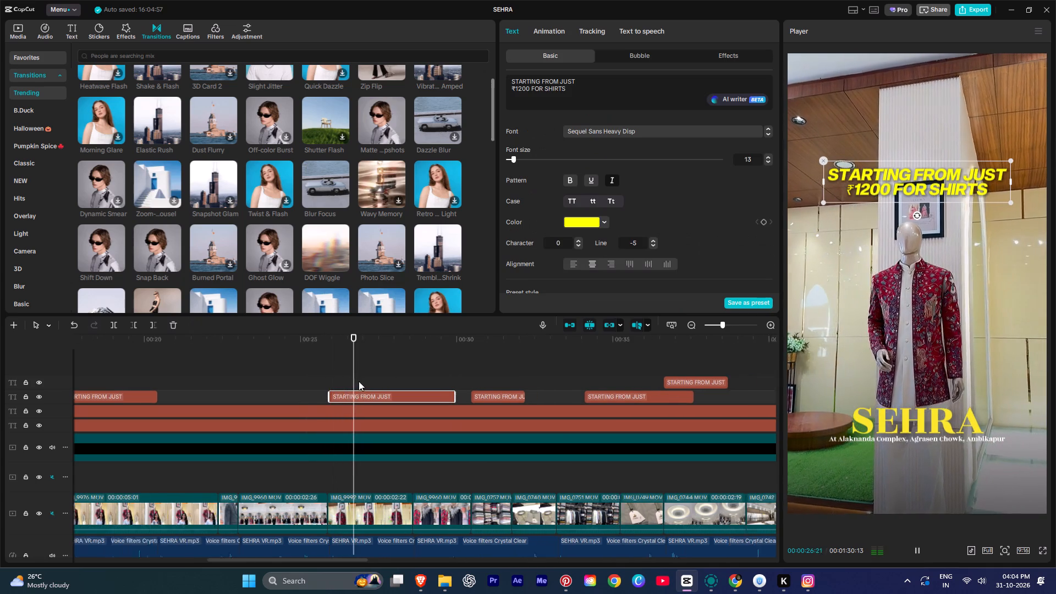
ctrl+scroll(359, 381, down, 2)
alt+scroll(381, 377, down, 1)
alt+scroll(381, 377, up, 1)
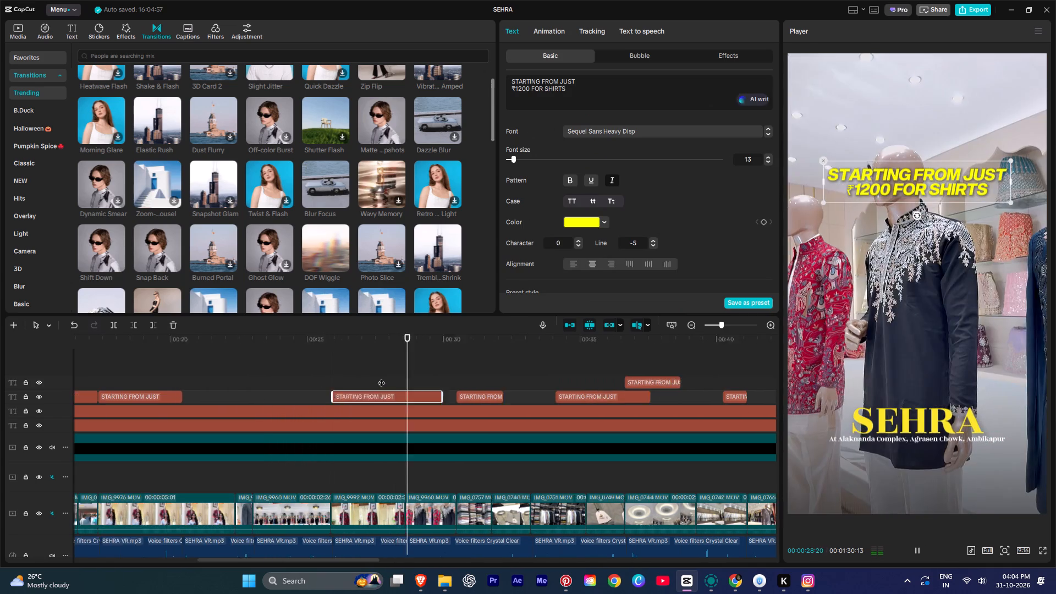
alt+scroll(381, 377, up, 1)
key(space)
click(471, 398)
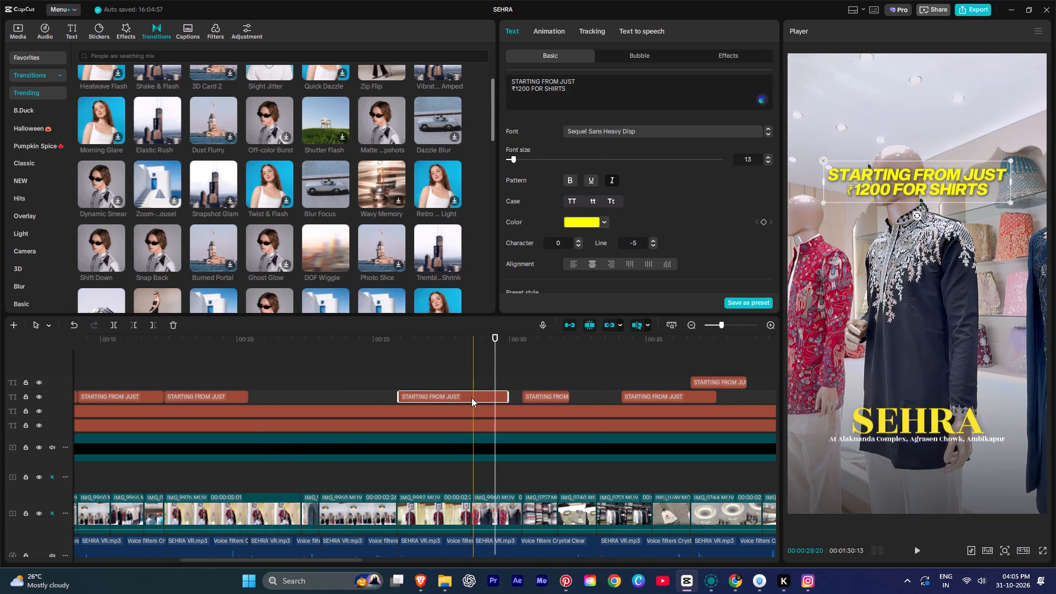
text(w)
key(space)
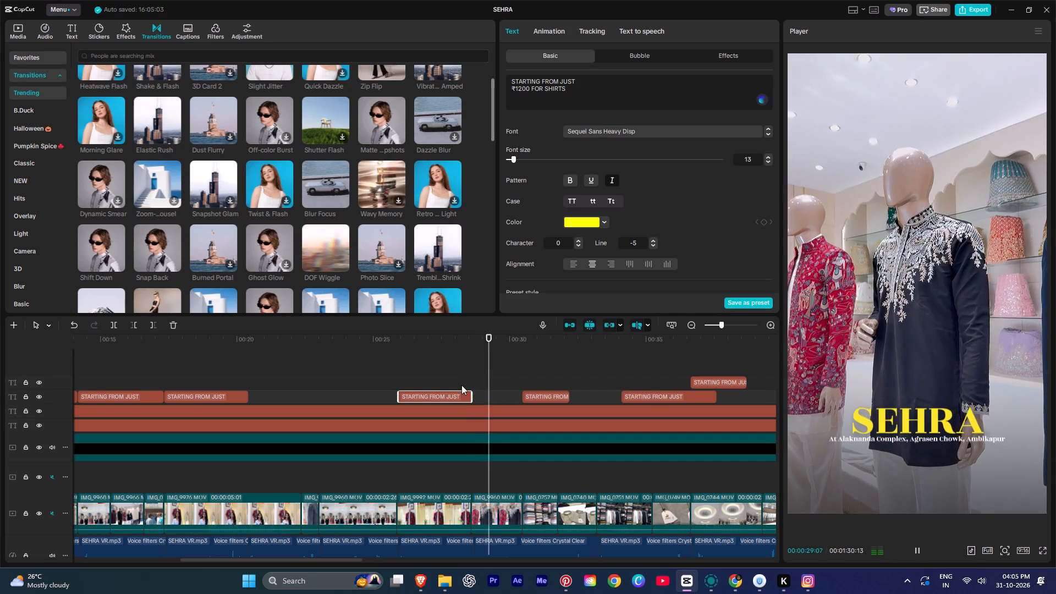
Delete the "₹1200 FOR SHIRTS" title above the IMG_9992 clip.
key(space)
click(435, 394)
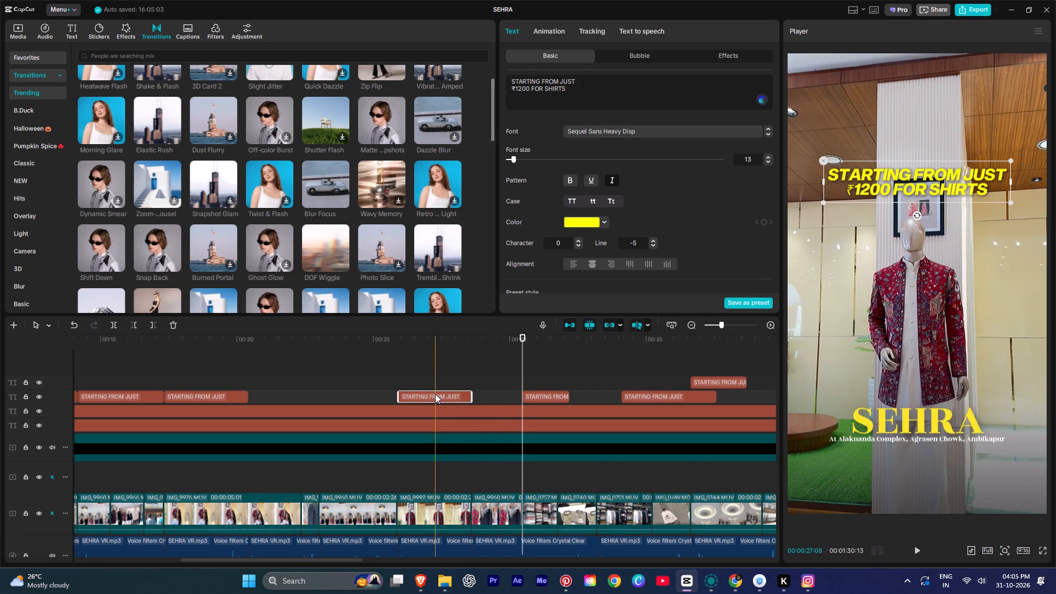
key(ctrl+space)
Paste a copy of the two-tone "STARTING FROM JUST ₹1699 FOR TROUSERS" title at the start of the IMG_9960 clip, about 00:28.
click(472, 397)
click(470, 391)
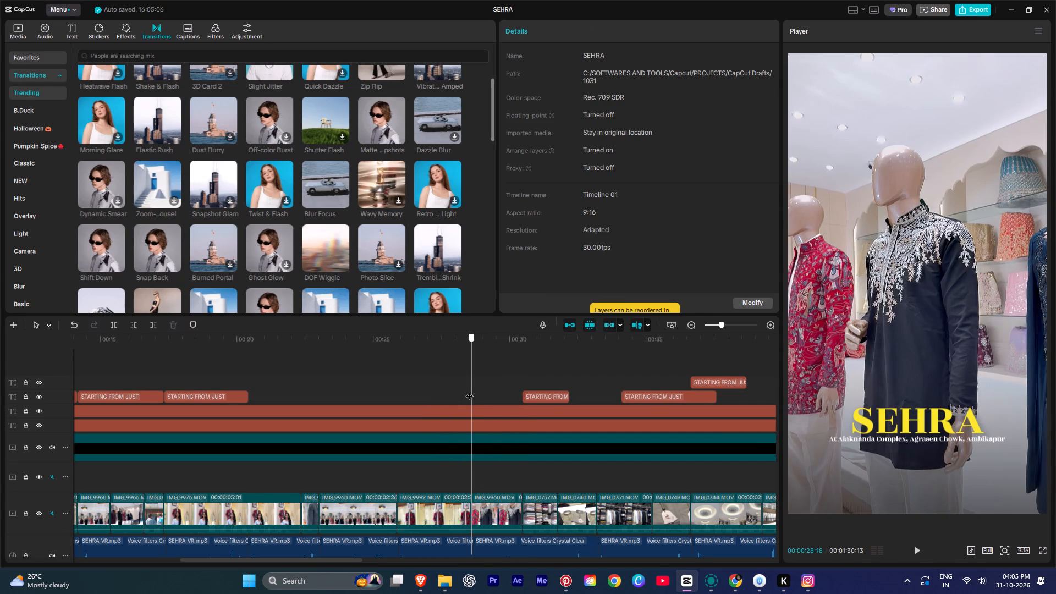
scroll(469, 389, down, 4)
ctrl+scroll(469, 390, up, 8)
ctrl+scroll(469, 390, down, 1)
ctrl+scroll(469, 390, up, 1)
ctrl+scroll(469, 390, down, 1)
ctrl+scroll(469, 390, up, 3)
ctrl+scroll(469, 390, down, 8)
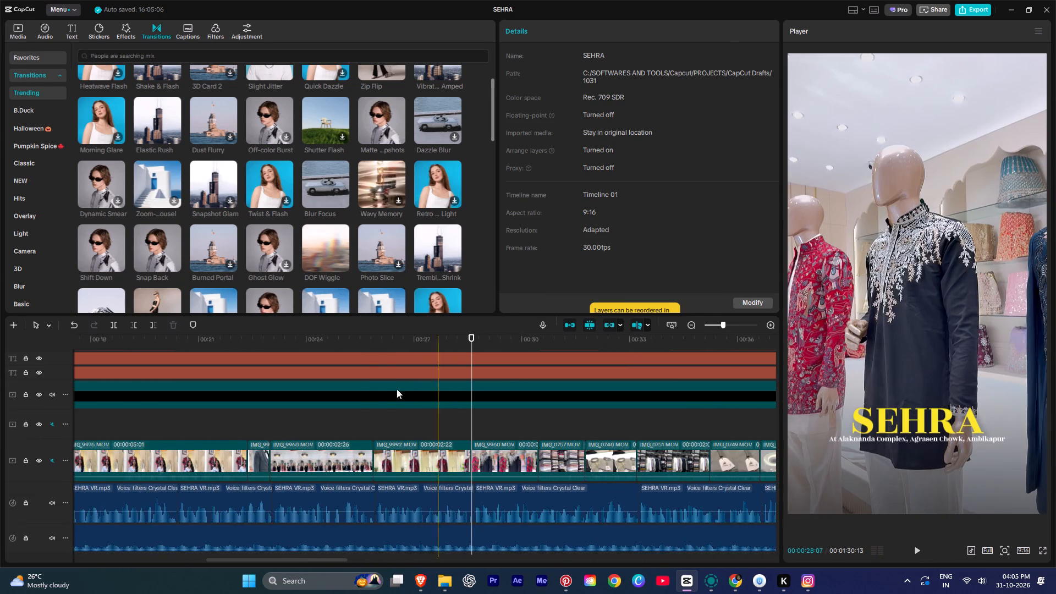
ctrl+scroll(397, 389, down, 4)
scroll(284, 401, up, 6)
click(196, 400)
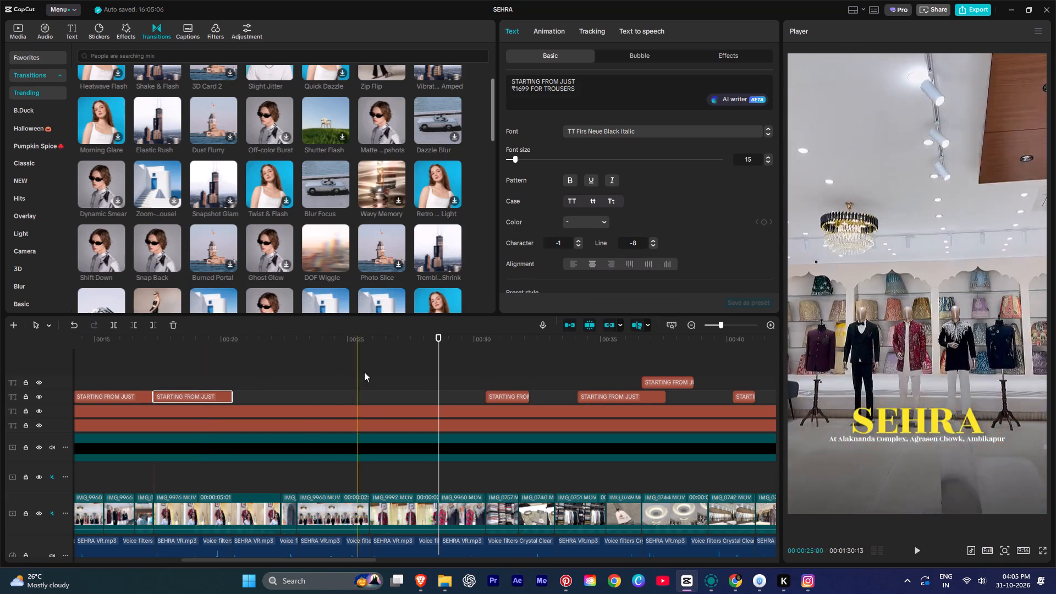
key(ctrl+c)
key(ctrl+v)
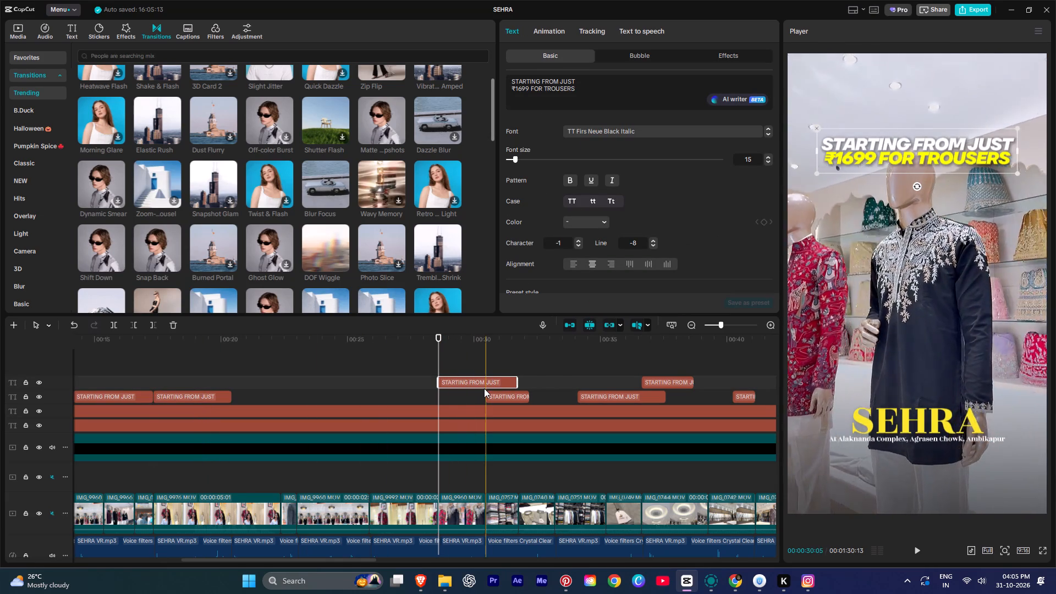
Trim the pasted title's end to the start of the next title and move it onto the same track as that title.
key(w)
drag(465, 382, 464, 395)
Preview the pasted "₹1699 FOR TROUSERS" title from about 00:28 and on through the title and footage after it.
key(space)
key(space)
key(space)
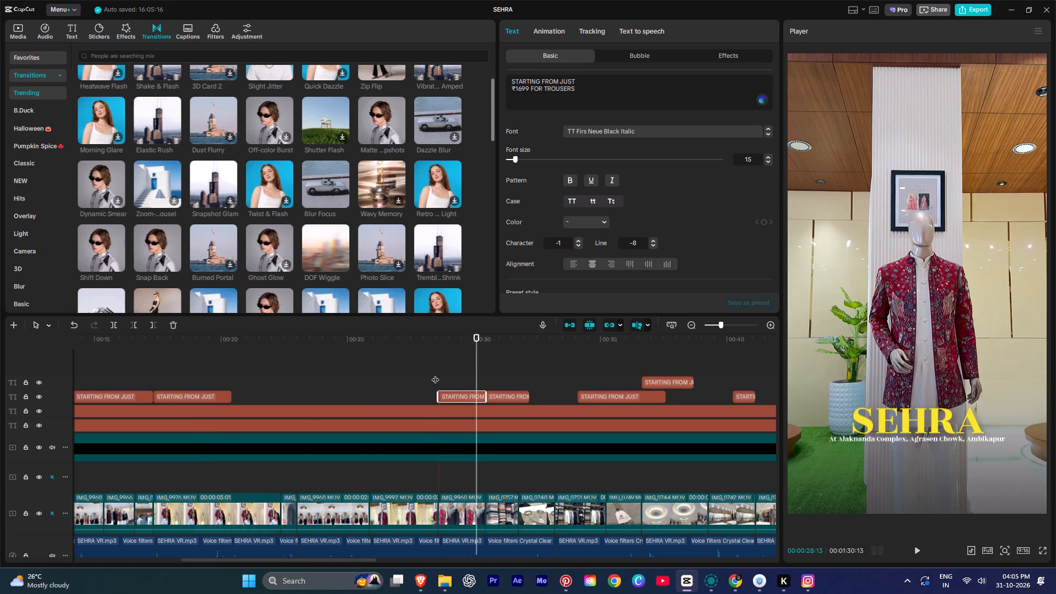
ctrl+scroll(444, 377, up, 17)
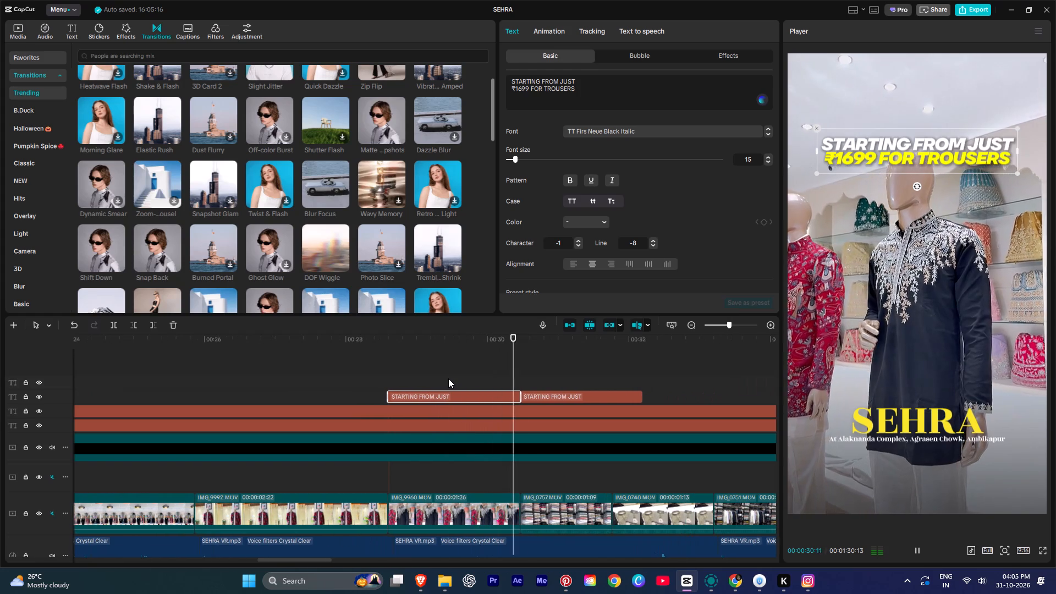
key(space)
click(443, 380)
key(space)
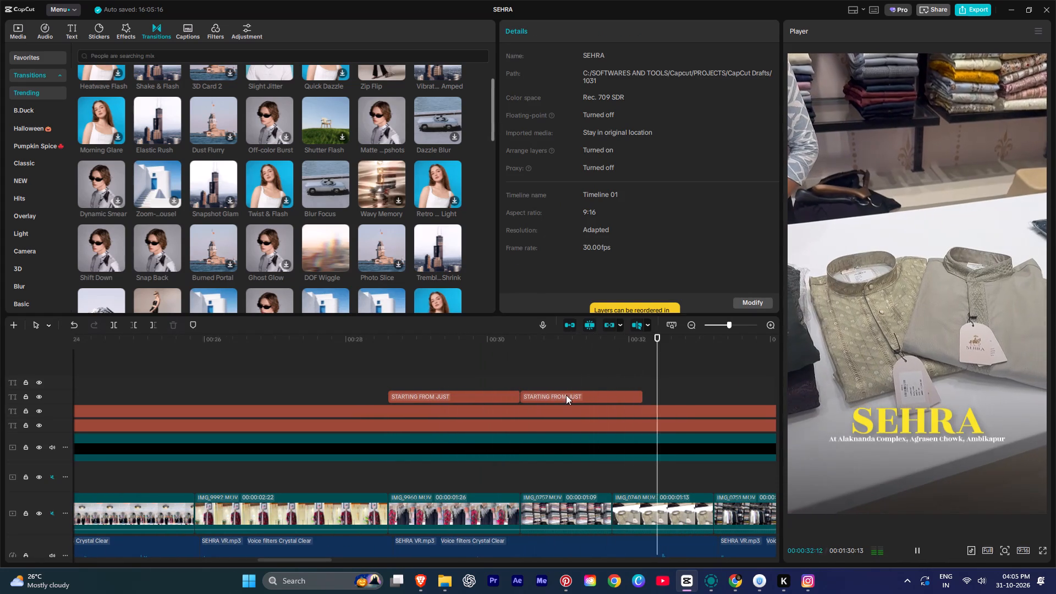
key(space)
Delete the "₹1200 FOR SHIRTS" title directly after the pasted trousers title and place the playhead at the start of the IMG_0751 clip.
click(577, 396)
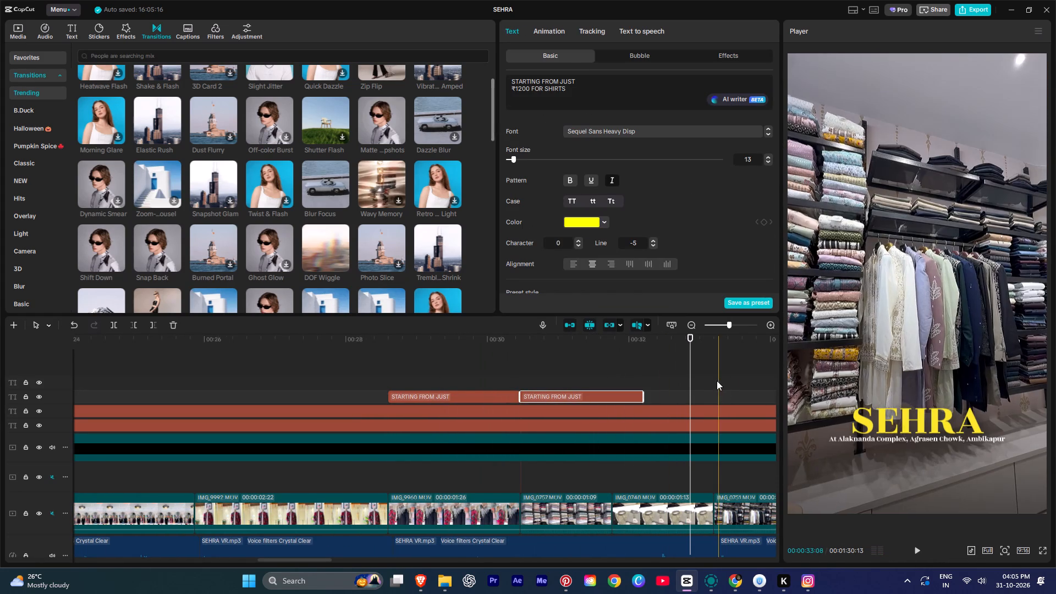
click(712, 377)
click(632, 399)
key(ctrl+space)
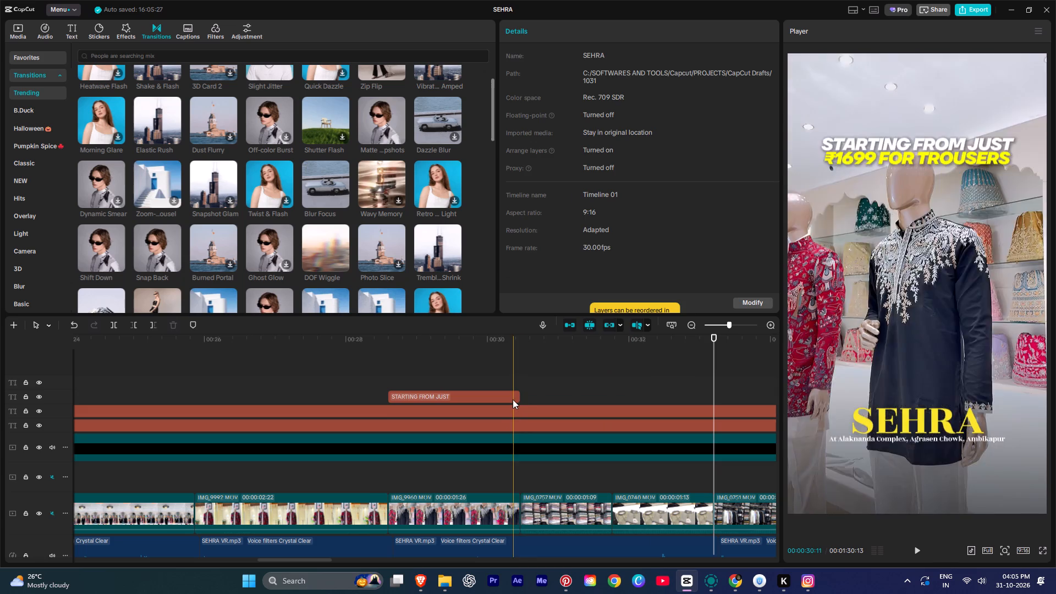
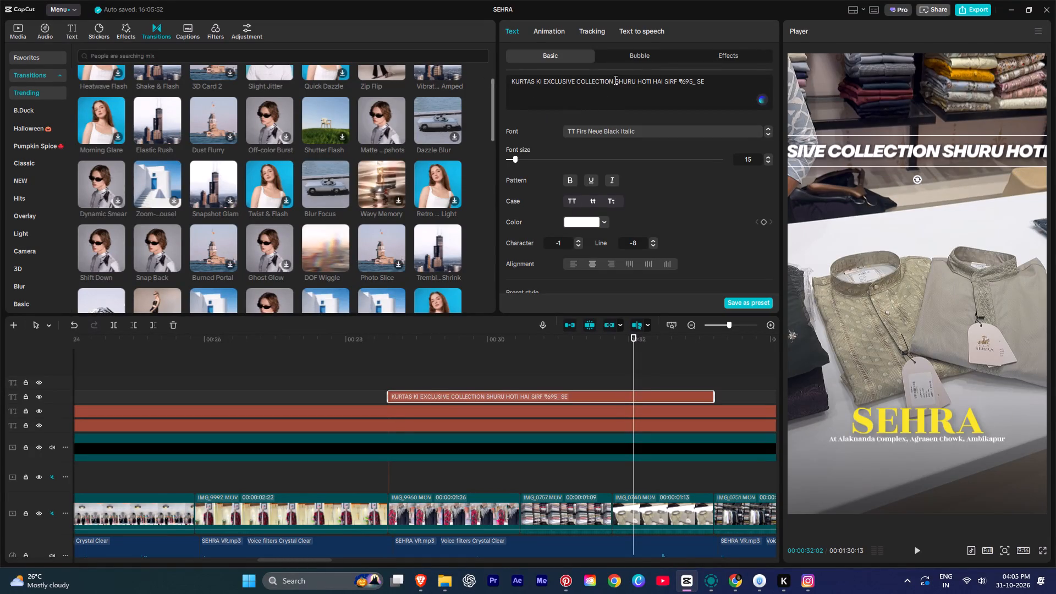
Reword the kurtas title as two uppercase lines, "KURTAS KI EXCLUSIVE COLLECTION" and "STARTING FROM ₹695/-".
drag(614, 80, 663, 84)
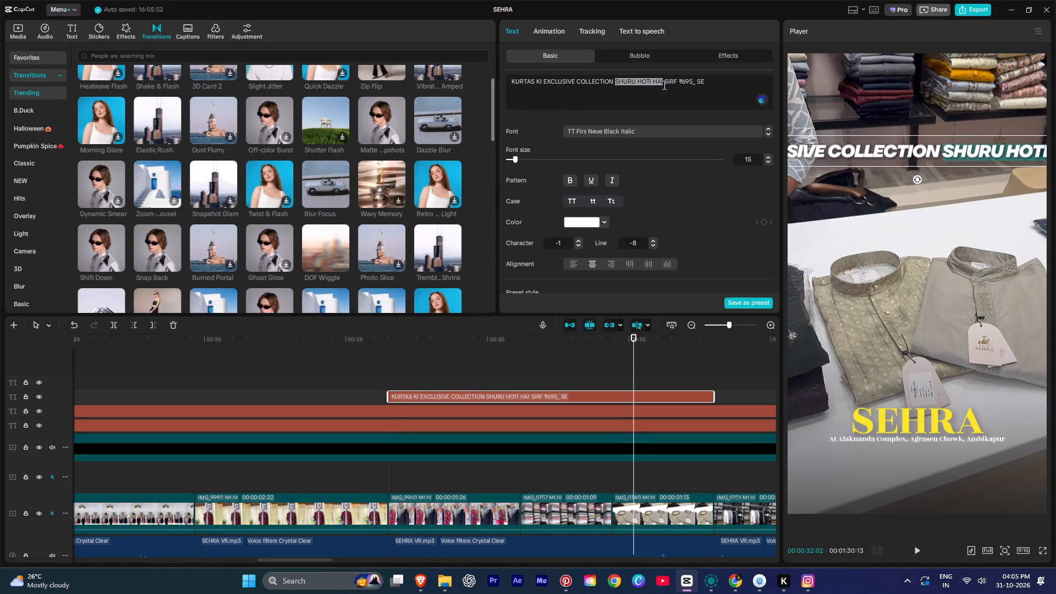
key(BackSpace)
key(Right)
key(BackSpace)
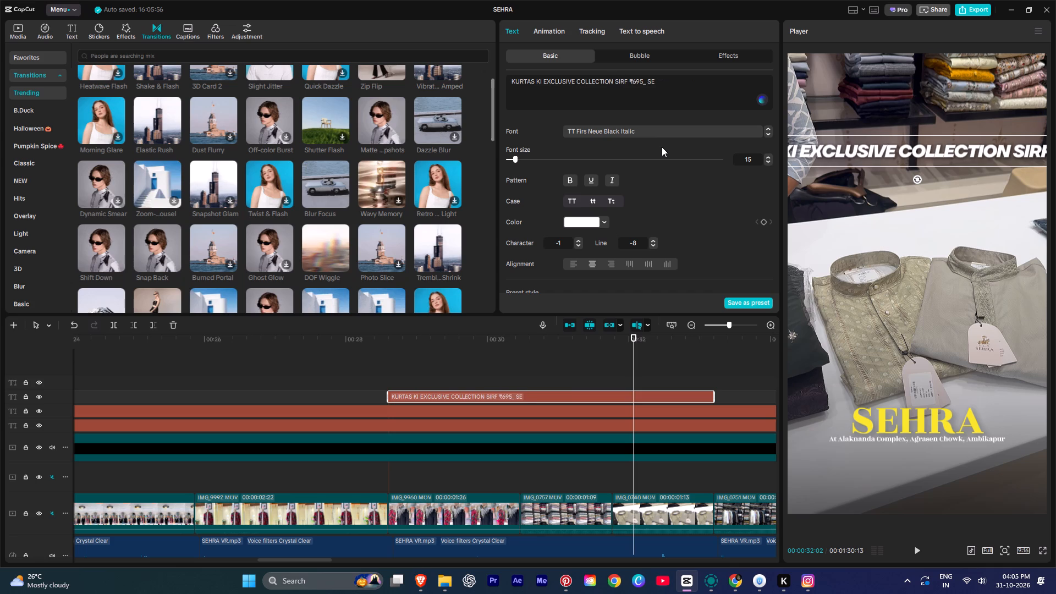
click(630, 81)
key(BackSpace)
key(BackSpace)
key(BackSpace)
key(BackSpace)
key(BackSpace)
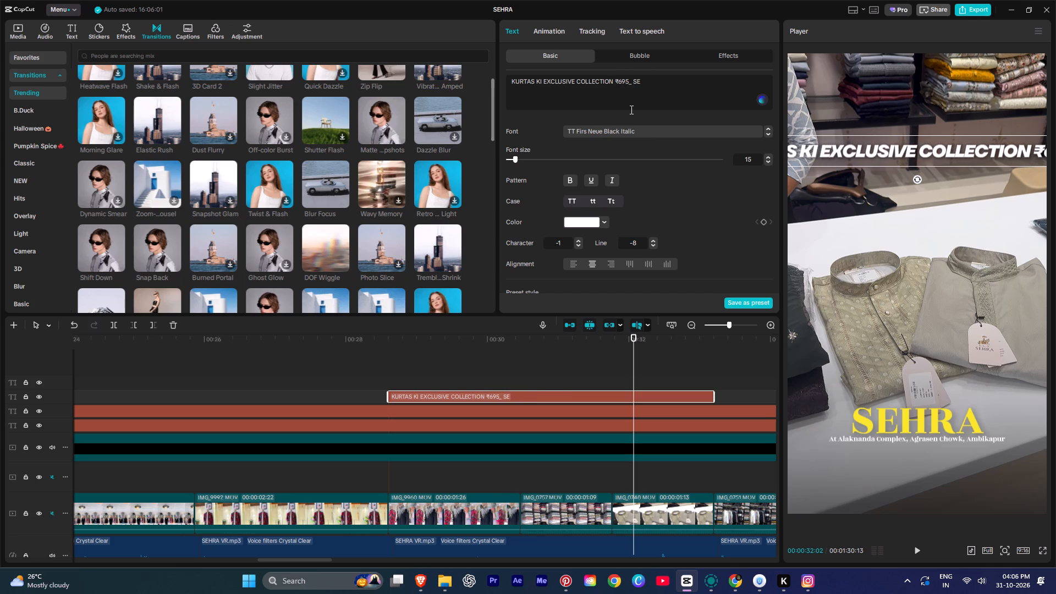
key(BackSpace)
key(Return)
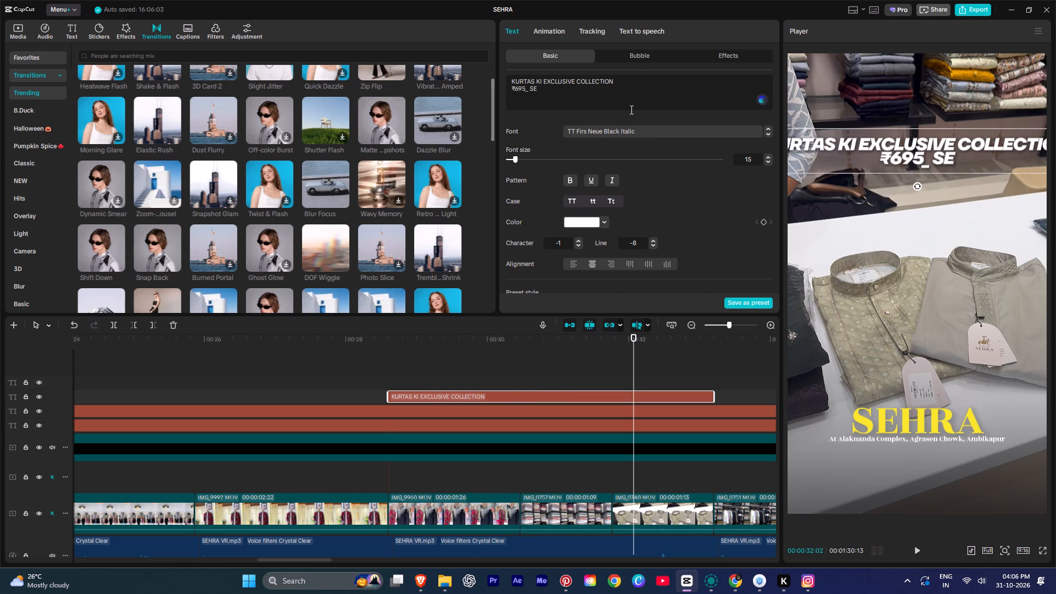
text(starting from)
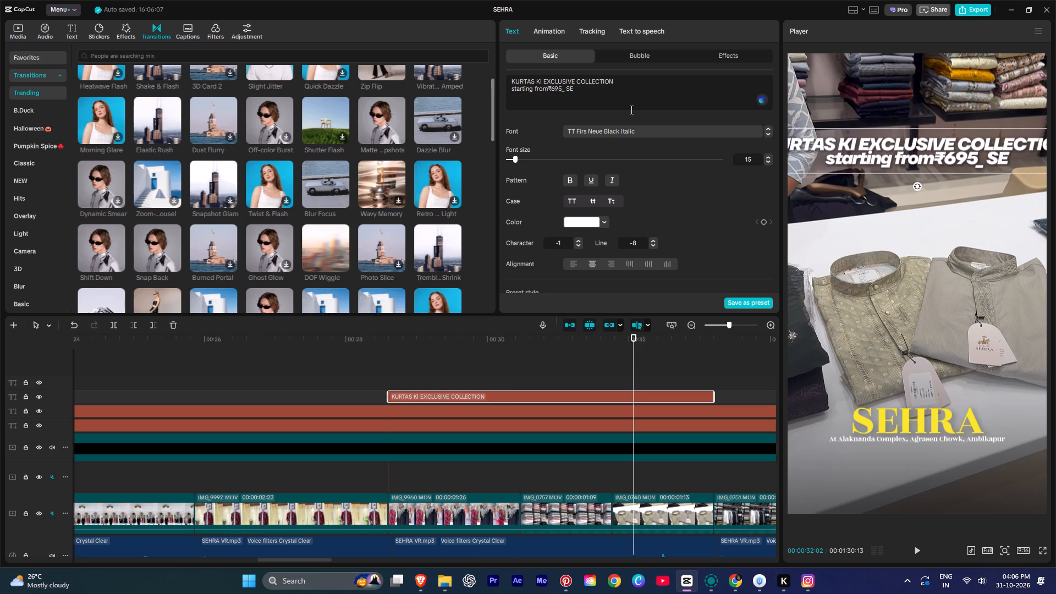
key(space)
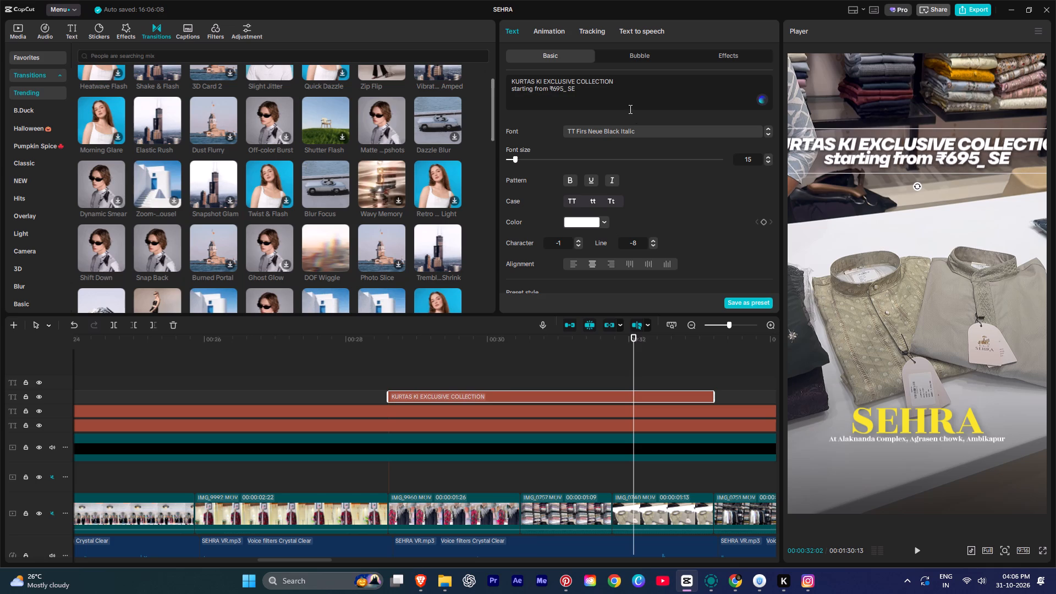
drag(584, 91, 563, 90)
key(BackSpace)
text(/-)
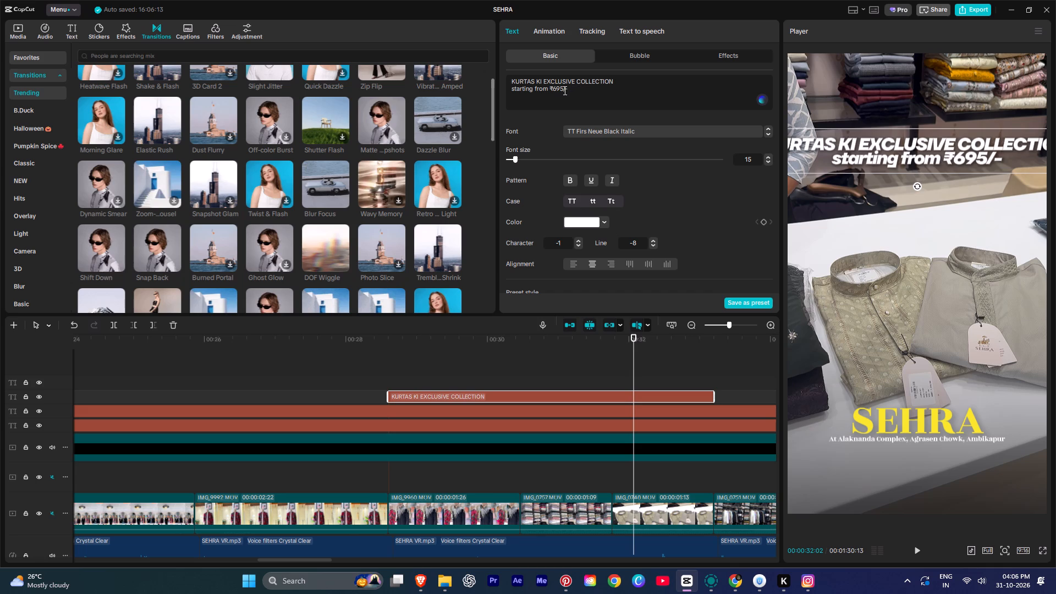
click(566, 196)
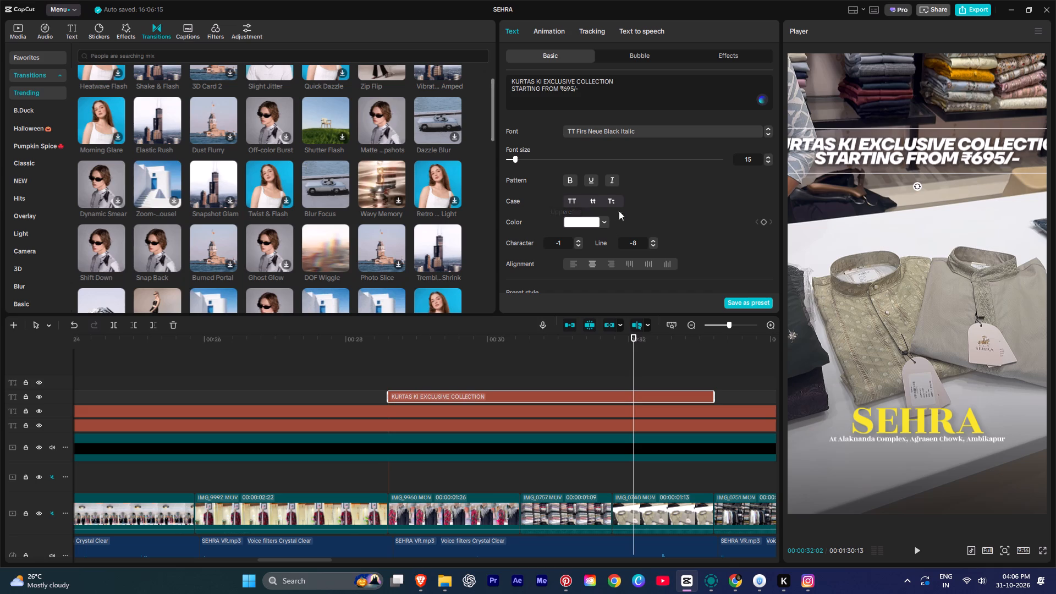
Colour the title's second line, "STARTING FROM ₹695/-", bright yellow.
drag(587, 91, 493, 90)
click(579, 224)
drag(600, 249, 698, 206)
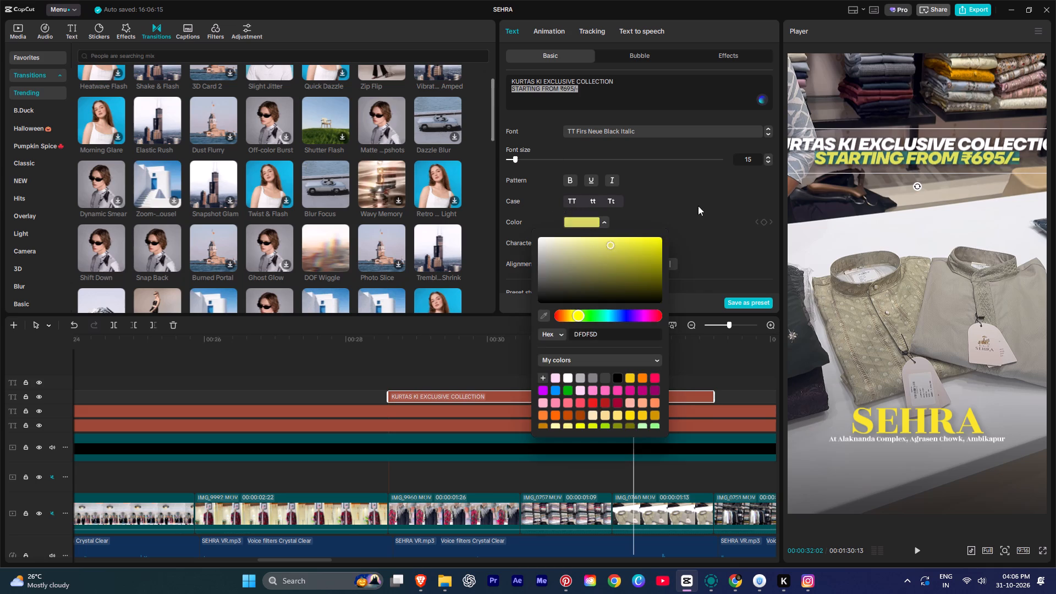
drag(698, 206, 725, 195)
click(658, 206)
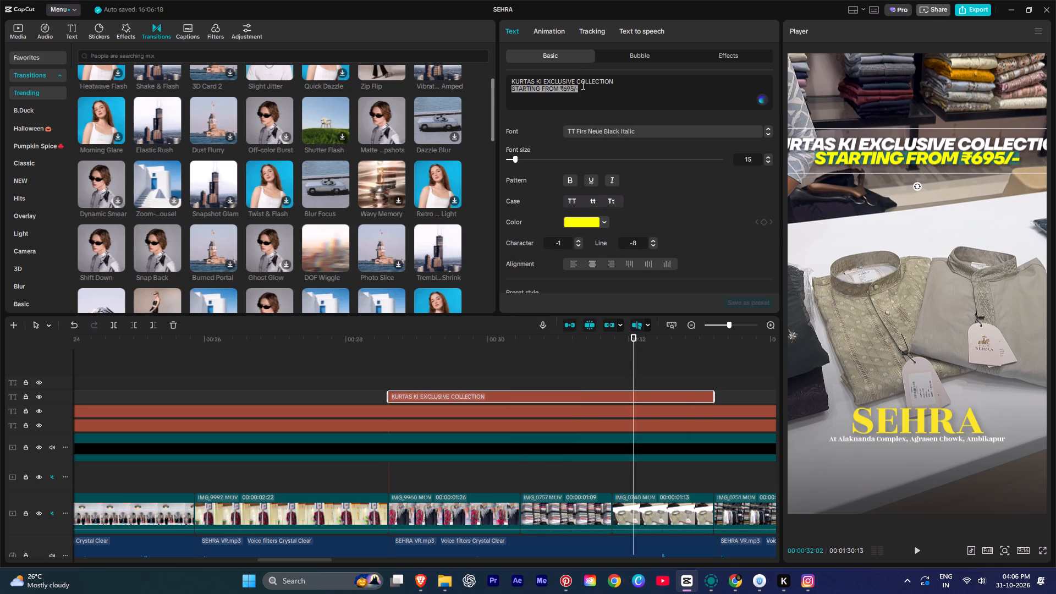
Remove "STARTING FROM" and re-break the title as "KURTAS KI EXCLUSIVE" over "COLLECTION SIRF ₹695/-", all in uppercase.
click(575, 80)
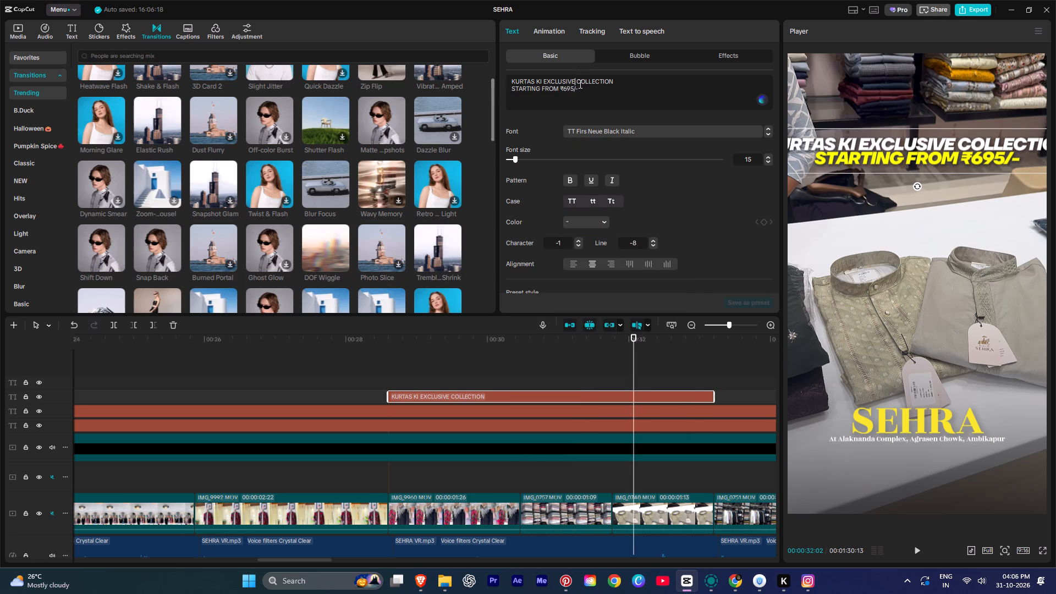
click(576, 80)
drag(559, 87, 505, 91)
key(BackSpace)
click(576, 82)
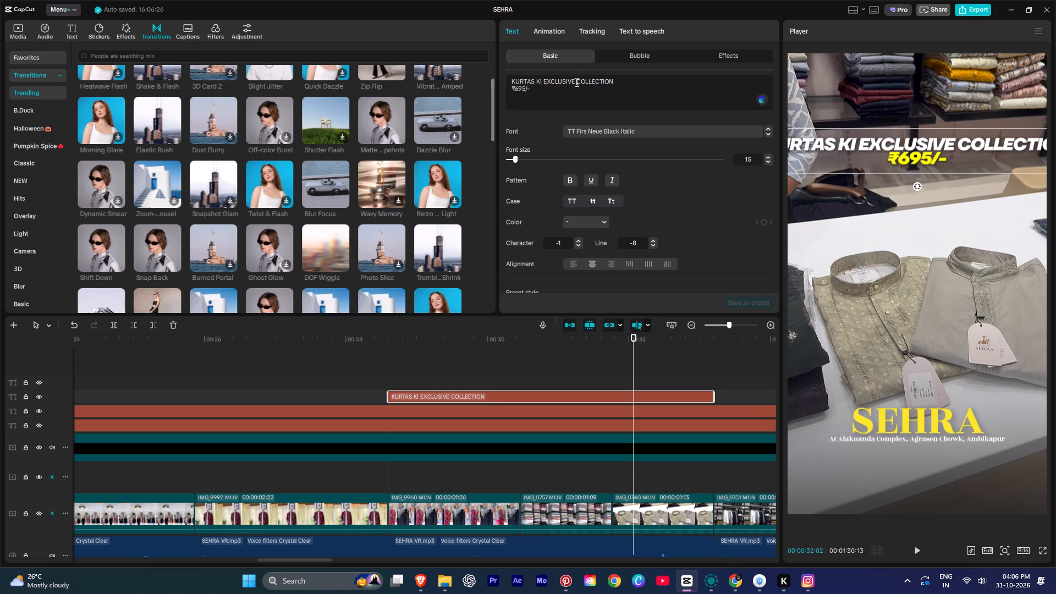
key(BackSpace)
key(Return)
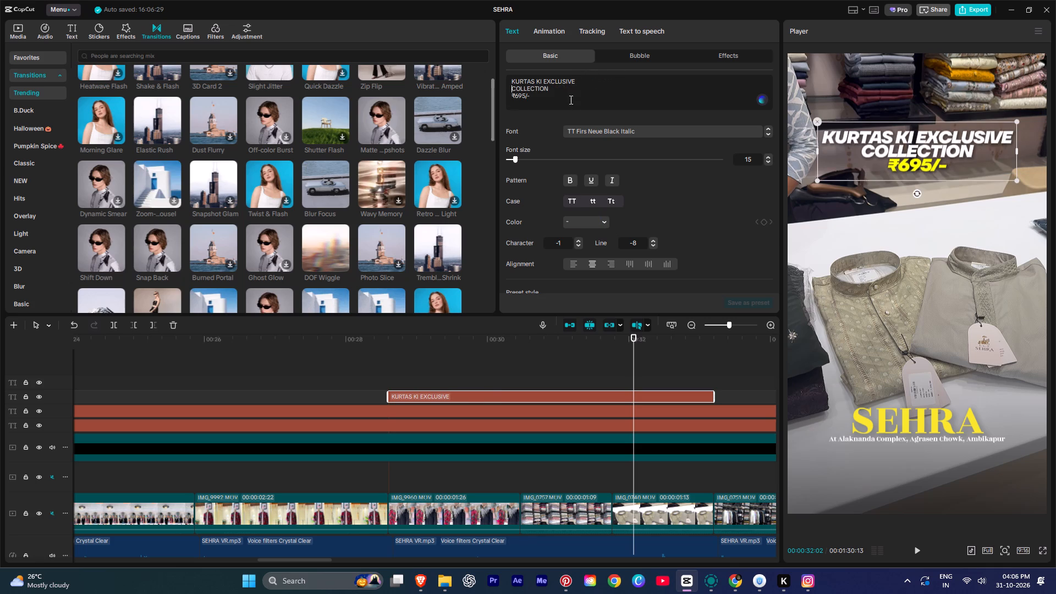
click(511, 95)
key(BackSpace)
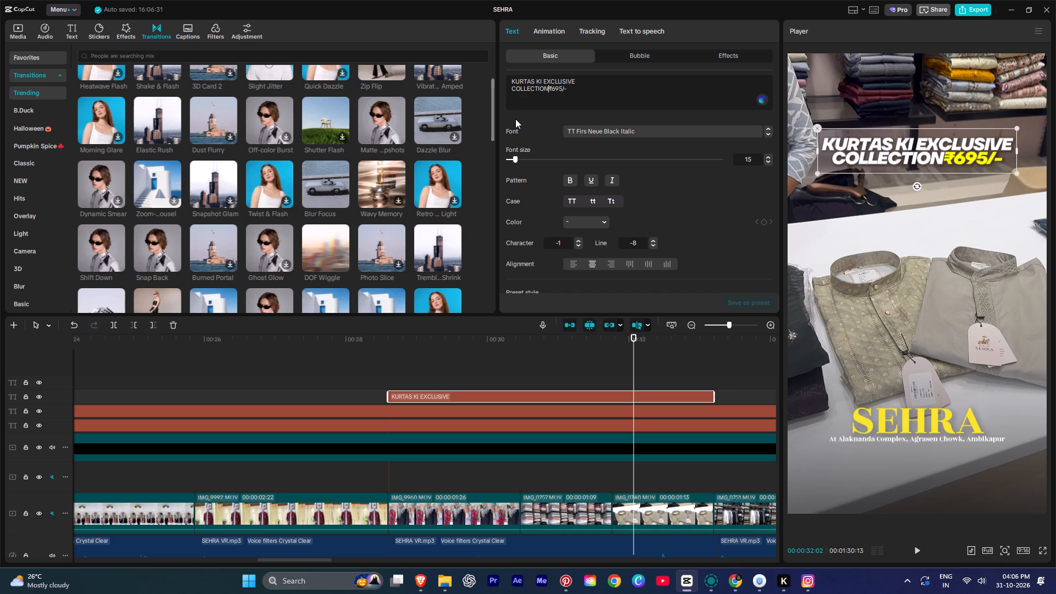
key(space)
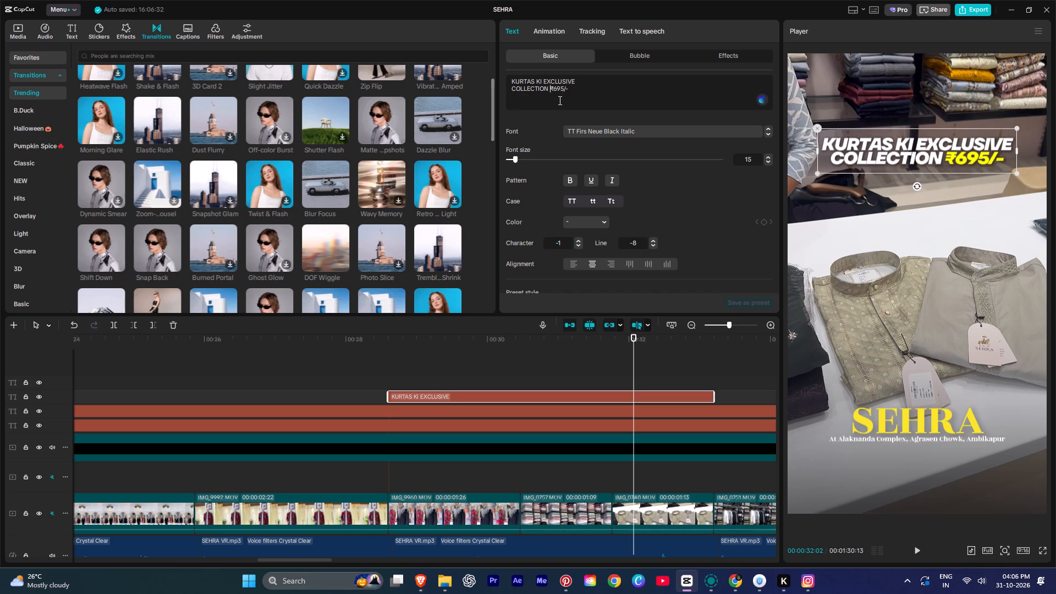
key(s)
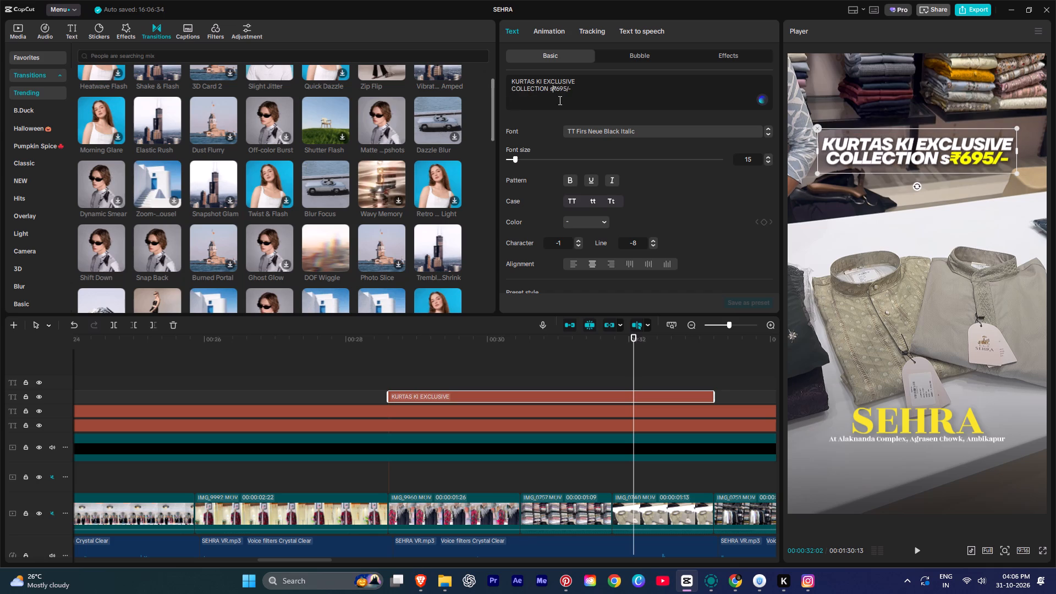
text(irf)
key(space)
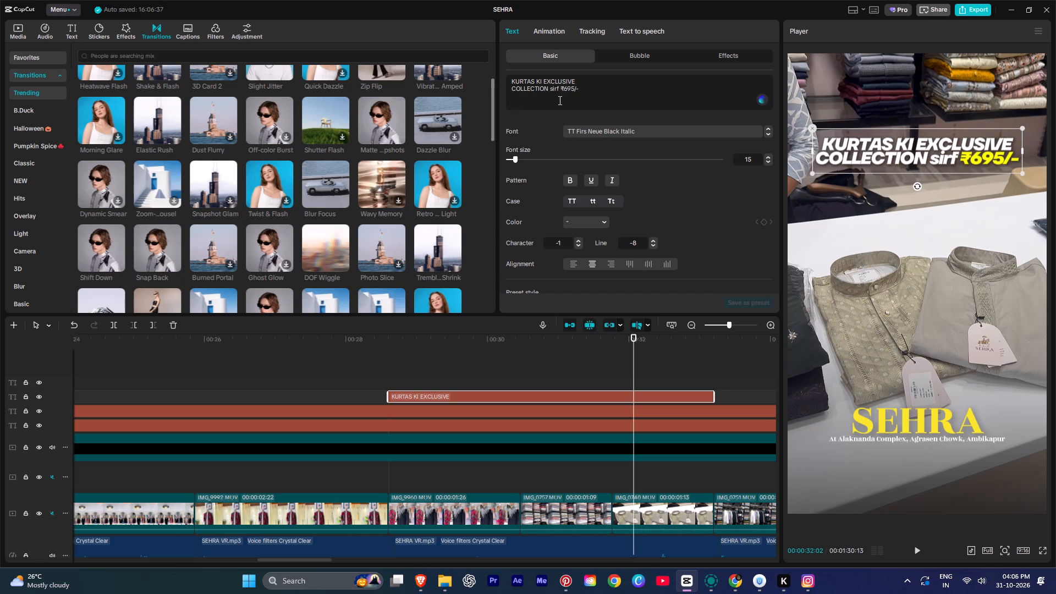
click(572, 198)
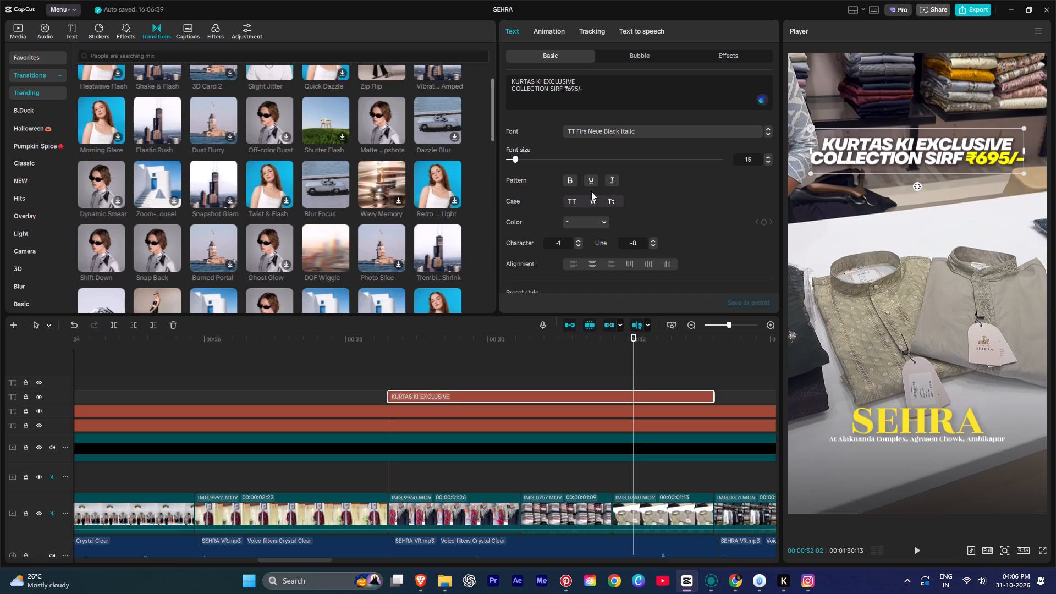
Colour the whole second line, "COLLECTION SIRF ₹695/-", bright yellow.
drag(595, 92, 501, 86)
click(582, 220)
drag(584, 253, 727, 194)
click(706, 200)
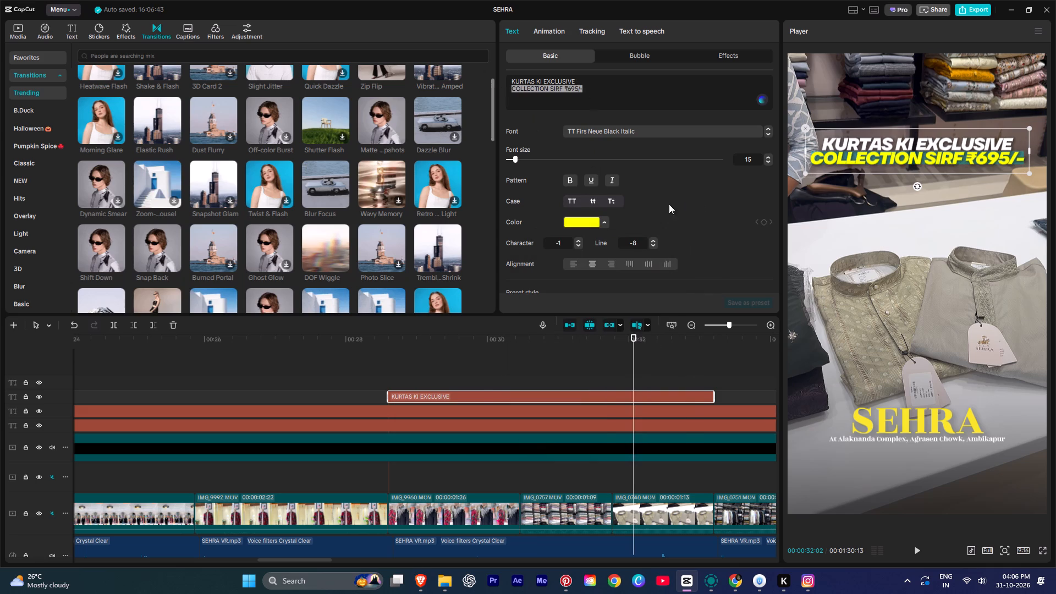
Preview the reworded kurtas title and the footage and titles after it, up to about 00:36.
click(398, 384)
key(space)
ctrl+scroll(463, 384, down, 10)
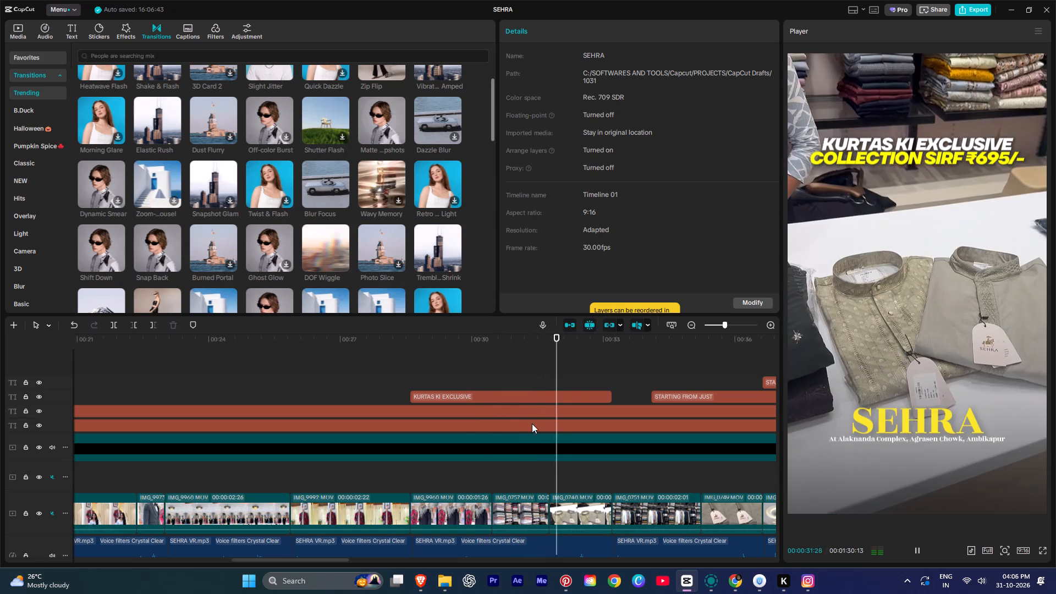
ctrl+scroll(563, 393, down, 12)
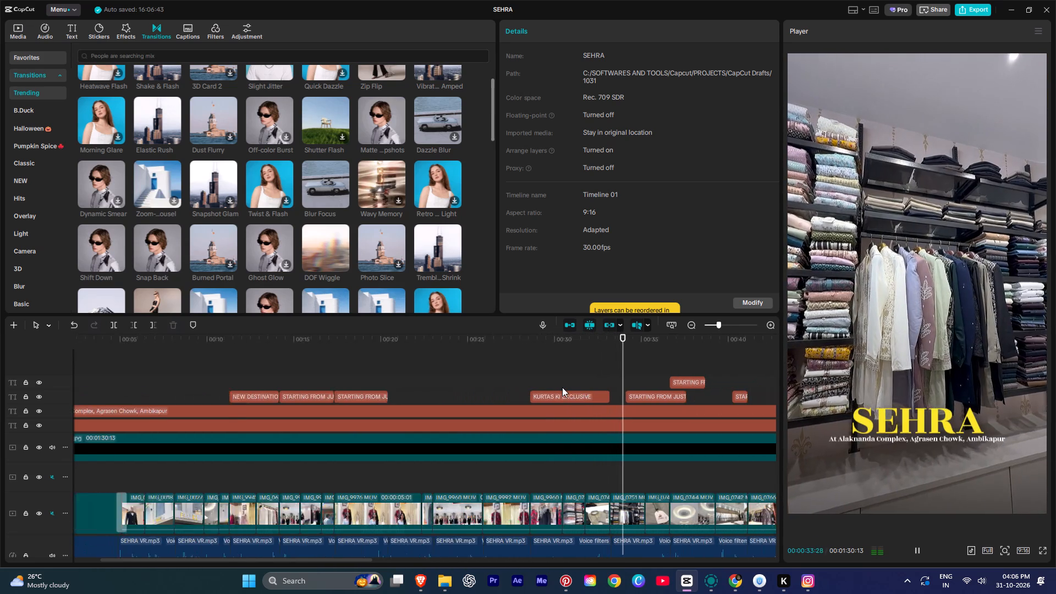
ctrl+scroll(562, 387, down, 1)
alt+scroll(584, 383, down, 4)
ctrl+scroll(394, 389, up, 2)
ctrl+scroll(394, 389, down, 2)
ctrl+scroll(394, 389, up, 4)
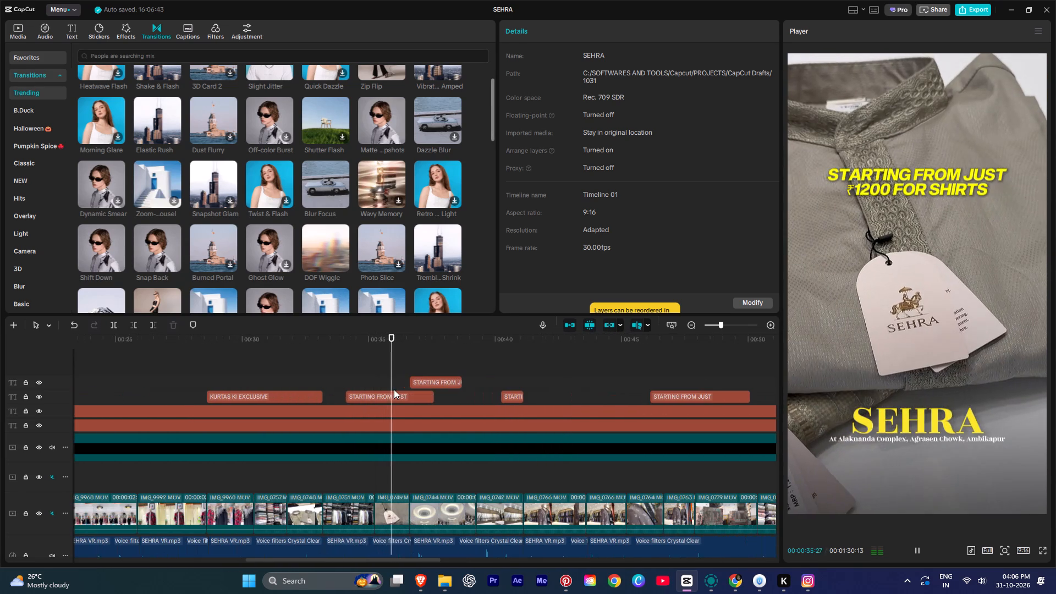
Delete the old yellow "STARTING FROM JUST ₹1200 FOR SHIRTS" title that starts at about 00:34.
click(386, 391)
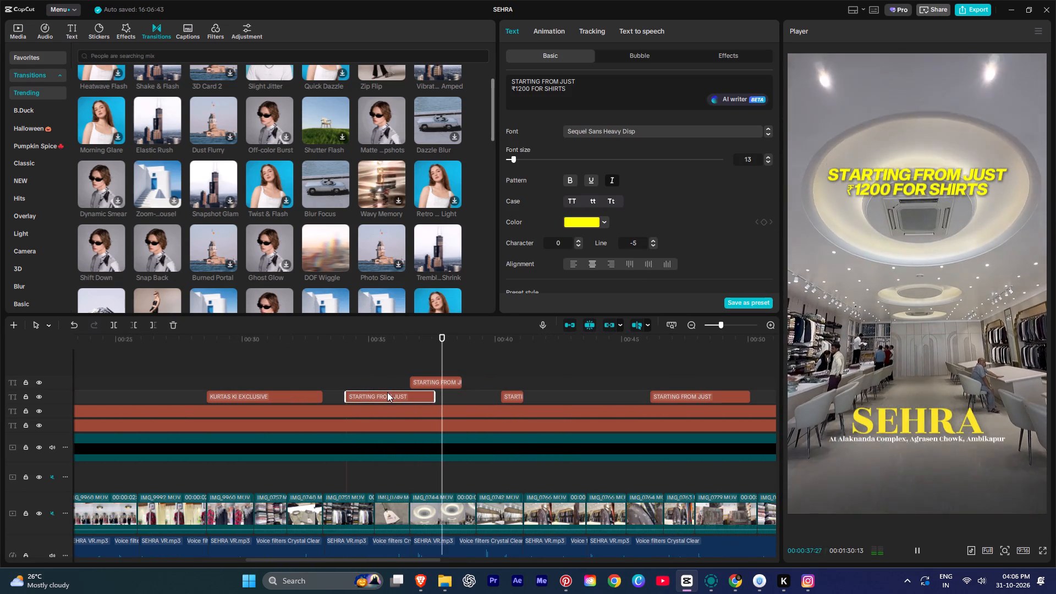
key(ctrl+space)
key(space)
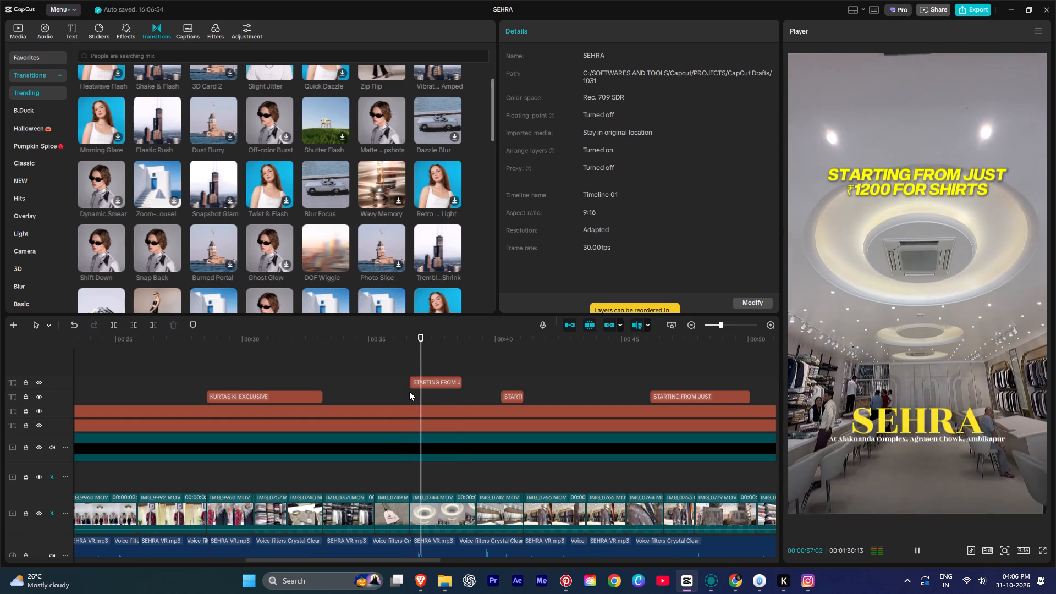
key(space)
Place a copy of the two-tone "KURTAS KI EXCLUSIVE COLLECTION SIRF ₹695/-" title at the start of the IMG_0744 clip.
click(408, 387)
click(436, 383)
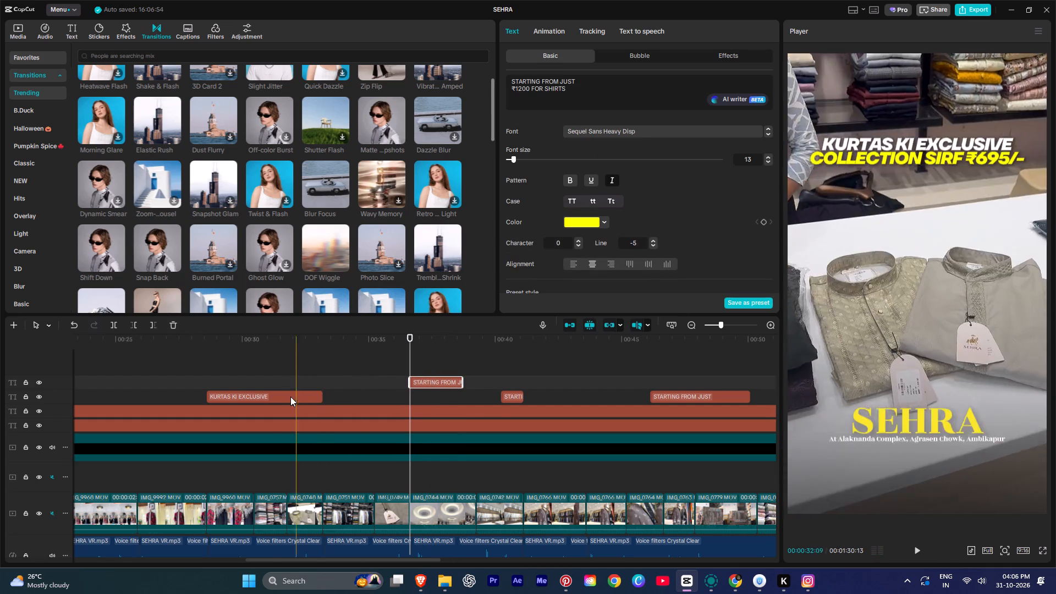
alt+drag(271, 399, 472, 401)
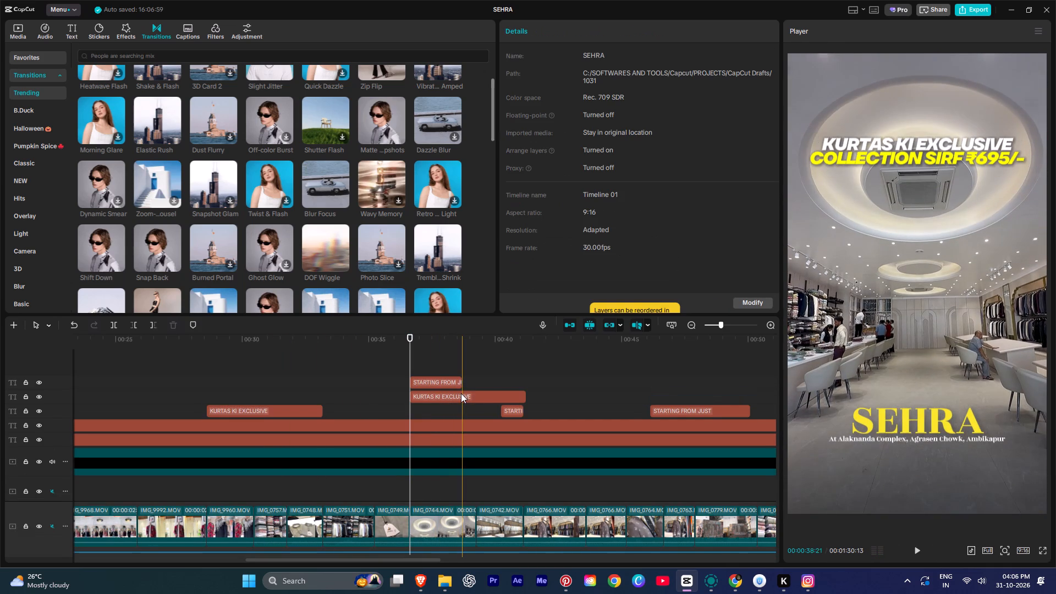
Trim the copied title's end to the end of the IMG_0744 clip and move it onto the original kurtas title's track.
key(w)
click(479, 397)
key(w)
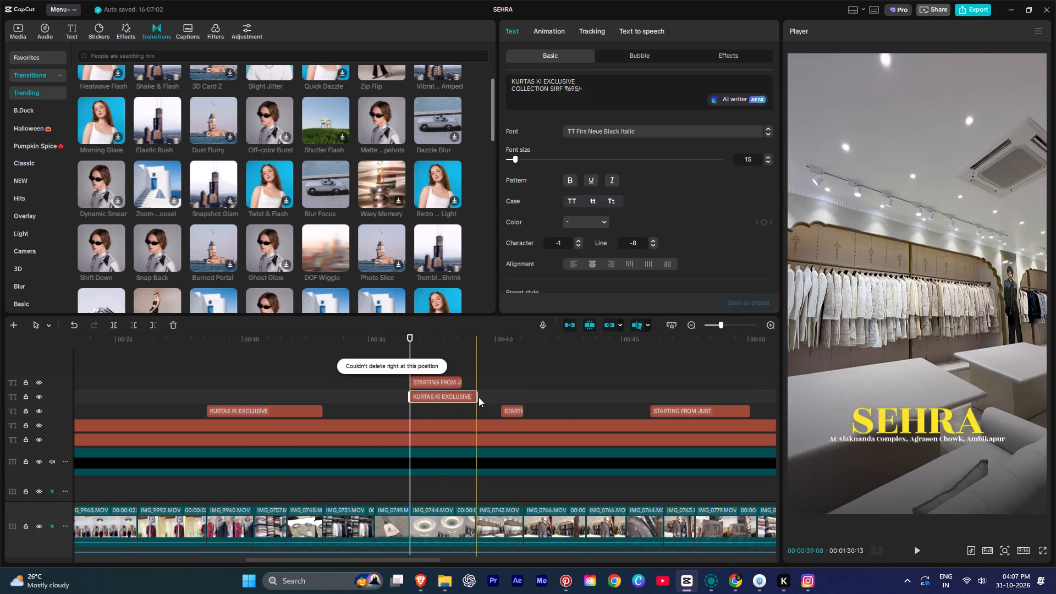
drag(452, 400, 447, 417)
drag(430, 410, 436, 398)
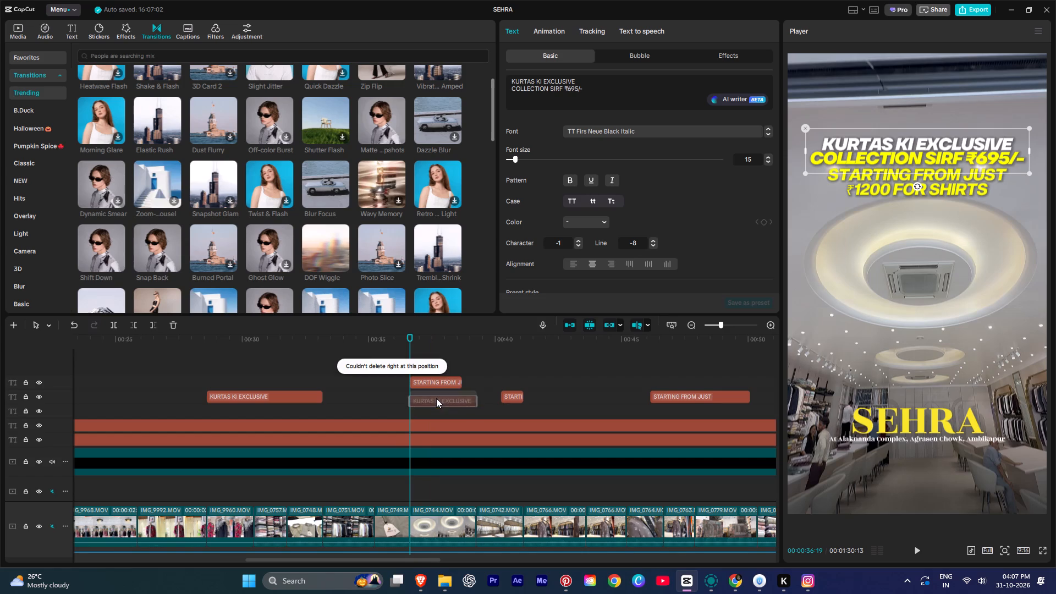
drag(436, 398, 436, 398)
Delete the old "STARTING FROM JUST ₹1200 FOR SHIRTS" title above the copied kurtas title.
click(427, 381)
key(ctrl+space)
key(space)
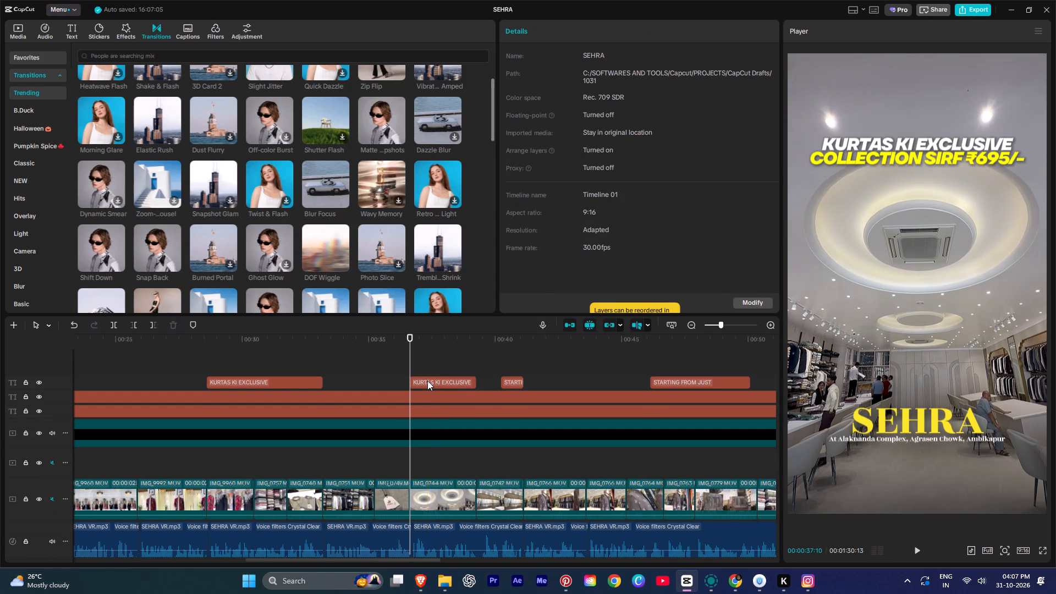
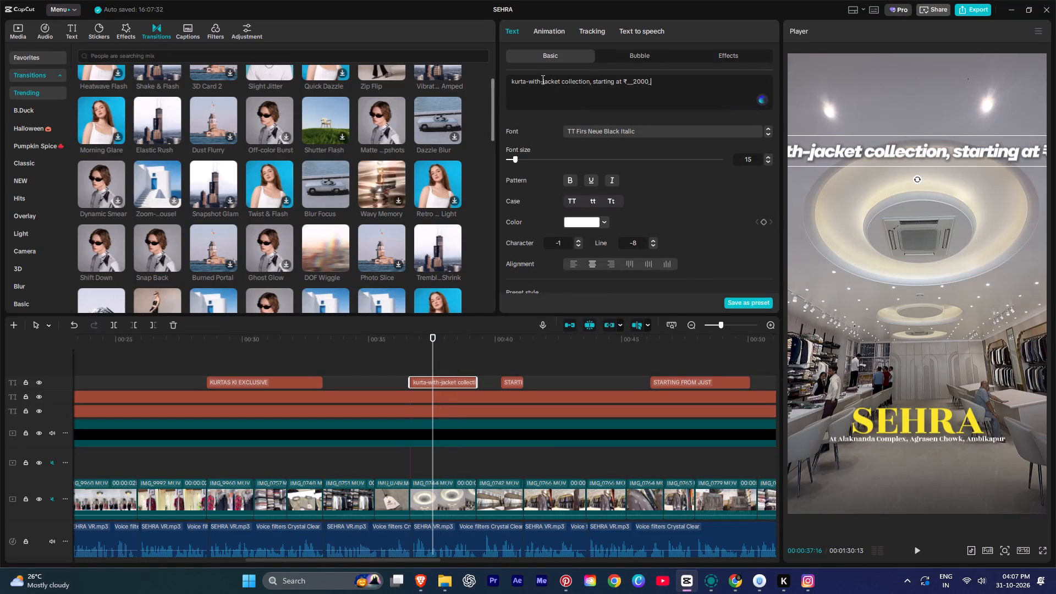
Correct the title over the IMG_0744 clip to read "KURTA WITH JACKET COLLECTION, STARTING AT ₹2000/-", all in uppercase.
key(BackSpace)
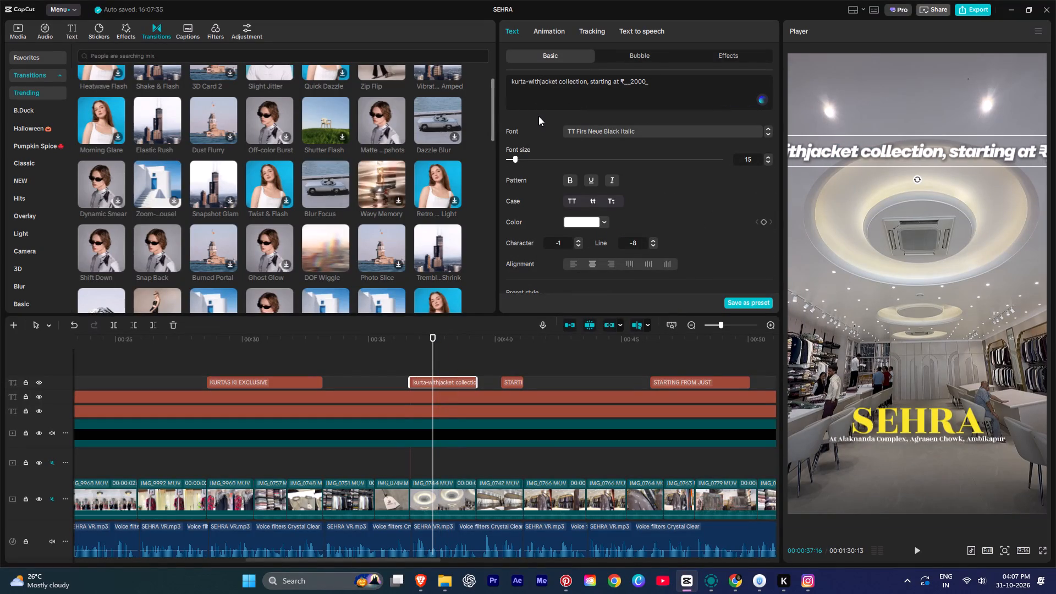
key(space)
click(527, 79)
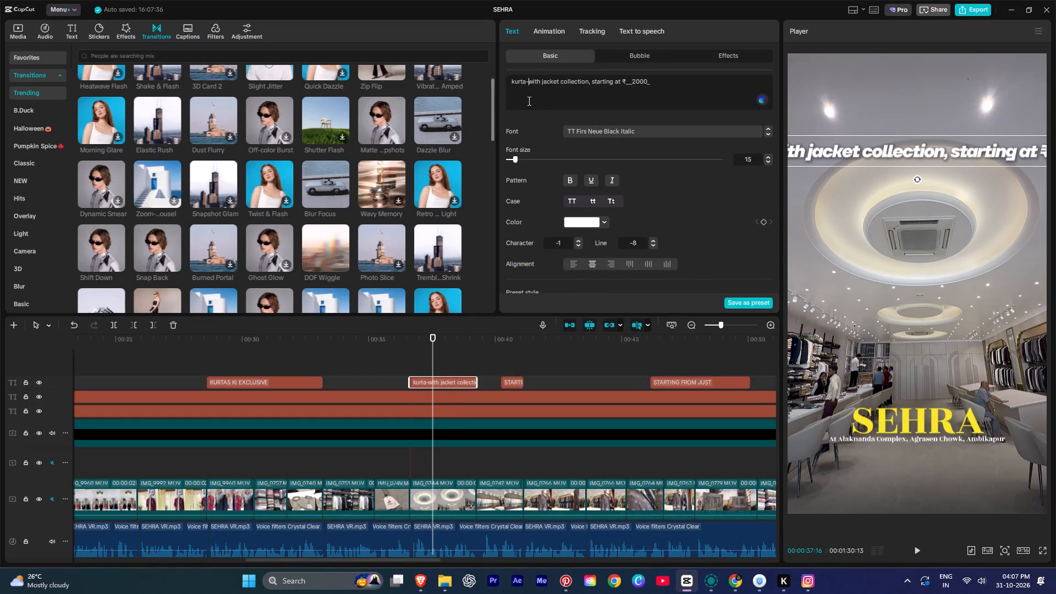
key(BackSpace)
key(space)
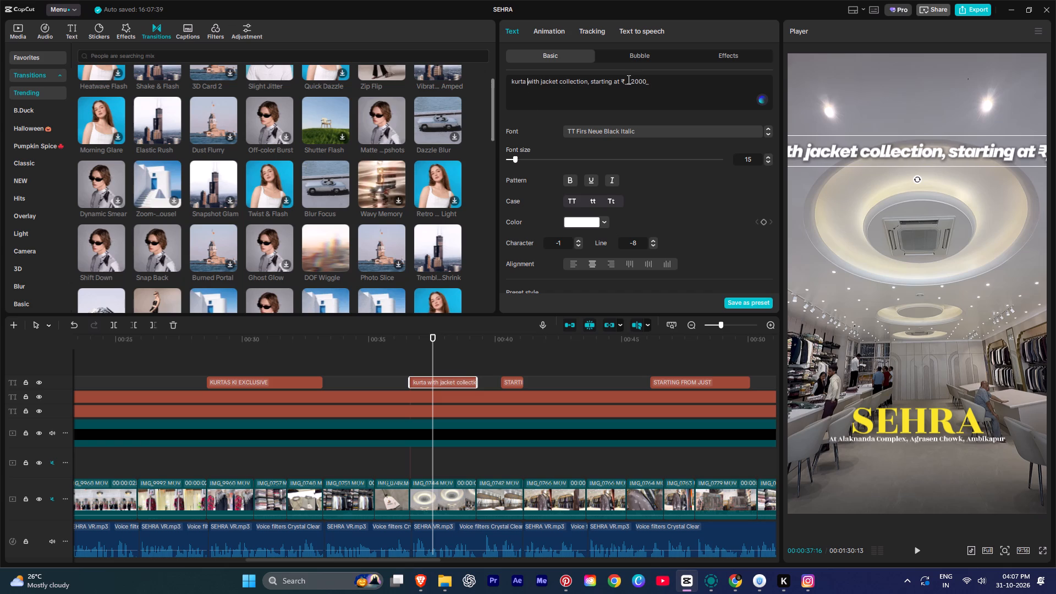
click(631, 81)
key(BackSpace)
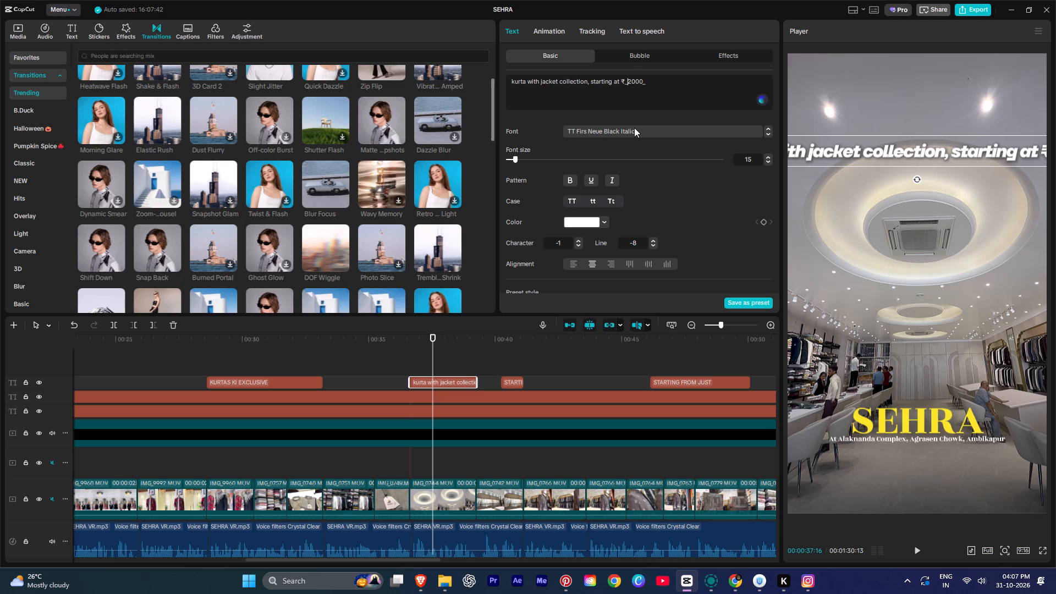
key(BackSpace)
click(655, 85)
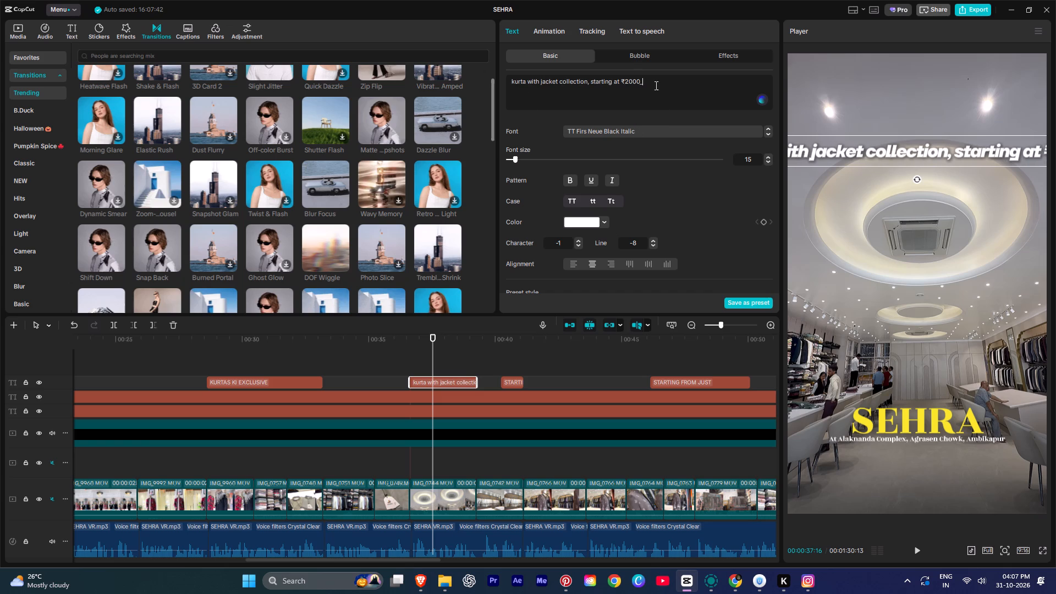
key(BackSpace)
text(/-)
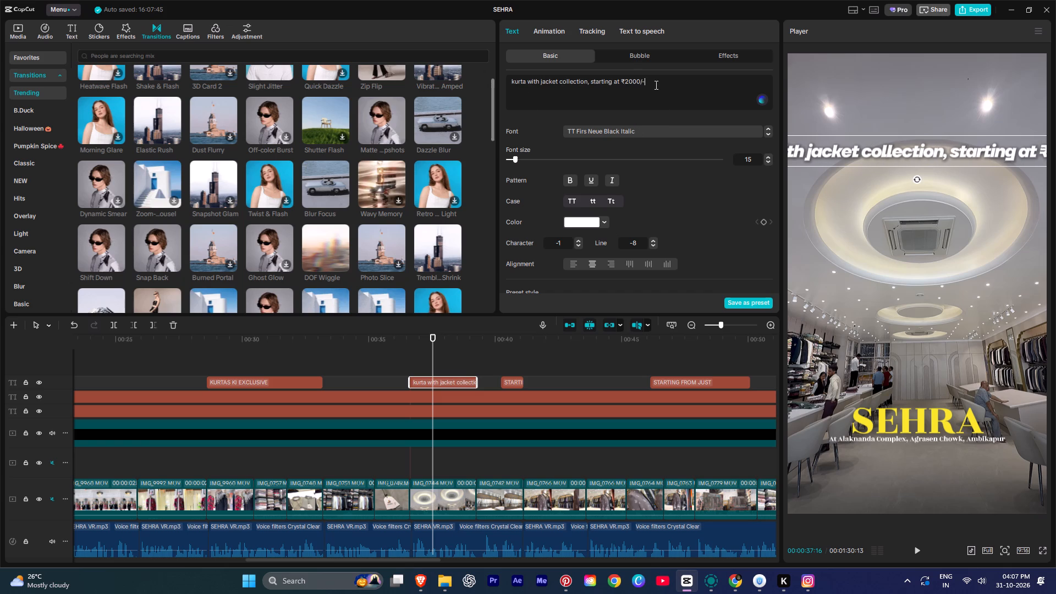
click(566, 202)
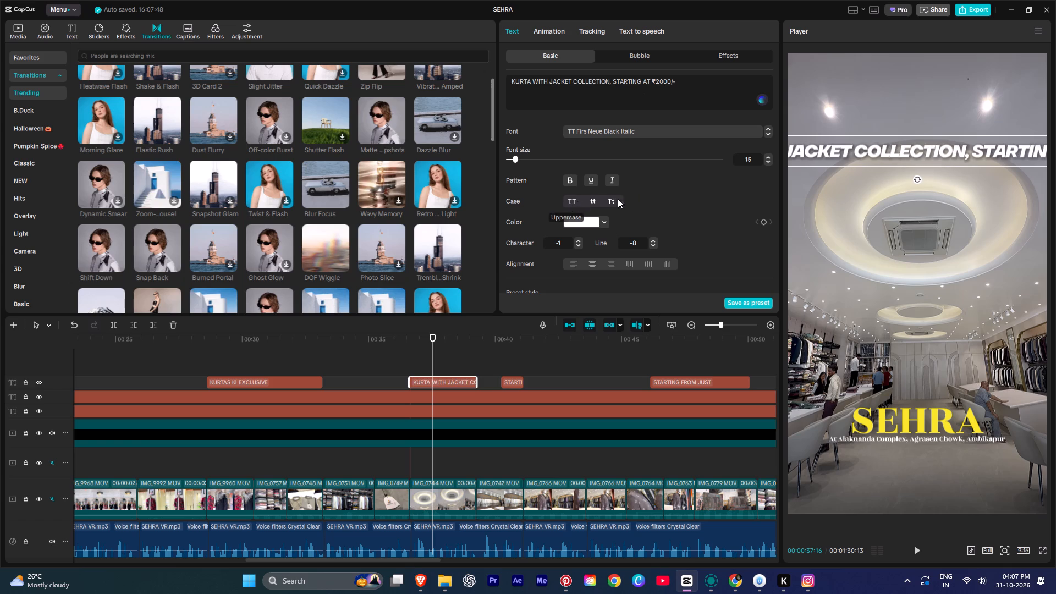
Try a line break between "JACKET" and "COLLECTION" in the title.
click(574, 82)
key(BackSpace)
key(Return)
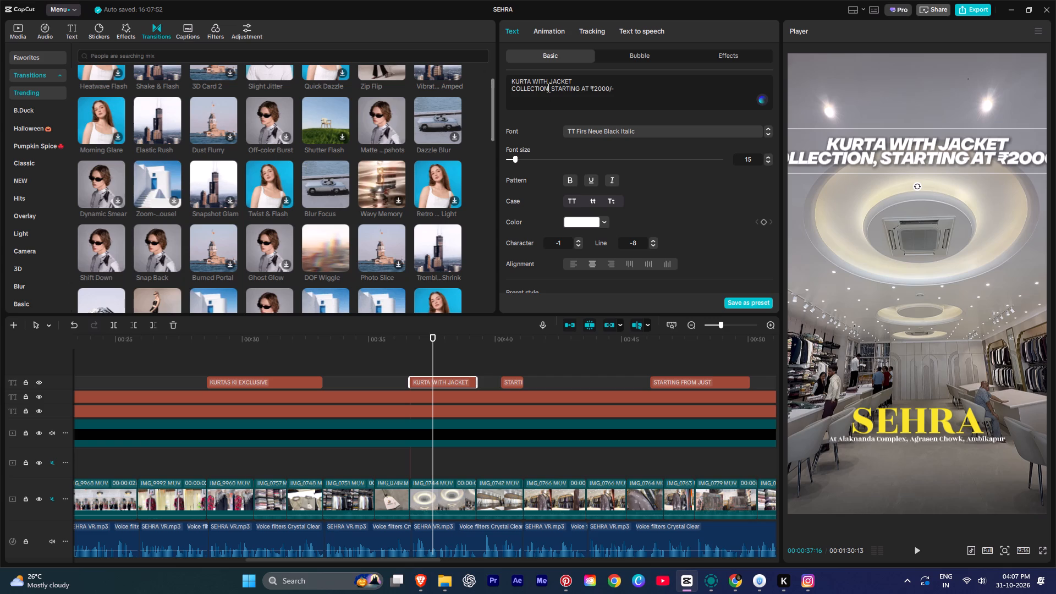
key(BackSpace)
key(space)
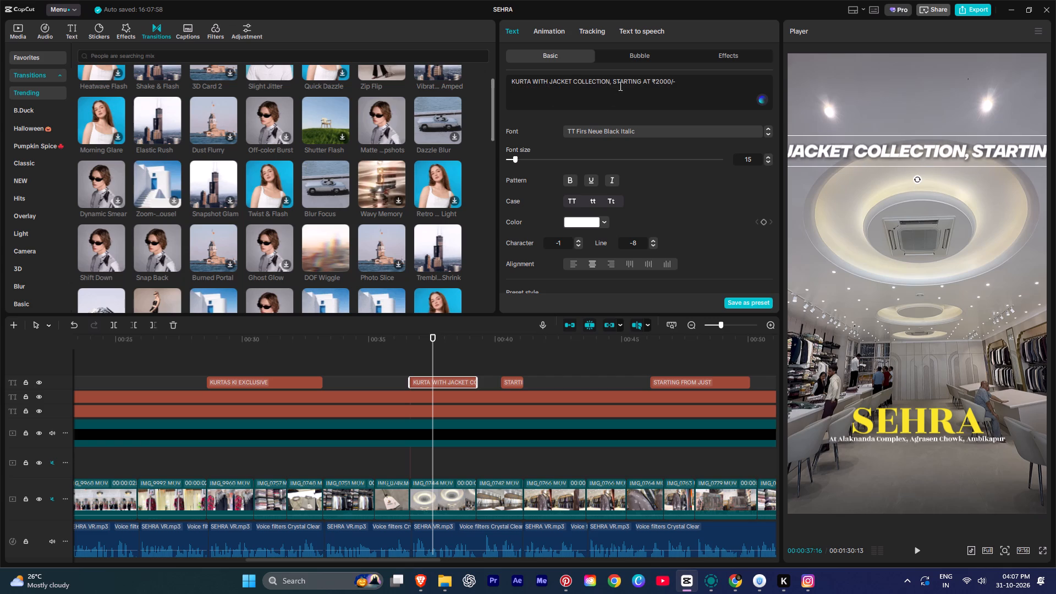
Replace the comma after "COLLECTION" with a line break so "STARTING AT ₹2000/-" forms the title's second line.
click(613, 81)
key(BackSpace)
key(BackSpace)
key(Return)
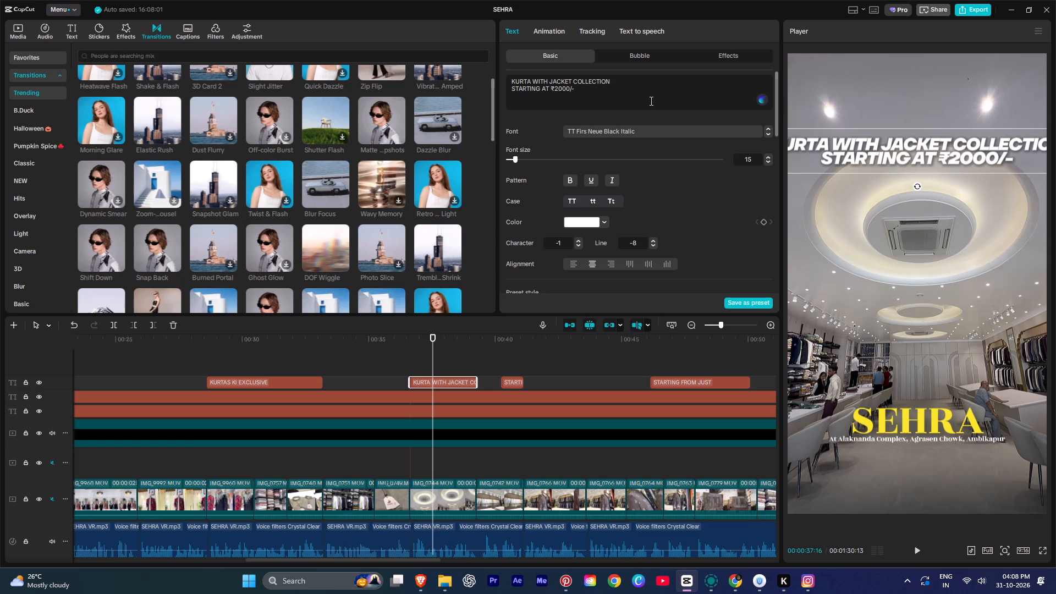
Replace "WITH" with "+" so the title's first line reads "KURTA + JACKET COLLECTION".
click(548, 80)
key(BackSpace)
key(BackSpace)
key(BackSpace)
key(BackSpace)
key(BackSpace)
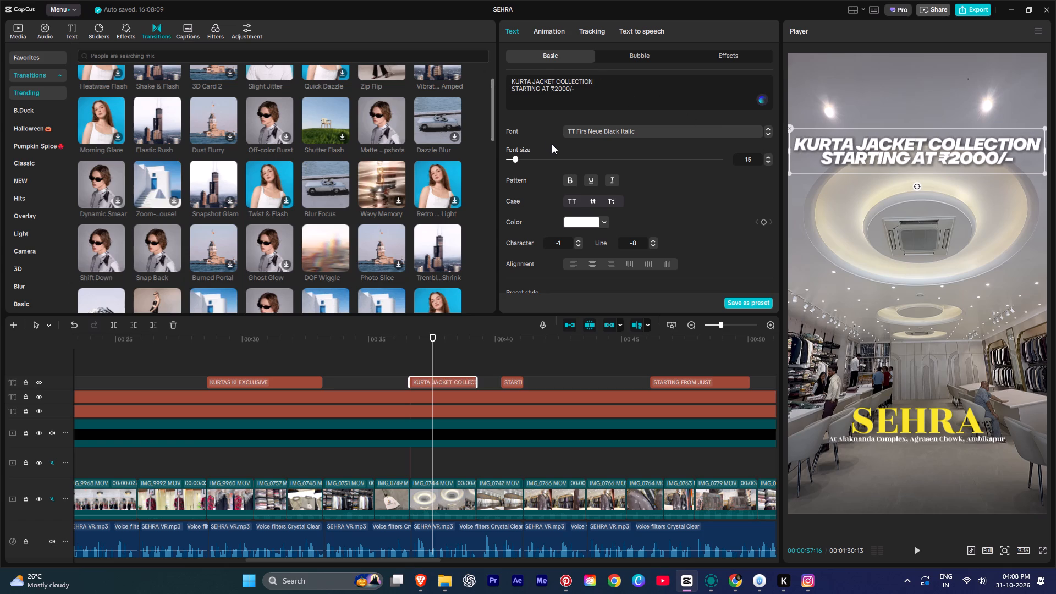
key(space)
text(+)
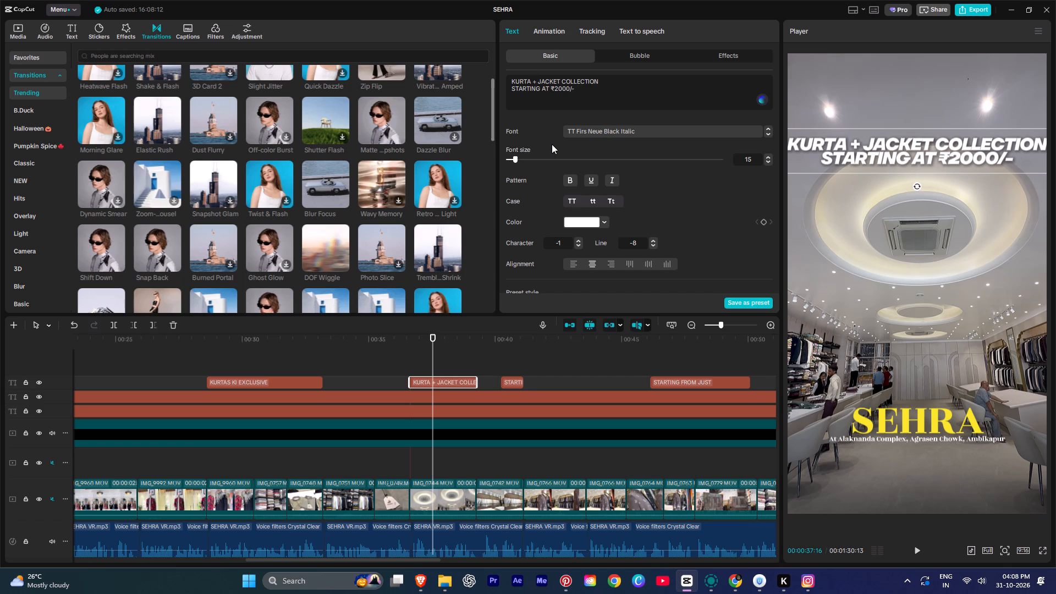
Set the font size of the "KURTA + JACKET COLLECTION" line to 12.
ctrl+scroll(897, 160, down, 2)
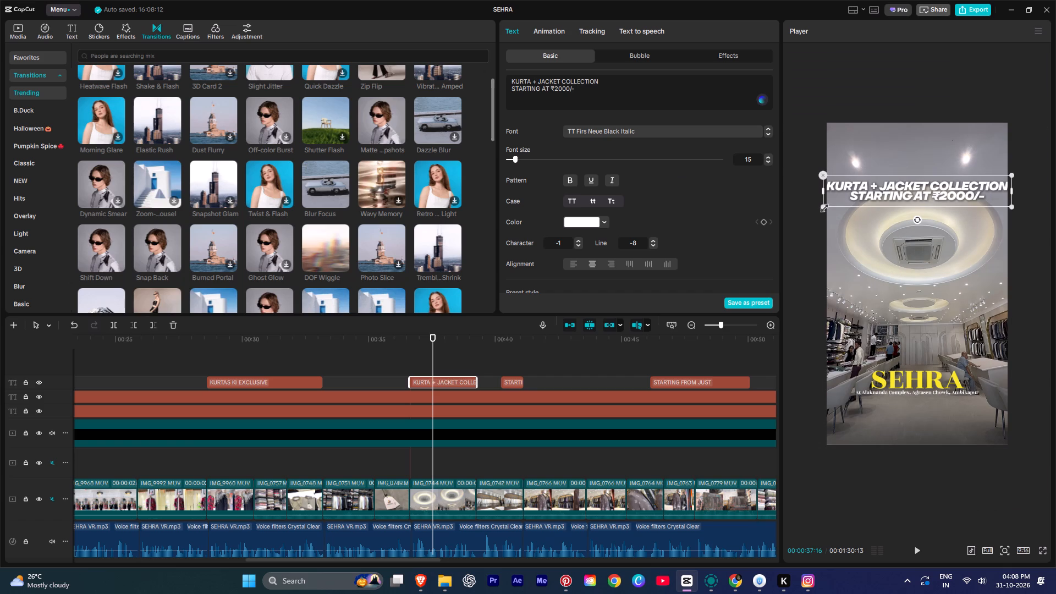
drag(617, 80, 496, 75)
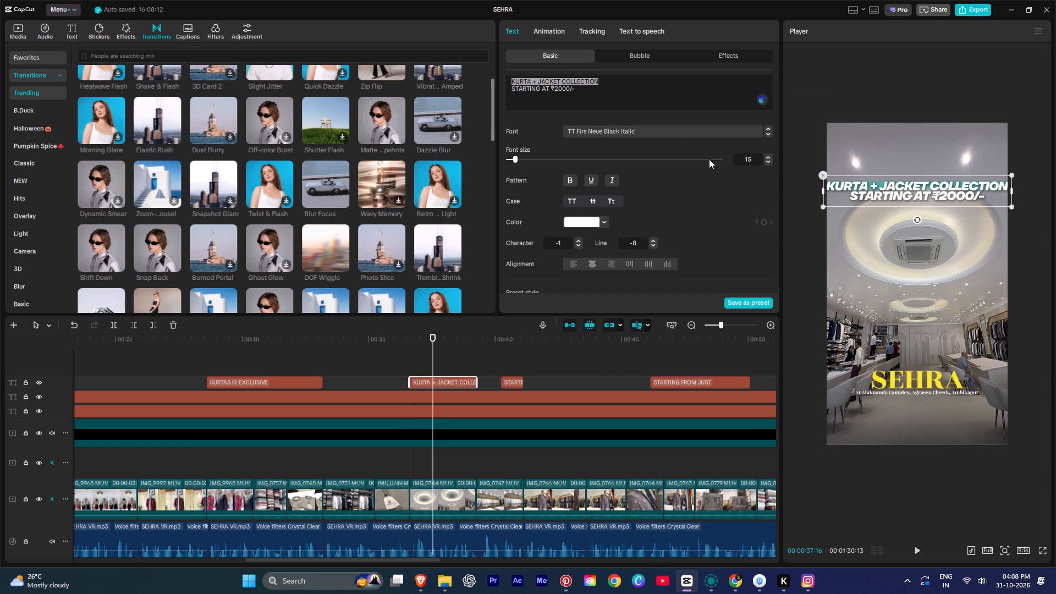
double_click(769, 160)
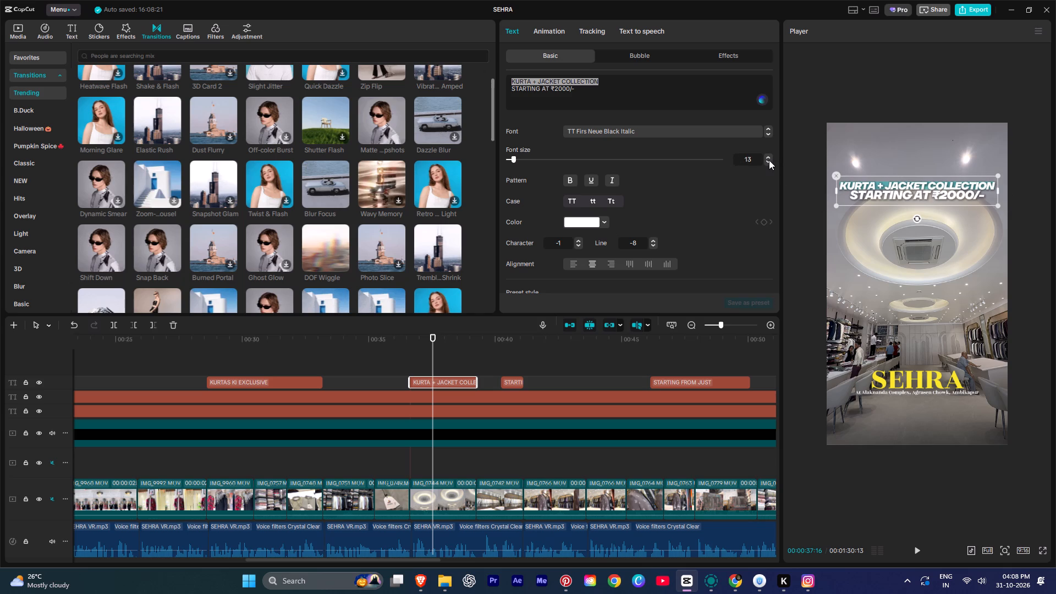
click(769, 160)
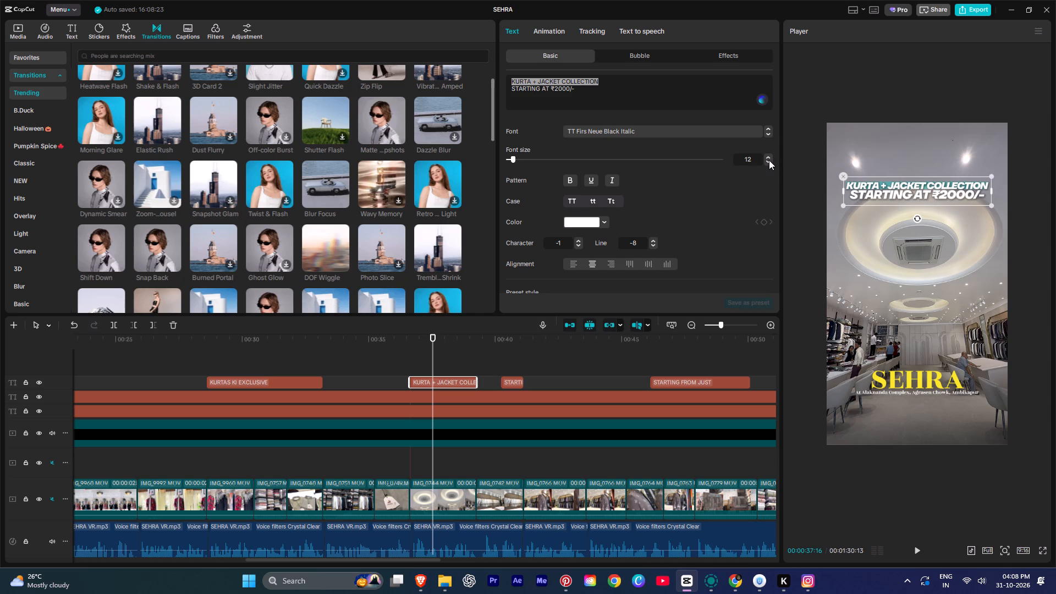
Colour the title's "STARTING AT ₹2000/-" line yellow.
drag(585, 91, 497, 91)
click(575, 218)
drag(580, 237, 691, 204)
click(673, 191)
Play back the kurta and jacket title over the IMG_0744 clip to check its look and timing.
click(409, 364)
key(space)
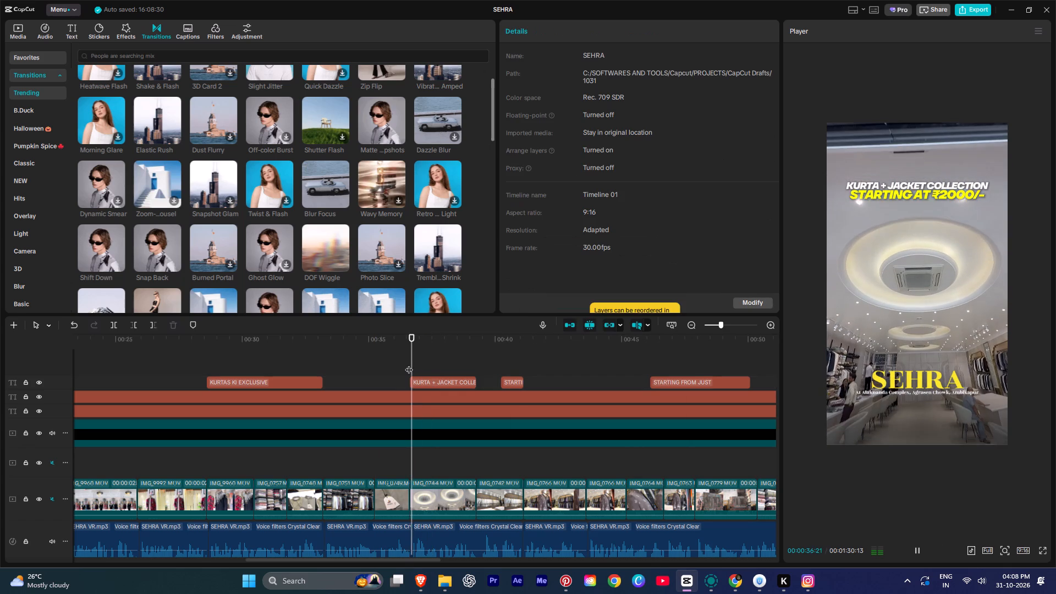
ctrl+scroll(409, 364, down, 2)
ctrl+scroll(409, 364, up, 1)
ctrl+scroll(409, 364, down, 1)
ctrl+scroll(409, 364, up, 8)
key(space)
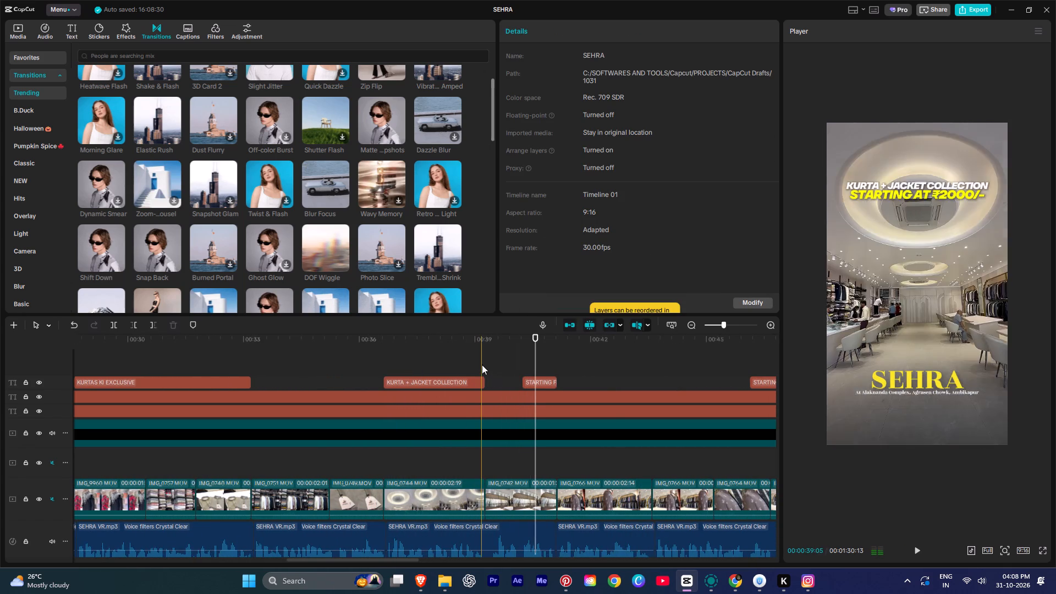
Delete the old yellow "STARTING FROM JUST ₹1200 FOR SHIRTS" title over the end of the IMG_0742 clip.
click(482, 365)
click(531, 377)
click(489, 374)
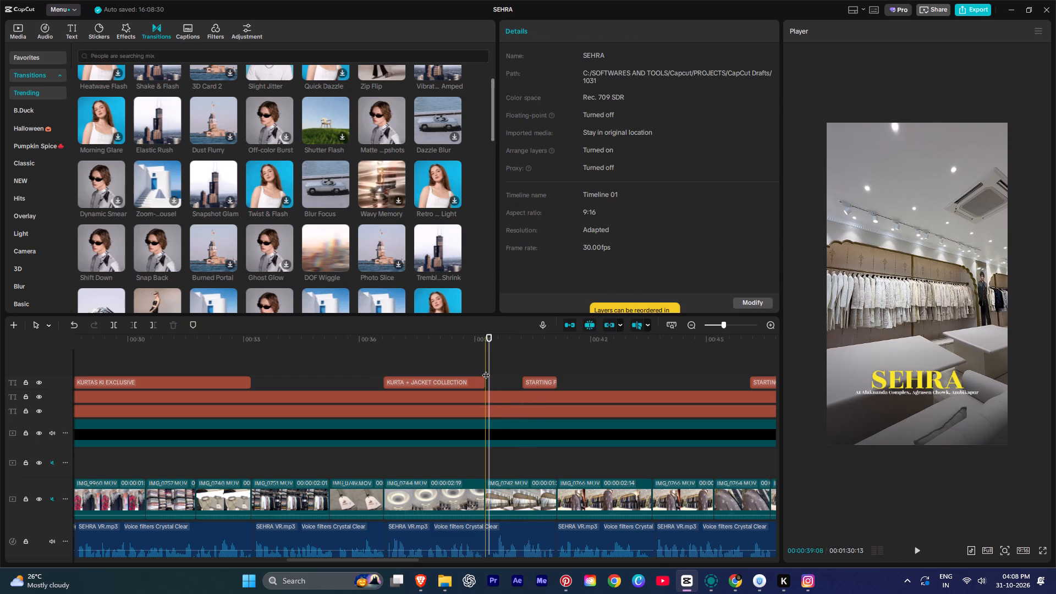
click(486, 370)
click(547, 382)
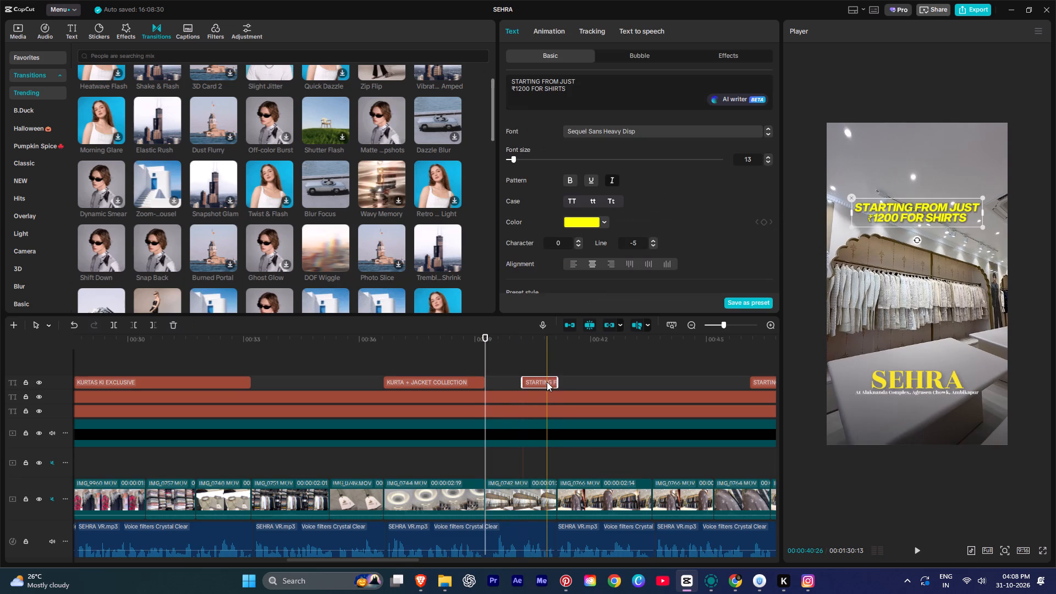
key(ctrl+space)
Extend the "KURTA + JACKET COLLECTION" title's end to the end of the IMG_0742 clip.
click(475, 380)
drag(485, 384, 552, 388)
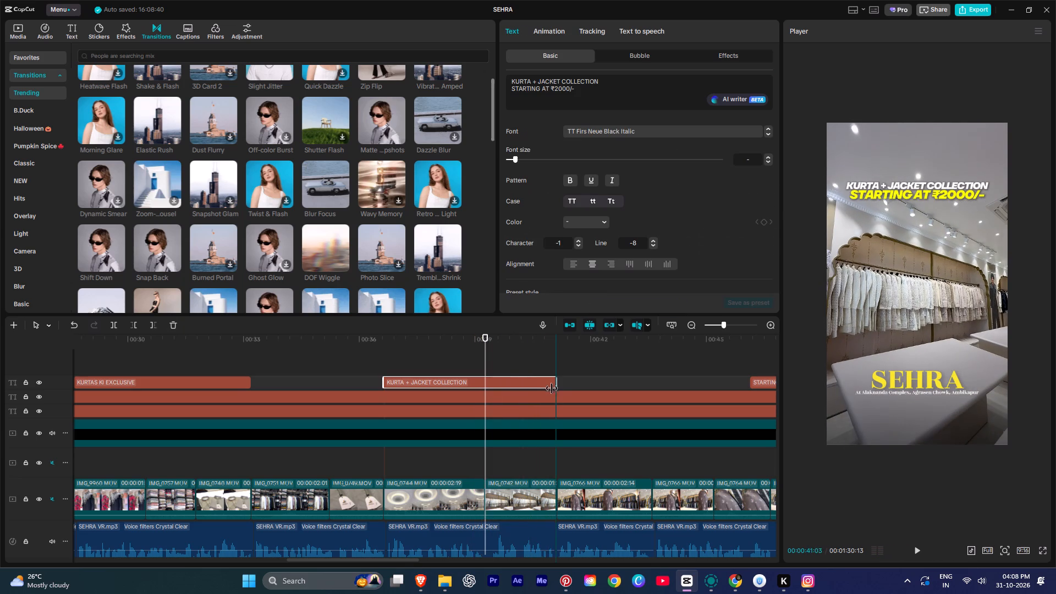
drag(552, 388, 555, 389)
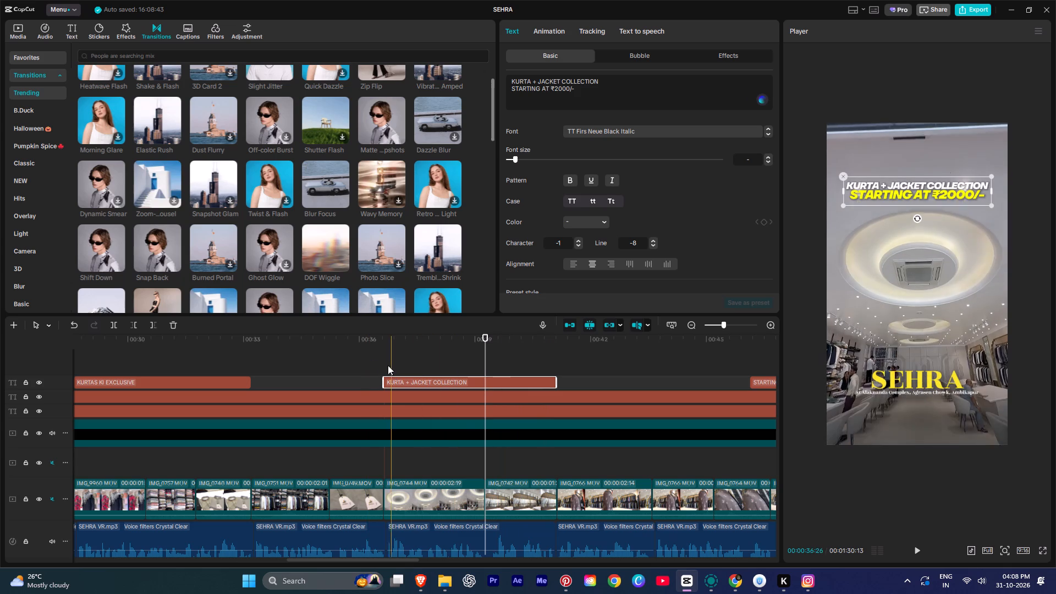
Duplicate the kurta and jacket title onto a track above and trim the copy's start to the start of the IMG_0742 clip.
key(ctrl+c)
key(ctrl+v)
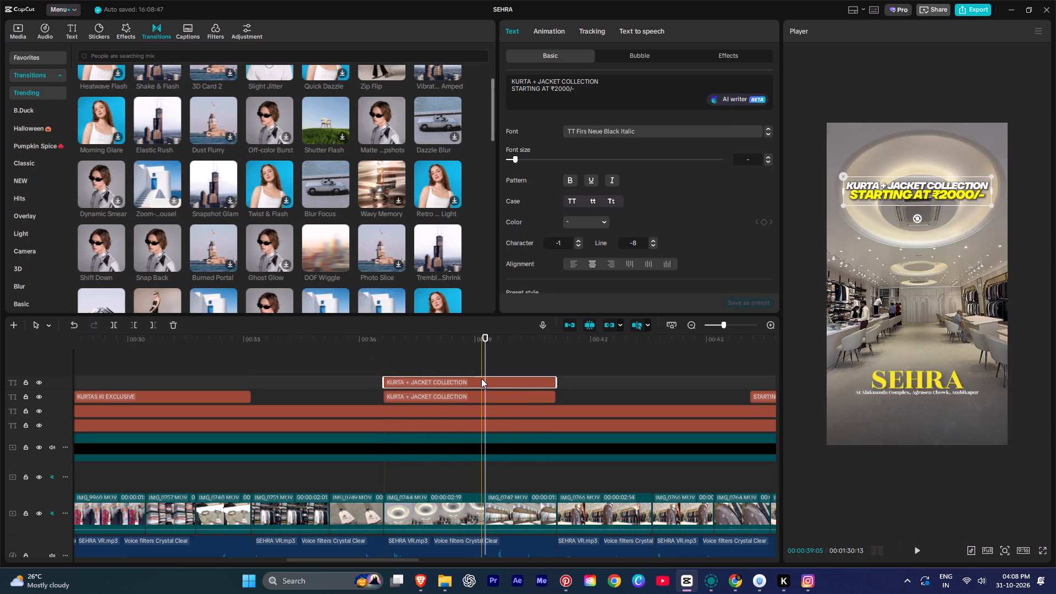
text(q)
key(space)
key(space)
Remove the "STARTING AT ₹2000/-" line from the longer original kurta and jacket title.
click(486, 398)
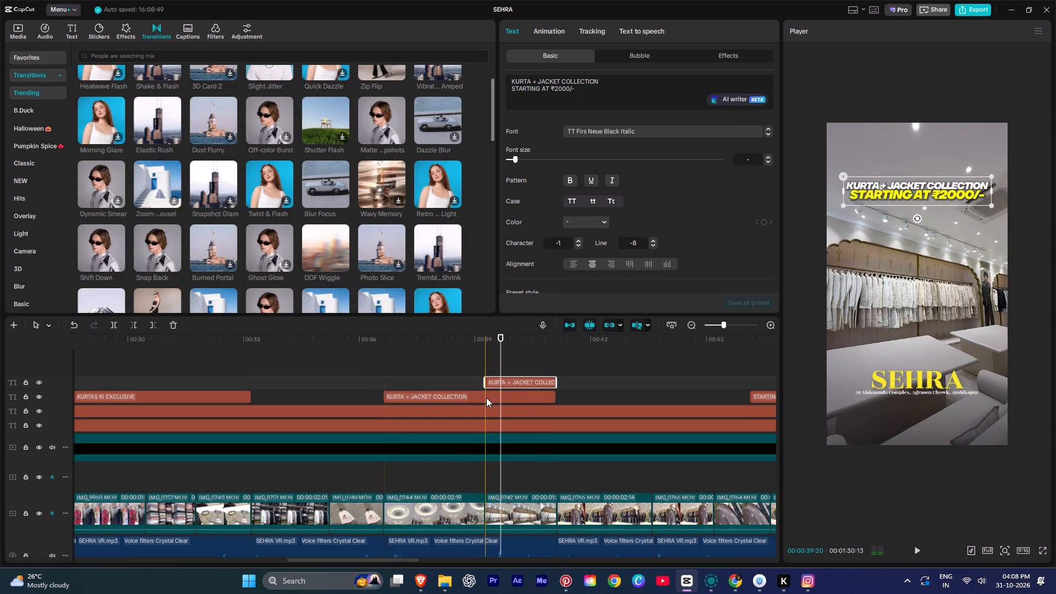
drag(580, 94, 508, 89)
key(BackSpace)
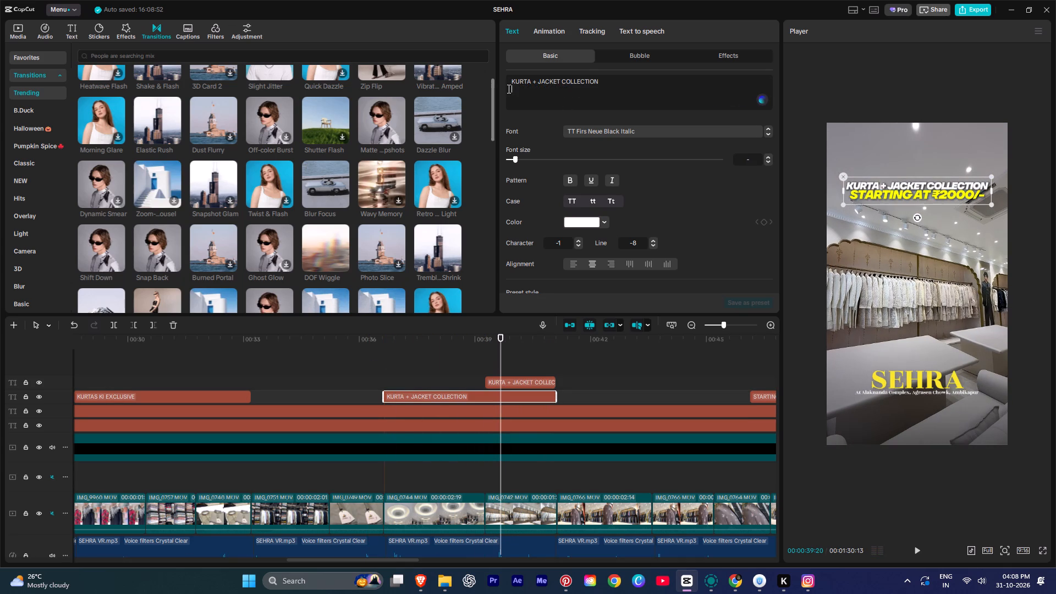
Clear the "KURTA + JACKET COLLECTION" text from the shorter copy, keeping its price line, and play back the two titles together.
click(527, 364)
click(522, 382)
drag(608, 77, 603, 80)
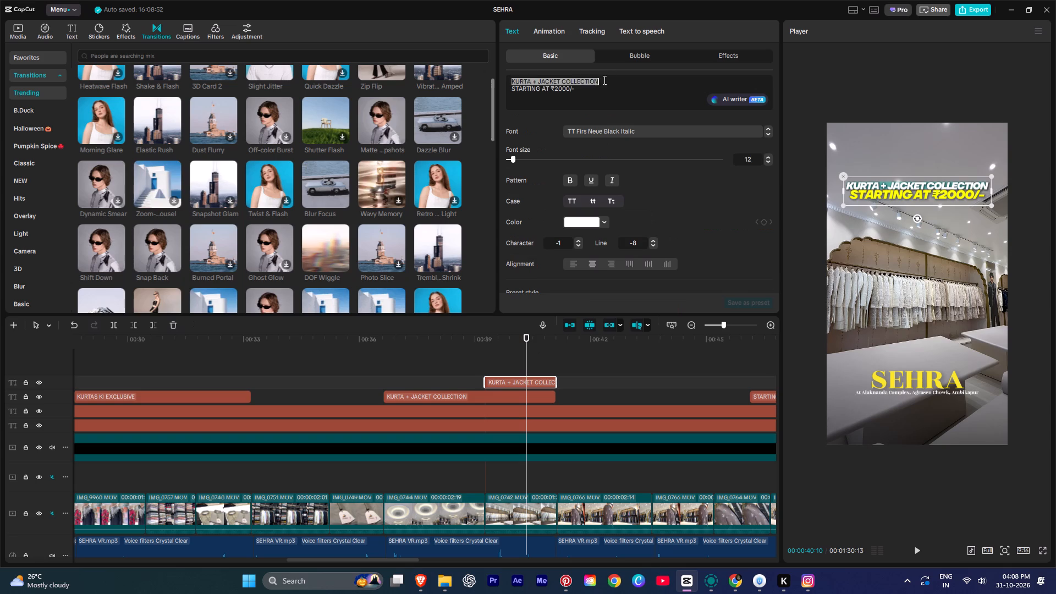
drag(603, 80, 619, 81)
key(equal)
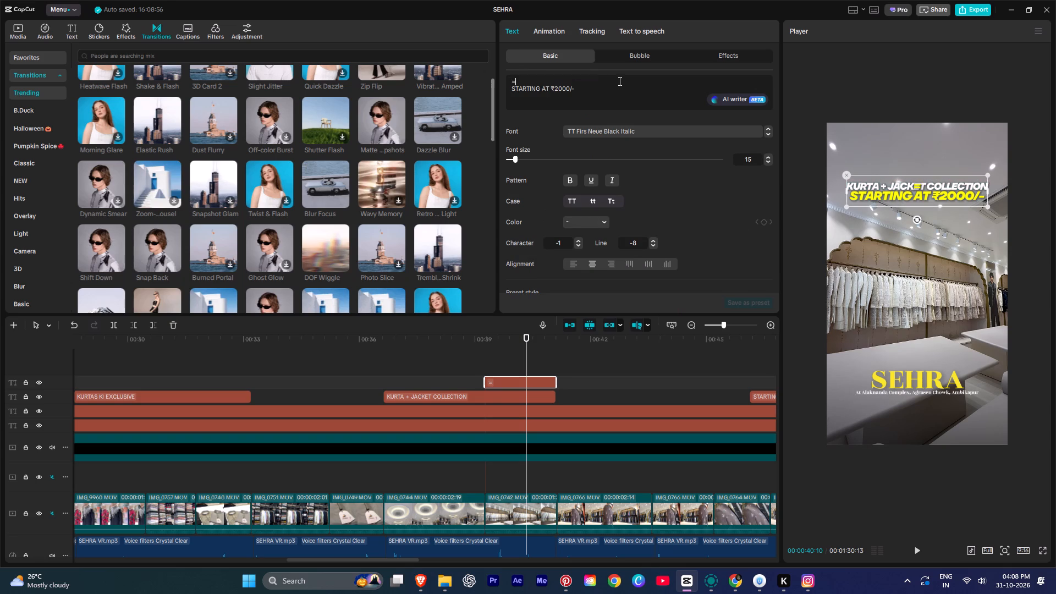
key(BackSpace)
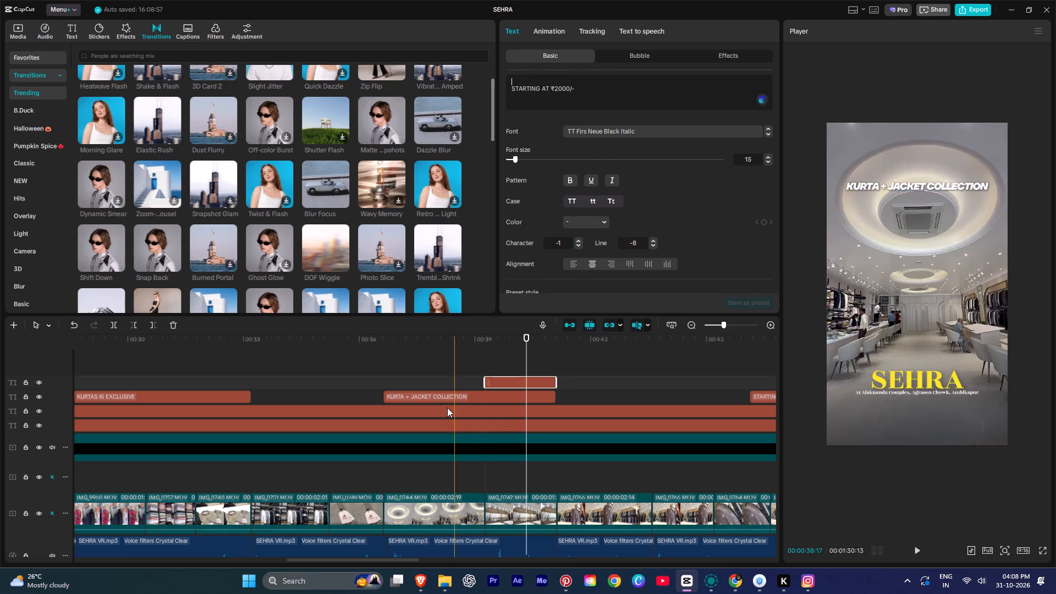
click(450, 353)
key(space)
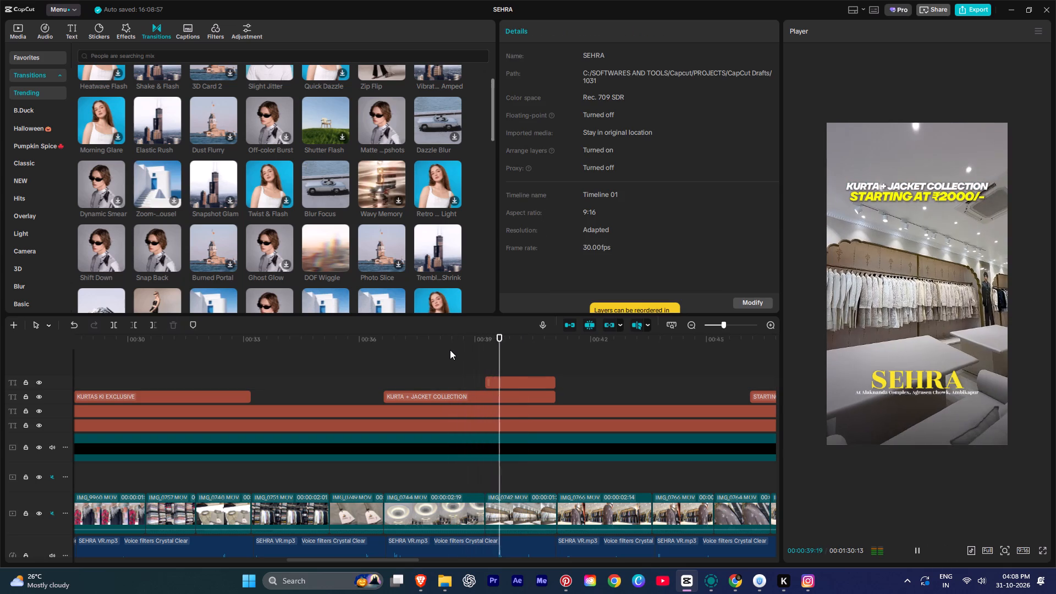
Play back the edit from the kurta and jacket price title through the start of the next "STARTING FROM JUST" shirts title.
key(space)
click(503, 371)
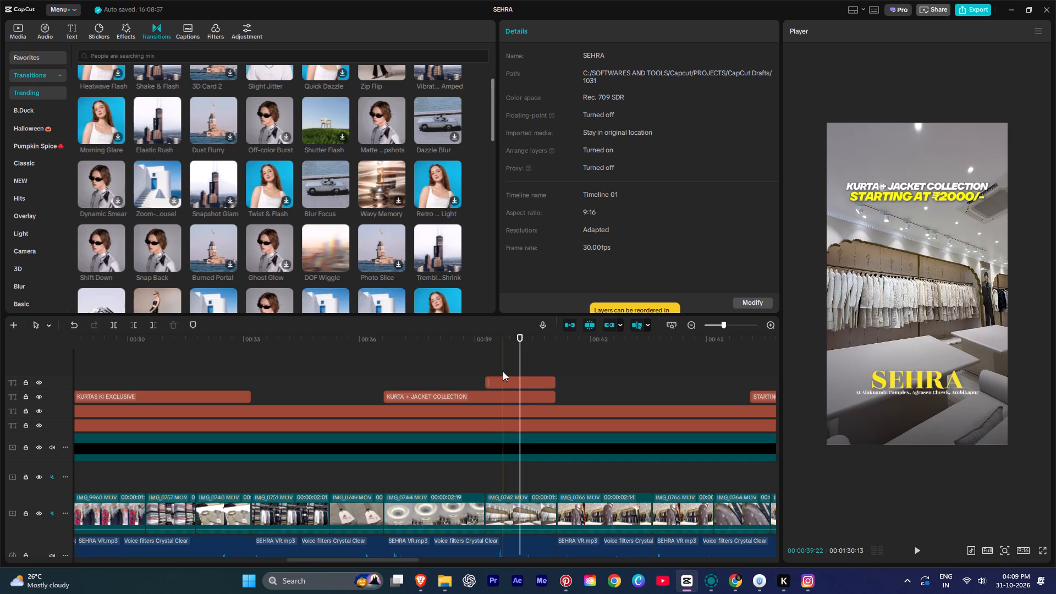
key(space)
ctrl+scroll(503, 370, down, 8)
scroll(570, 379, down, 4)
alt+scroll(570, 379, down, 4)
scroll(378, 379, up, 7)
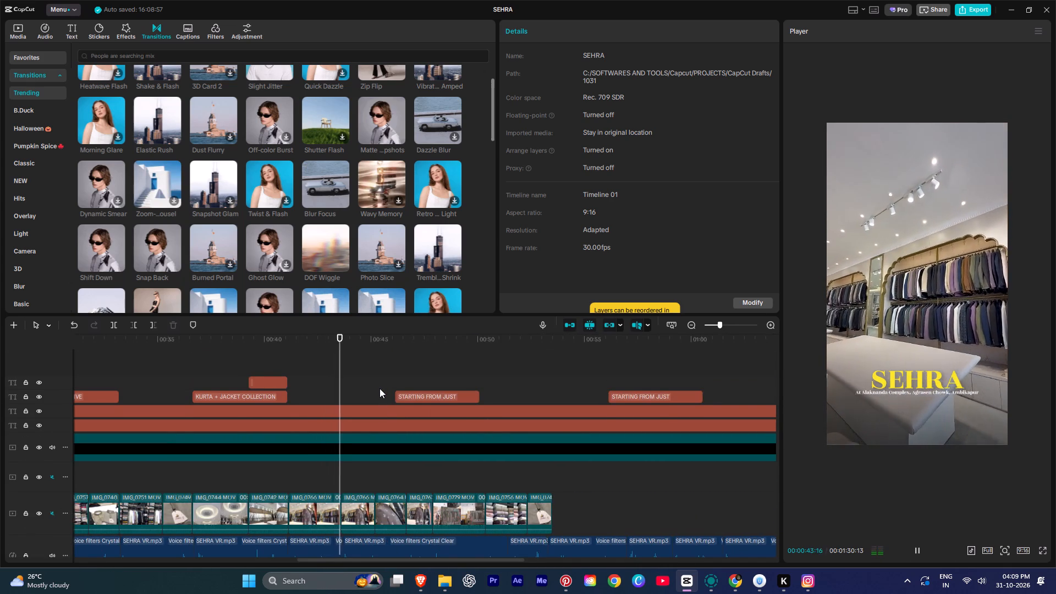
ctrl+scroll(380, 389, down, 8)
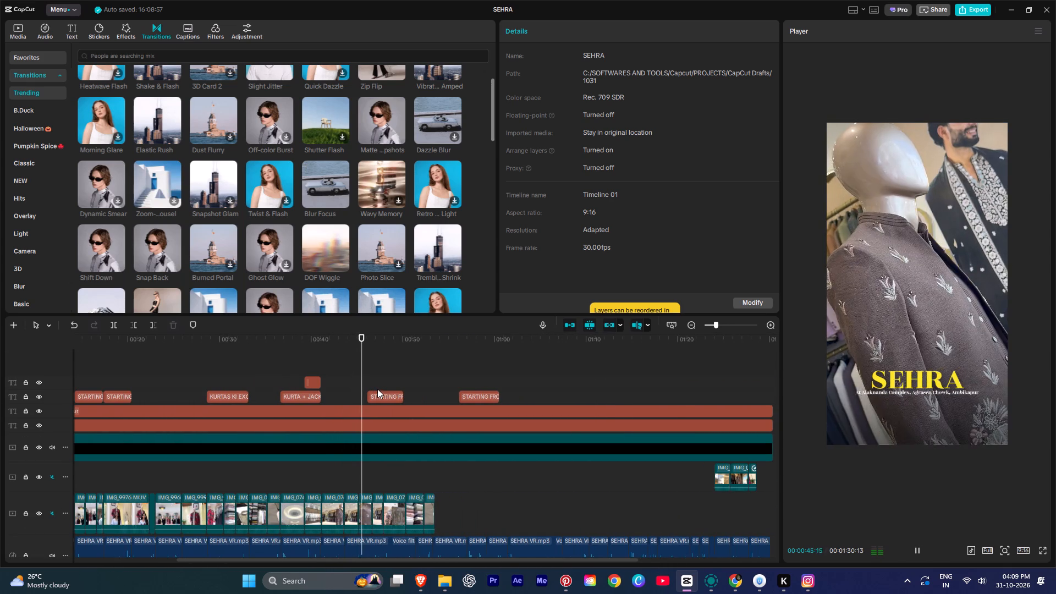
ctrl+scroll(373, 392, up, 5)
ctrl+scroll(371, 392, down, 1)
ctrl+scroll(371, 392, up, 5)
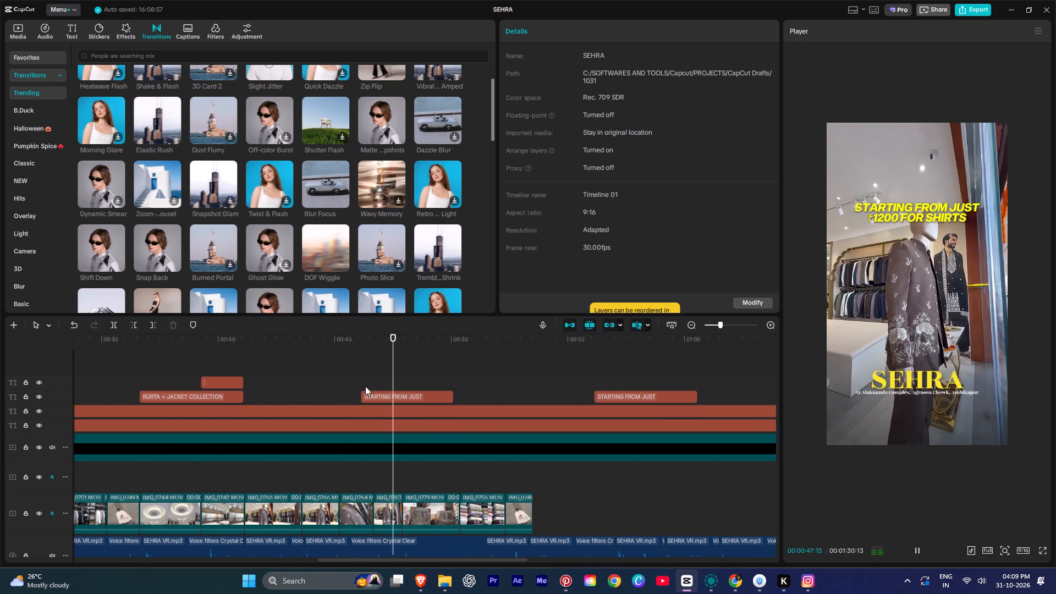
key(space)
Replay the untitled stretch between the kurta and jacket titles and the "STARTING FROM JUST" title to check voiceover against clips.
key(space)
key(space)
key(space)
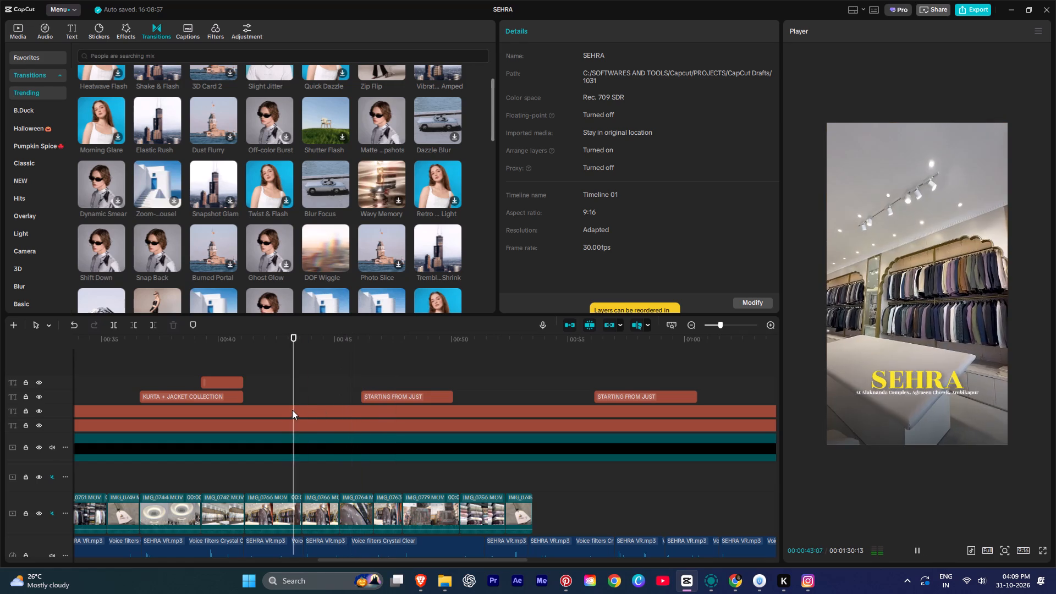
ctrl+scroll(323, 410, up, 3)
ctrl+scroll(323, 410, down, 1)
ctrl+scroll(323, 410, up, 4)
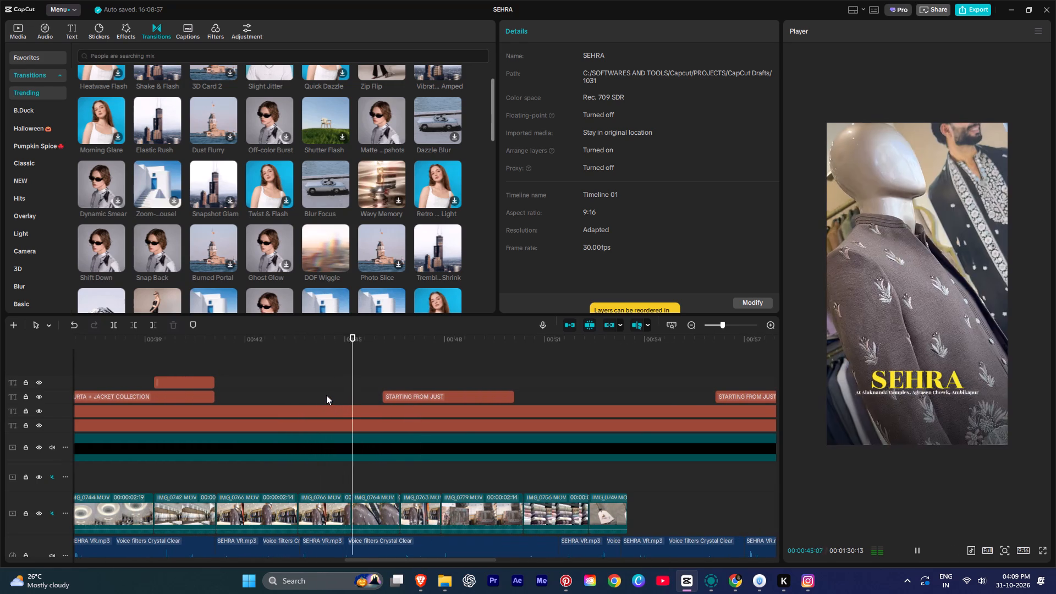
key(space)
click(332, 387)
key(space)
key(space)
click(331, 380)
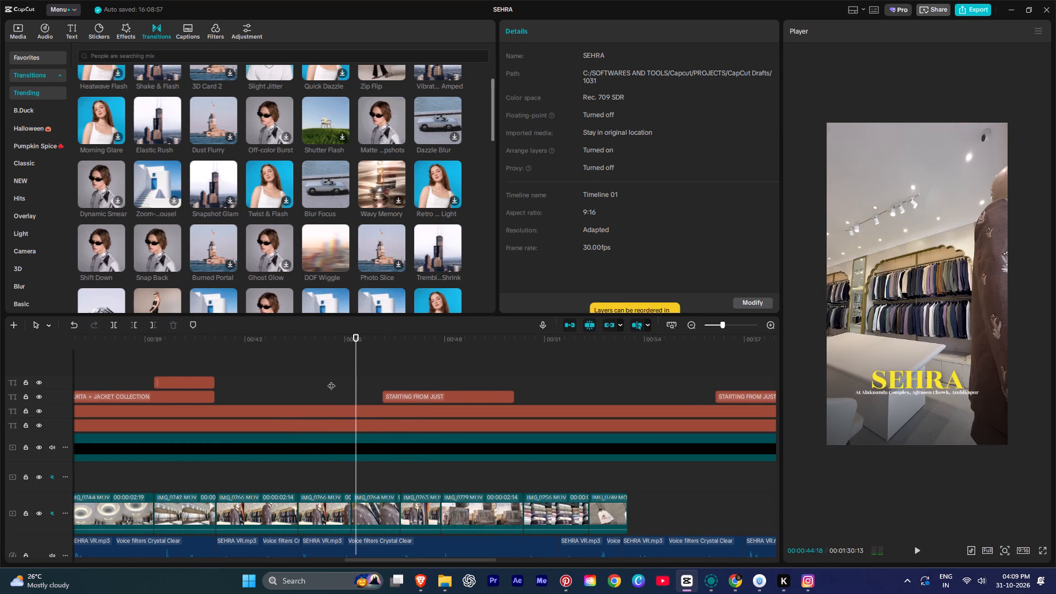
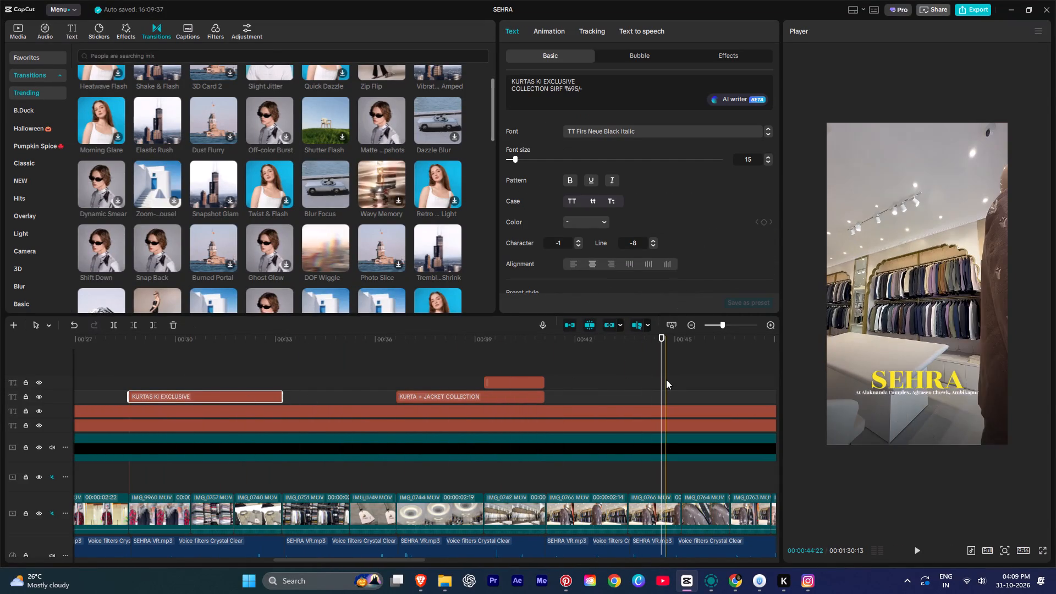
Paste a copy of the "KURTAS KI EXCLUSIVE" title at 00:44:22 and trim its end to the start of the IMG_0779 clip.
key(ctrl+v)
alt+scroll(662, 380, down, 4)
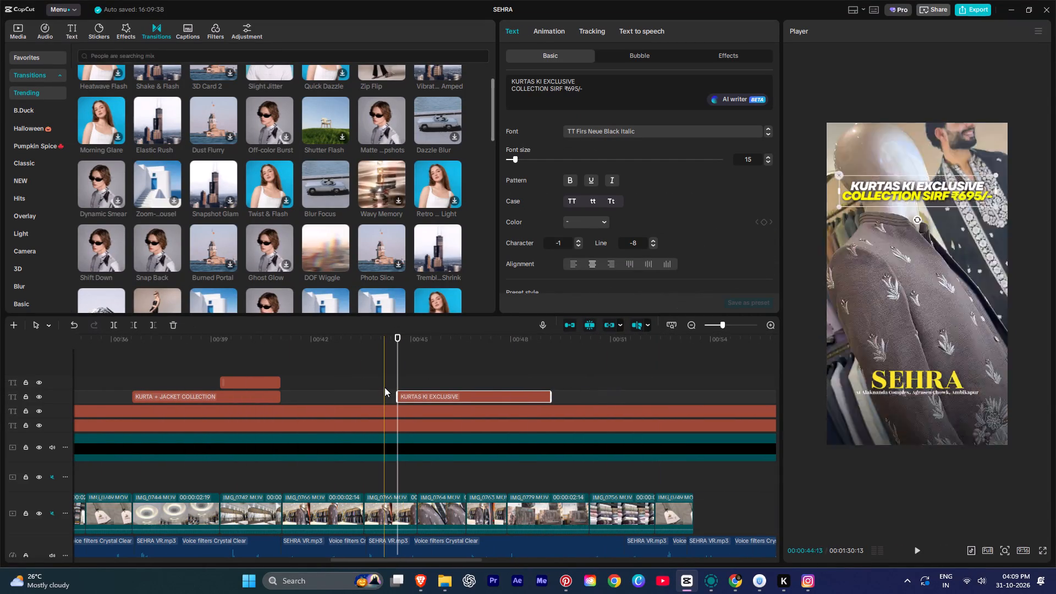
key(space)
alt+scroll(439, 386, down, 4)
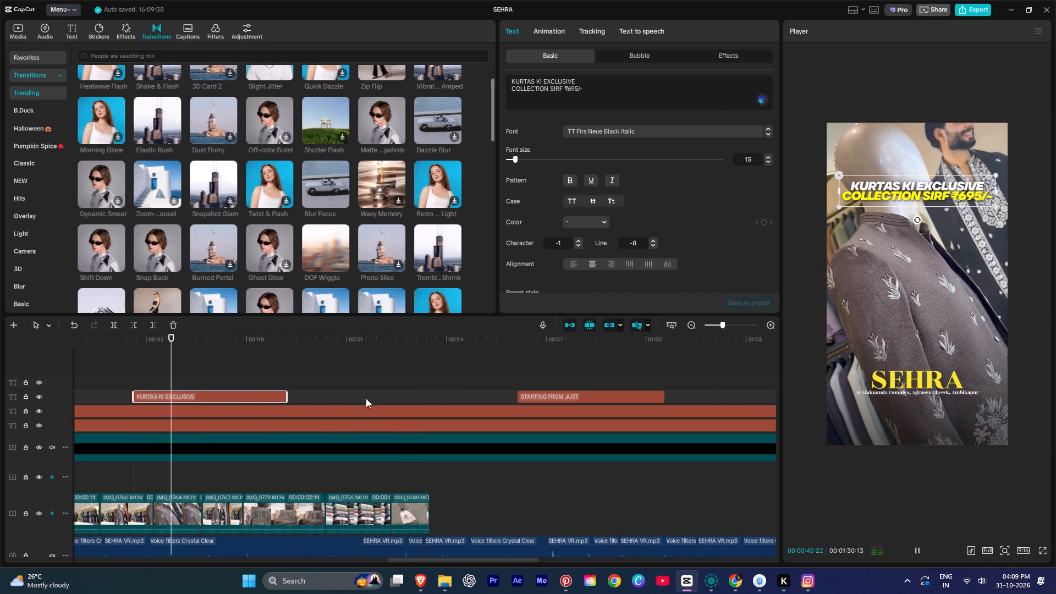
alt+scroll(202, 414, up, 2)
ctrl+scroll(338, 414, up, 3)
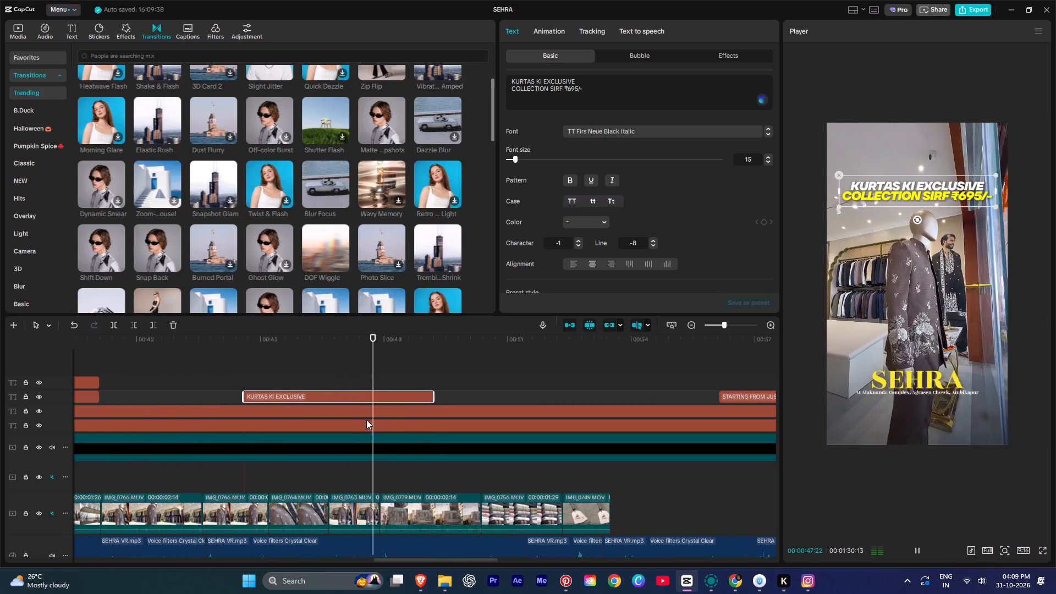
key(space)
click(381, 399)
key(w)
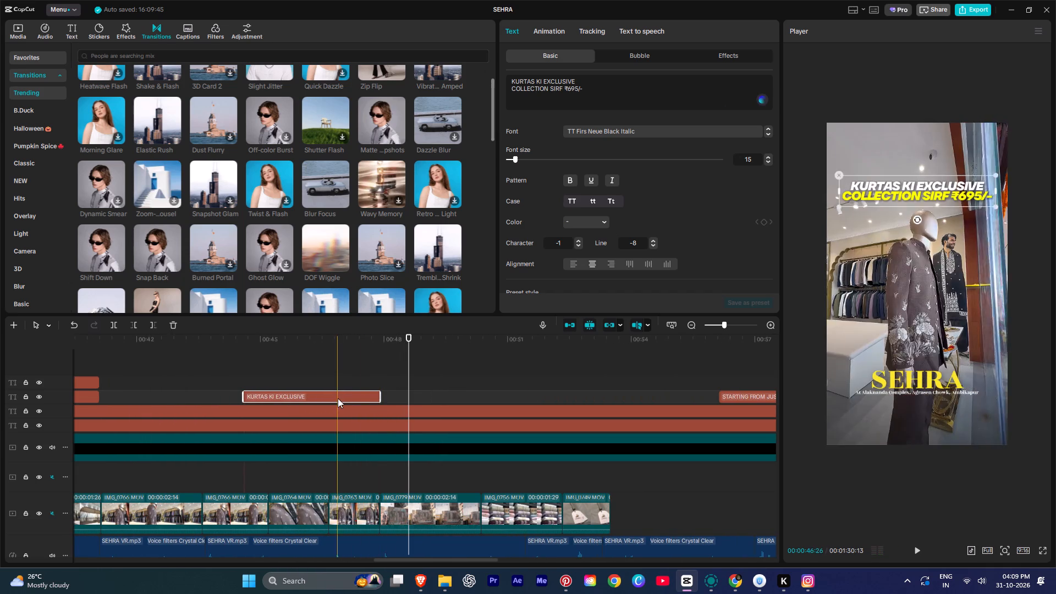
Replace the copied title's text with "DESIGNER TUXEDOS" and "STARTING AT ₹5000" on two lines, set in uppercase.
click(595, 94)
key(ctrl+a)
key(ctrl+v)
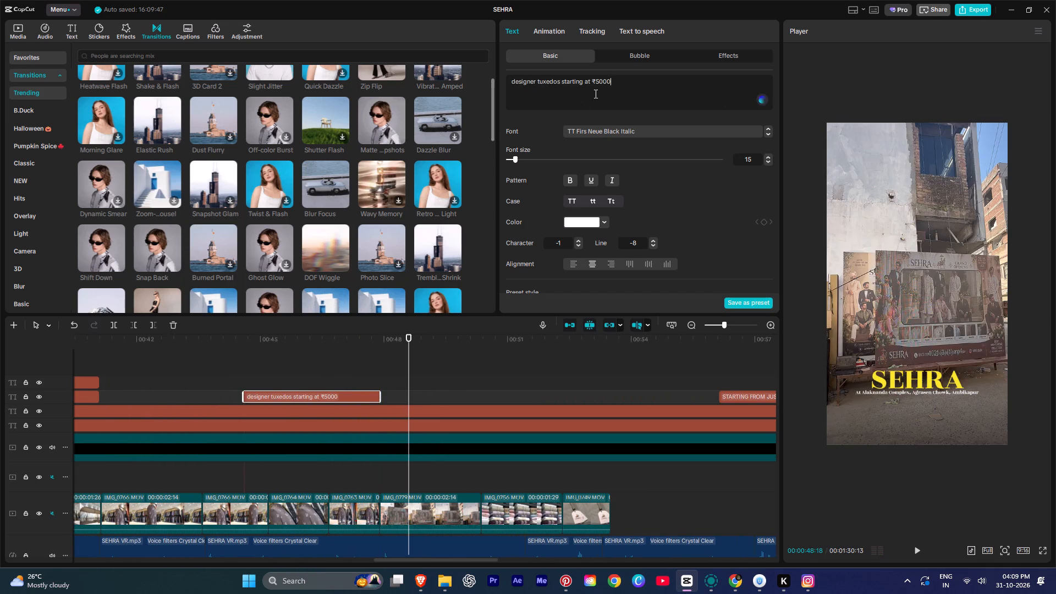
click(560, 81)
key(Right)
key(BackSpace)
key(Return)
click(575, 199)
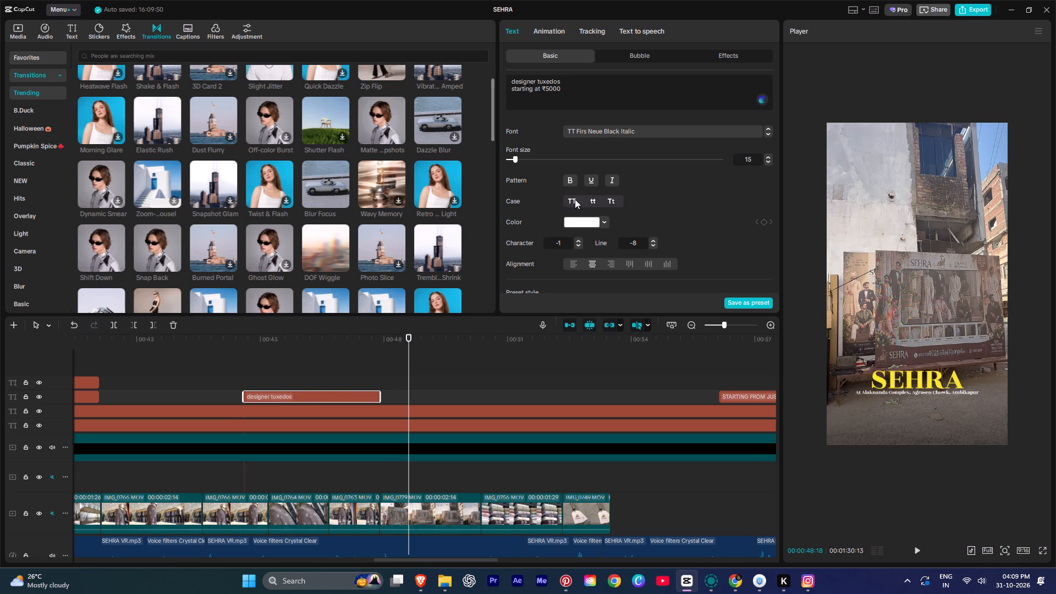
Colour the "STARTING AT ₹5000" line of the designer tuxedos title yellow.
drag(587, 88, 507, 85)
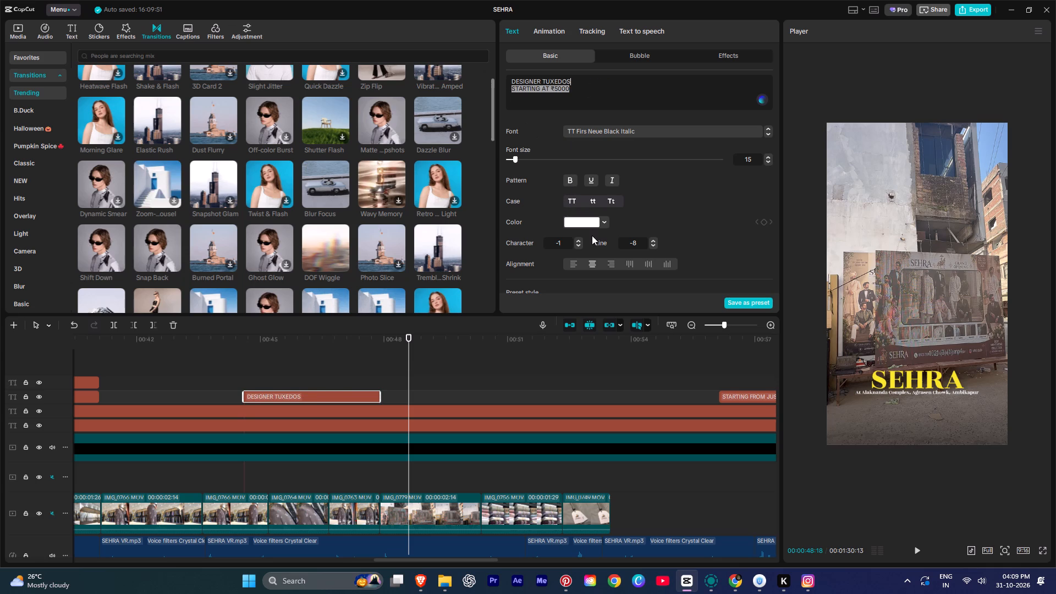
click(584, 223)
drag(613, 262, 716, 197)
click(701, 193)
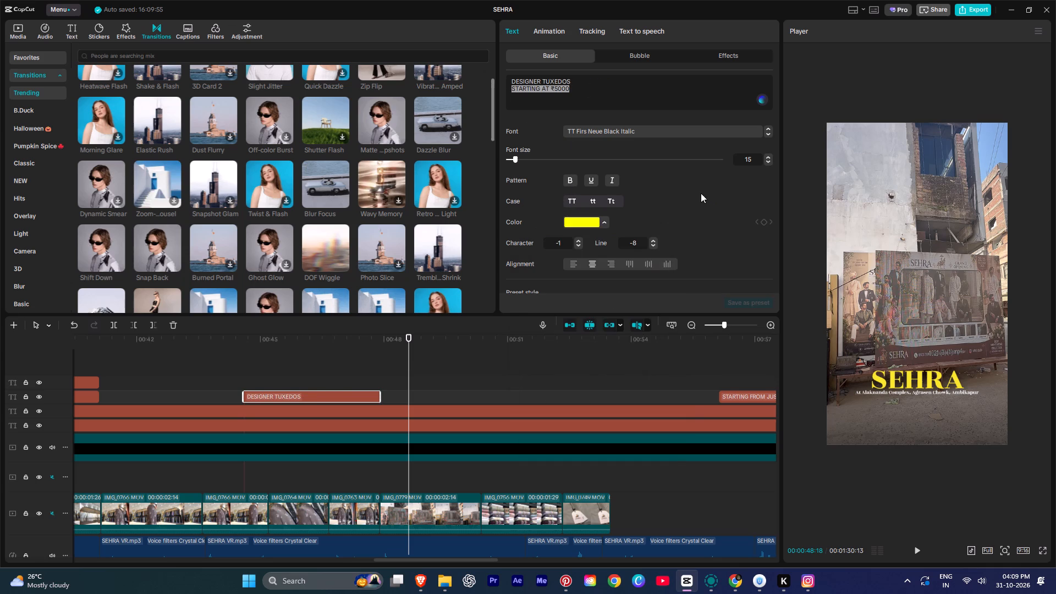
Play through the "DESIGNER TUXEDOS" section and duplicate its title directly after the original, starting at the IMG_0779 clip.
click(233, 365)
key(space)
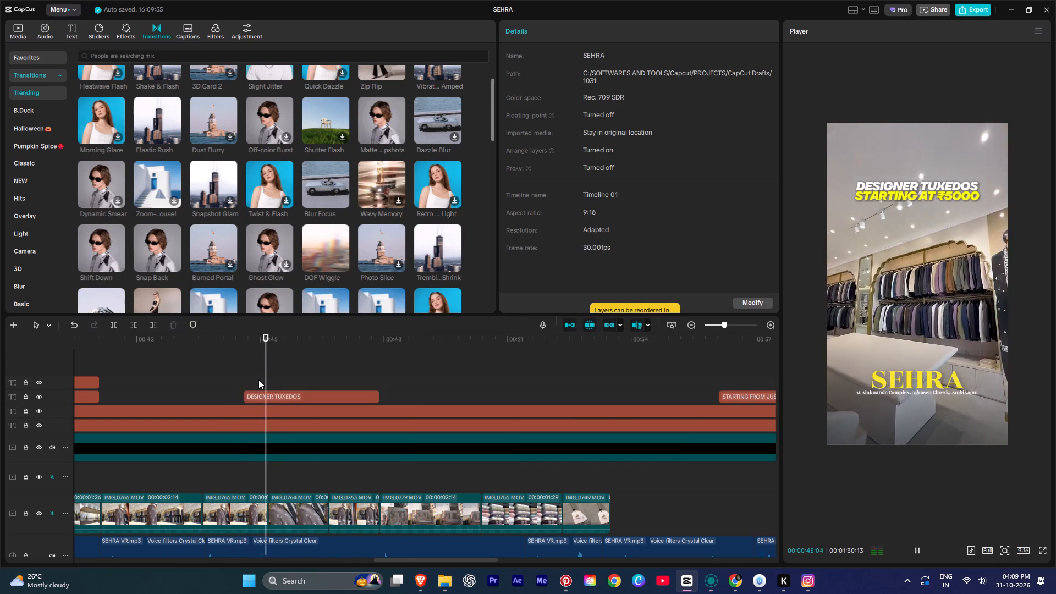
alt+scroll(273, 380, down, 1)
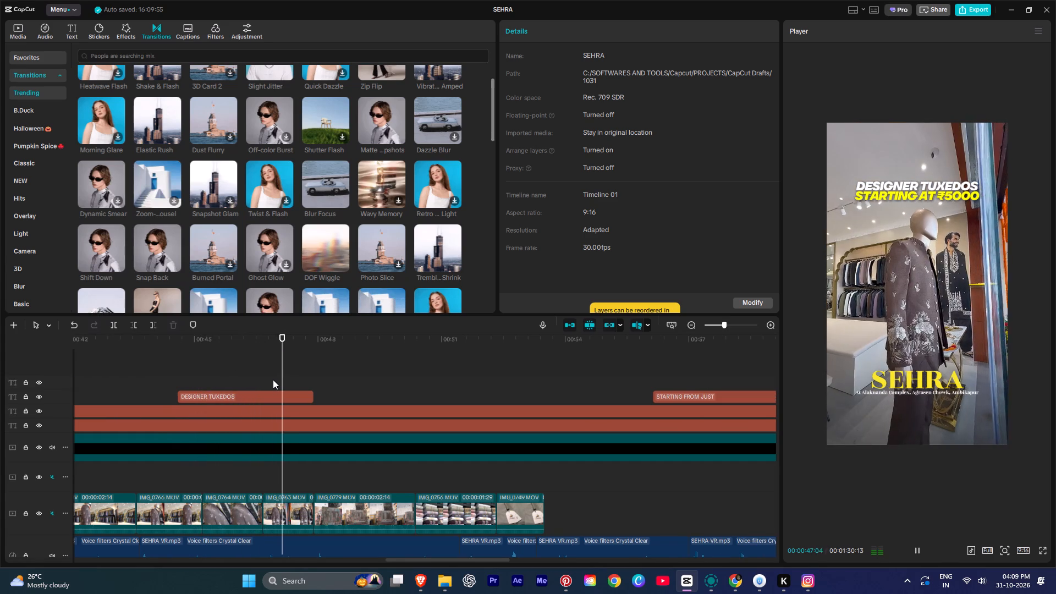
alt+scroll(273, 380, up, 4)
alt+scroll(273, 380, down, 4)
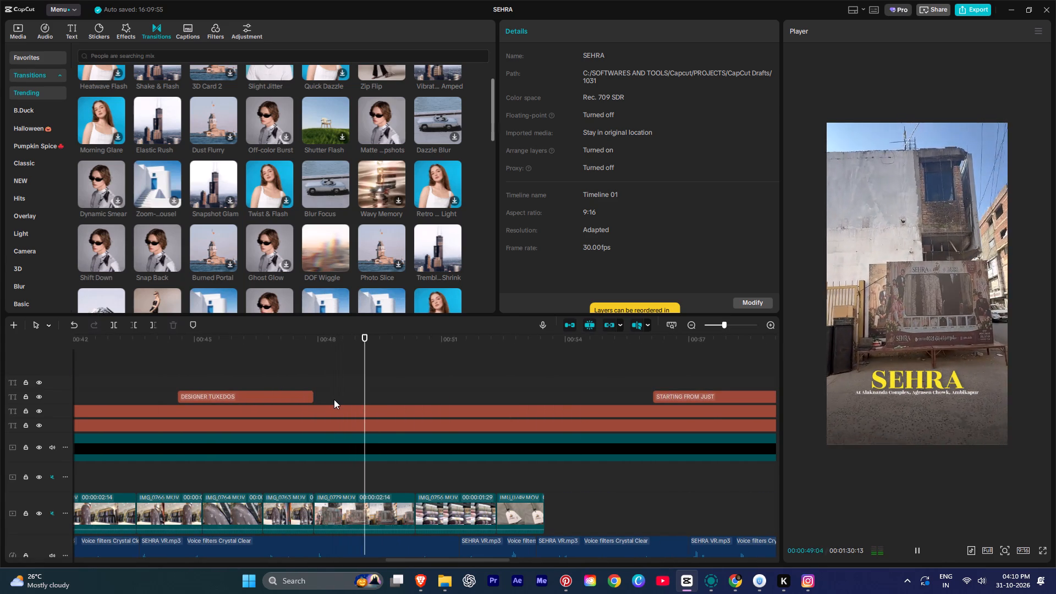
ctrl+scroll(334, 399, down, 5)
key(space)
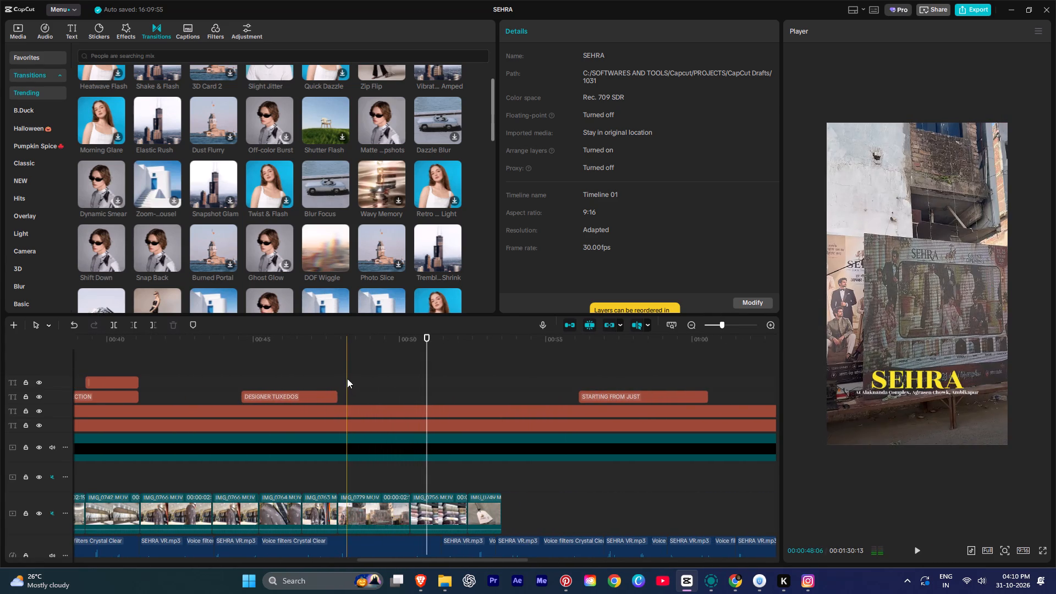
click(338, 372)
alt+drag(280, 398, 373, 399)
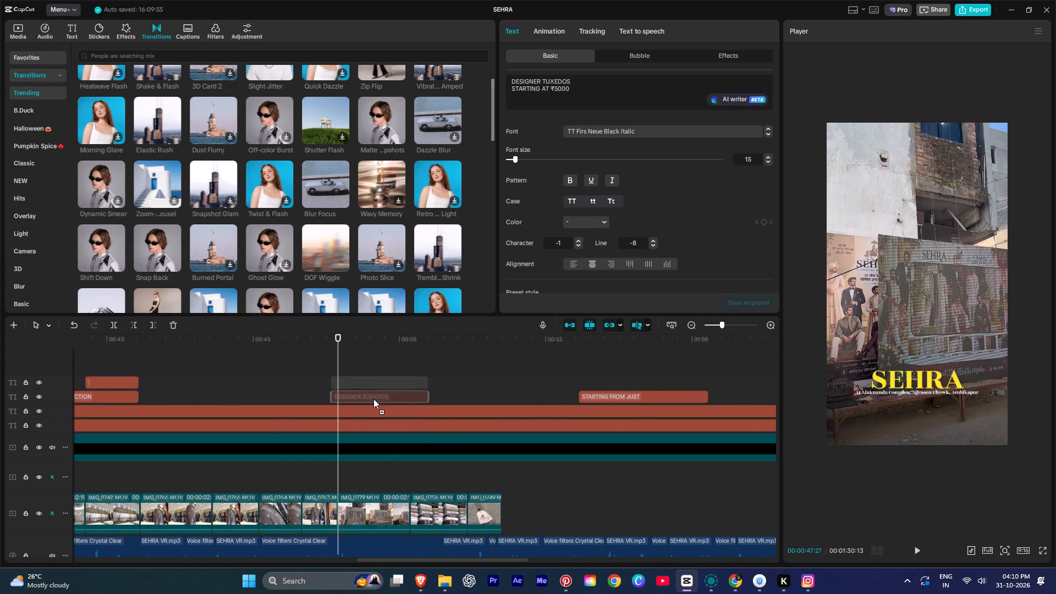
alt+drag(373, 399, 376, 399)
Play back the duplicated "DESIGNER TUXEDOS" title against the clips and voice-over, and extend its end to about 00:51:10.
key(space)
ctrl+scroll(375, 376, up, 4)
ctrl+scroll(375, 376, down, 1)
ctrl+scroll(375, 376, up, 8)
ctrl+scroll(404, 383, down, 1)
ctrl+scroll(404, 383, up, 1)
key(space)
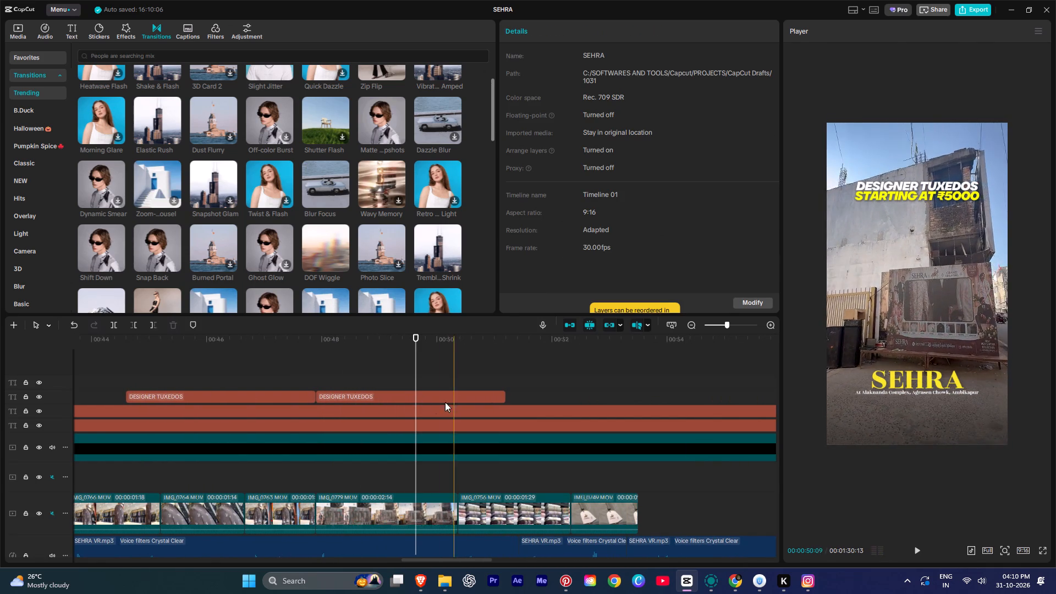
key(space)
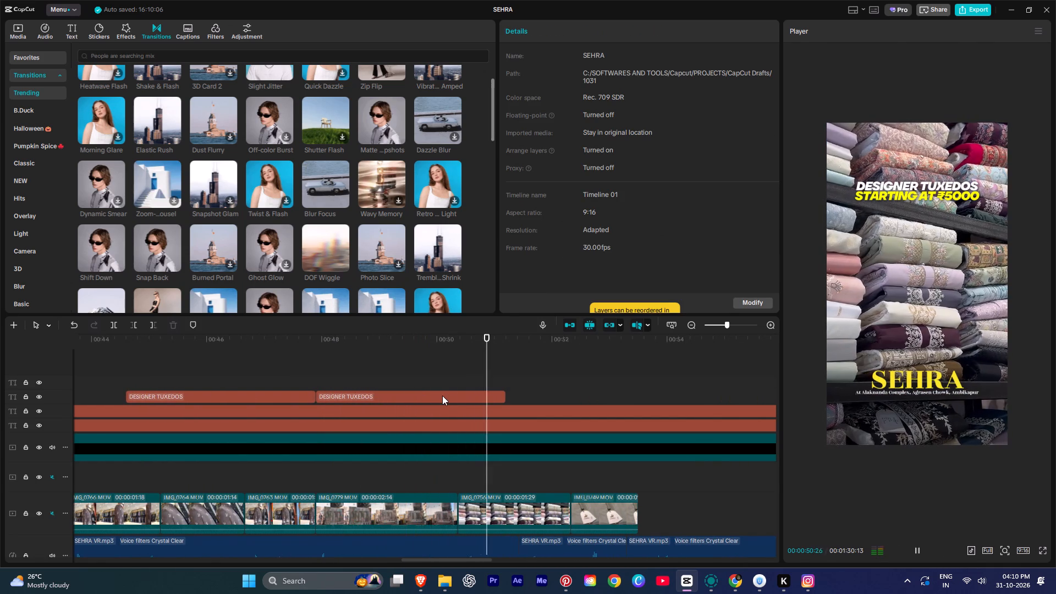
key(space)
click(441, 394)
key(space)
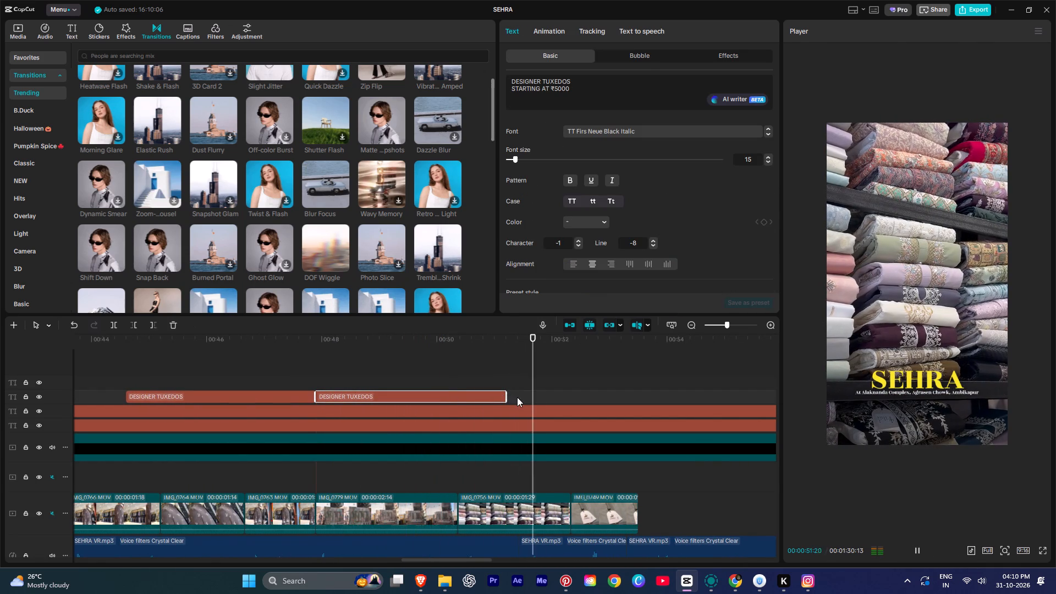
key(space)
key(space)
key(space)
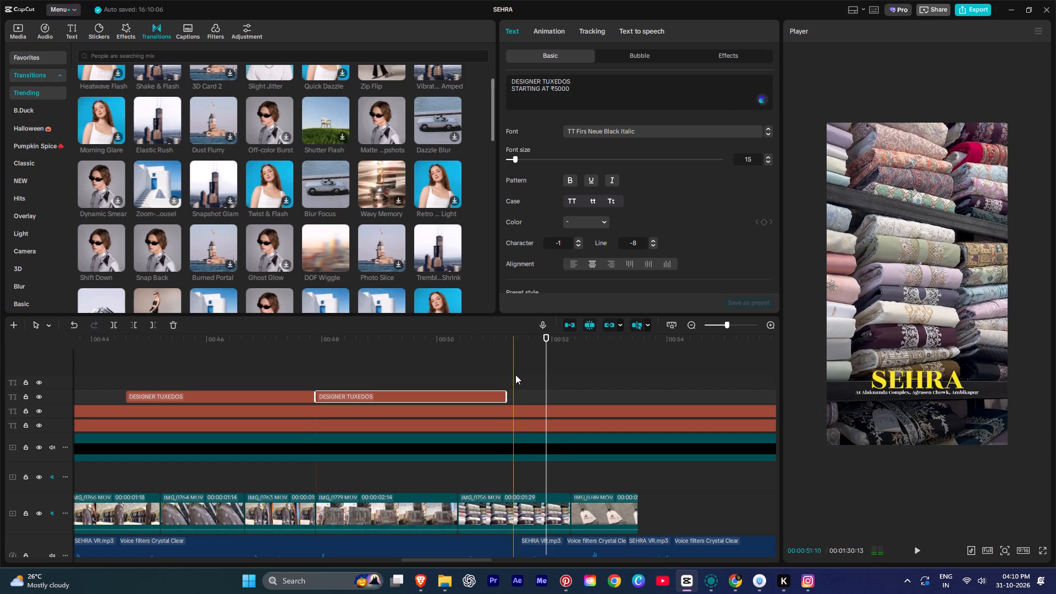
click(515, 375)
click(502, 396)
drag(505, 397, 513, 399)
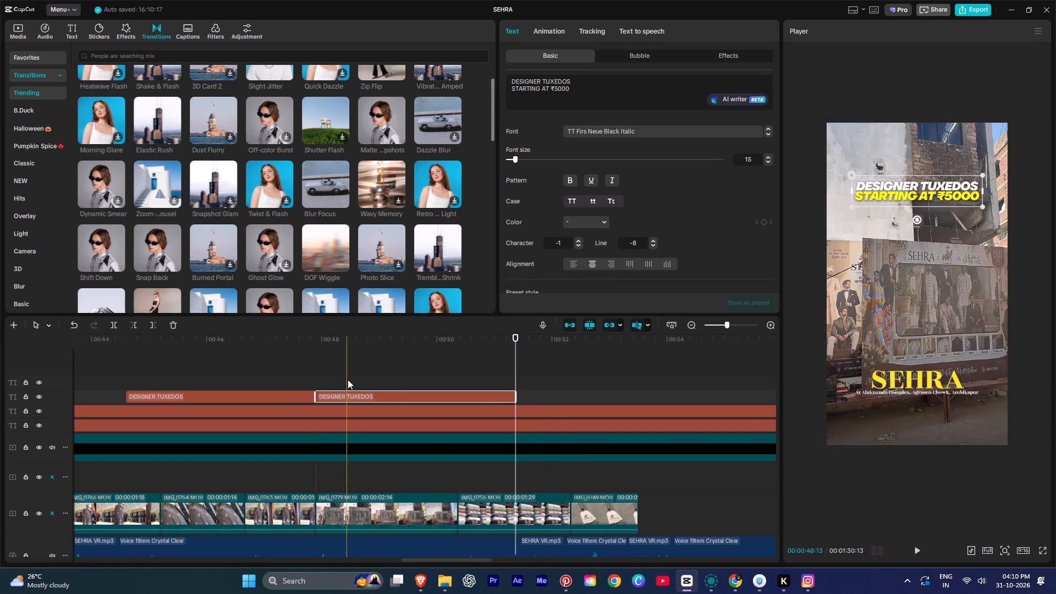
Copy the extended tuxedo title onto the track above and trim the copy's start to about 49.5 seconds, checking it in playback.
key(ctrl+c)
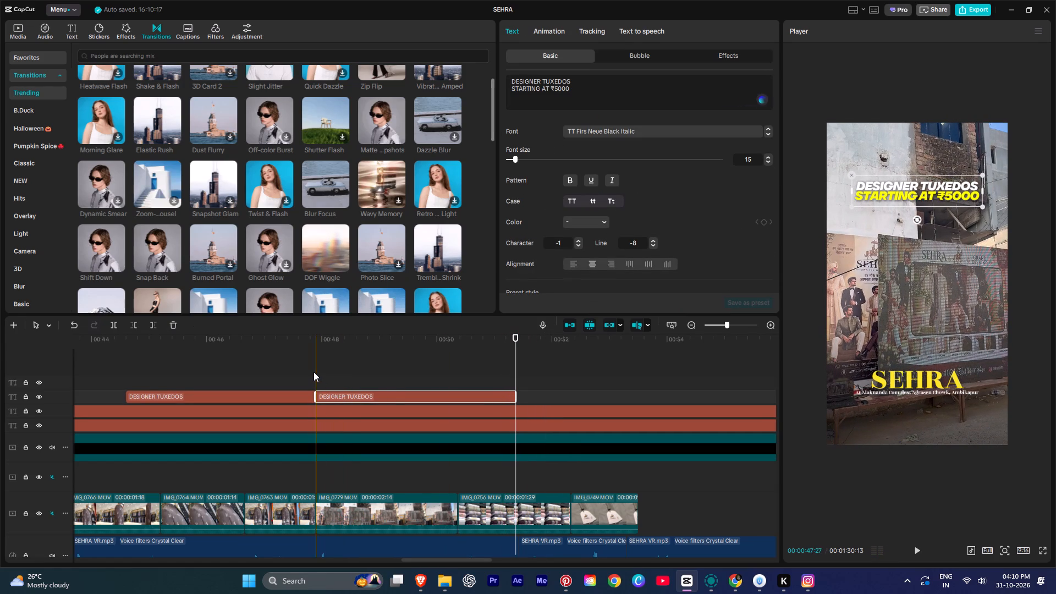
key(ctrl+v)
key(space)
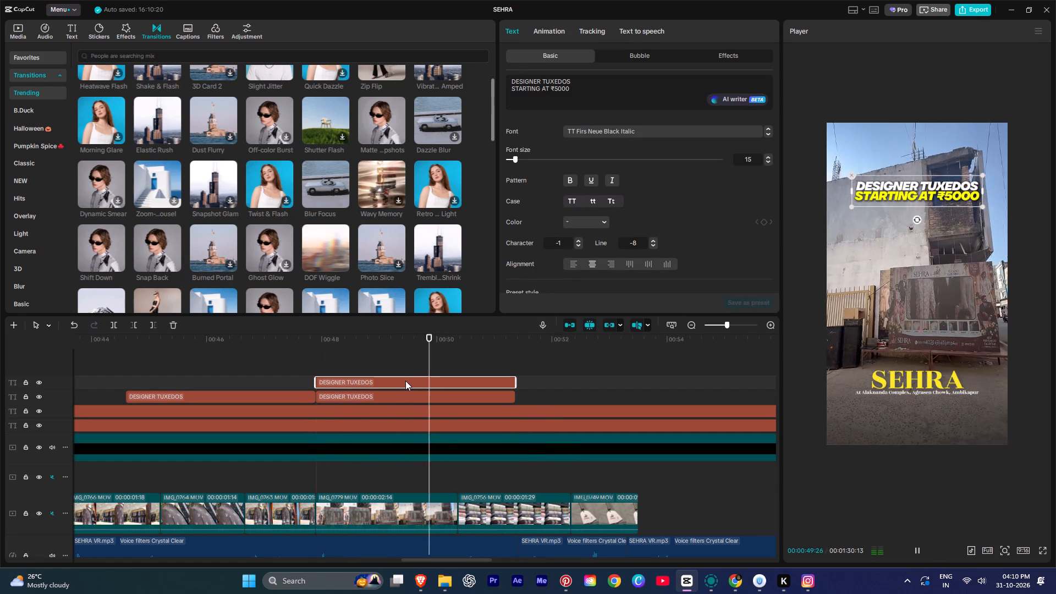
key(space)
text(q)
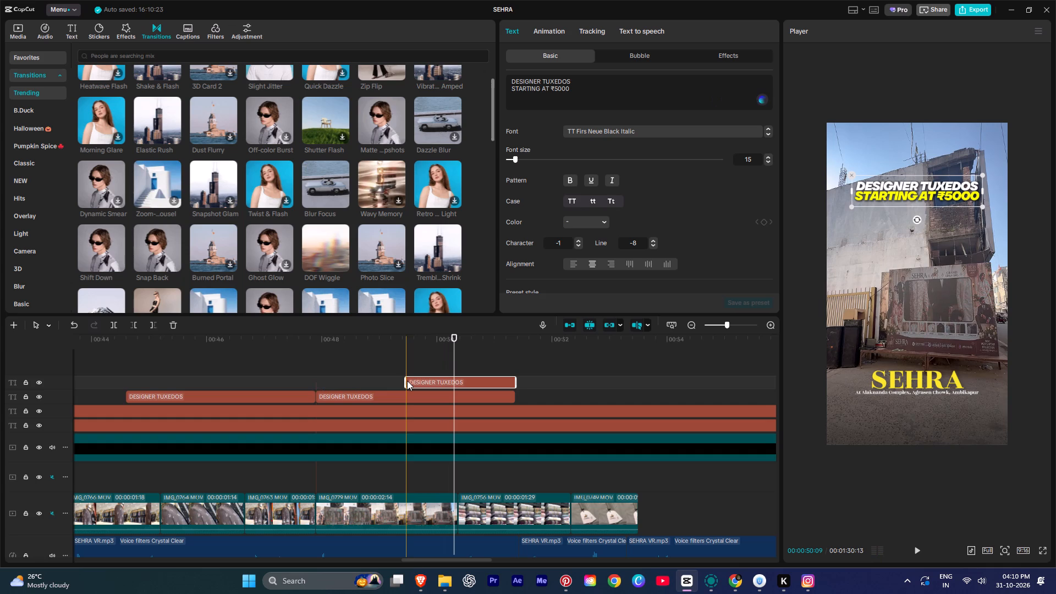
key(space)
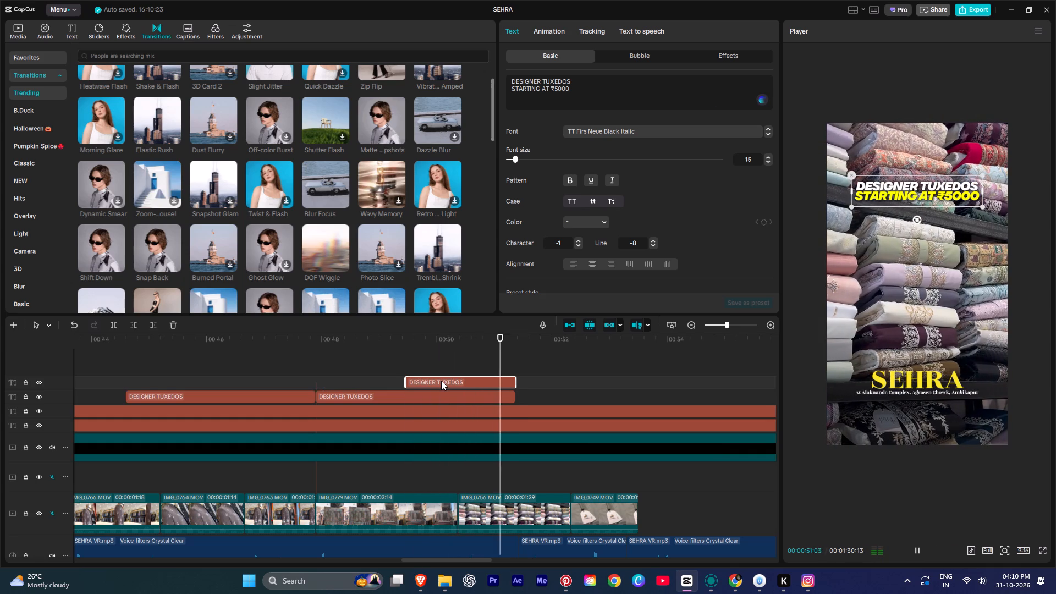
key(space)
Add "/-" after the ₹5000 price in the shorter tuxedo title on the upper track.
click(441, 381)
click(445, 376)
click(446, 380)
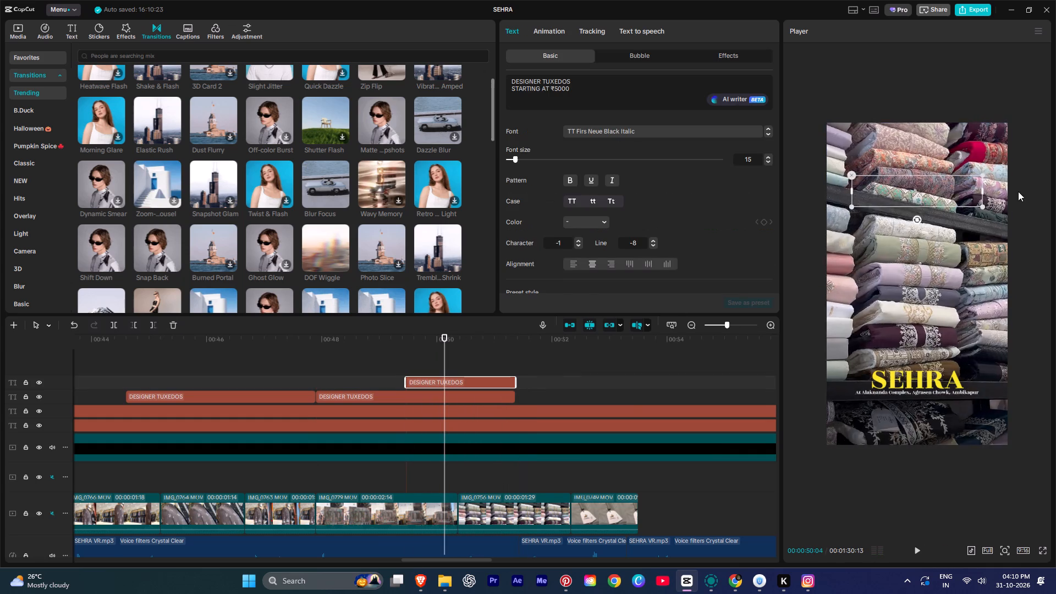
click(979, 196)
click(576, 96)
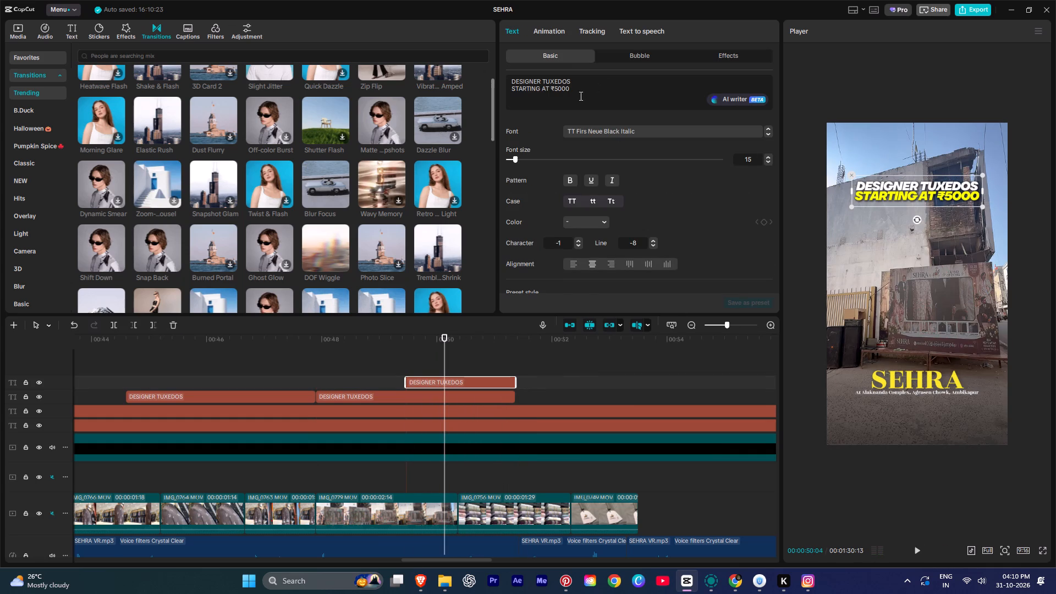
key(0)
text(/-)
Add "/-" after the ₹5000 price in the first "DESIGNER TUXEDOS" title.
click(223, 376)
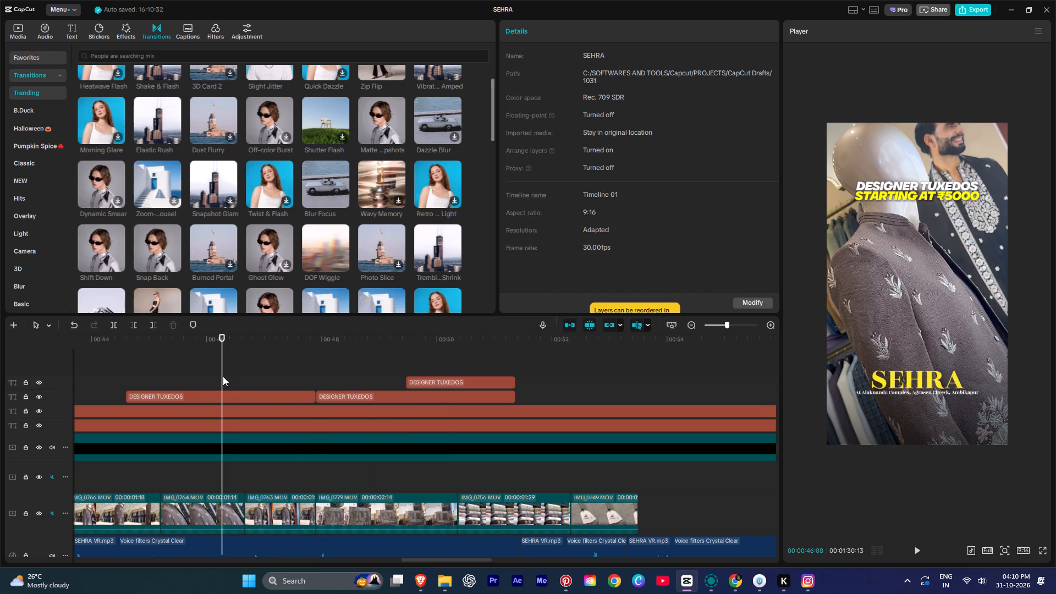
alt+scroll(223, 376, up, 1)
alt+scroll(223, 376, down, 1)
alt+scroll(223, 376, up, 1)
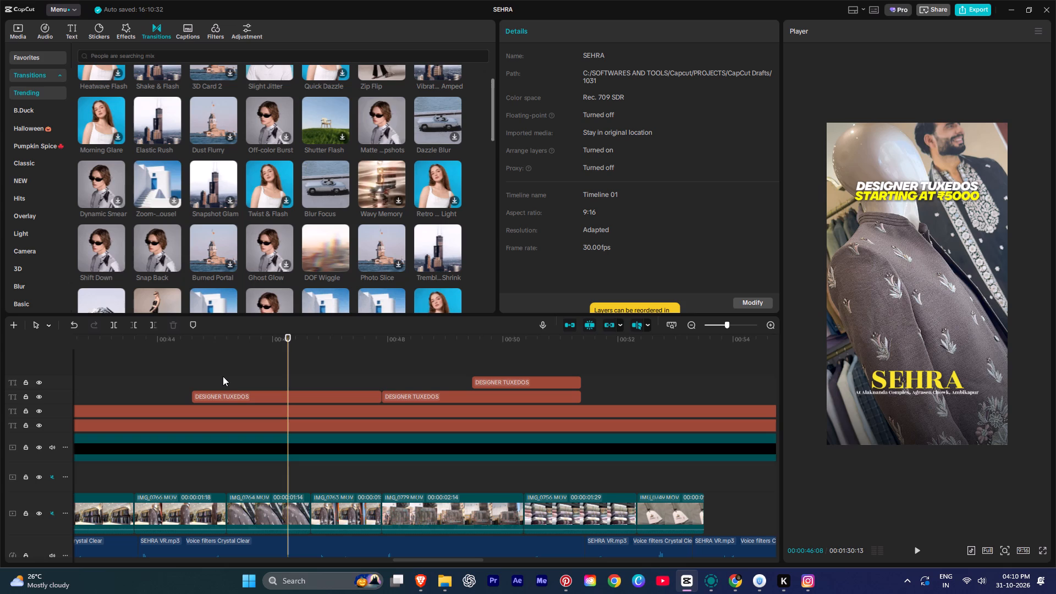
click(294, 392)
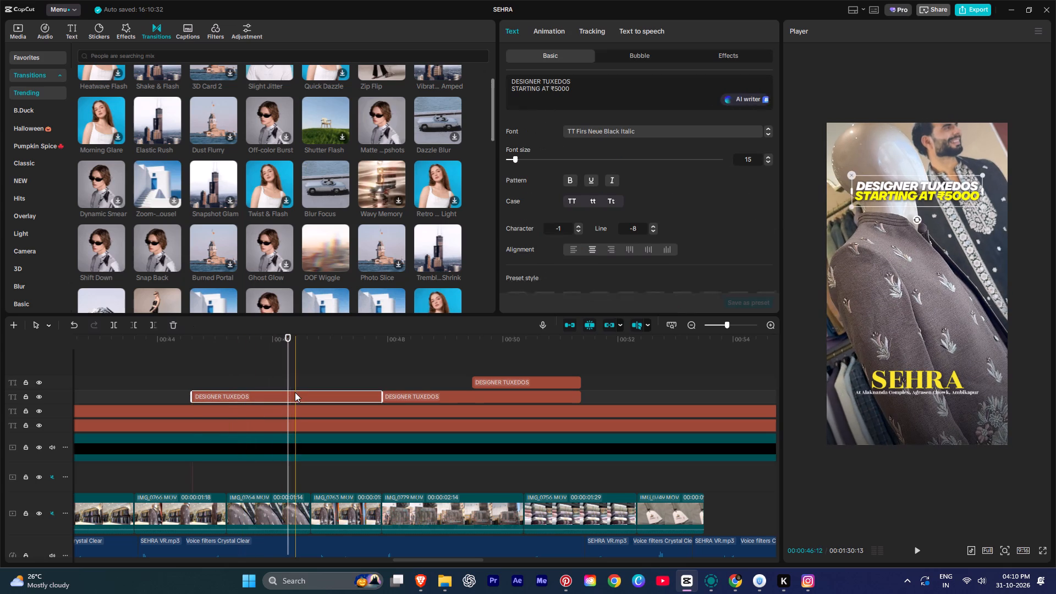
click(579, 86)
text(/-)
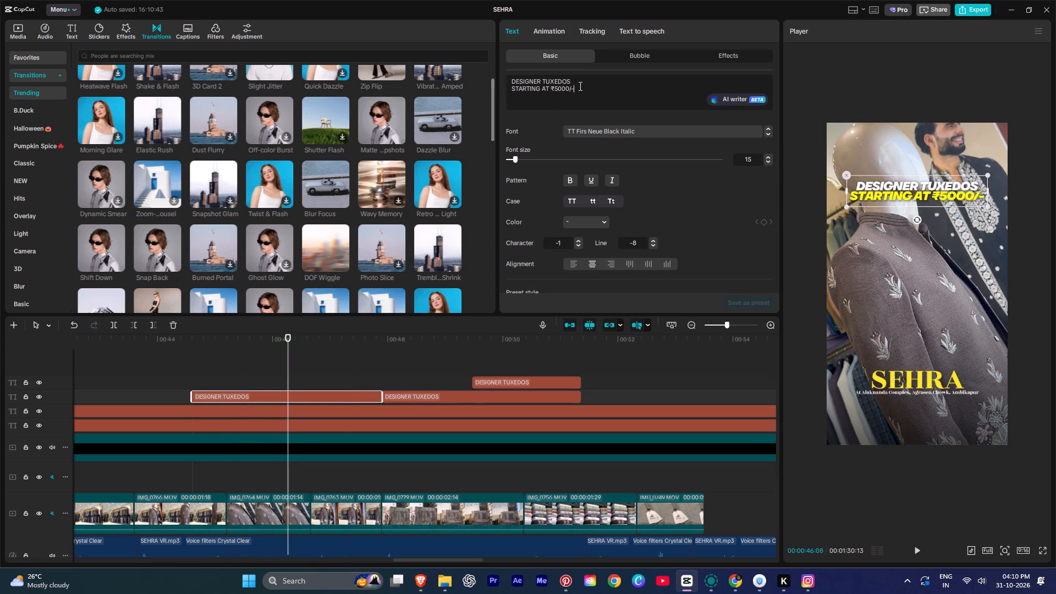
Go back to the "STARTING FROM JUST ₹1699 FOR TROUSERS" title and add "/-" after its price.
alt+scroll(383, 381, up, 4)
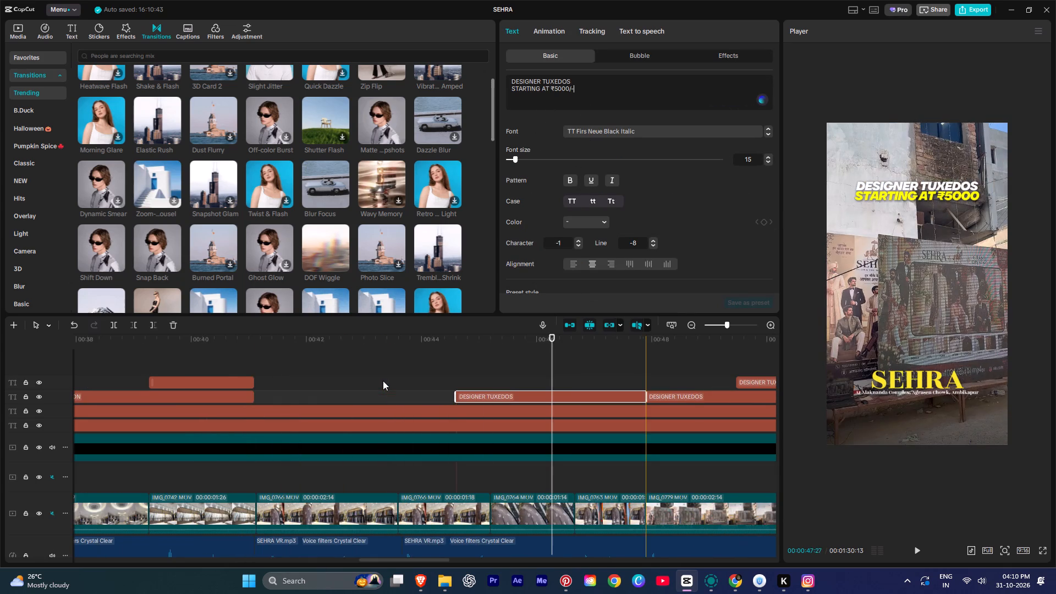
click(223, 359)
alt+scroll(223, 359, up, 4)
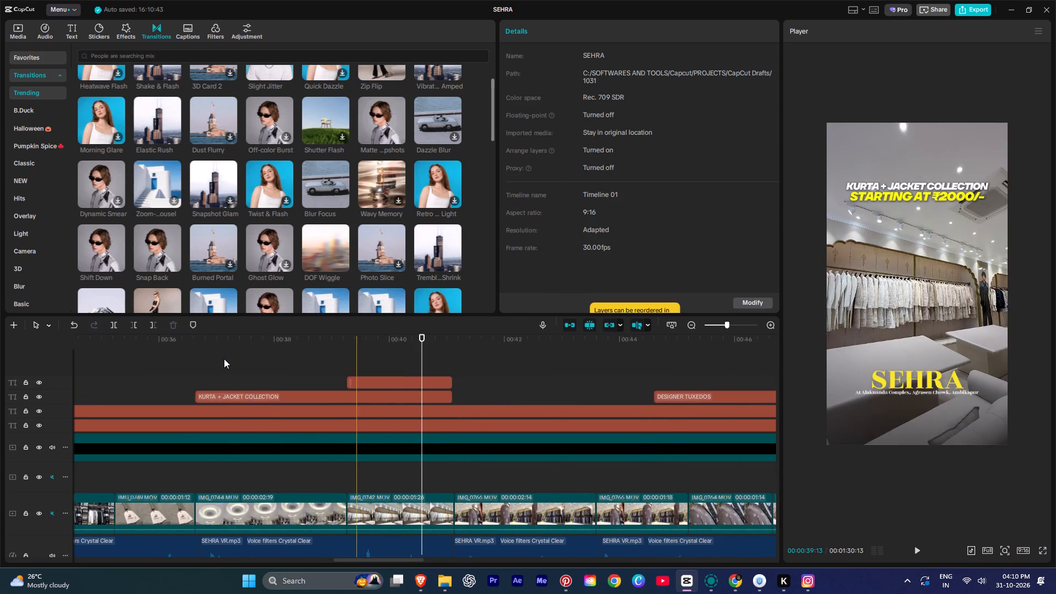
alt+scroll(224, 359, up, 6)
alt+scroll(311, 371, up, 7)
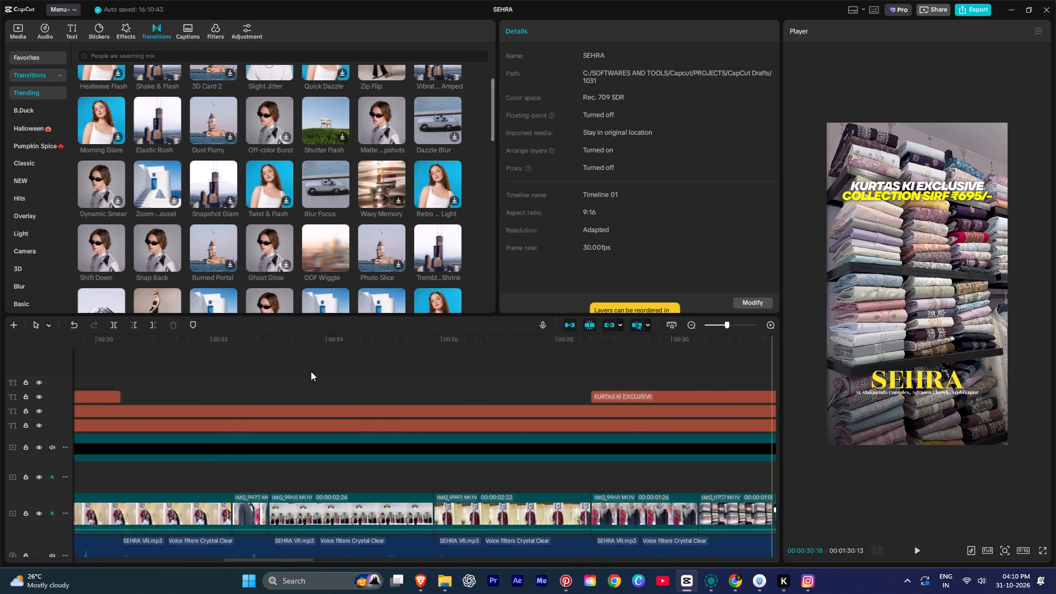
alt+scroll(311, 371, up, 4)
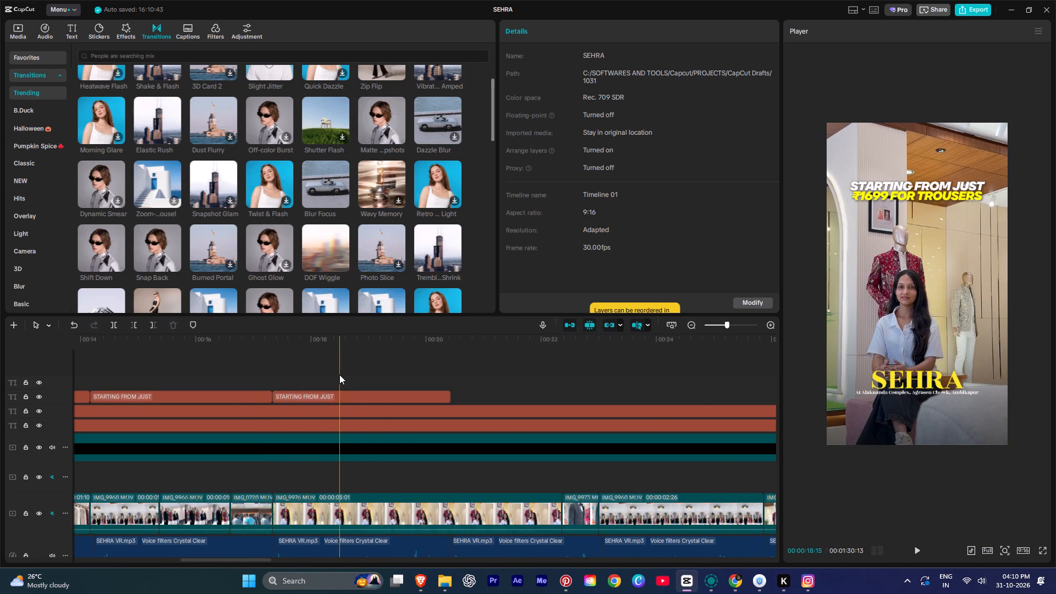
click(339, 375)
click(342, 395)
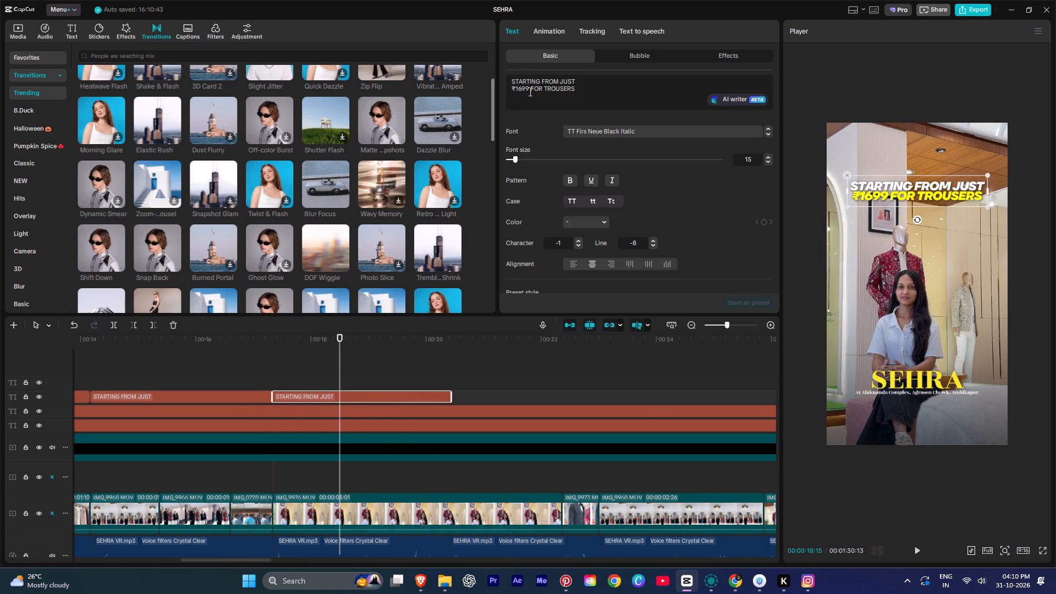
click(530, 87)
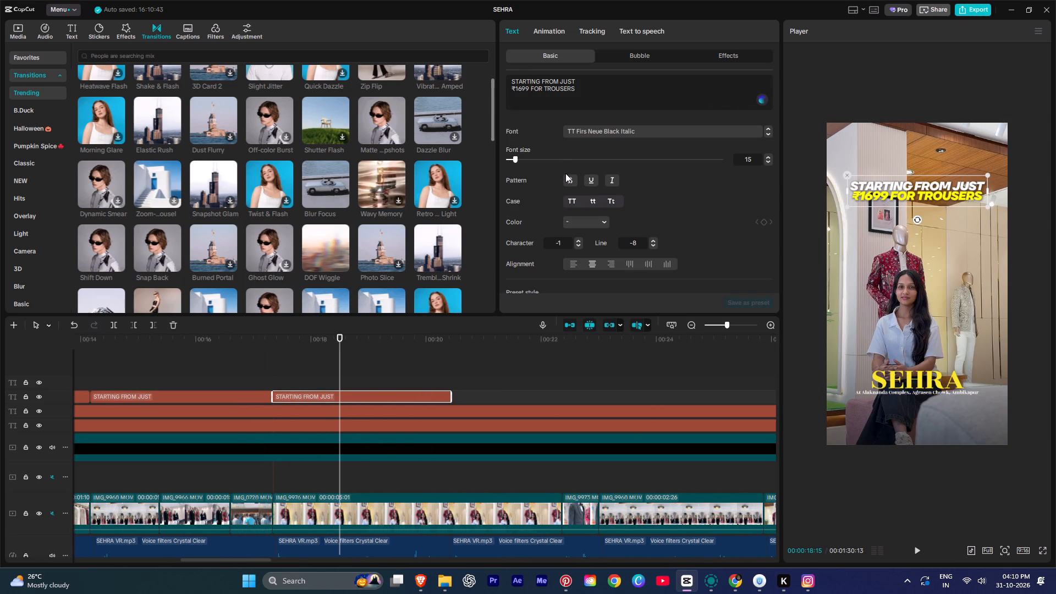
key(Left)
text(/-)
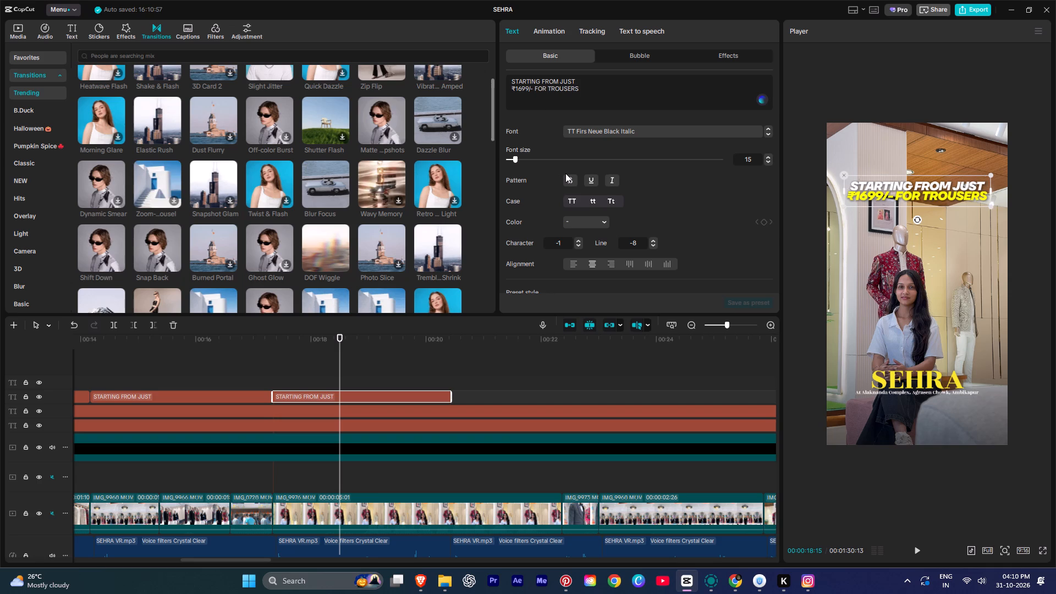
Add "/-" after the price in the "STARTING FROM JUST ₹1200 FOR SHIRTS" title.
alt+scroll(214, 377, up, 2)
click(294, 376)
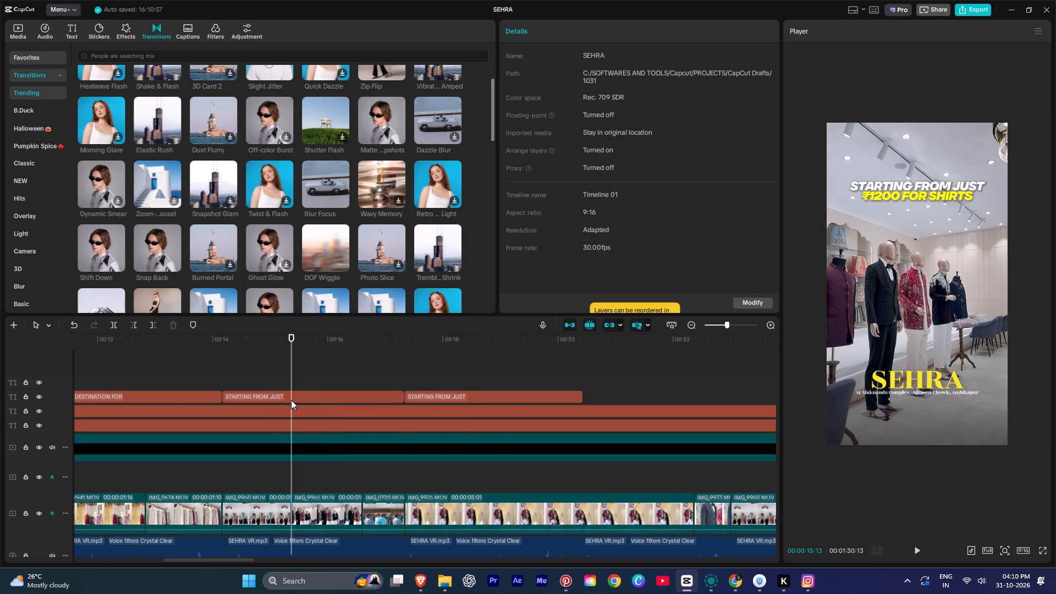
click(289, 402)
click(527, 85)
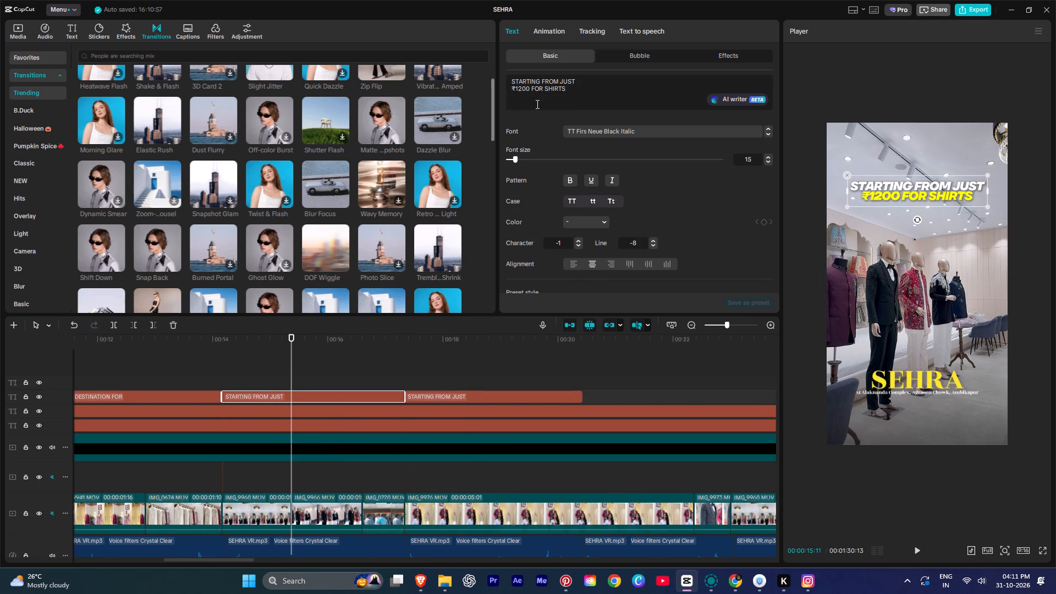
key(Down)
key(Right)
text(/-)
Return to the beginning of the timeline and play back the video from the "Ambikapur" title.
alt+scroll(245, 399, up, 3)
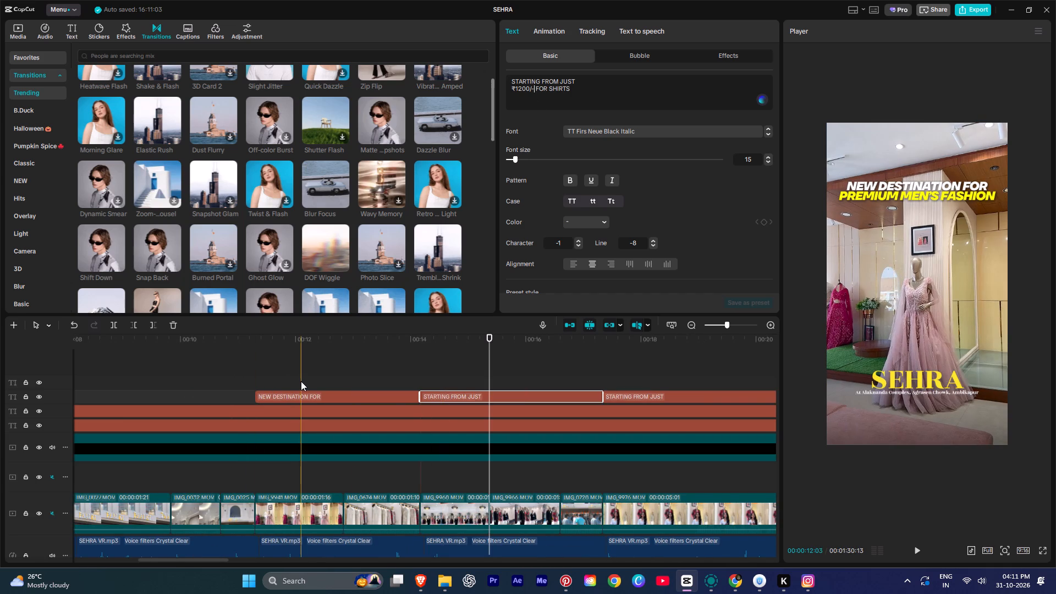
click(301, 381)
alt+scroll(306, 388, up, 9)
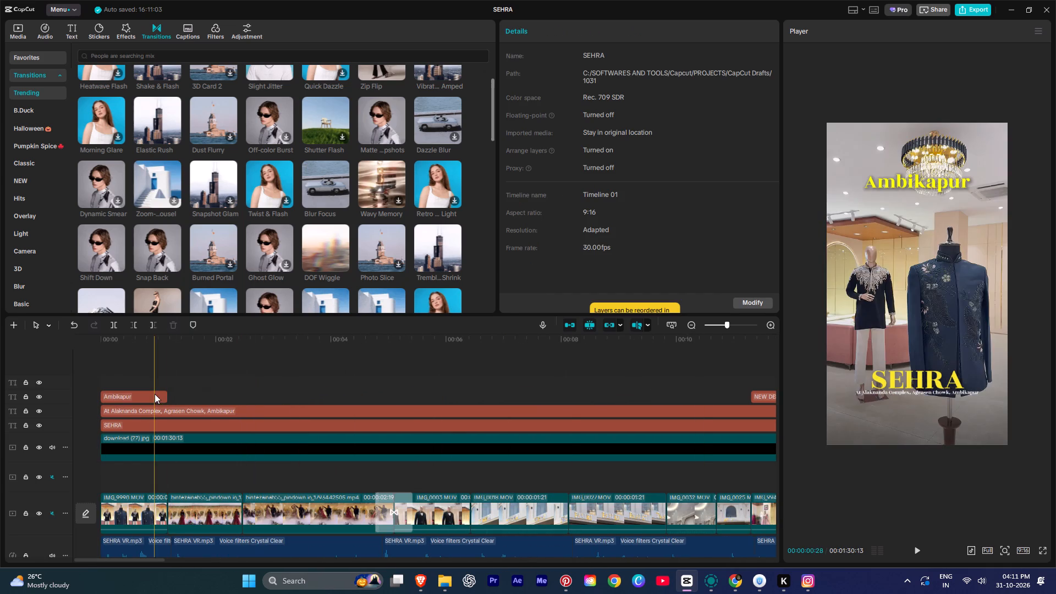
key(space)
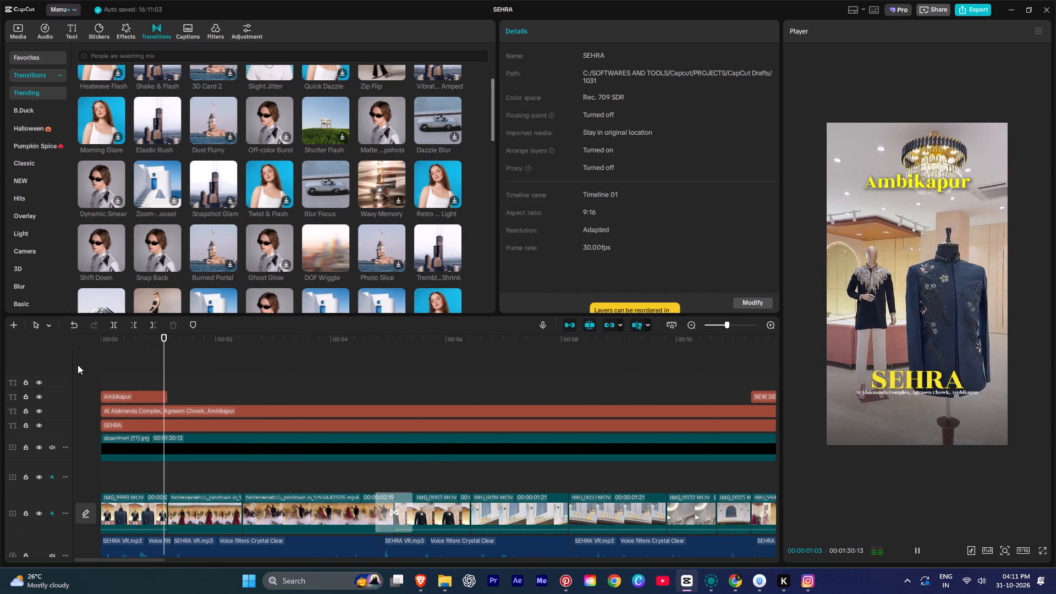
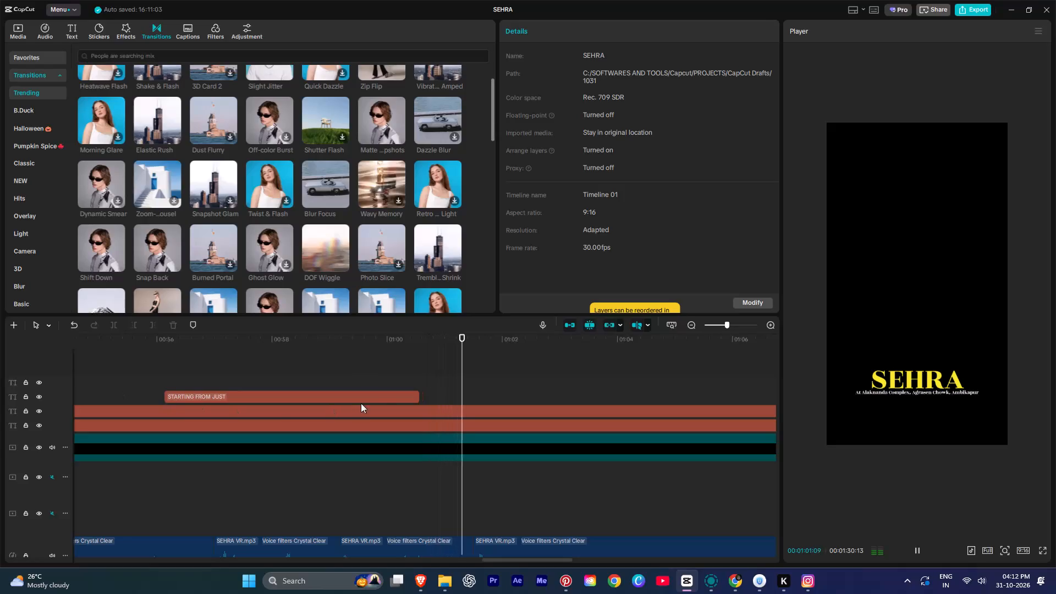
Stop the video playback past the end of the "STARTING FROM JUST" title, at about 00:01:02.
key(space)
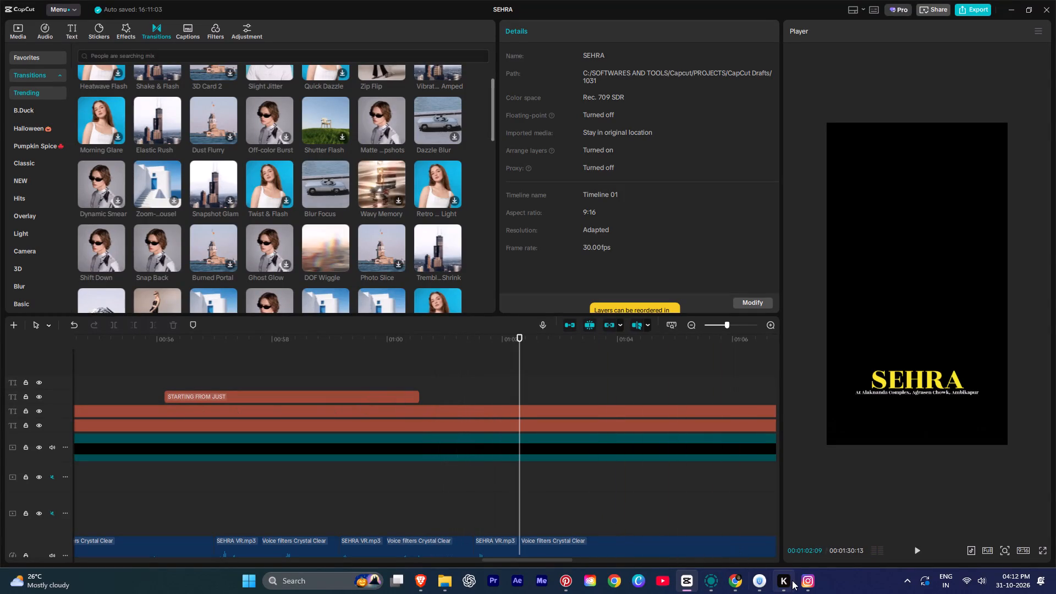
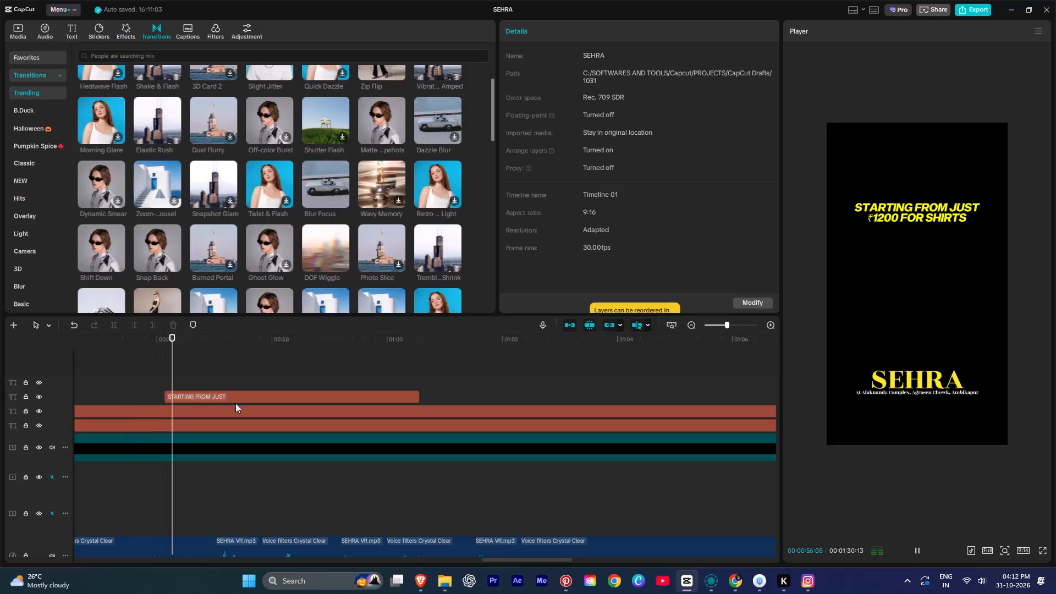
Replay the section around the "STARTING FROM JUST ₹1200 FOR SHIRTS" title to examine its timing against the voice-over.
ctrl+scroll(235, 403, down, 10)
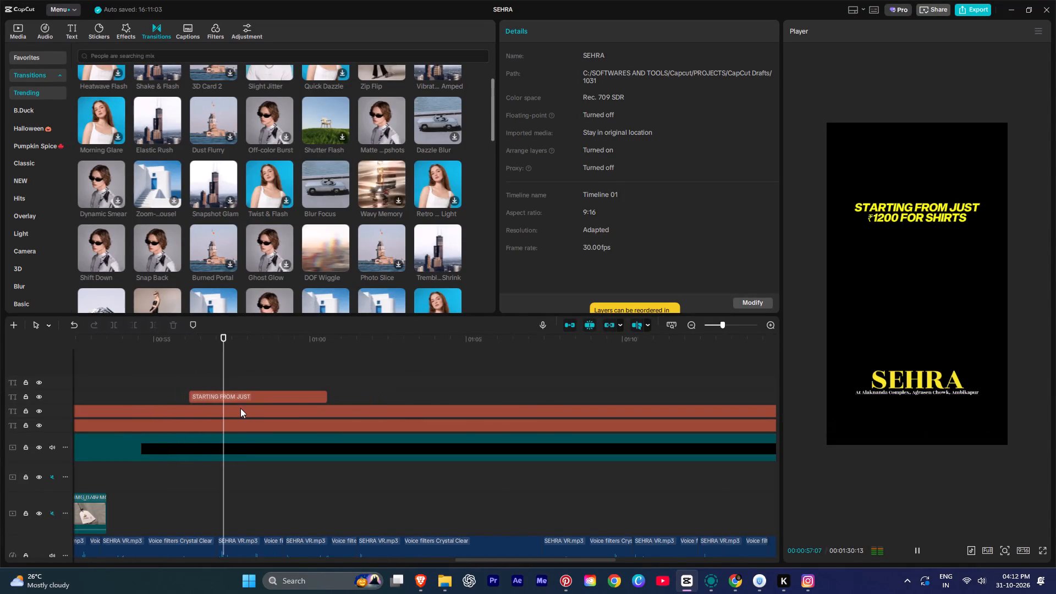
ctrl+scroll(240, 408, down, 6)
ctrl+scroll(243, 409, up, 1)
ctrl+scroll(243, 409, down, 11)
ctrl+scroll(340, 415, up, 4)
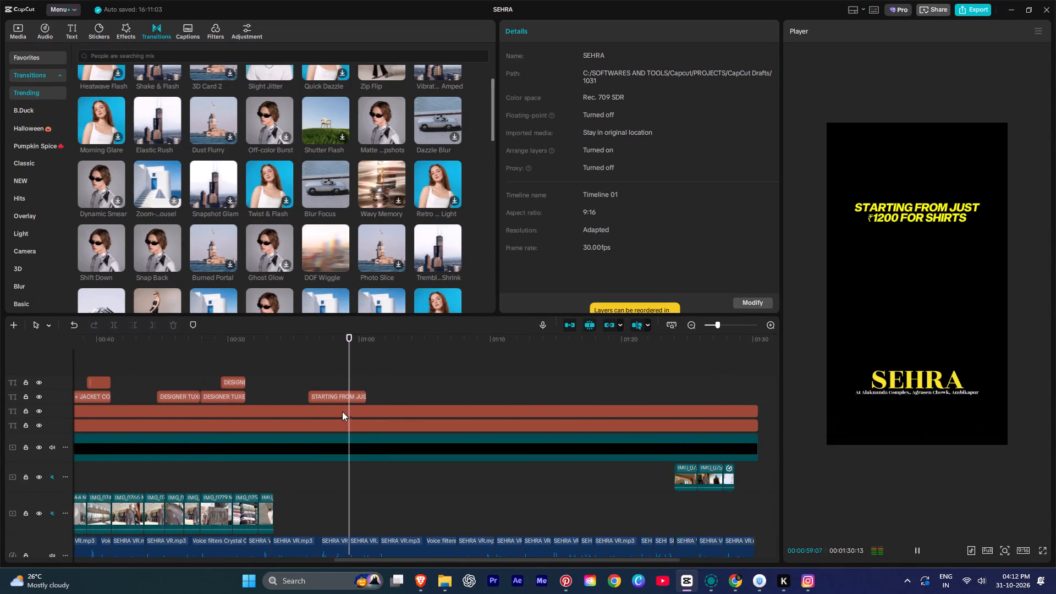
ctrl+scroll(342, 411, up, 2)
ctrl+scroll(340, 405, down, 3)
key(space)
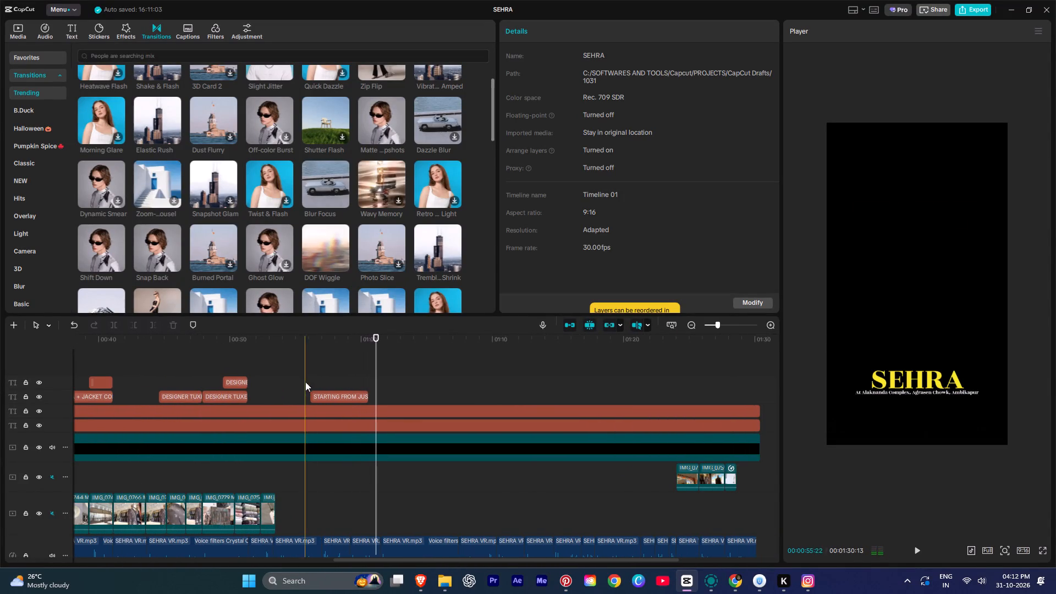
key(space)
ctrl+scroll(291, 383, up, 5)
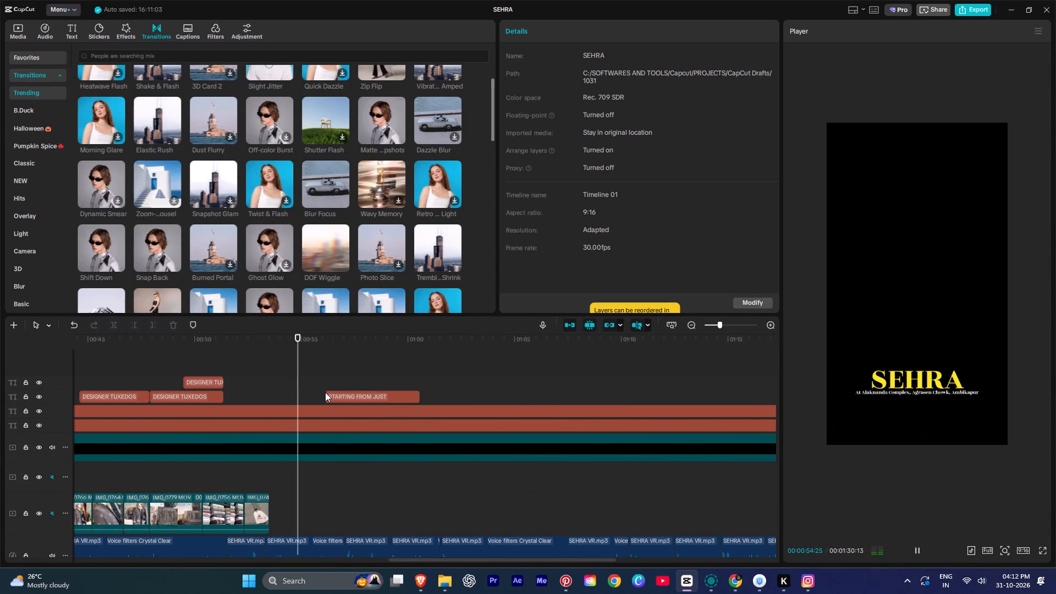
ctrl+scroll(325, 392, up, 1)
alt+scroll(325, 392, up, 2)
scroll(427, 377, down, 2)
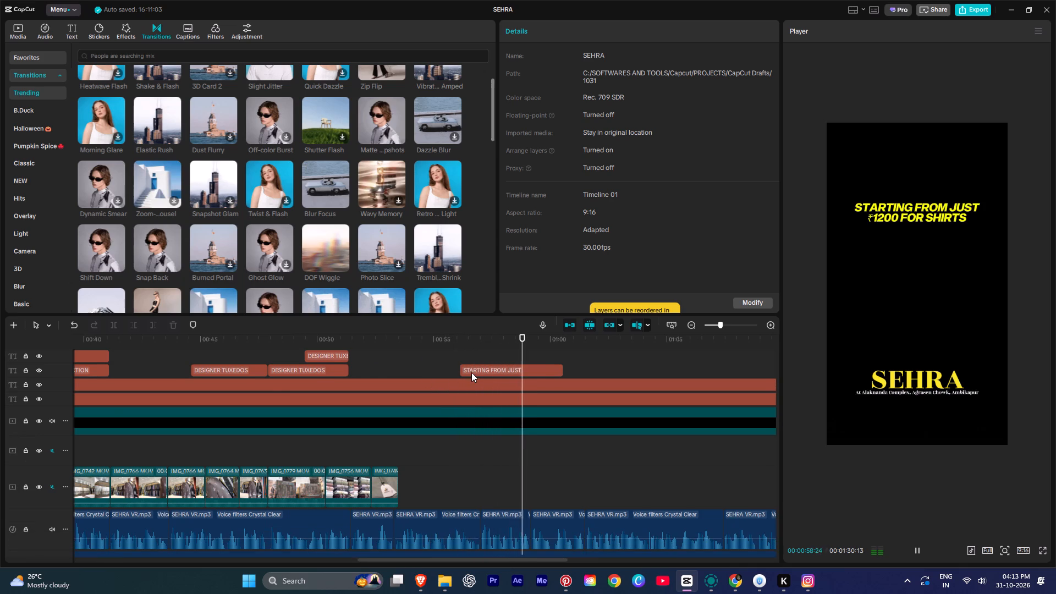
key(space)
key(space)
key(space)
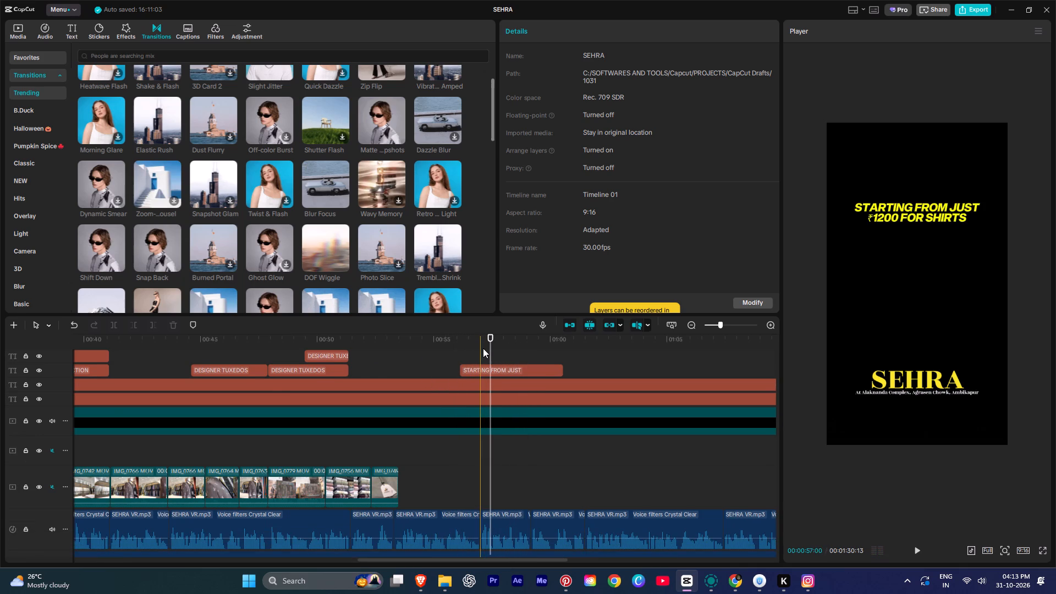
Delete the "STARTING FROM JUST ₹1200 FOR SHIRTS" title, with the playhead placed at about 00:57:00.
click(483, 348)
click(485, 368)
key(ctrl+space)
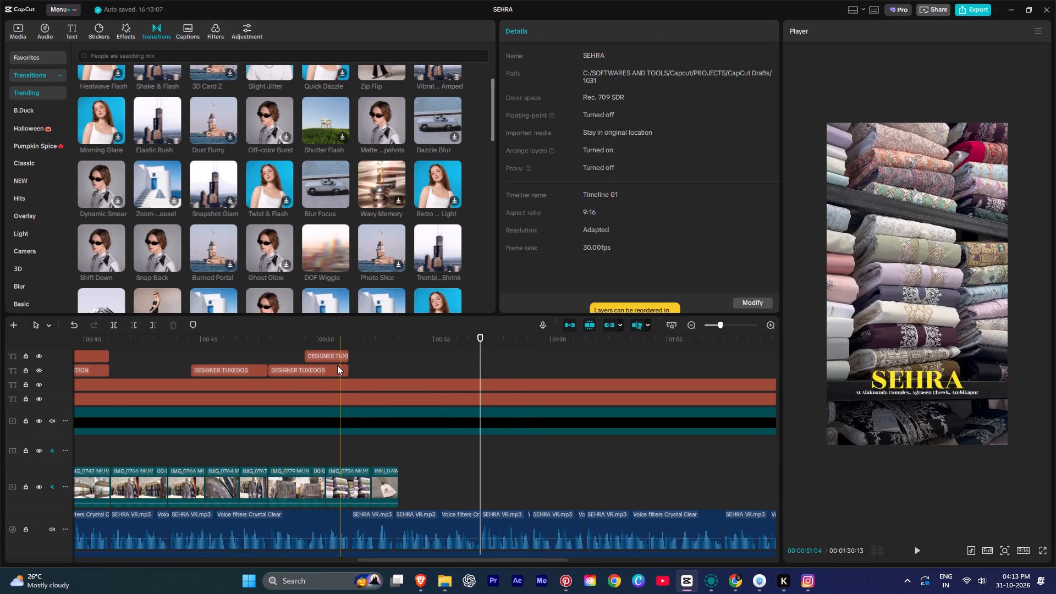
Copy the first "DESIGNER TUXEDOS STARTING AT ₹5000/-" title and paste it at about 00:57:00 in place of the deleted title.
click(330, 368)
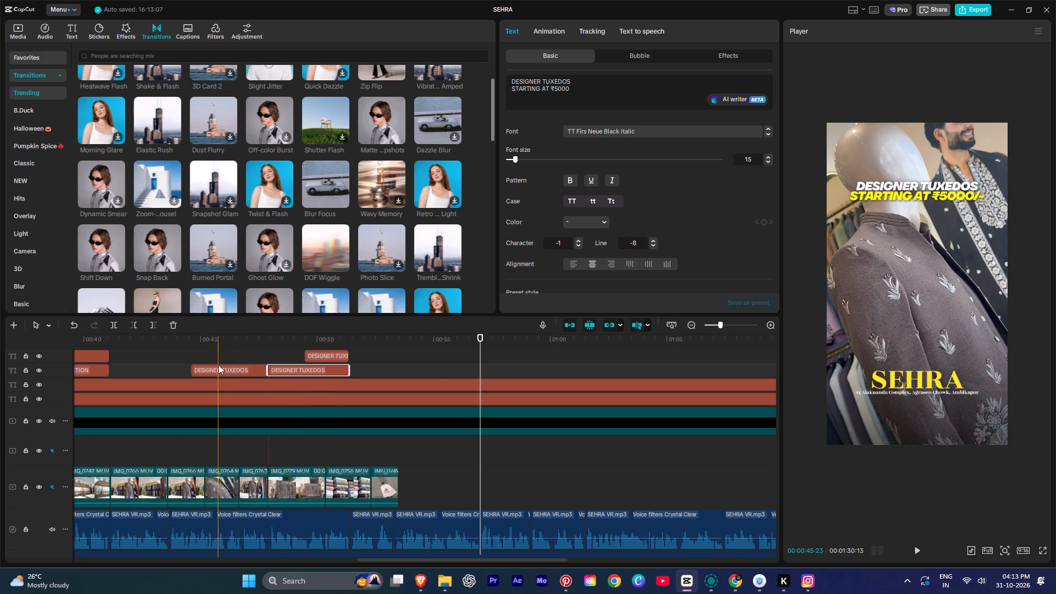
click(218, 371)
key(ctrl+c)
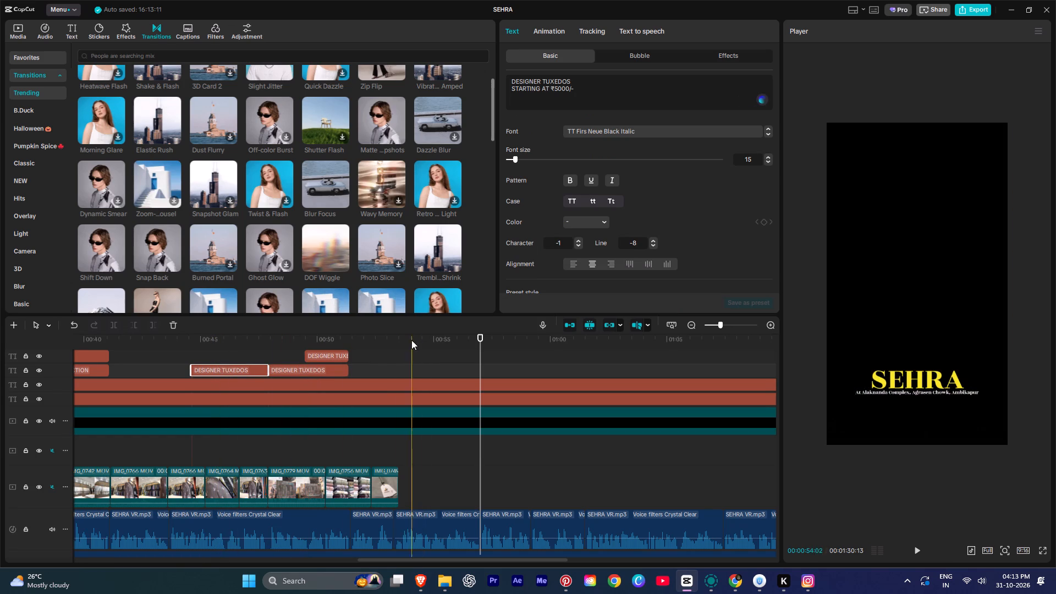
key(ctrl+v)
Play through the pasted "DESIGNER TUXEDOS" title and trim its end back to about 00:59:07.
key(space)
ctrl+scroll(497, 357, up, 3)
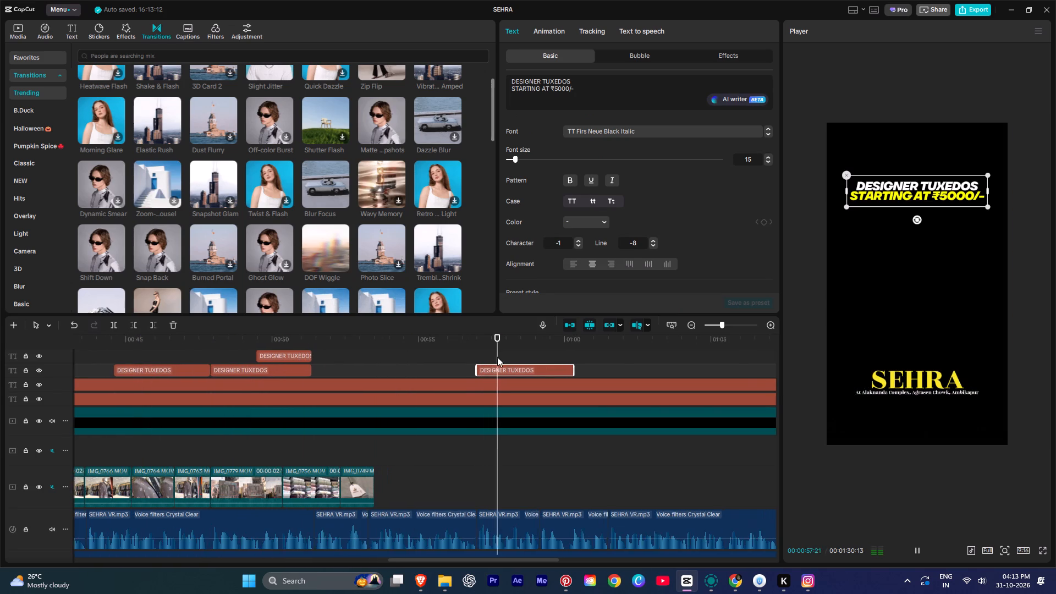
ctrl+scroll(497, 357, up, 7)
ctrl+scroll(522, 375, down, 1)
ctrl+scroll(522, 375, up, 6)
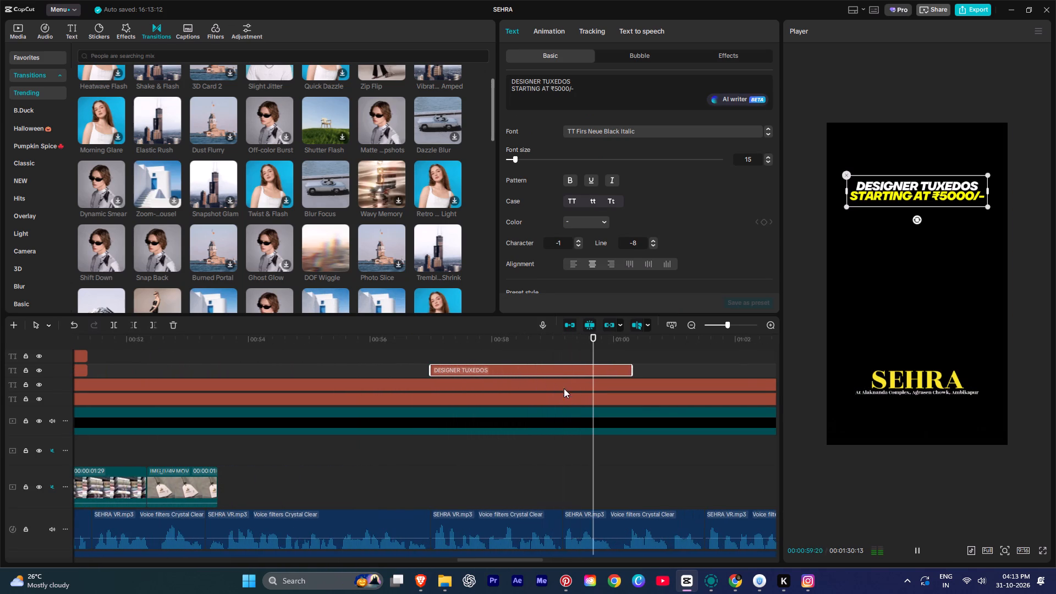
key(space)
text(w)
Extend the end of the pasted "DESIGNER TUXEDOS" title to about 00:01:01:15, where the next voice-over clip starts, and check it in playback.
key(space)
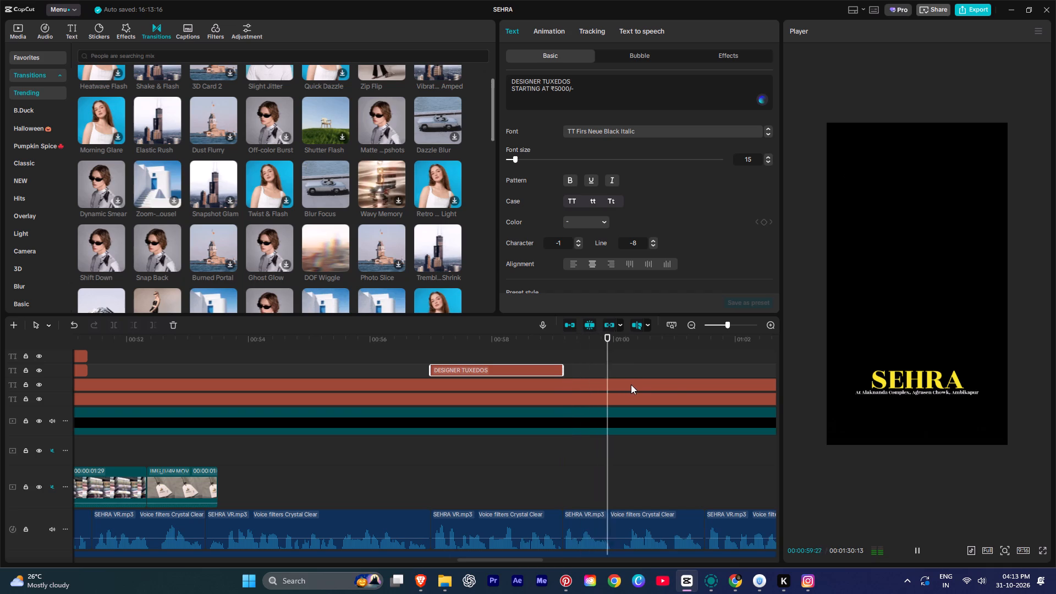
key(space)
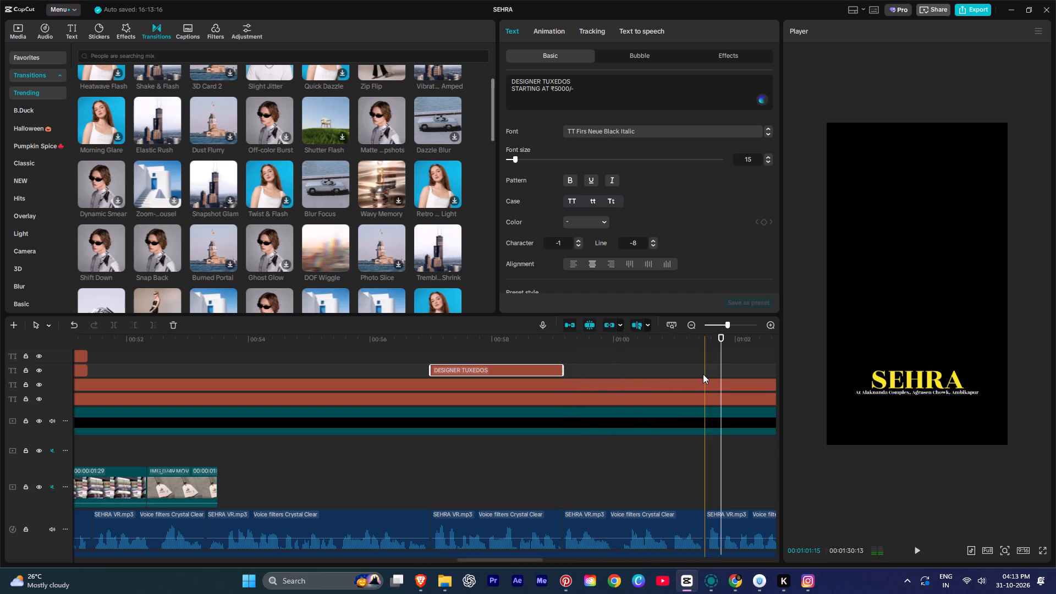
click(703, 373)
click(542, 364)
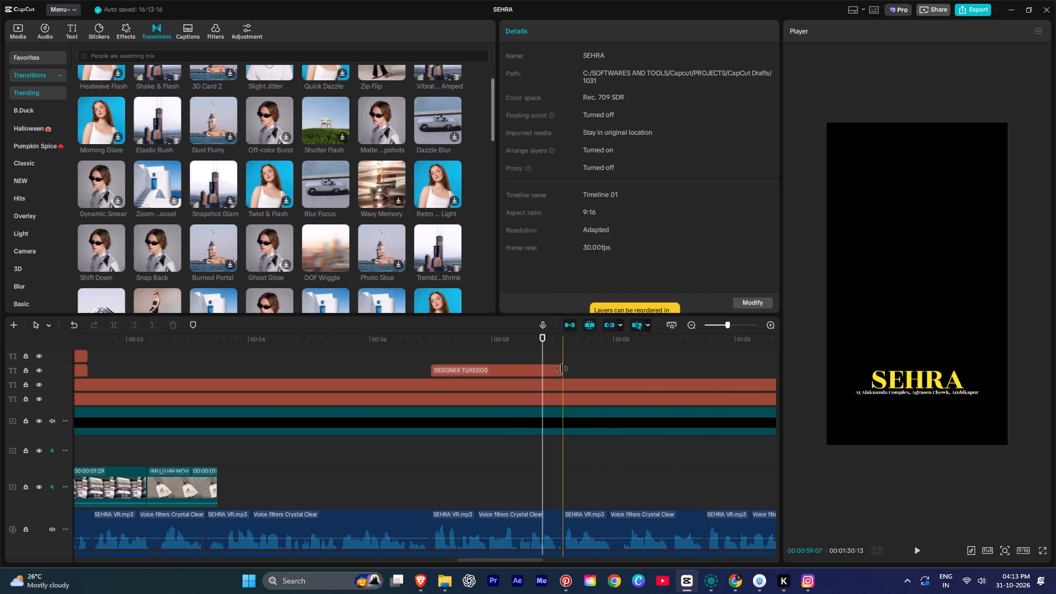
drag(562, 369, 707, 371)
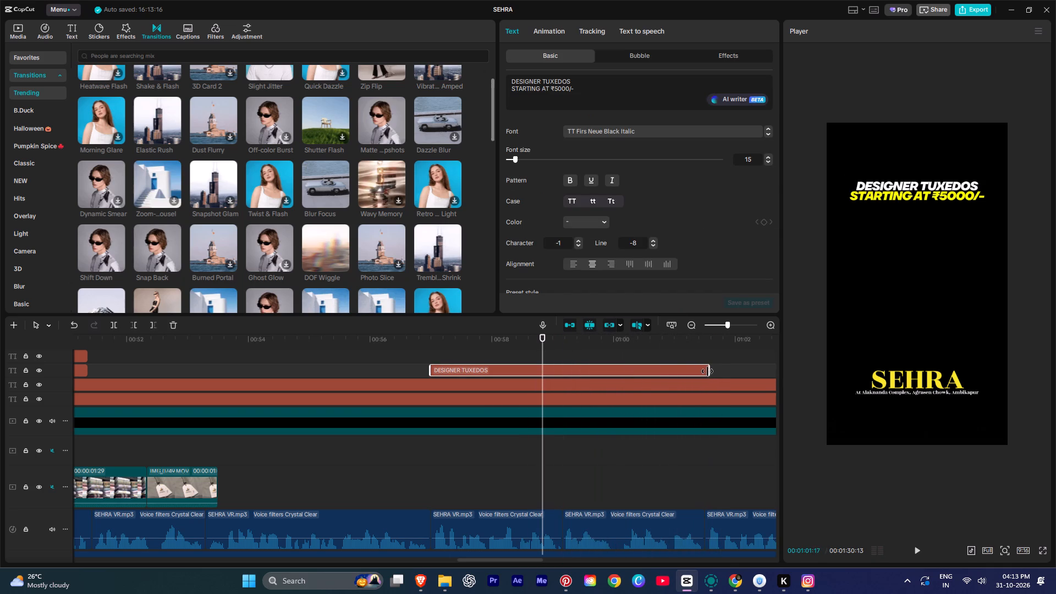
drag(707, 371, 705, 371)
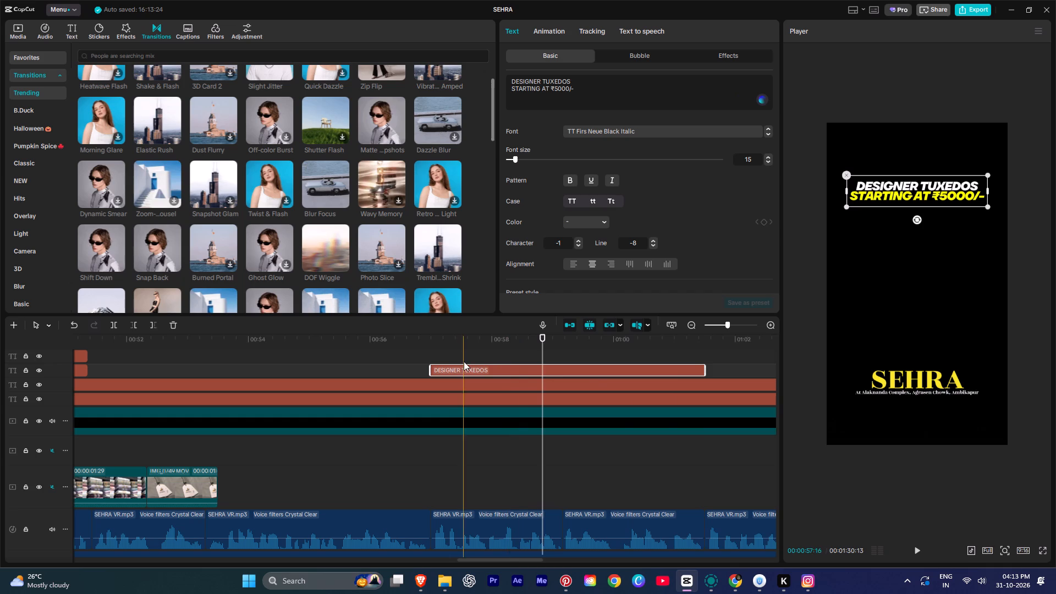
key(space)
ctrl+scroll(491, 365, up, 5)
key(space)
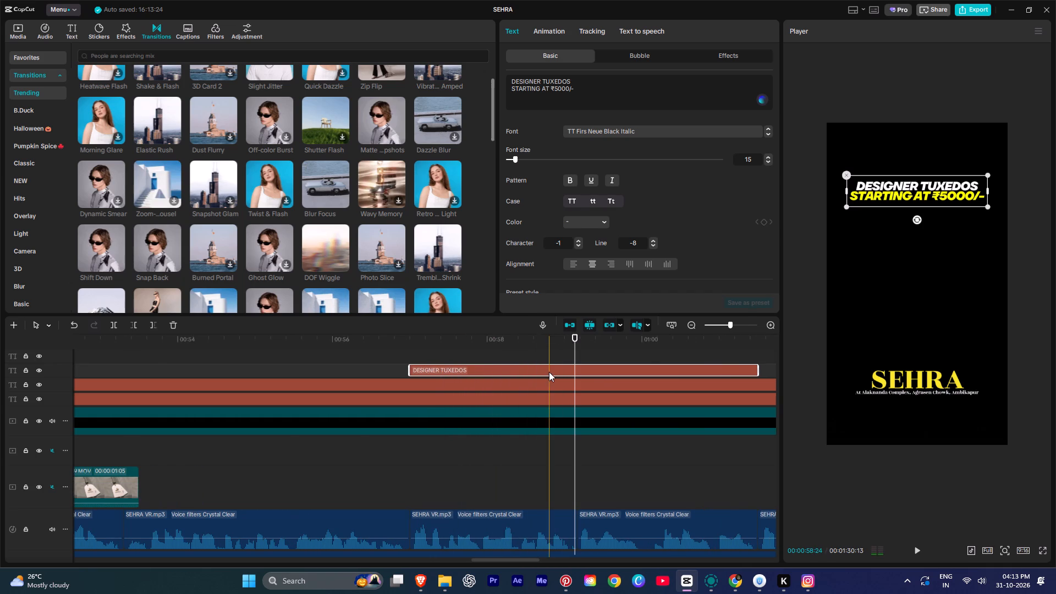
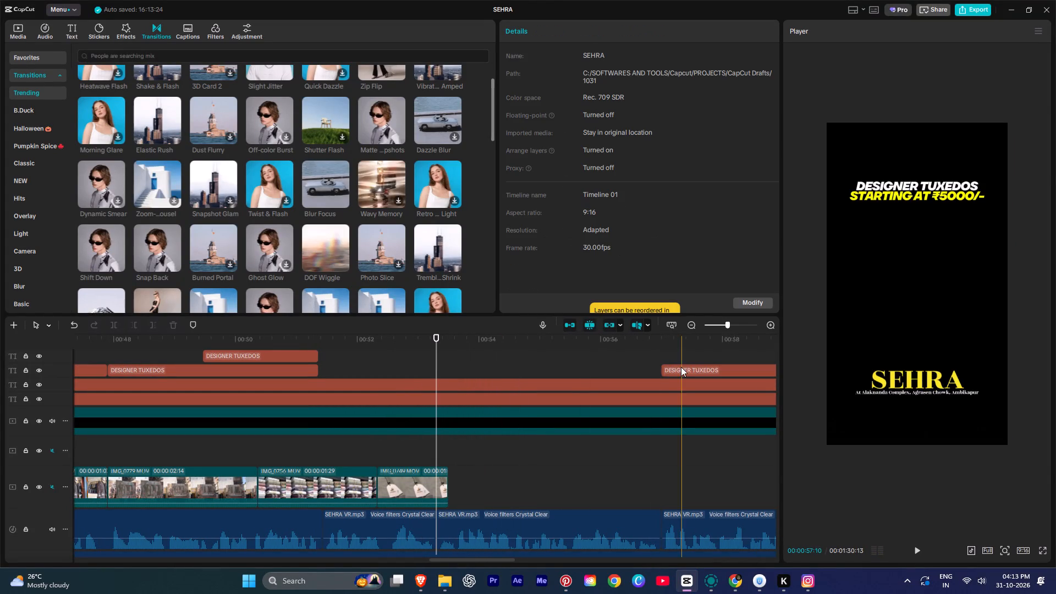
Duplicate the "DESIGNER TUXEDOS" title to the playhead at about 00:53:09, fit it onto the same track ending at 00:57:00, and check playback.
alt+drag(683, 367, 460, 370)
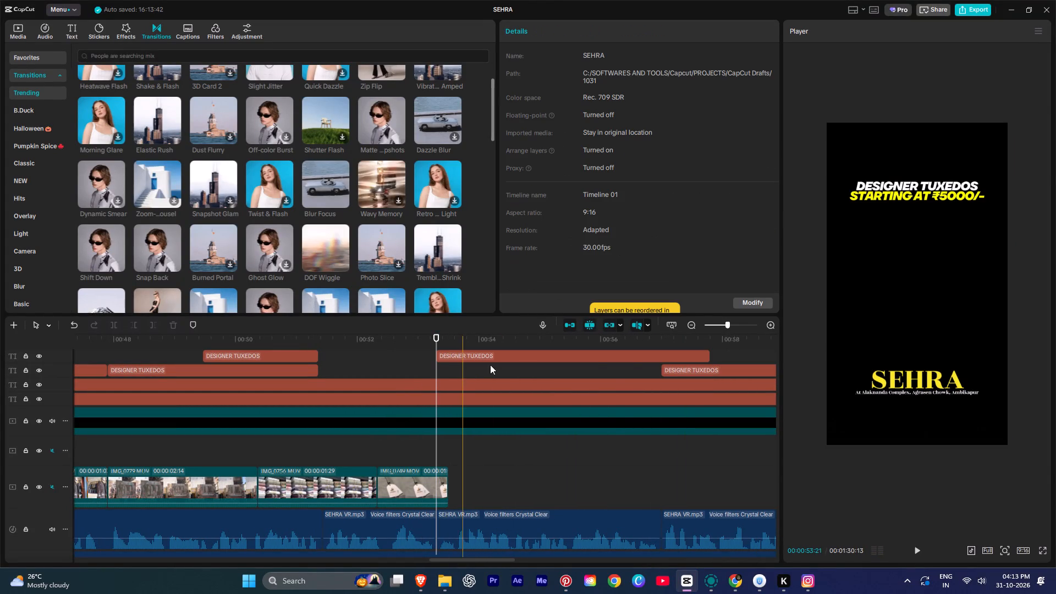
click(632, 359)
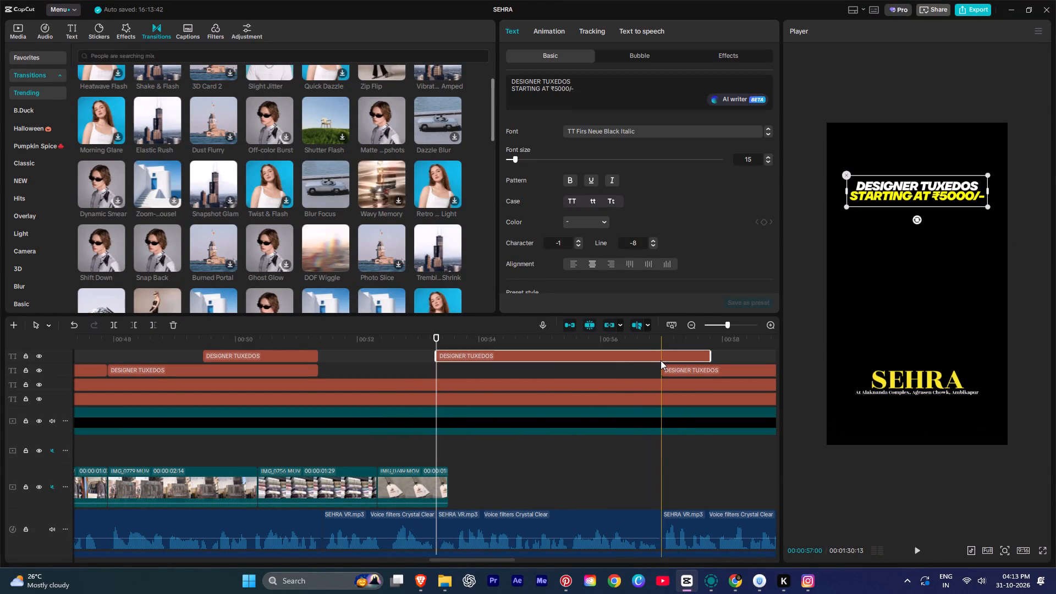
key(w)
drag(536, 359, 533, 373)
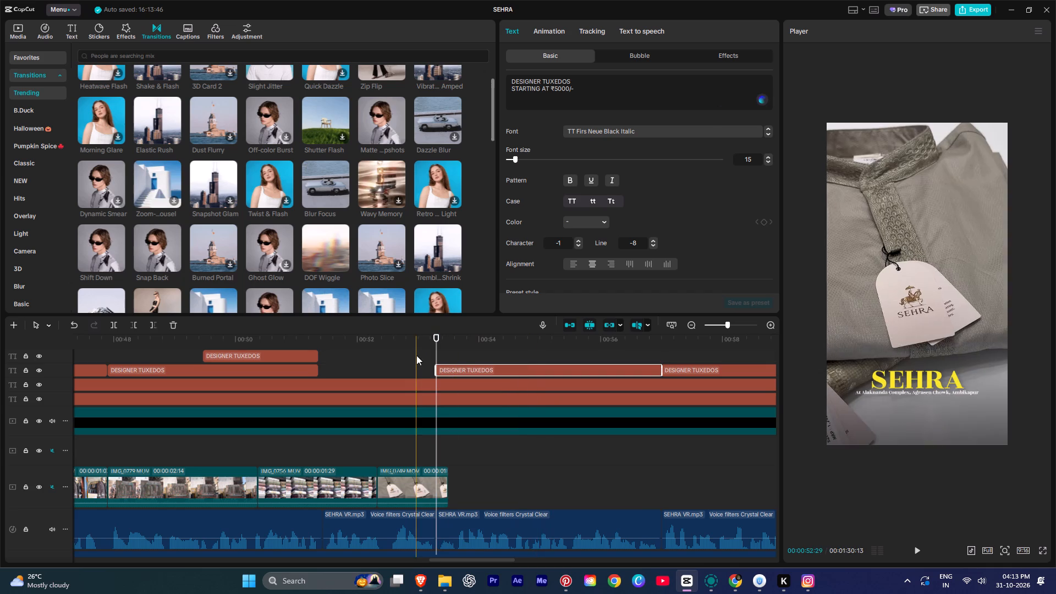
key(space)
ctrl+scroll(479, 359, down, 5)
key(space)
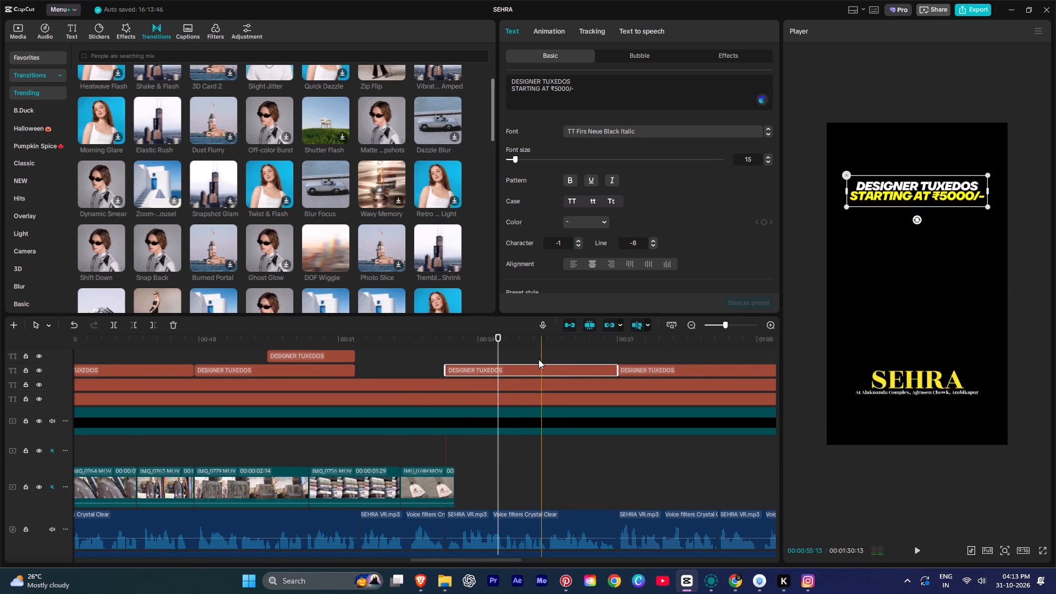
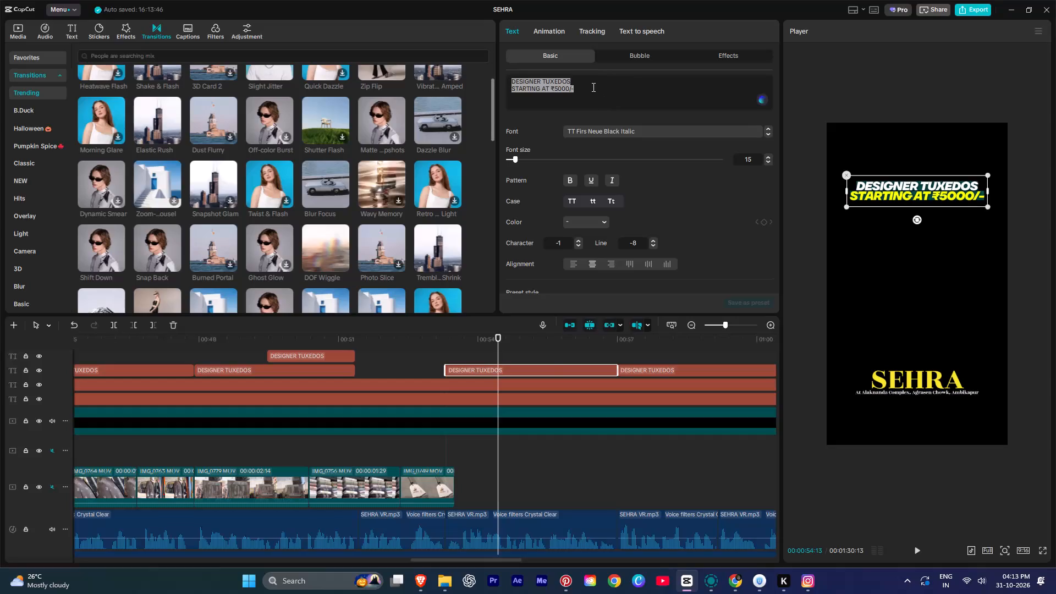
Replace the selected title's text with "INDO-WESTERN OUTFITS" above "STARTING AT JUST ₹7000/-", on two lines in uppercase.
key(ctrl+v)
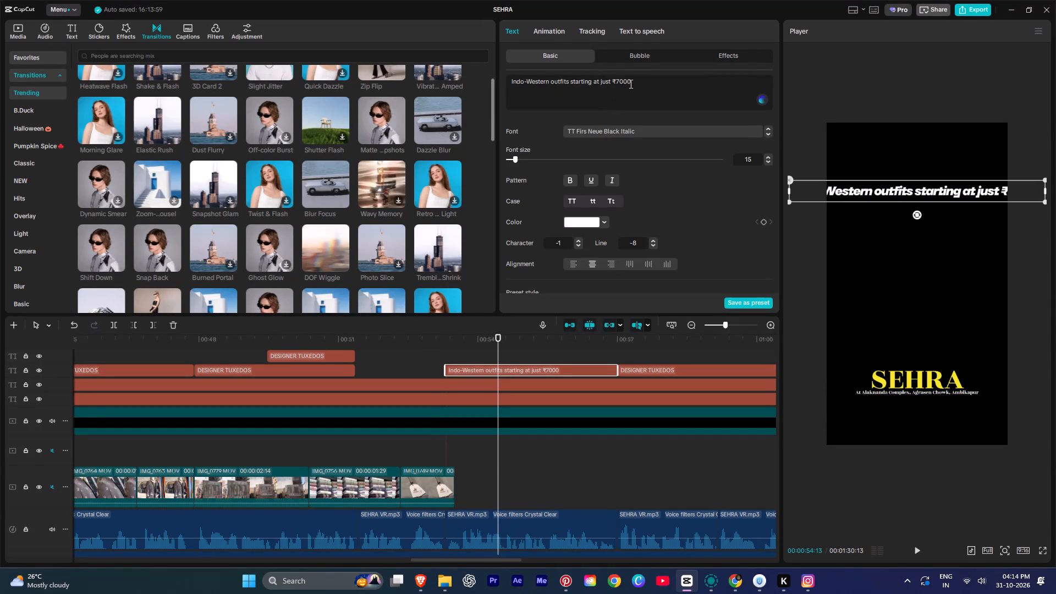
text(/-)
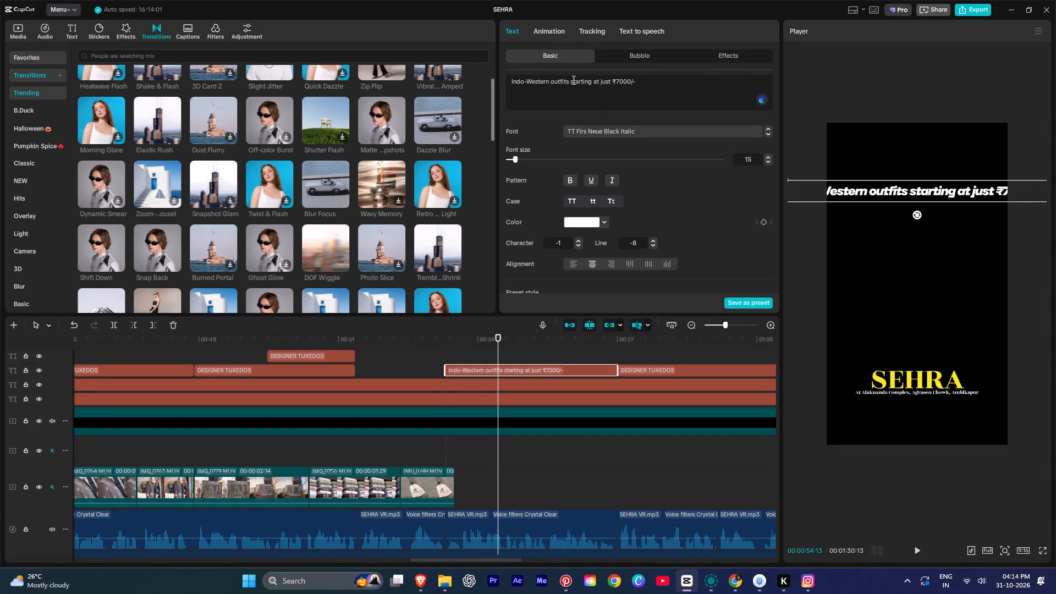
click(570, 80)
key(BackSpace)
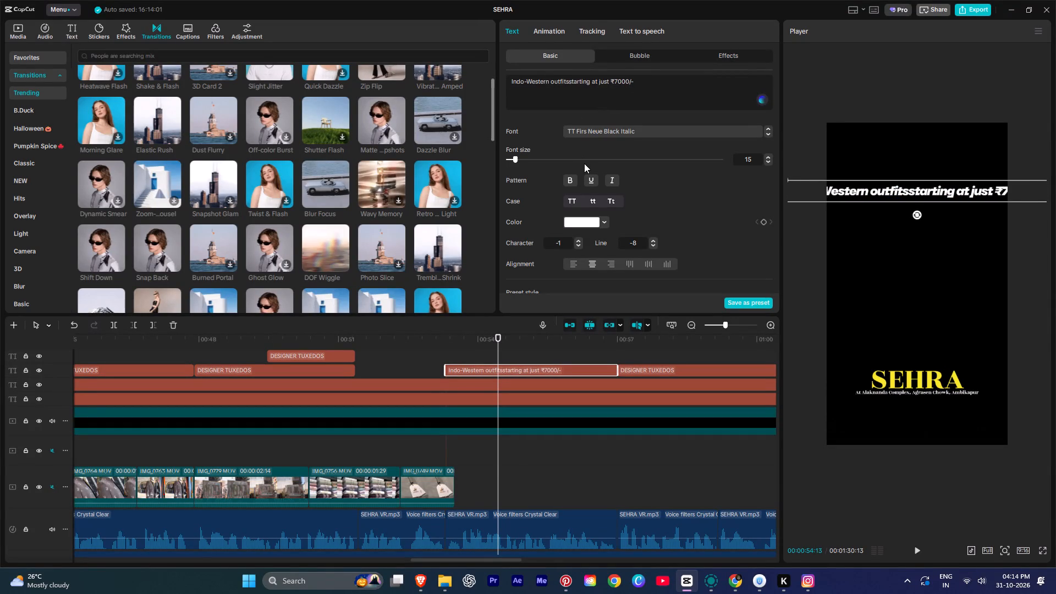
key(Return)
click(569, 197)
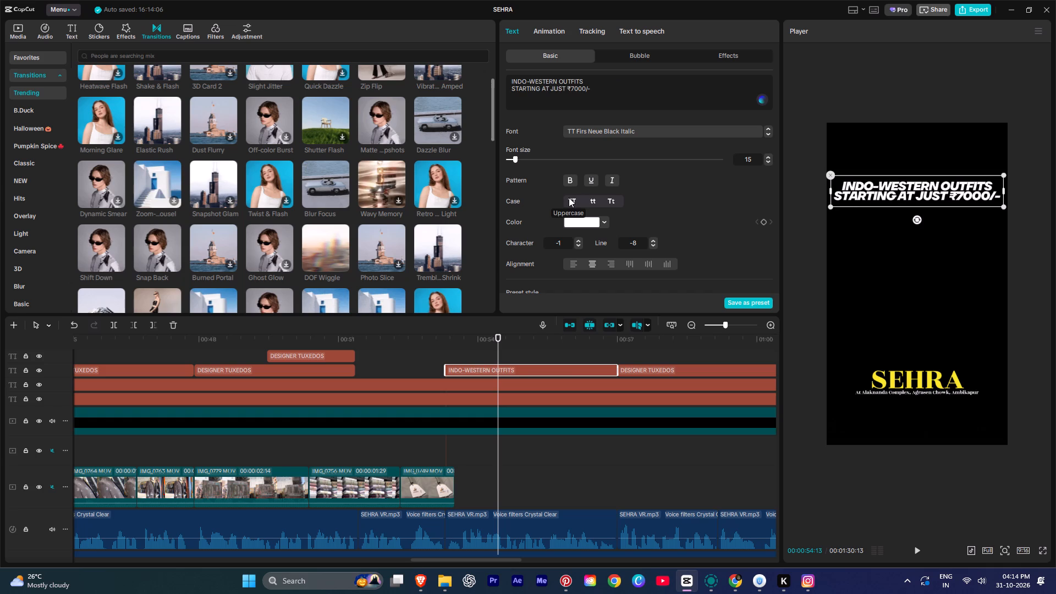
Colour the "STARTING AT JUST ₹7000/-" line of the title yellow, leaving the first line white.
drag(607, 99, 508, 84)
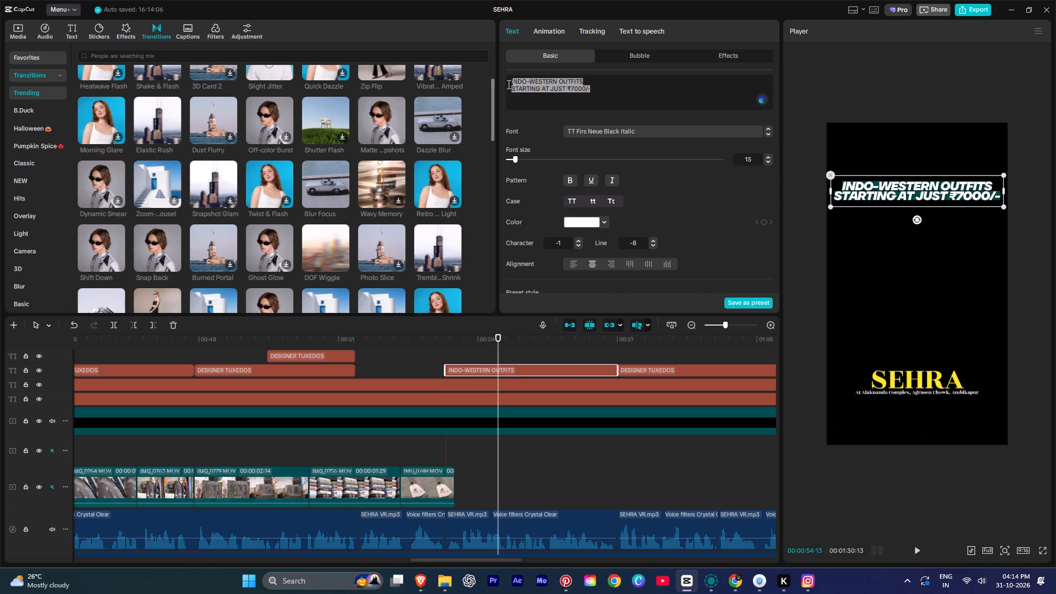
drag(508, 84, 502, 90)
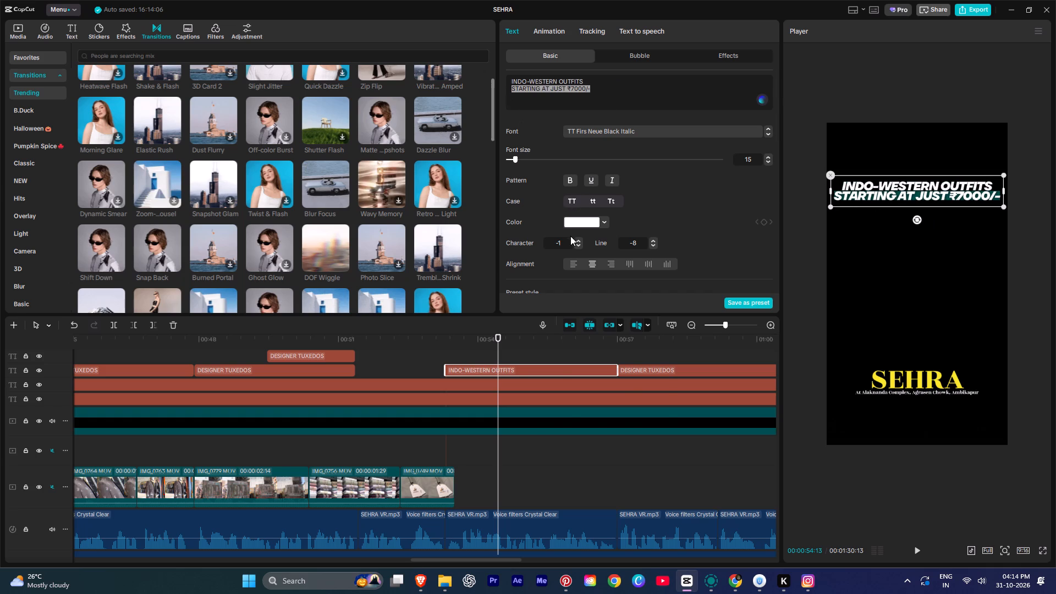
click(573, 221)
drag(596, 243, 701, 208)
click(701, 207)
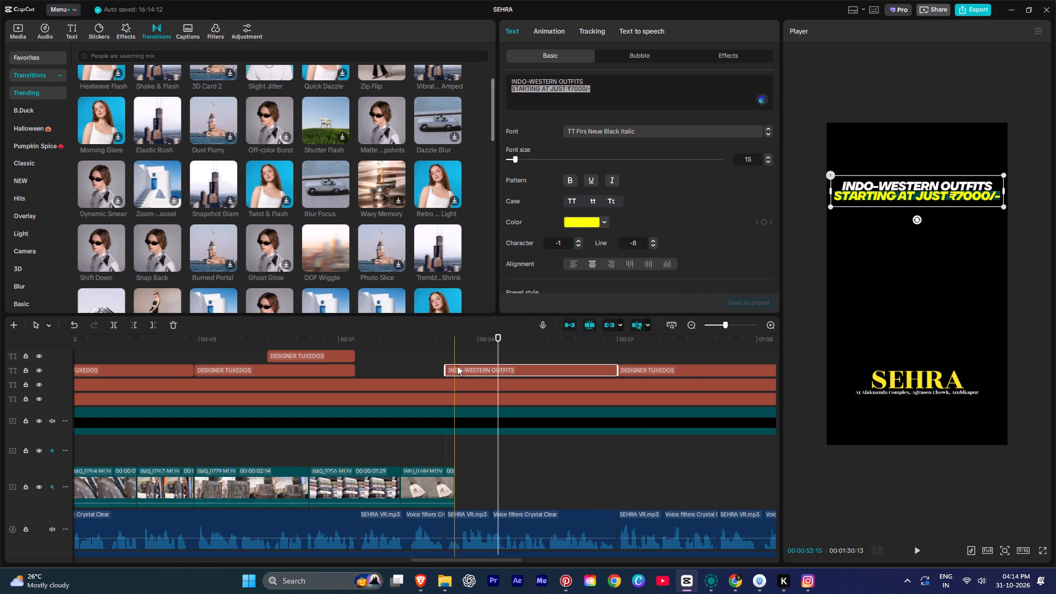
Play back from about 00:53:15 to check the "INDO-WESTERN OUTFITS" title's timing against the voice-over and the following title.
click(454, 356)
key(space)
ctrl+scroll(454, 356, down, 7)
ctrl+scroll(454, 356, up, 1)
ctrl+scroll(454, 356, down, 2)
ctrl+scroll(454, 356, up, 1)
key(space)
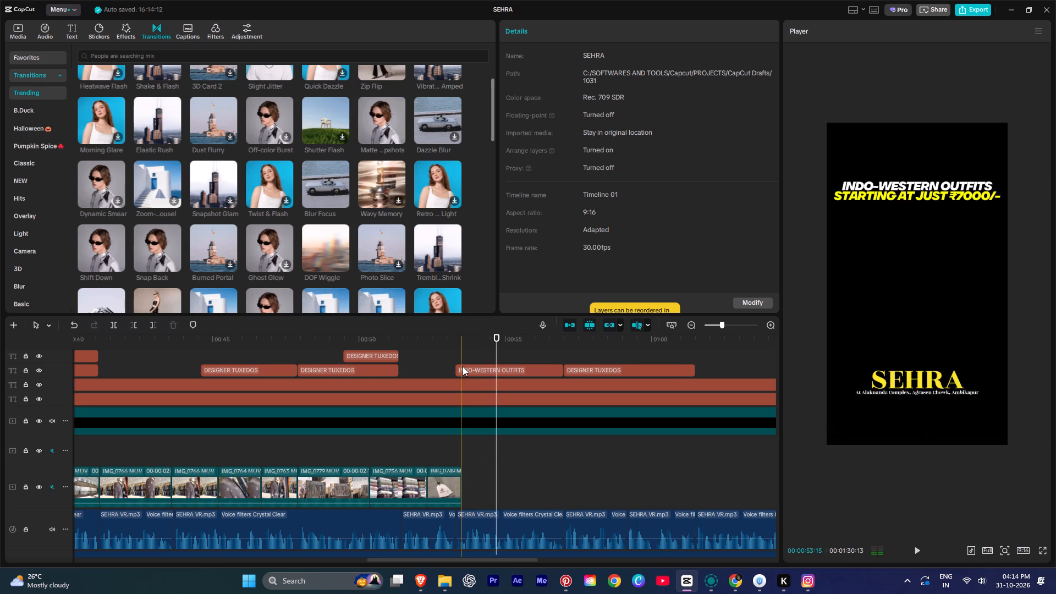
key(space)
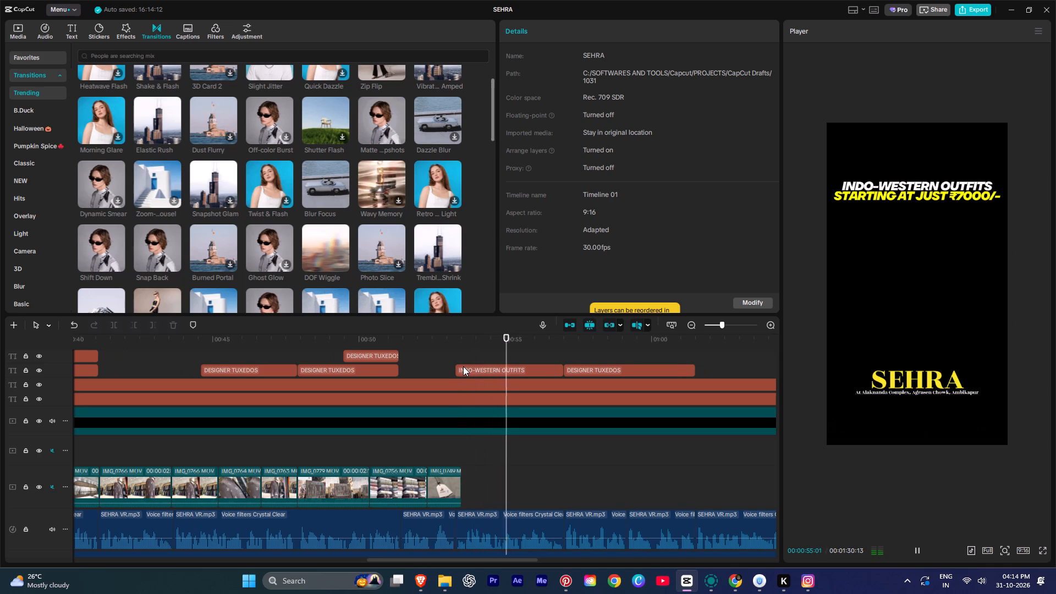
ctrl+scroll(516, 387, down, 3)
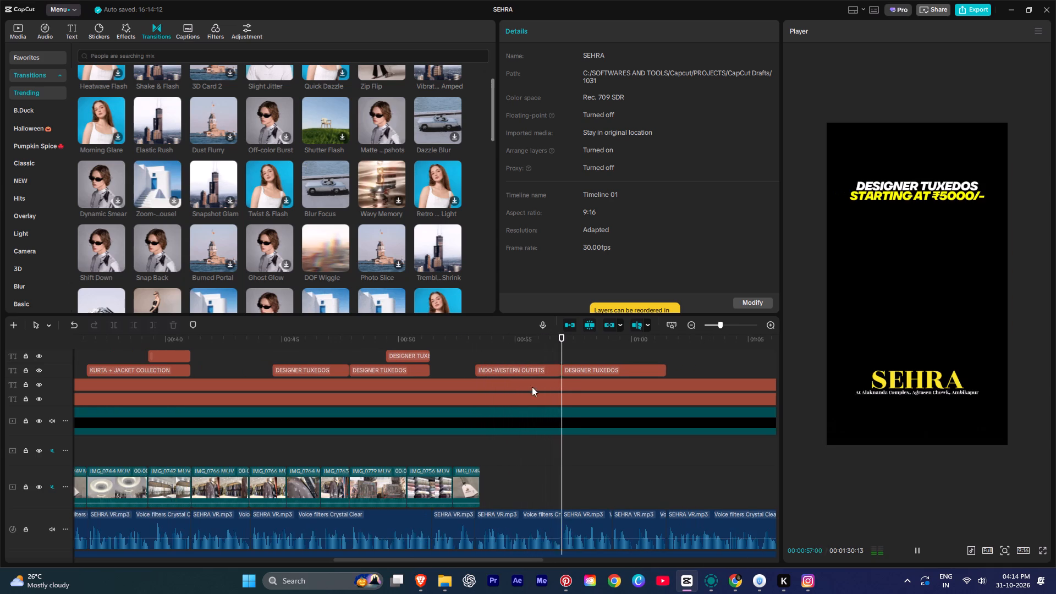
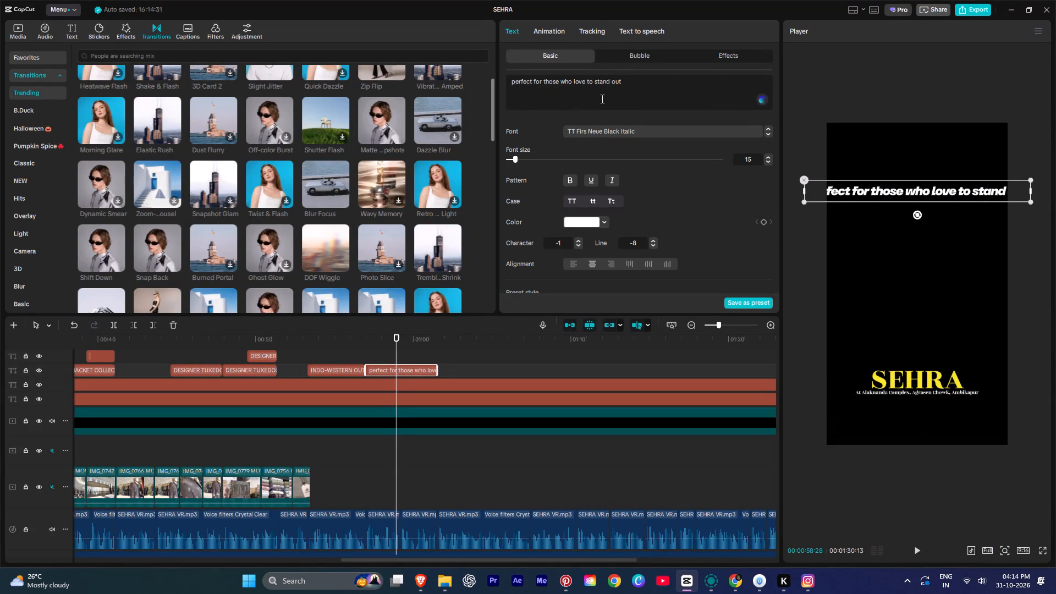
Break the selected title after "those" so it reads "PERFECT FOR THOSE" above "WHO LOVE TO STAND OUT", in uppercase.
click(562, 79)
key(BackSpace)
key(Return)
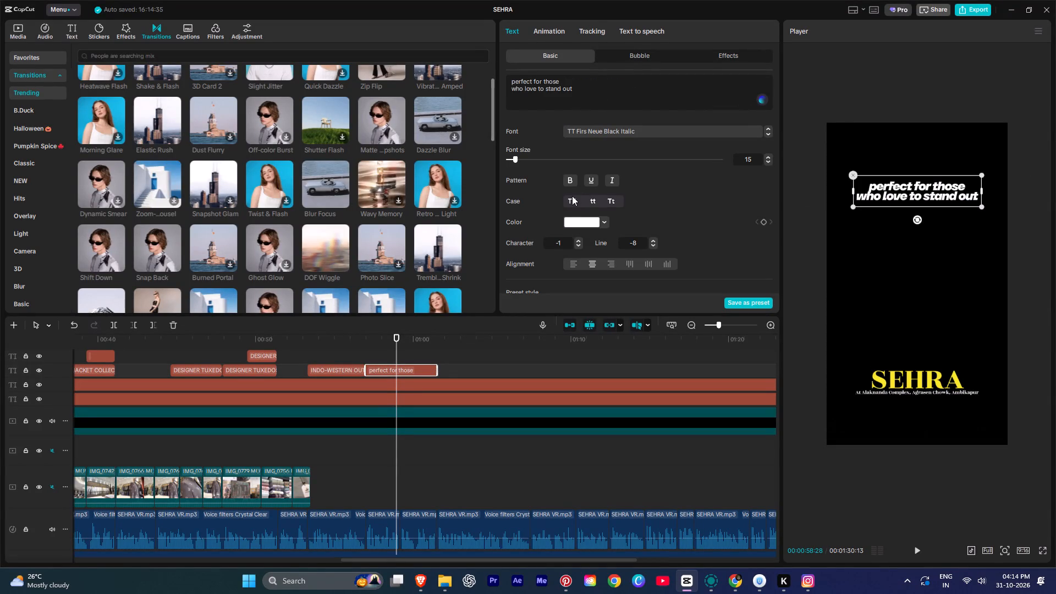
click(572, 197)
Colour the "WHO LOVE TO STAND OUT" line of the title bright blue, leaving the first line white.
drag(595, 91, 525, 92)
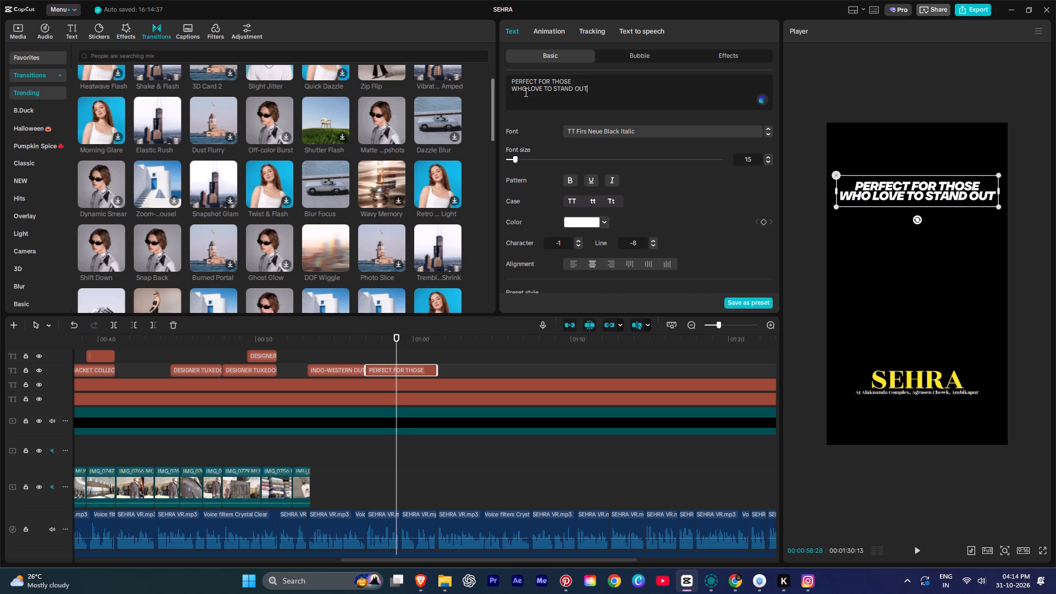
drag(525, 92, 507, 89)
click(584, 223)
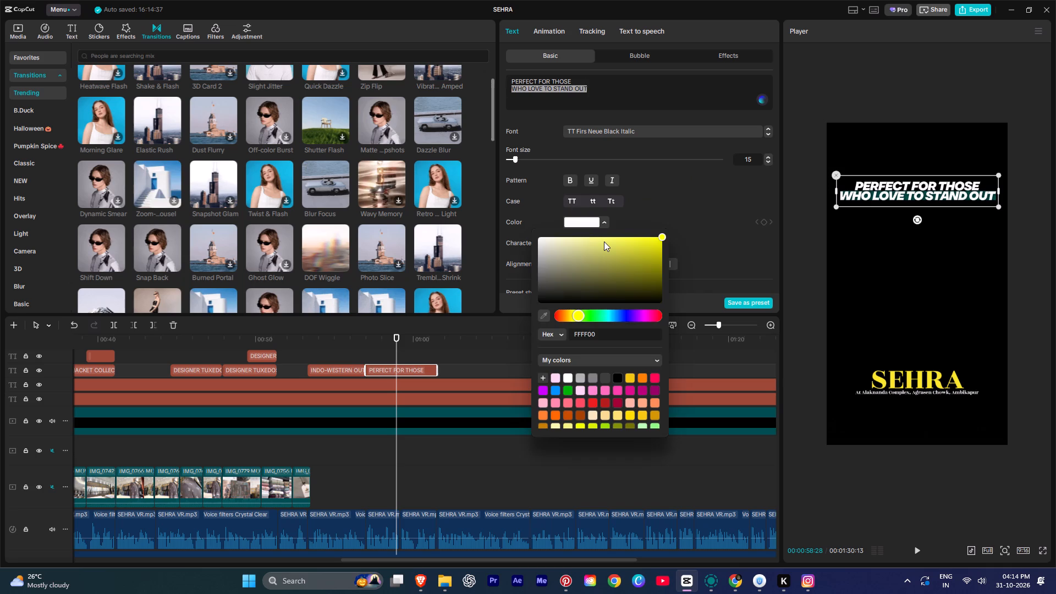
drag(604, 241, 696, 221)
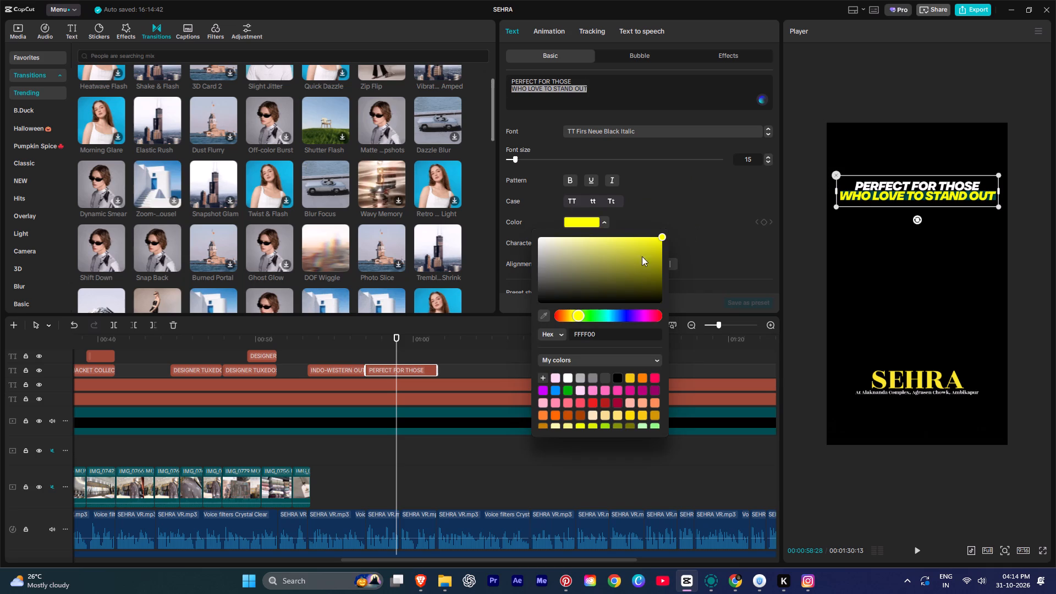
drag(577, 315, 595, 319)
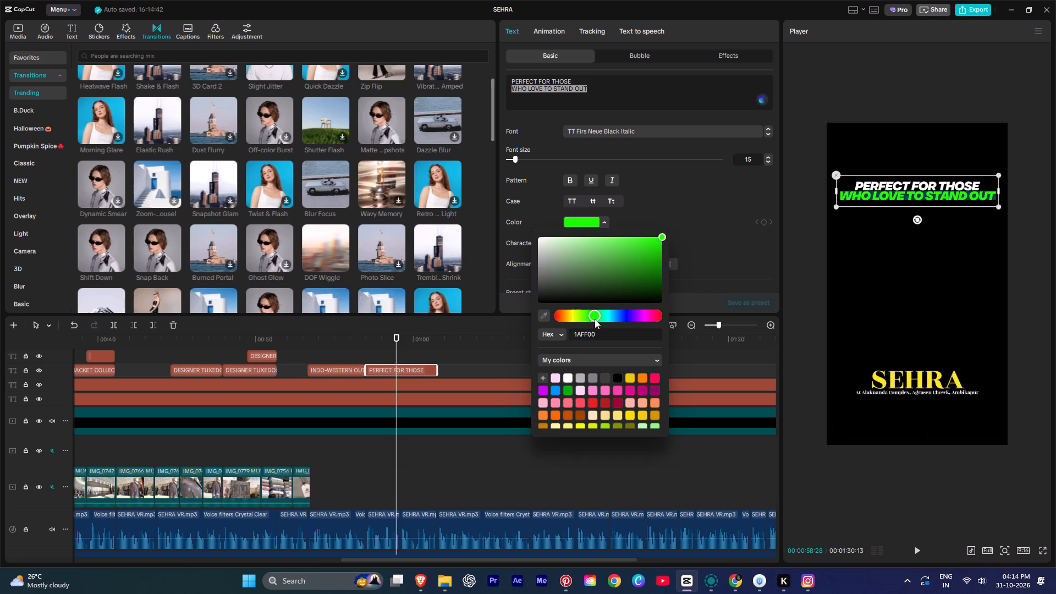
drag(595, 319, 624, 322)
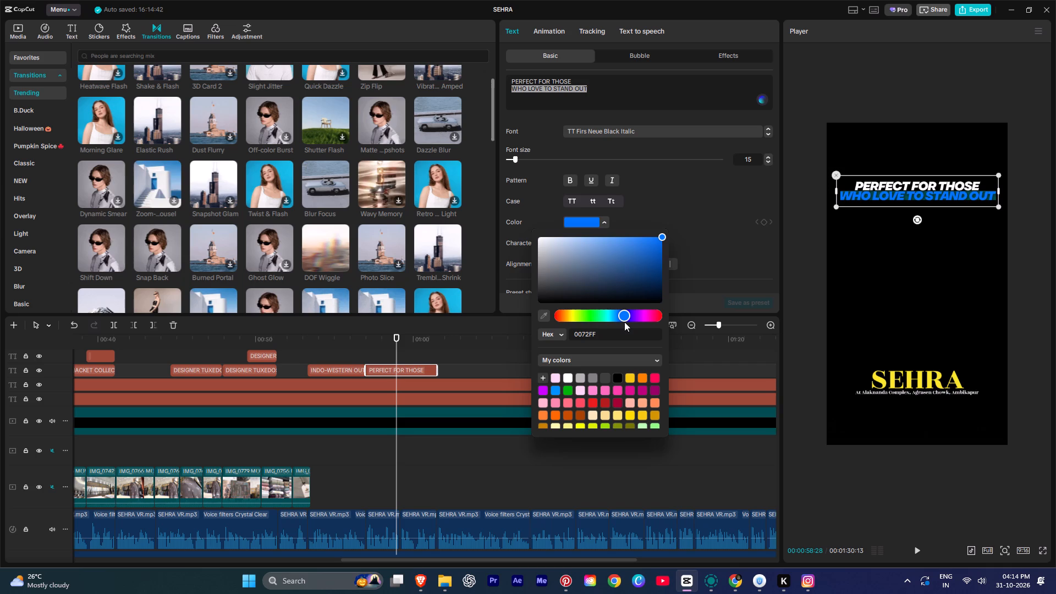
drag(624, 322, 620, 317)
click(697, 203)
Preview the "PERFECT FOR THOSE" title from its start and move it down to the middle of the frame, horizontally centred.
click(366, 352)
key(space)
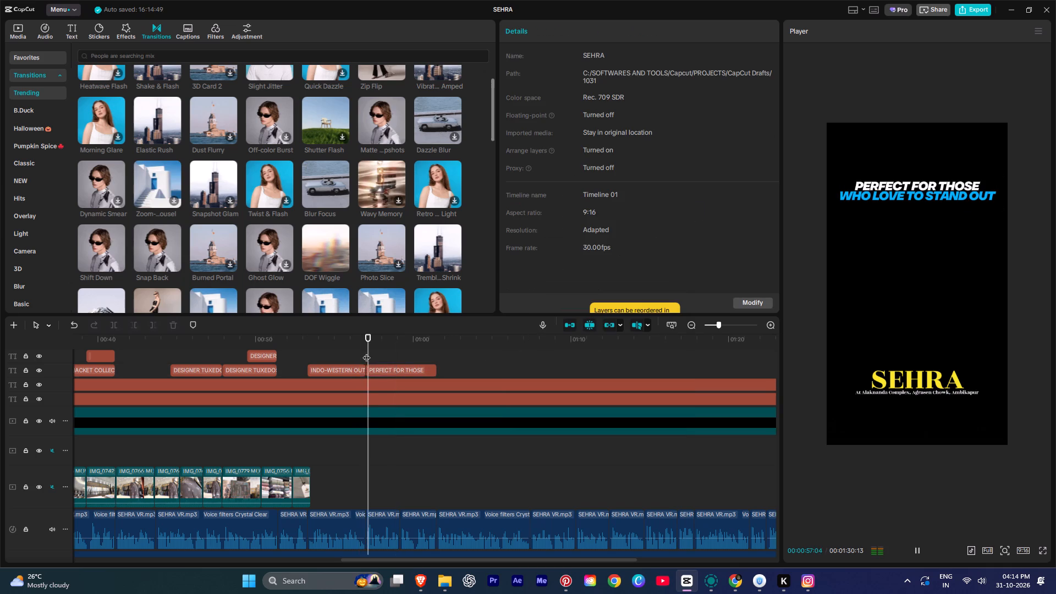
ctrl+scroll(385, 362, down, 9)
ctrl+scroll(385, 362, up, 1)
ctrl+scroll(385, 362, down, 1)
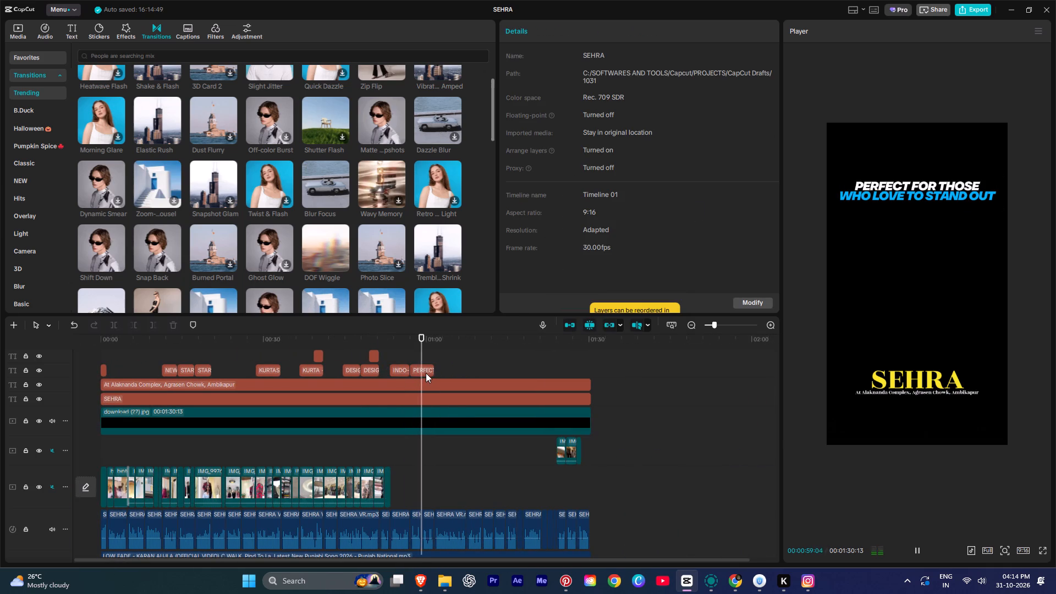
key(space)
click(425, 370)
drag(930, 193, 931, 269)
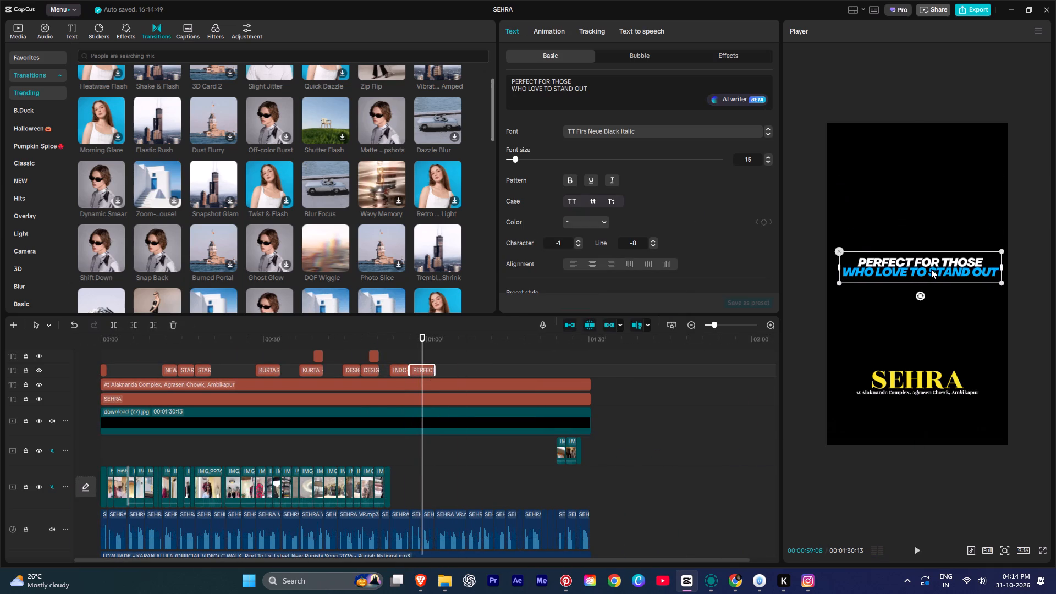
drag(931, 269, 930, 268)
Play the "PERFECT FOR THOSE" title against the voice-over and trim its end at about 01:01.
click(414, 355)
key(space)
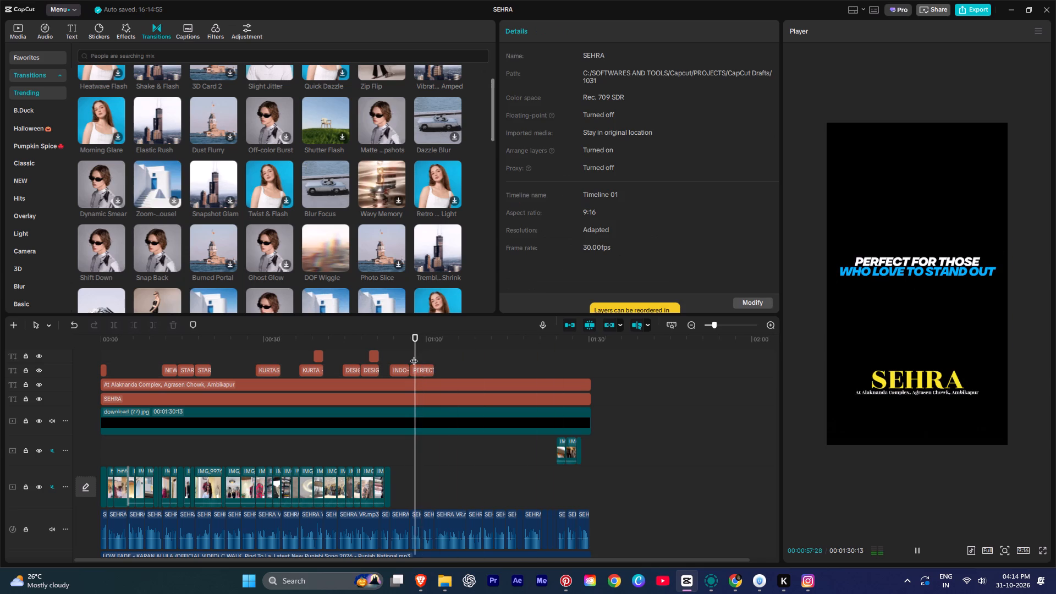
ctrl+scroll(414, 355, up, 12)
ctrl+scroll(415, 355, down, 1)
ctrl+scroll(416, 355, up, 3)
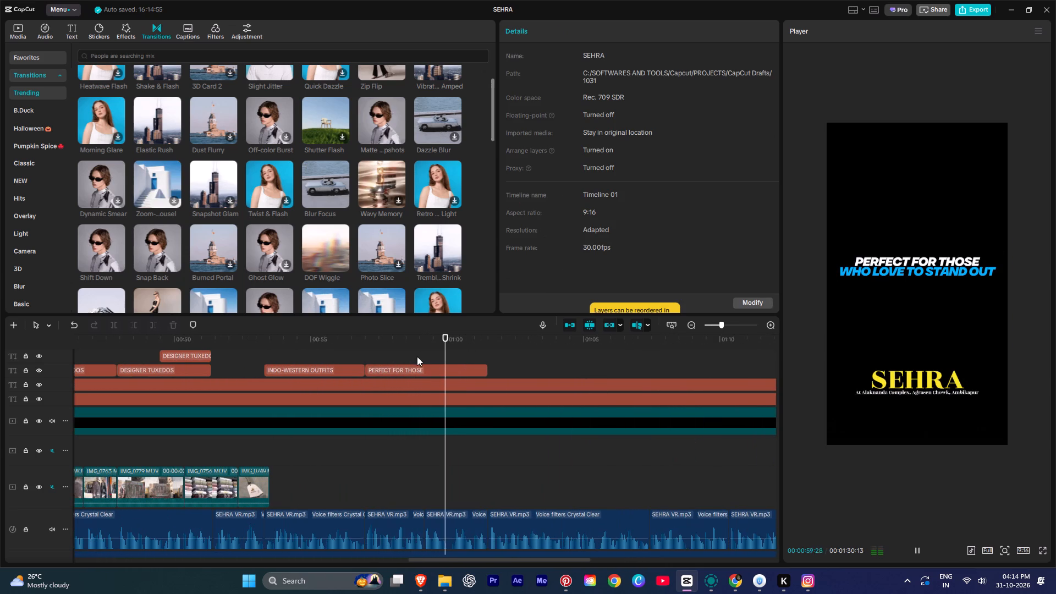
key(space)
click(422, 372)
key(w)
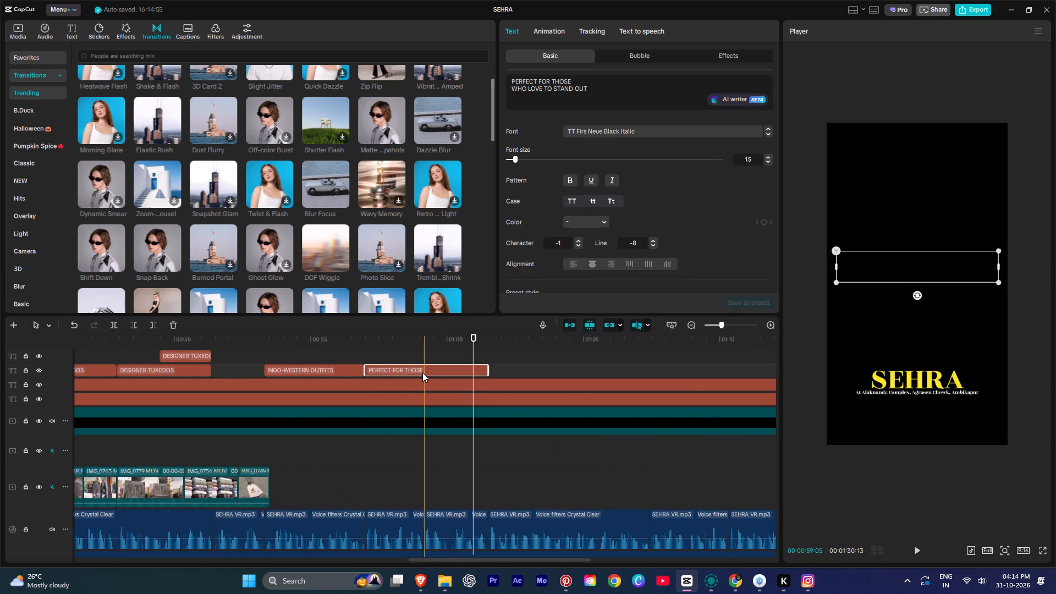
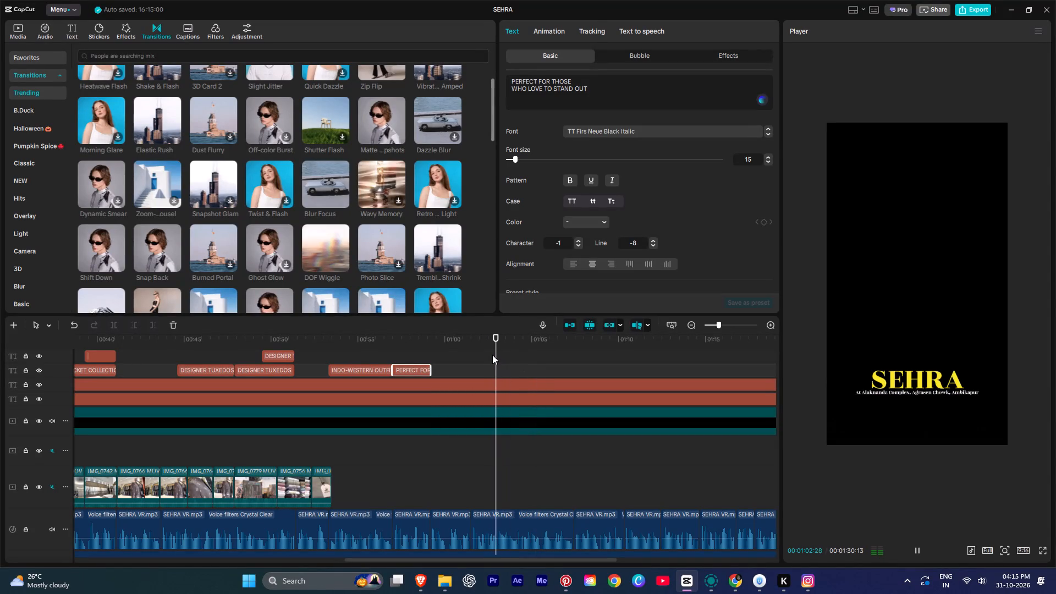
Duplicate the "INDO-WESTERN OUTFITS" title on the same track so the copy starts at about 01:02:29.
key(space)
click(496, 362)
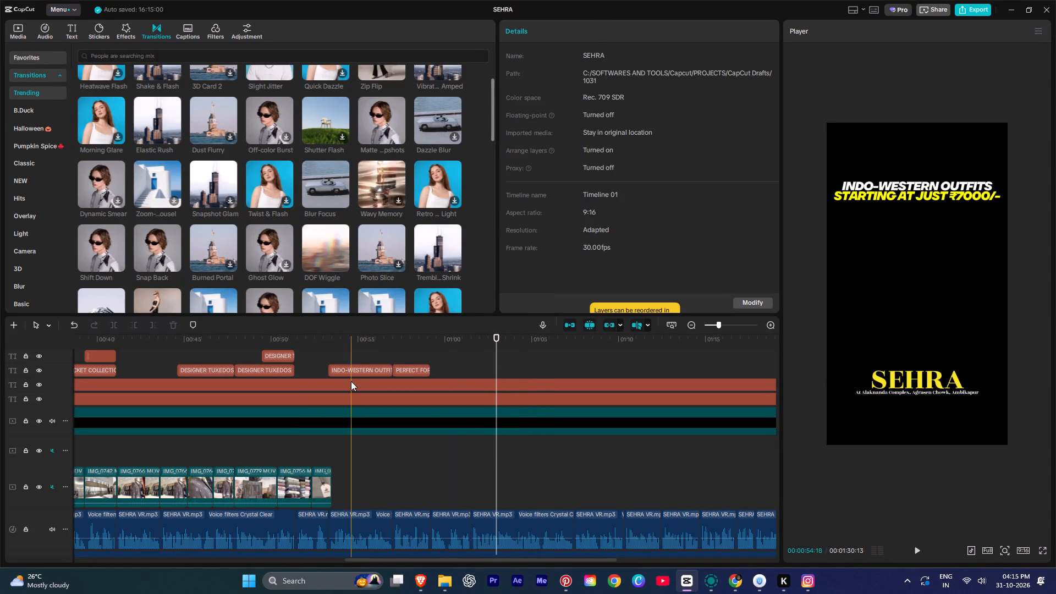
alt+click(350, 373)
alt+drag(348, 370, 518, 371)
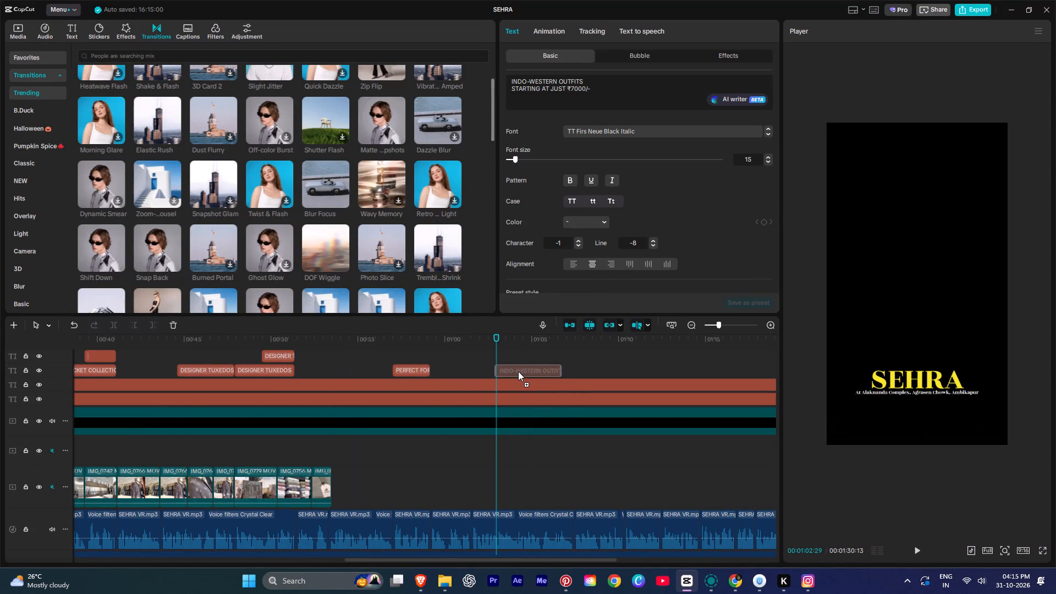
alt+drag(518, 371, 517, 371)
key(space)
key(space)
Replace the copied title's text with uppercase "ROYAL SHERWANIS EXCLUSIVE" above "COLLECTION STARTING AT ₹6000", omitting "ki".
click(527, 372)
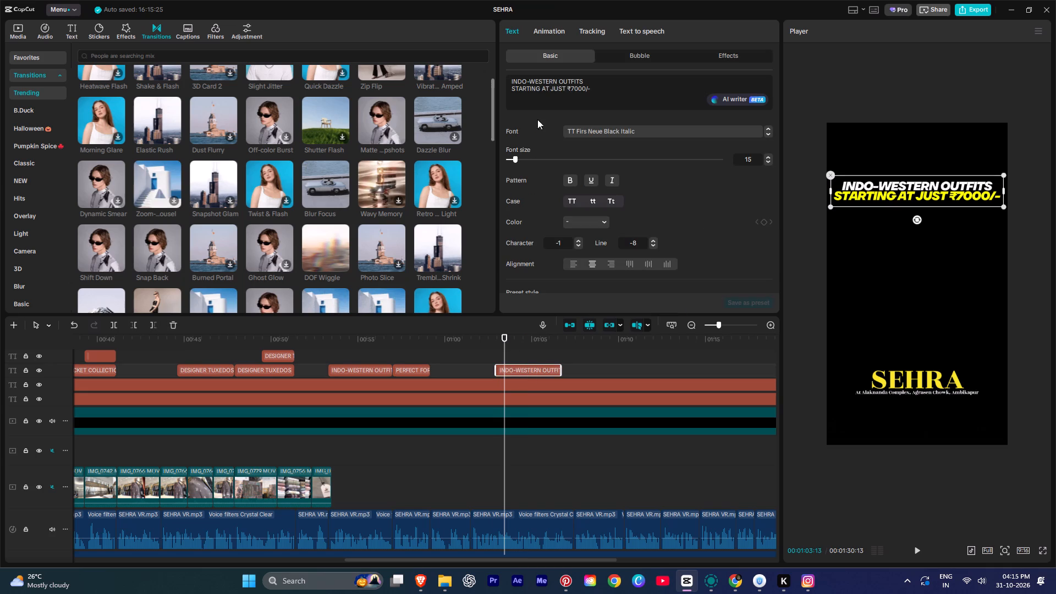
click(575, 98)
key(ctrl+a)
key(ctrl+v)
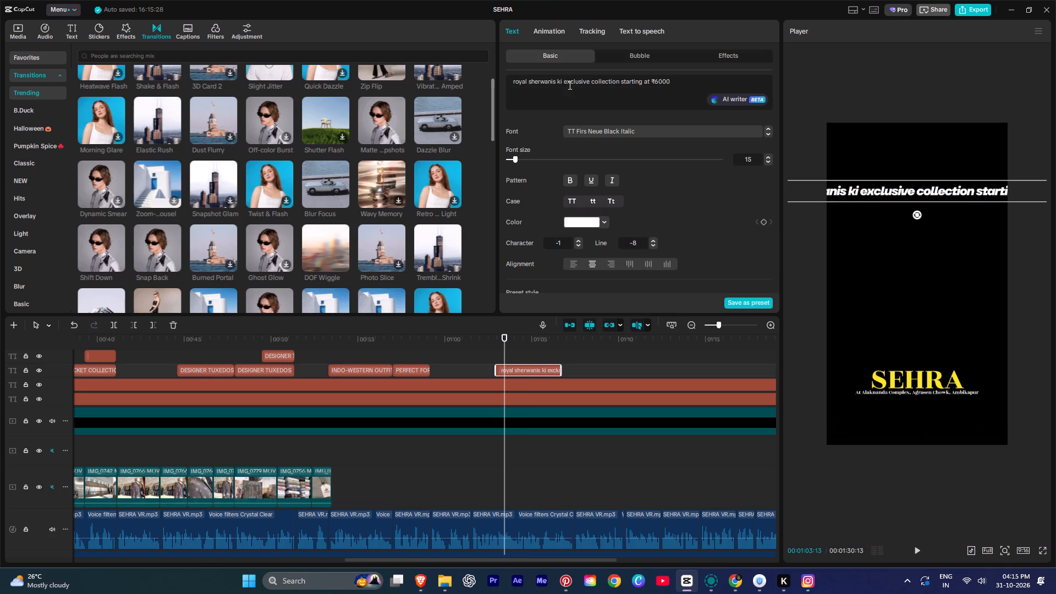
click(563, 81)
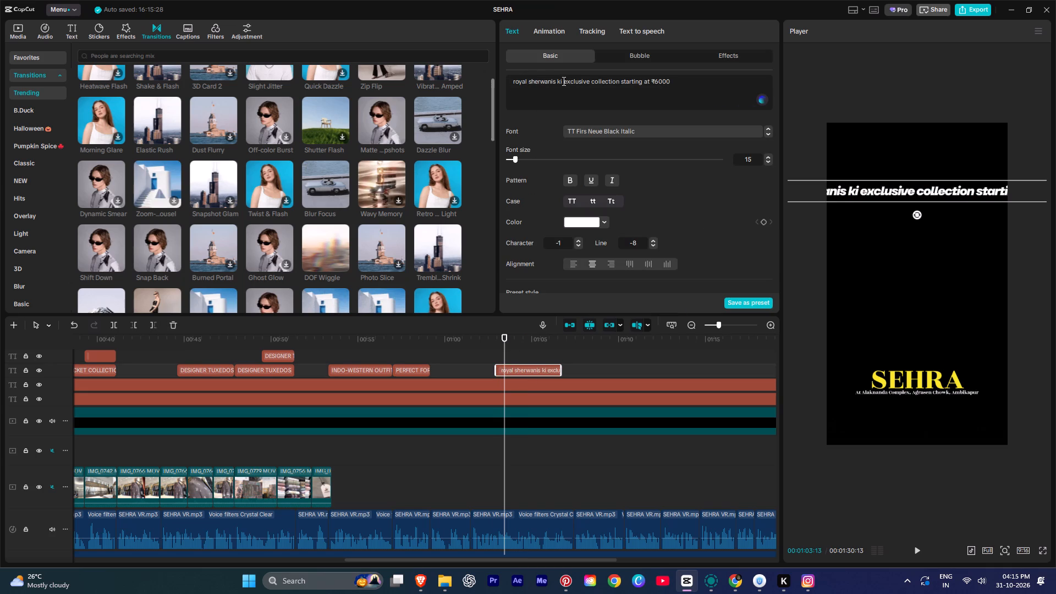
key(BackSpace)
key(BackSpace)
key(BackSpace)
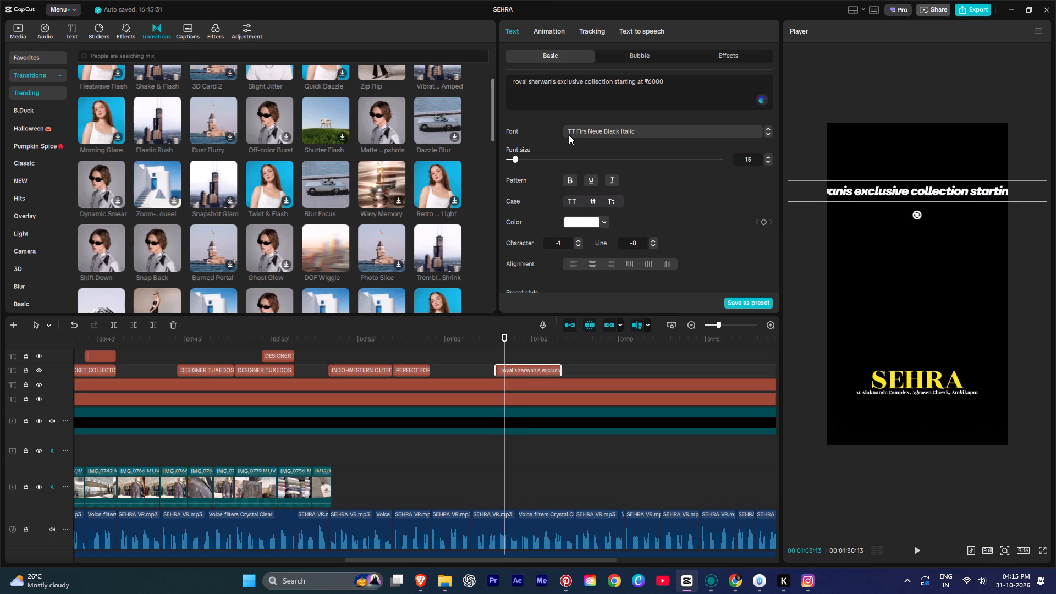
click(585, 82)
key(BackSpace)
key(Return)
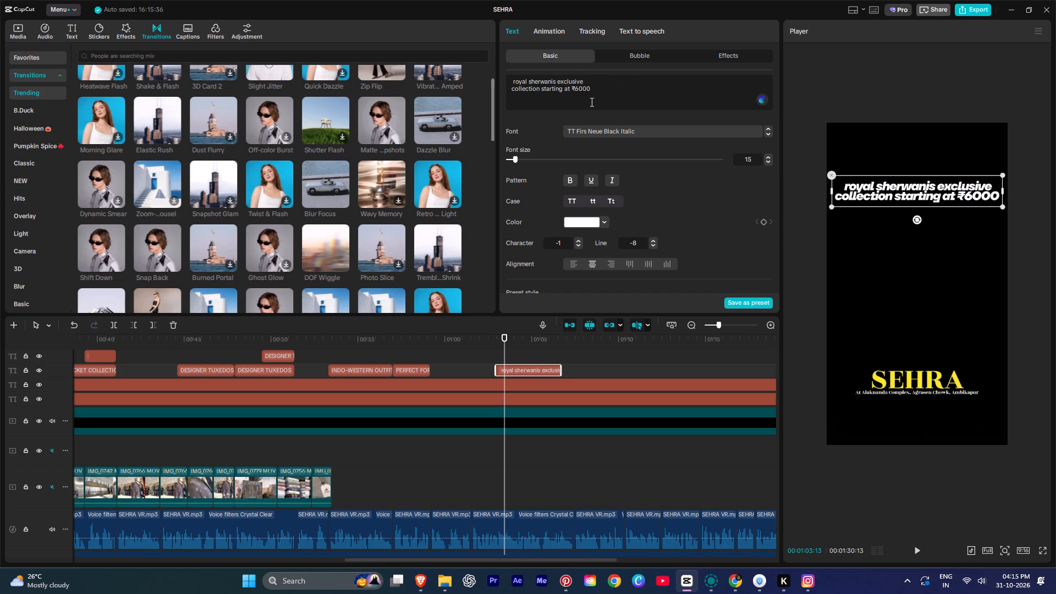
click(569, 199)
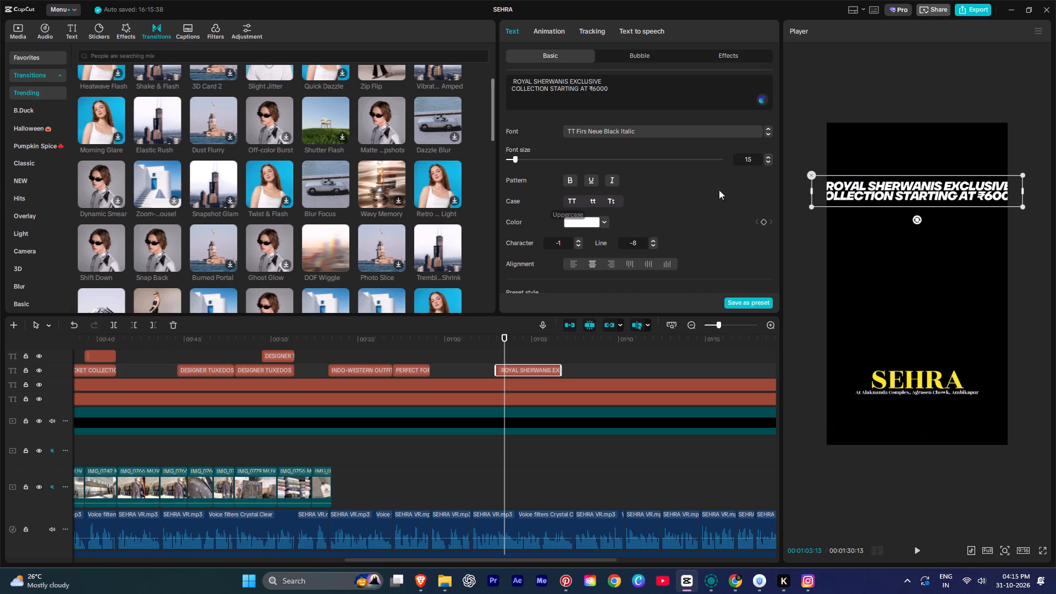
Shrink the sherwani title to fit inside the frame width and add "/-" after ₹6000.
drag(1021, 208, 992, 194)
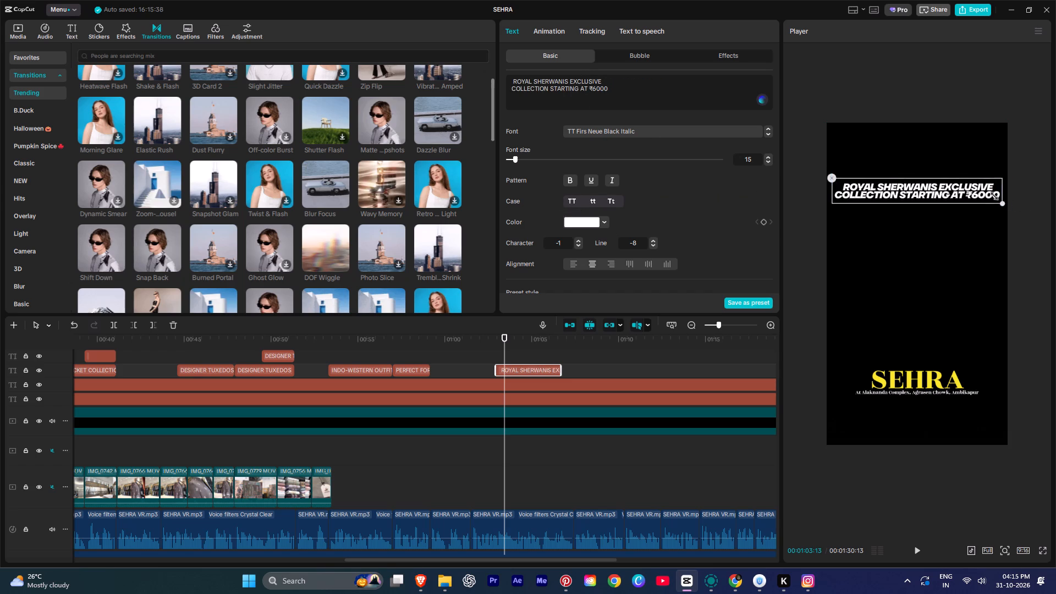
drag(992, 194, 986, 191)
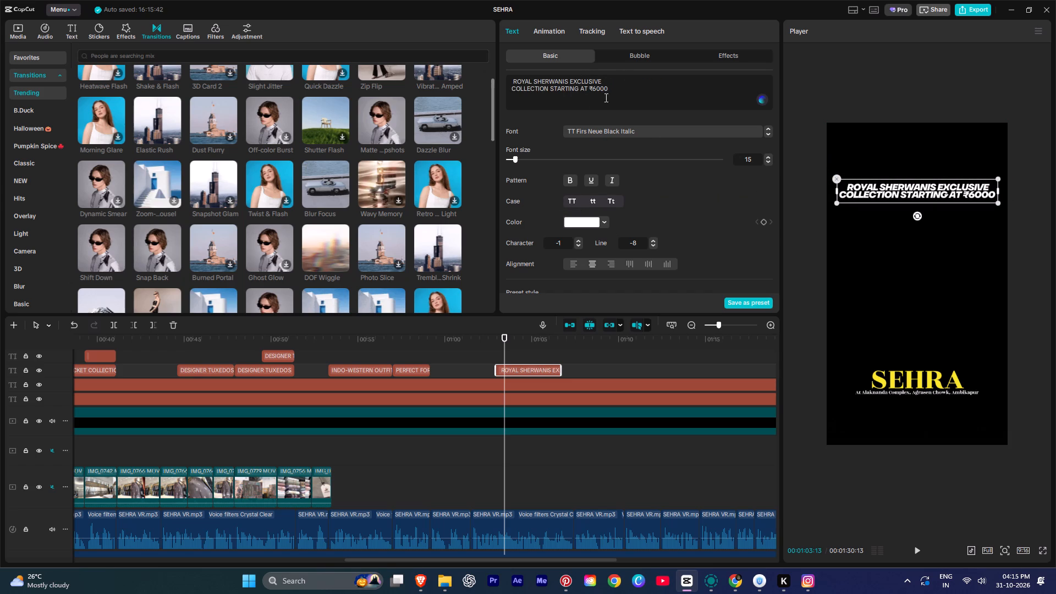
click(615, 92)
text(/-)
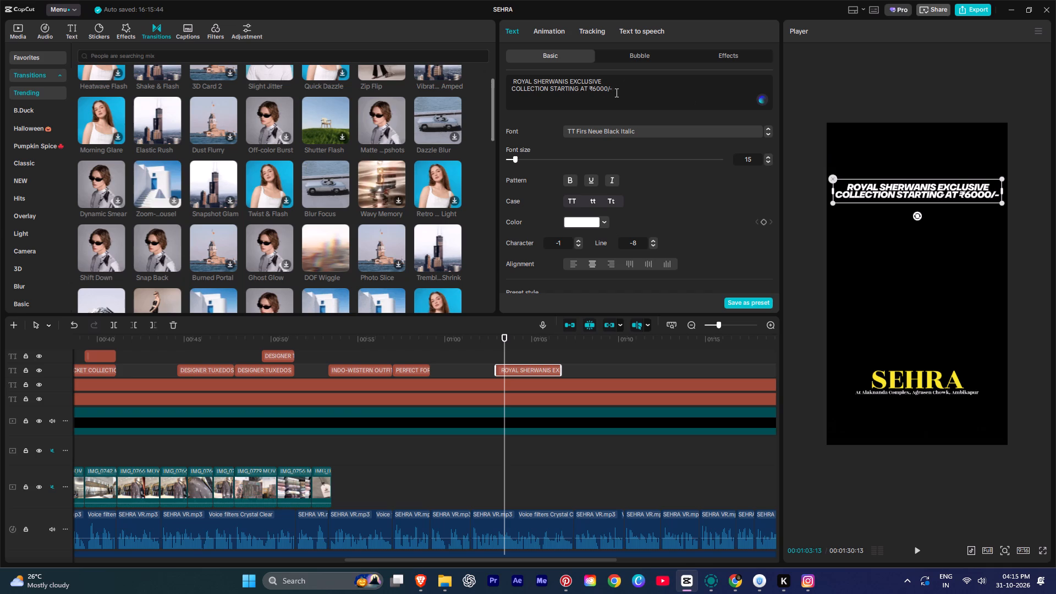
Colour the "COLLECTION STARTING AT ₹6000/-" line bright yellow, leaving the first line white.
drag(629, 91, 507, 91)
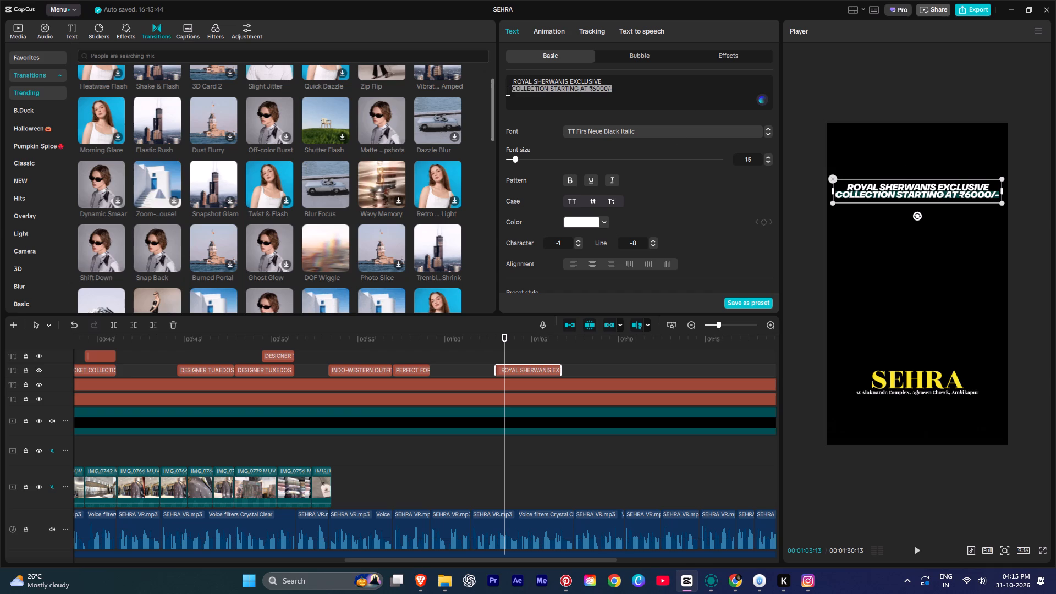
click(576, 224)
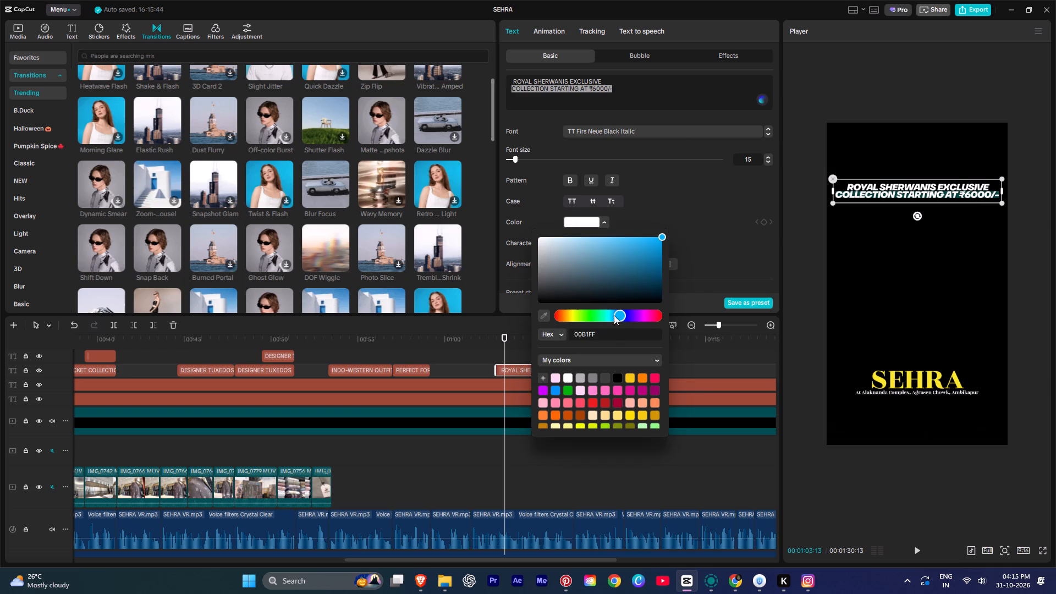
drag(616, 317, 586, 309)
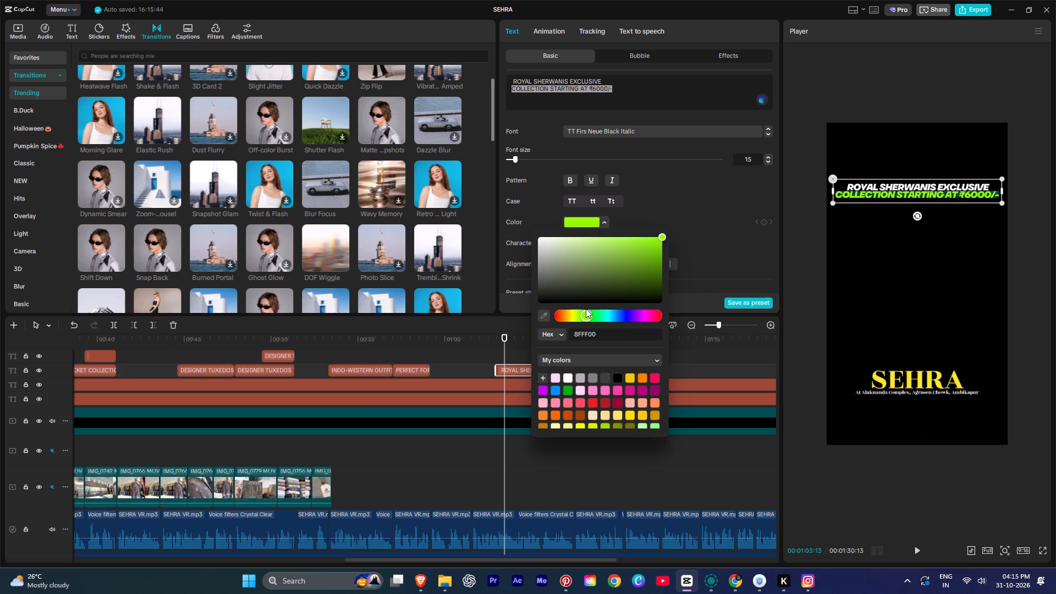
drag(586, 309, 586, 307)
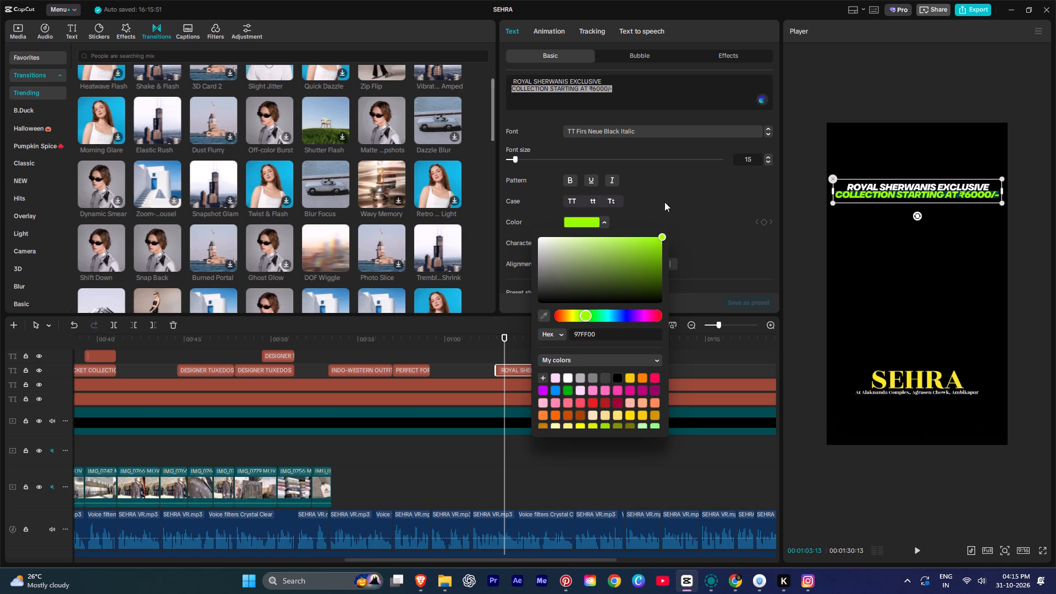
drag(581, 316, 572, 316)
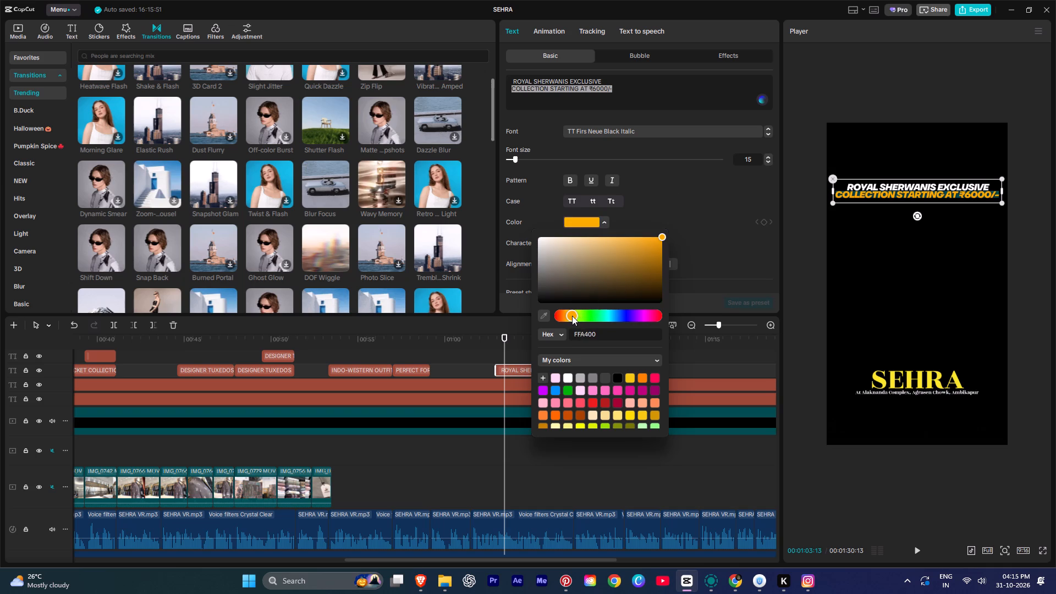
drag(572, 316, 568, 314)
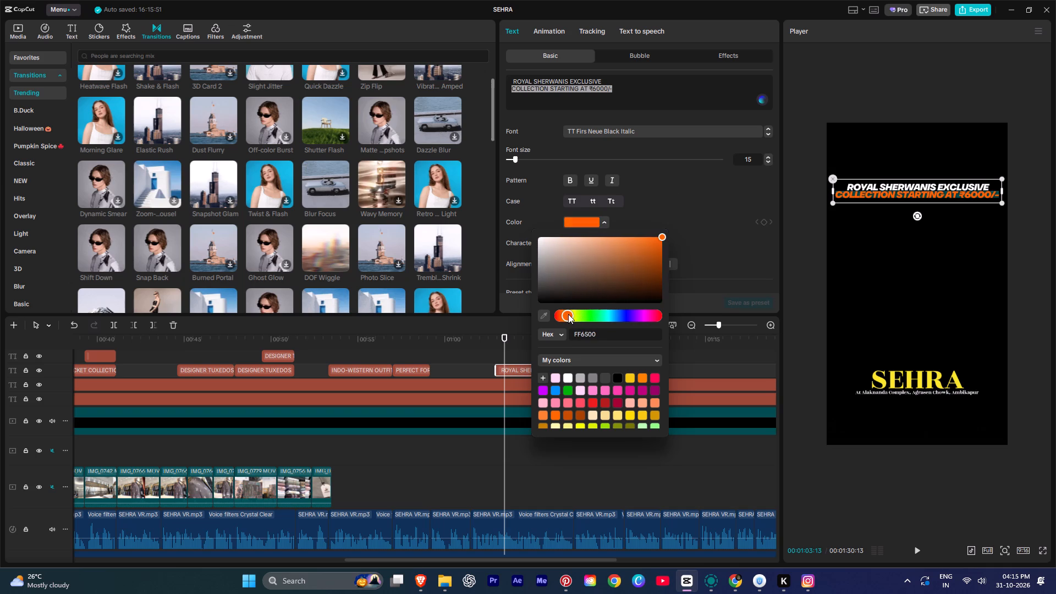
drag(568, 314, 570, 314)
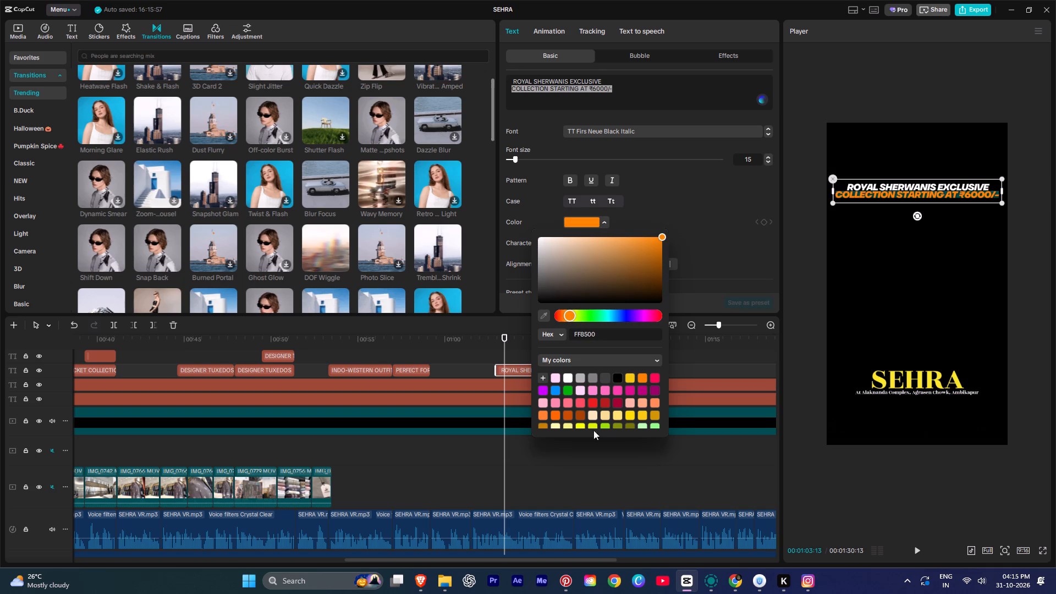
click(575, 426)
click(690, 210)
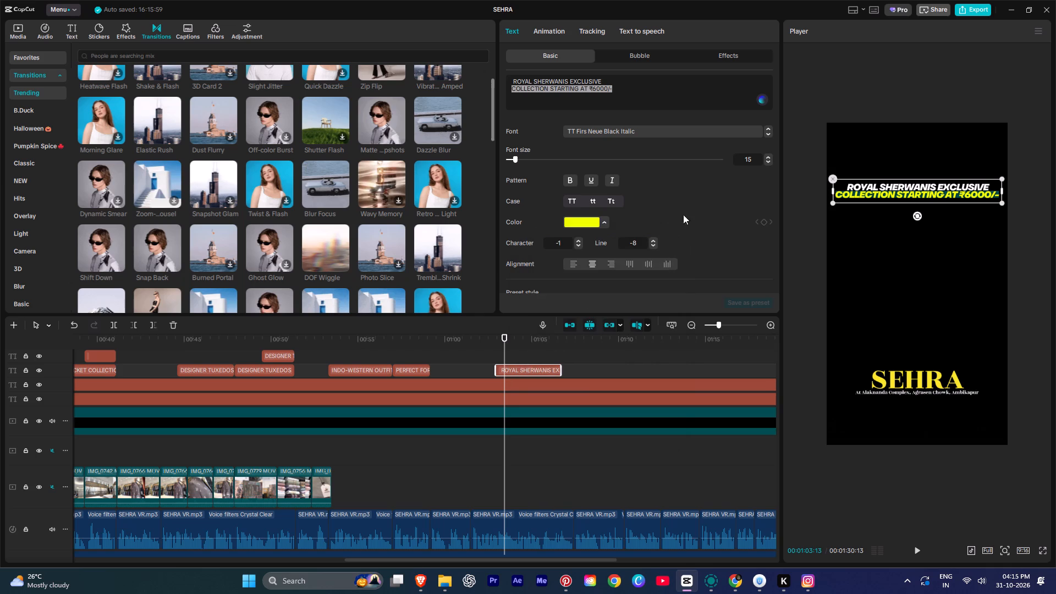
Listen for the second line's cue, duplicate the sherwani title onto the track above and trim the copy's start to about 01:04:27.
drag(505, 351, 488, 352)
key(space)
ctrl+scroll(507, 356, down, 4)
ctrl+scroll(507, 356, up, 2)
ctrl+scroll(507, 356, down, 3)
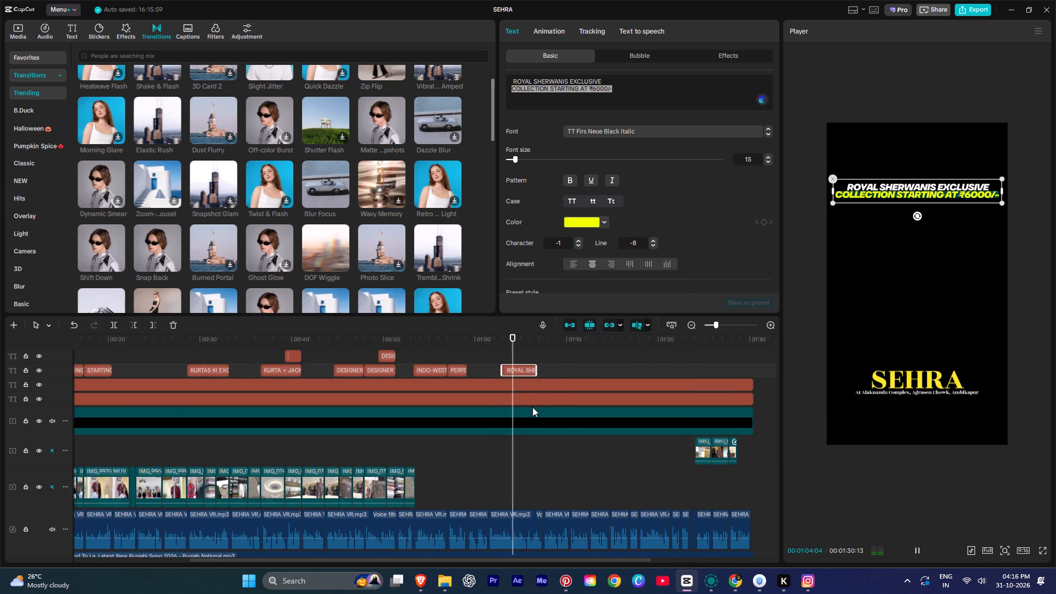
ctrl+scroll(532, 407, down, 3)
ctrl+scroll(515, 405, up, 7)
ctrl+scroll(512, 402, down, 1)
ctrl+scroll(512, 402, up, 1)
key(space)
ctrl+scroll(527, 371, up, 4)
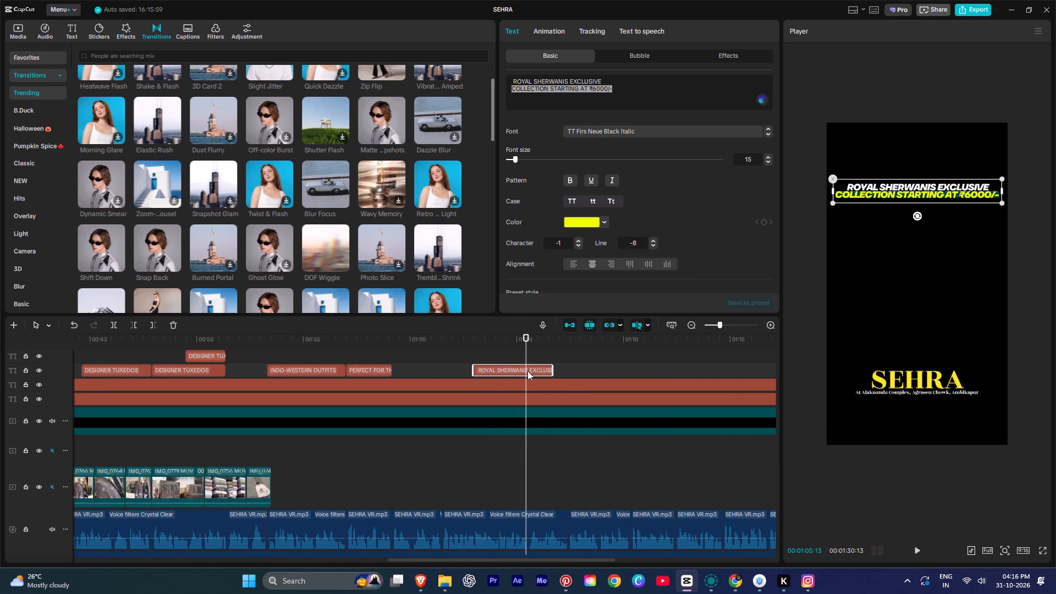
ctrl+scroll(527, 371, up, 17)
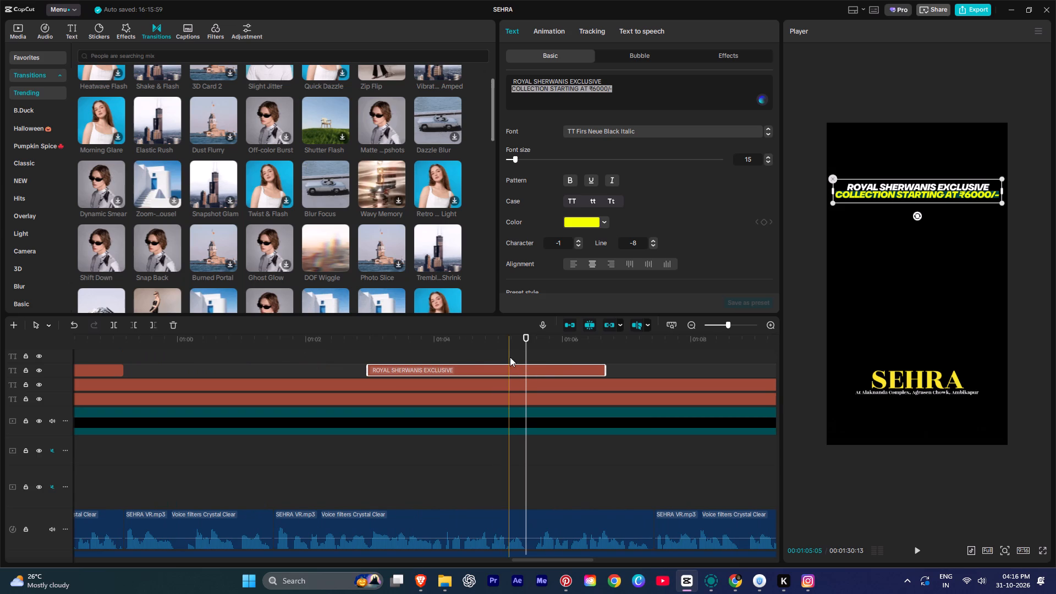
key(space)
key(space)
key(space)
click(493, 343)
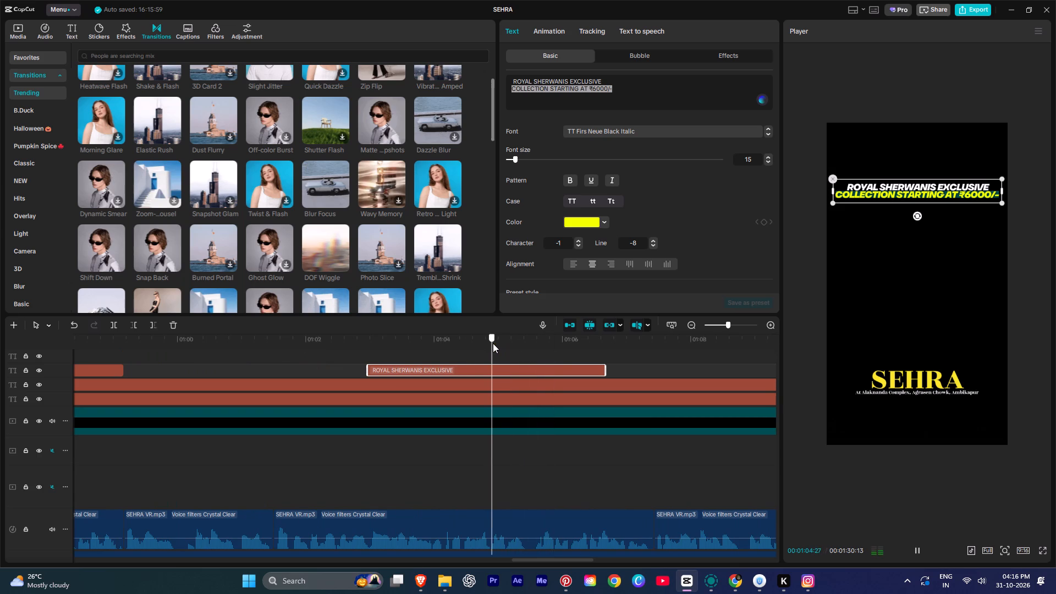
key(ctrl+c)
key(ctrl+v)
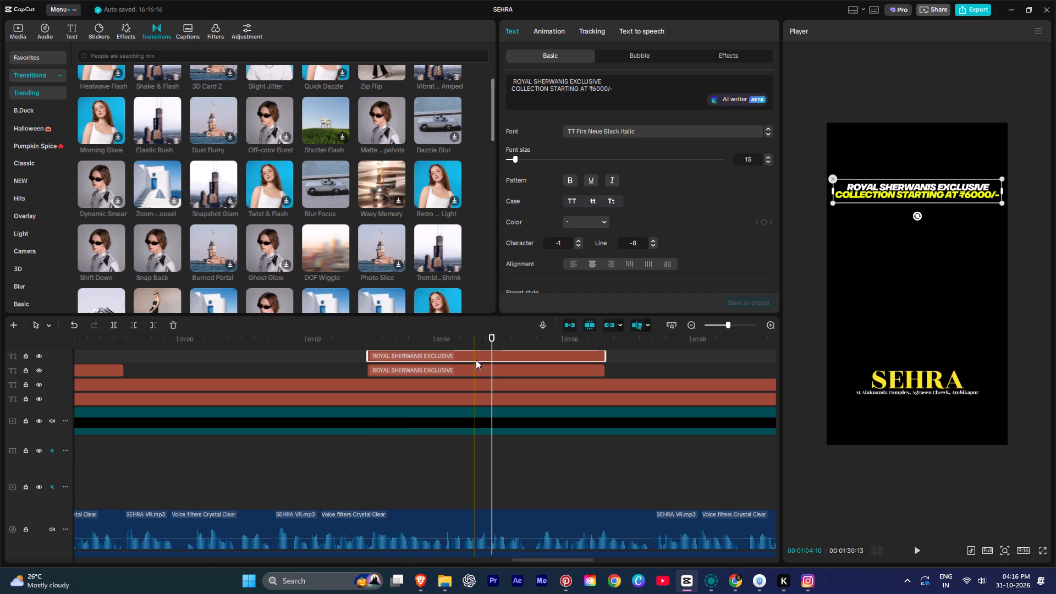
key(q)
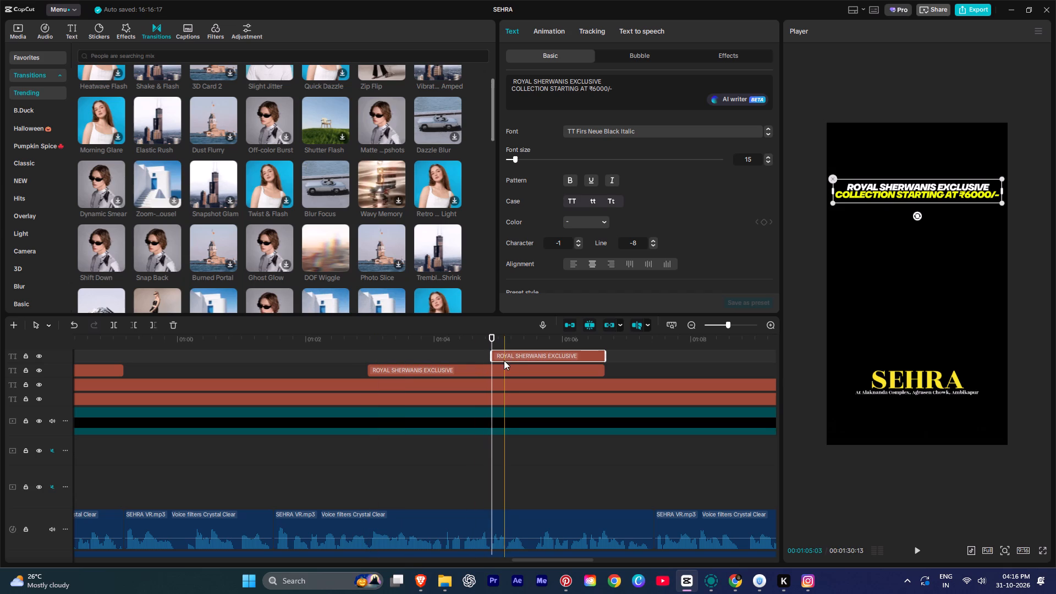
Delete the "COLLECTION STARTING AT ₹6000/-" line from the lower-track sherwani title, keeping only "ROYAL SHERWANIS EXCLUSIVE".
click(493, 366)
click(619, 77)
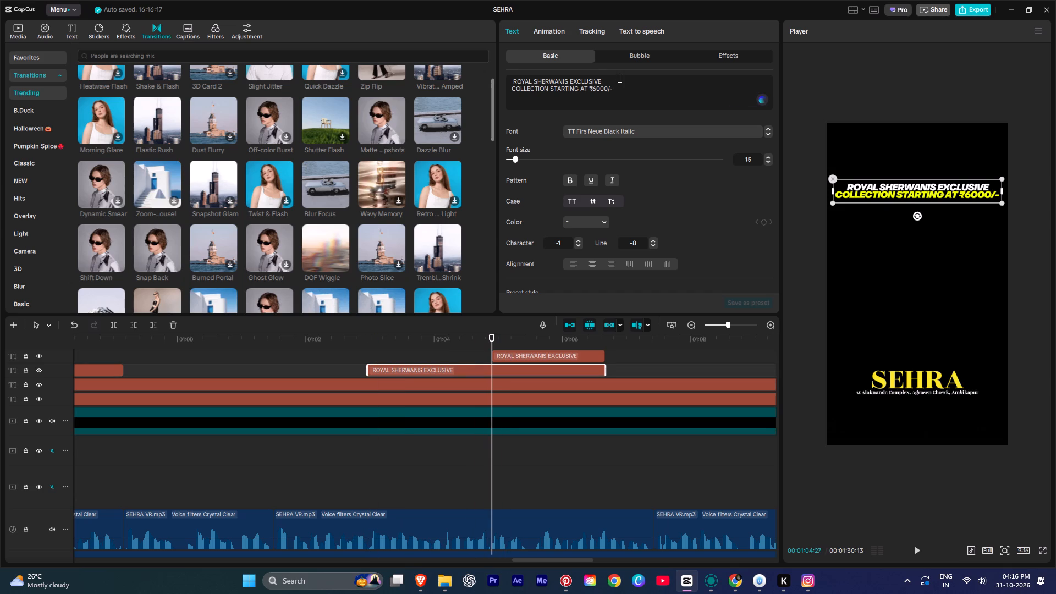
drag(651, 92, 501, 87)
key(BackSpace)
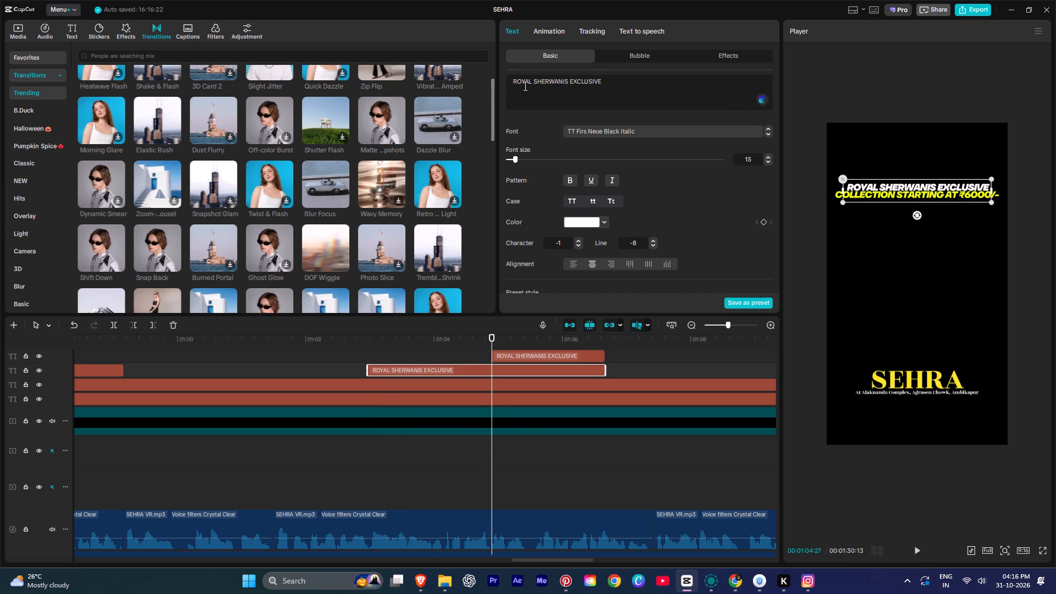
Delete "ROYAL SHERWANIS EXCLUSIVE" from the upper-track copy, keeping its line blank above the yellow price line.
click(533, 346)
click(537, 354)
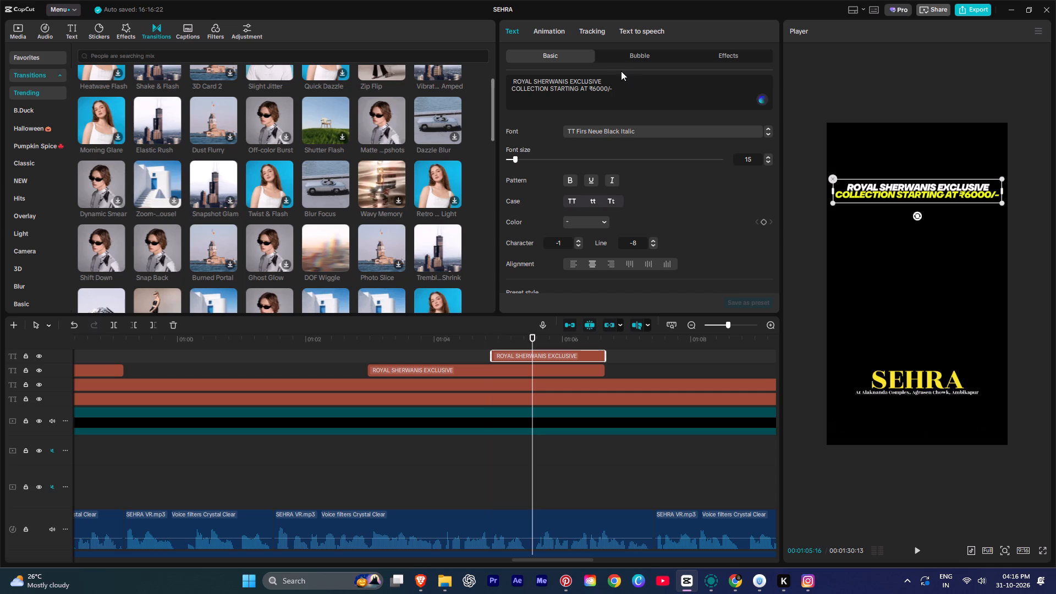
drag(607, 80, 499, 74)
key(BackSpace)
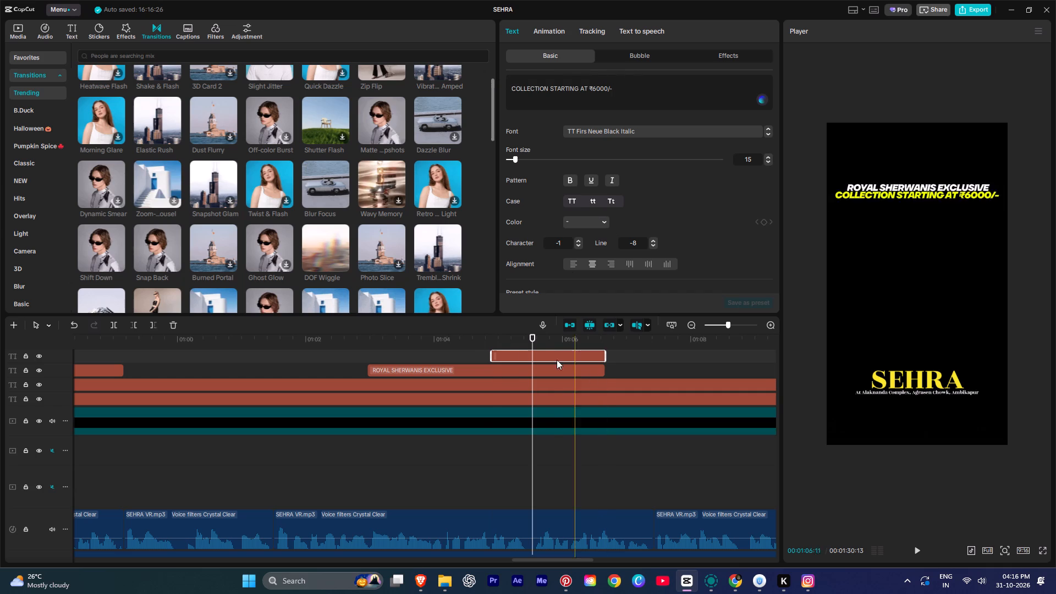
Play the split sherwani title against the voice-over and extend the ends of both parts together to about 01:07:13.
click(485, 345)
key(space)
ctrl+scroll(552, 361, down, 6)
ctrl+scroll(554, 362, up, 1)
ctrl+scroll(554, 362, down, 3)
ctrl+scroll(554, 362, up, 1)
ctrl+scroll(554, 362, down, 3)
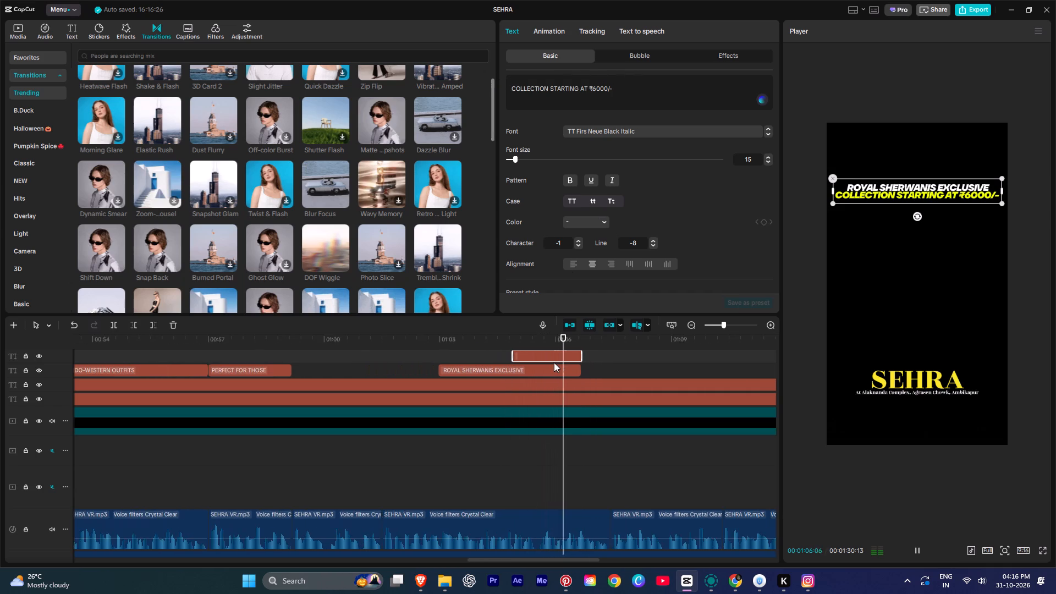
ctrl+scroll(554, 362, down, 7)
ctrl+scroll(617, 409, down, 5)
ctrl+scroll(604, 412, up, 2)
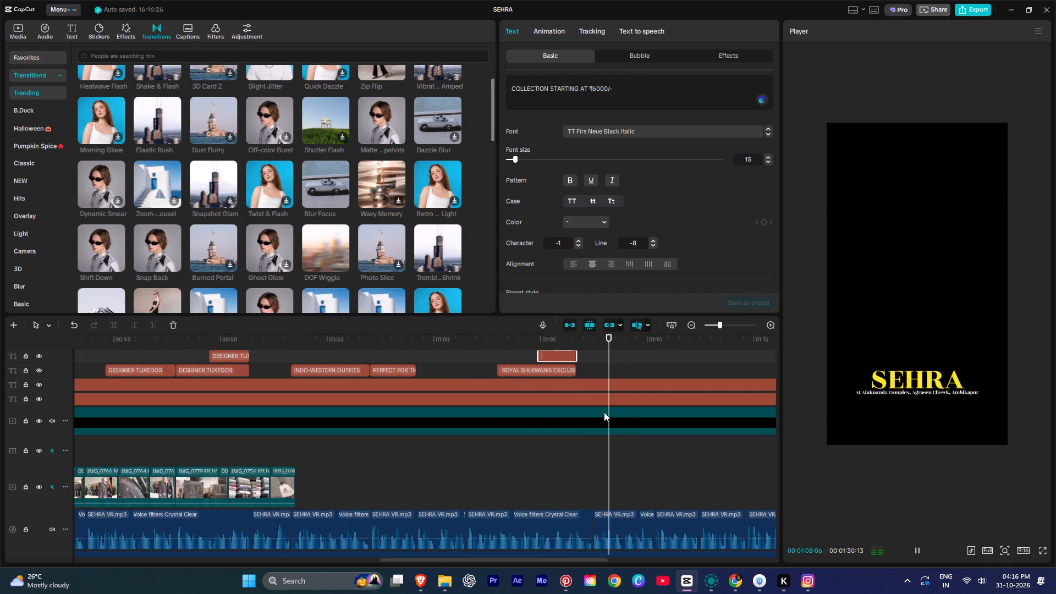
ctrl+scroll(604, 412, up, 4)
key(space)
click(587, 364)
drag(619, 354, 552, 371)
drag(571, 366, 587, 369)
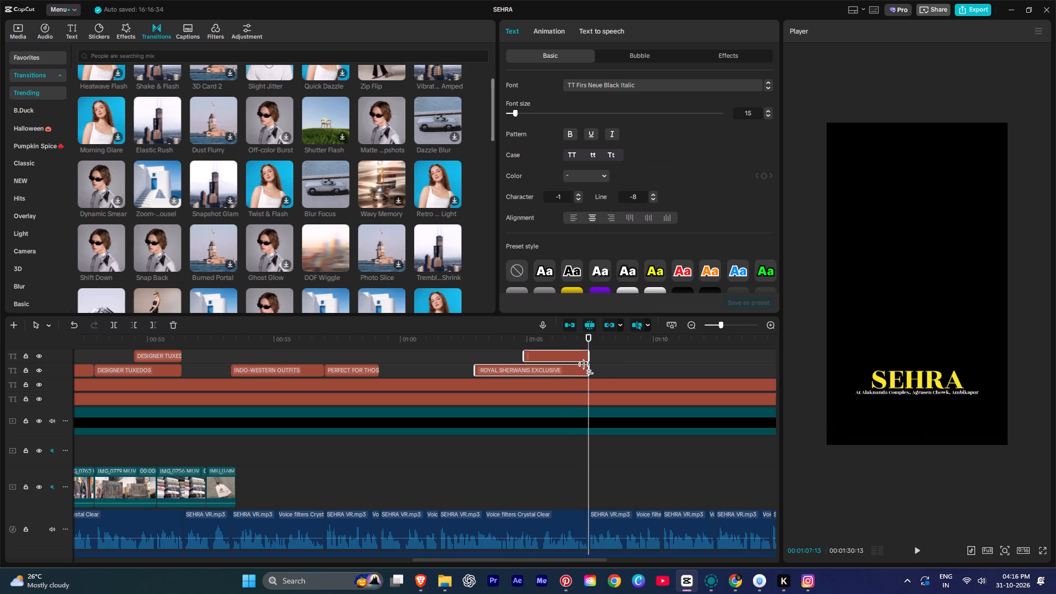
Listen to the voice-over following the sherwani title while viewing the whole timeline.
click(626, 369)
key(space)
ctrl+scroll(626, 369, down, 15)
ctrl+scroll(626, 369, up, 1)
ctrl+scroll(626, 369, down, 1)
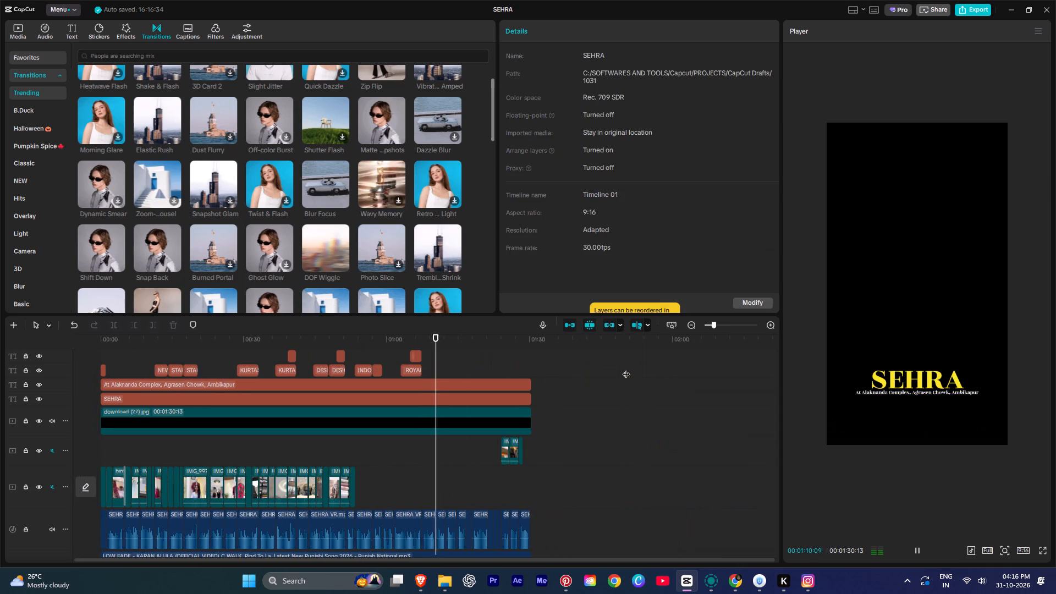
ctrl+scroll(512, 396, down, 1)
ctrl+scroll(512, 396, up, 10)
ctrl+scroll(512, 396, down, 10)
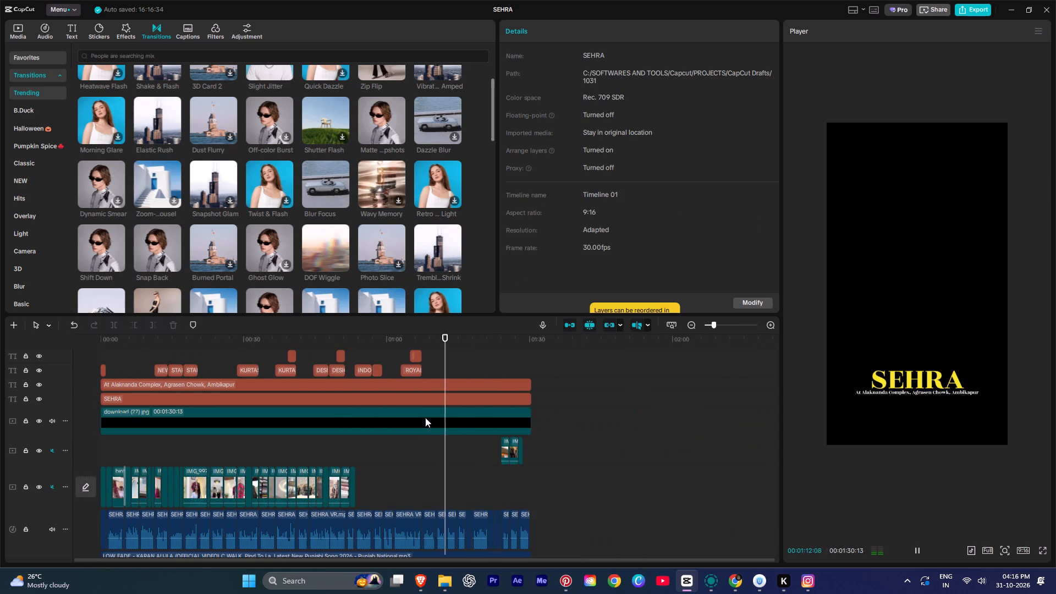
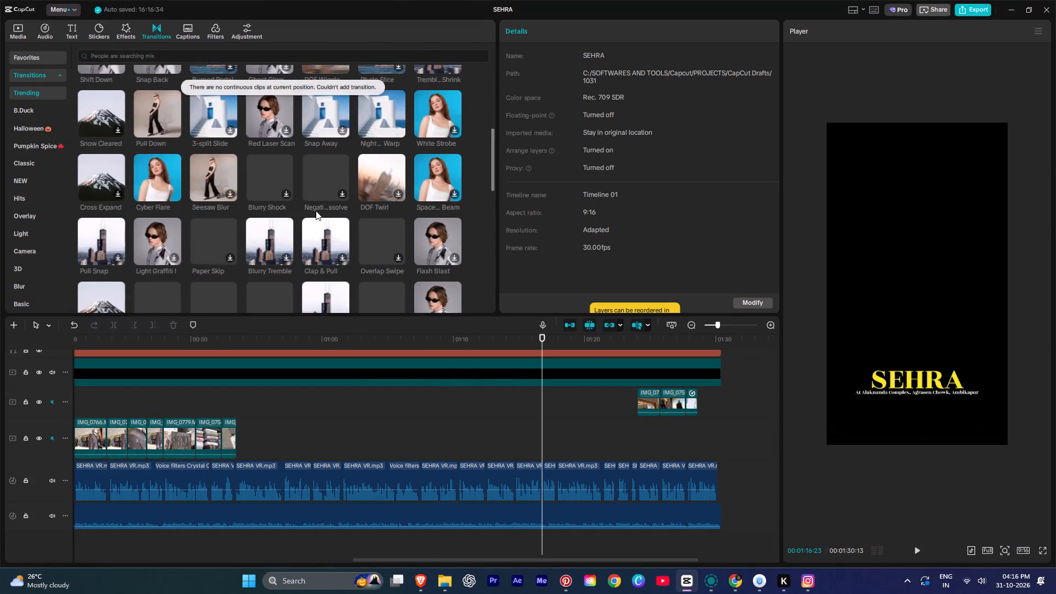
From the SEHRA RAW media folder, place the storefront clip IMG_0631.MOV in the empty video-track gap at about 01:17:20.
scroll(316, 211, down, 4)
click(20, 32)
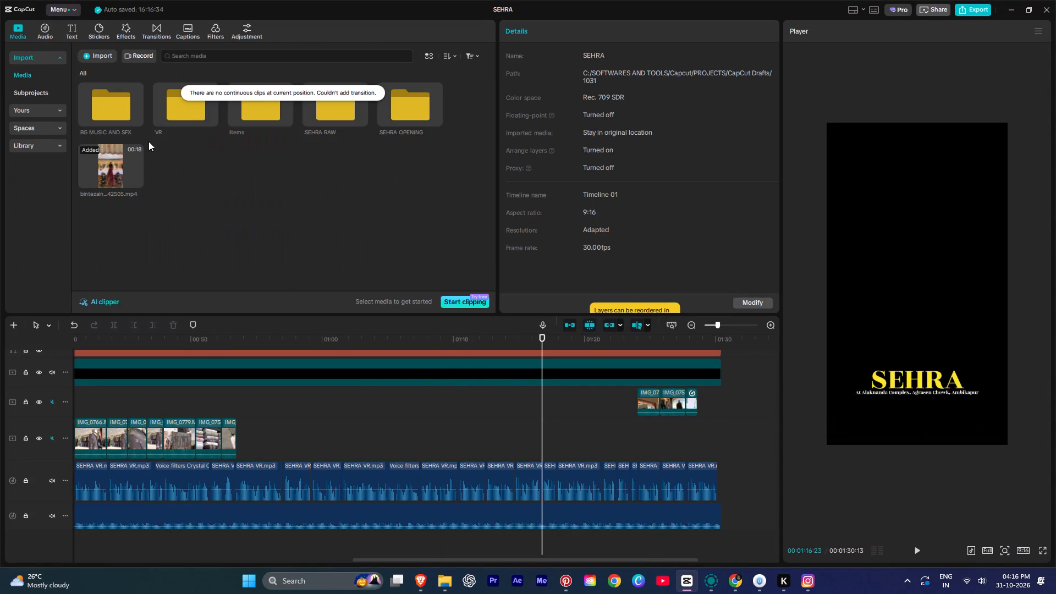
double_click(339, 109)
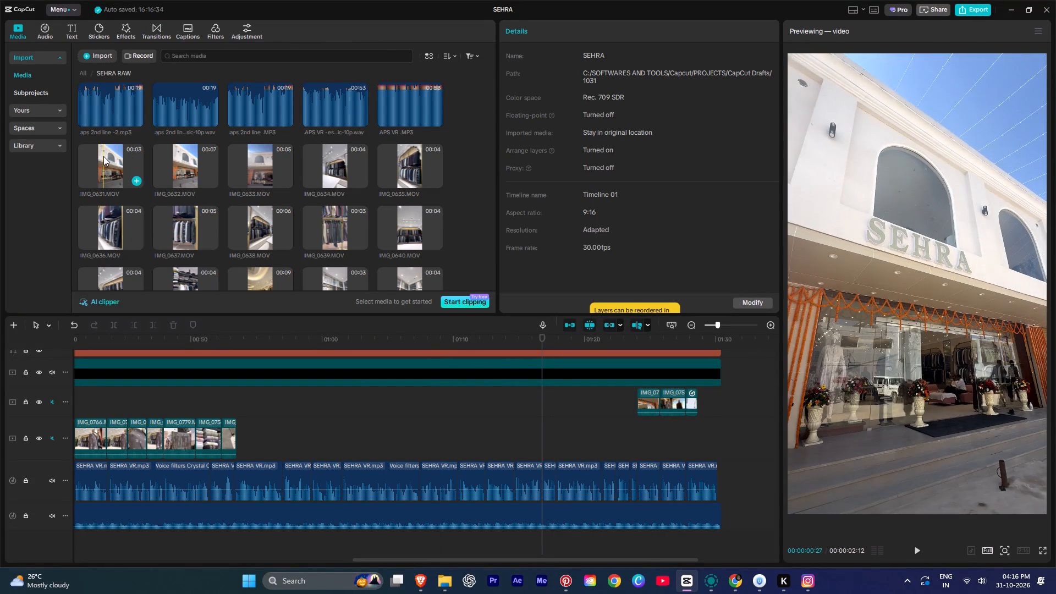
drag(103, 157, 555, 406)
key(space)
ctrl+scroll(555, 395, up, 1)
ctrl+scroll(555, 395, down, 1)
ctrl+scroll(555, 395, up, 5)
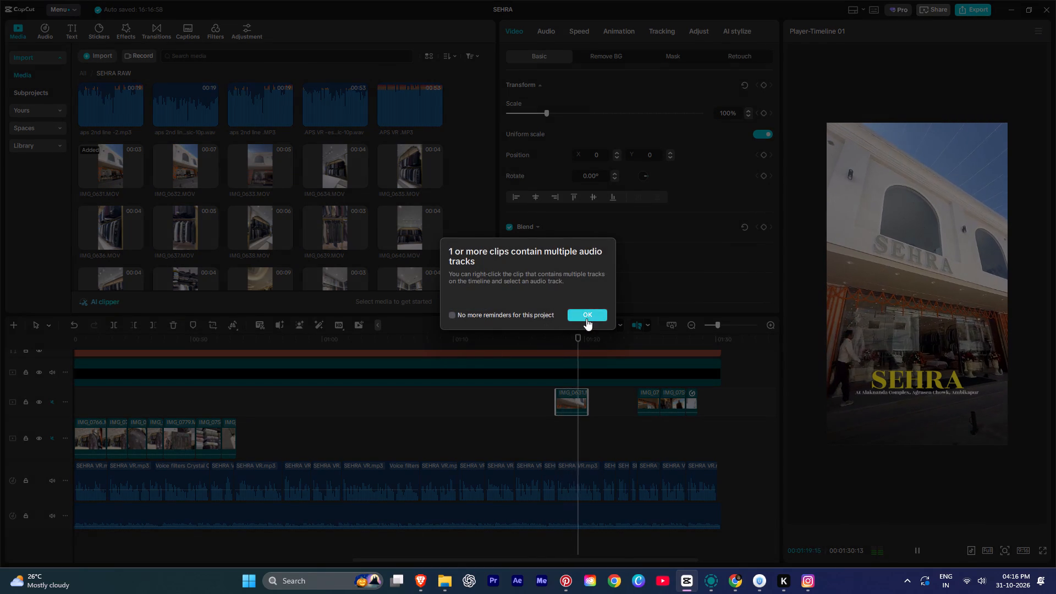
click(586, 318)
key(space)
key(space)
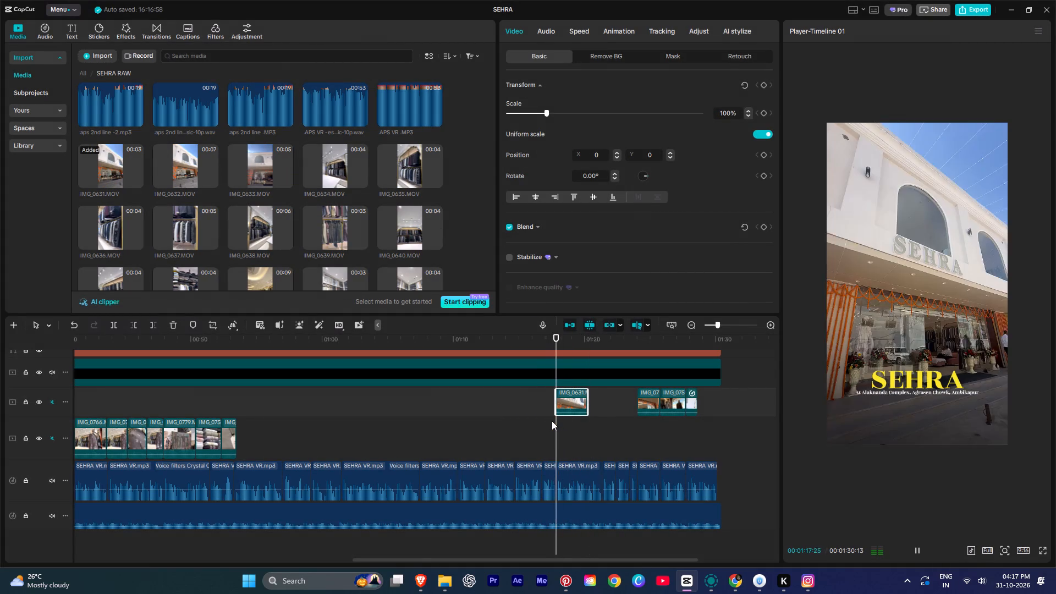
Play the storefront clip IMG_0631.MOV against the voice-over and trim its end to about 01:19:04.
ctrl+scroll(552, 421, up, 1)
ctrl+scroll(552, 421, down, 1)
ctrl+scroll(552, 421, up, 8)
key(space)
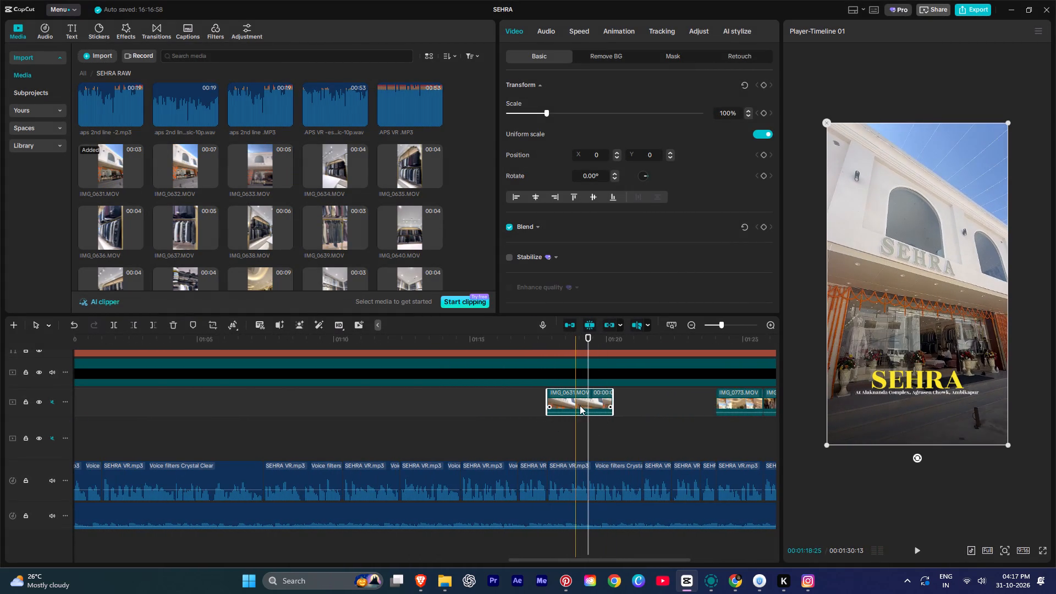
text(w)
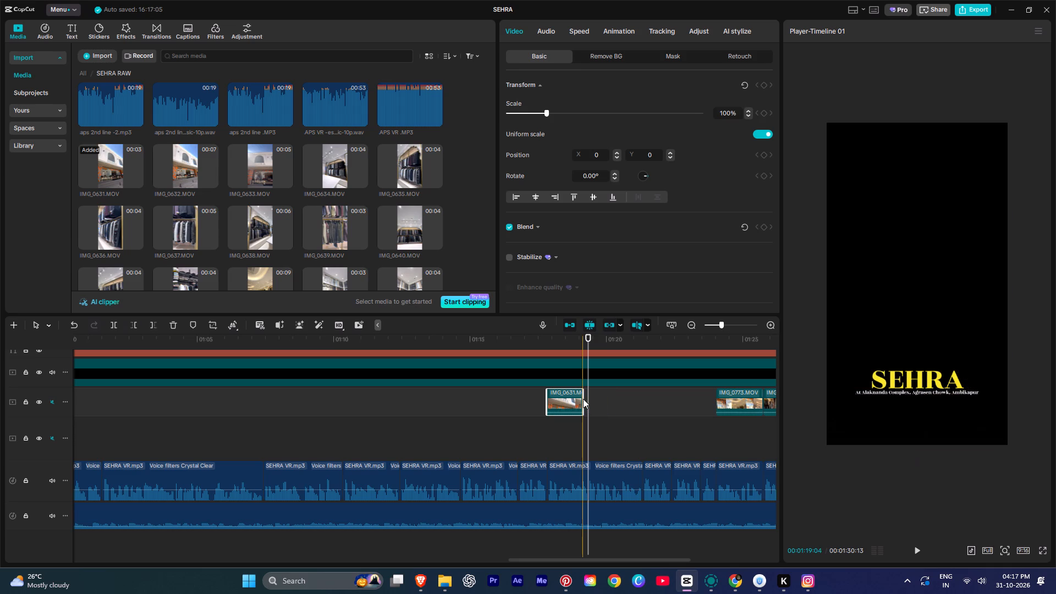
key(space)
key(space)
Find the store interior clip IMG_0647.MOV in SEHRA RAW and add it on a track above, starting where IMG_0631.MOV ends.
scroll(325, 208, down, 1)
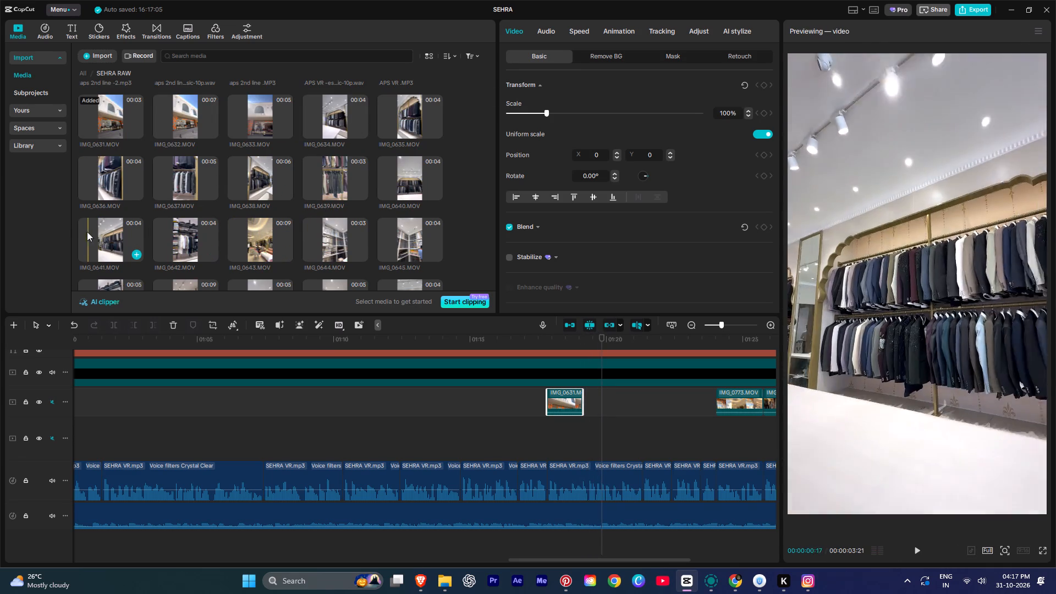
scroll(168, 240, down, 1)
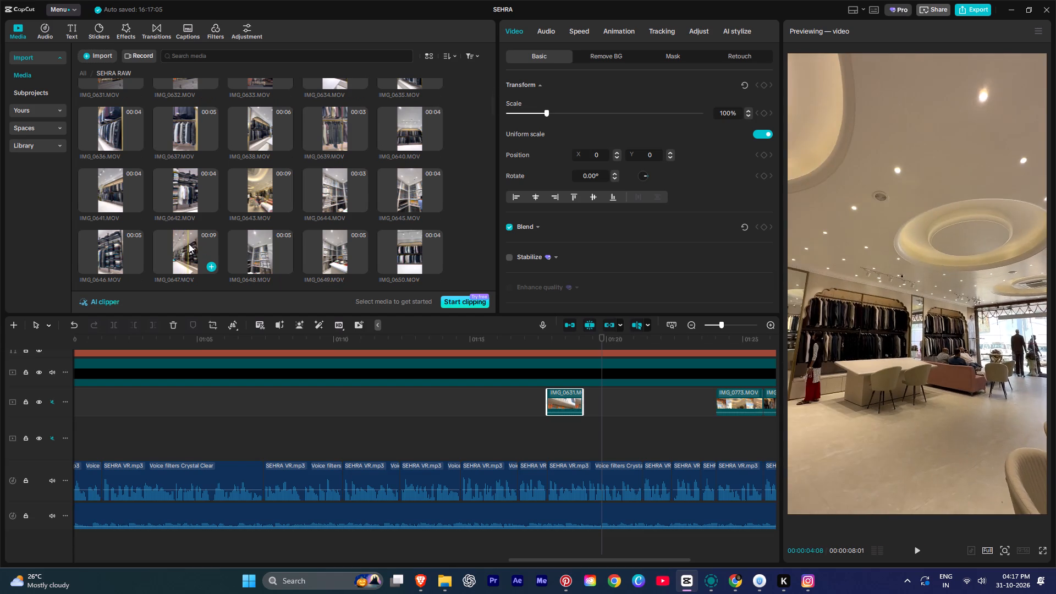
drag(184, 243, 585, 409)
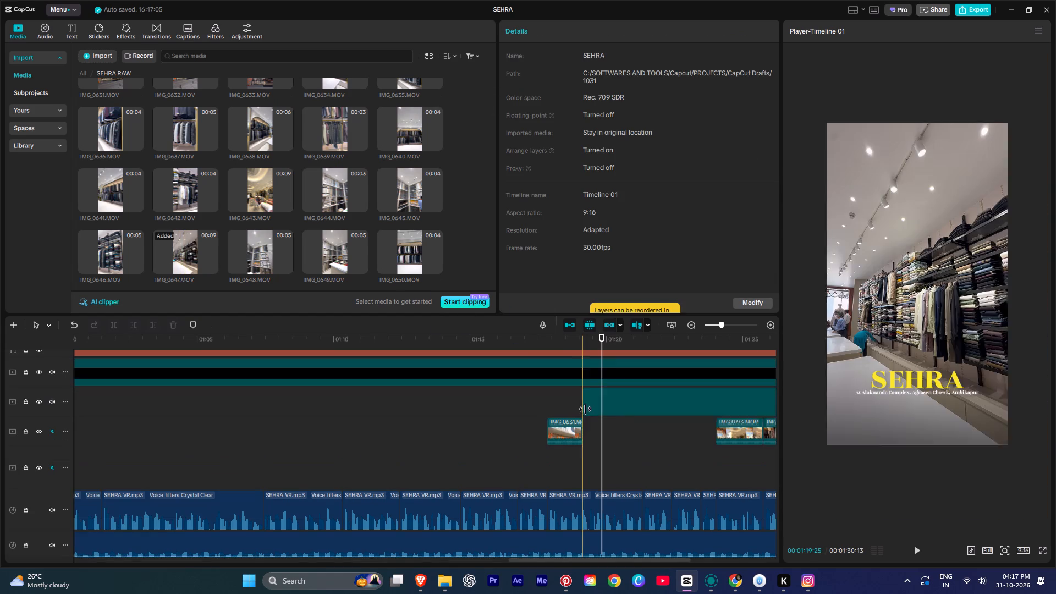
key(space)
ctrl+scroll(618, 403, up, 5)
click(592, 307)
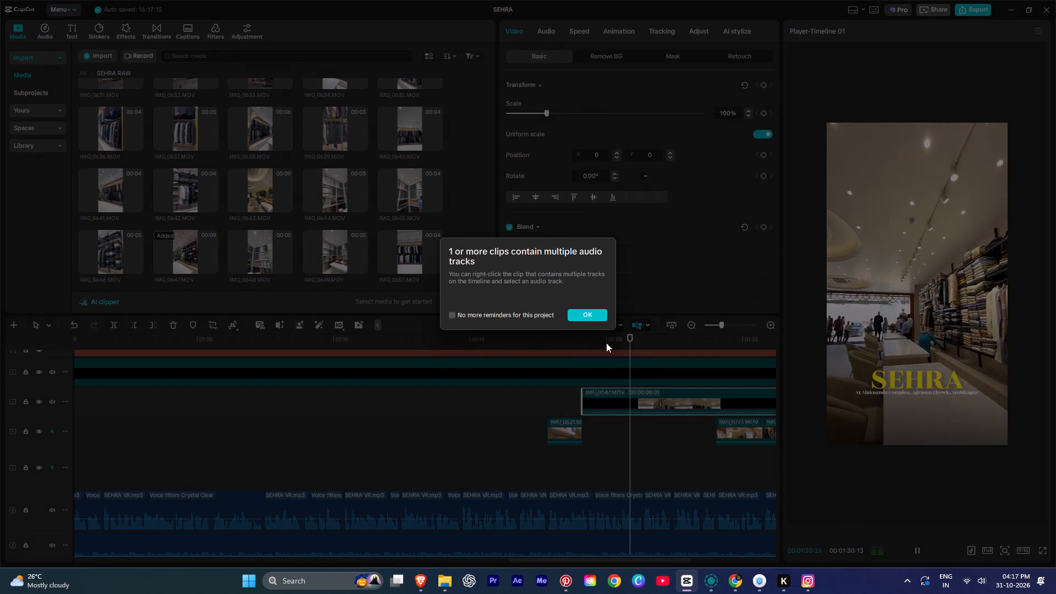
click(585, 312)
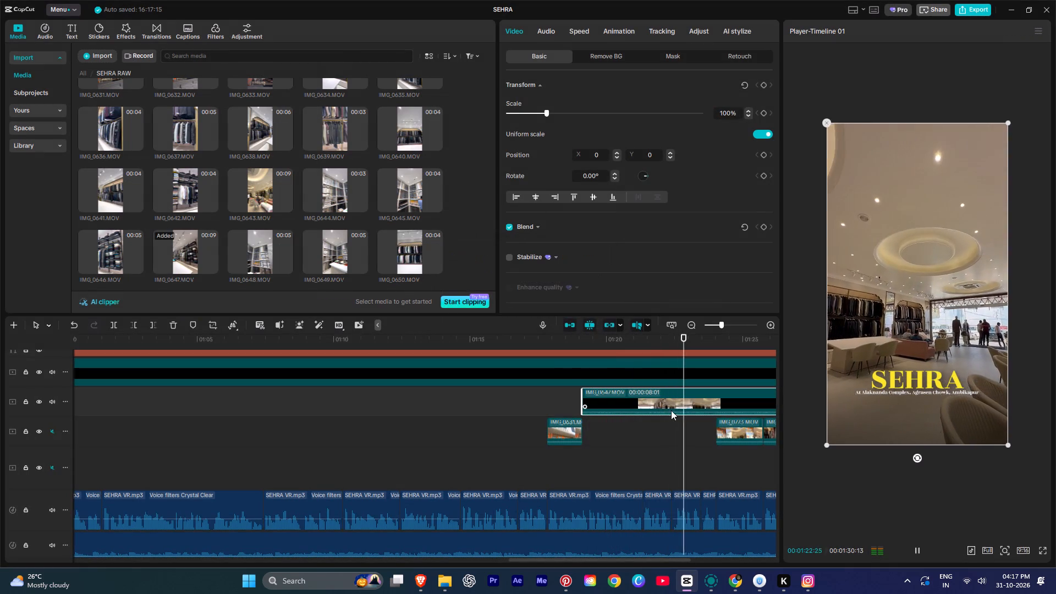
Trim IMG_0647.MOV to end at the start of IMG_0773.MOV, 4:27 long, and move it into the gap between IMG_0631.MOV and IMG_0773.MOV.
key(space)
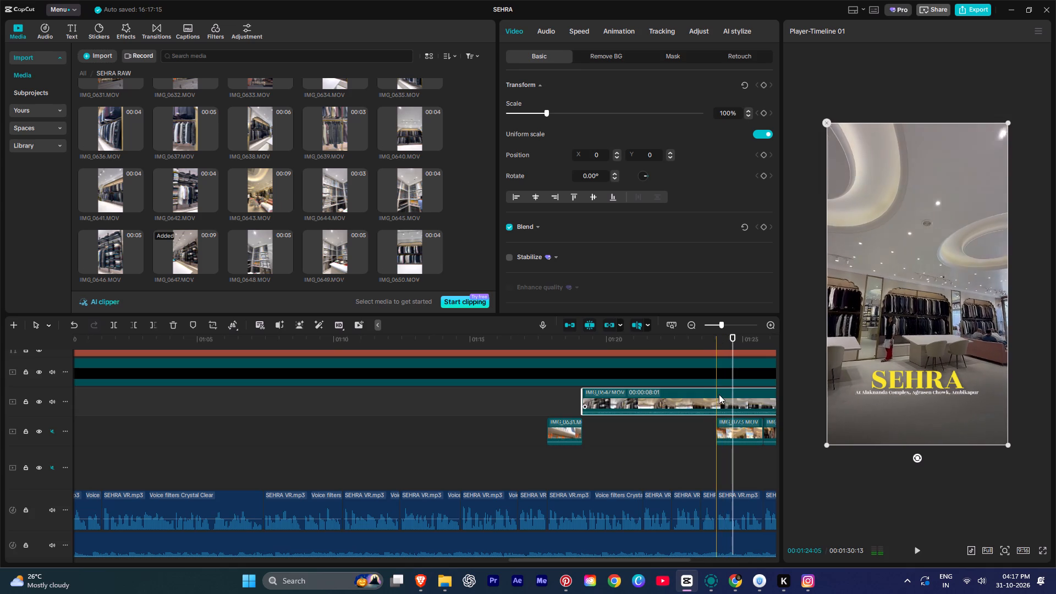
key(w)
drag(696, 406, 692, 430)
drag(686, 409, 690, 428)
Play the closing section from IMG_0647.MOV to the end of the timeline, checking the clips against the voice-over.
key(space)
ctrl+scroll(675, 393, down, 8)
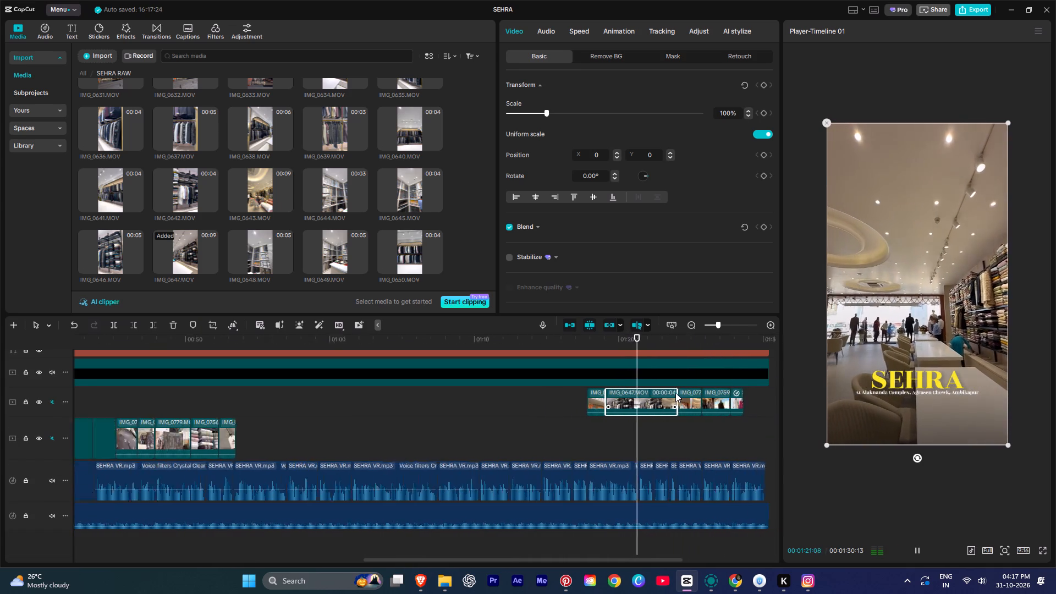
ctrl+scroll(675, 393, down, 2)
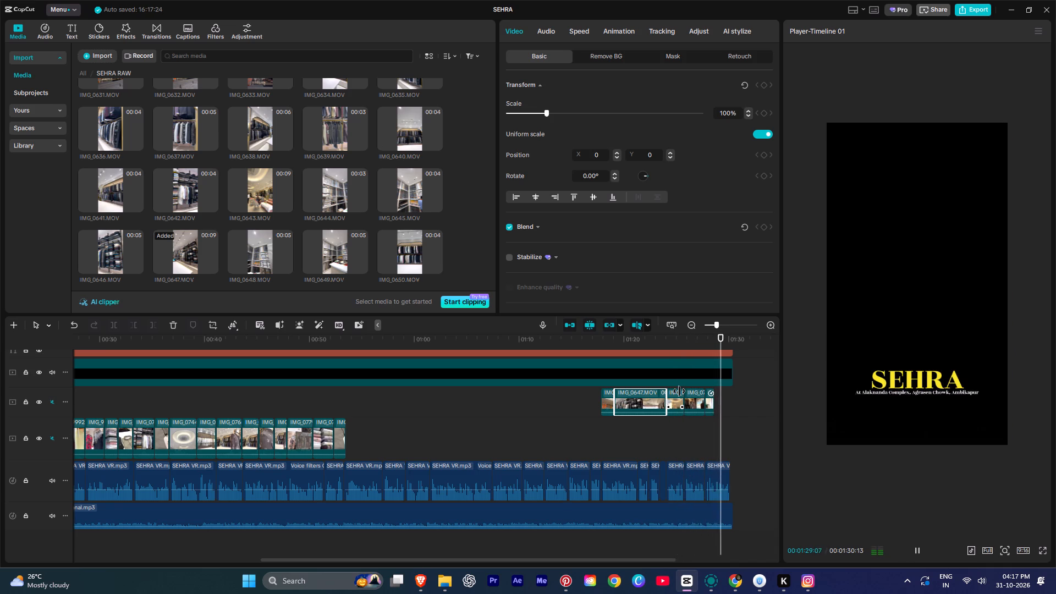
ctrl+scroll(734, 420, up, 5)
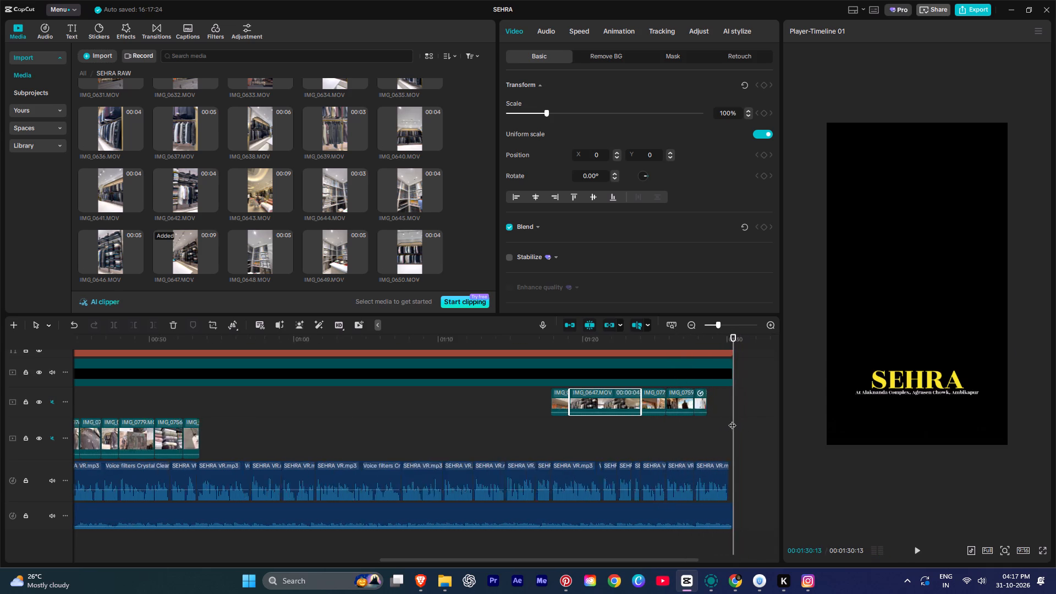
ctrl+scroll(732, 420, up, 12)
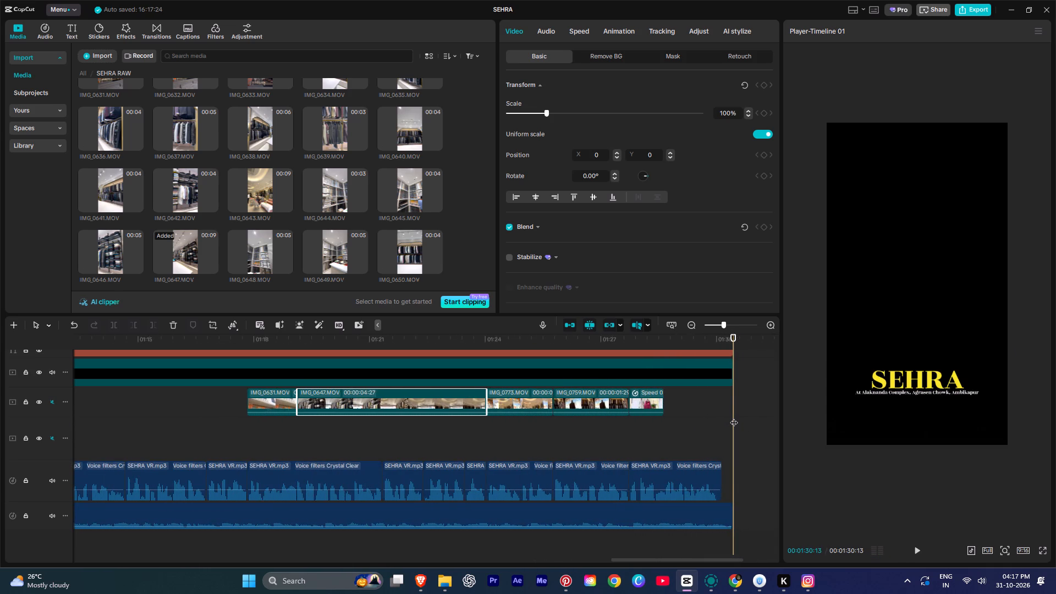
Add the fabric shelves clip IMG_0645.MOV to the video track after the last 0.7X speed clip, at about 01:28:24.
click(627, 418)
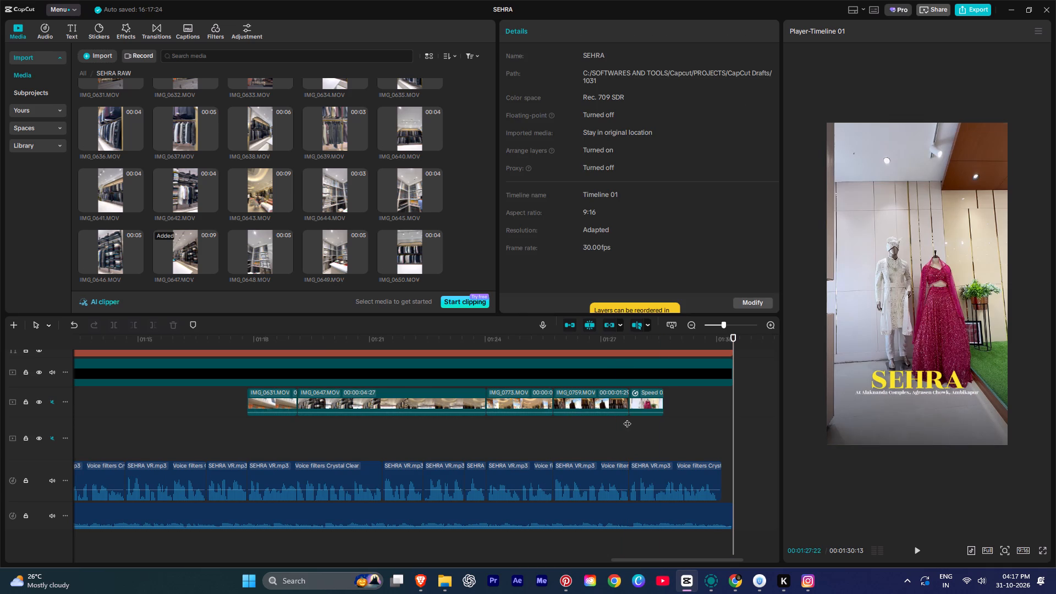
ctrl+scroll(627, 418, up, 4)
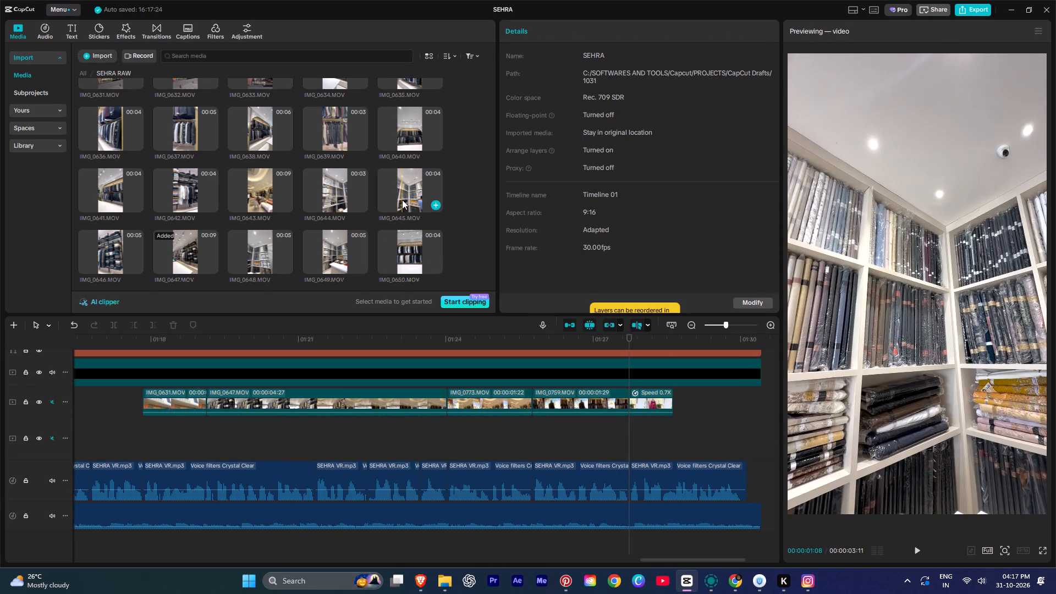
drag(402, 200, 681, 403)
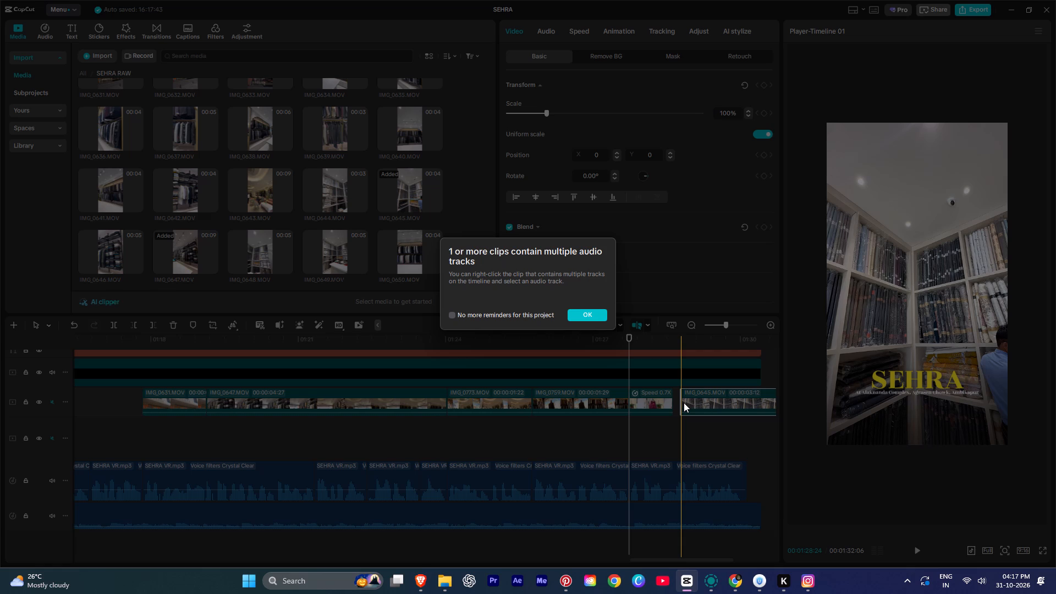
scroll(684, 403, up, 1)
Close the gap before IMG_0645.MOV so the clip directly follows the last 0.7X speed clip.
click(577, 311)
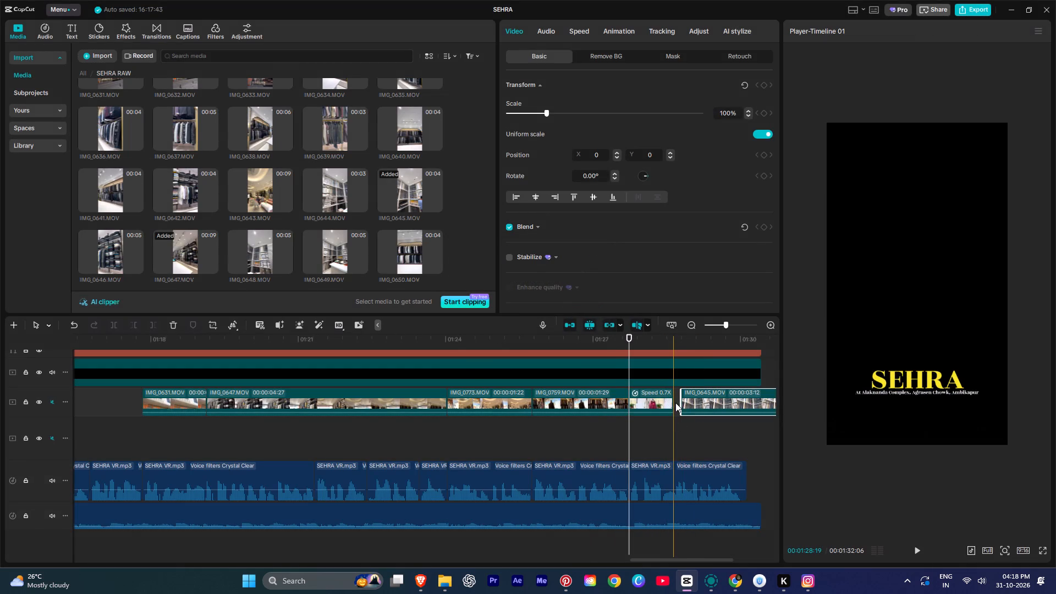
right_click(675, 403)
click(688, 412)
Play IMG_0645.MOV and trim its end to match the end of the music and overlay tracks, 1:24 long.
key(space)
ctrl+scroll(681, 397, up, 2)
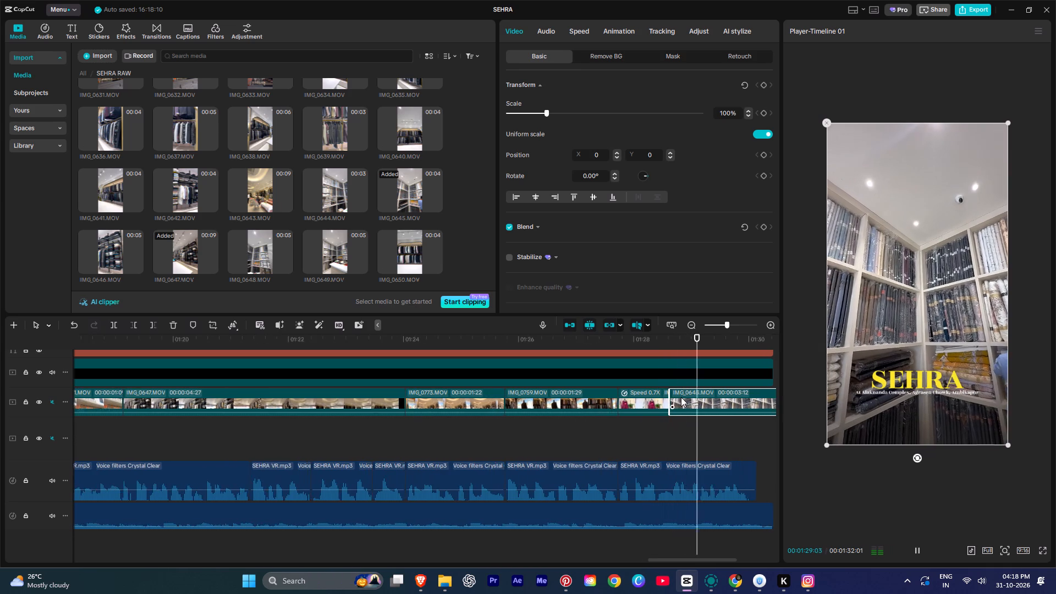
ctrl+scroll(681, 397, up, 3)
alt+scroll(723, 416, down, 1)
alt+scroll(723, 416, up, 1)
alt+scroll(723, 416, down, 3)
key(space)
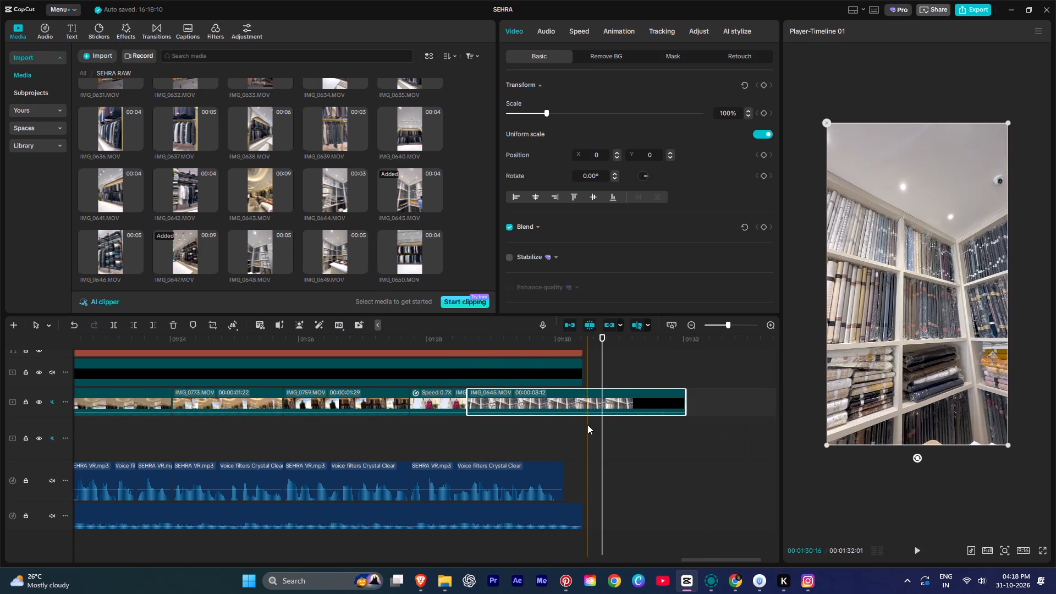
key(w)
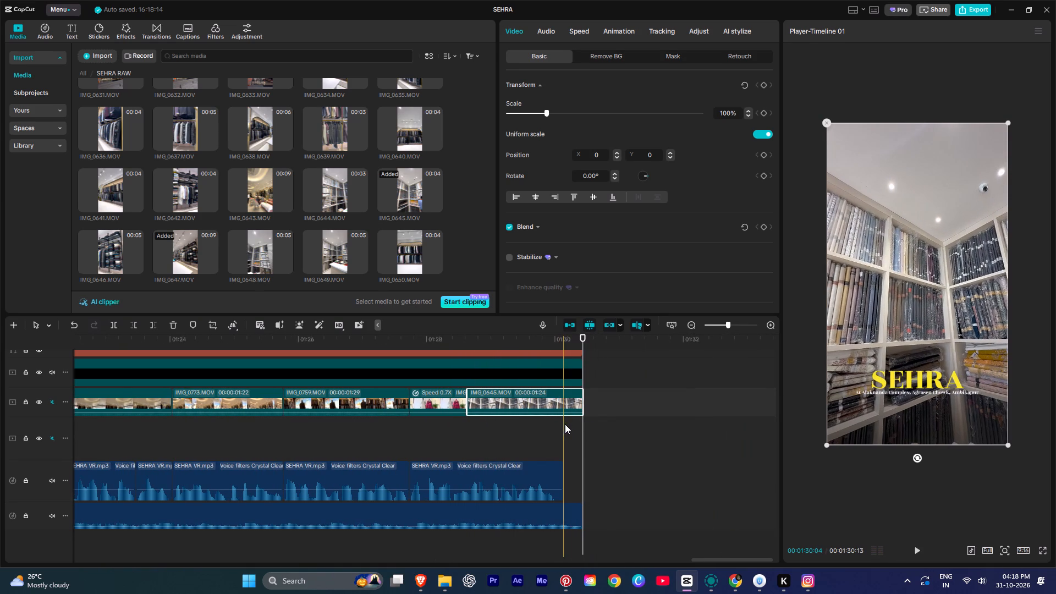
click(566, 426)
Examine the whole timeline to check how the clips on both video tracks cover the voice-over.
ctrl+scroll(565, 421, down, 4)
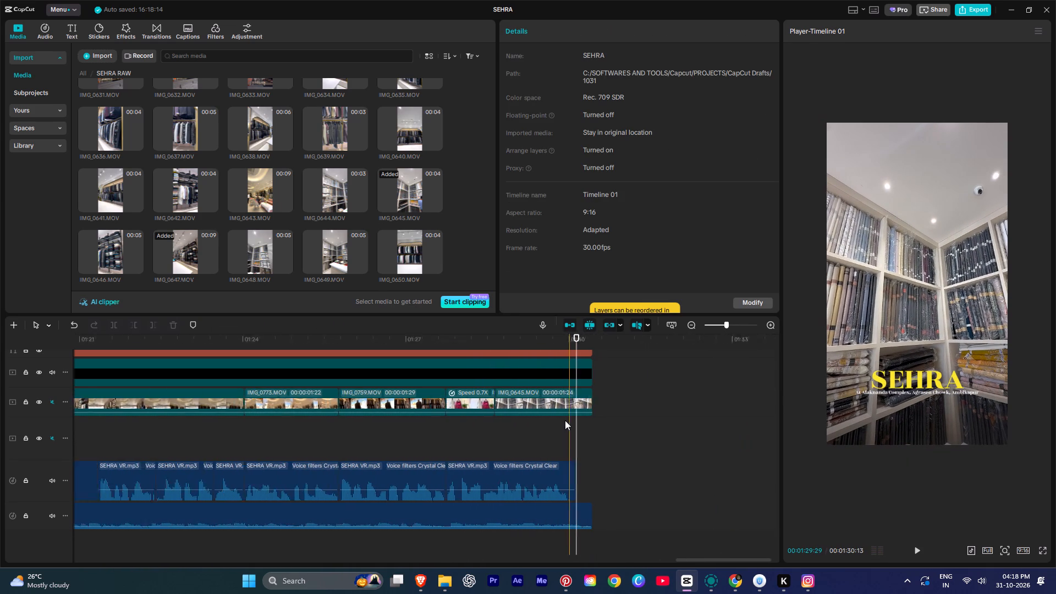
ctrl+scroll(565, 420, down, 16)
alt+scroll(342, 432, up, 7)
ctrl+scroll(326, 429, down, 7)
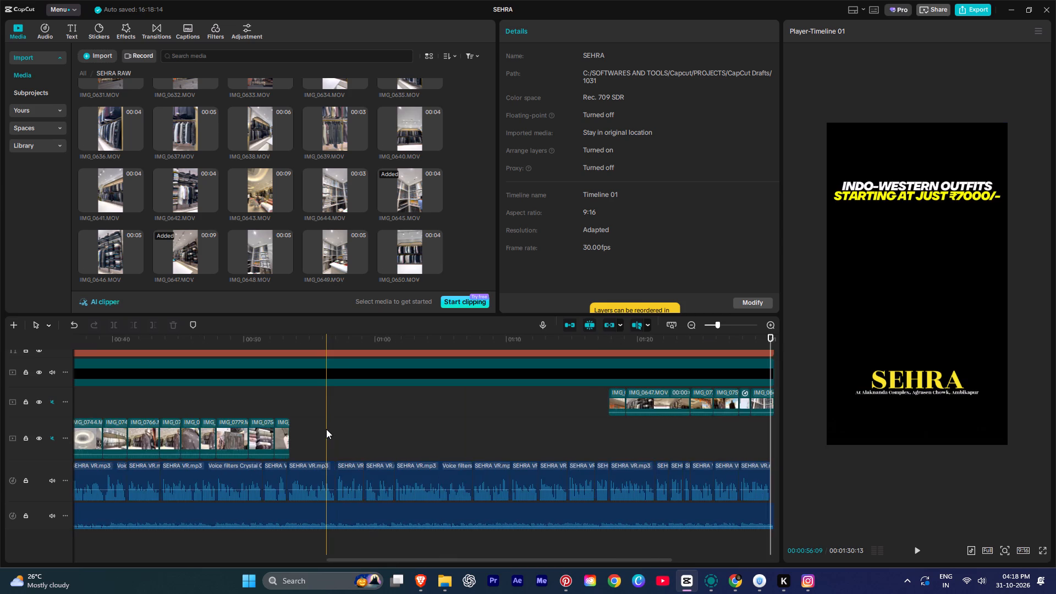
ctrl+scroll(326, 429, down, 4)
ctrl+scroll(326, 429, up, 1)
ctrl+scroll(326, 429, down, 6)
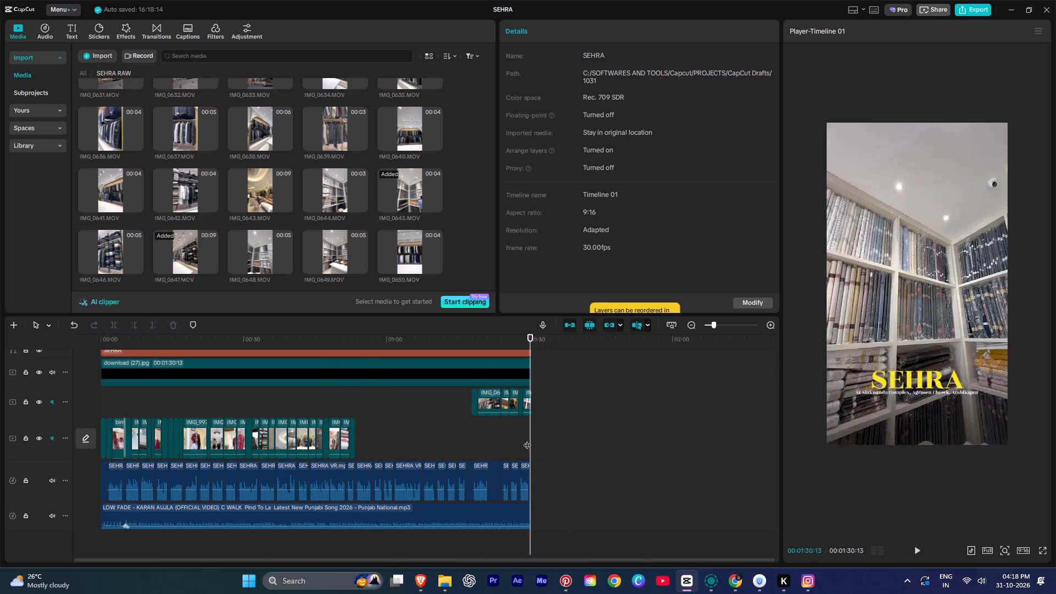
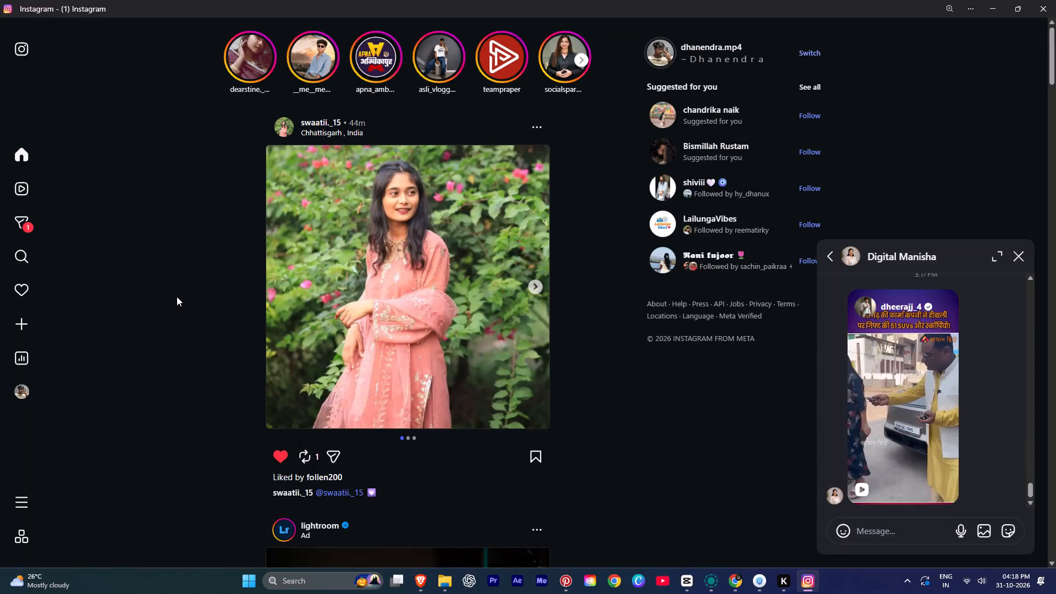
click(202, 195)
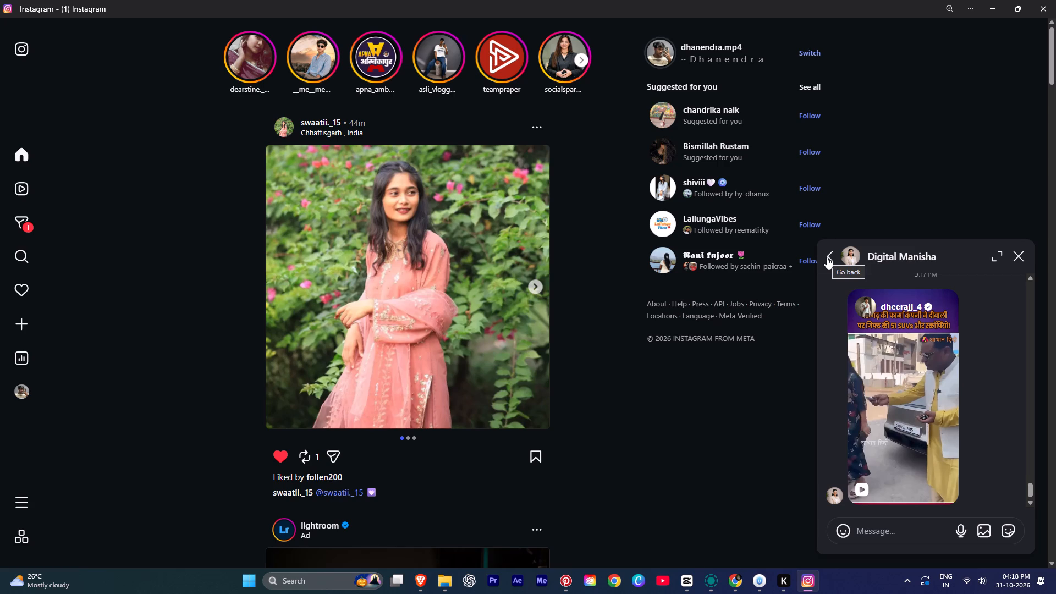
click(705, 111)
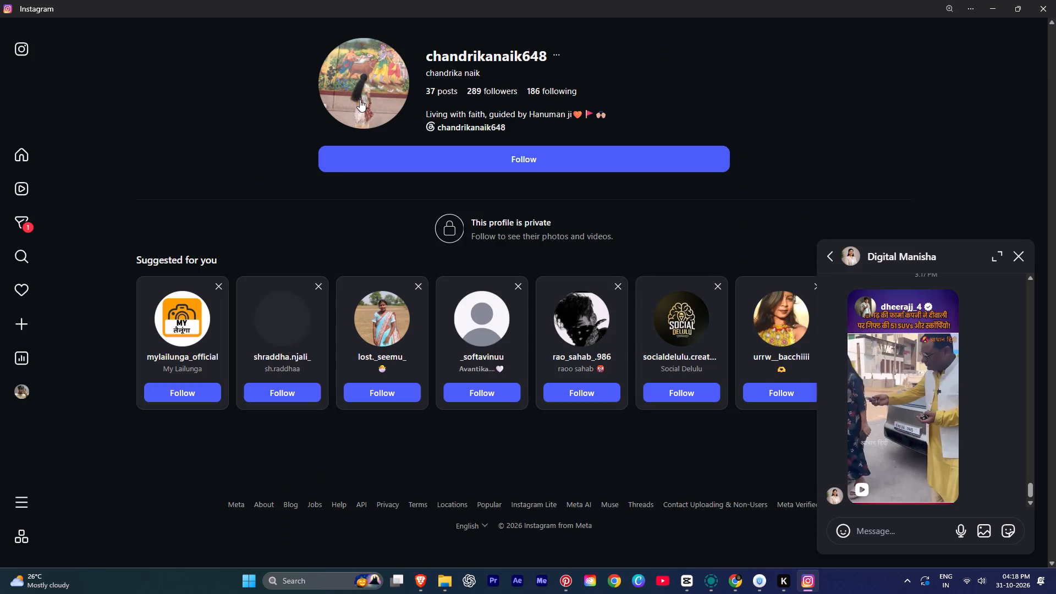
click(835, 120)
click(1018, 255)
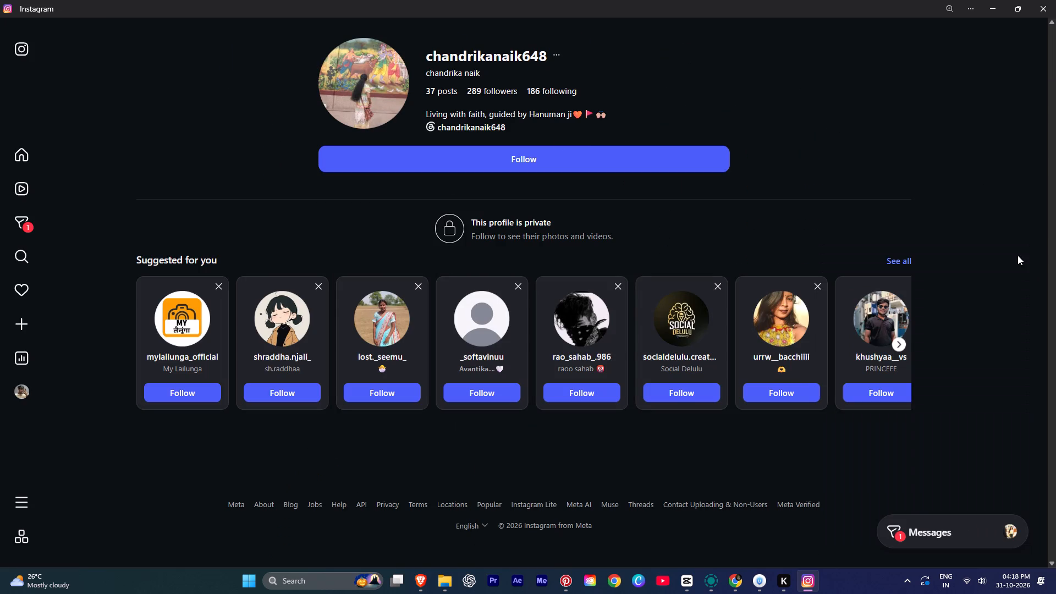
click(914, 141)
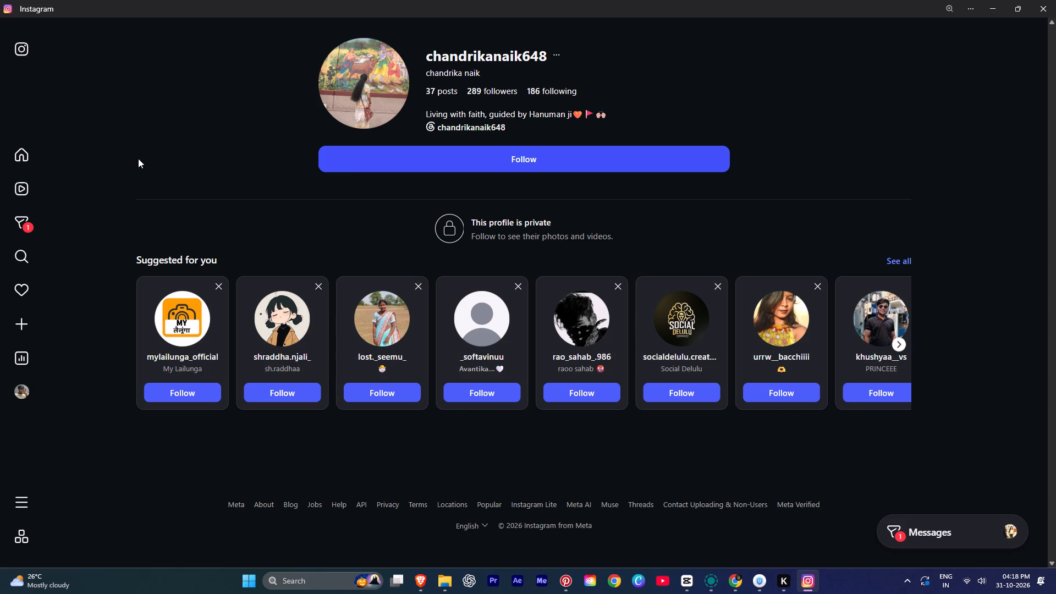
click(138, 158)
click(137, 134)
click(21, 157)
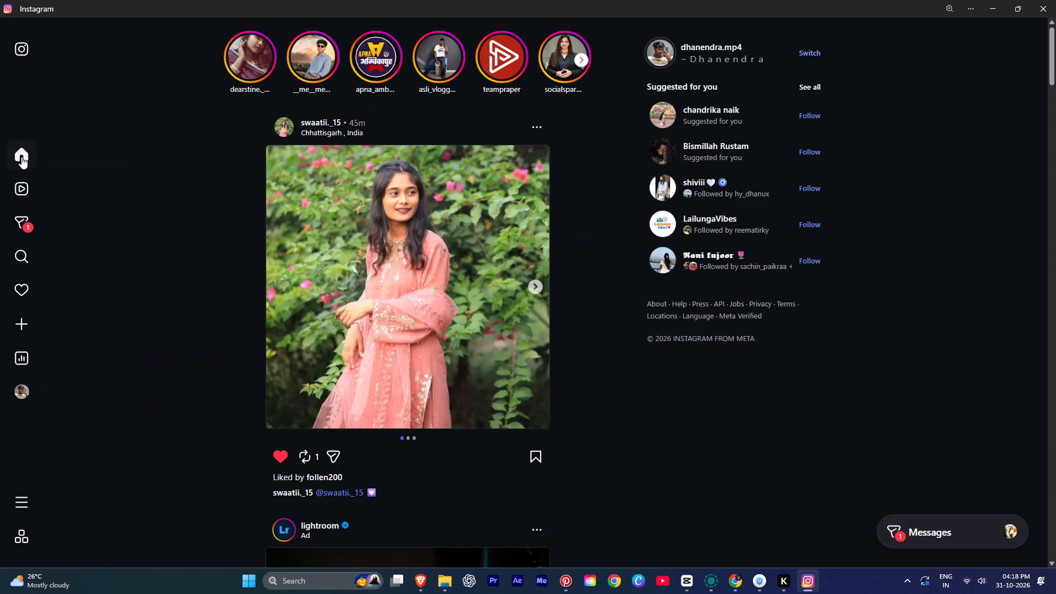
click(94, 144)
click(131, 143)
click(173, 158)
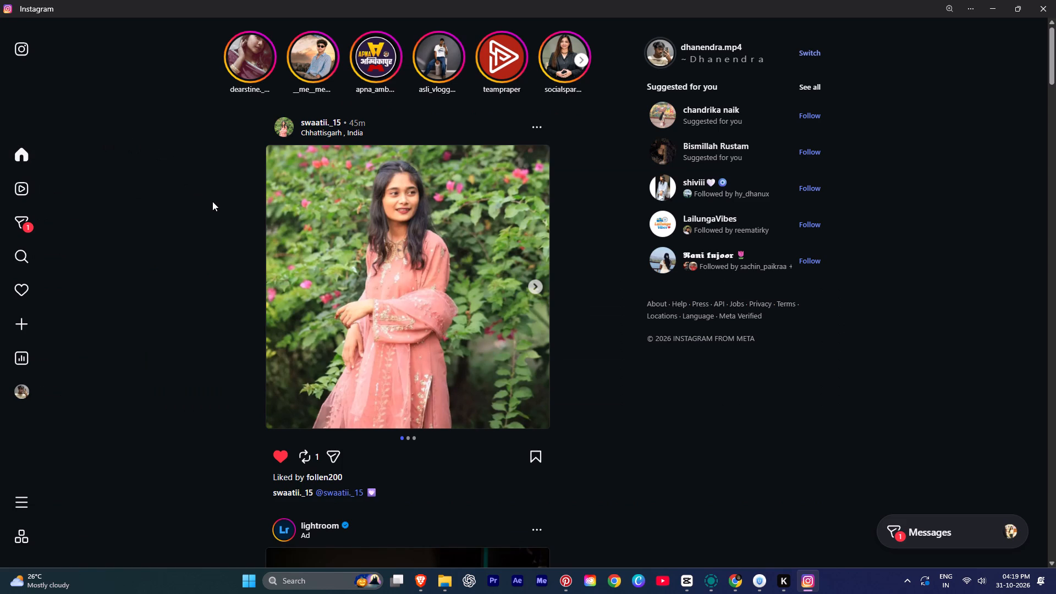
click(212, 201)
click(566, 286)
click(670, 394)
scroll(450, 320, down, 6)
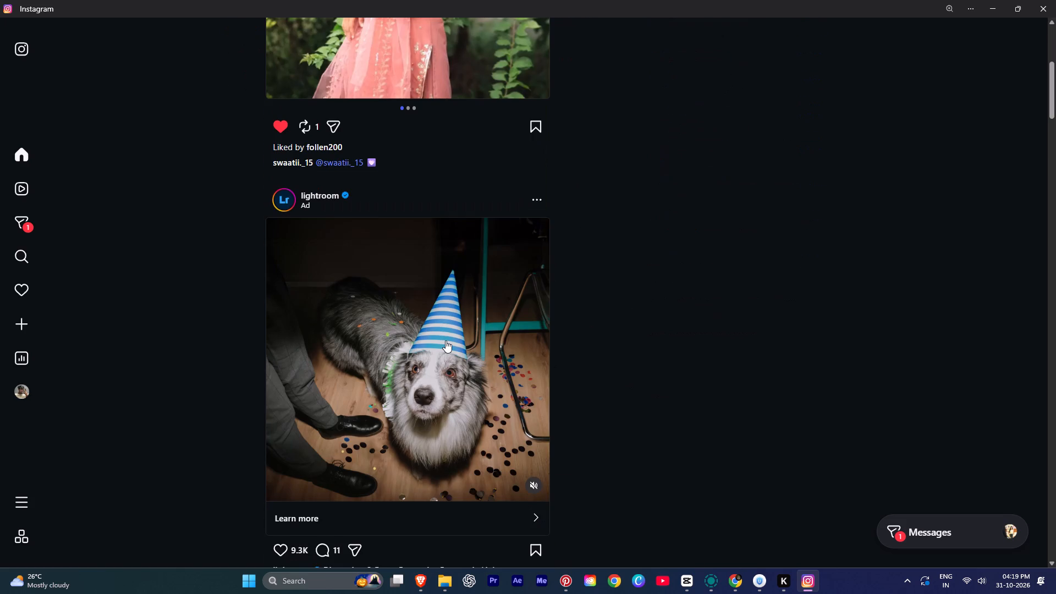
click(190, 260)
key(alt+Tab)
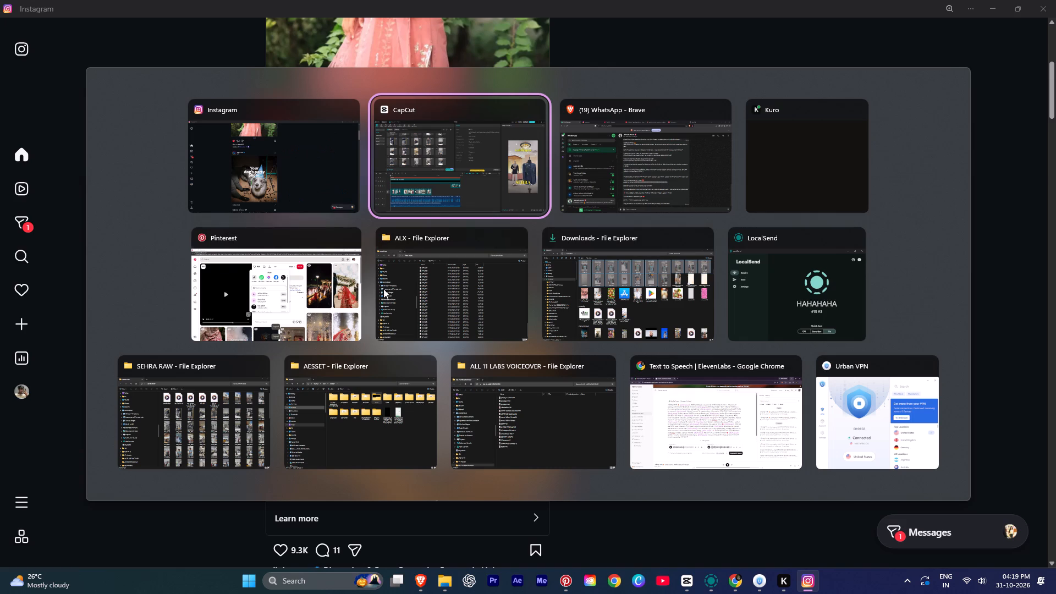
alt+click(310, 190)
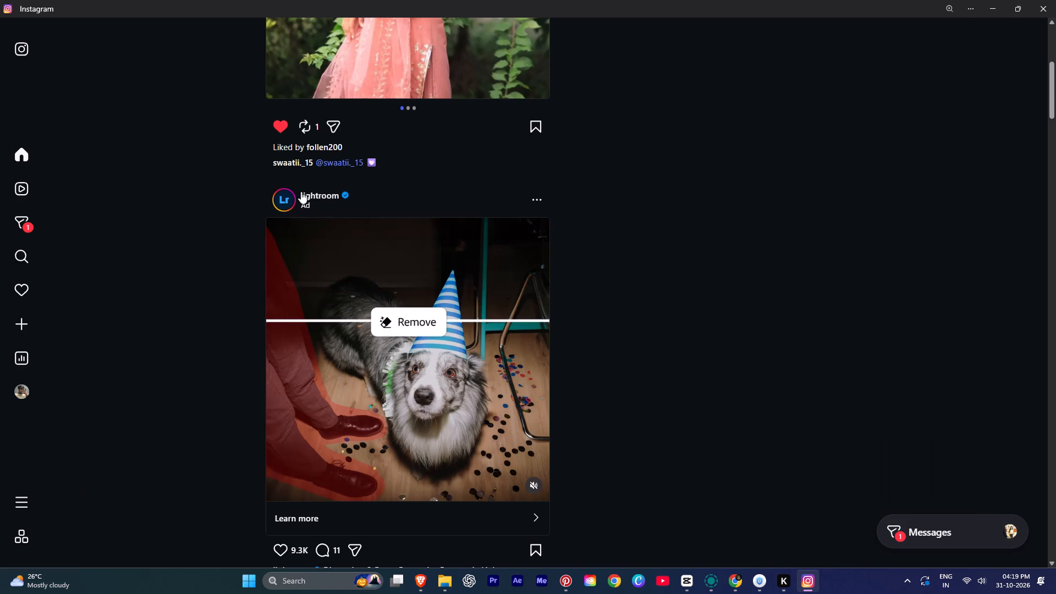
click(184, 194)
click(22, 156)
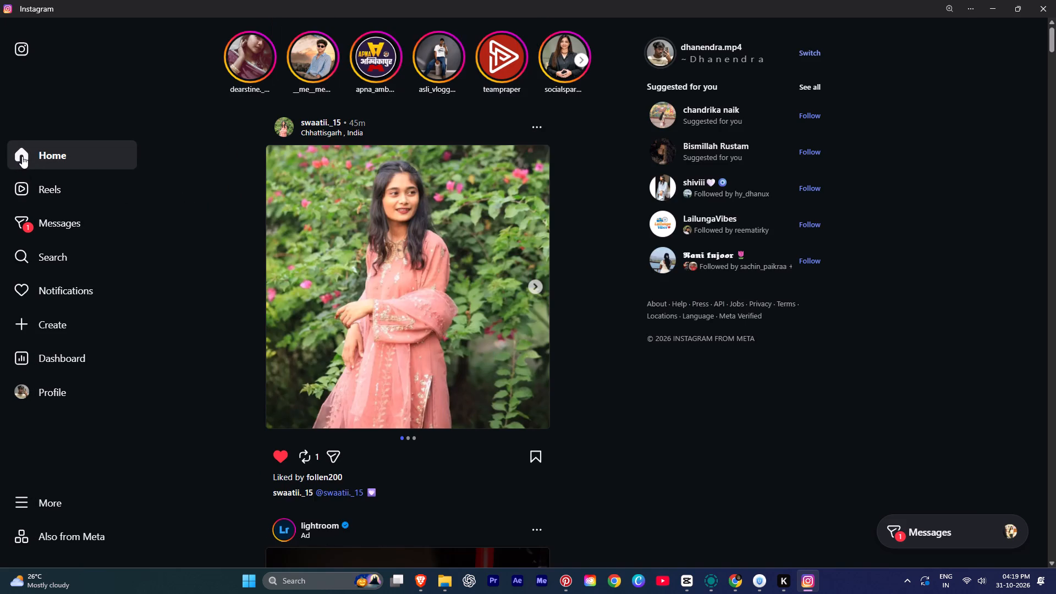
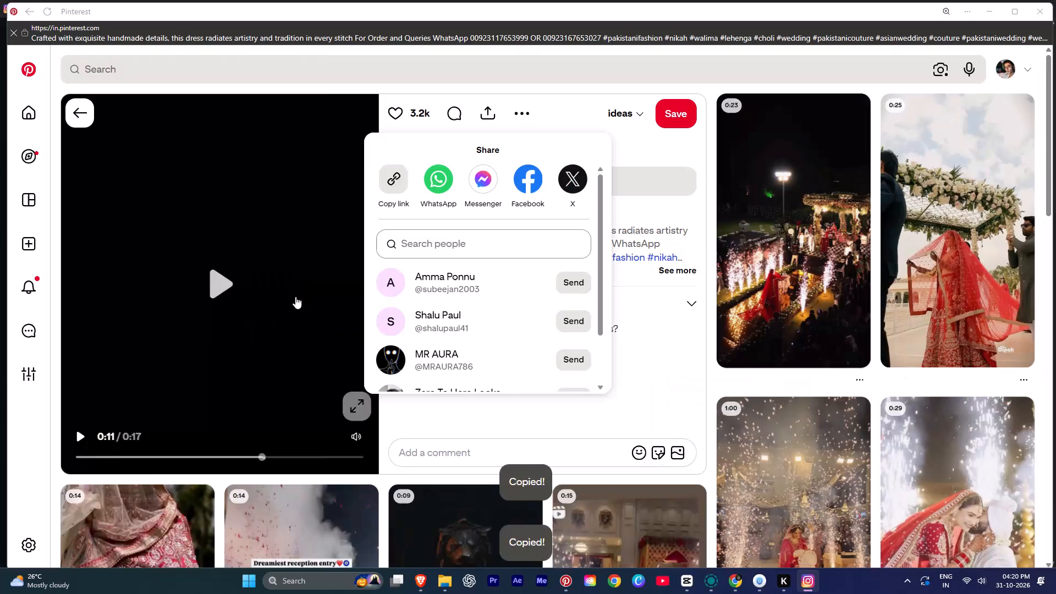
Switch from Pinterest to CapCut and play the timeline around 00:55, in the empty stretch just after the first run of store clips.
scroll(266, 333, down, 6)
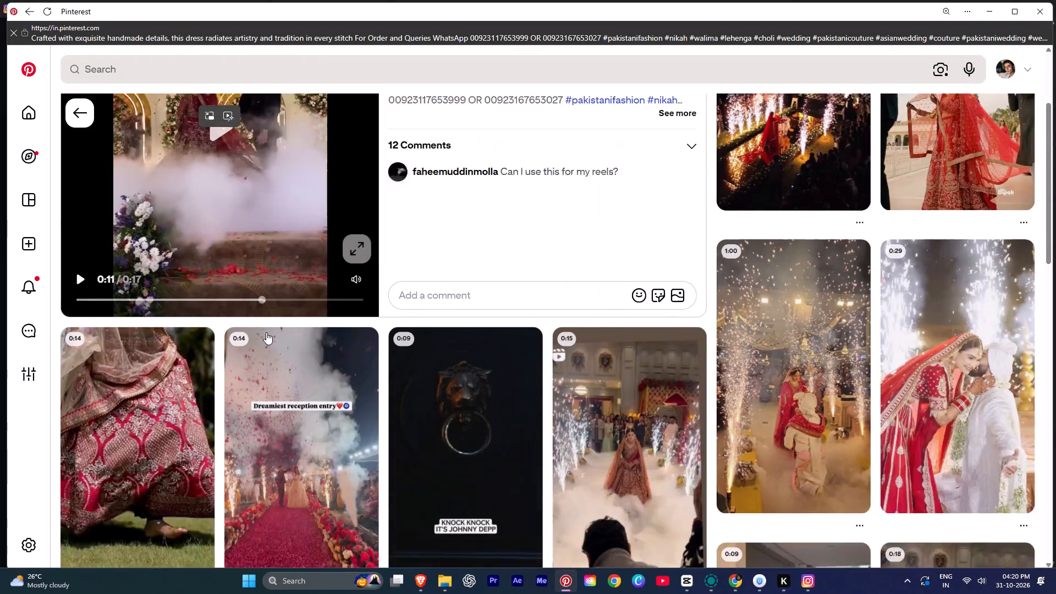
key(Tab)
key(alt+Tab)
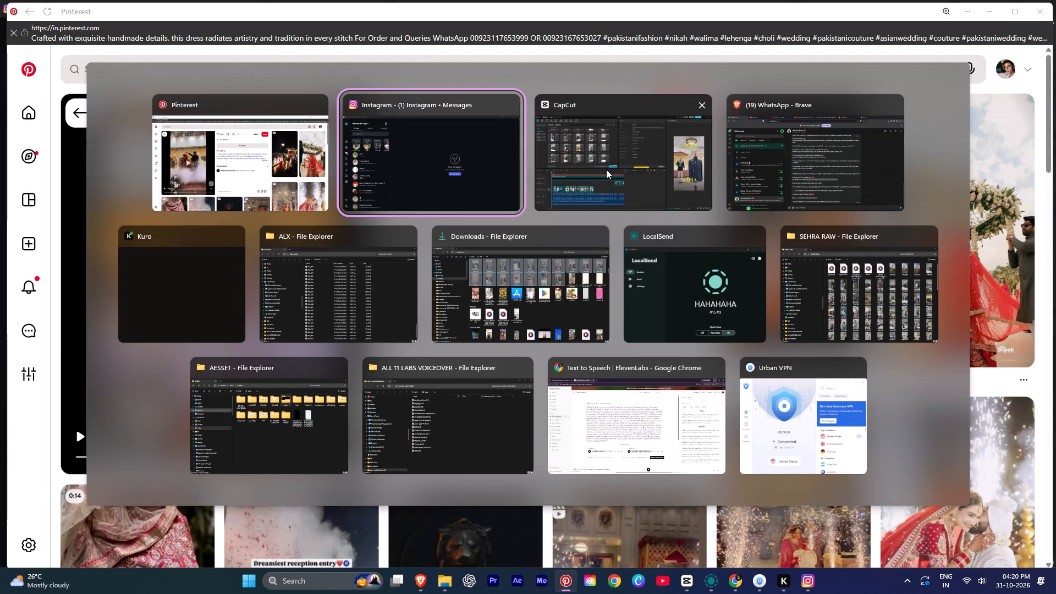
alt+click(606, 169)
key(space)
ctrl+scroll(360, 410, up, 5)
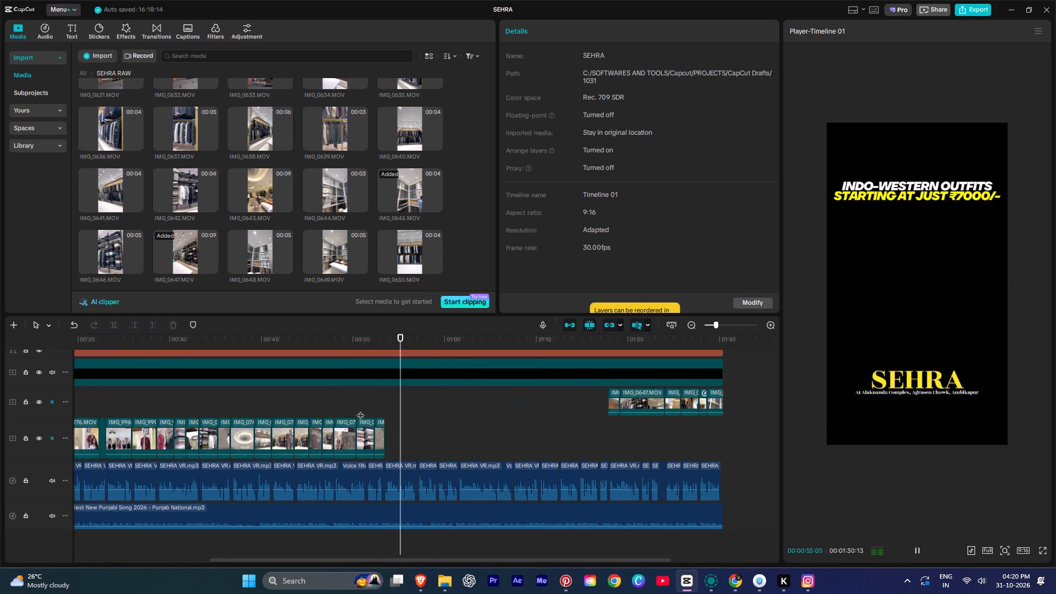
Enlarge the opening Ambikapur title across the upper frame and set its character spacing to -1.
ctrl+scroll(360, 410, down, 4)
key(space)
drag(384, 417, 108, 408)
click(101, 406)
key(space)
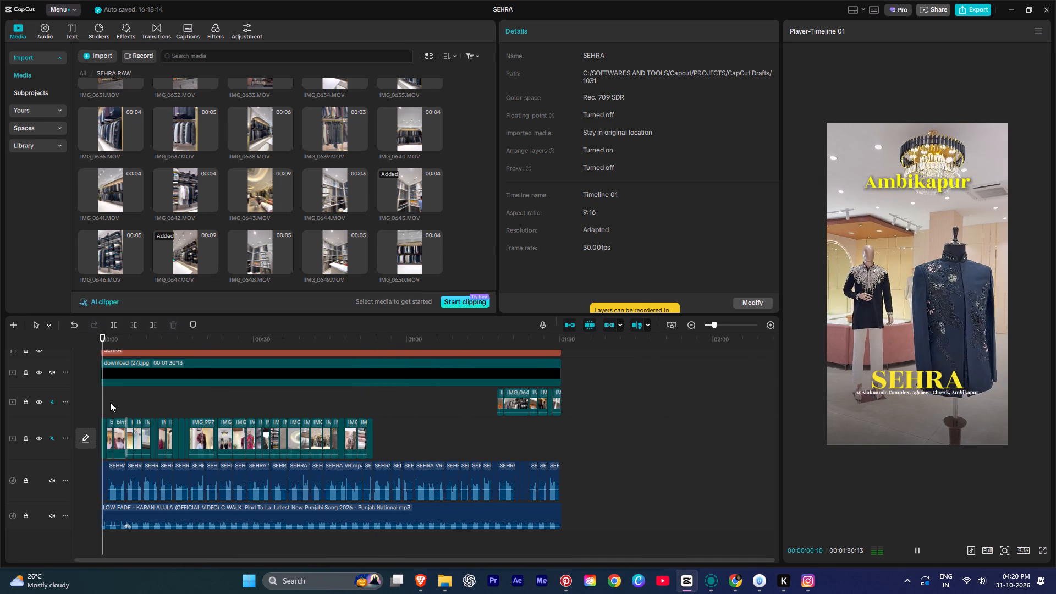
ctrl+scroll(131, 405, up, 9)
key(space)
ctrl+scroll(112, 403, up, 9)
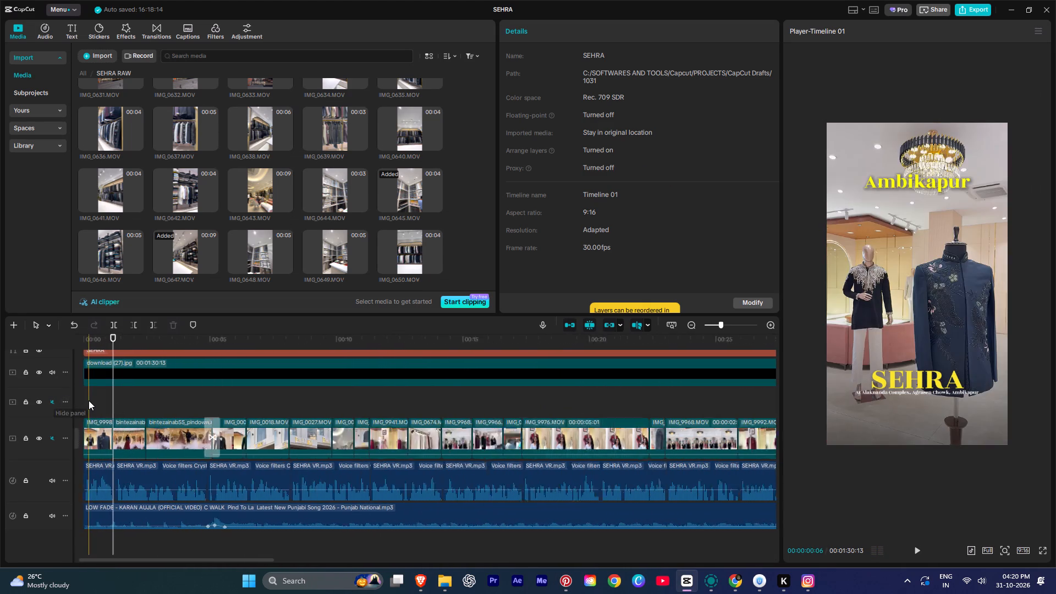
ctrl+scroll(89, 400, up, 4)
ctrl+scroll(99, 404, down, 1)
ctrl+scroll(99, 404, up, 5)
click(100, 399)
scroll(100, 399, up, 6)
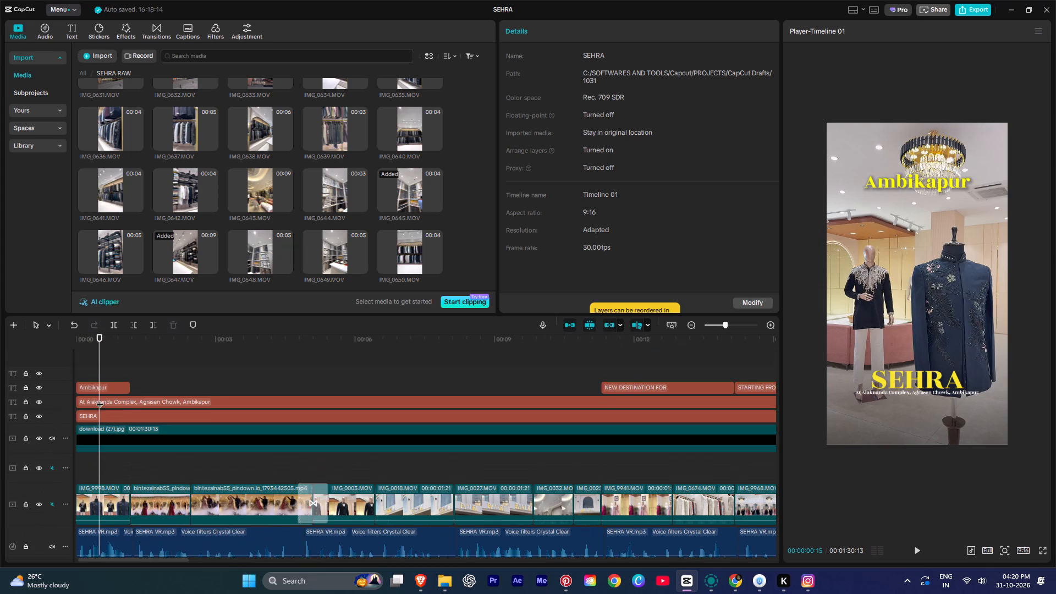
scroll(100, 399, up, 2)
click(100, 395)
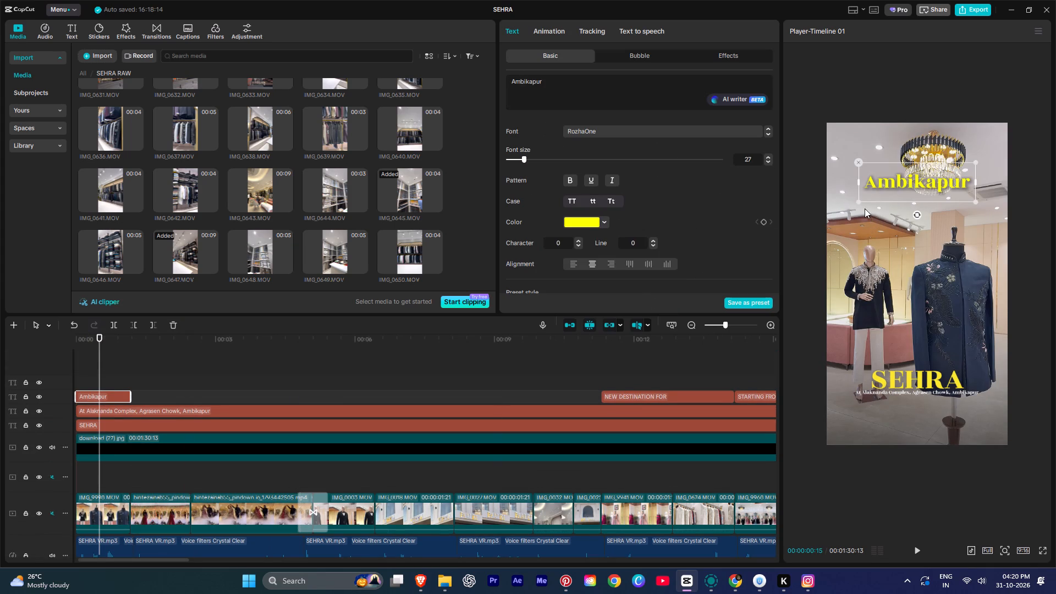
drag(859, 202, 838, 205)
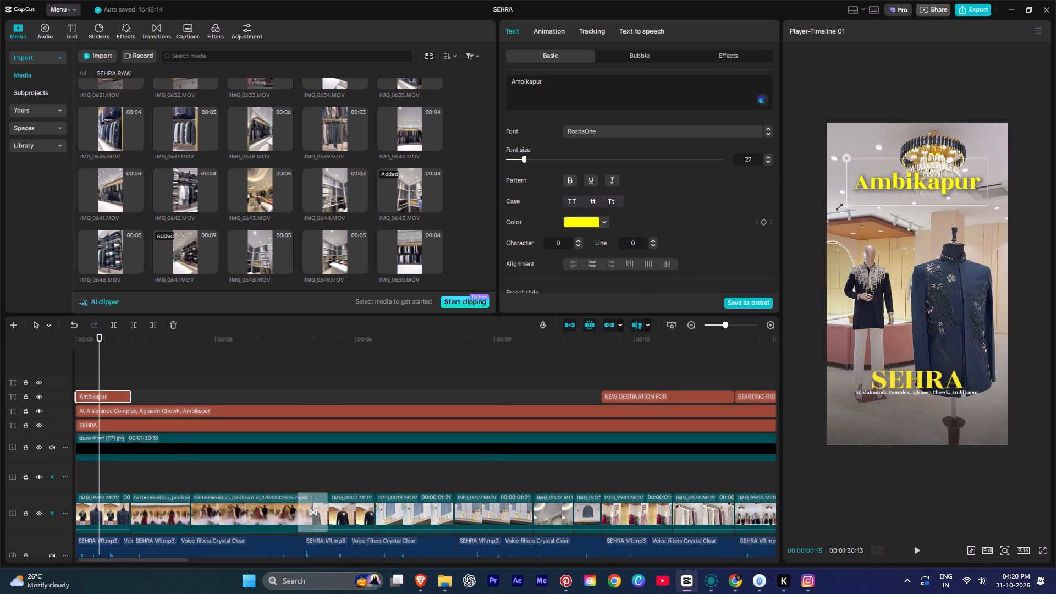
drag(838, 205, 836, 206)
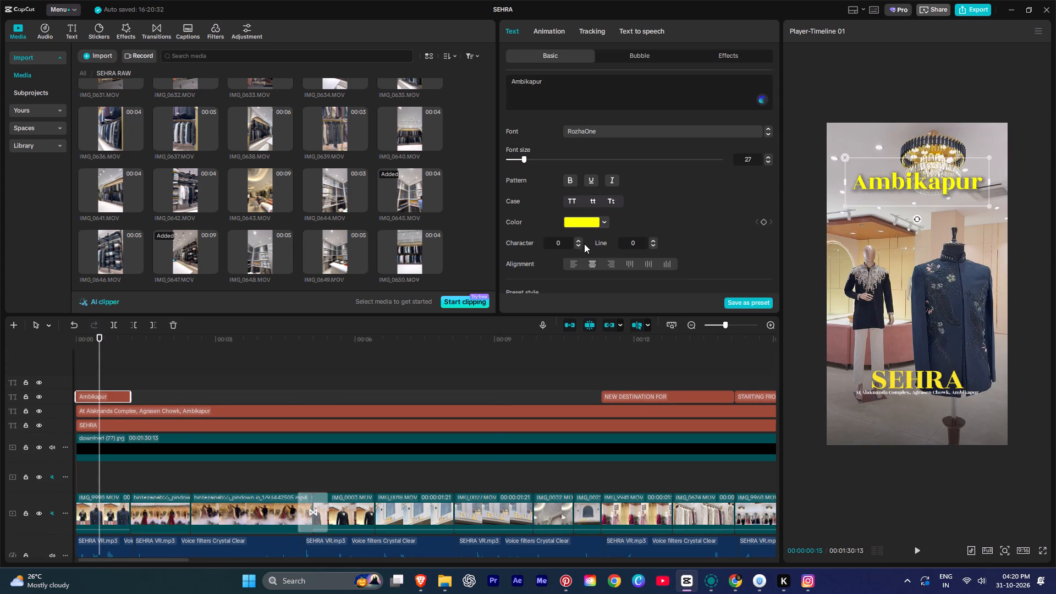
click(579, 246)
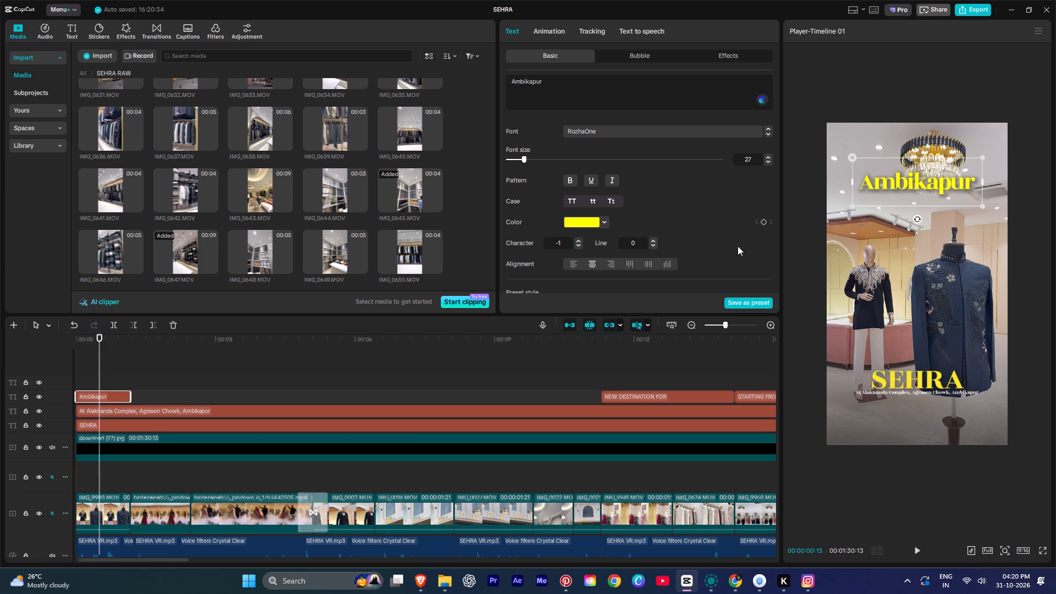
drag(854, 208, 845, 209)
Apply the Wipe In LR entrance animation to the Ambikapur title with a duration of 0.8 s.
click(559, 32)
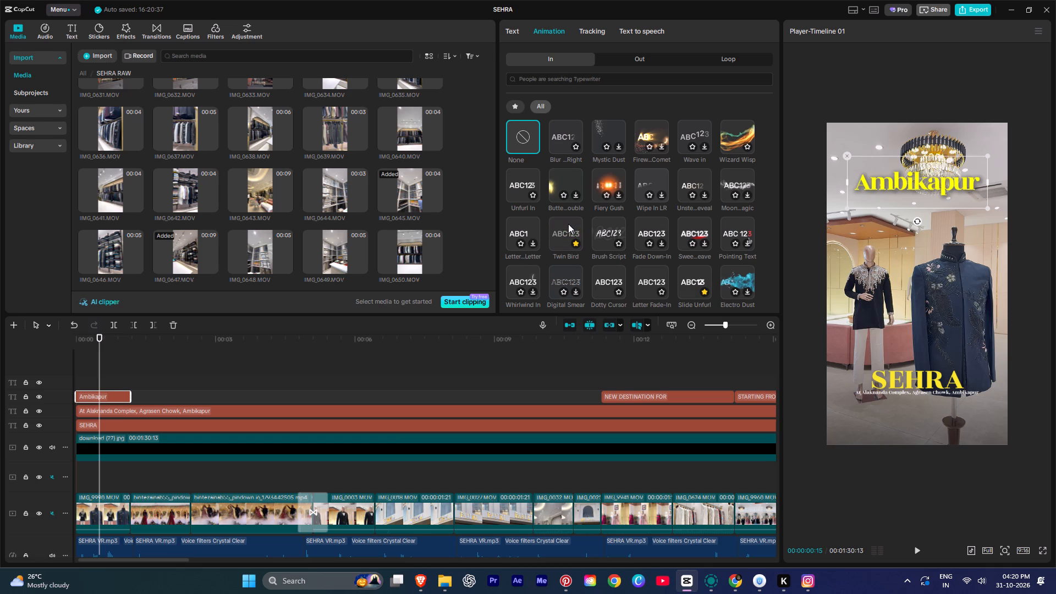
click(646, 176)
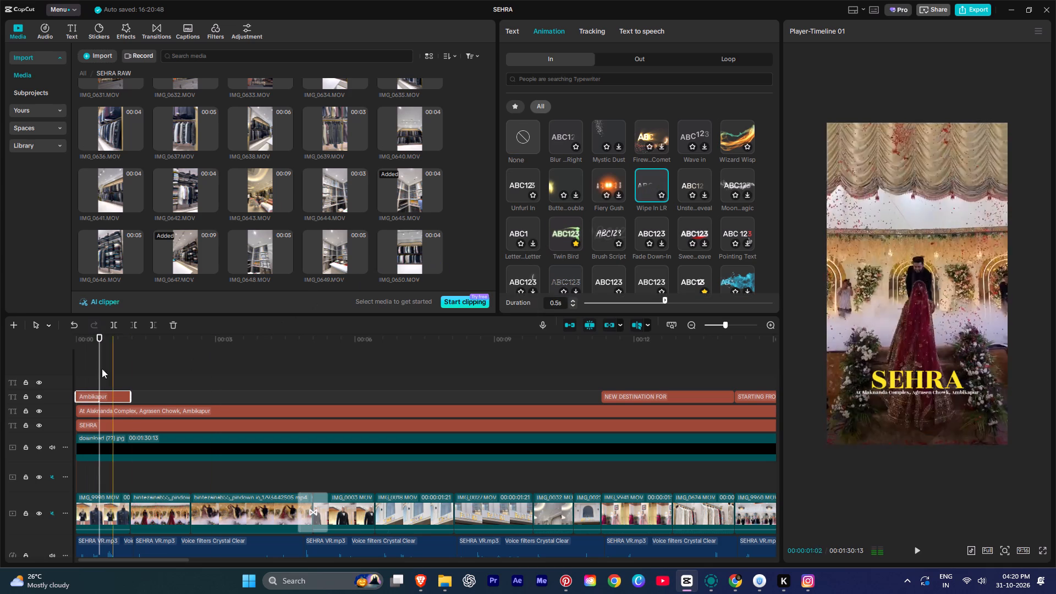
drag(101, 373, 0, 365)
key(space)
key(space)
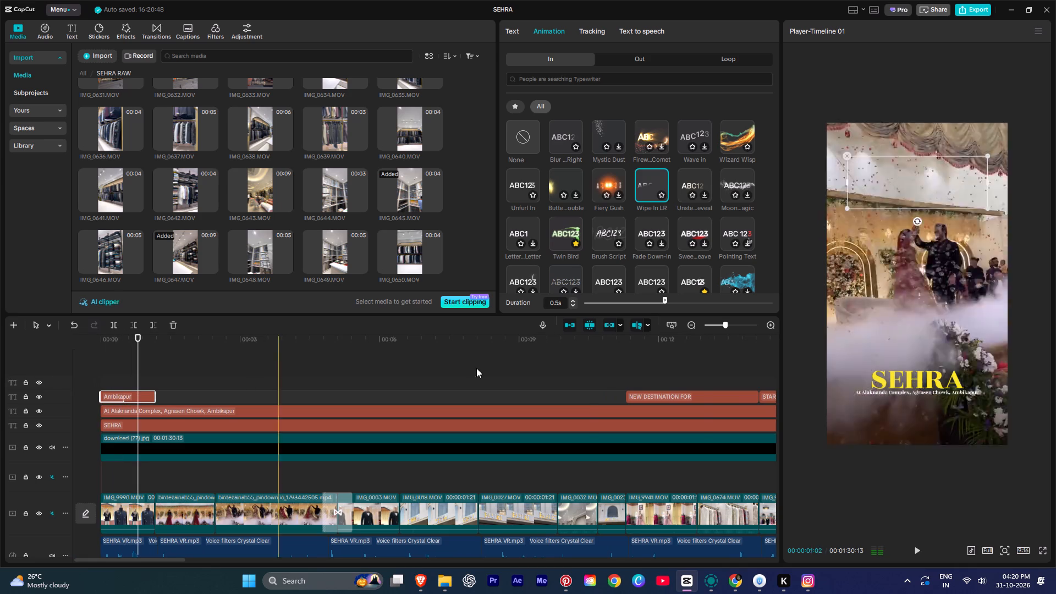
click(714, 305)
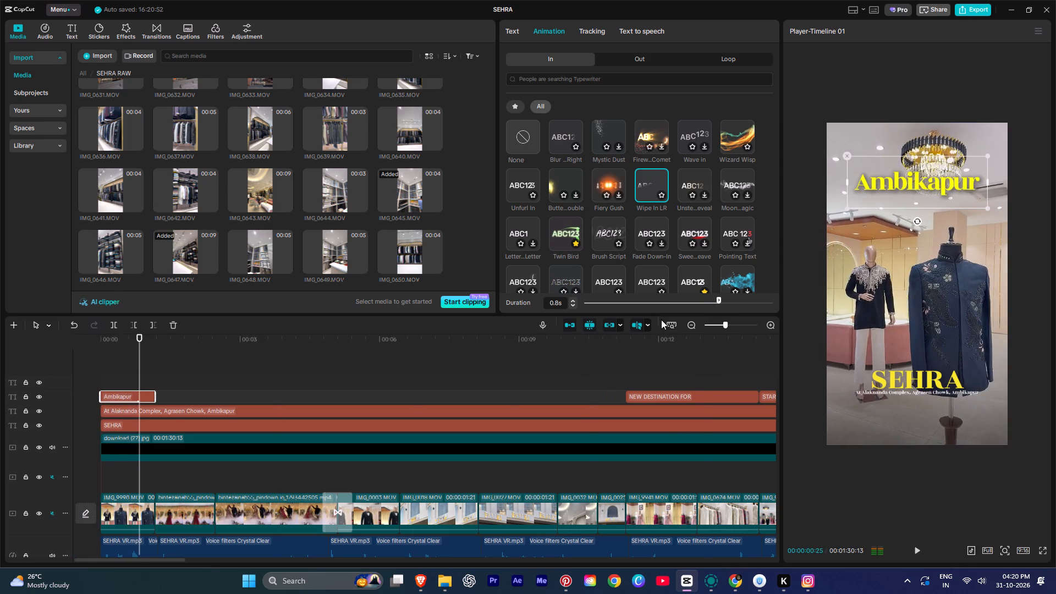
key(space)
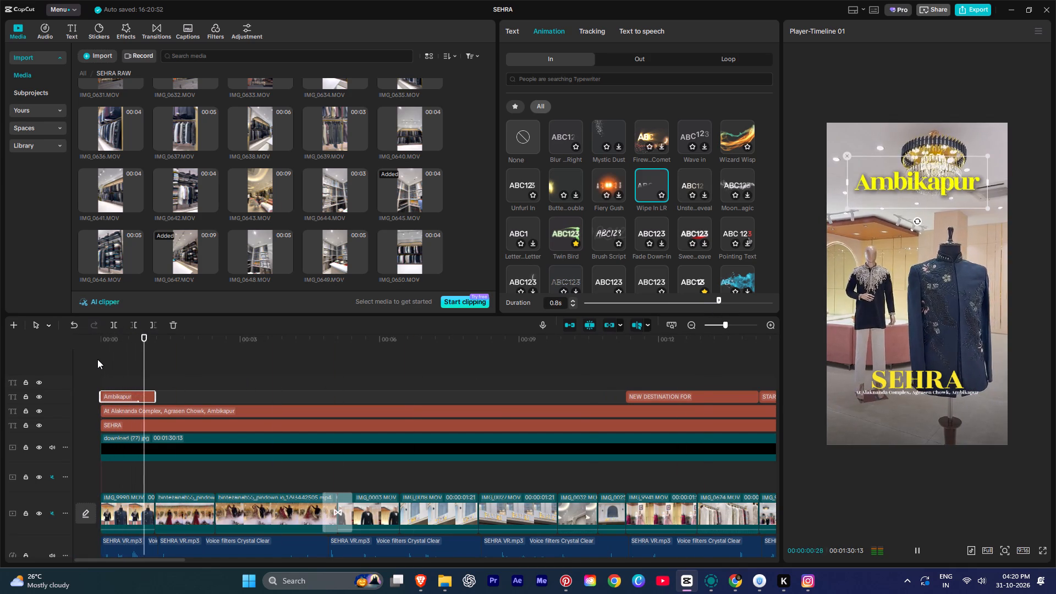
key(space)
Soften the Ambikapur title's shadow to 18% opacity and 42% blurriness.
click(136, 372)
click(135, 398)
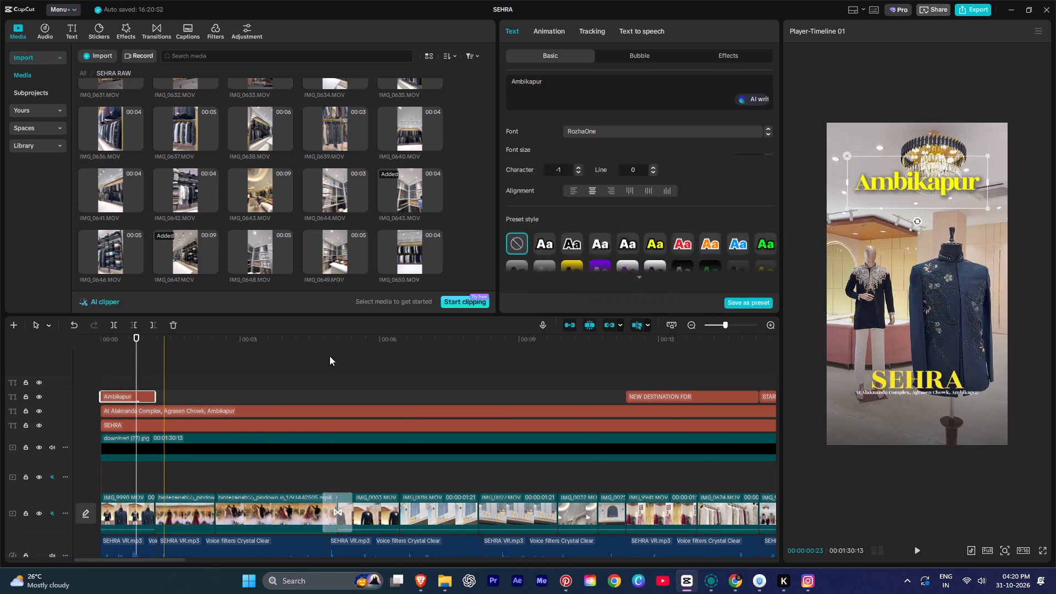
scroll(639, 221, up, 1)
scroll(639, 221, down, 6)
scroll(584, 230, down, 2)
scroll(584, 230, up, 1)
scroll(584, 230, down, 2)
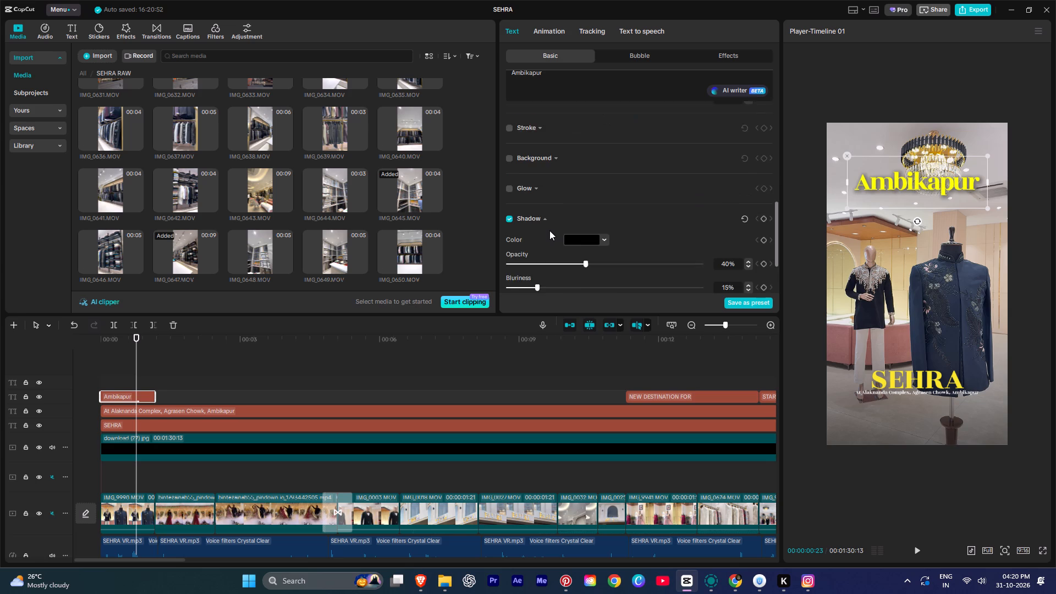
scroll(549, 230, down, 1)
click(576, 215)
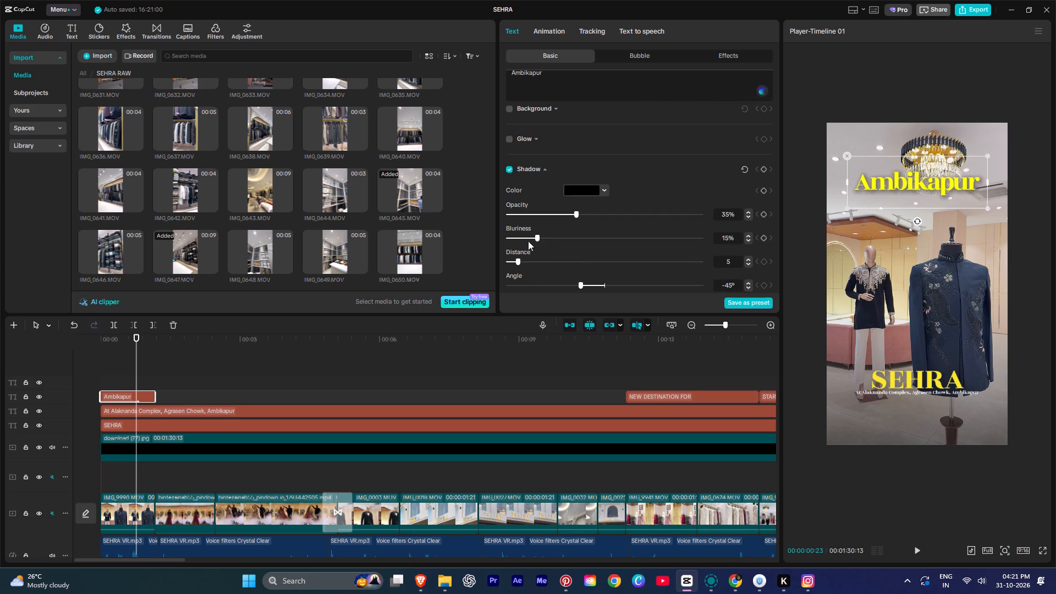
drag(532, 239, 510, 236)
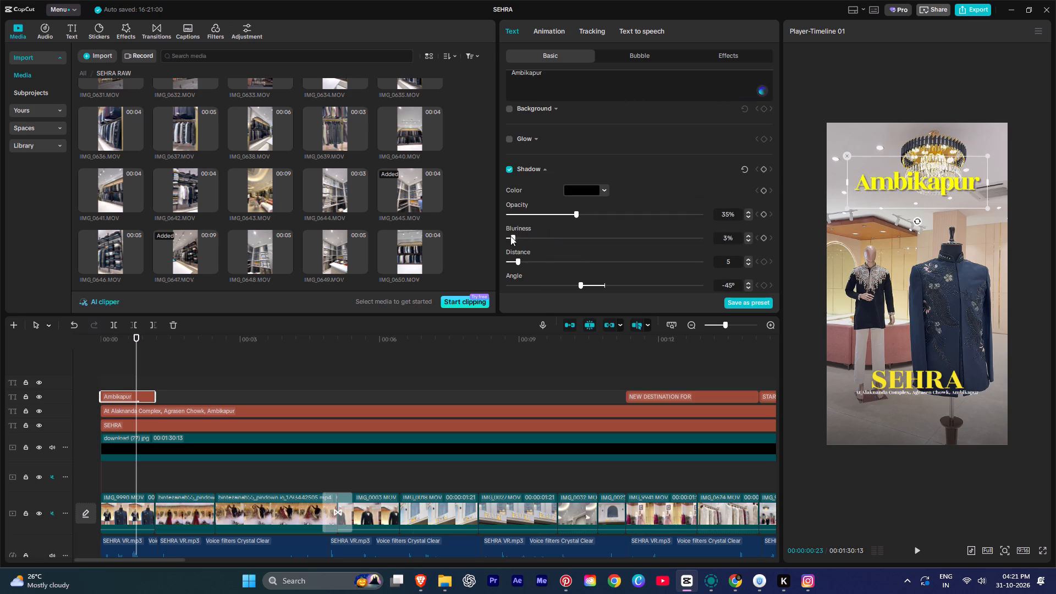
drag(510, 236, 590, 235)
drag(552, 213, 543, 212)
Play the opening from the Ambikapur title through the storefront shots, checking the footage against the voice-over.
key(space)
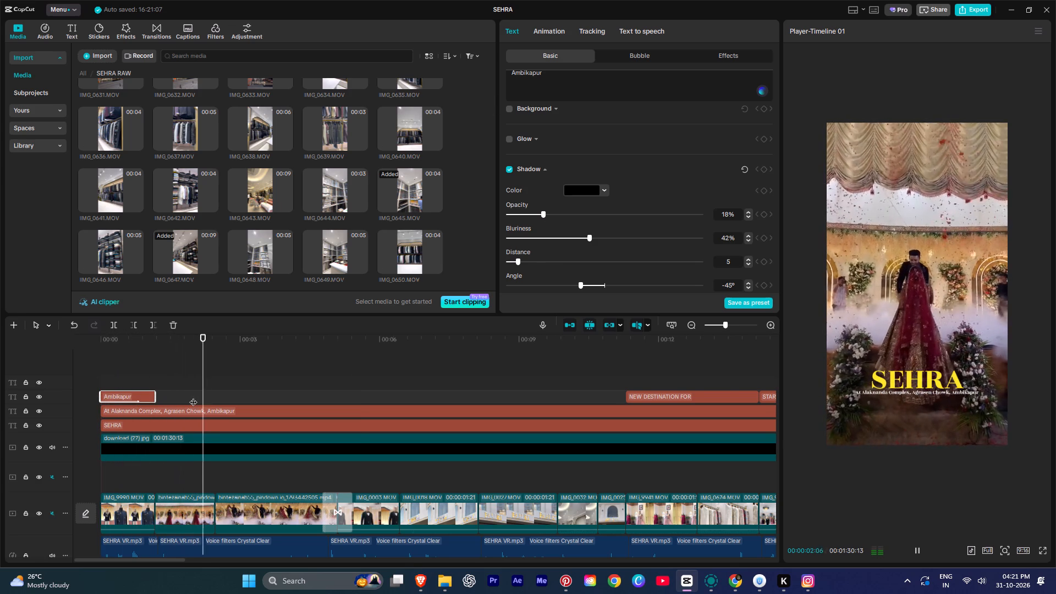
ctrl+scroll(193, 397, down, 4)
ctrl+scroll(194, 397, up, 8)
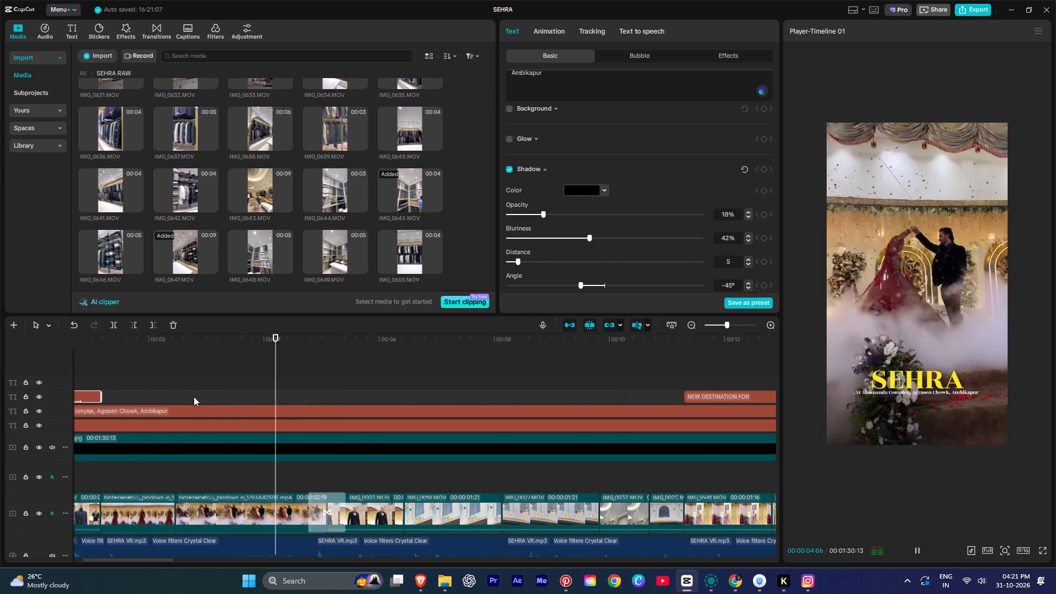
ctrl+scroll(194, 397, down, 5)
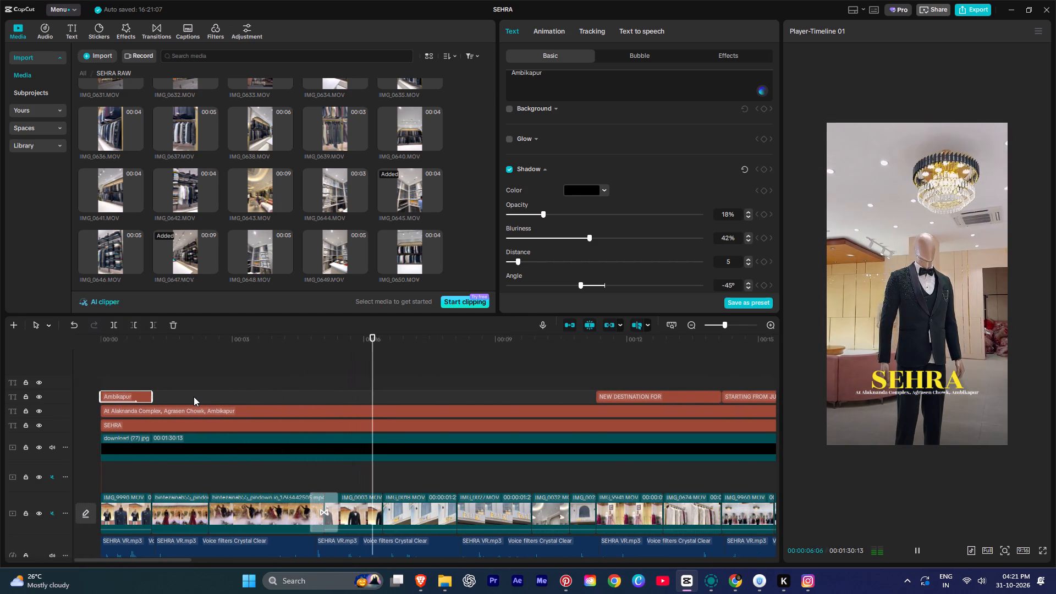
ctrl+scroll(282, 389, down, 4)
ctrl+scroll(287, 389, up, 3)
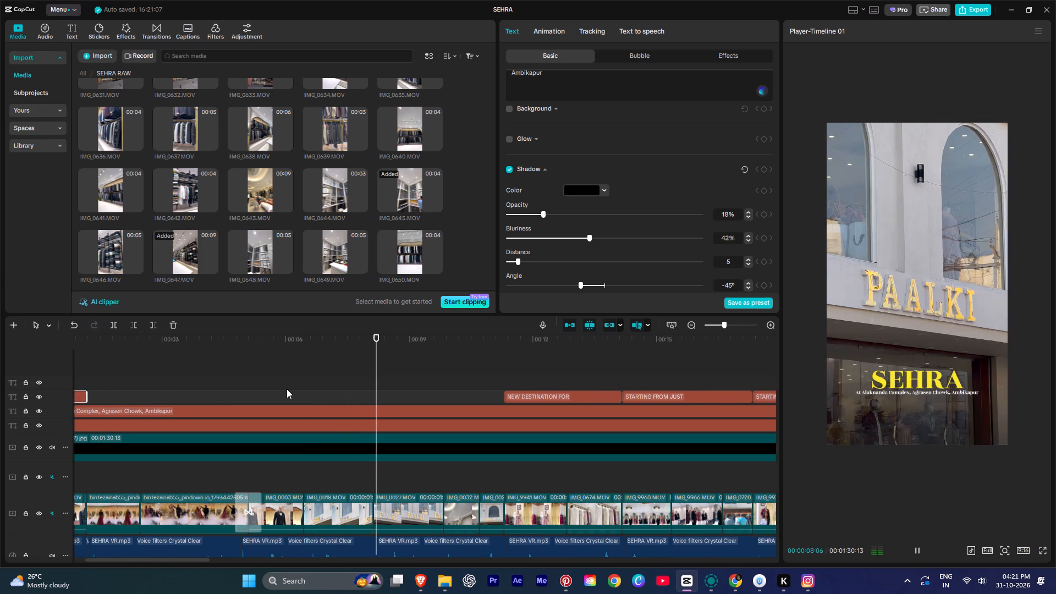
ctrl+scroll(287, 389, down, 3)
key(space)
key(space)
ctrl+scroll(307, 397, up, 5)
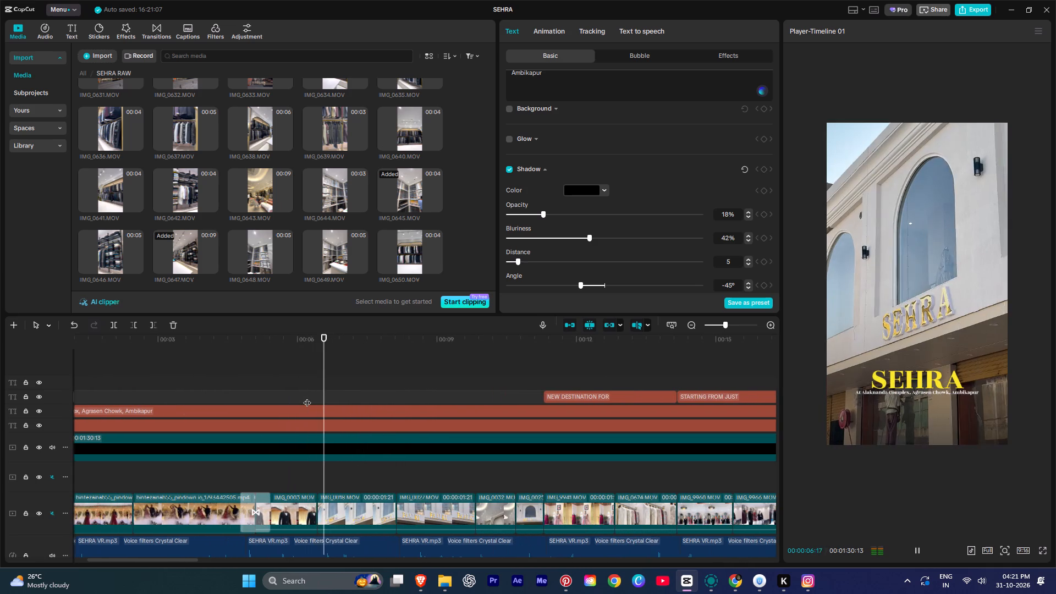
key(space)
Replace the storefront clip IMG_0018.MOV with the store interior clip IMG_0643.MOV, trimming the start of its source range and keeping the original video effect.
click(331, 396)
scroll(237, 228, down, 1)
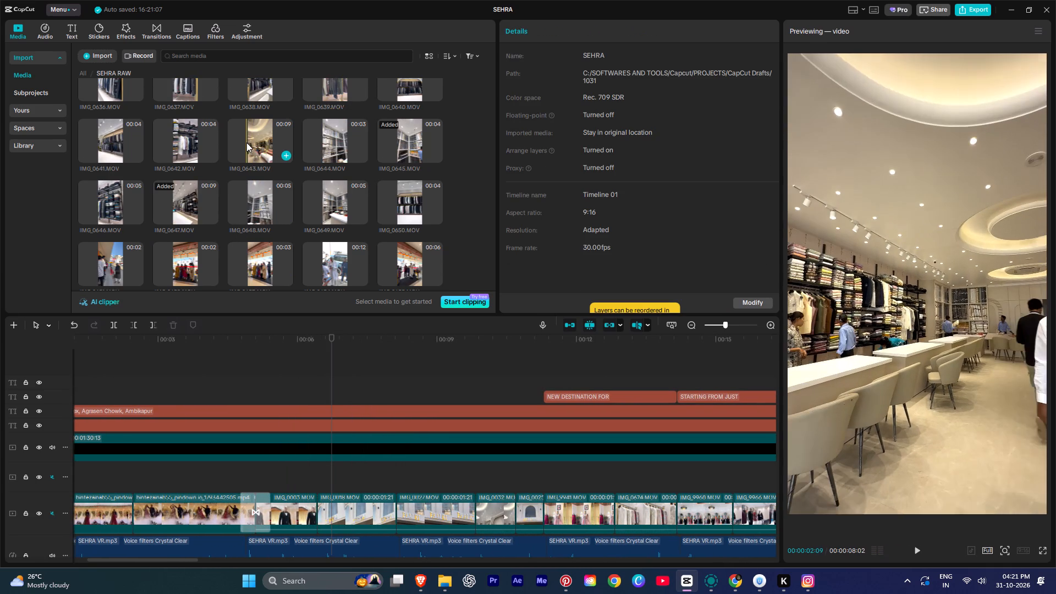
click(256, 142)
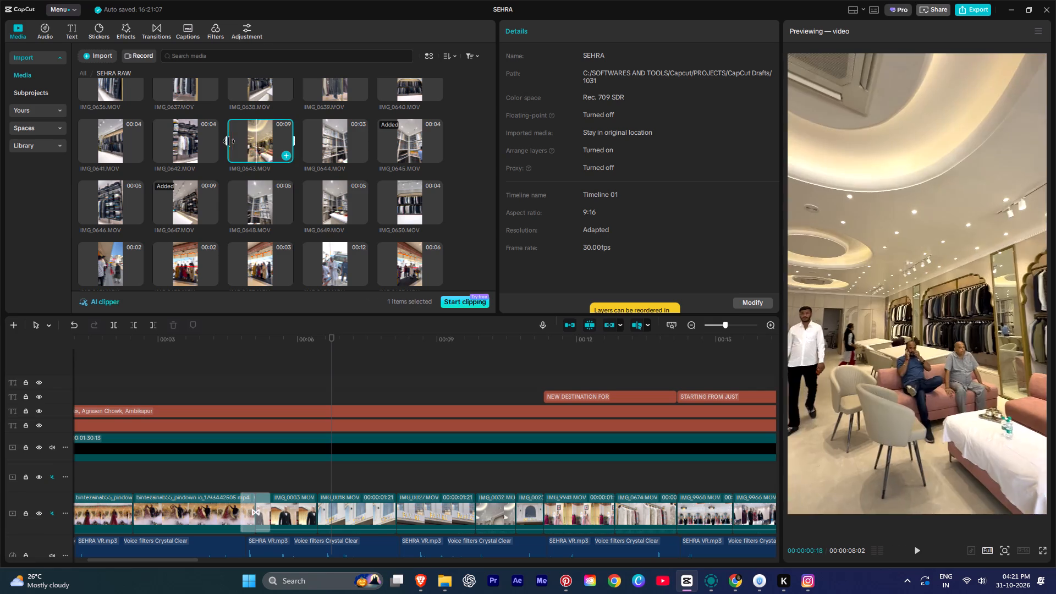
drag(229, 141, 254, 145)
drag(269, 142, 329, 506)
click(574, 402)
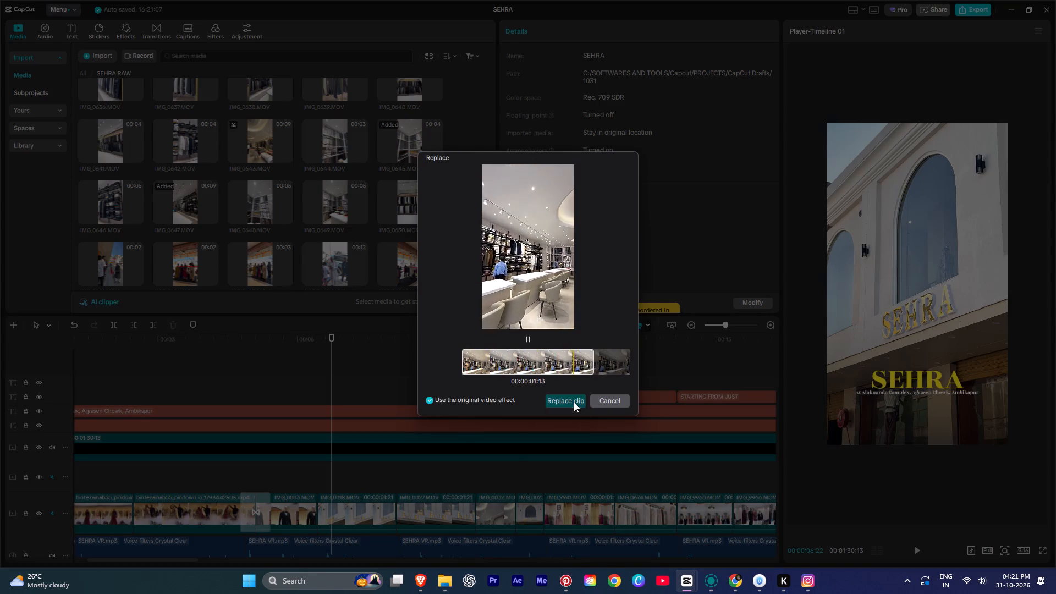
Play on past the replaced clip and look through SEHRA RAW for further footage for the opening section.
key(space)
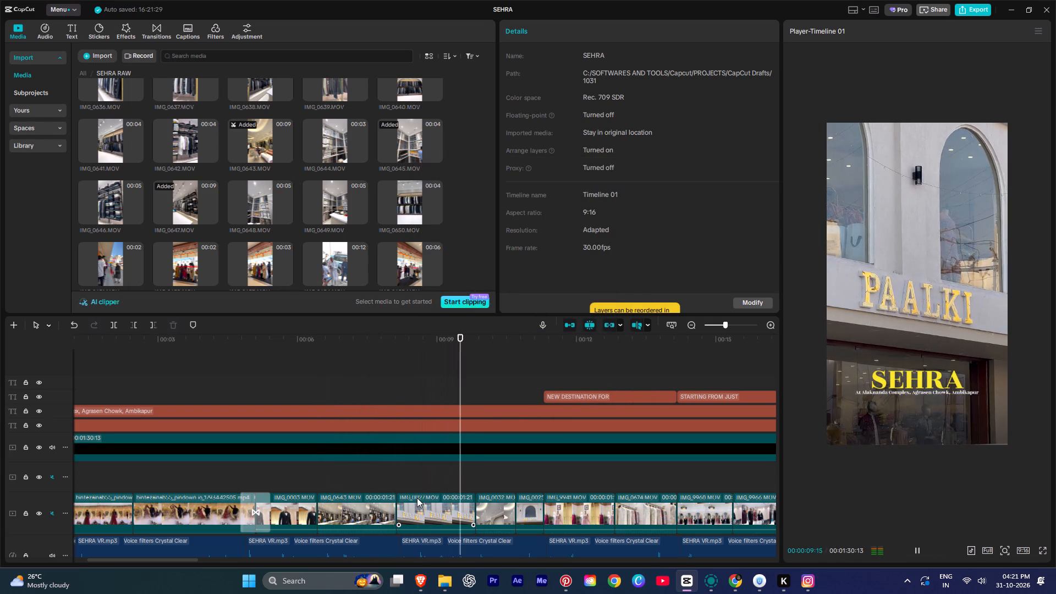
key(space)
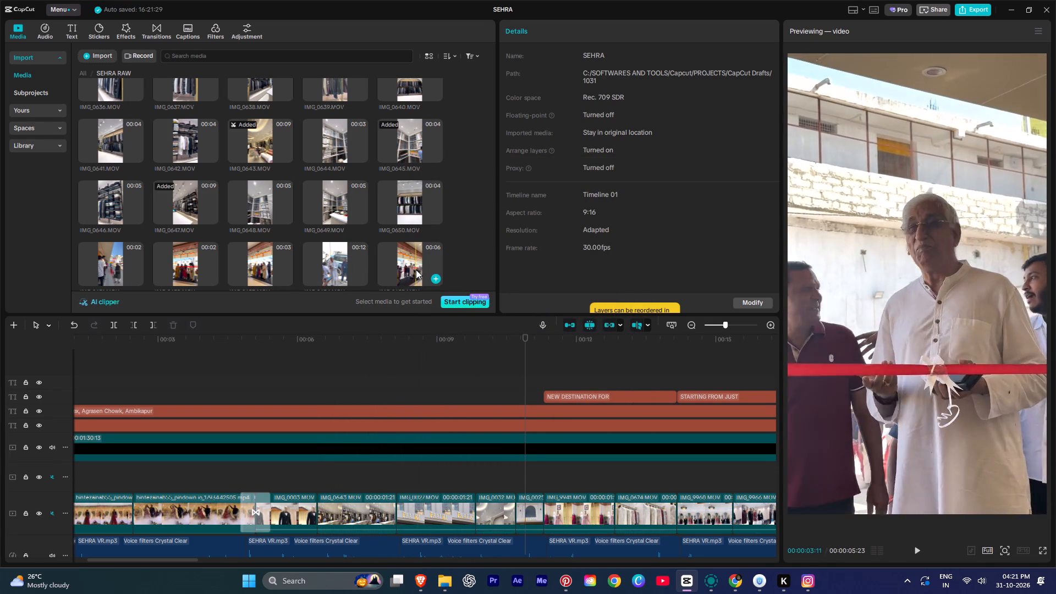
scroll(392, 203, down, 1)
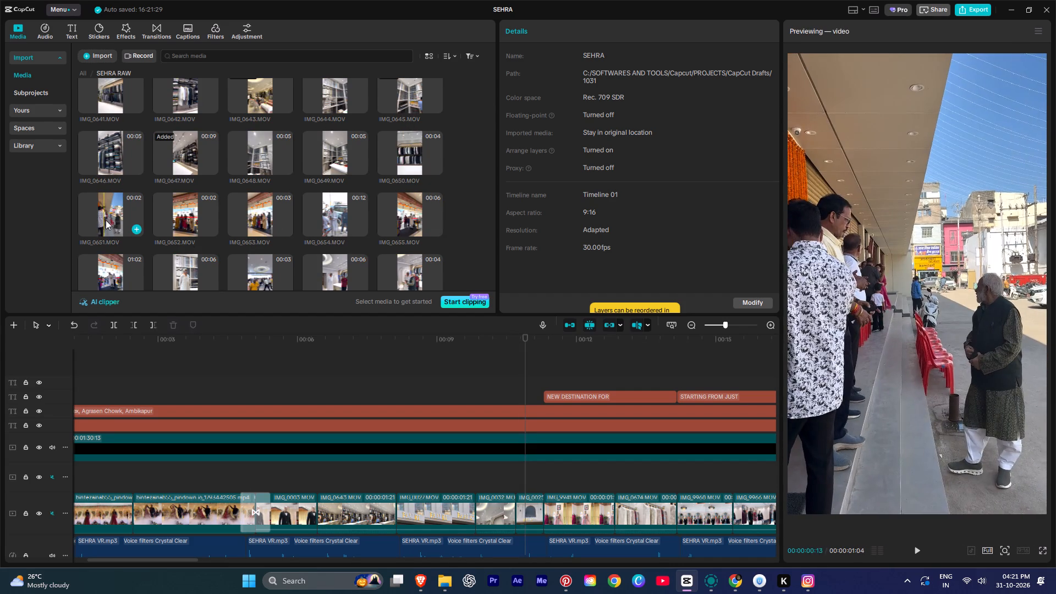
scroll(111, 269, down, 1)
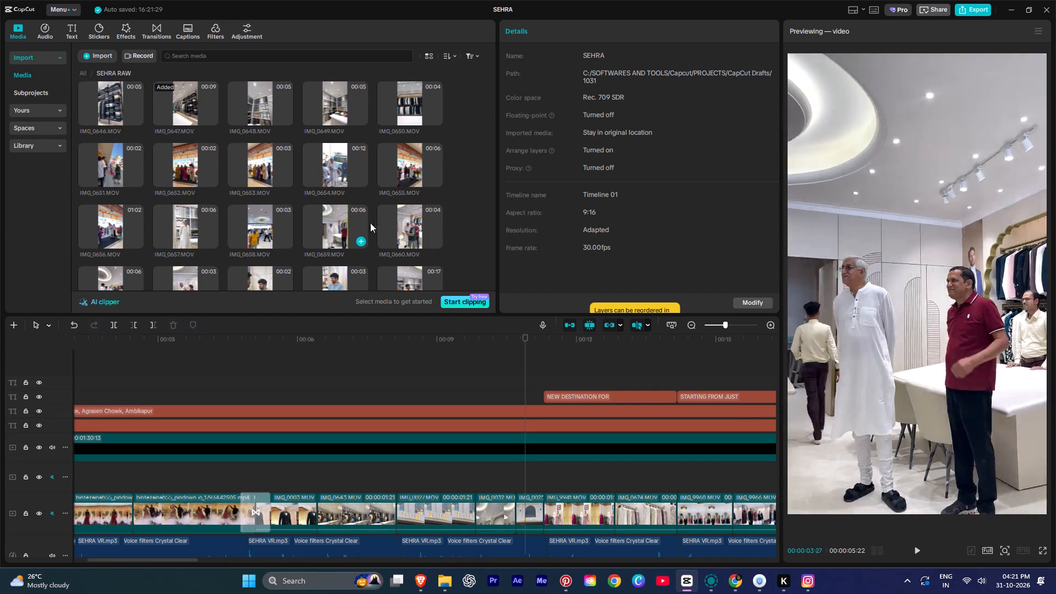
scroll(413, 229, down, 1)
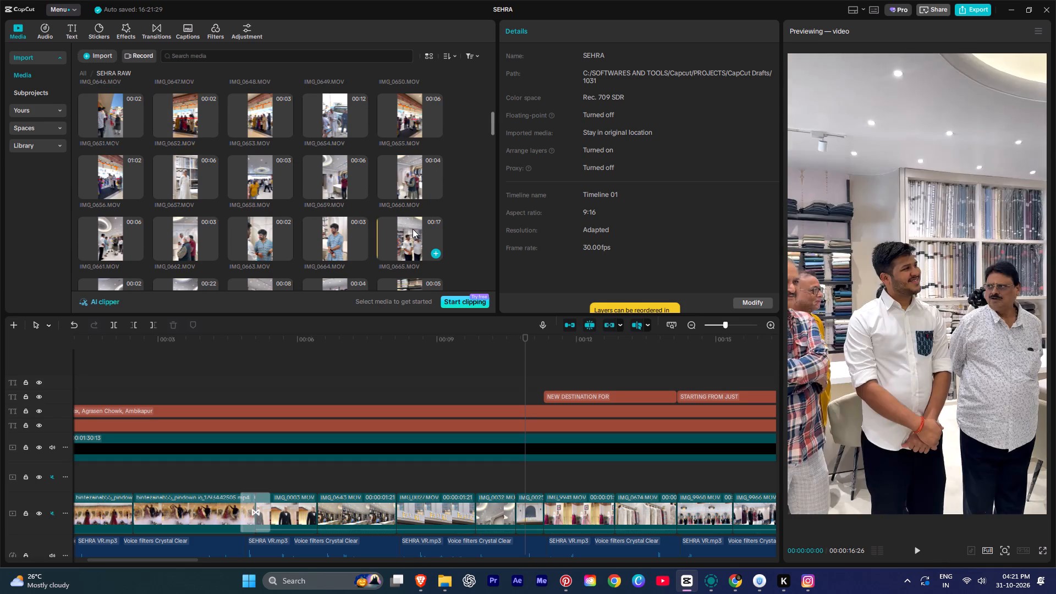
scroll(405, 234, down, 2)
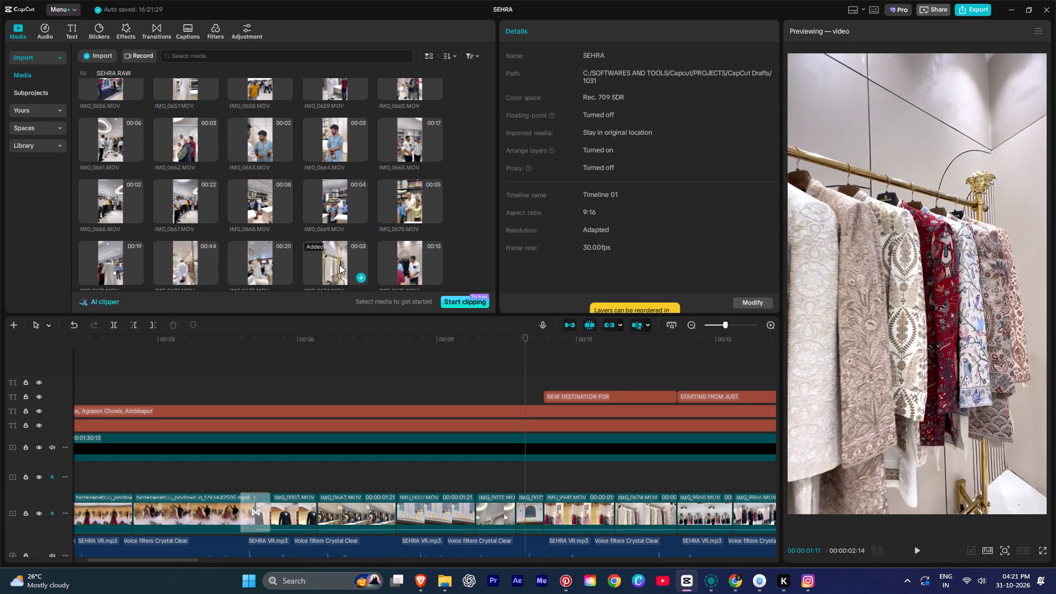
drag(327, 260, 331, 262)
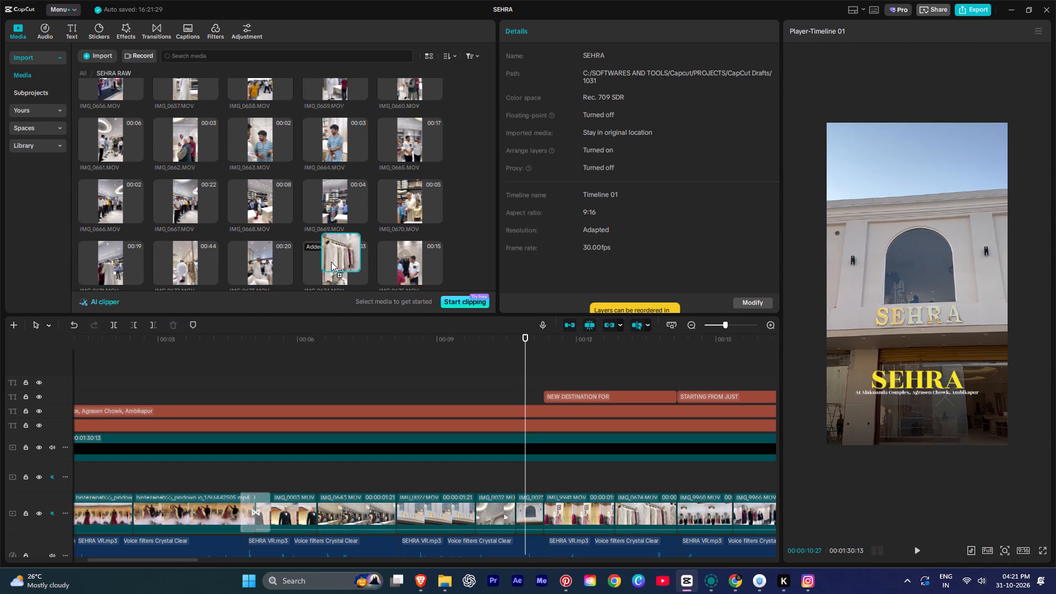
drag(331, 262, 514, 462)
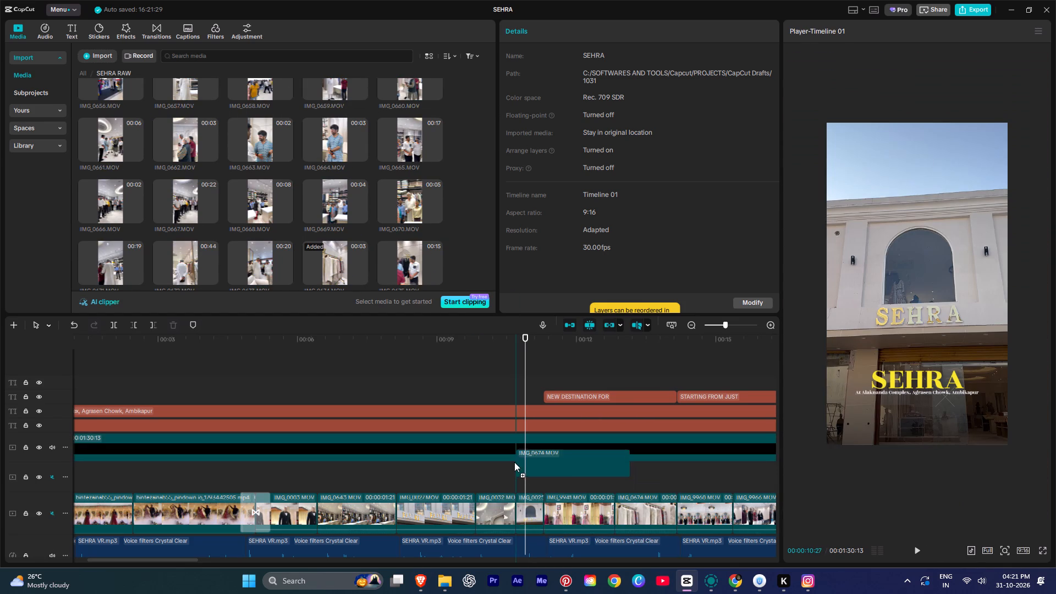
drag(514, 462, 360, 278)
Replace the unfinished store interior clip before the arched SEHRA storefront shot with IMG_0695.MOV from SEHRA RAW.
key(space)
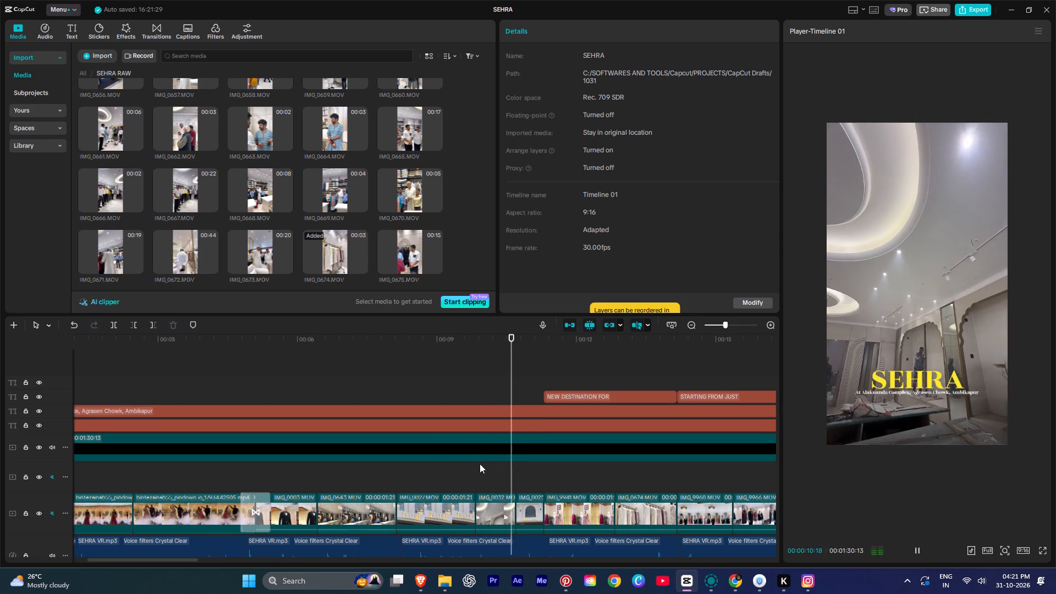
scroll(518, 490, down, 2)
key(space)
key(space)
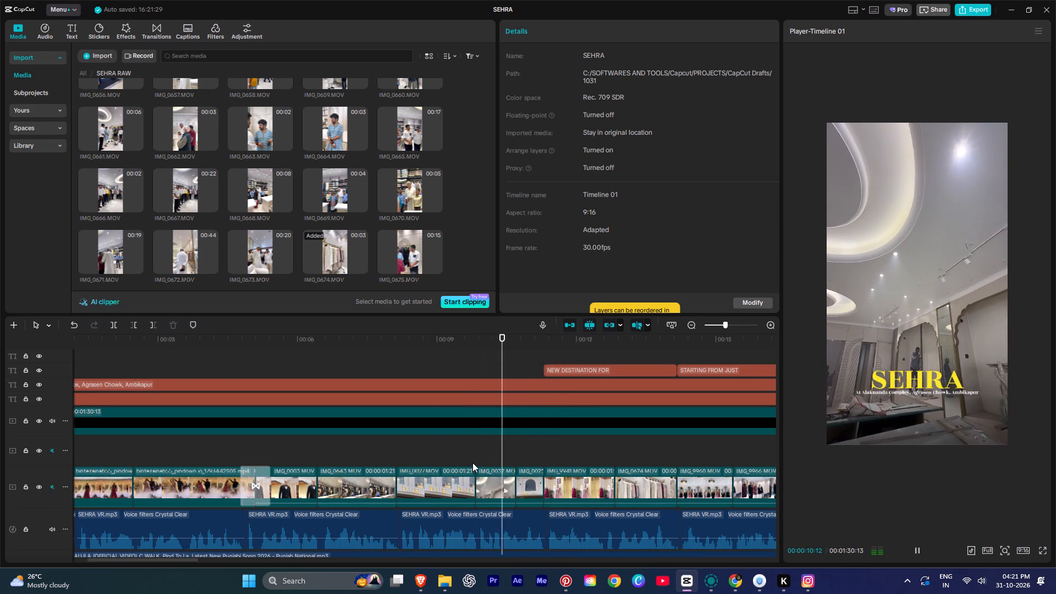
key(space)
click(494, 452)
scroll(335, 267, down, 2)
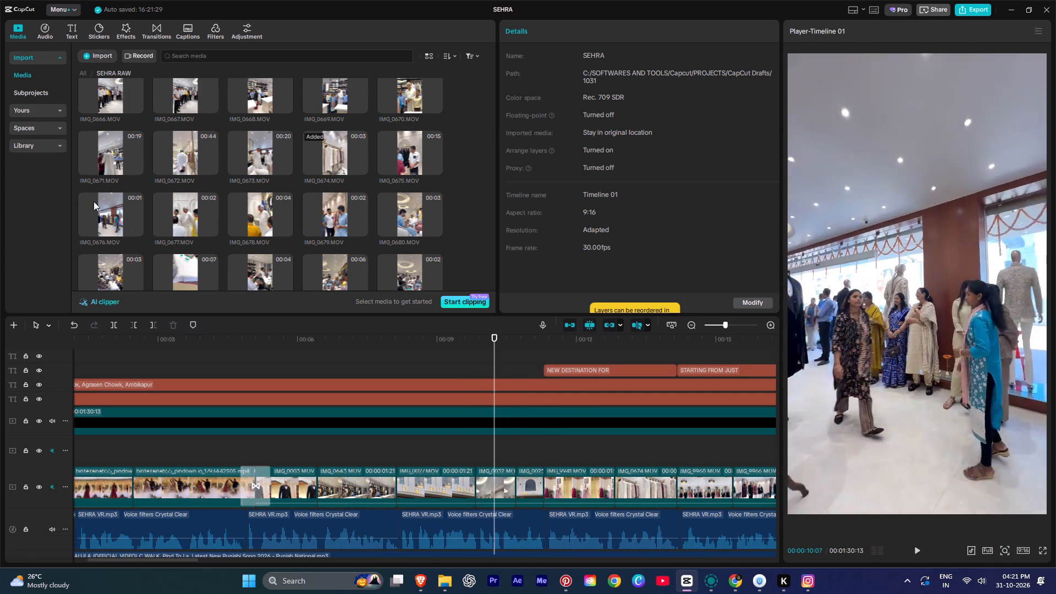
click(102, 208)
scroll(102, 208, down, 1)
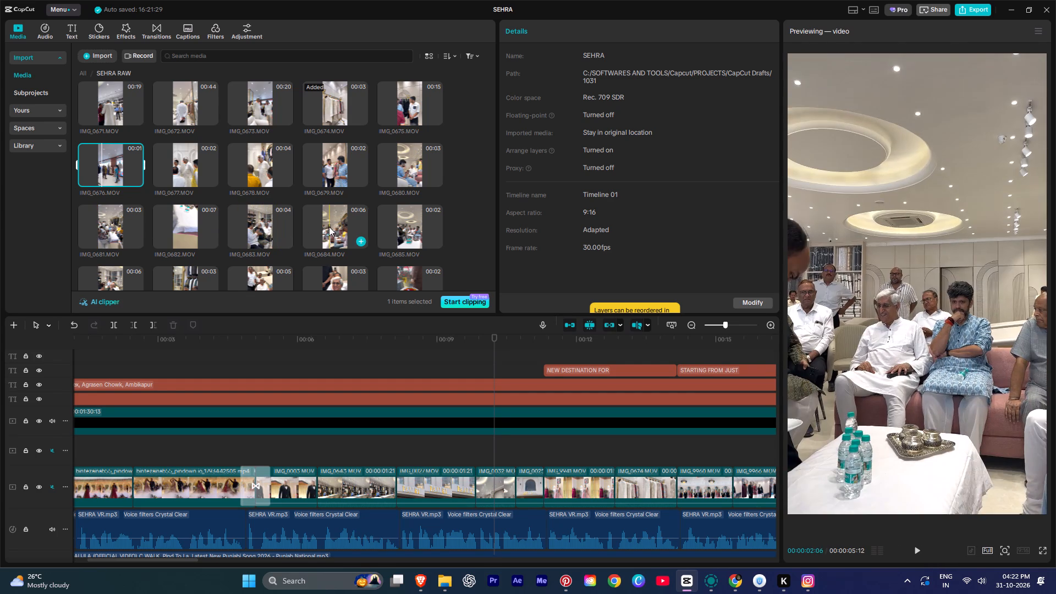
scroll(384, 227, down, 3)
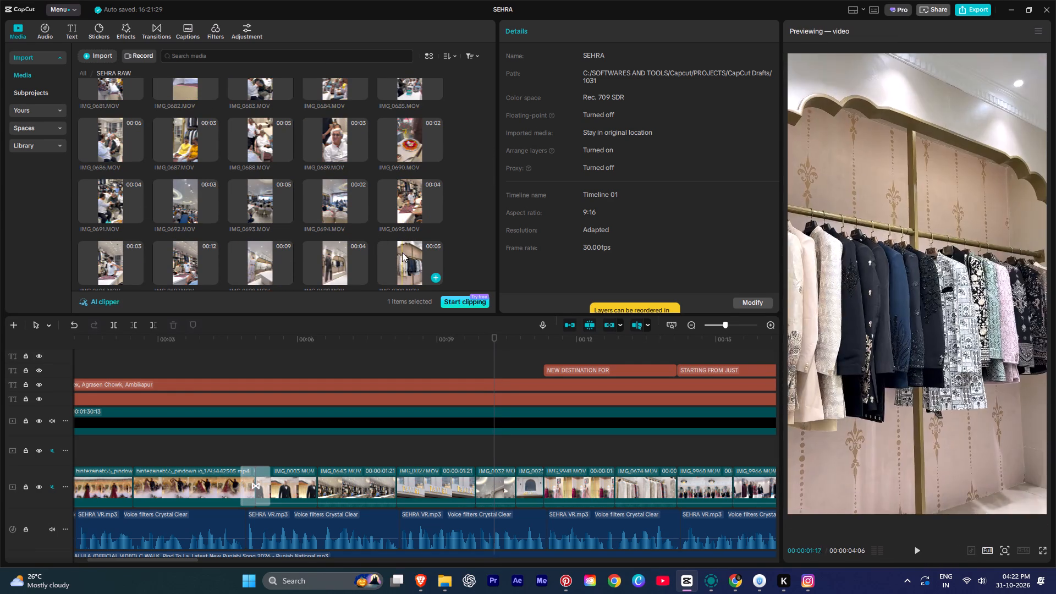
drag(397, 199, 496, 475)
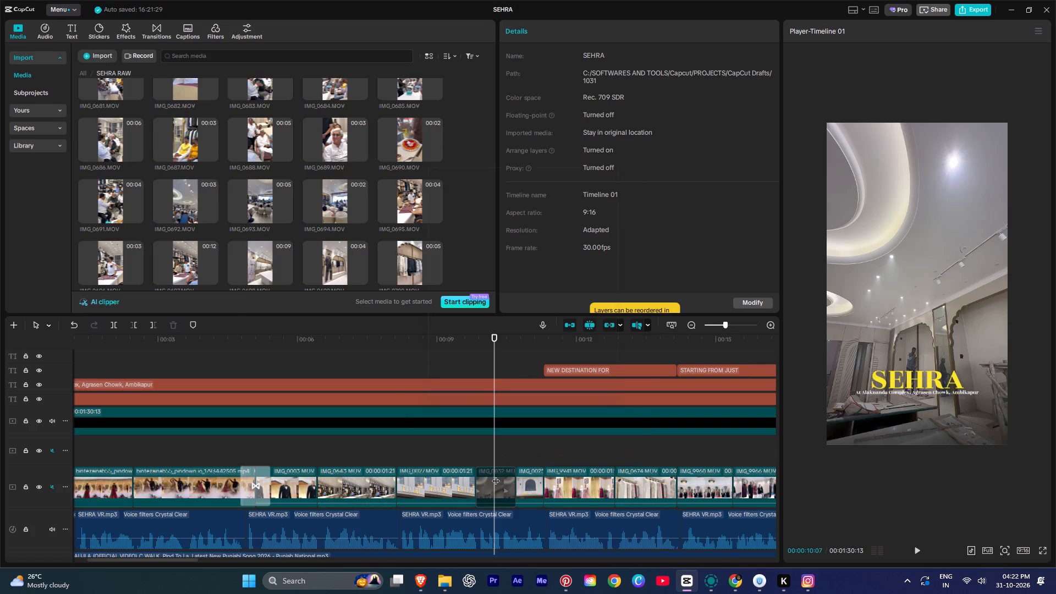
click(568, 401)
Turn off the main track magnet, delete the arched storefront clip, and extend IMG_0695.MOV over the gap up to the gown clip.
key(space)
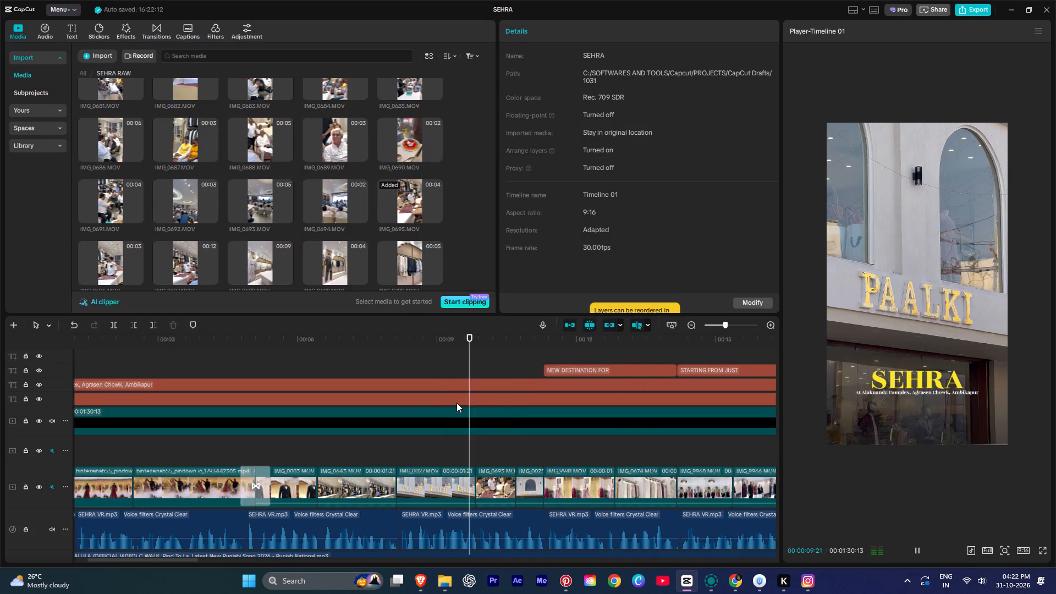
click(526, 454)
click(527, 479)
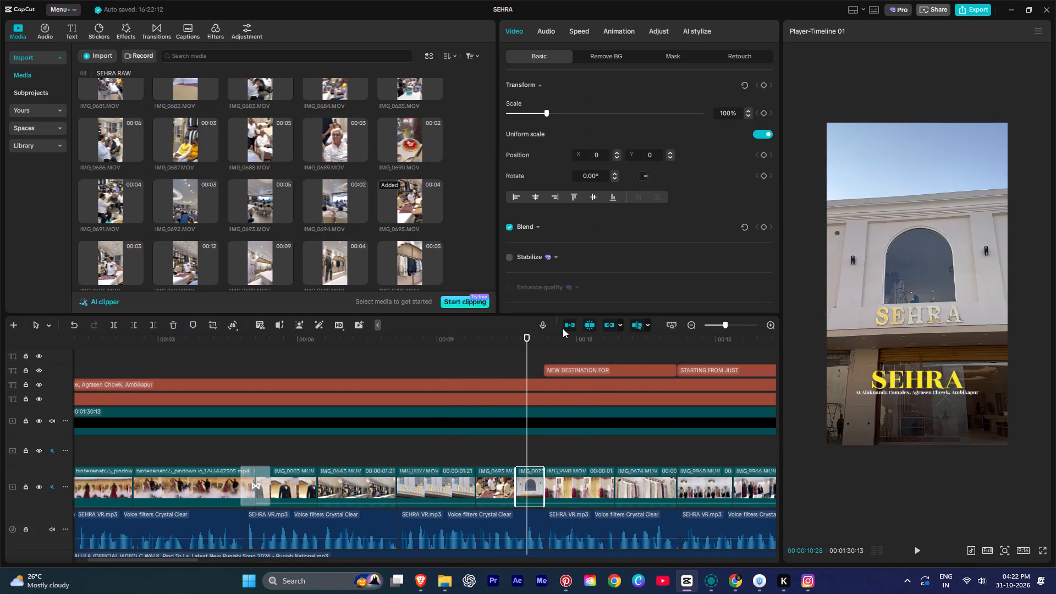
click(565, 322)
key(ctrl+space)
click(514, 492)
drag(516, 487, 516, 487)
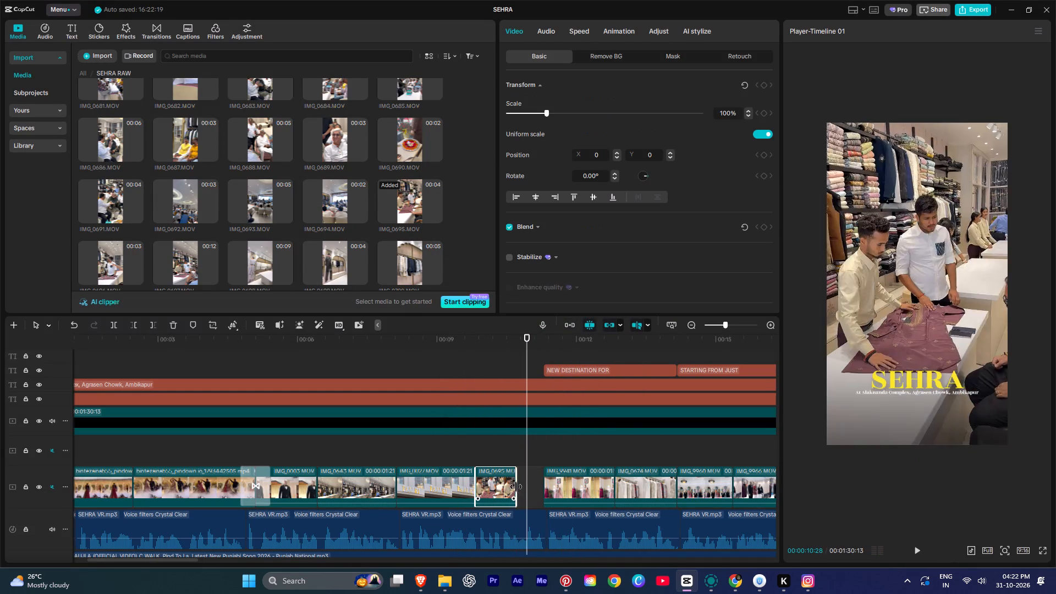
drag(516, 487, 560, 494)
Delete the pink gown mannequin clip and move IMG_0695.MOV into its place, directly before IMG_0674.MOV.
key(space)
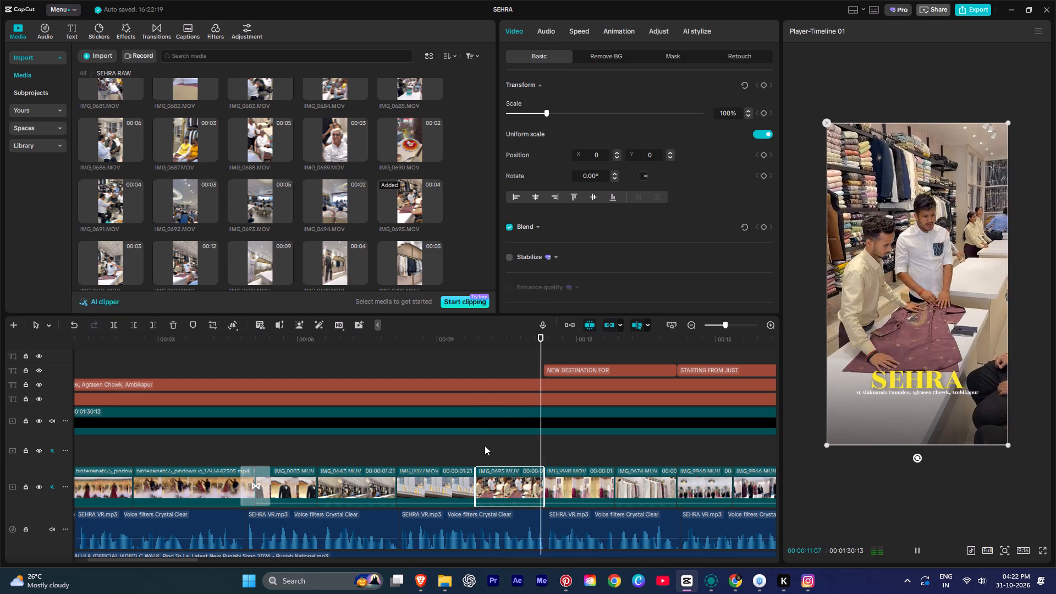
alt+scroll(543, 454, down, 2)
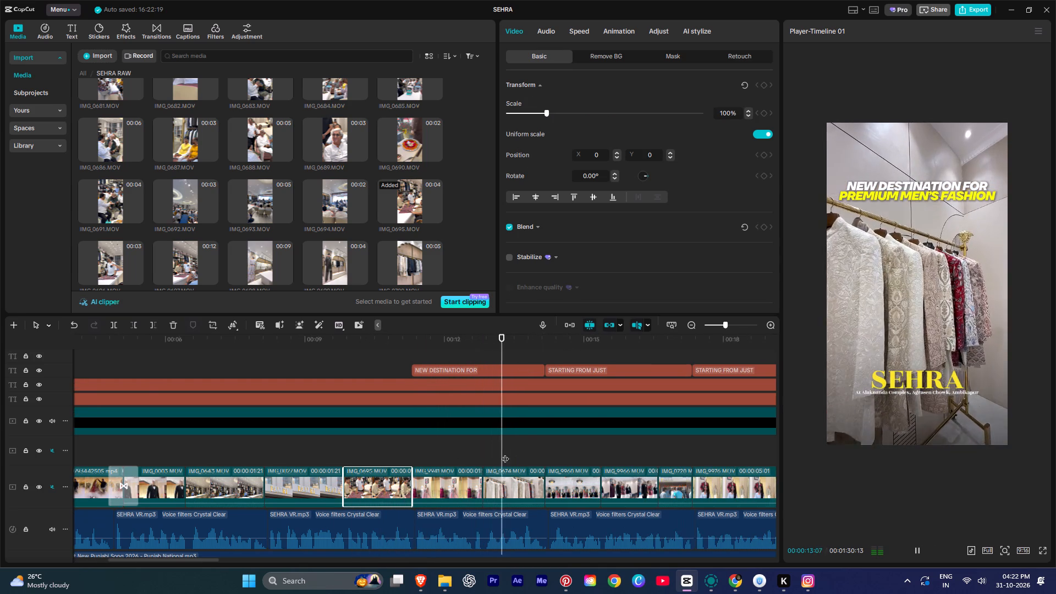
key(space)
click(483, 448)
click(451, 483)
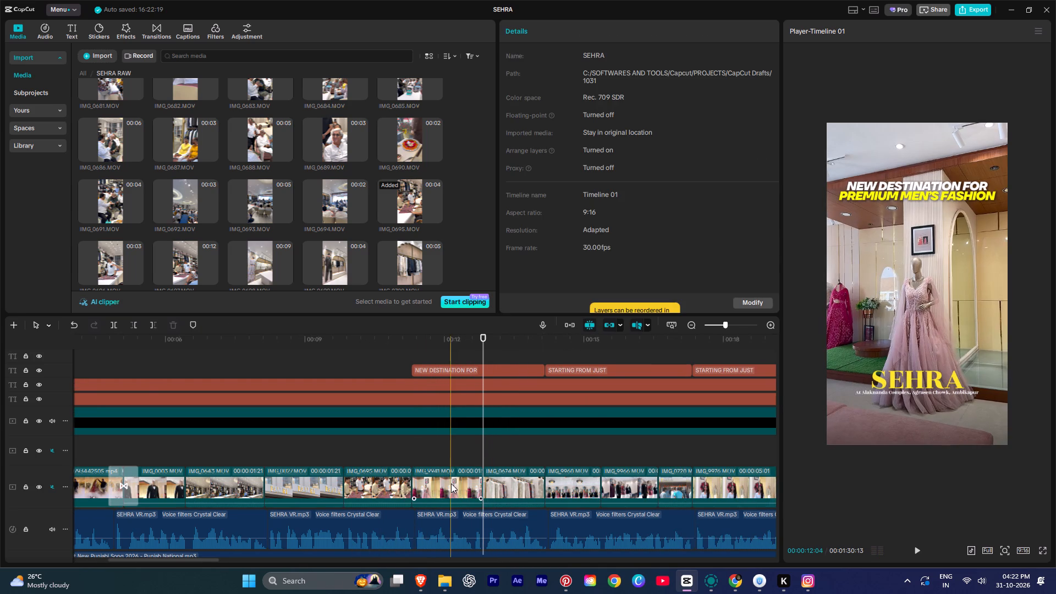
click(433, 477)
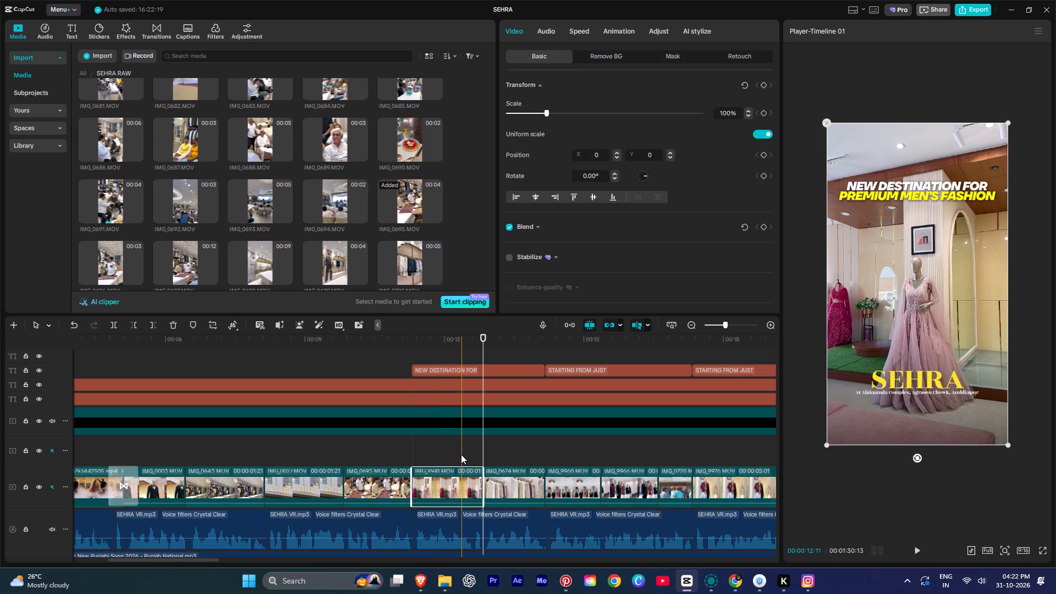
key(ctrl+space)
drag(380, 489, 449, 491)
Fill the gap before IMG_0695.MOV with IMG_0699.MOV, trimming its end to fit and placing it on the main track.
key(space)
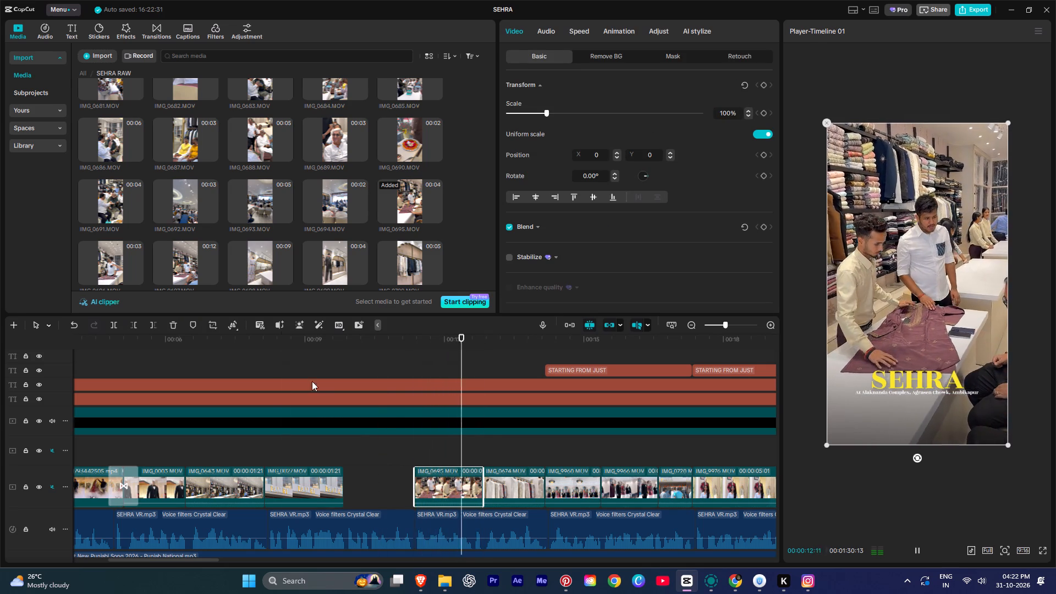
key(space)
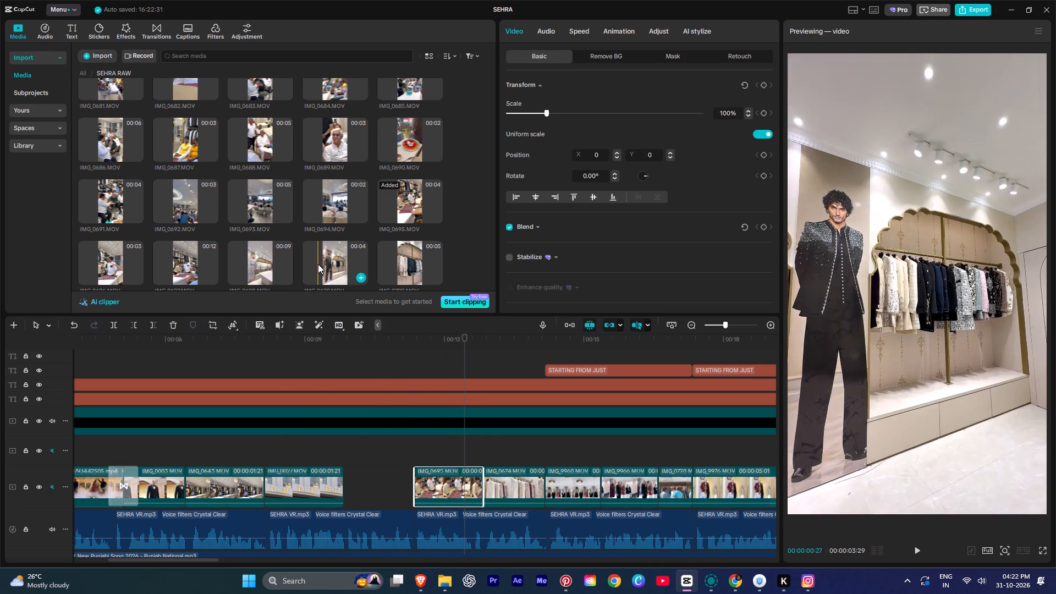
drag(320, 263, 344, 459)
key(space)
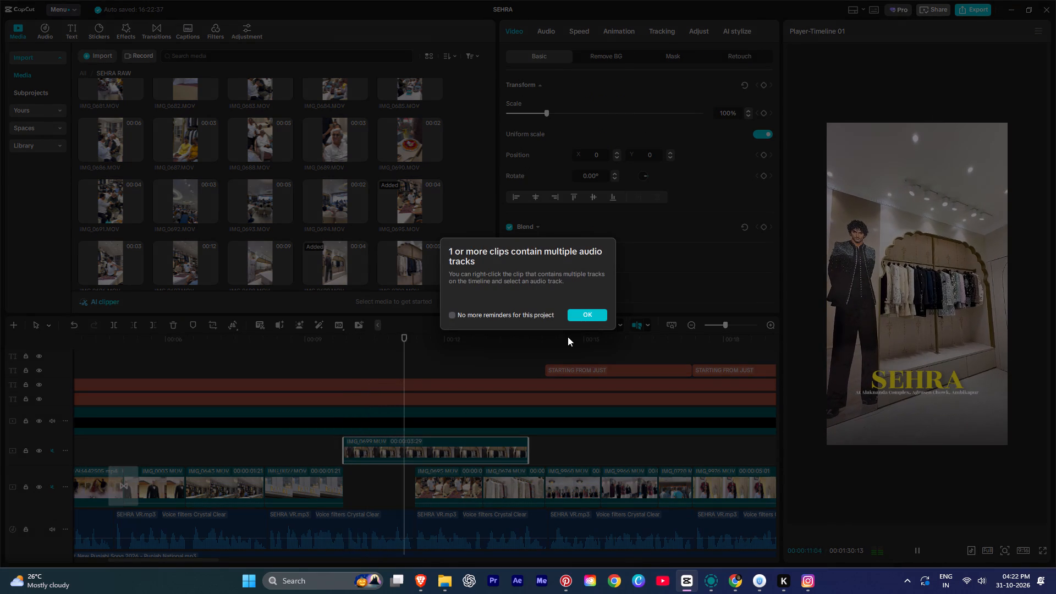
click(585, 315)
key(space)
key(w)
drag(382, 448, 382, 477)
Replace the clothing rack clip IMG_0674.MOV with IMG_0704.MOV from SEHRA RAW, keeping the original video effect.
key(space)
ctrl+scroll(382, 454, down, 3)
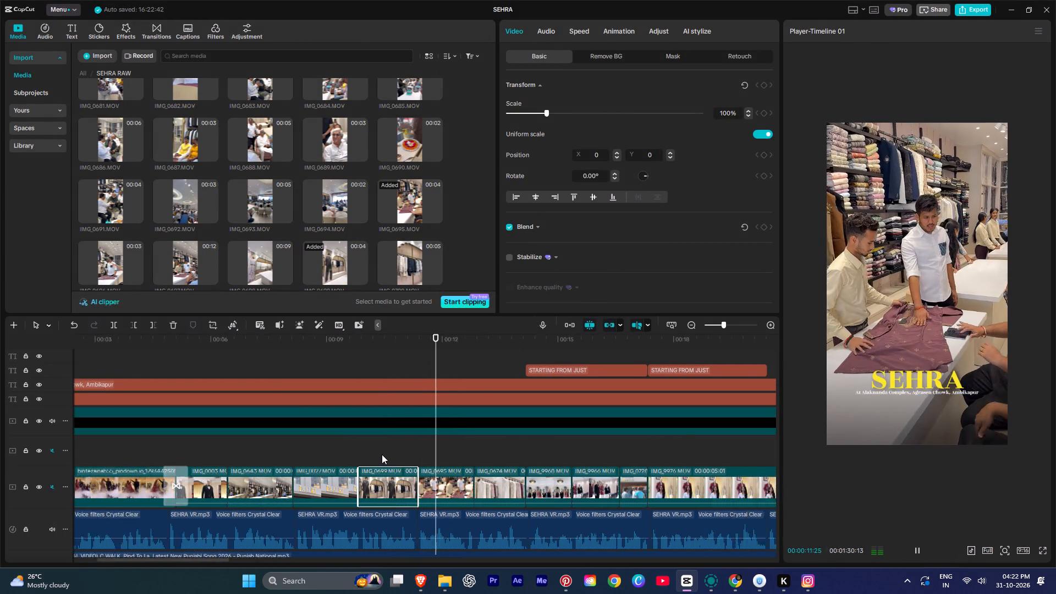
ctrl+scroll(382, 454, down, 7)
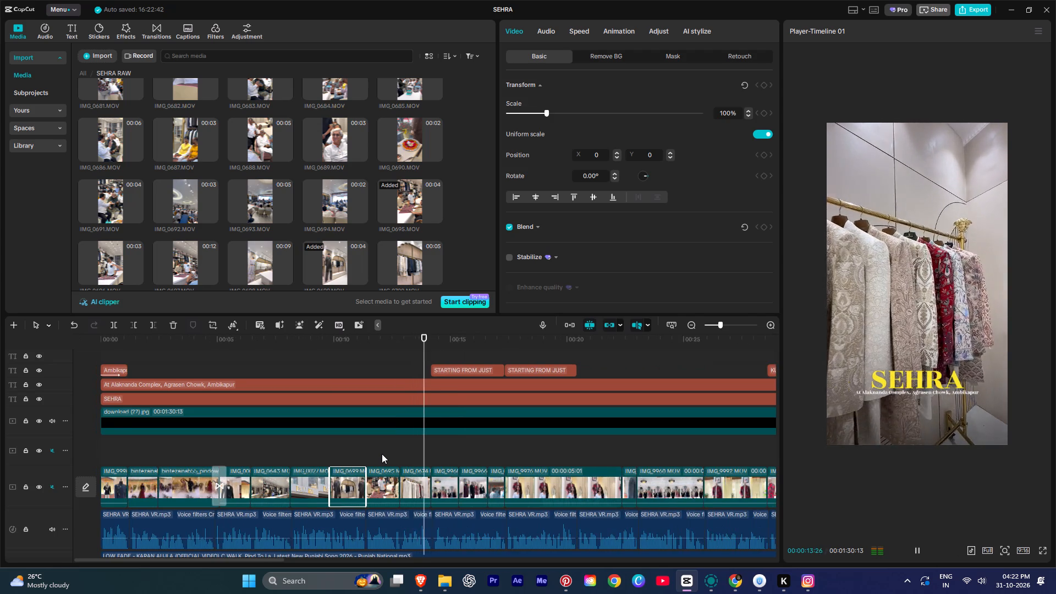
ctrl+scroll(382, 454, up, 6)
key(space)
click(415, 452)
scroll(299, 260, down, 1)
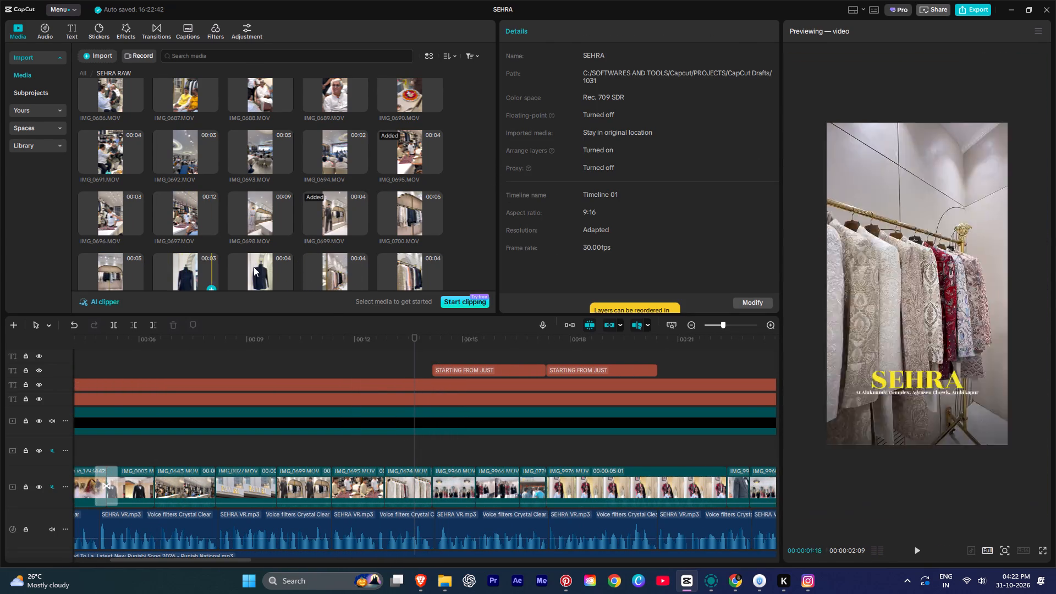
drag(331, 267, 359, 311)
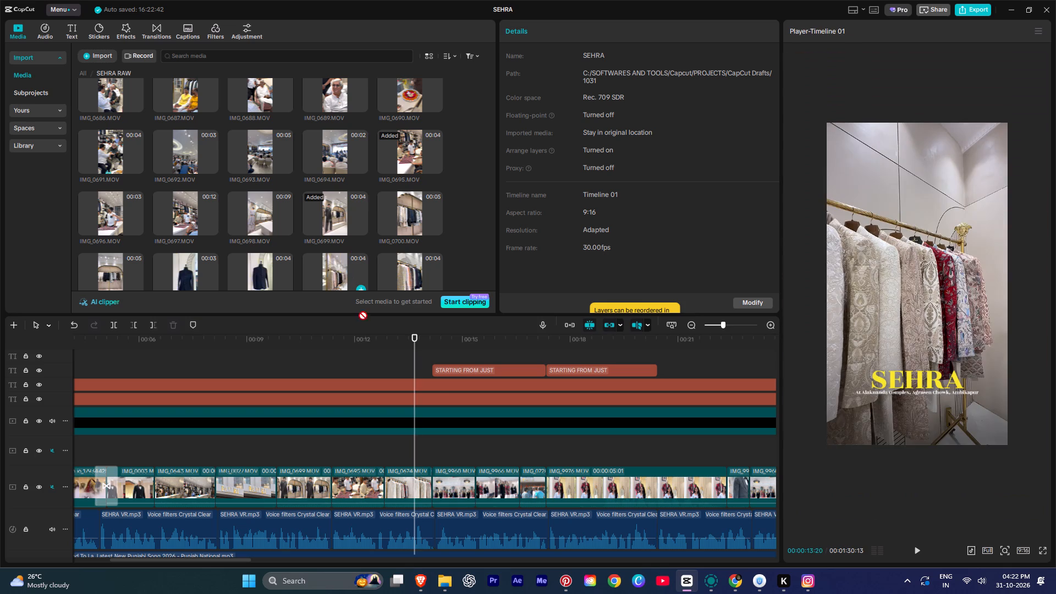
drag(359, 311, 409, 475)
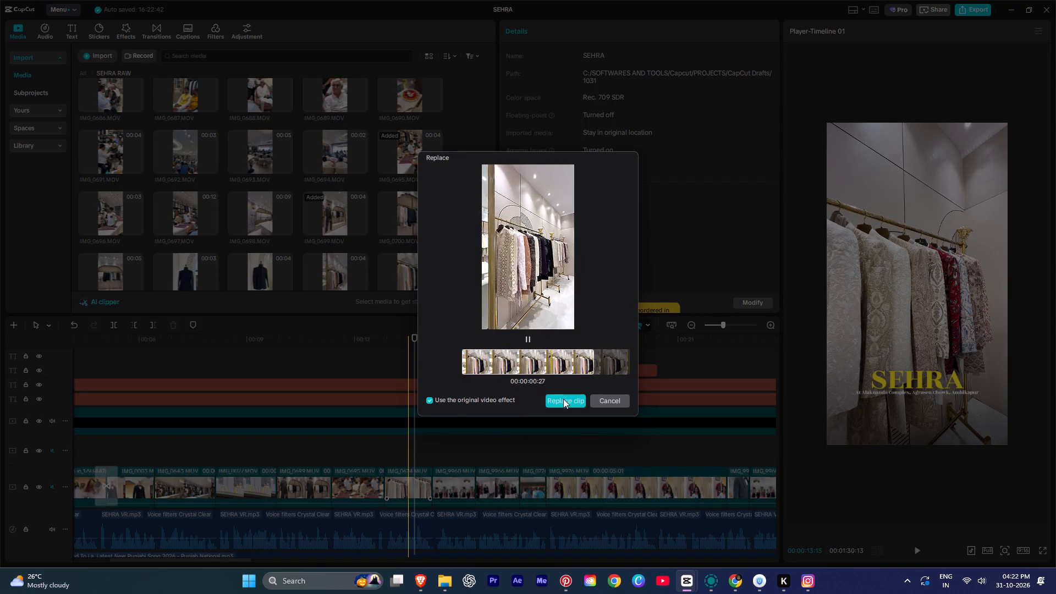
click(563, 401)
Slow the mannequins clip IMG_9966.MOV to 0.77x, trim its end to the original slot, and return it to the main track.
key(space)
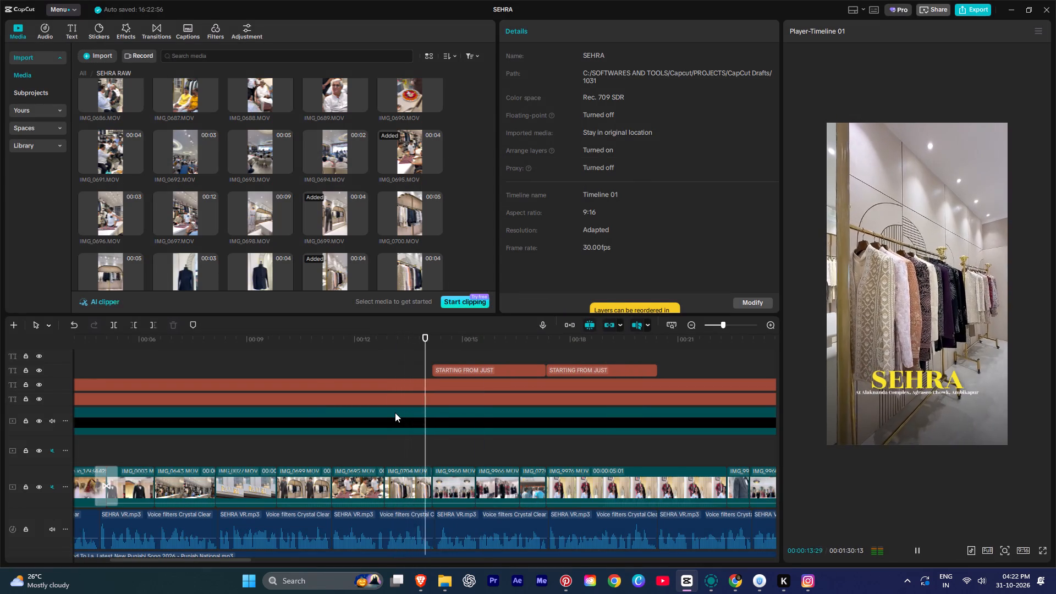
alt+scroll(395, 413, down, 3)
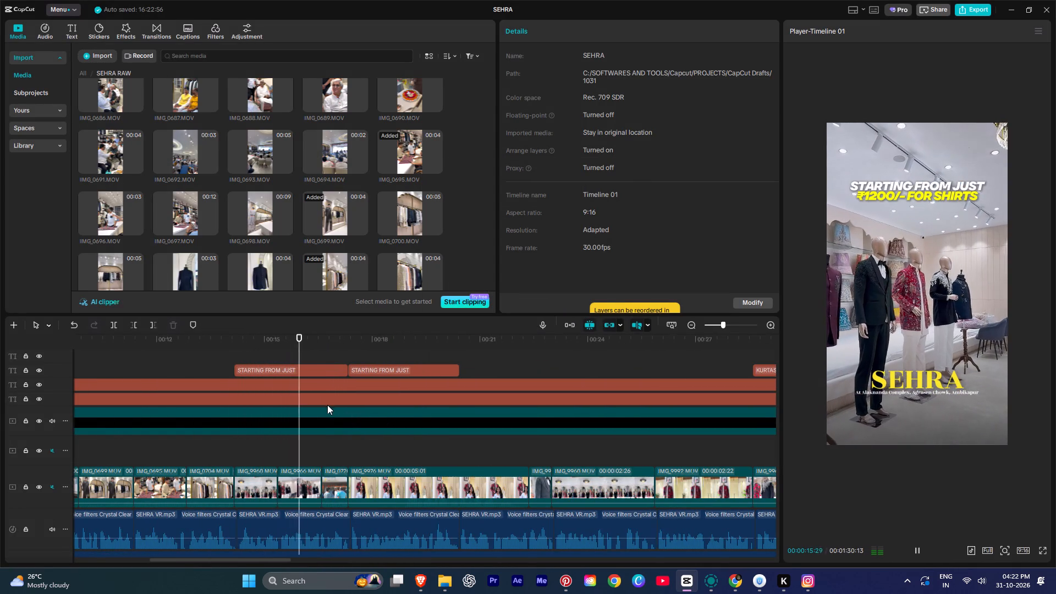
key(space)
click(309, 455)
click(309, 497)
click(581, 21)
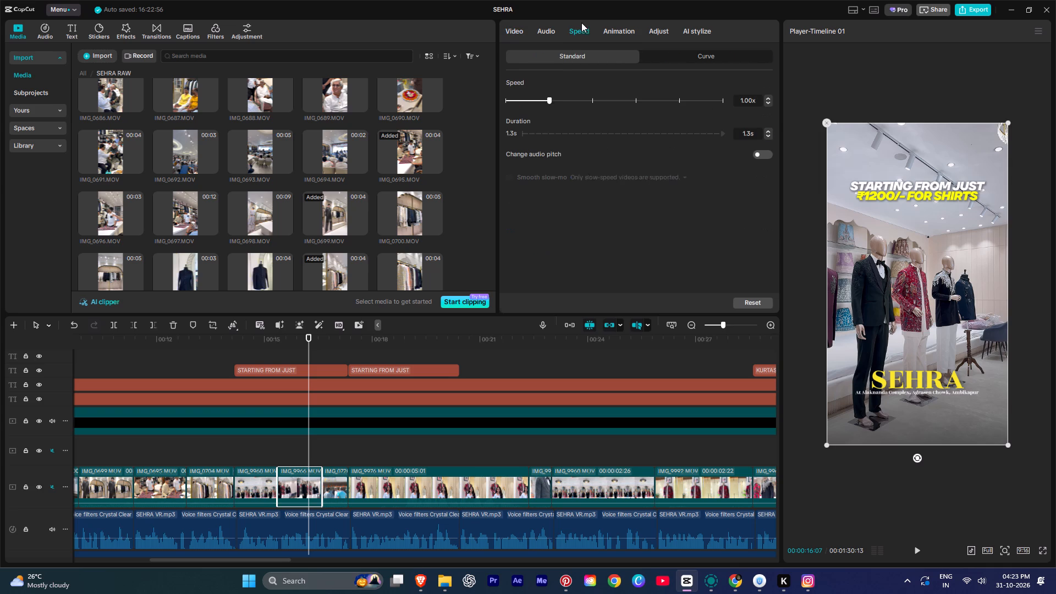
drag(544, 97, 538, 98)
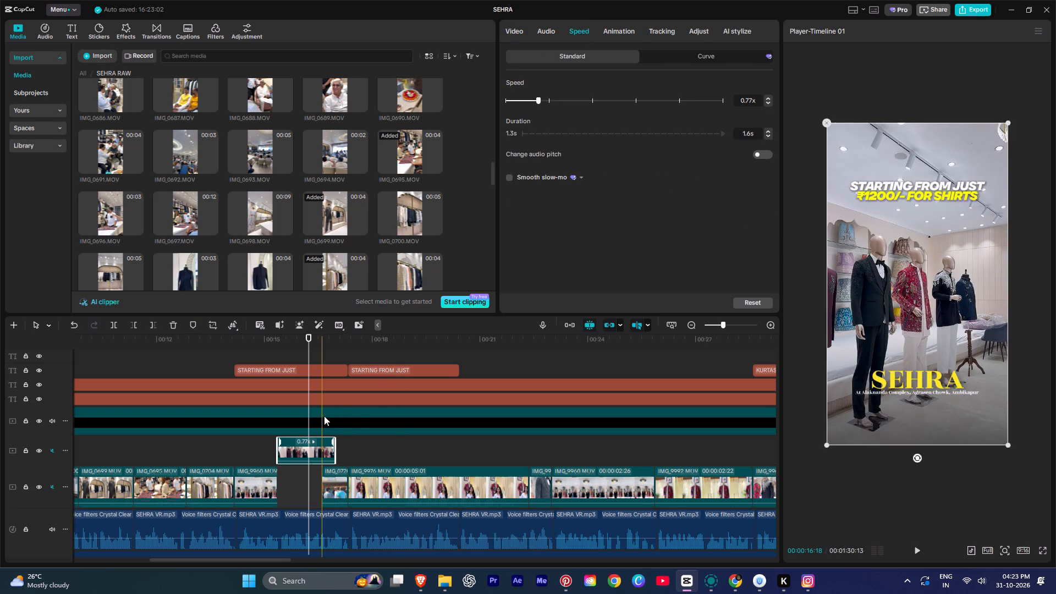
key(w)
drag(304, 453, 304, 481)
Delete the clip of men outside the storefront and extend the slowed mannequins clip to the start of IMG_9976.MOV.
key(space)
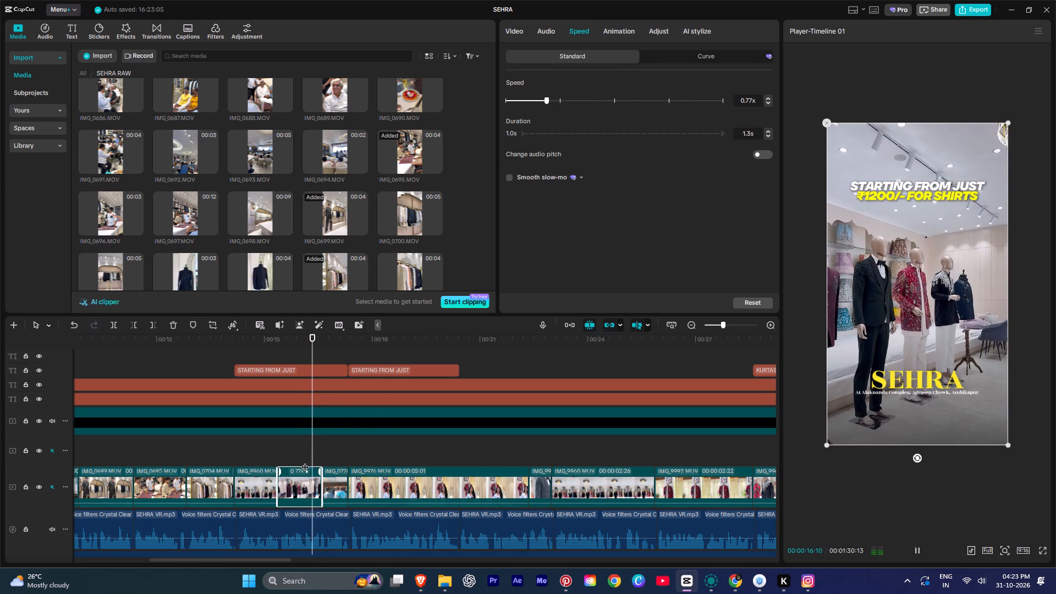
key(space)
click(336, 452)
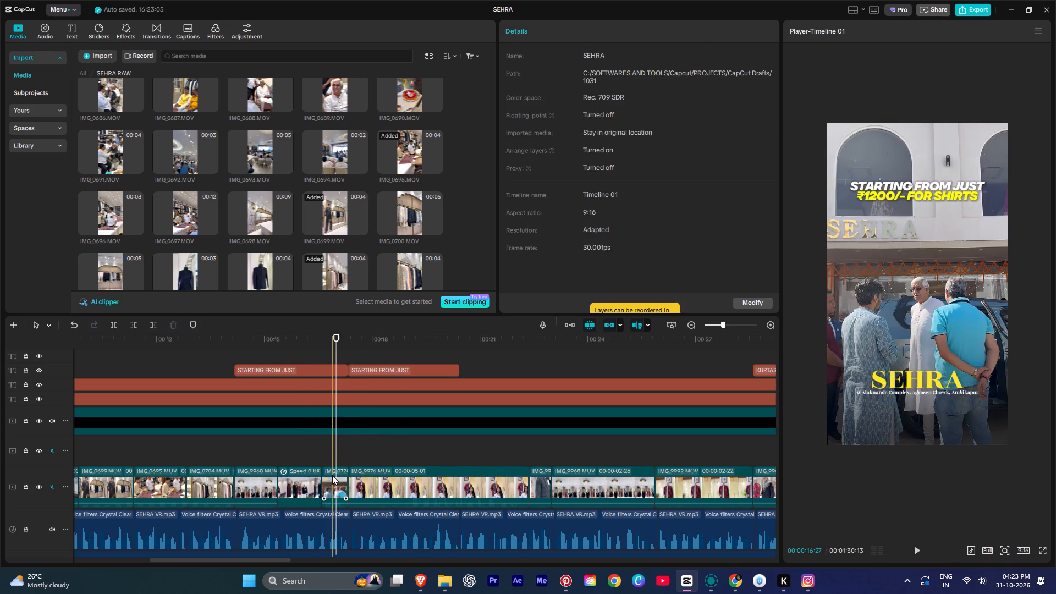
click(332, 475)
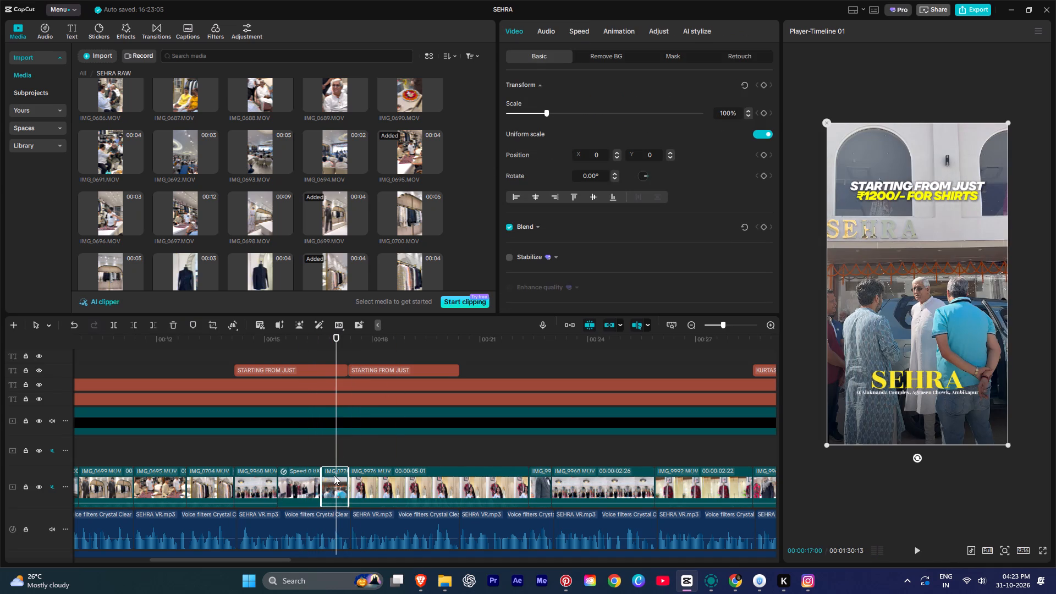
key(ctrl+space)
click(304, 480)
drag(324, 485, 364, 493)
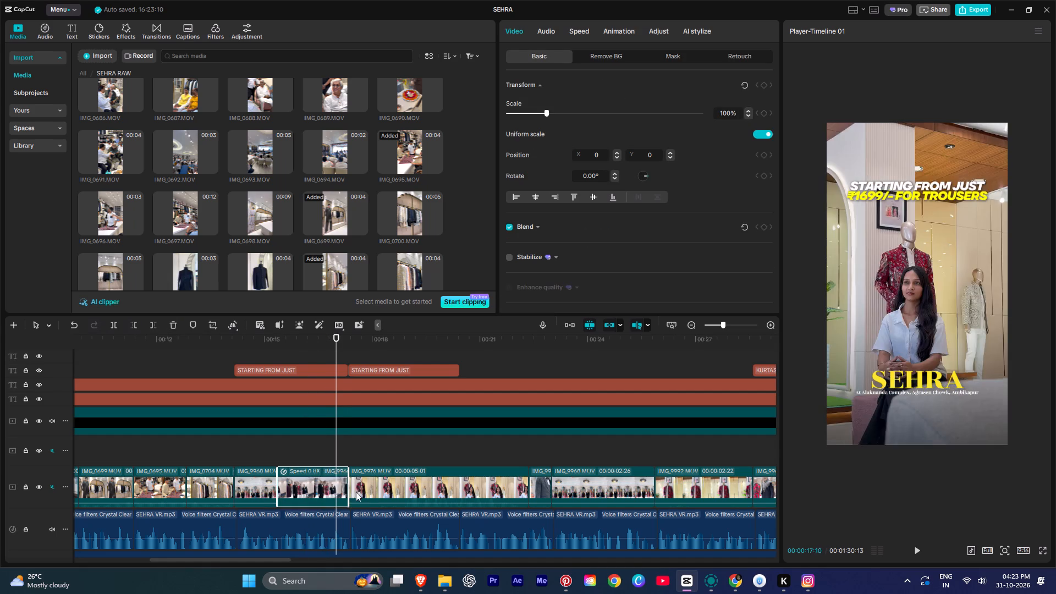
Split the seated presenter clip IMG_9976.MOV where the ₹1699/- trousers title ends.
key(space)
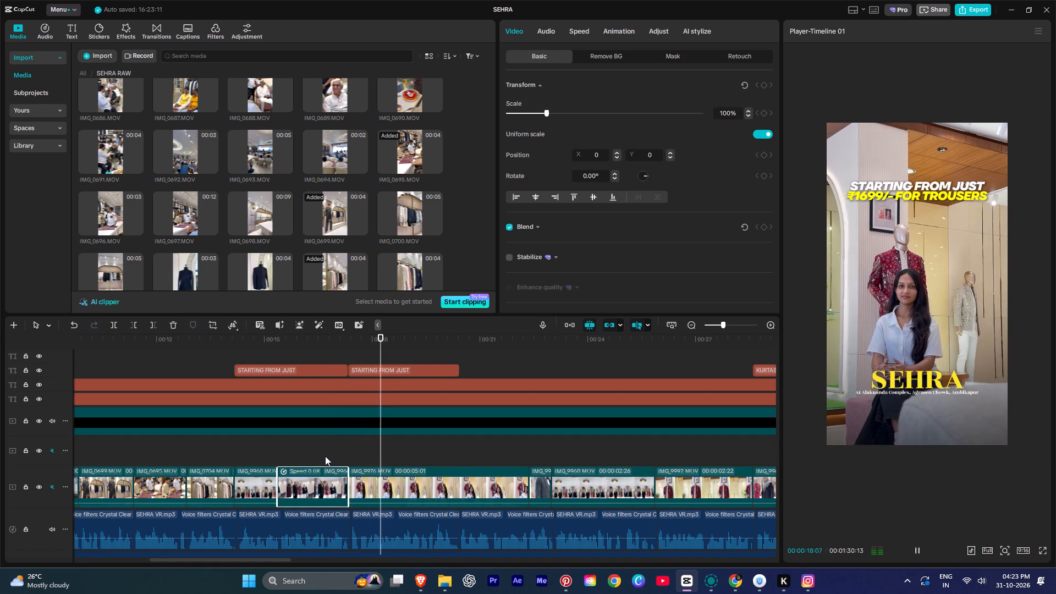
alt+scroll(351, 454, down, 1)
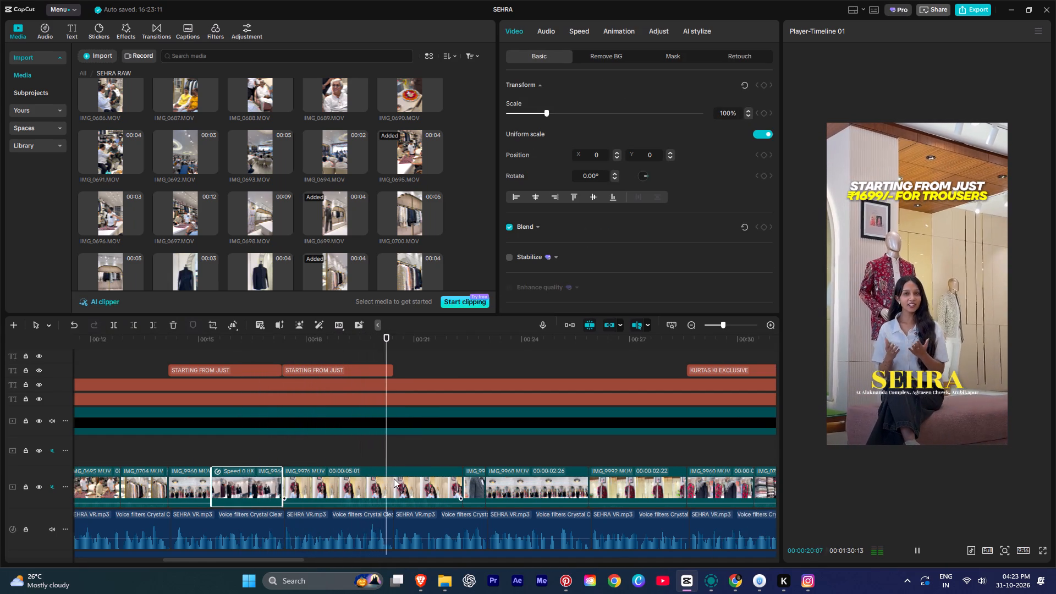
key(space)
click(394, 489)
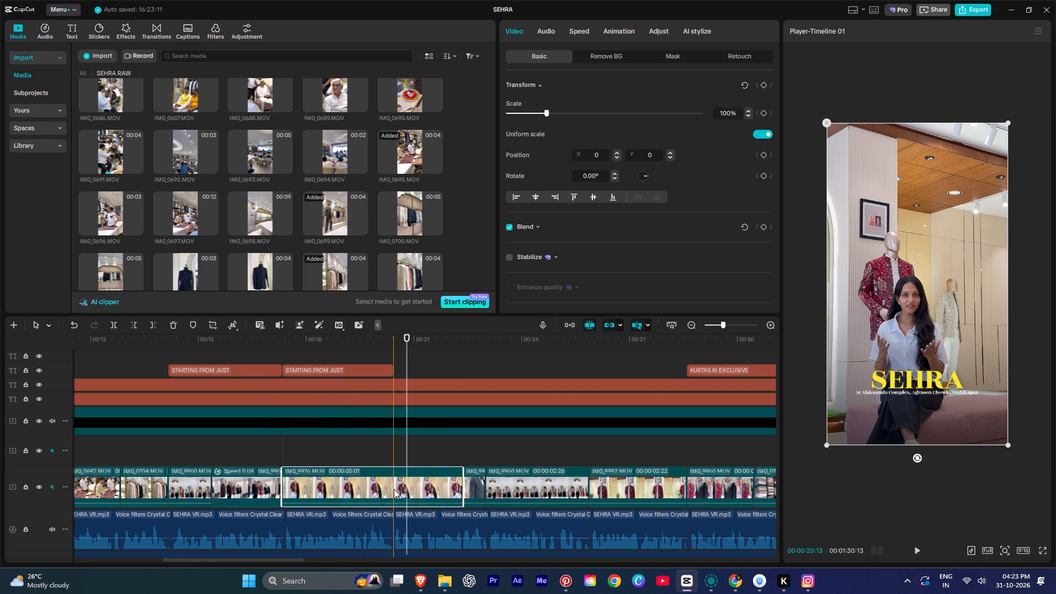
key(ctrl+b)
Add a timeline marker at 00:00:17:12, where the ₹1699/- trousers title begins.
key(space)
ctrl+scroll(393, 476, down, 7)
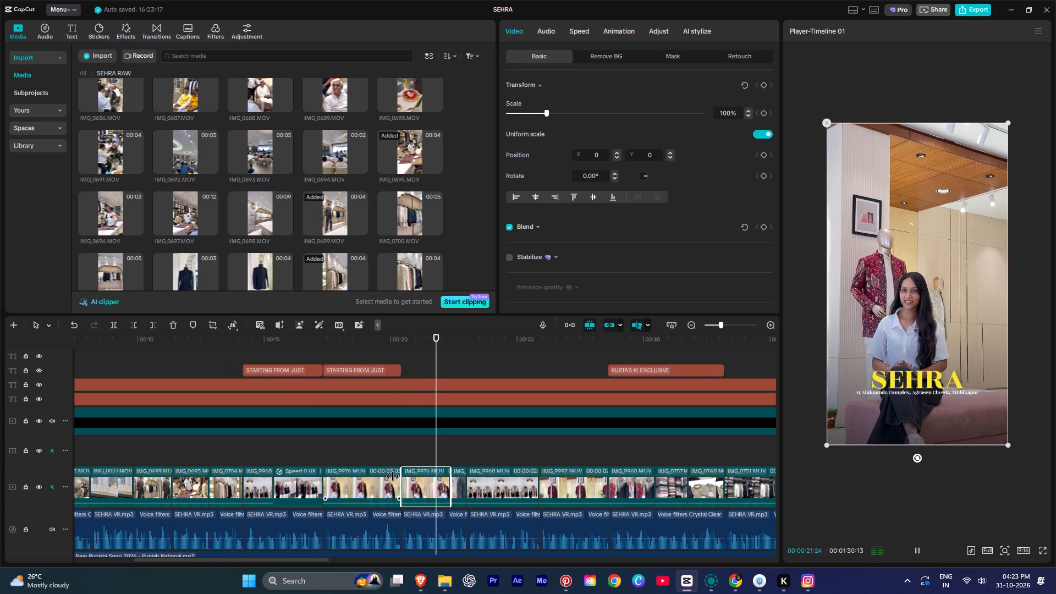
key(space)
click(322, 450)
click(325, 344)
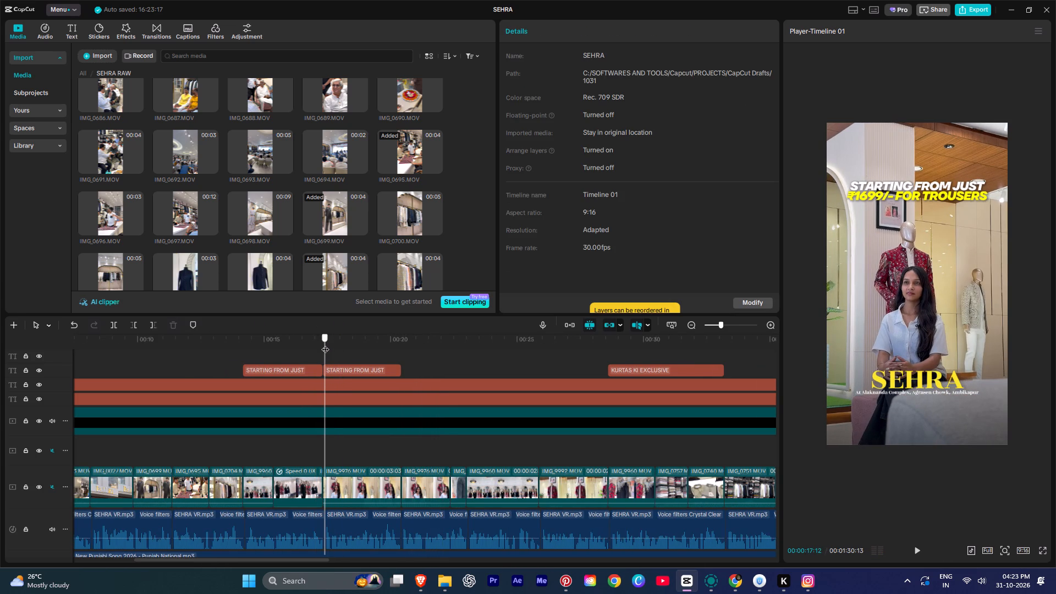
key(m)
Play back the trousers price section from the 00:00:17:12 marker to check the footage against the voice-over.
key(space)
ctrl+scroll(364, 441, down, 4)
ctrl+scroll(364, 441, up, 1)
ctrl+scroll(364, 441, down, 8)
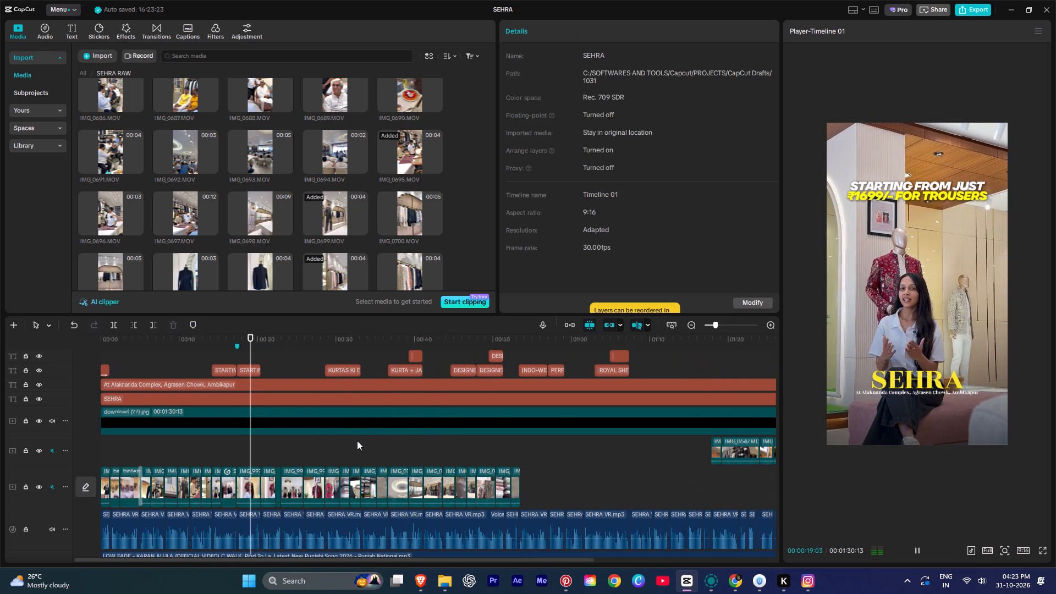
ctrl+scroll(329, 441, up, 2)
ctrl+scroll(429, 446, down, 6)
key(space)
Review the closing overlay clips, from the storefront shot through IMG_0647.MOV to the end of the timeline, against the voice-over.
key(space)
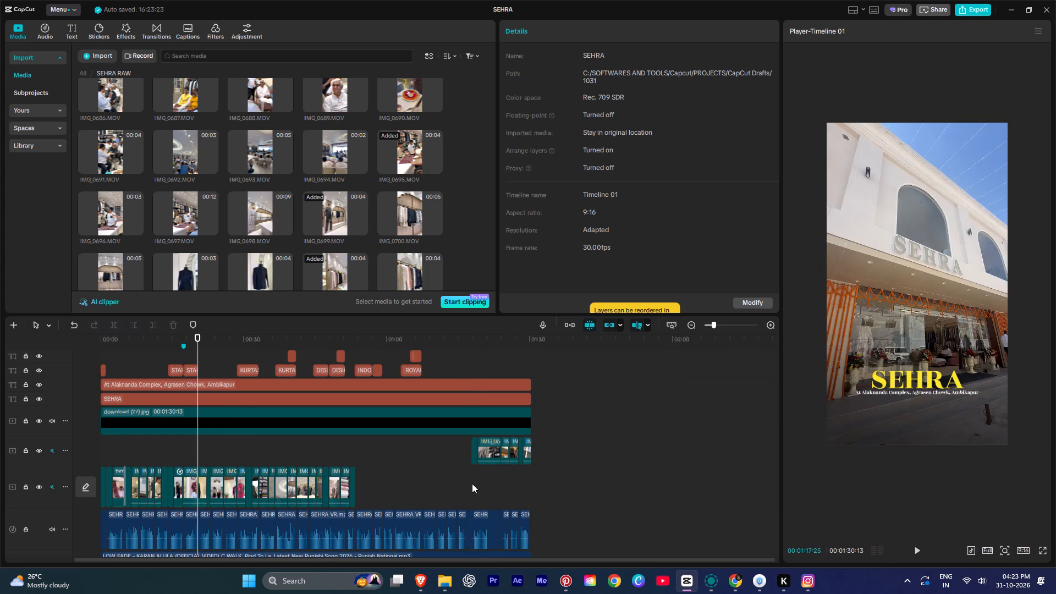
ctrl+scroll(472, 483, up, 15)
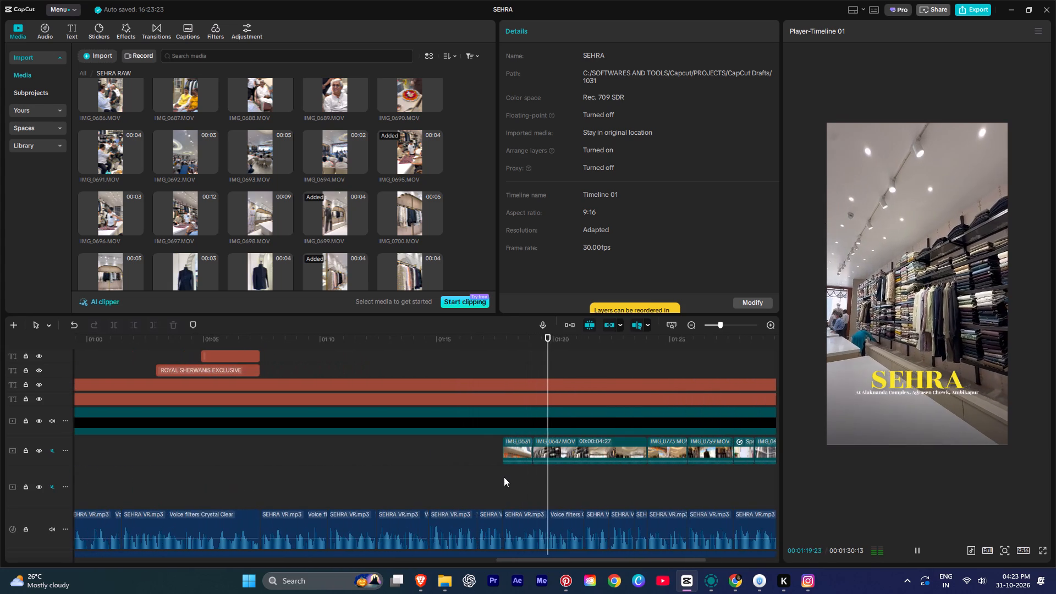
ctrl+scroll(505, 475, up, 4)
key(space)
click(574, 445)
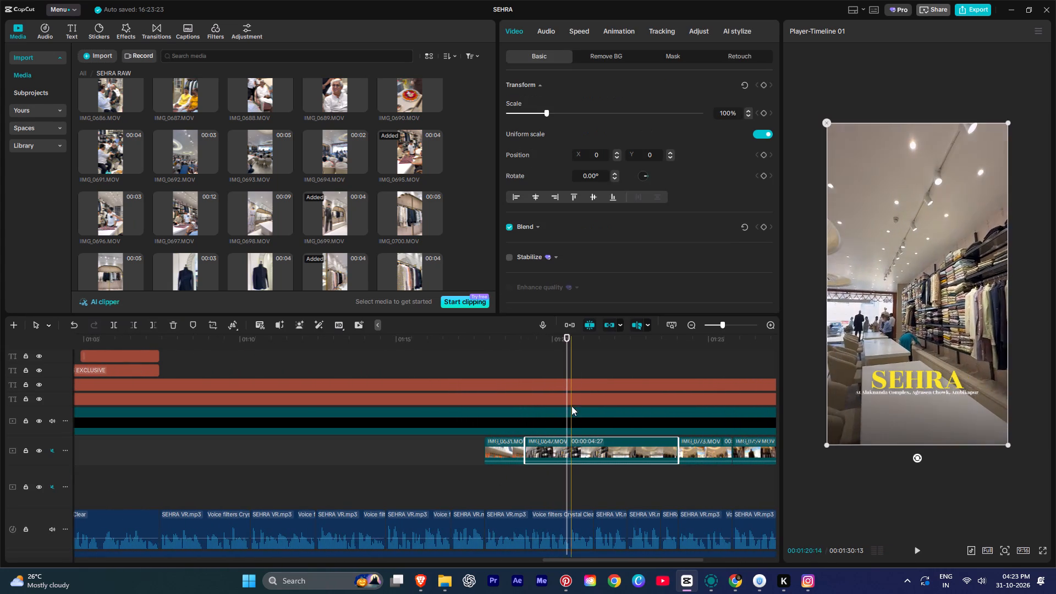
key(space)
ctrl+scroll(576, 429, down, 2)
ctrl+scroll(576, 429, up, 1)
ctrl+scroll(576, 429, down, 2)
ctrl+scroll(576, 429, up, 1)
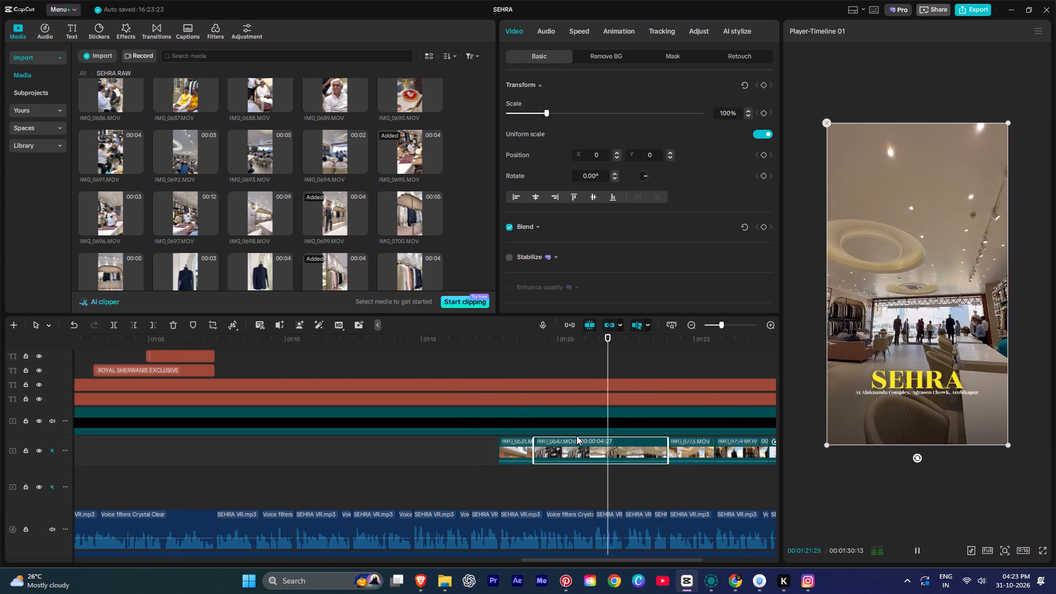
ctrl+scroll(577, 439, down, 6)
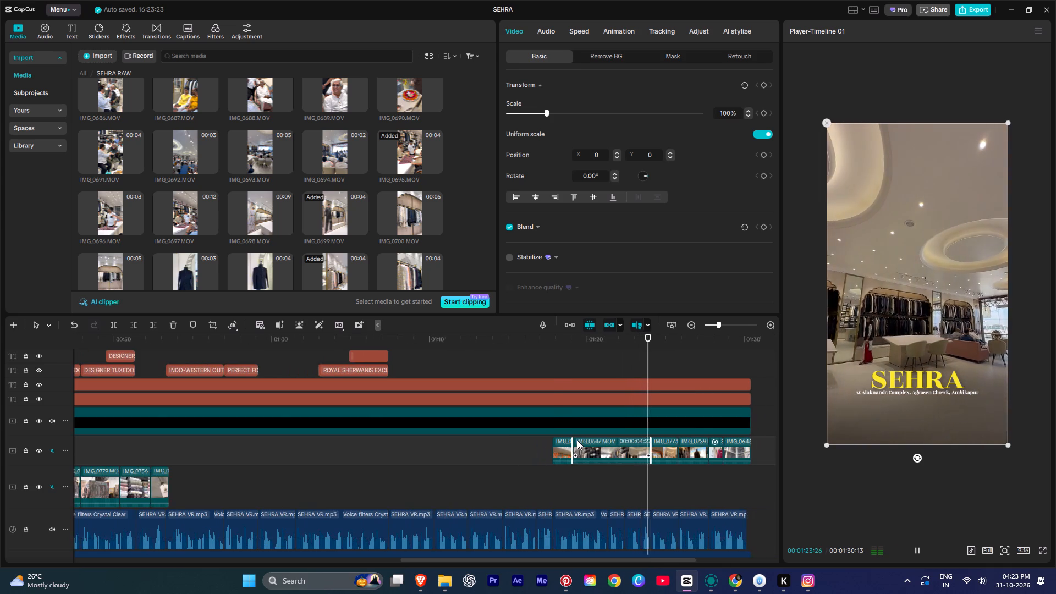
alt+scroll(577, 440, down, 5)
ctrl+scroll(544, 453, up, 7)
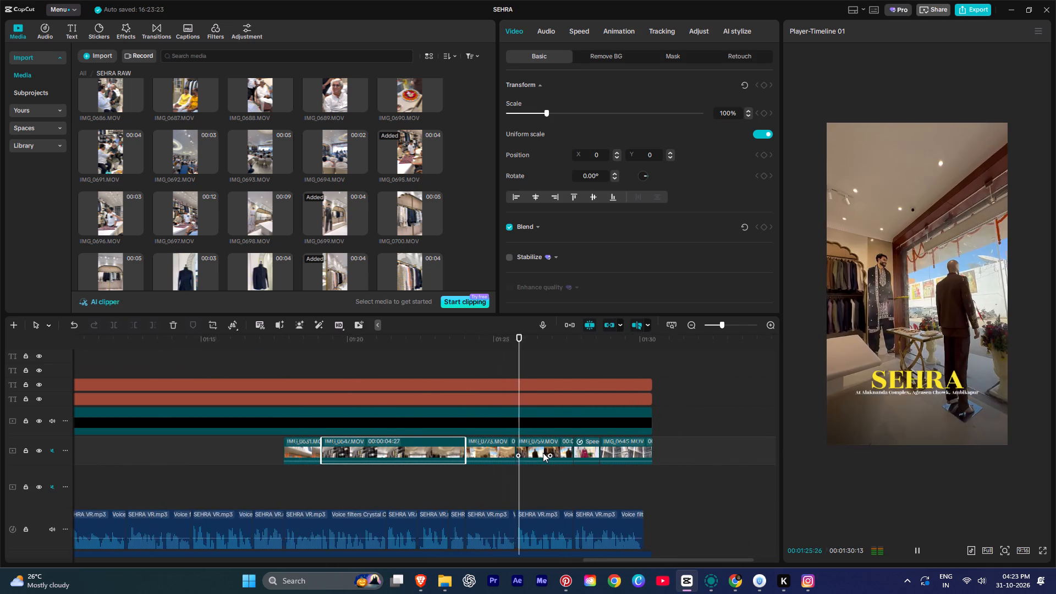
ctrl+scroll(543, 453, up, 2)
ctrl+scroll(543, 453, down, 4)
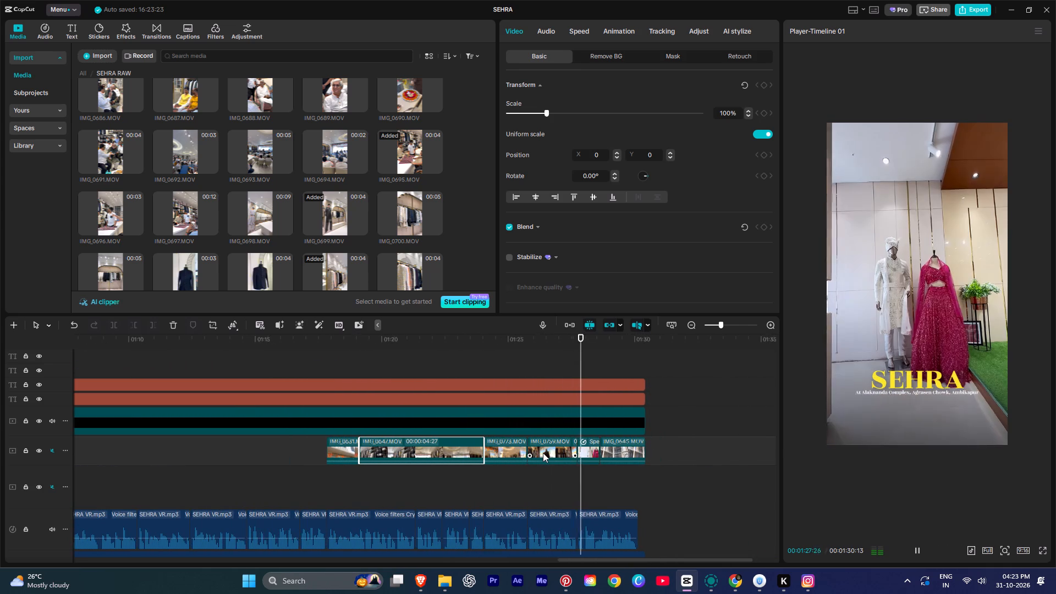
key(space)
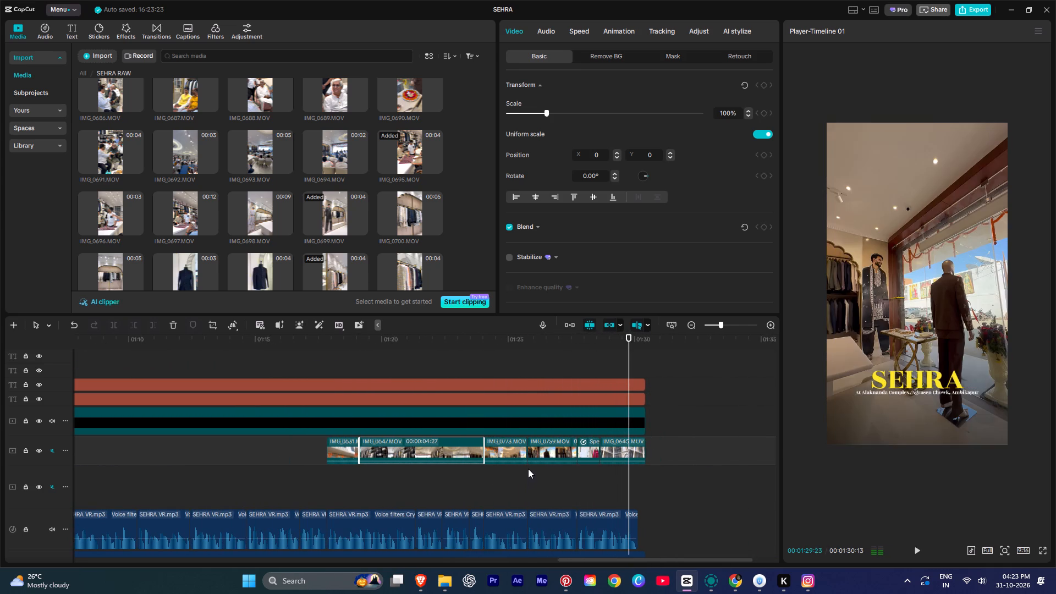
click(527, 474)
key(space)
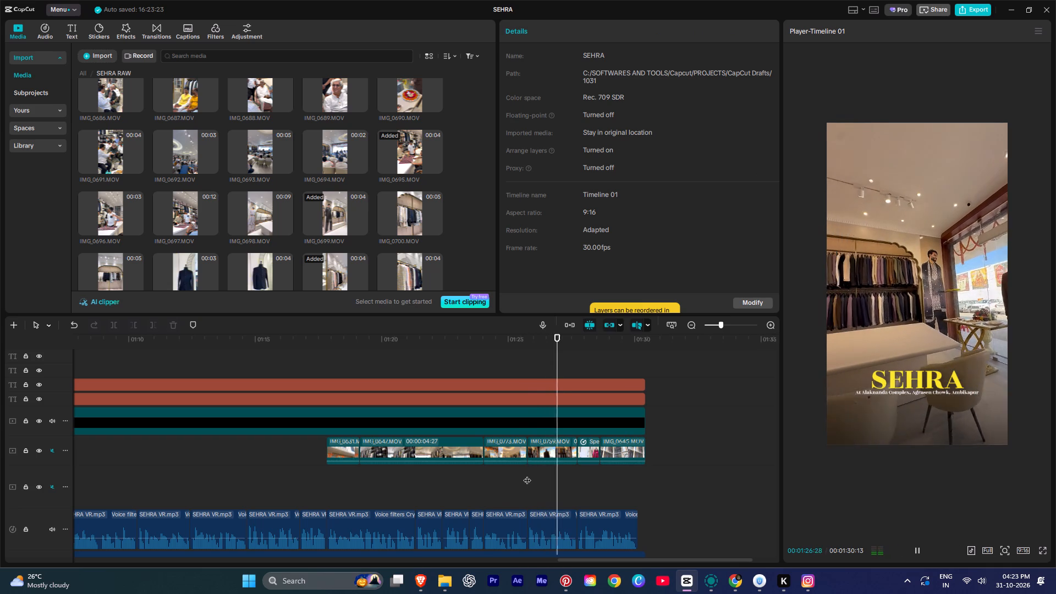
ctrl+scroll(526, 475, down, 4)
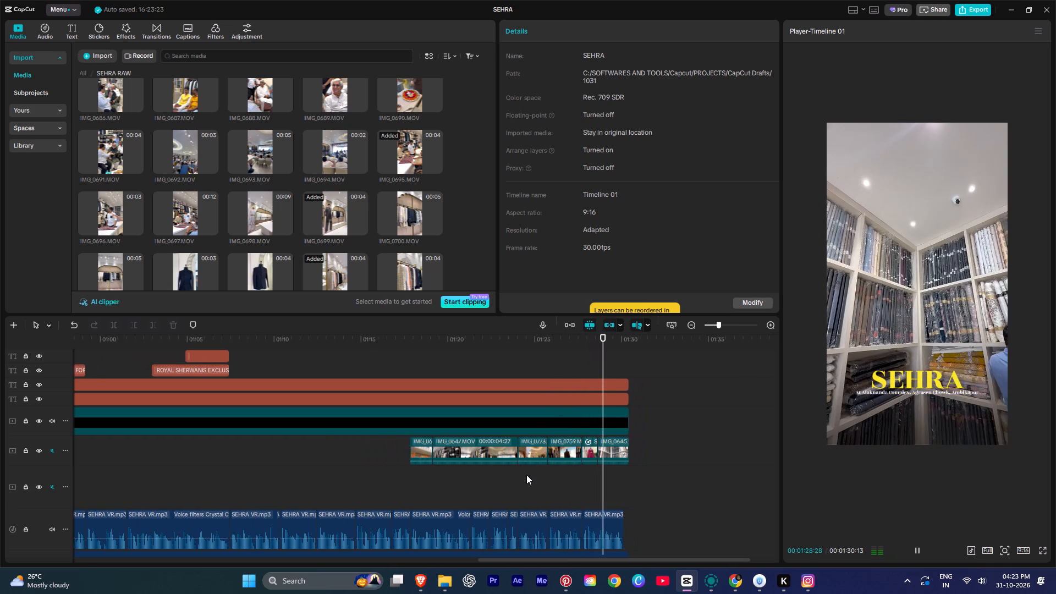
ctrl+scroll(526, 475, down, 6)
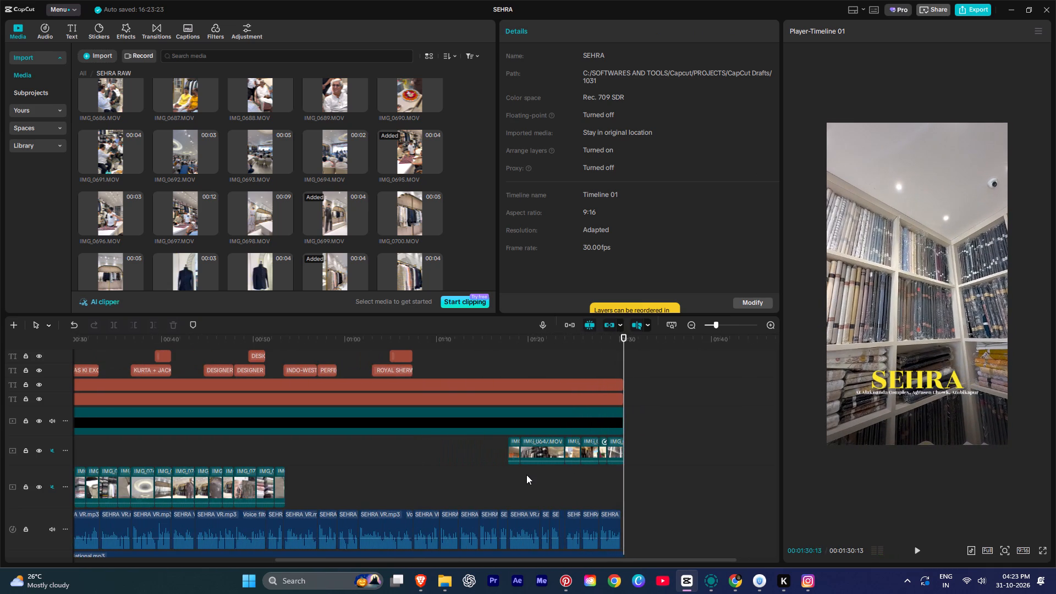
Add a custom adjustment layer above the footage, spanning from 00:00 to the end of the video at 00:01:30:13.
drag(625, 488, 0, 369)
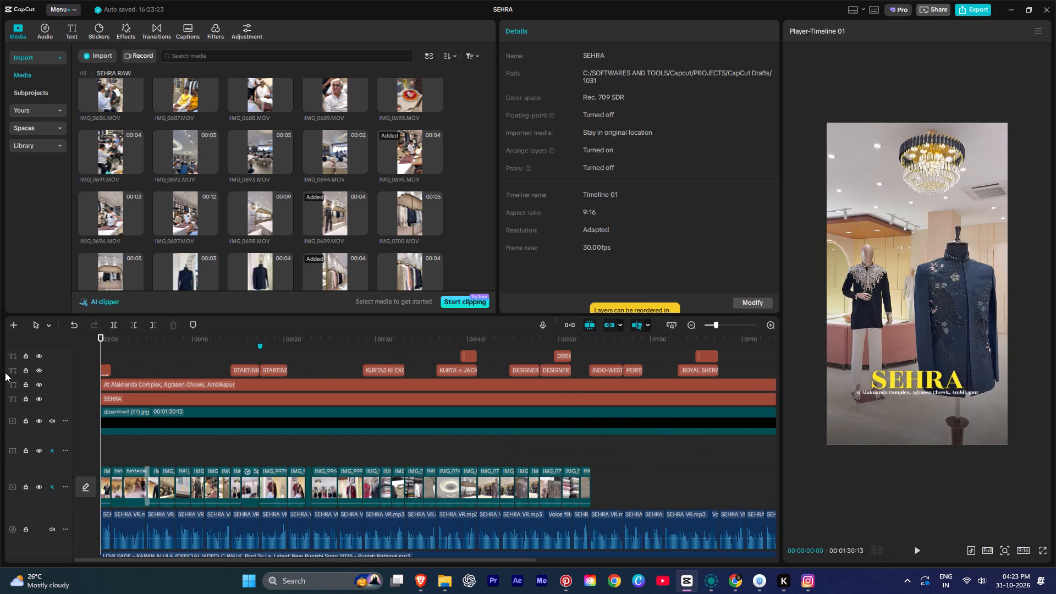
click(245, 29)
drag(89, 65, 94, 84)
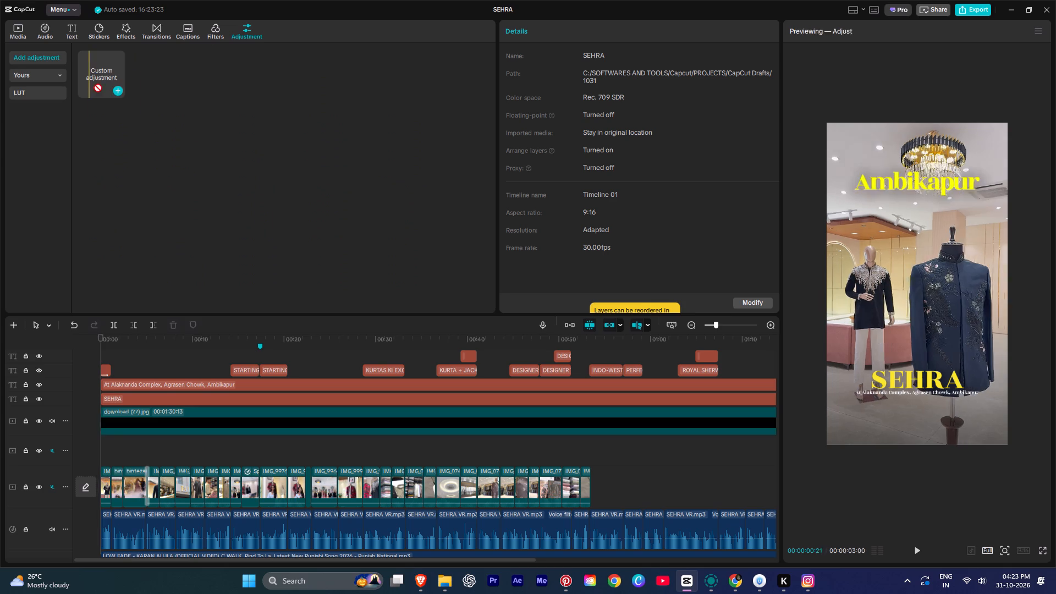
drag(94, 84, 70, 410)
drag(127, 414, 845, 410)
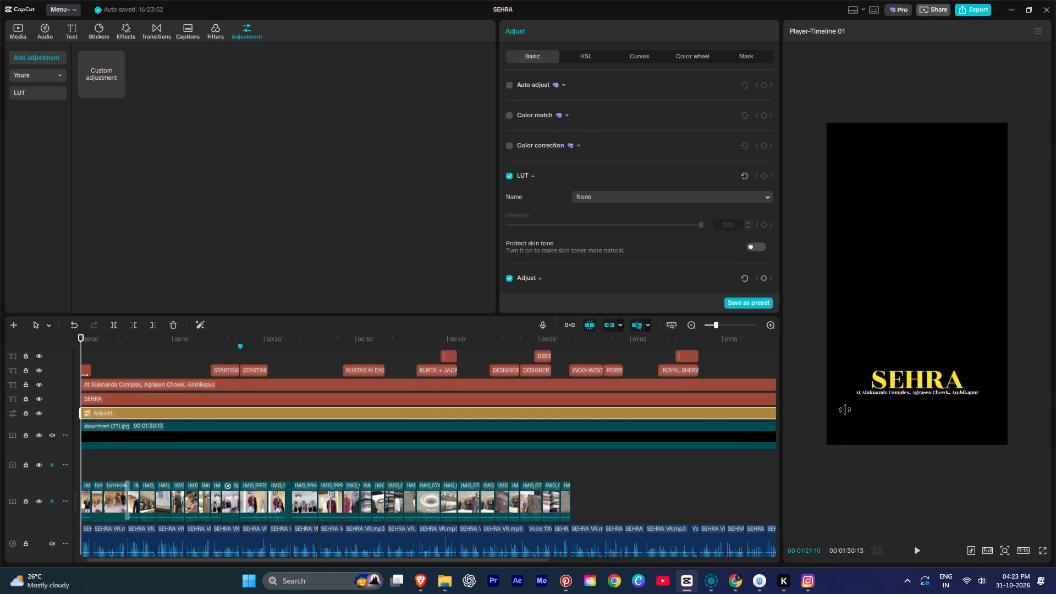
drag(845, 410, 563, 426)
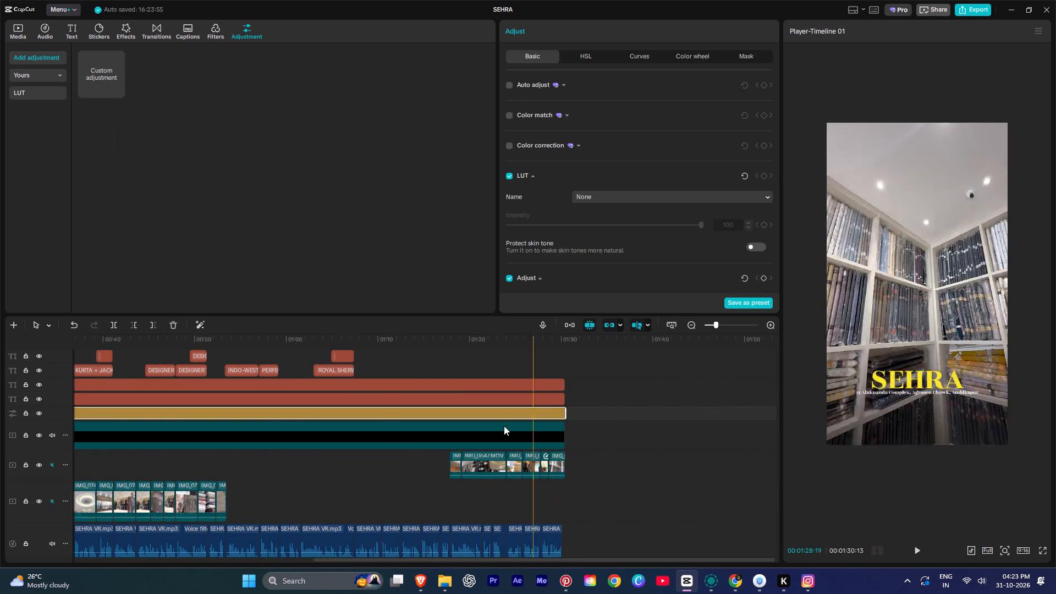
Enable Auto adjust on the adjustment layer and set its intensity to 21, using the wedding dance shot as reference.
alt+scroll(392, 420, up, 7)
alt+scroll(212, 387, up, 1)
click(150, 359)
click(150, 395)
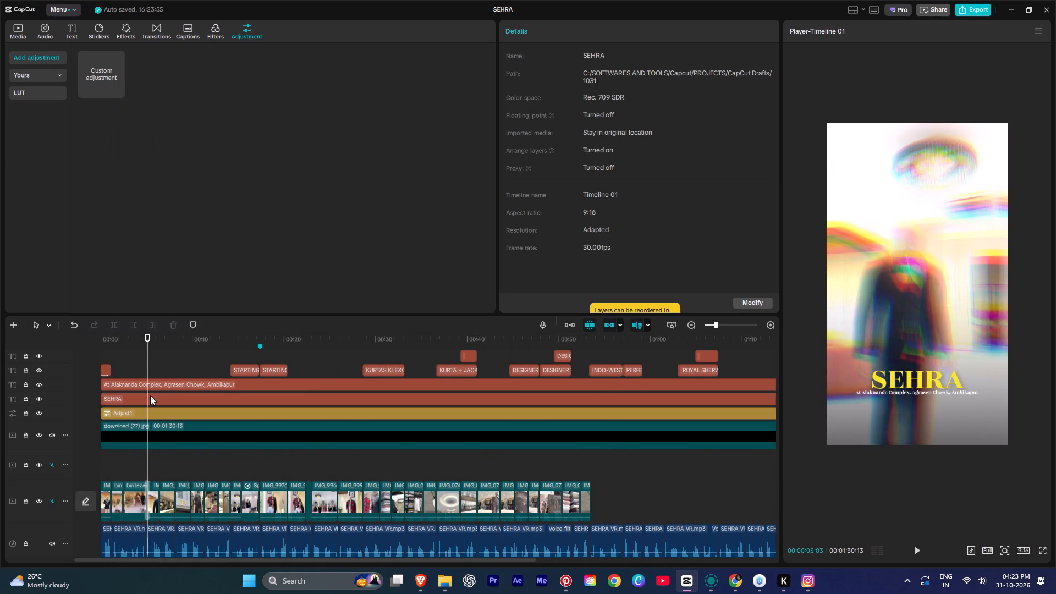
click(149, 406)
click(146, 413)
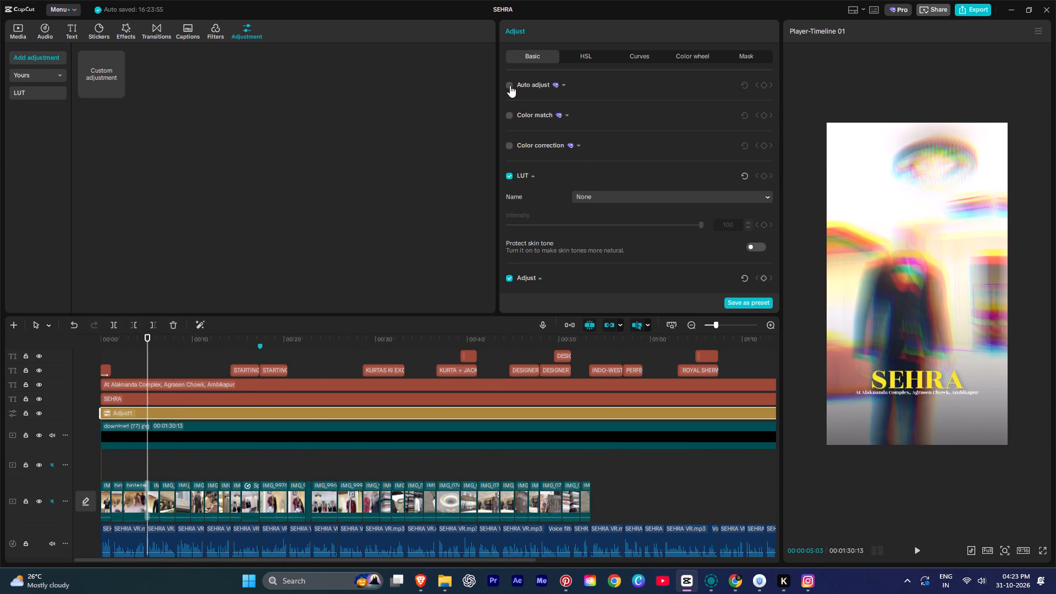
click(510, 85)
drag(146, 366, 141, 366)
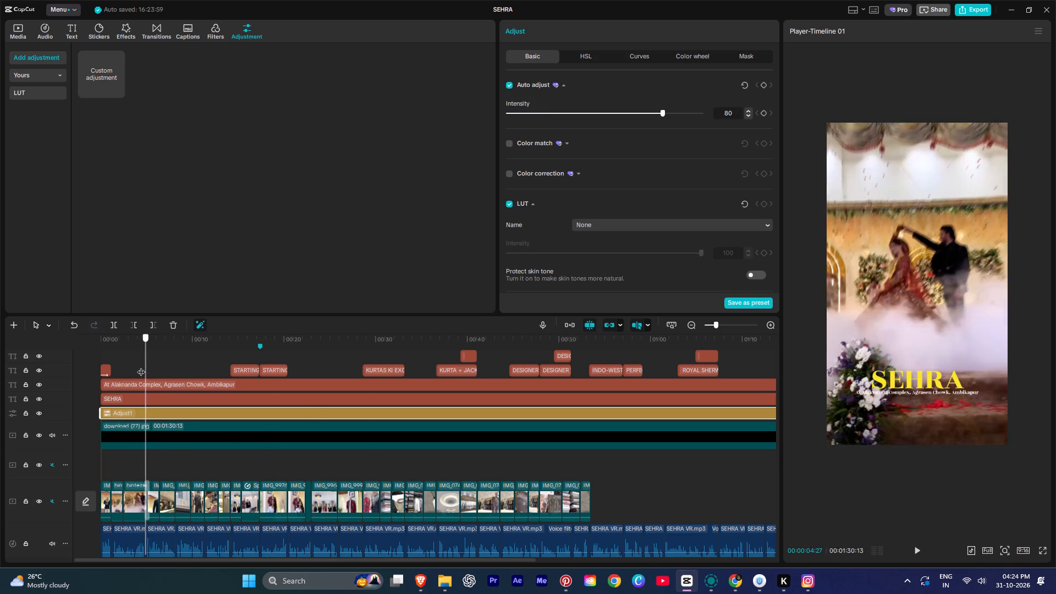
drag(141, 366, 137, 366)
click(554, 114)
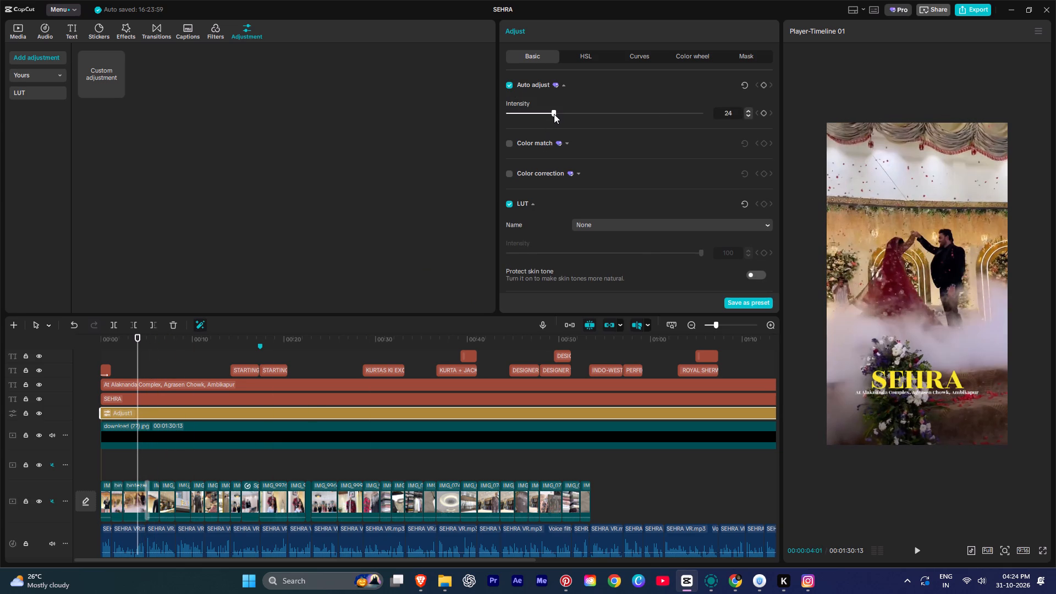
click(546, 111)
click(747, 112)
Set the adjustment layer's basic saturation to 4, blacks to 4 and brilliance to 5.
scroll(584, 230, down, 5)
click(610, 150)
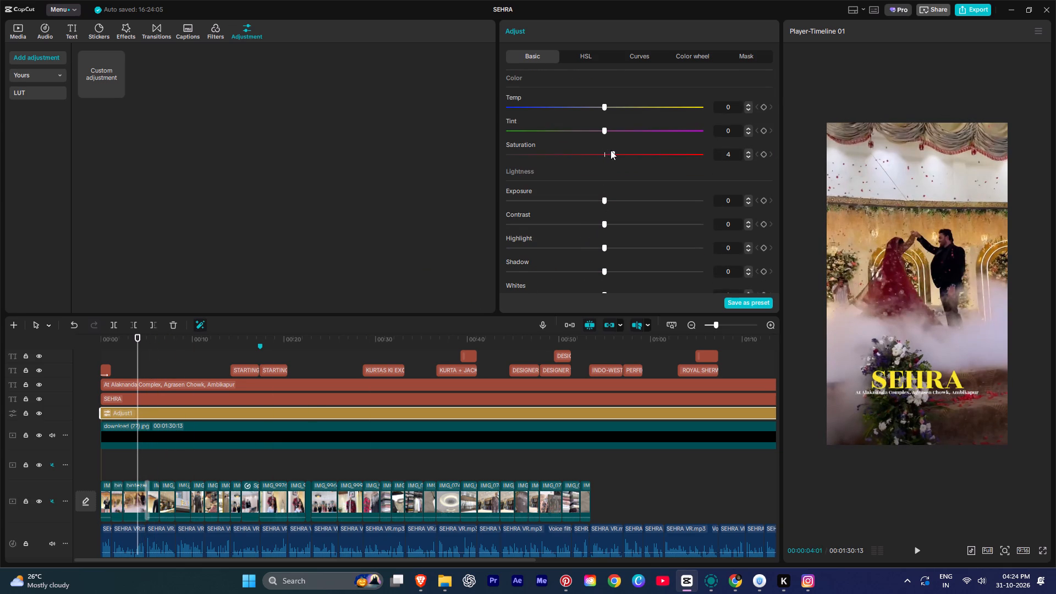
scroll(602, 264, down, 1)
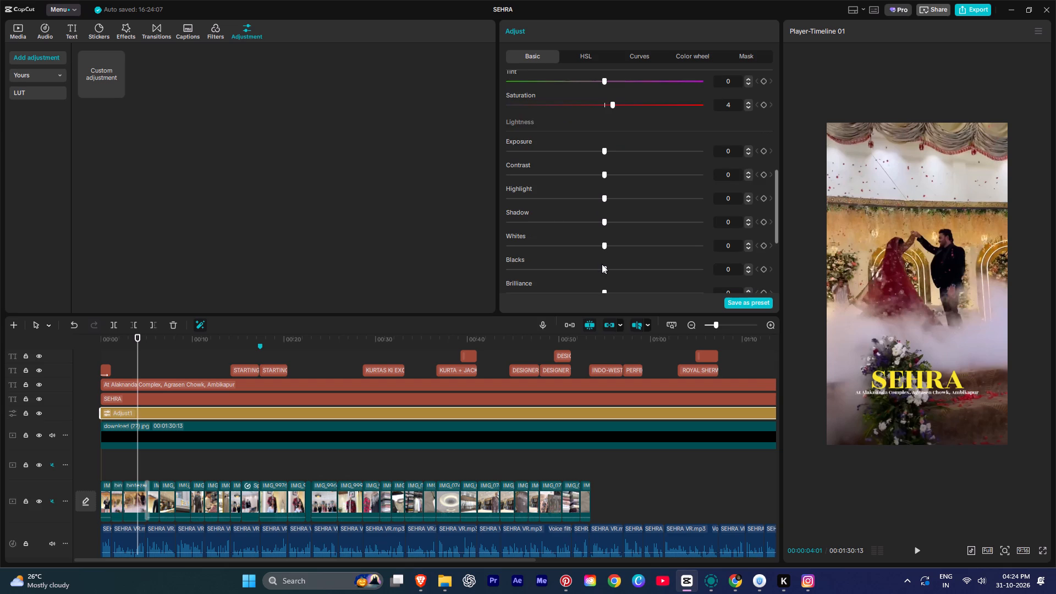
click(609, 268)
scroll(609, 268, down, 1)
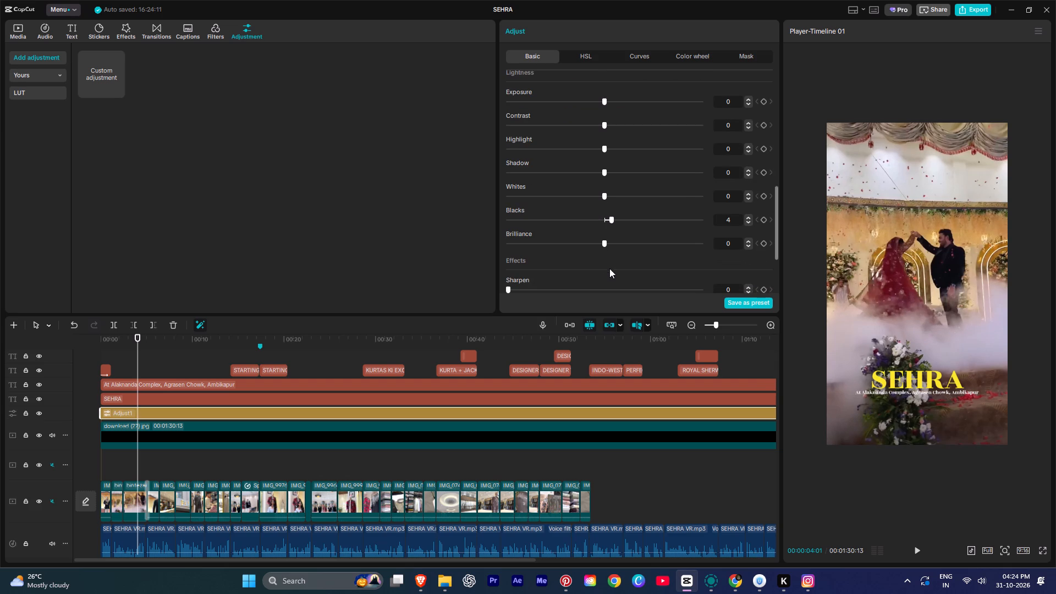
click(608, 243)
click(612, 243)
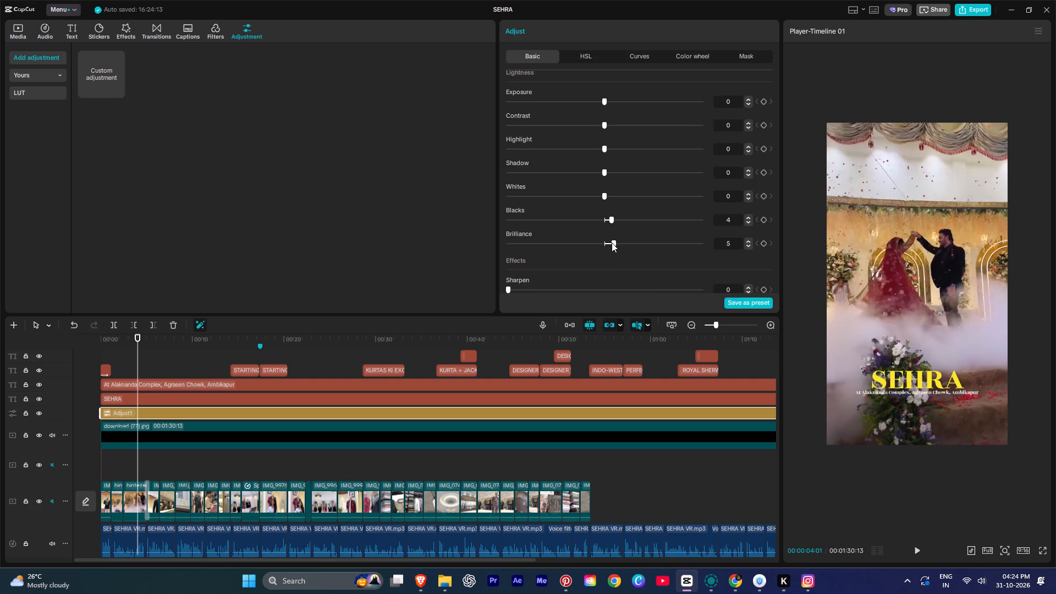
Set the adjustment layer's highlight to 4 and exposure to 4.
scroll(612, 243, up, 2)
click(610, 250)
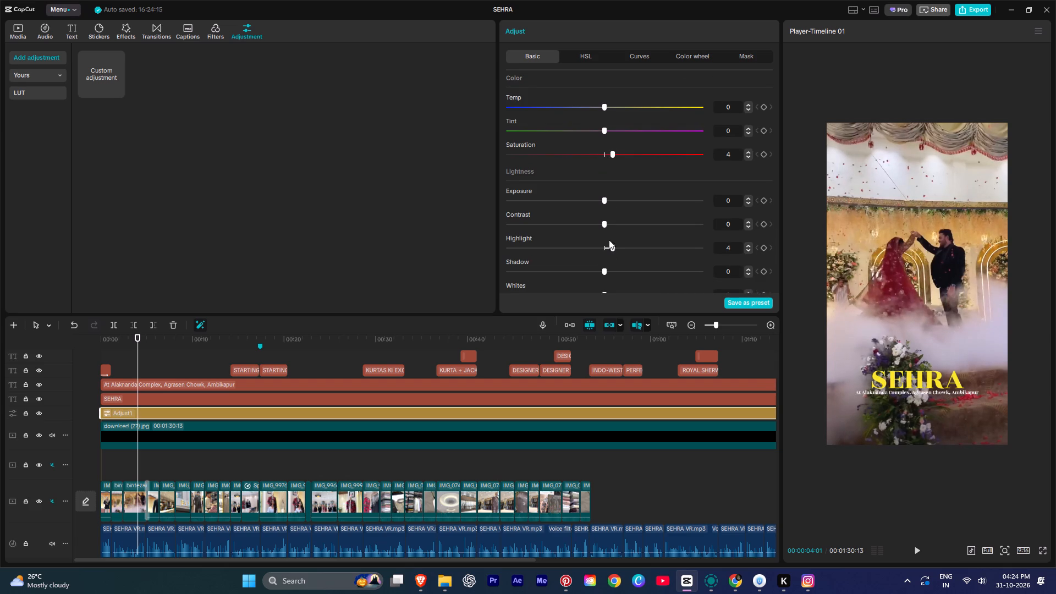
click(607, 199)
click(609, 200)
scroll(578, 215, down, 2)
In the adjustment layer's HSL settings, set red to saturation 10 and brightness -10, and orange to saturation 9 and brightness -7.
click(576, 53)
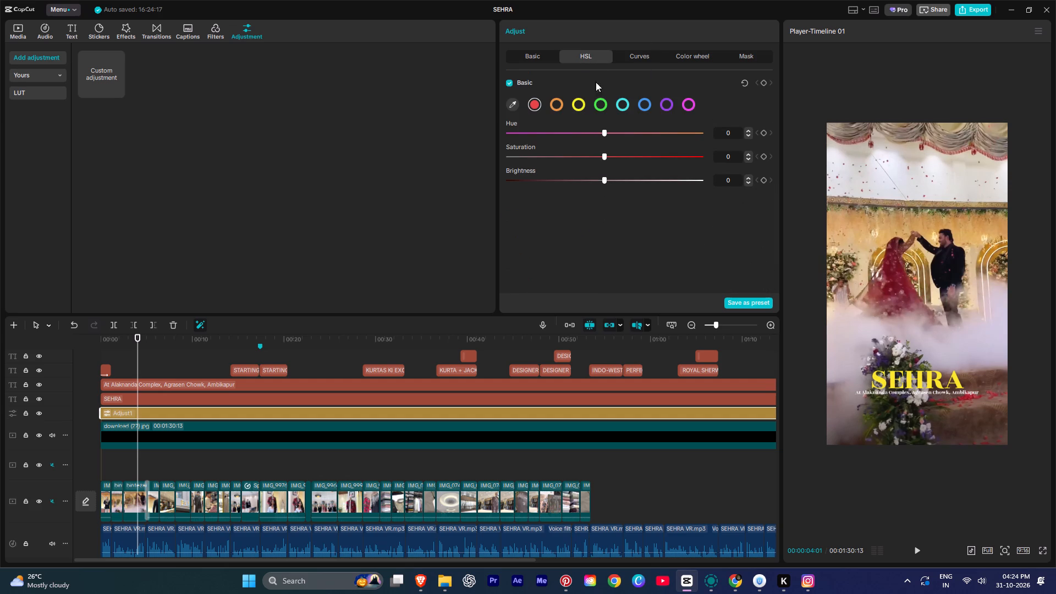
click(613, 155)
click(592, 179)
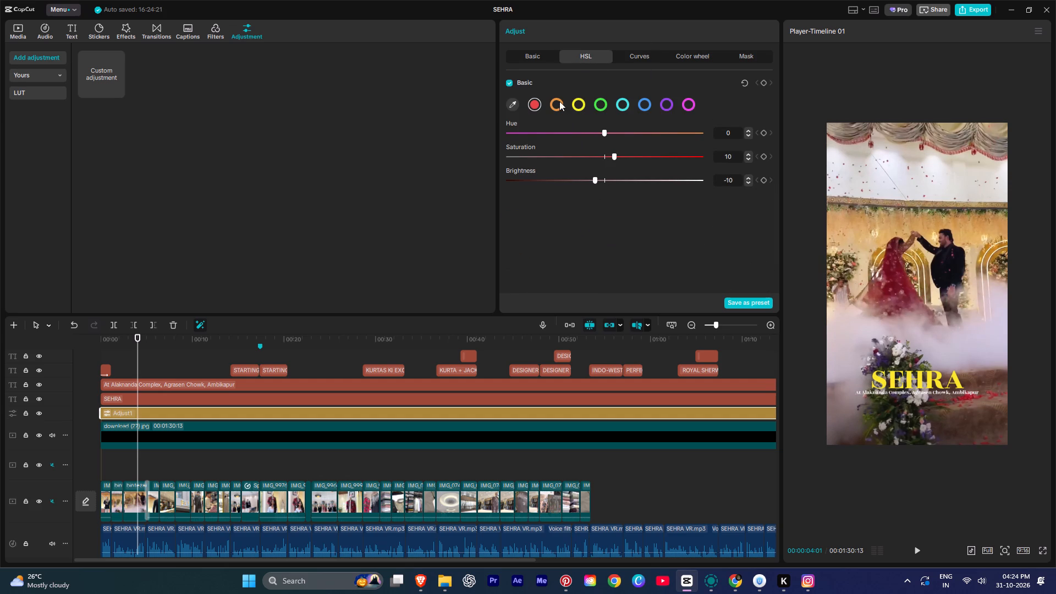
click(559, 101)
click(612, 156)
click(599, 180)
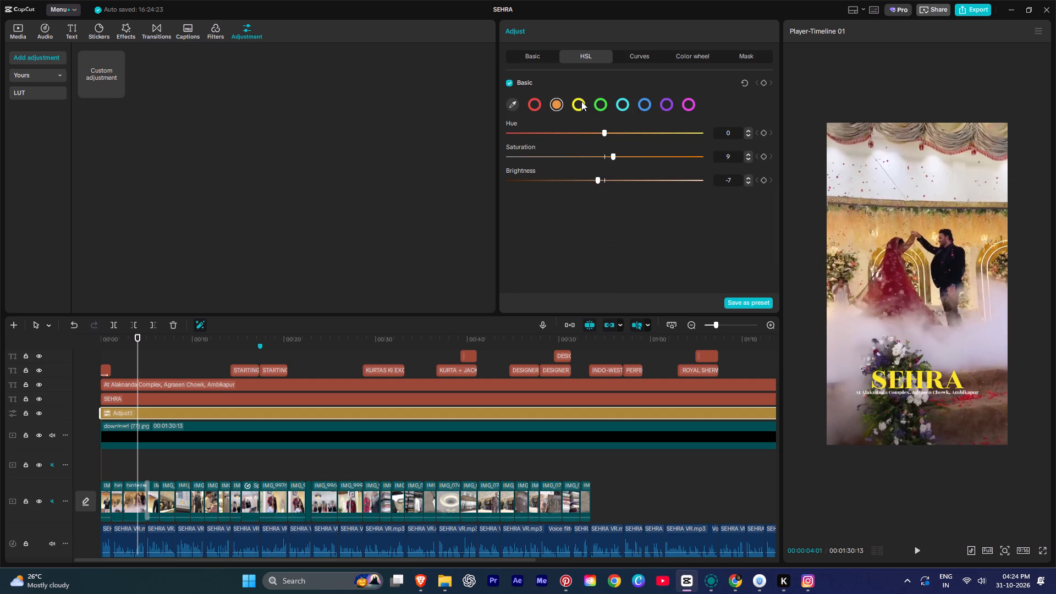
Set HSL yellow to saturation 11 and brightness -11, and similarly raise green's saturation and lower its brightness.
click(581, 101)
click(615, 157)
drag(604, 185, 592, 186)
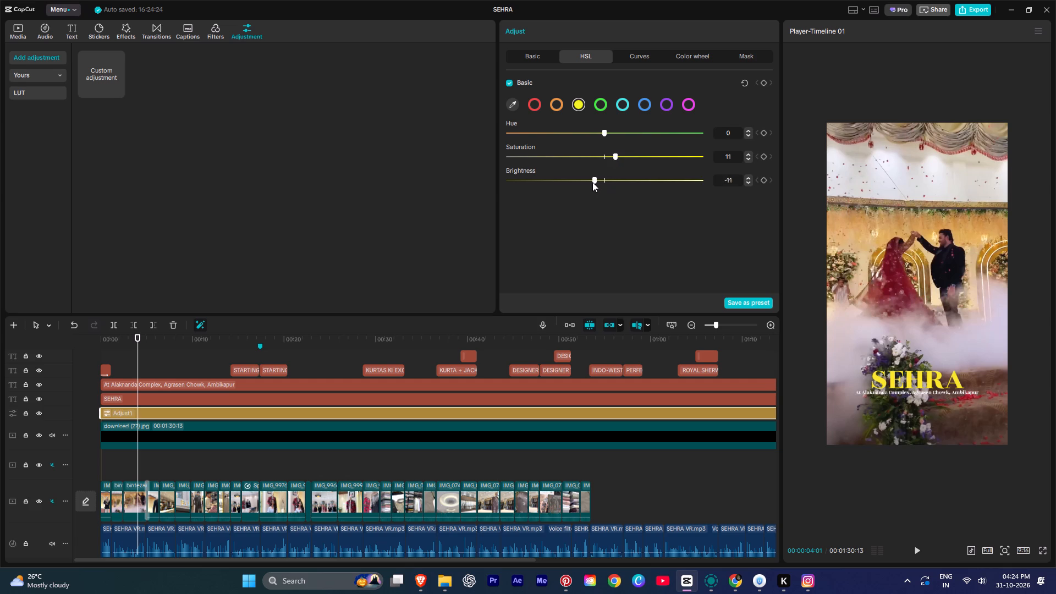
click(602, 104)
click(614, 160)
drag(601, 174, 595, 176)
Set the HSL saturation of cyan and blue to 9 each, and lower the brightness of both colours.
click(622, 108)
click(612, 156)
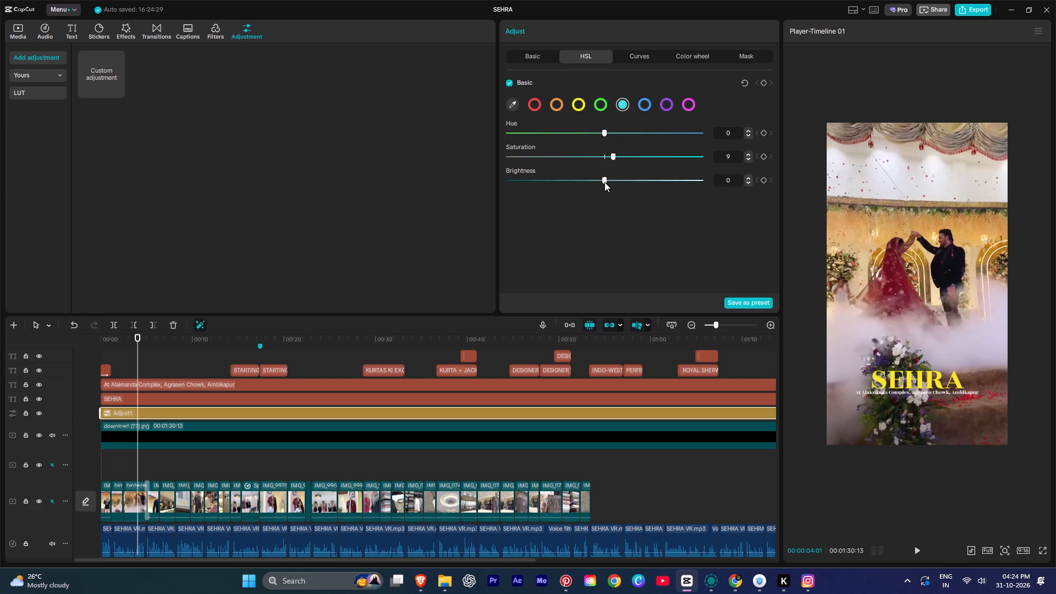
drag(604, 183, 594, 183)
click(642, 107)
click(613, 155)
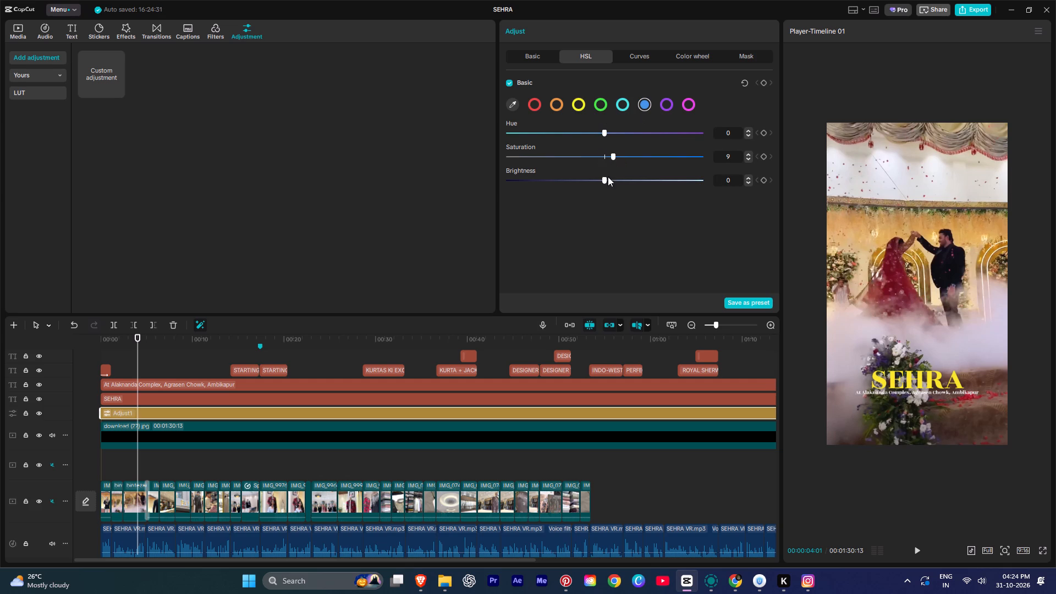
drag(607, 178, 593, 180)
Set HSL purple saturation to 7 and slightly lower its brightness.
click(665, 103)
click(612, 154)
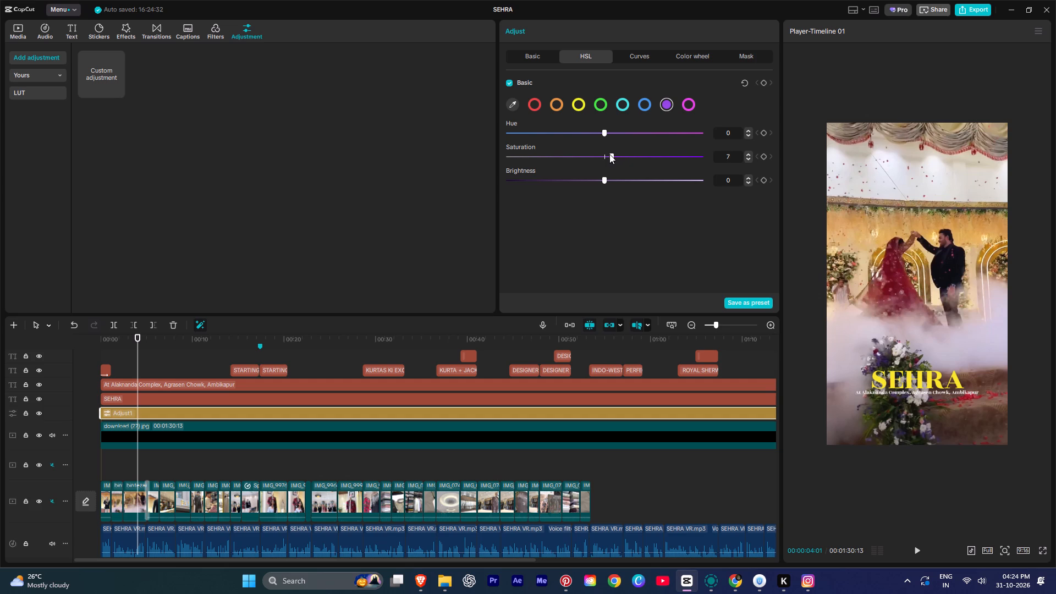
click(596, 178)
Set the adjustment layer's HSL magenta to saturation 8 and brightness -7.
click(691, 108)
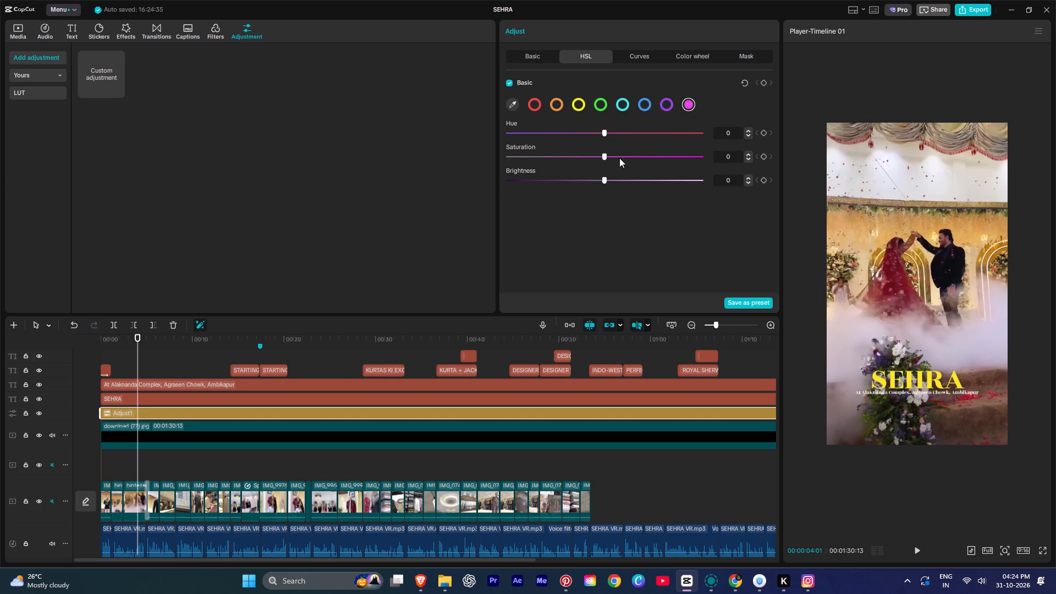
click(611, 155)
click(598, 174)
Add a control point on the lower, shadow part of the adjustment layer's Luma curve, keeping the line straight.
click(637, 64)
click(640, 57)
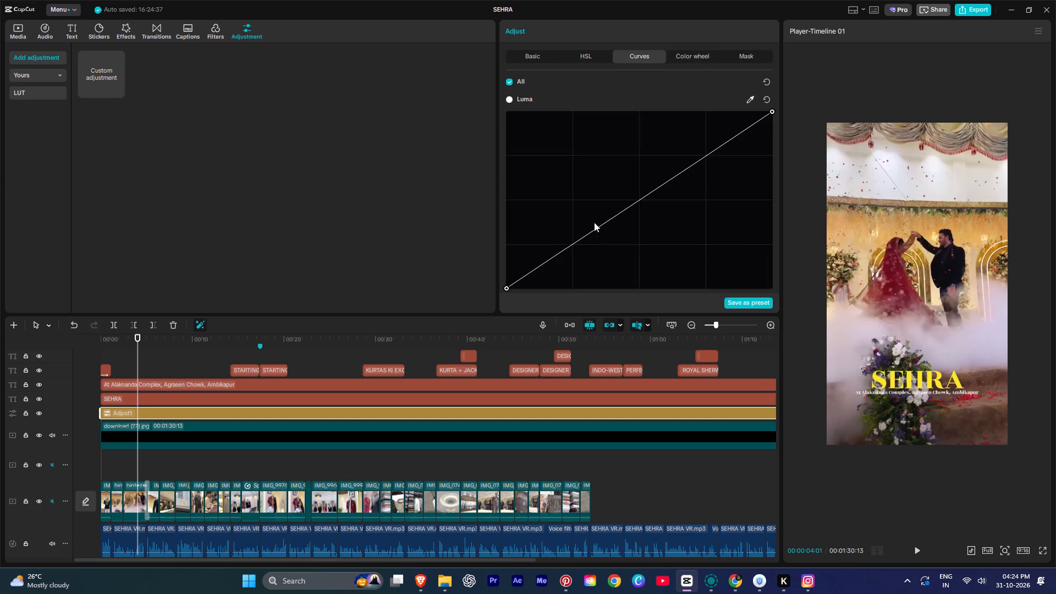
click(551, 257)
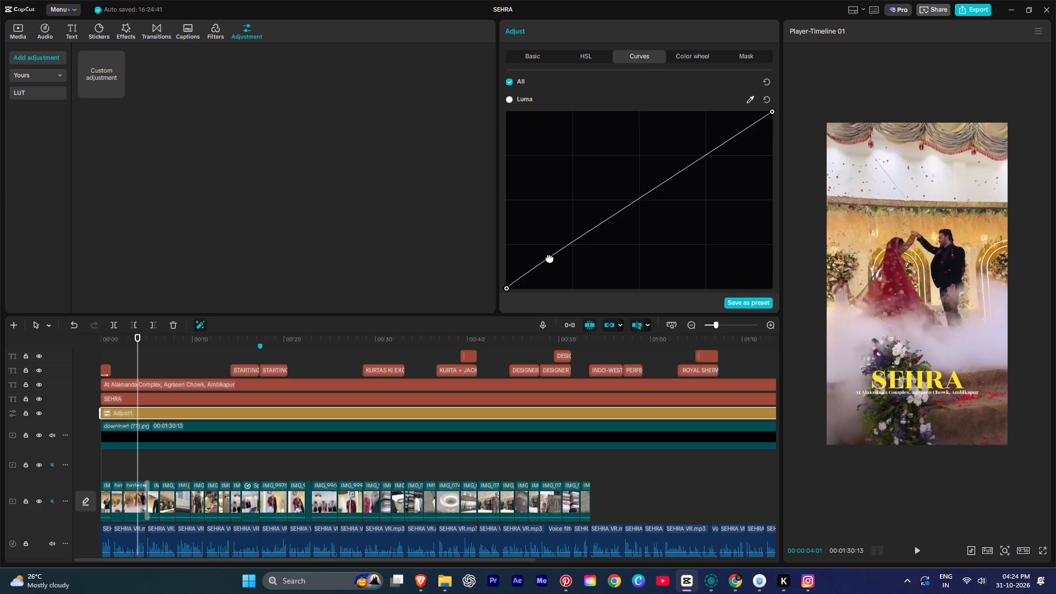
Shift the Offset colour wheel of the adjustment layer very slightly, giving a red value of -0.01.
click(696, 59)
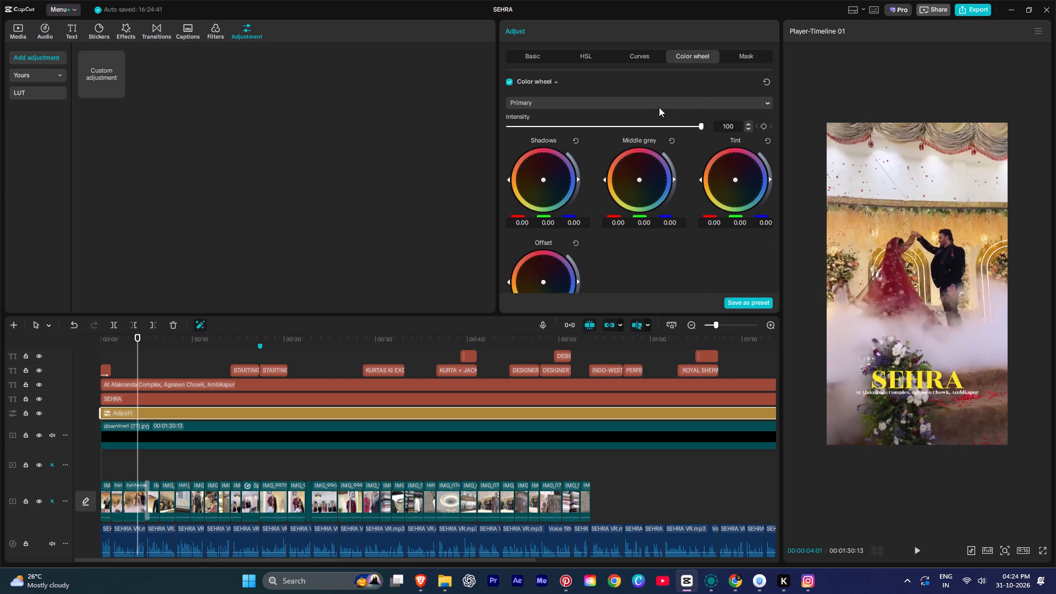
scroll(595, 234, down, 1)
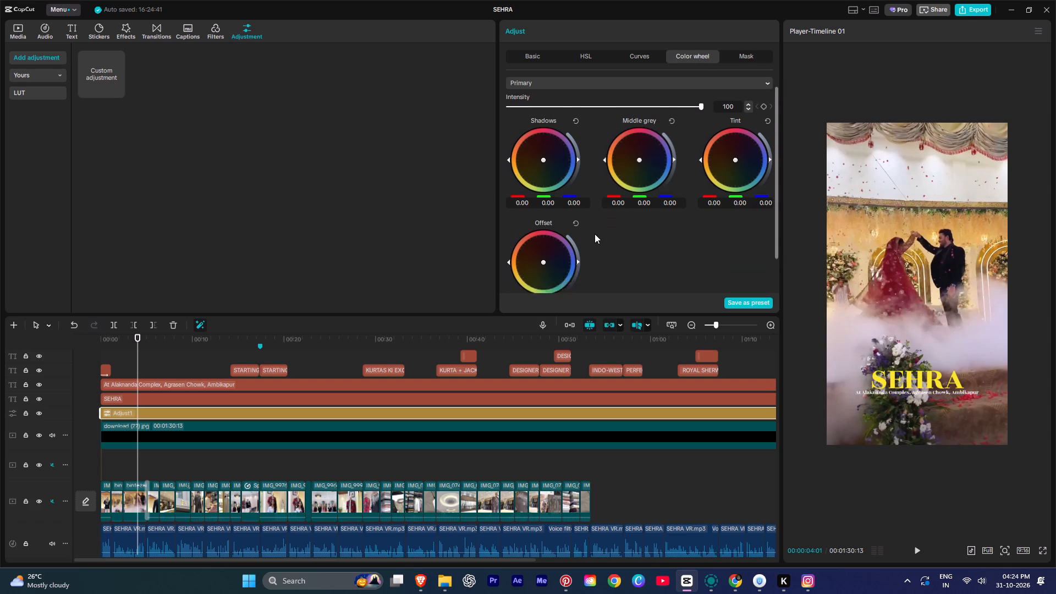
scroll(595, 234, down, 1)
click(542, 219)
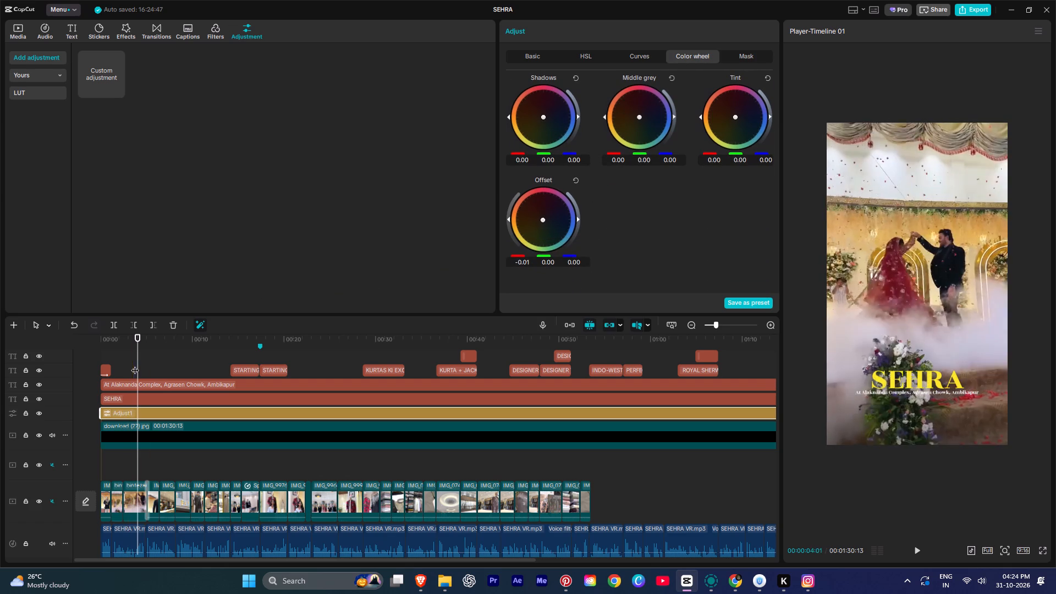
Play the graded promo from the beginning of the timeline to review the colour adjustments.
drag(136, 365, 52, 376)
key(space)
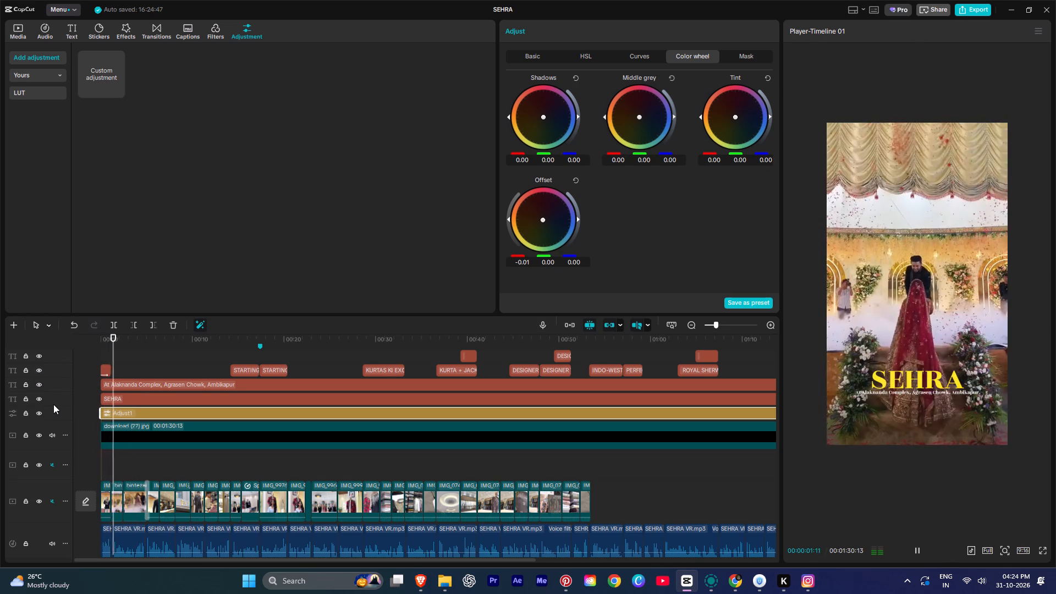
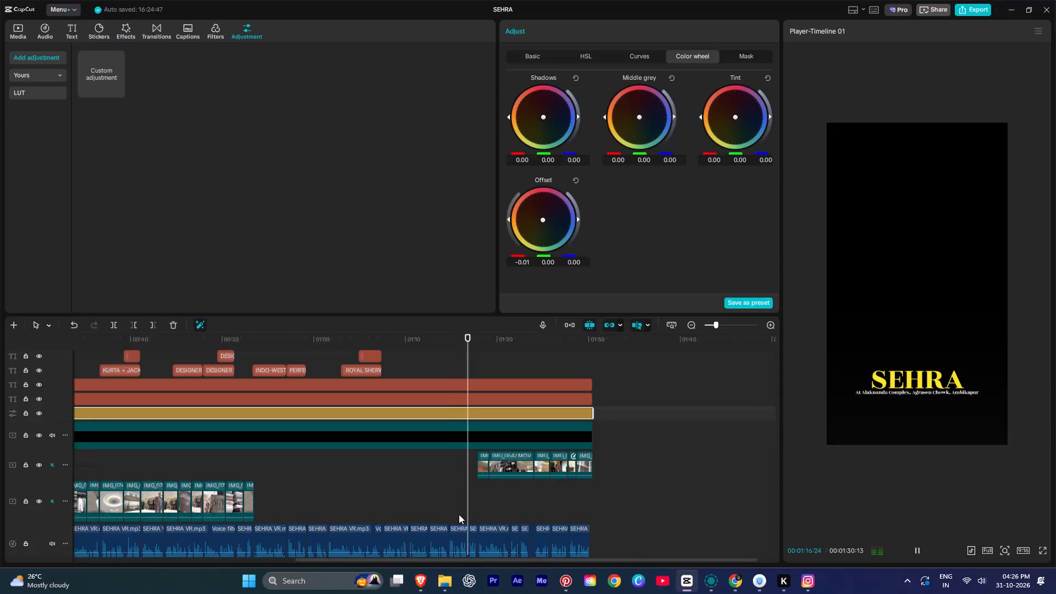
Play back the stretch without footage after the ROYAL SHERWANIS EXCLUSIVE title to hear its voice-over.
key(space)
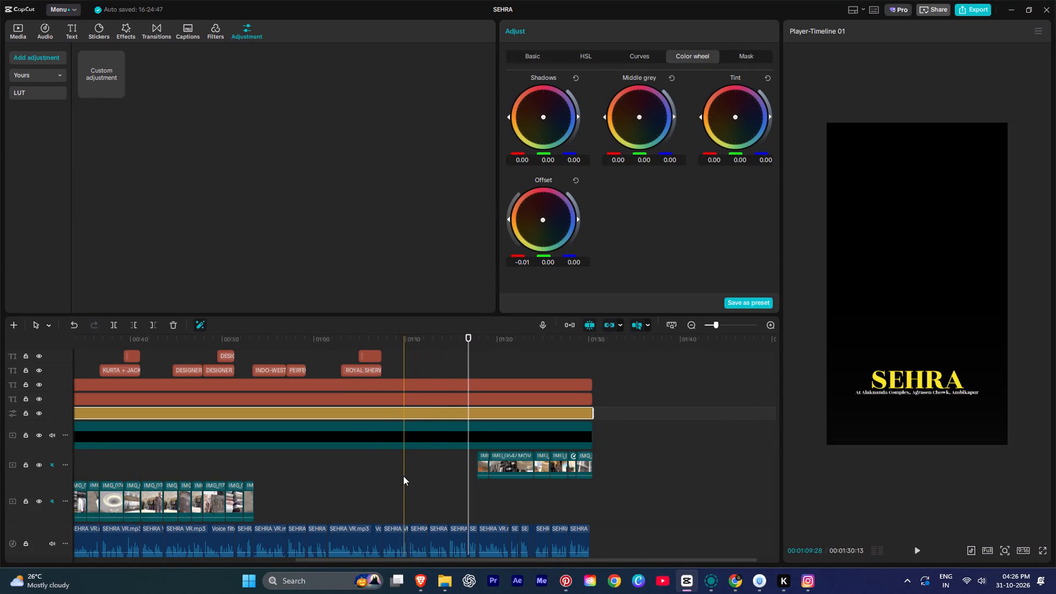
key(space)
ctrl+scroll(420, 524, up, 3)
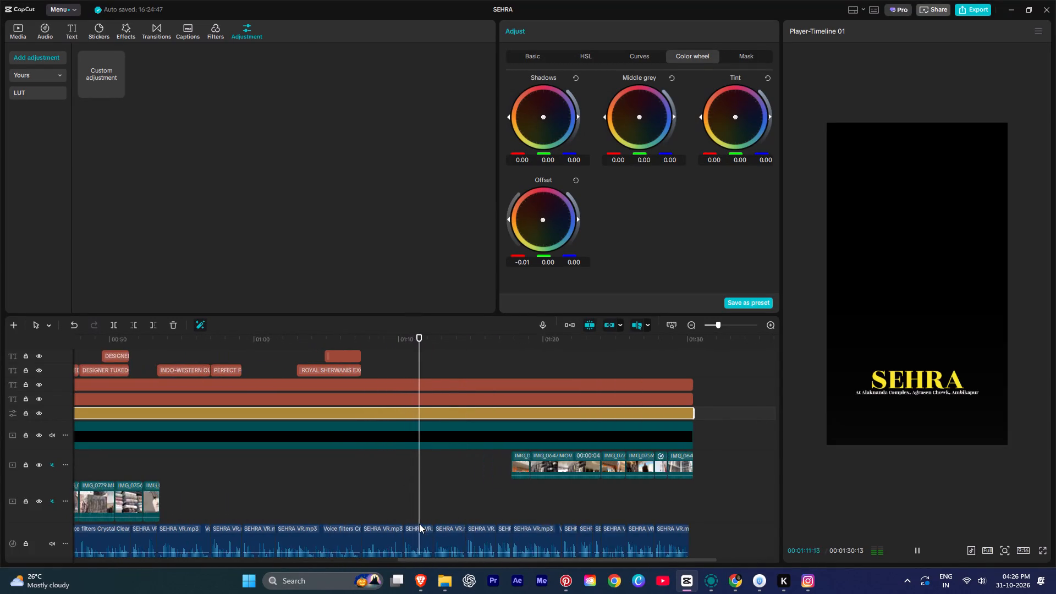
ctrl+scroll(419, 524, up, 5)
key(space)
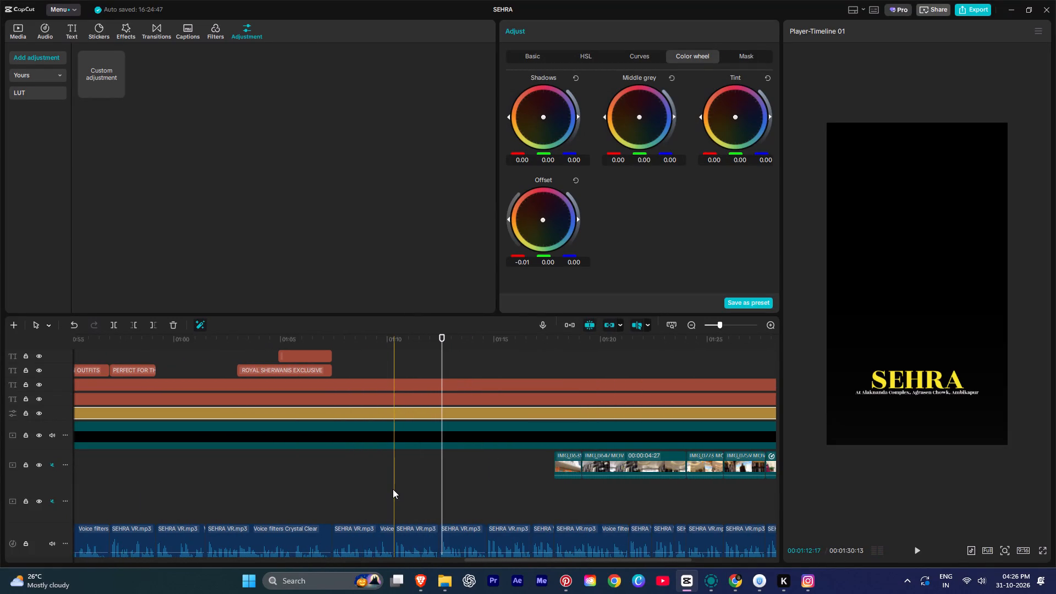
key(space)
ctrl+scroll(333, 458, up, 3)
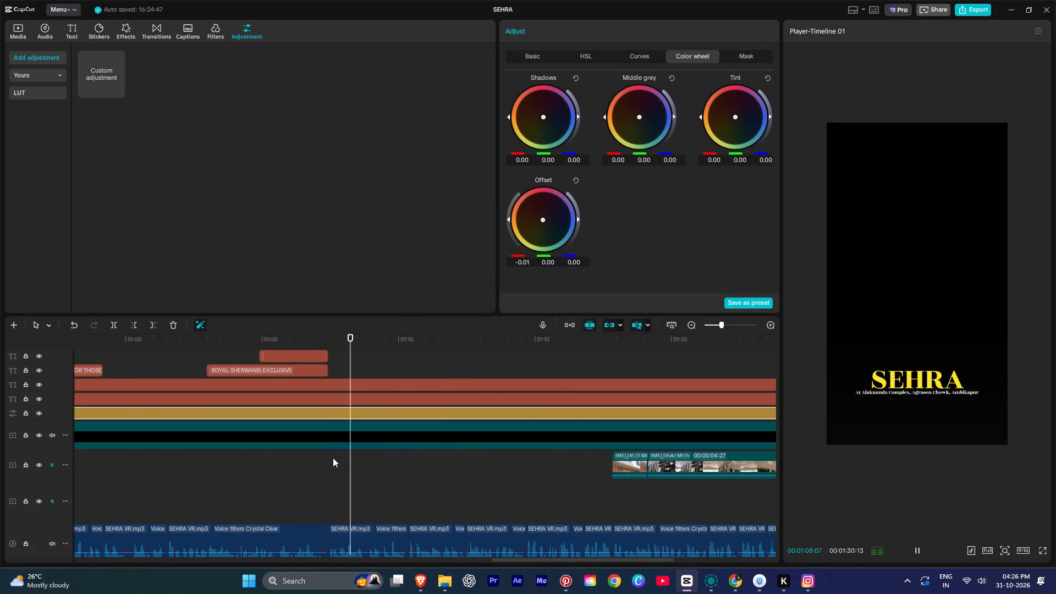
ctrl+scroll(333, 458, down, 5)
scroll(333, 458, up, 1)
key(space)
click(334, 463)
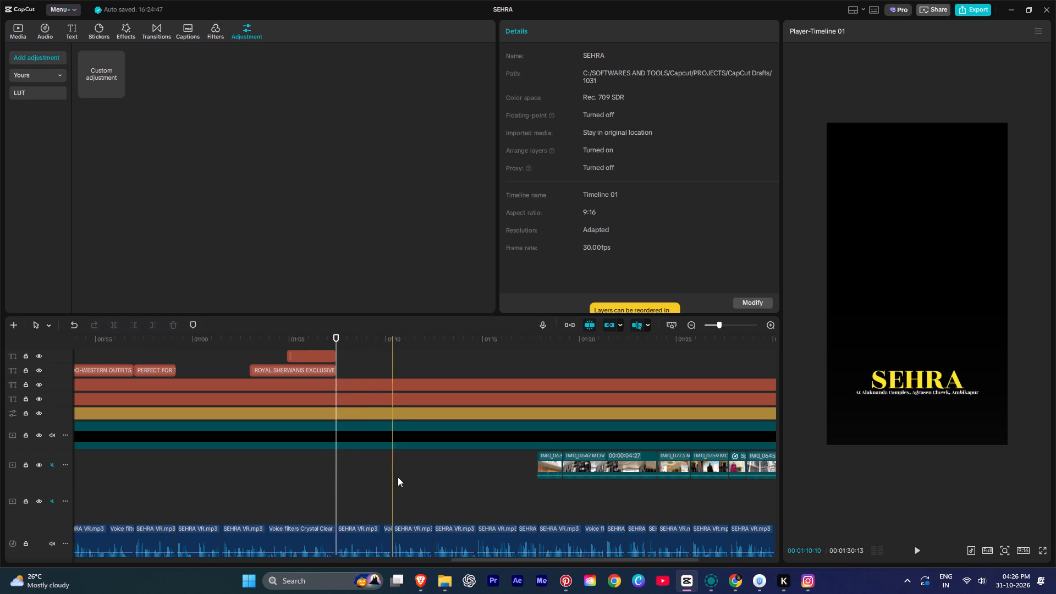
ctrl+scroll(368, 463, down, 5)
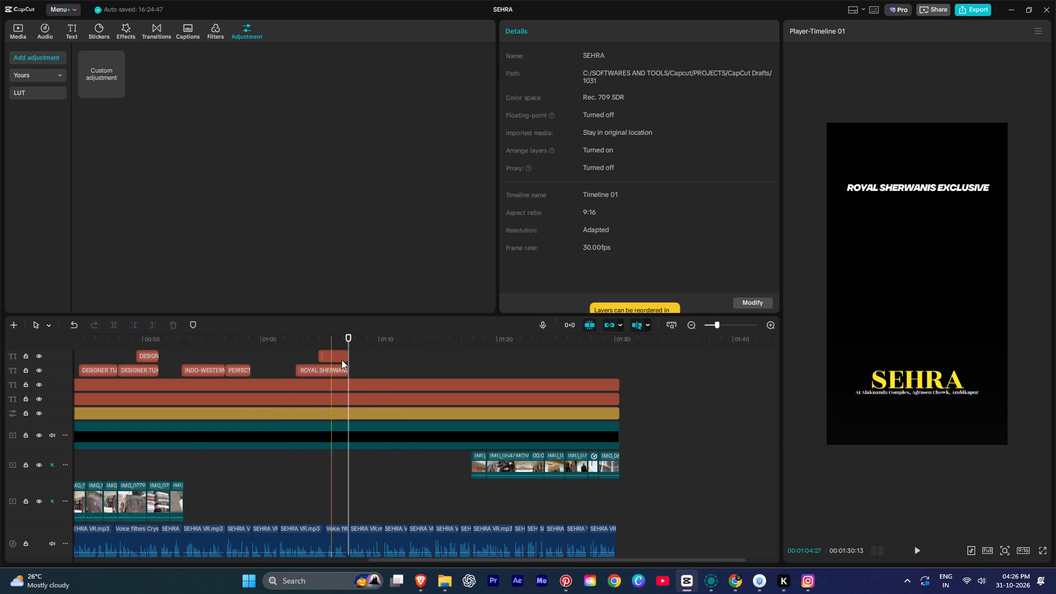
Switch from the adjustment presets to the project's imported media folders.
key(alt+Tab)
alt+click(75, 166)
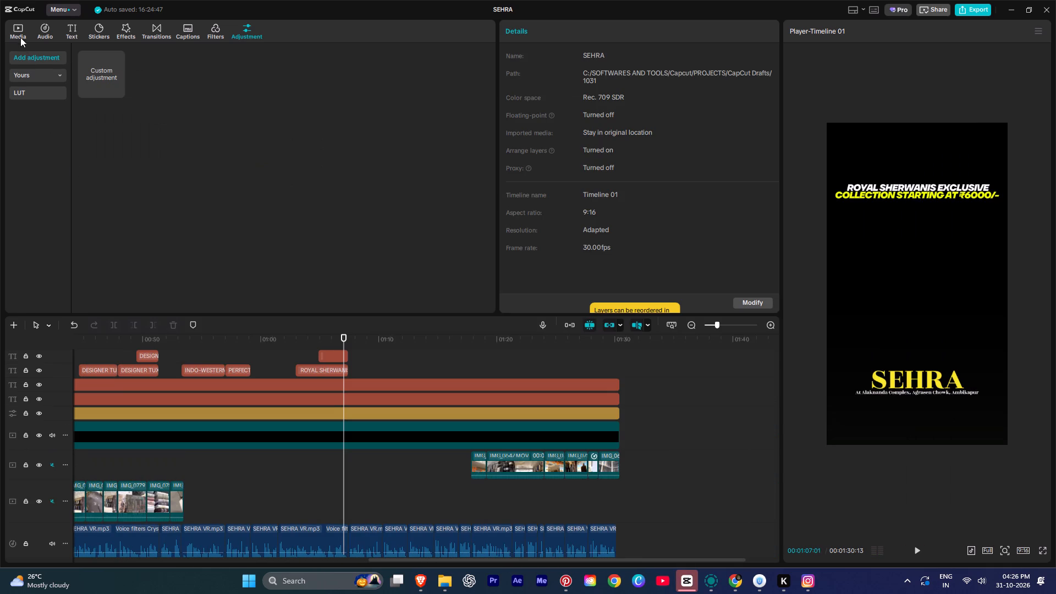
click(19, 36)
scroll(193, 172, down, 1)
scroll(193, 172, up, 1)
scroll(193, 172, down, 2)
click(81, 72)
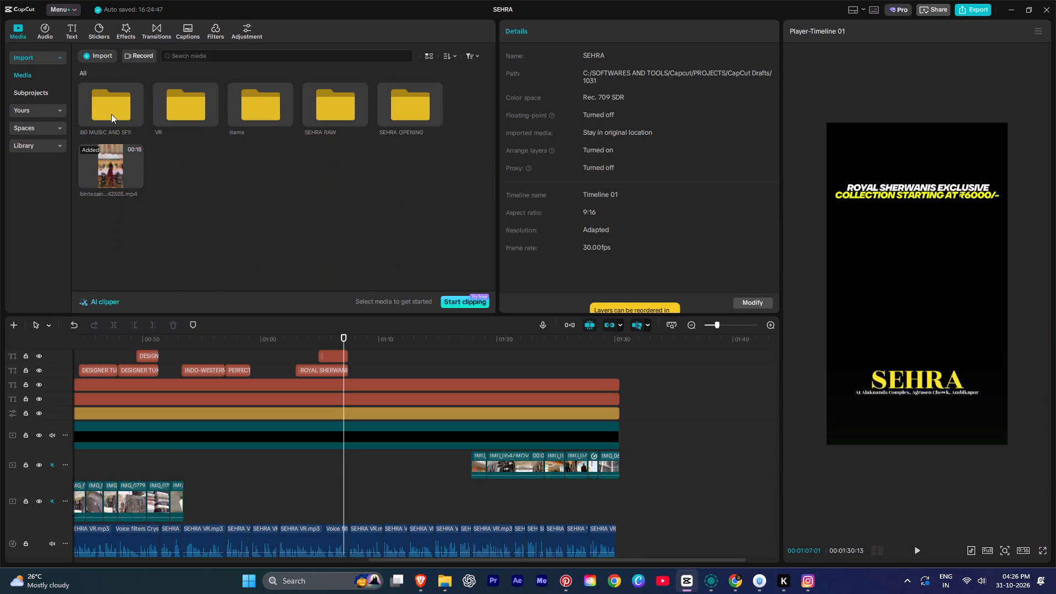
scroll(175, 172, down, 4)
click(199, 182)
ctrl+scroll(339, 492, up, 1)
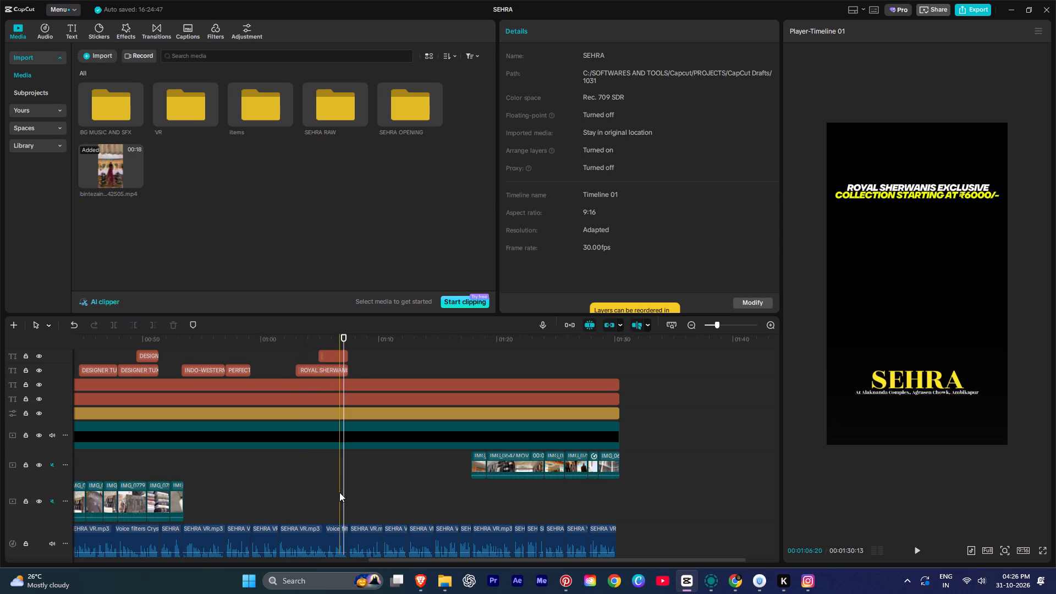
Listen to the voice-over between about 01:07 and 01:15 to find where footage is needed.
ctrl+scroll(339, 492, up, 7)
key(space)
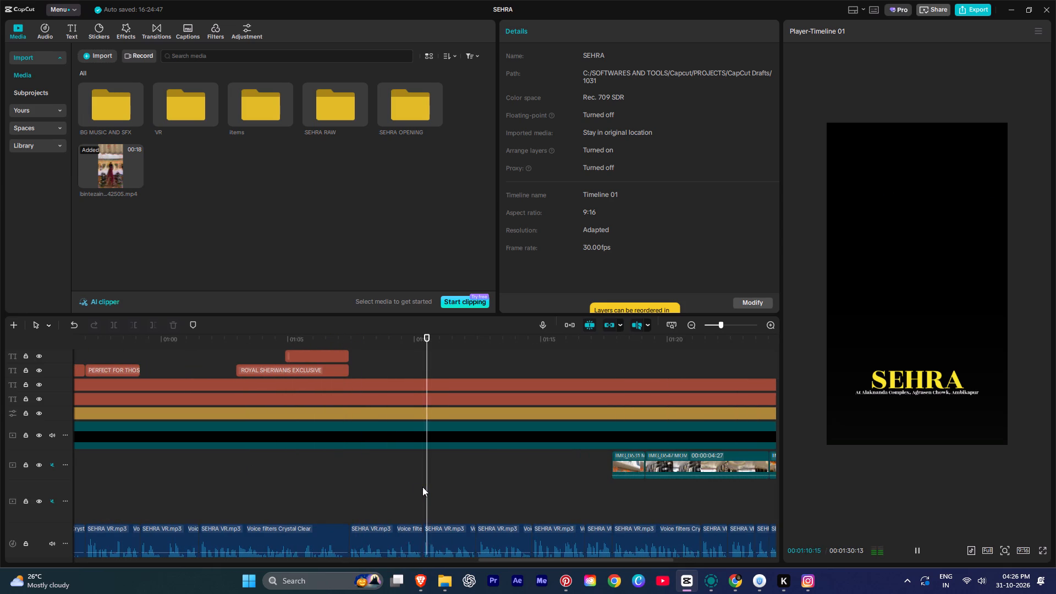
ctrl+scroll(422, 487, up, 5)
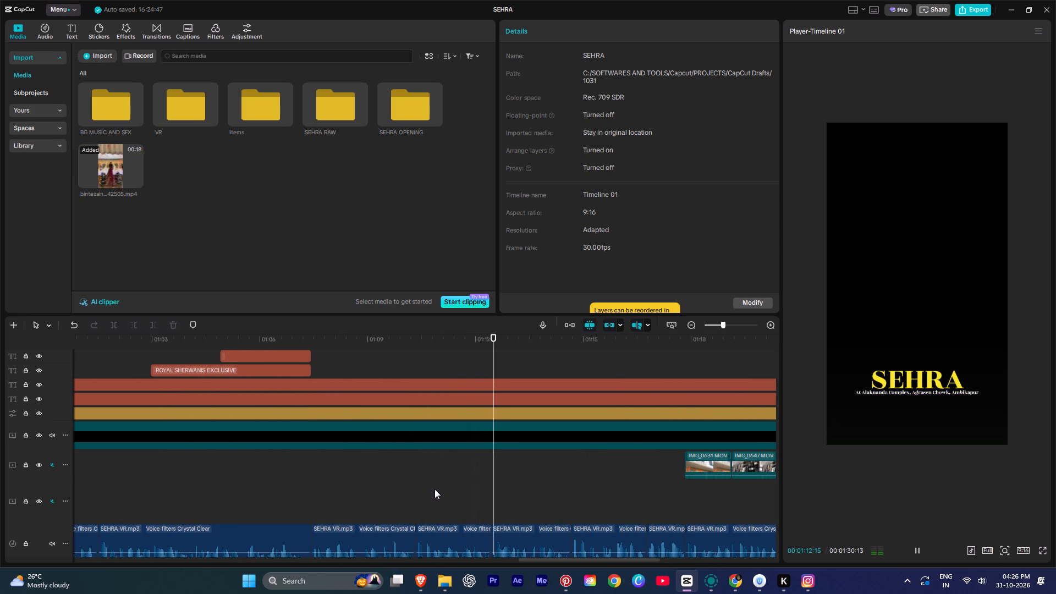
key(space)
click(414, 484)
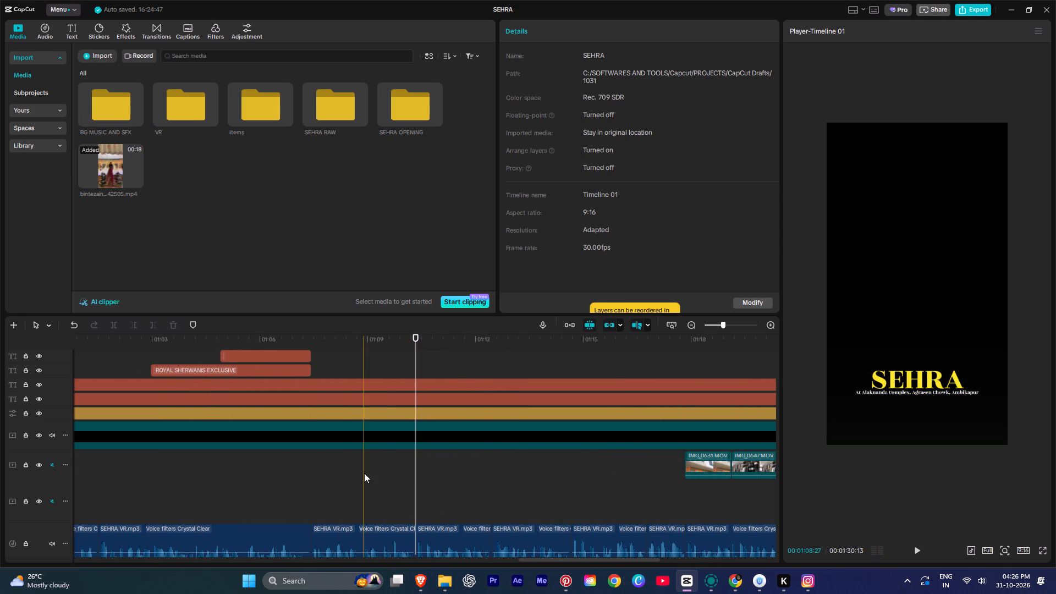
key(space)
key(space)
key(space)
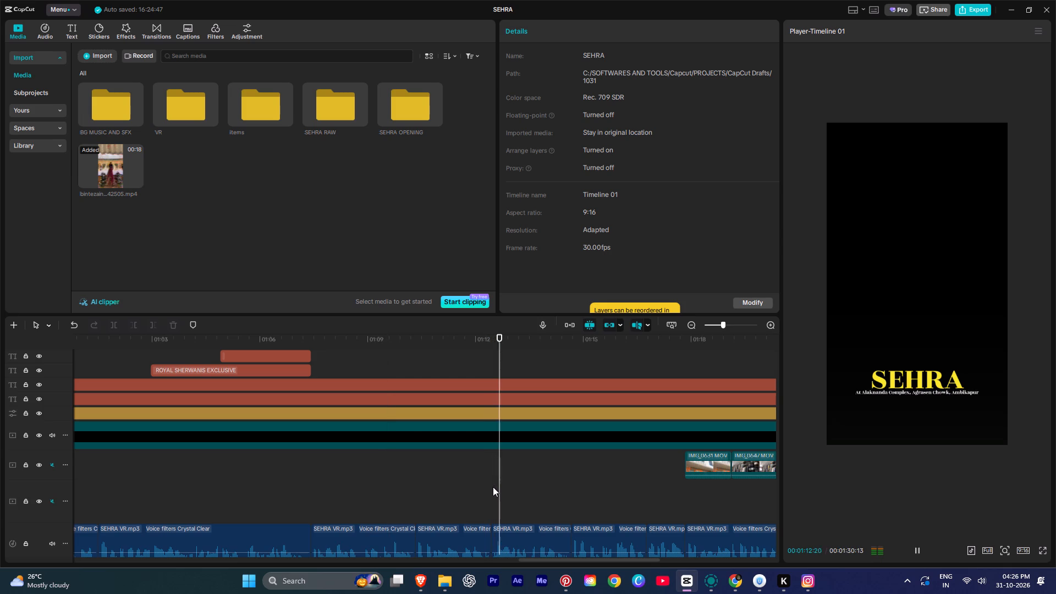
ctrl+scroll(581, 512, up, 4)
key(space)
key(space)
ctrl+scroll(570, 497, down, 4)
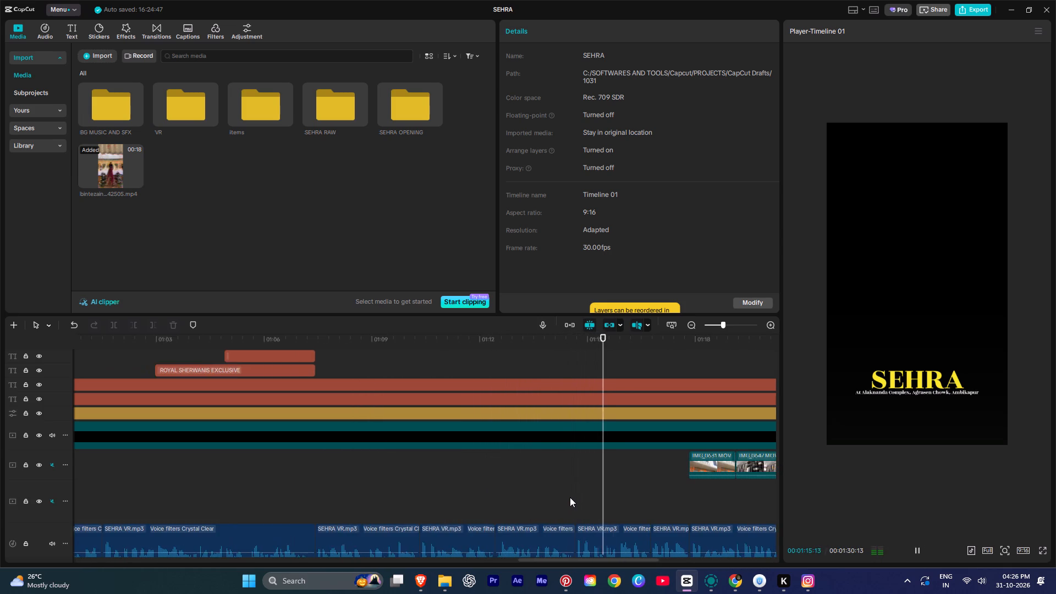
ctrl+scroll(570, 497, down, 2)
key(space)
Place clip IMG_0635.MOV from the SEHRA RAW folder on the timeline at 01:14:20.
click(580, 498)
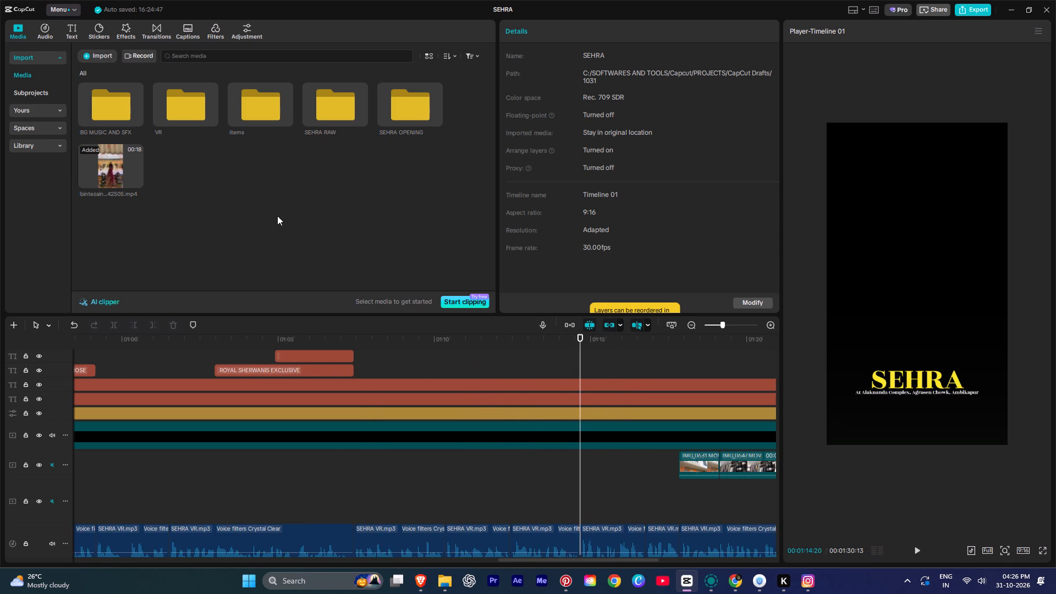
click(206, 196)
click(112, 128)
double_click(339, 104)
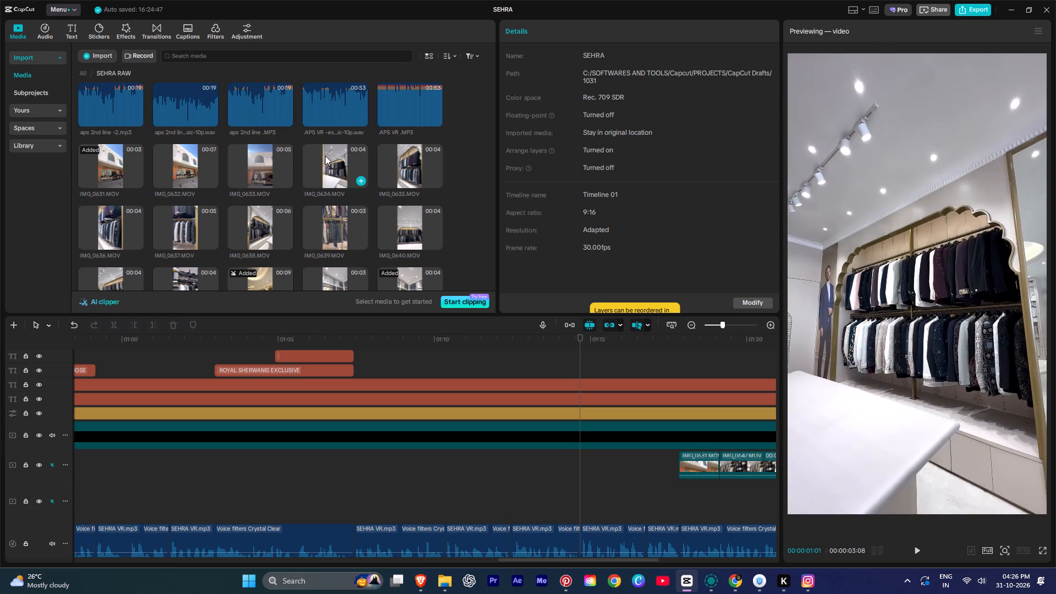
drag(416, 169, 425, 186)
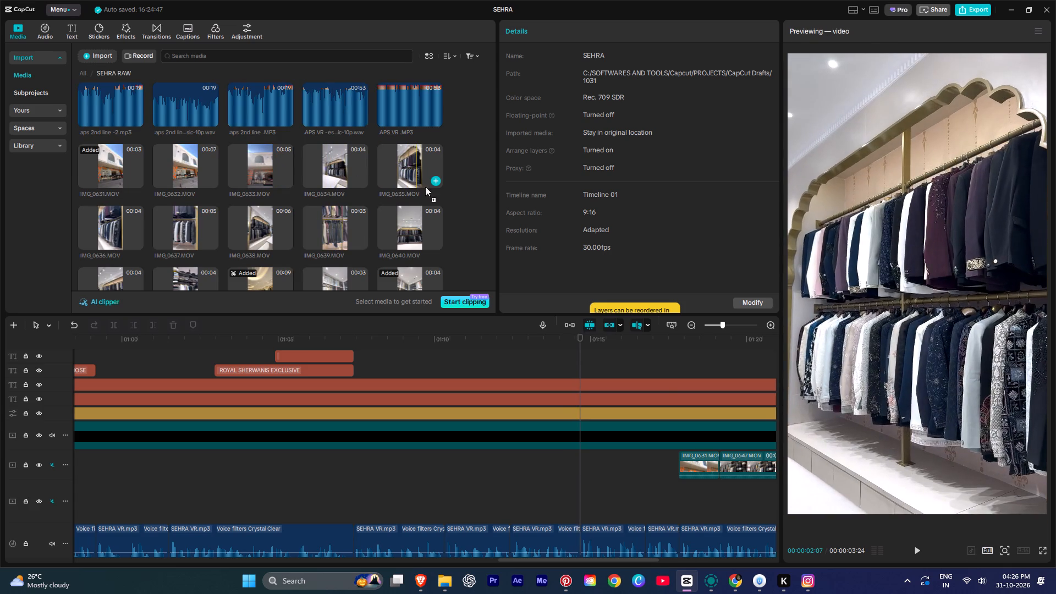
drag(425, 186, 580, 469)
Trim the end of IMG_0635.MOV to the voice-over phrase break at about 01:16:23.
key(space)
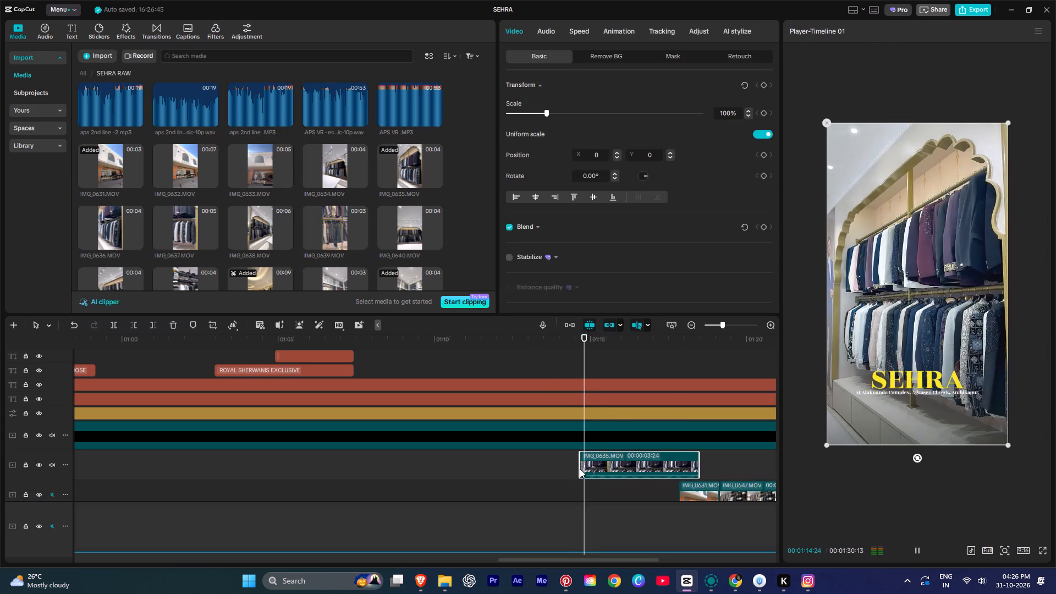
ctrl+scroll(580, 469, up, 4)
click(586, 317)
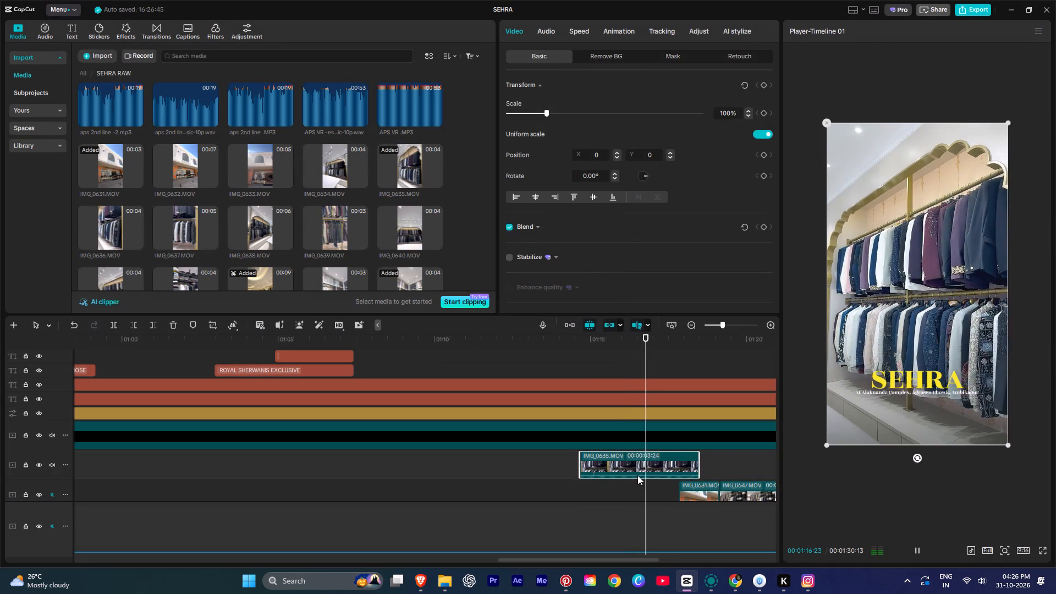
key(space)
key(space)
key(space)
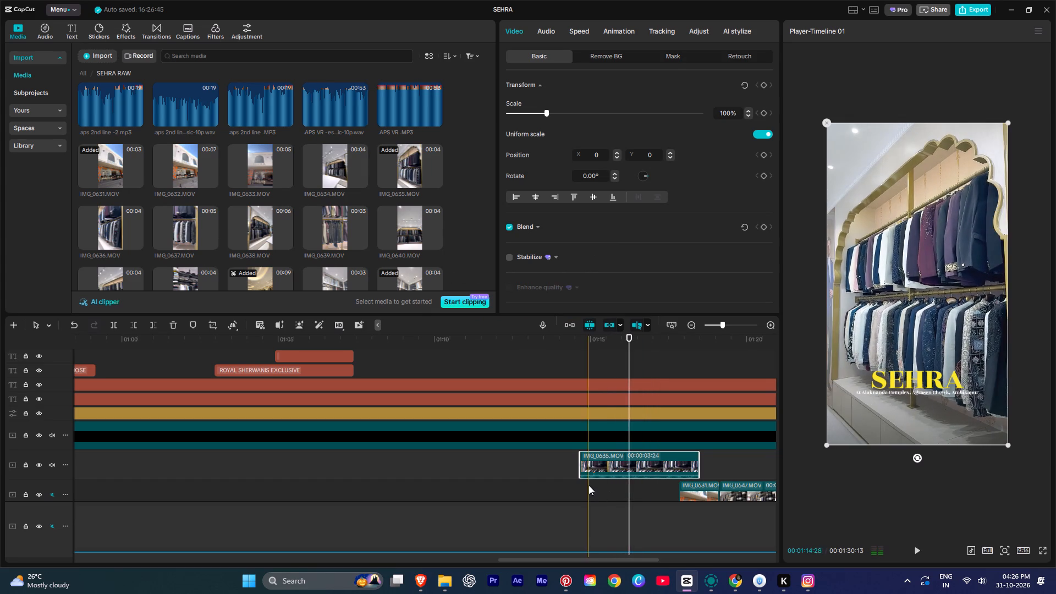
key(space)
key(space)
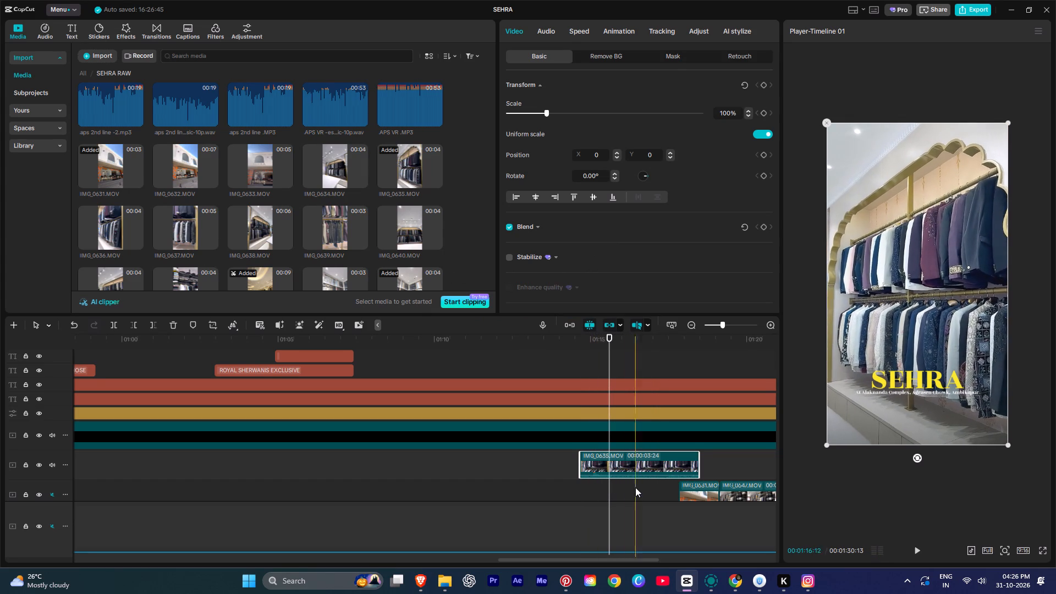
key(space)
scroll(635, 487, down, 4)
key(space)
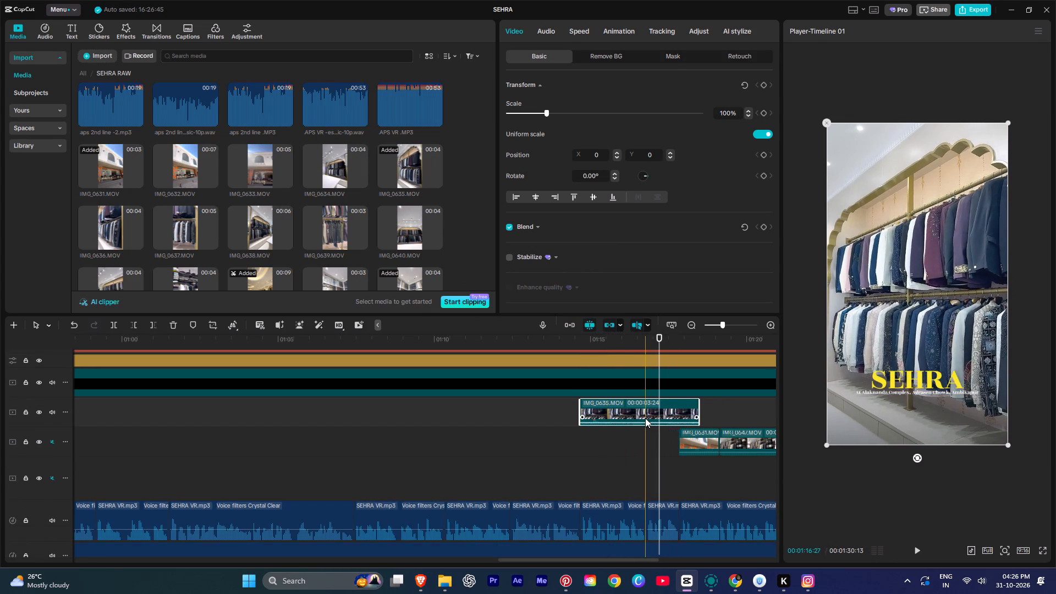
text(w)
key(space)
key(space)
Move the trimmed IMG_0635.MOV clip down onto the existing footage track, ahead of IMG_0631.MOV.
drag(630, 412, 630, 432)
Place clip IMG_0700.MOV from the SEHRA RAW folder on the timeline at 01:16:23, directly after IMG_0635.MOV.
click(649, 438)
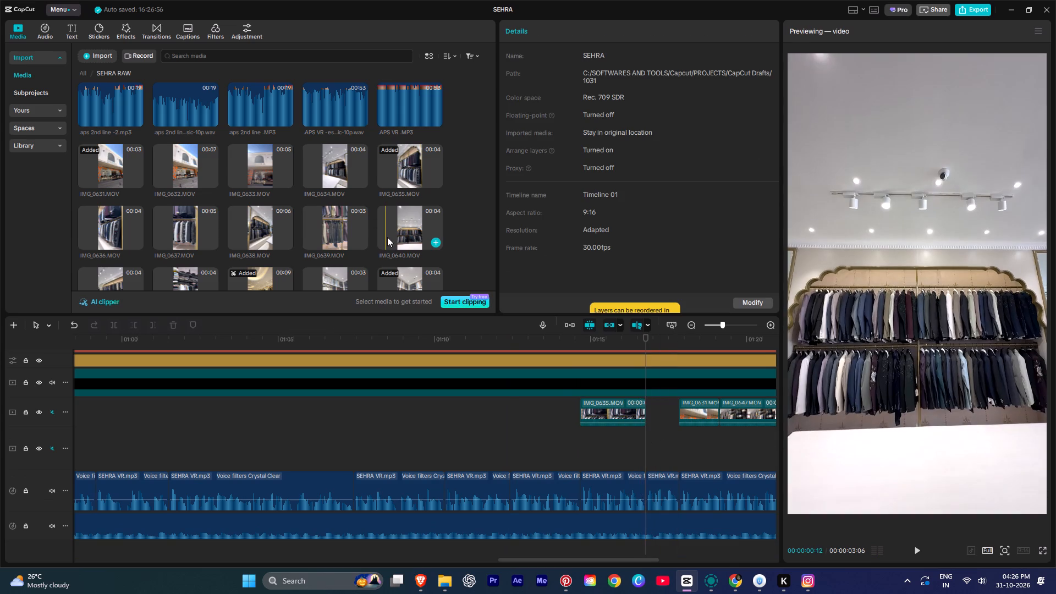
scroll(399, 239, down, 1)
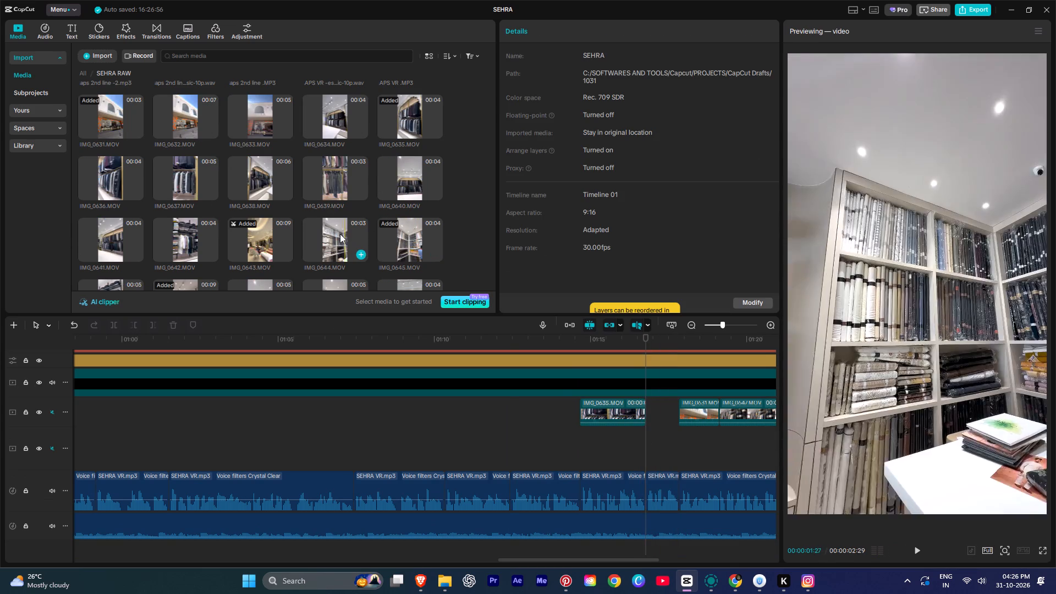
scroll(338, 239, down, 1)
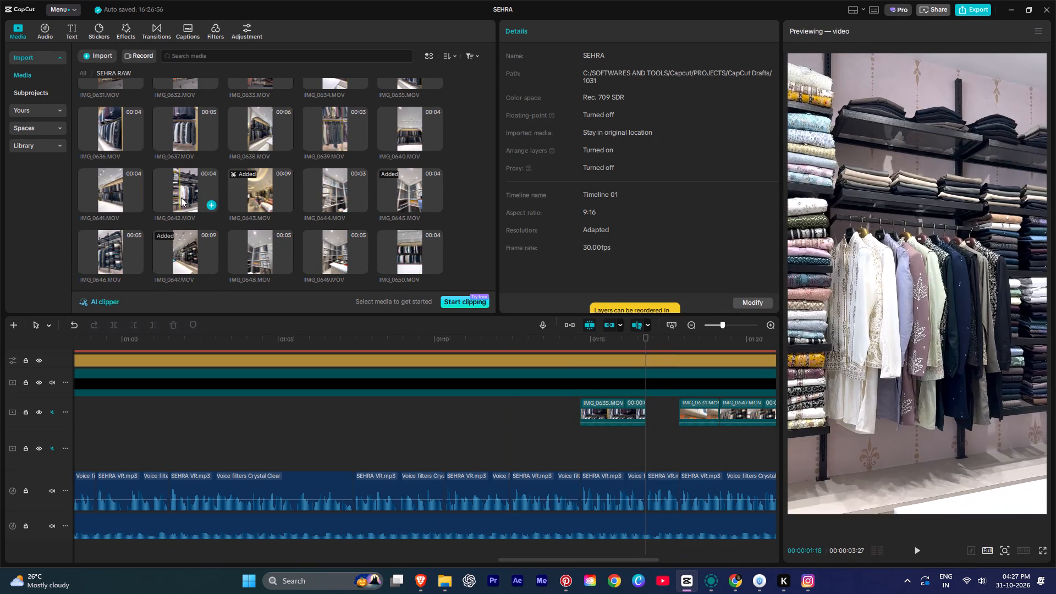
scroll(186, 244, down, 2)
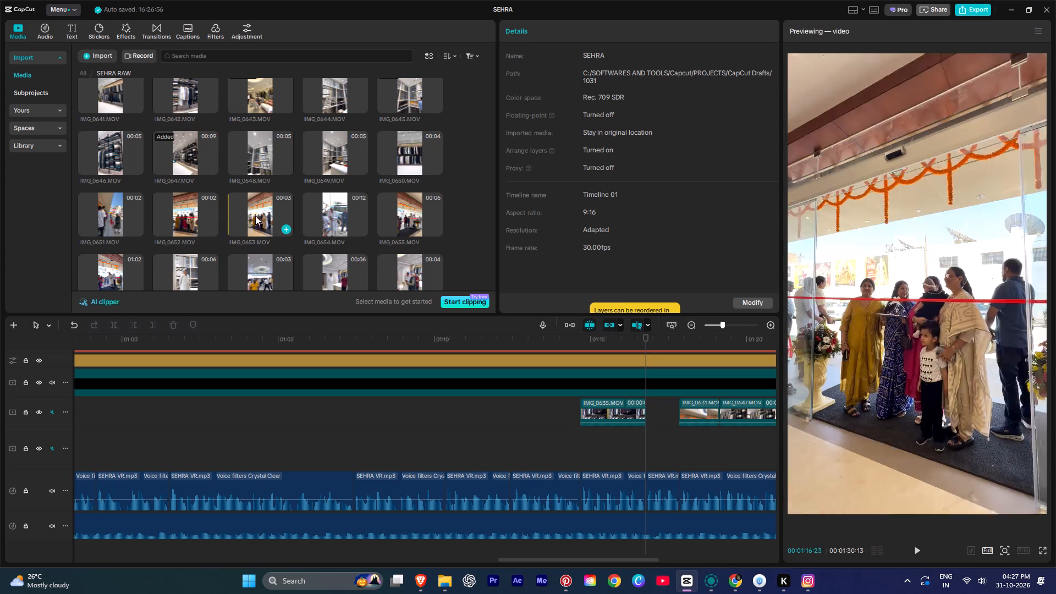
scroll(267, 219, down, 1)
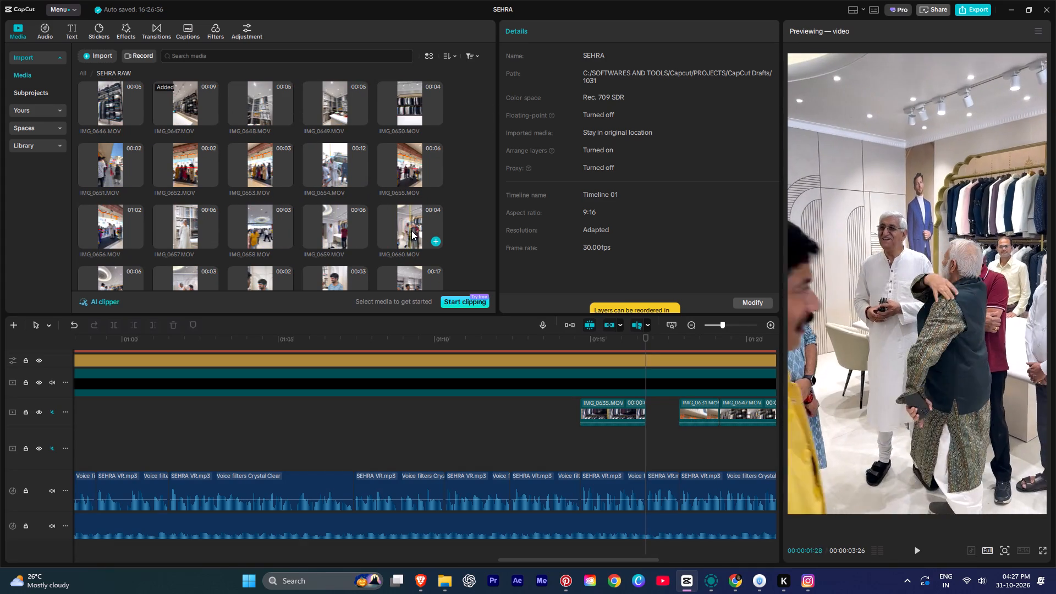
scroll(406, 161, down, 1)
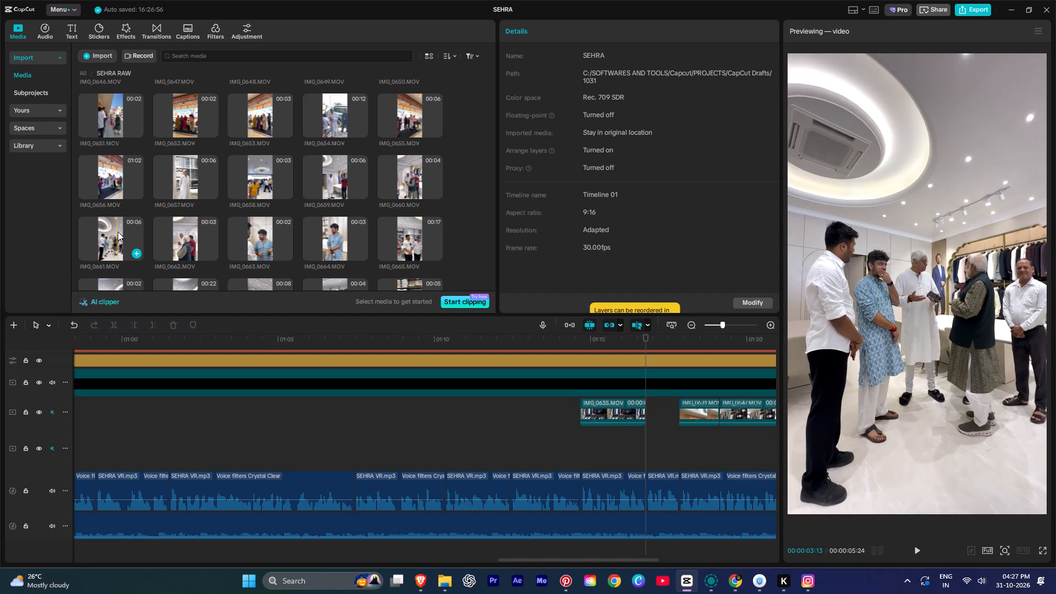
scroll(118, 232, down, 1)
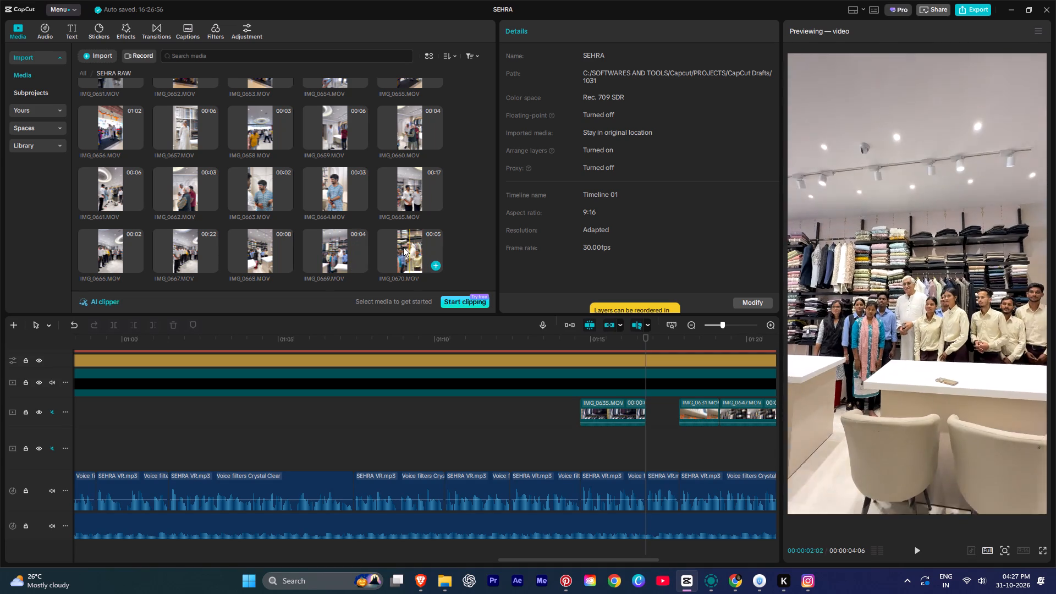
scroll(400, 245, down, 1)
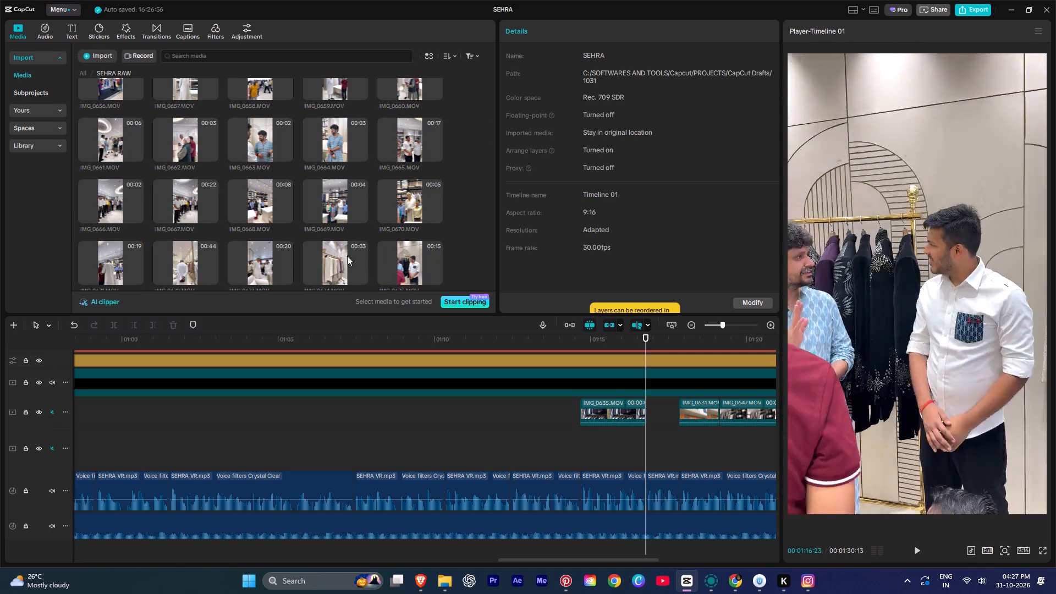
scroll(312, 251, down, 1)
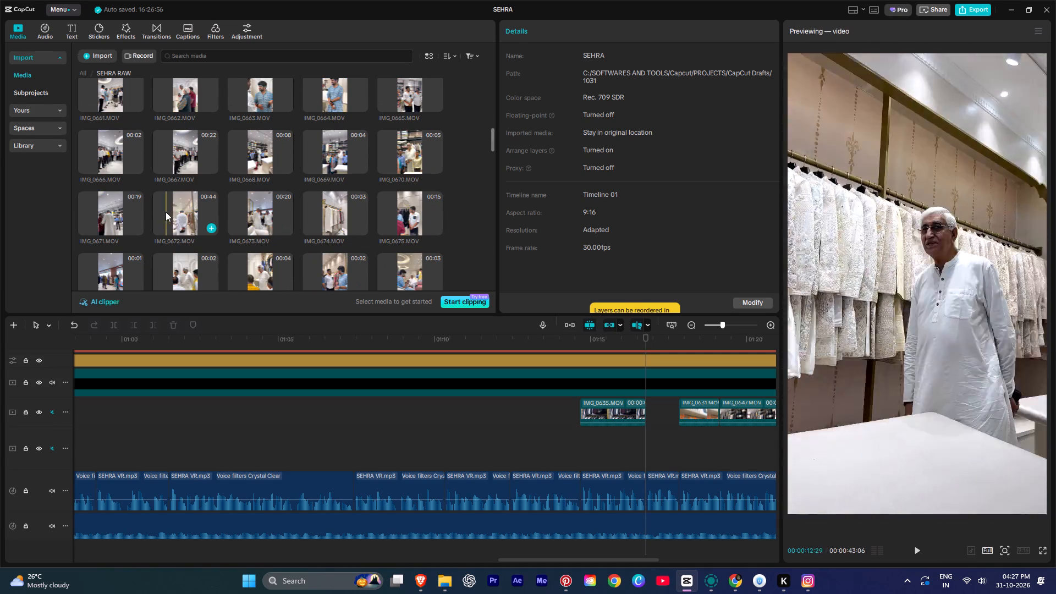
scroll(175, 217, down, 1)
scroll(103, 218, down, 1)
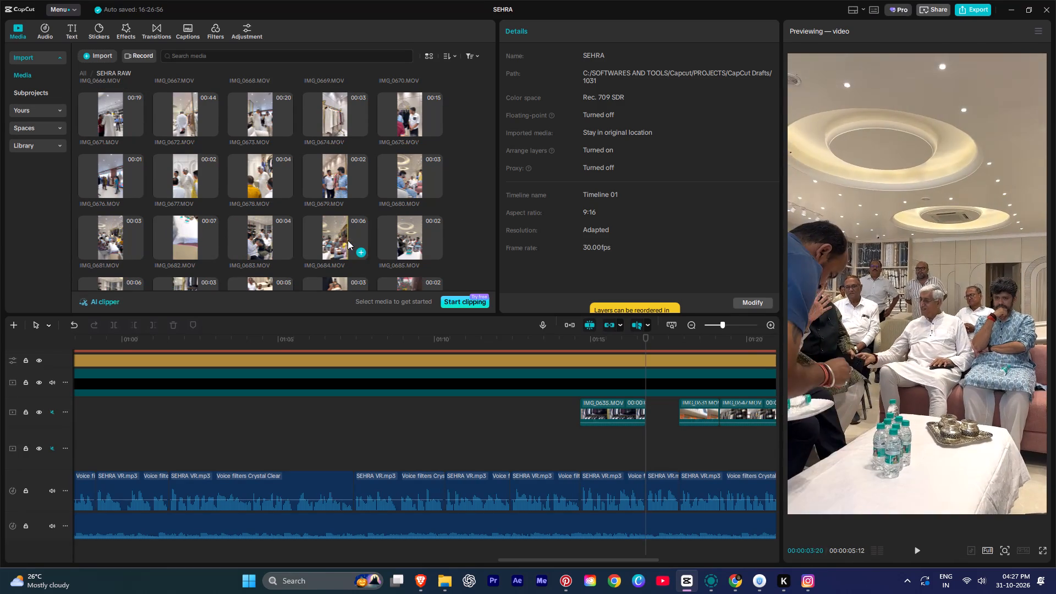
scroll(395, 239, down, 2)
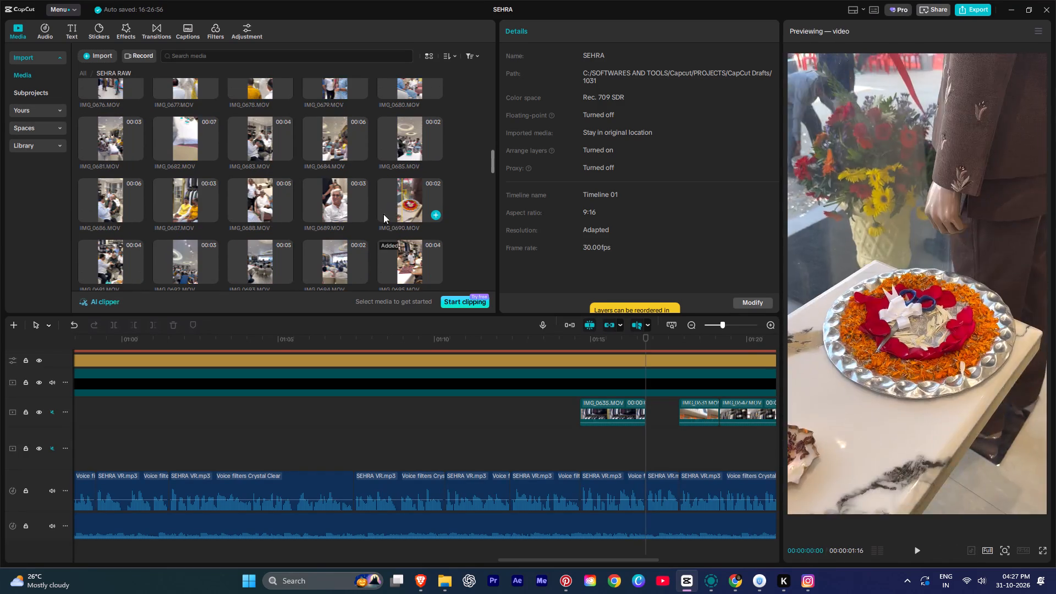
scroll(377, 253, down, 1)
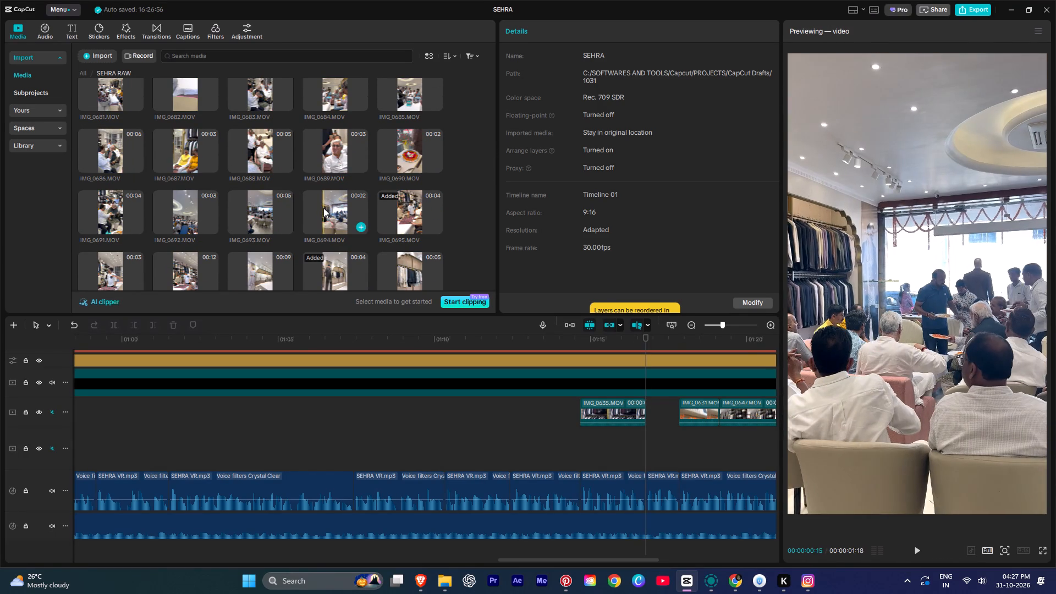
scroll(323, 208, down, 1)
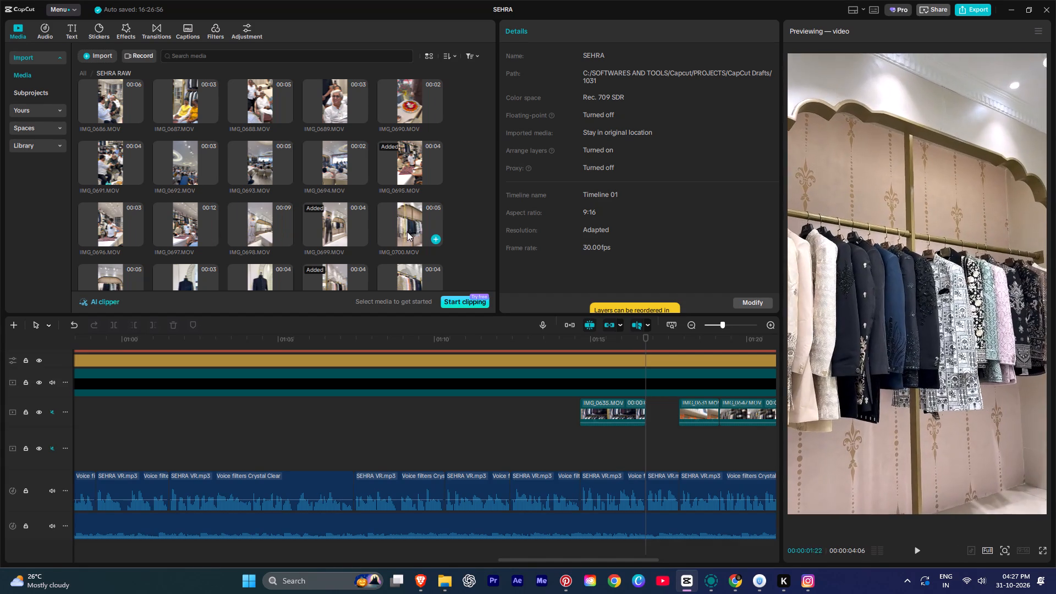
drag(398, 224, 653, 432)
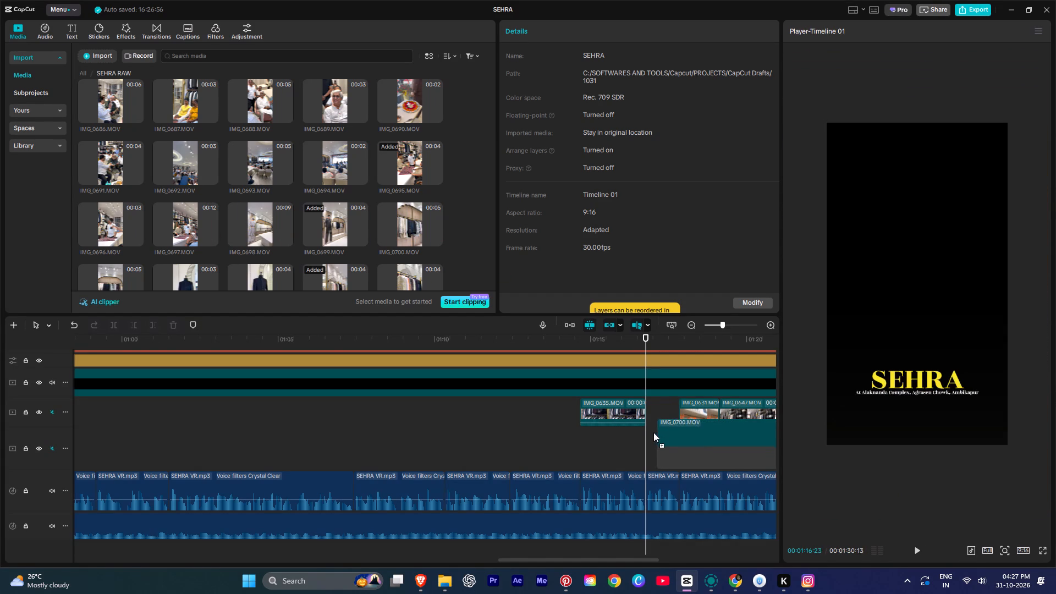
drag(653, 432, 645, 433)
key(space)
ctrl+scroll(647, 427, up, 5)
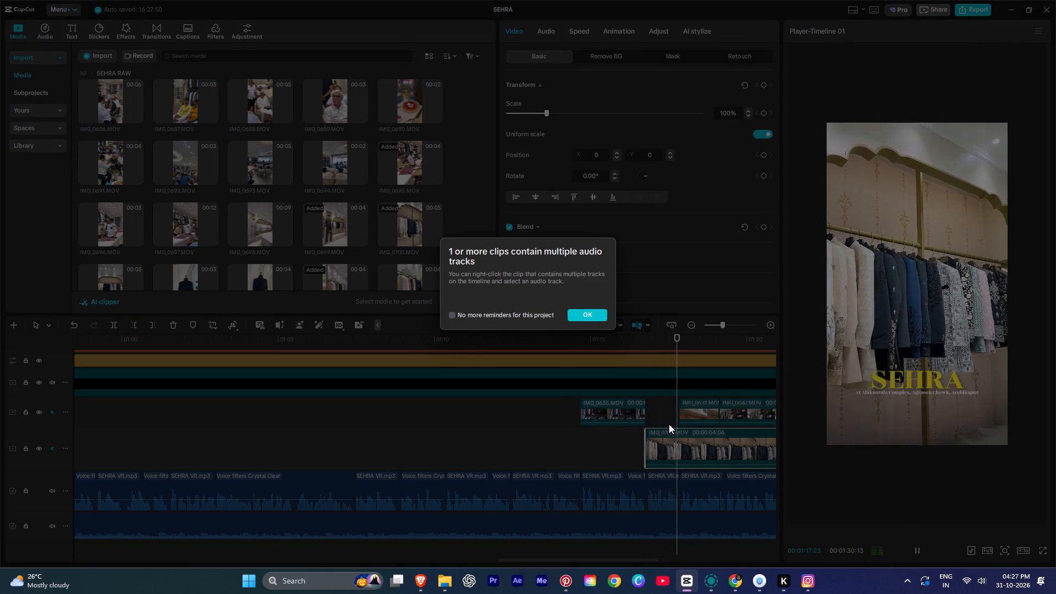
key(space)
click(582, 311)
Trim the end of IMG_0700.MOV to the start of IMG_0631.MOV and move it into the gap between IMG_0635.MOV and IMG_0631.MOV.
key(space)
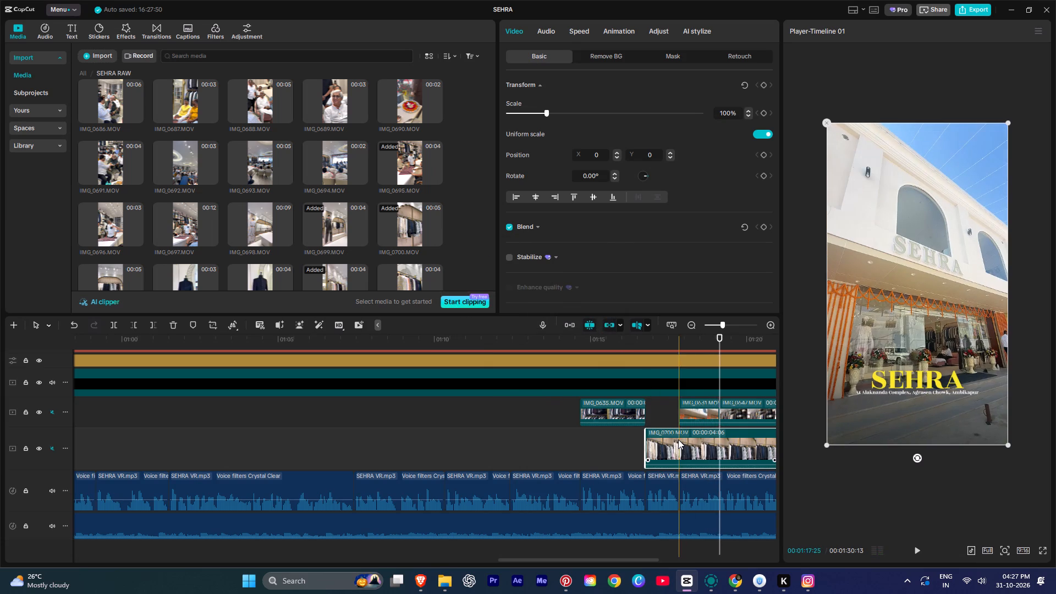
text(w)
key(space)
key(space)
drag(659, 440, 658, 415)
Play back the closing section from about 01:17 to the end of the video to check the filled footage.
key(space)
ctrl+scroll(658, 411, down, 4)
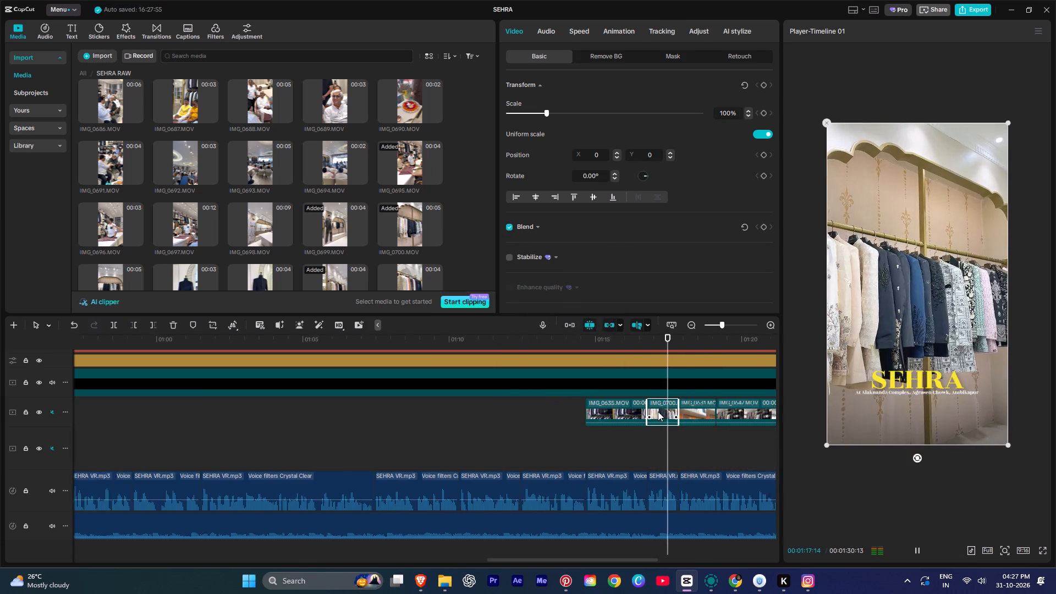
ctrl+scroll(658, 411, down, 16)
ctrl+scroll(658, 411, up, 1)
ctrl+scroll(465, 459, up, 5)
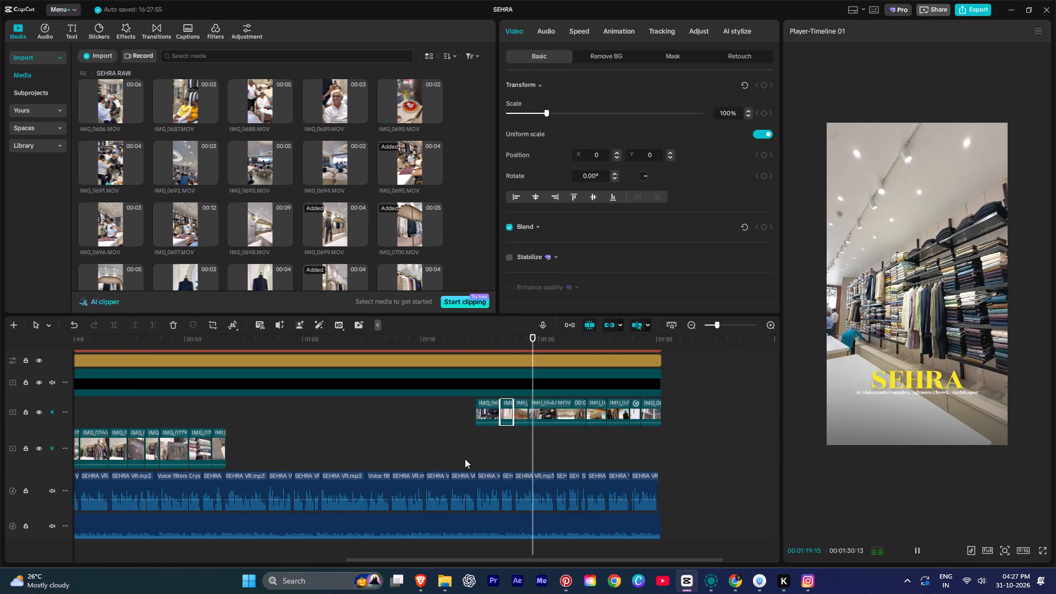
ctrl+scroll(465, 459, up, 6)
ctrl+scroll(465, 459, down, 1)
ctrl+scroll(465, 459, up, 1)
ctrl+scroll(465, 459, down, 6)
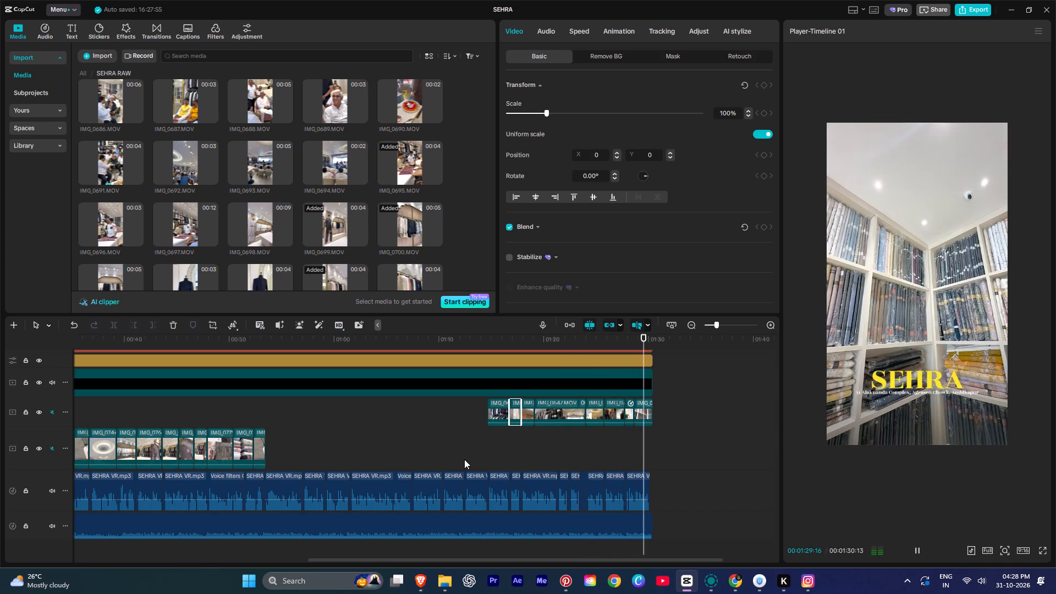
key(space)
Select all closing clips from IMG_0635.MOV onward and move them down onto the main footage track, starting at 01:14:20.
drag(677, 442, 471, 433)
drag(688, 449, 612, 448)
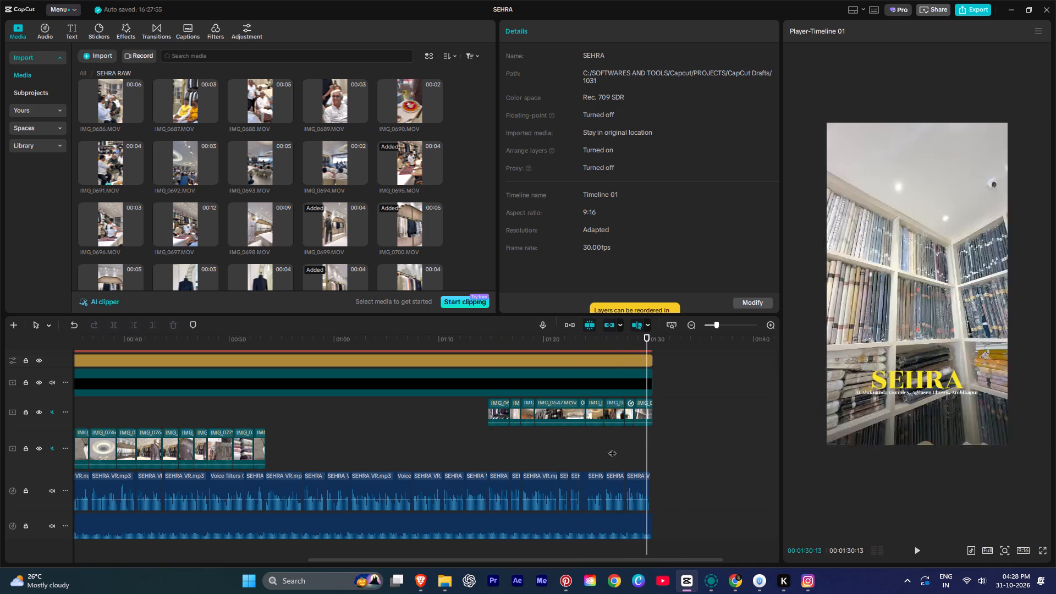
drag(612, 448, 488, 417)
ctrl+scroll(498, 434, down, 2)
ctrl+scroll(498, 434, up, 8)
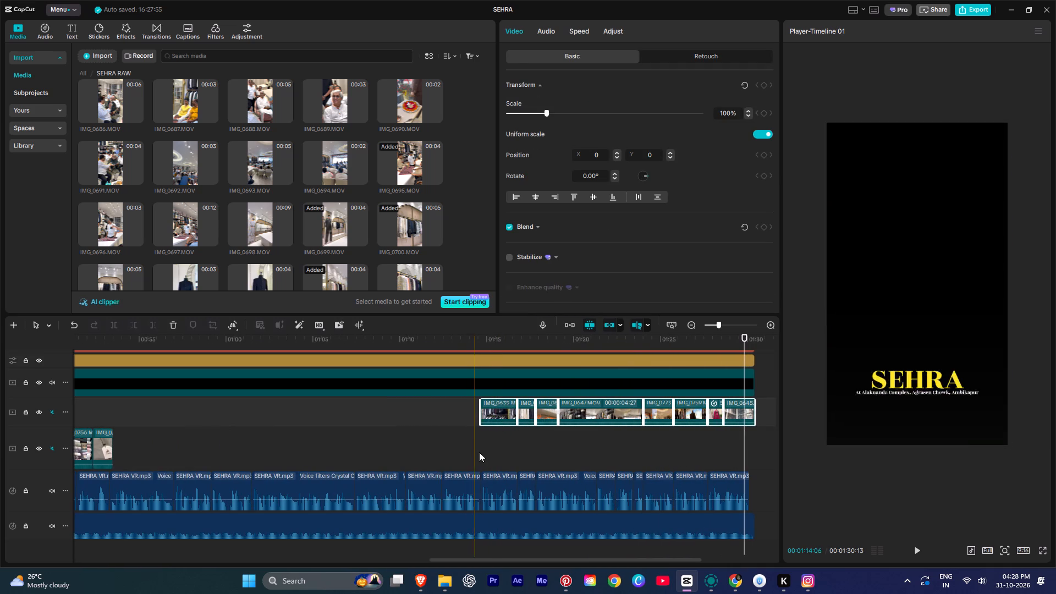
click(479, 452)
drag(755, 458, 524, 397)
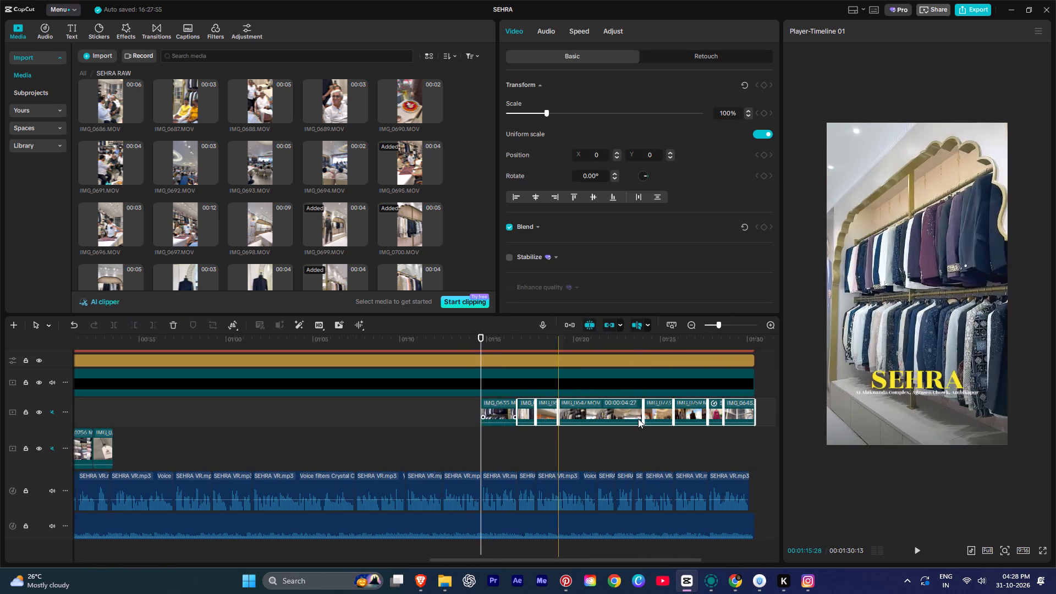
drag(767, 444, 469, 405)
drag(495, 415, 497, 438)
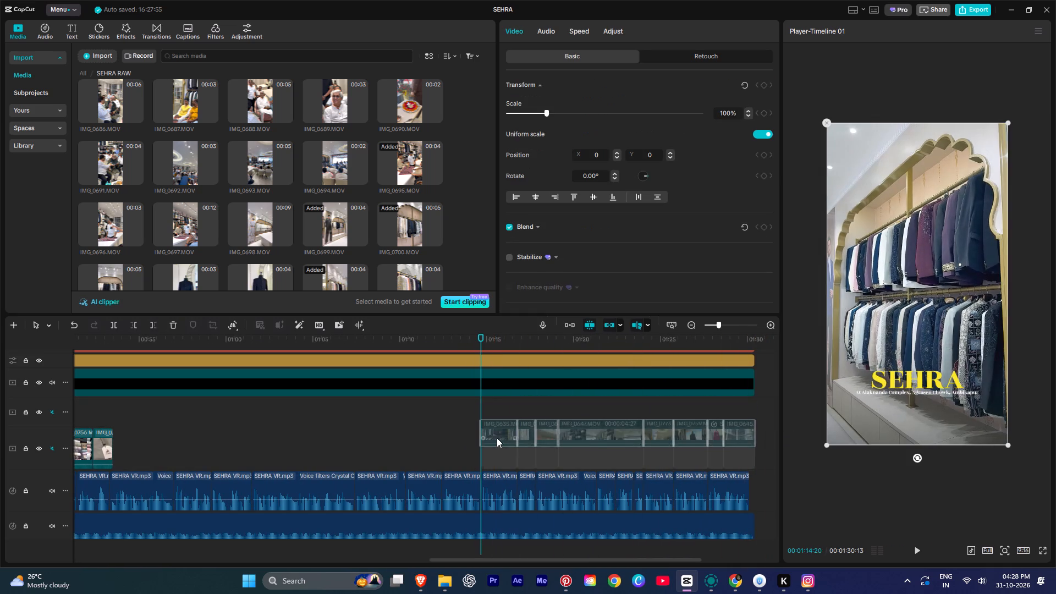
drag(497, 438, 497, 442)
Review the whole timeline and play the edit from its beginning into the presenter section at about 00:17.
ctrl+scroll(487, 433, down, 10)
ctrl+scroll(487, 433, up, 2)
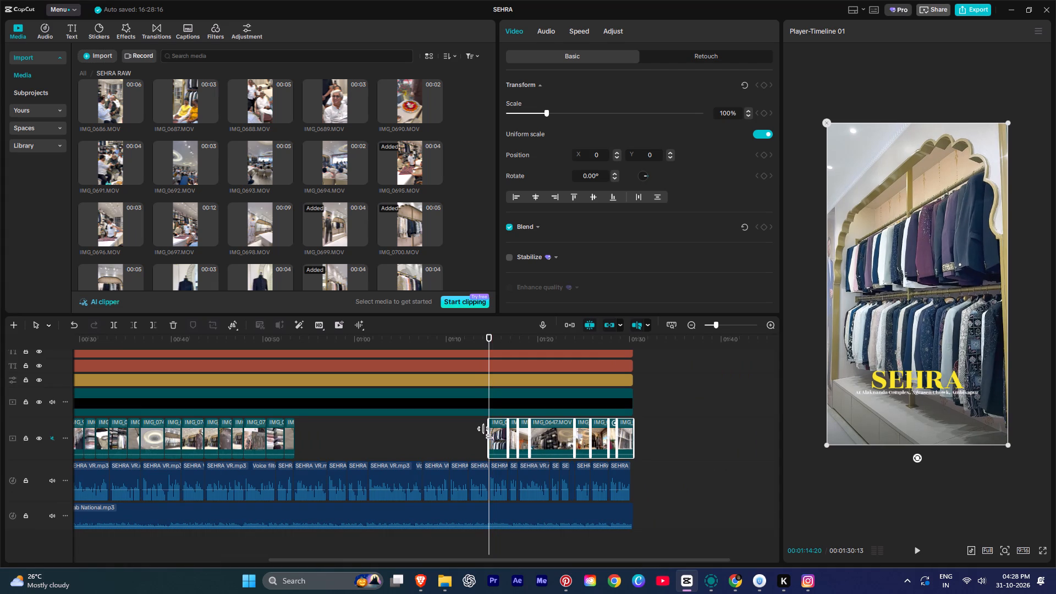
ctrl+scroll(338, 462, down, 2)
ctrl+scroll(338, 462, up, 3)
ctrl+scroll(338, 462, down, 7)
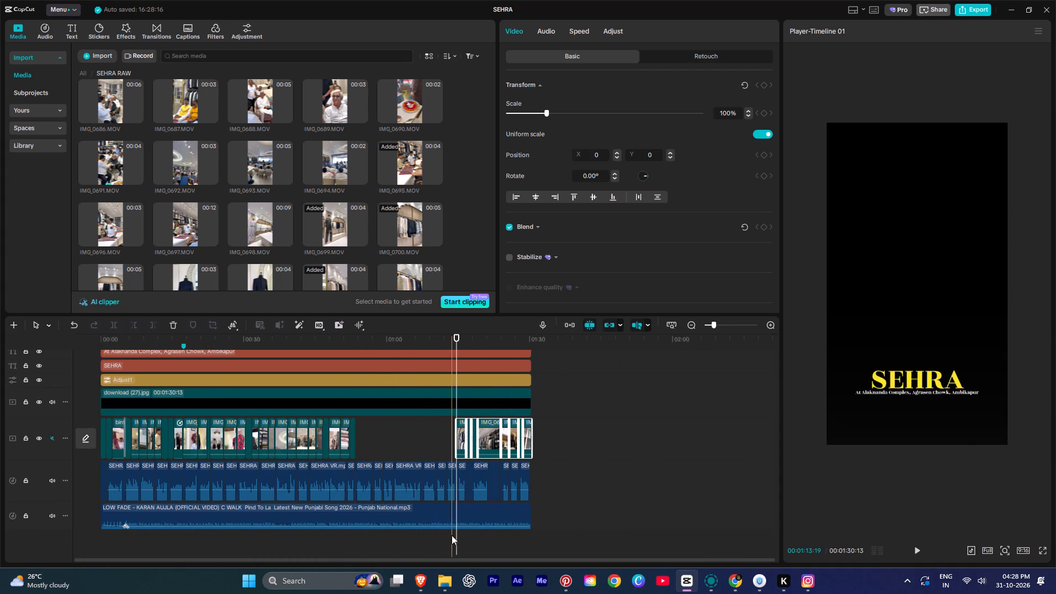
drag(457, 542, 0, 457)
key(space)
ctrl+scroll(202, 460, up, 5)
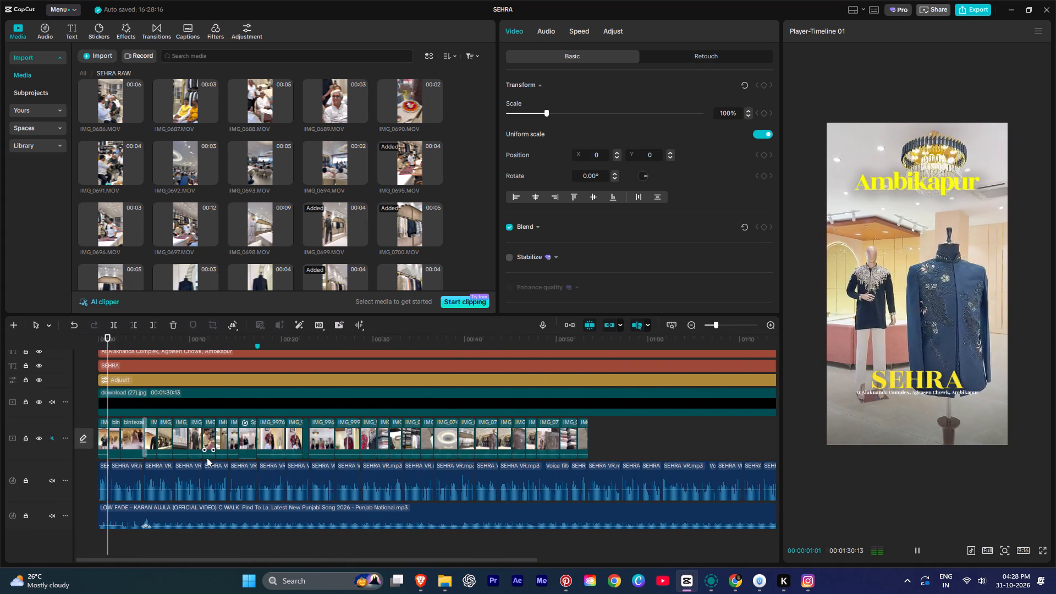
key(space)
key(space)
ctrl+scroll(255, 401, up, 5)
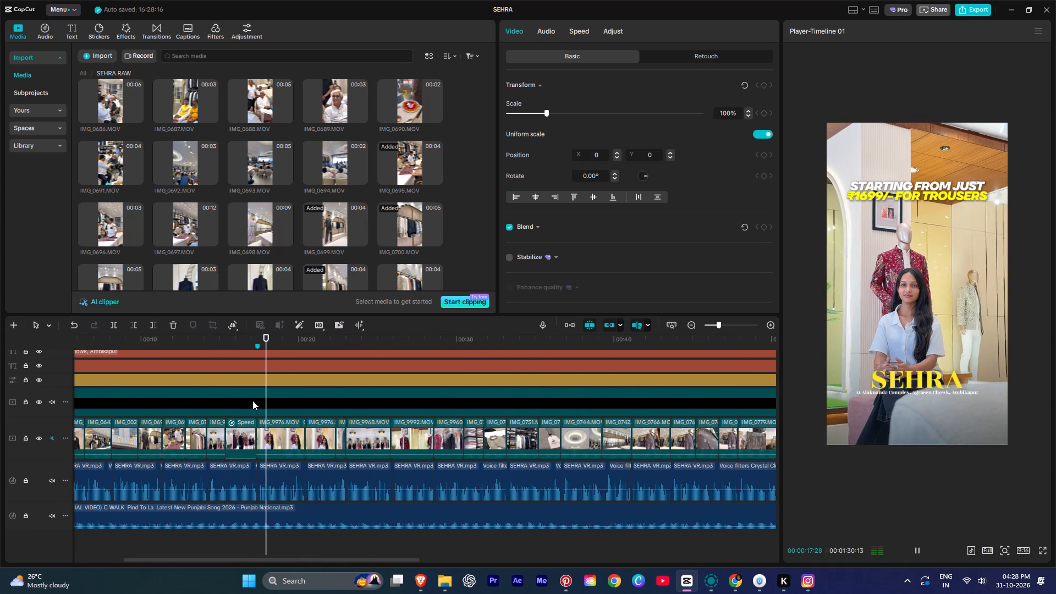
Look through the remaining SEHRA RAW clips and replay the presenter's trouser-price section from about 00:17 to 00:20.
scroll(262, 199, down, 2)
scroll(186, 238, down, 2)
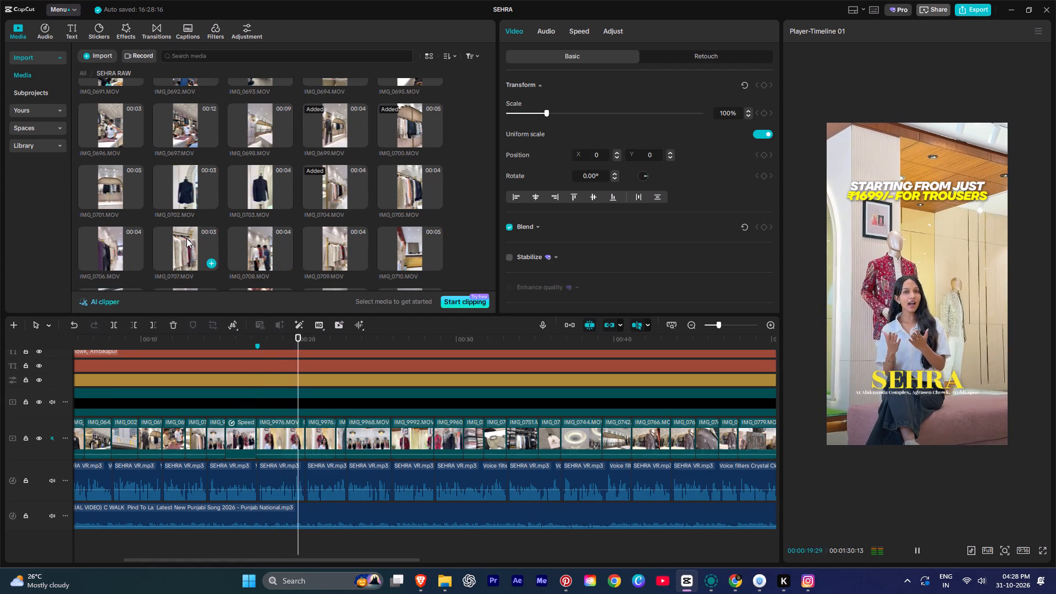
scroll(186, 238, down, 2)
scroll(334, 230, down, 3)
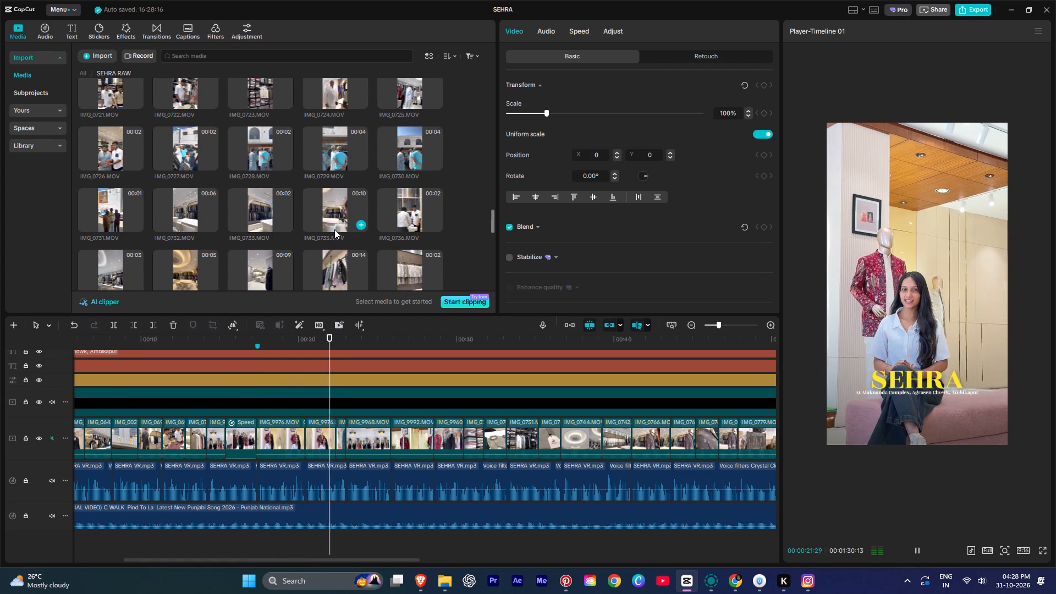
scroll(334, 227, down, 2)
key(space)
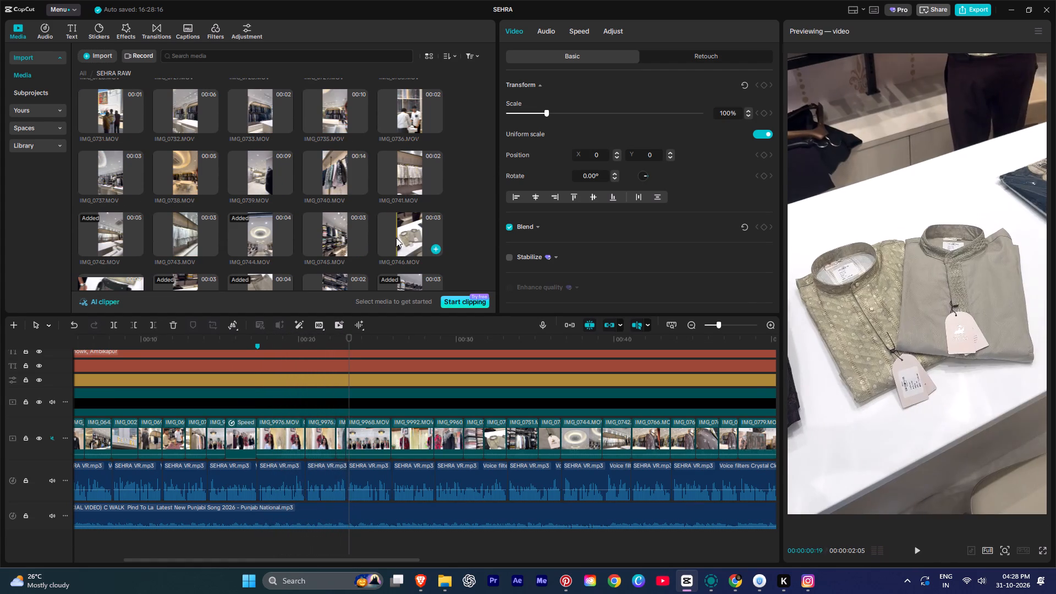
key(space)
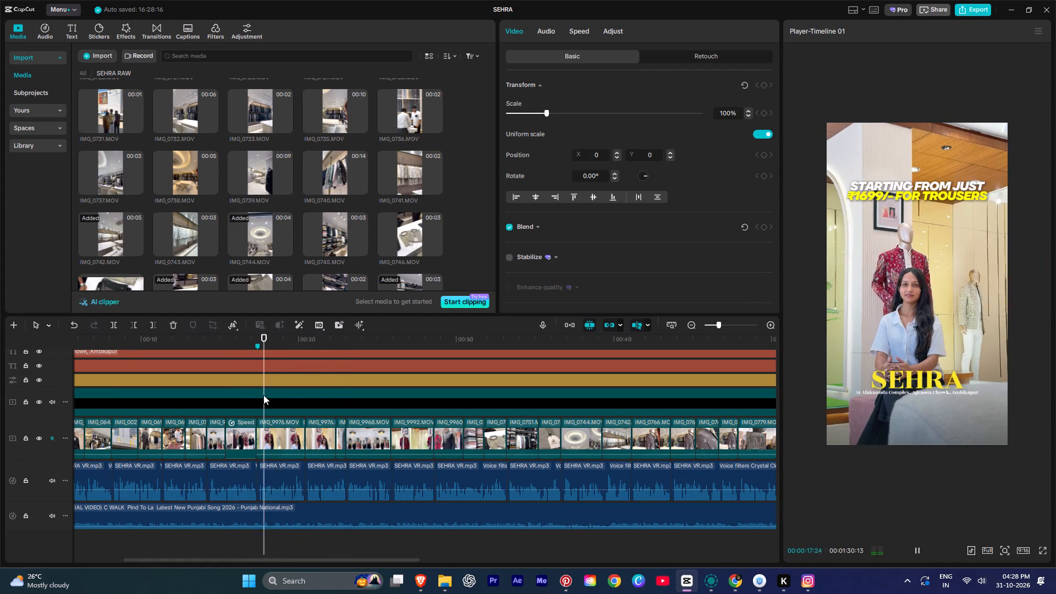
ctrl+scroll(265, 394, up, 2)
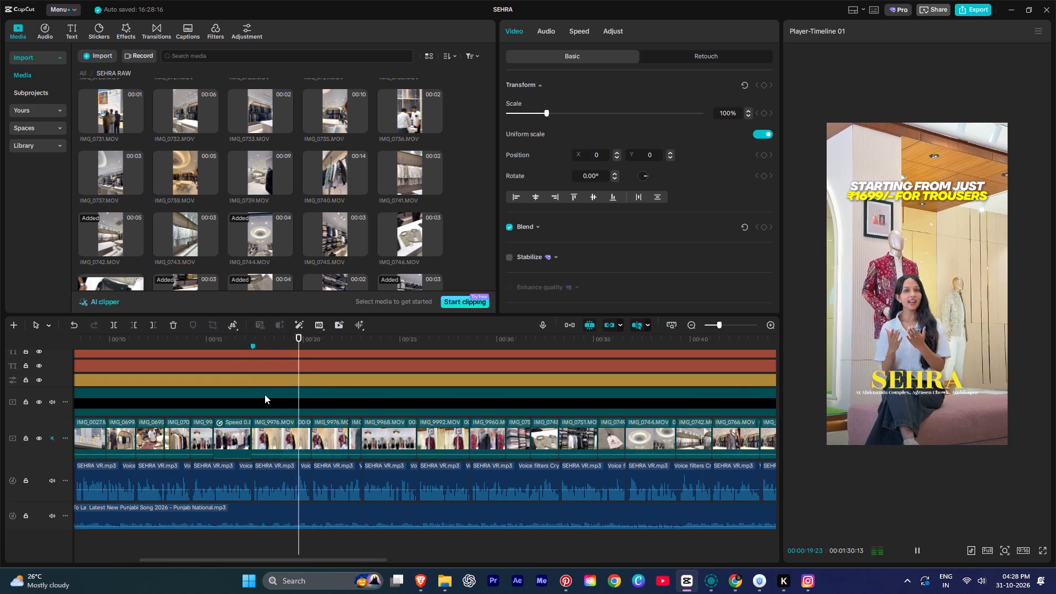
key(space)
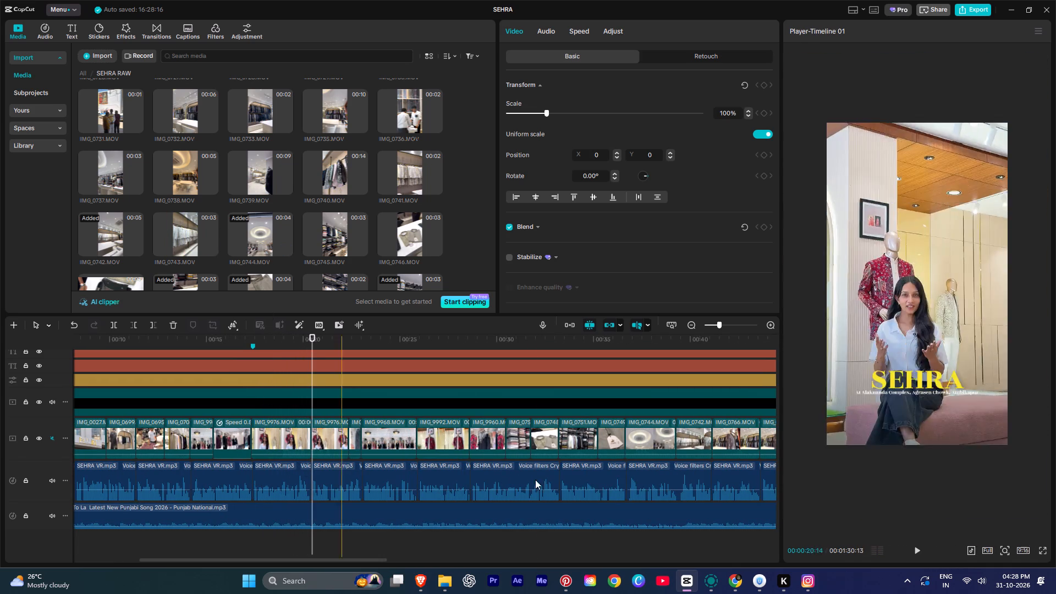
Switch to Pinterest and search for "trouser for men".
click(567, 579)
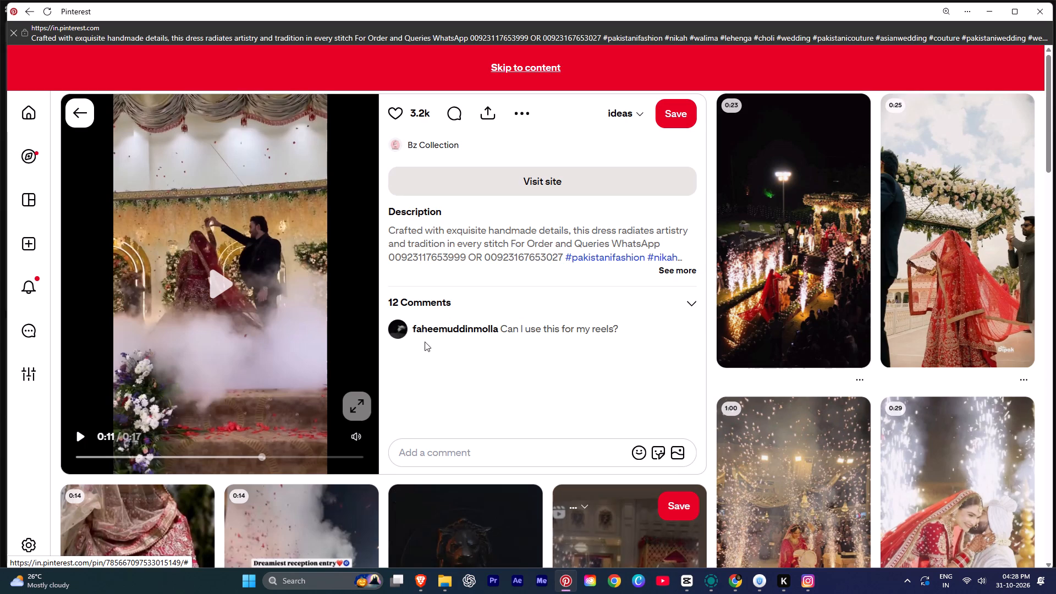
click(620, 398)
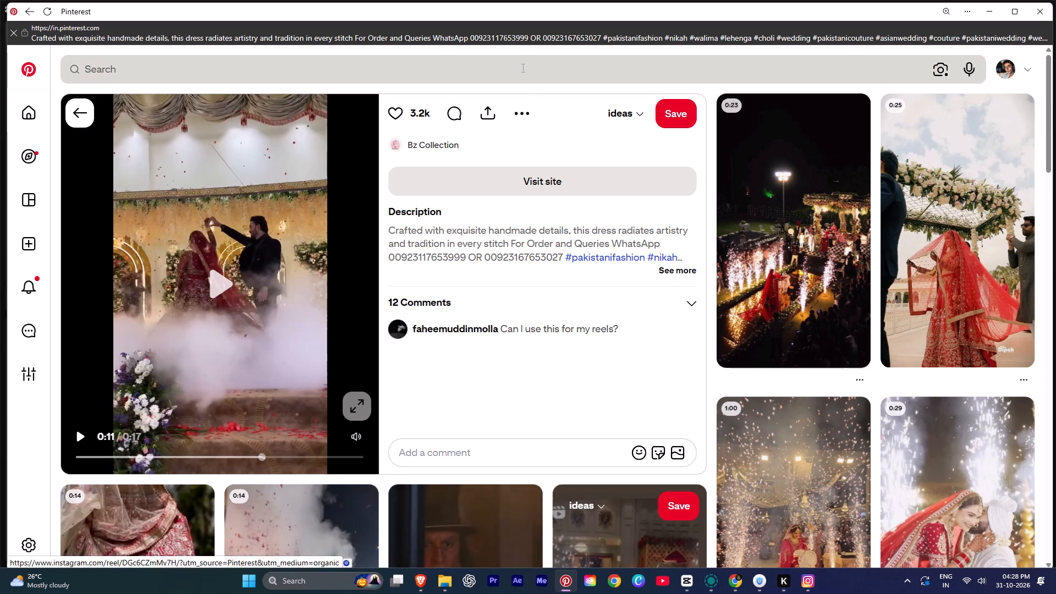
click(522, 68)
text(trauser)
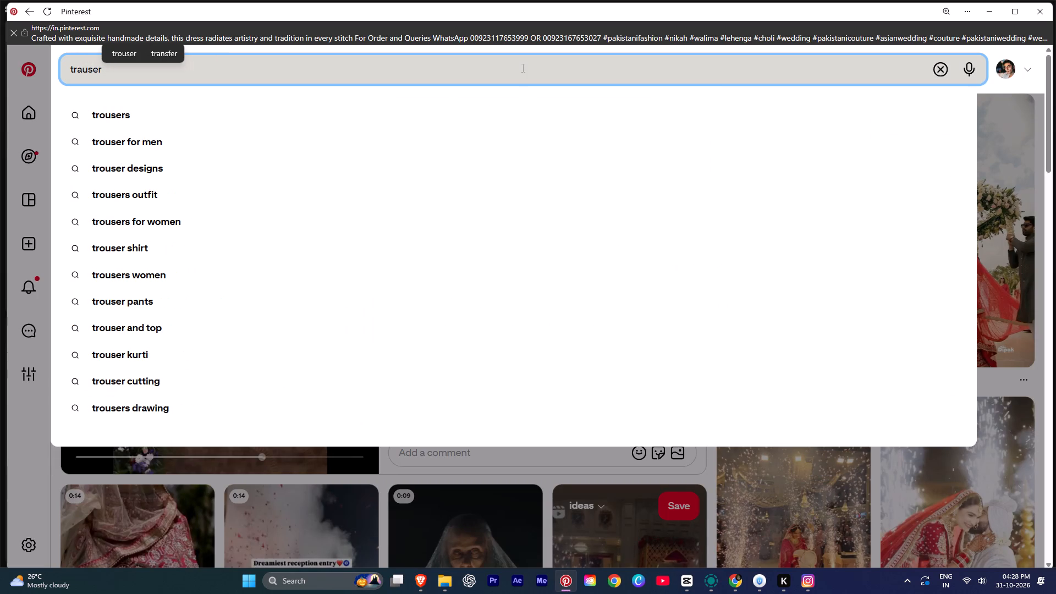
key(Down)
key(Down)
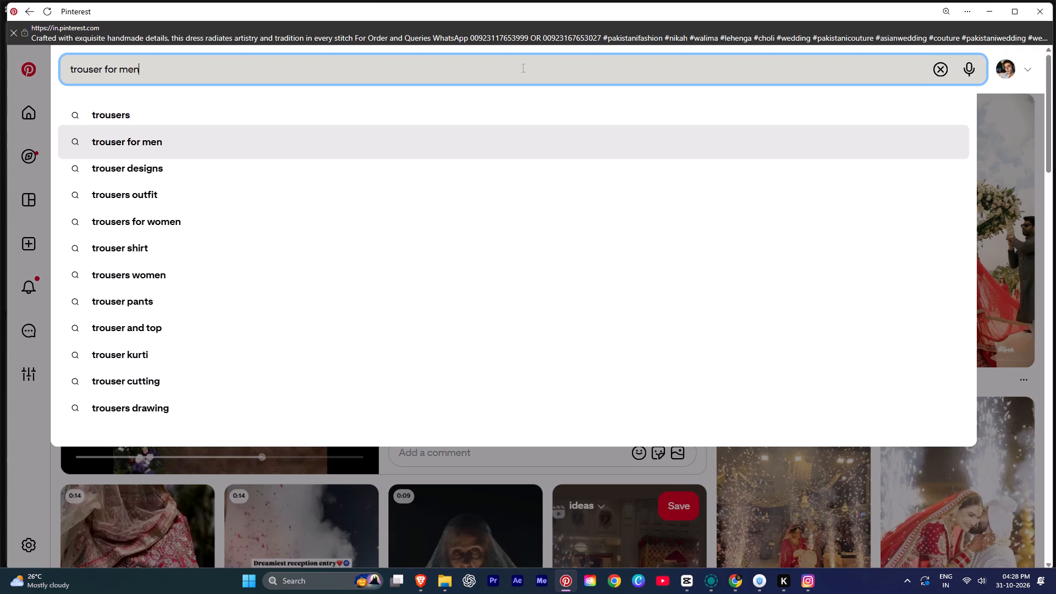
key(Return)
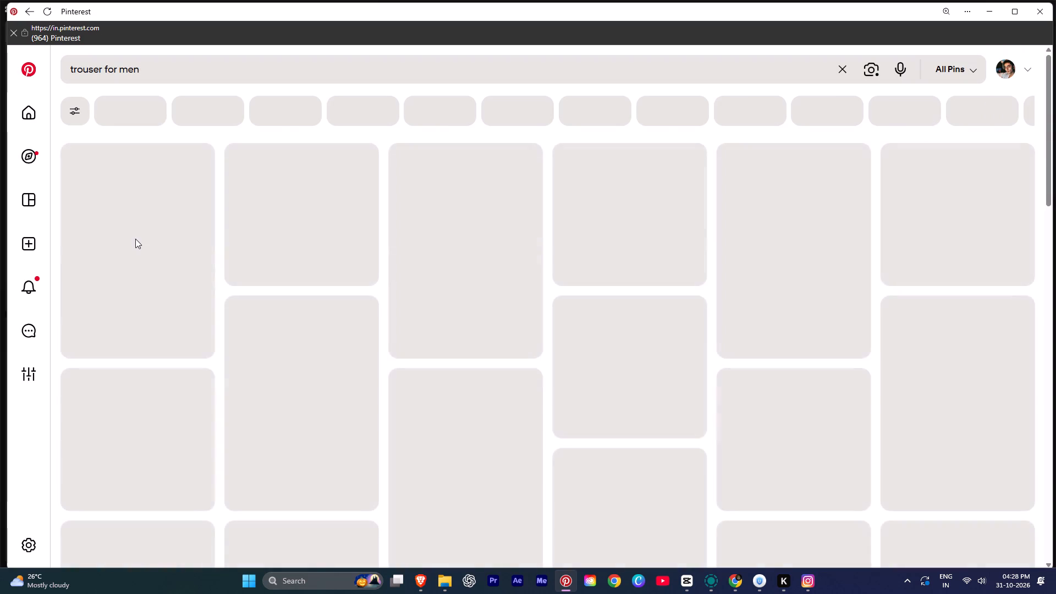
Browse the men's trouser results, opening the beige WEAROBICS pin and the hanging-trousers pin, for visuals suited to the promo.
scroll(446, 275, down, 2)
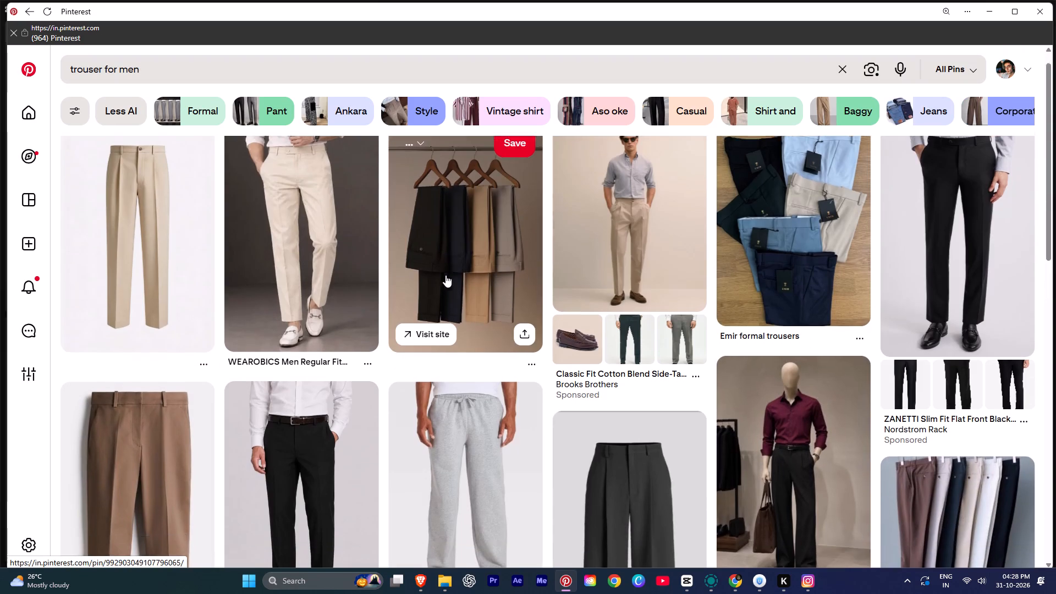
scroll(375, 266, up, 4)
click(313, 258)
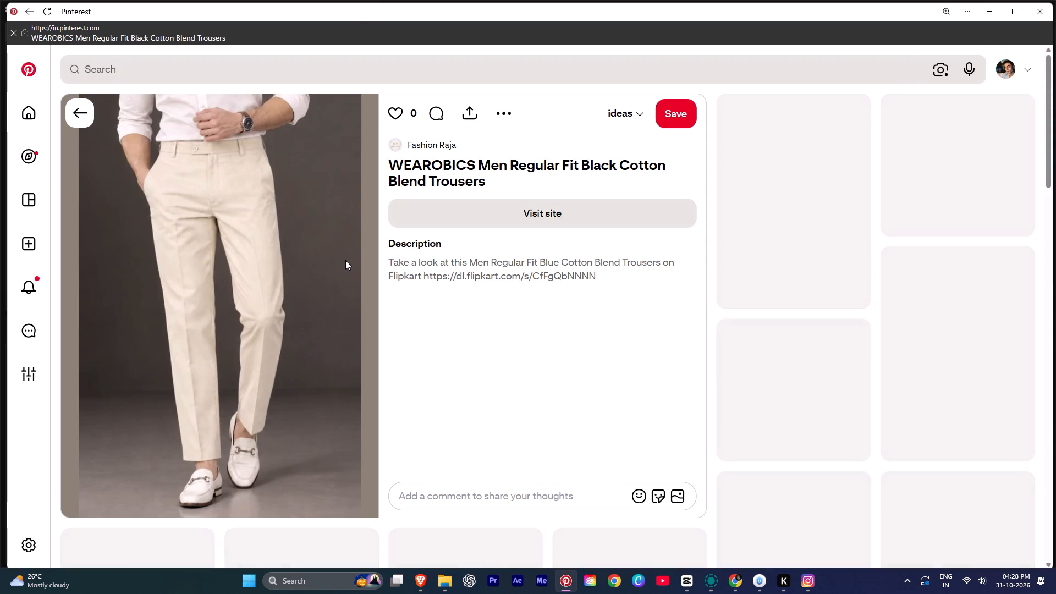
drag(331, 256, 321, 244)
click(487, 230)
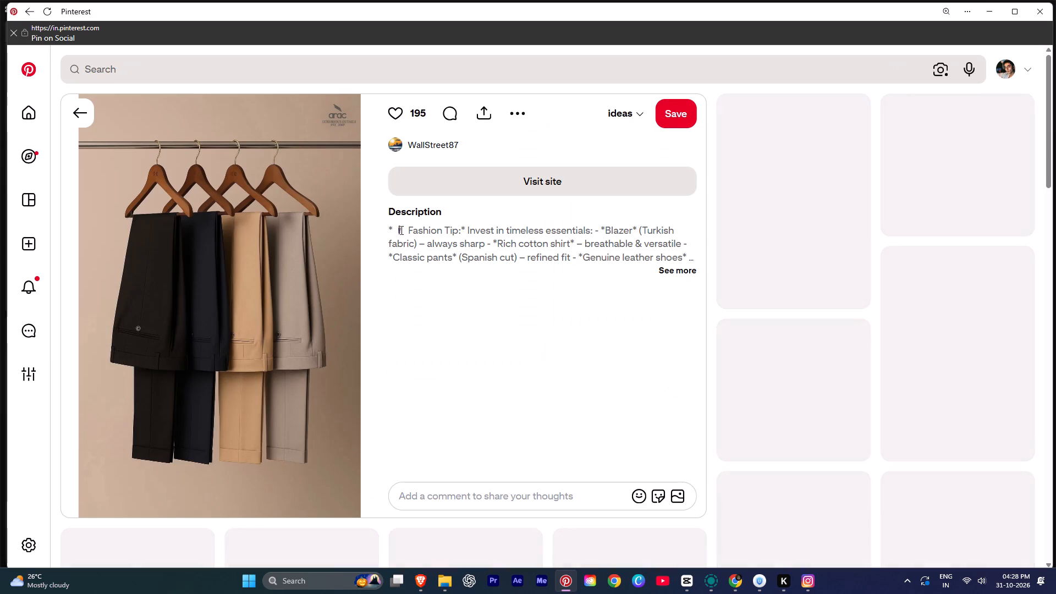
click(305, 228)
scroll(333, 229, up, 1)
scroll(350, 233, down, 3)
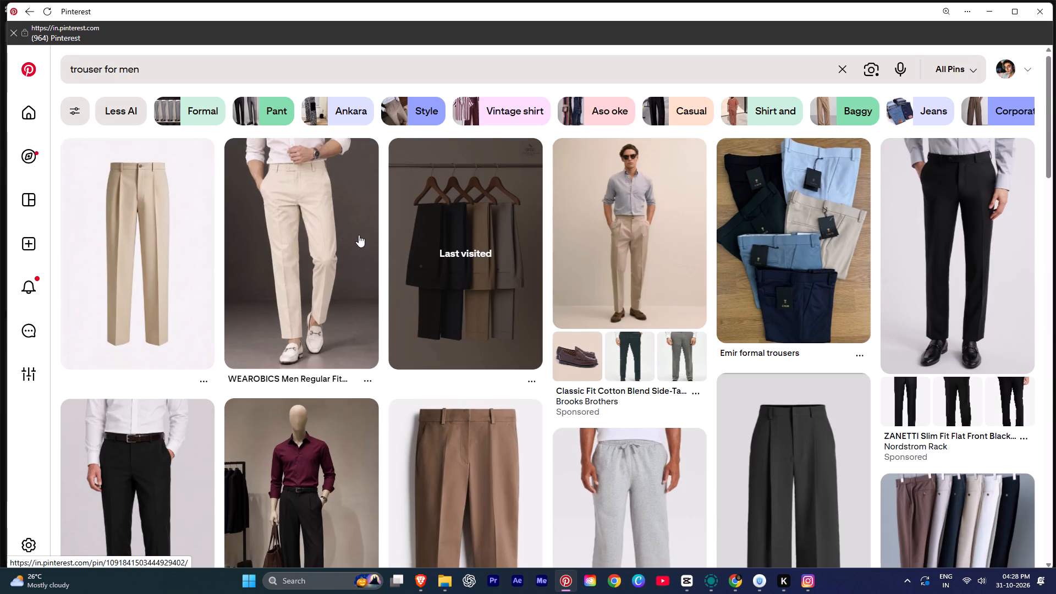
scroll(222, 300, down, 3)
scroll(320, 252, down, 1)
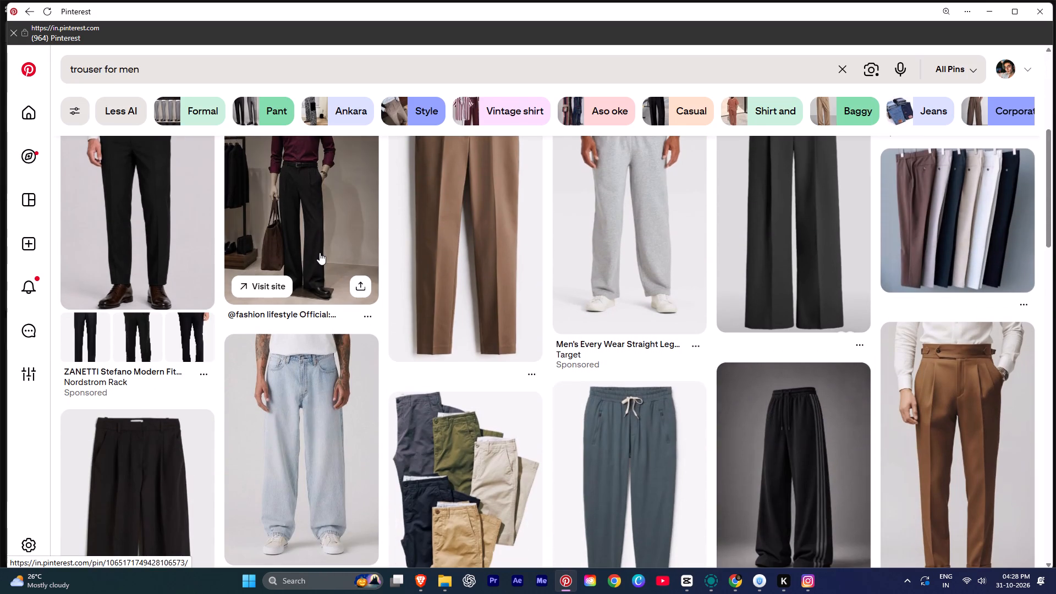
scroll(320, 252, down, 6)
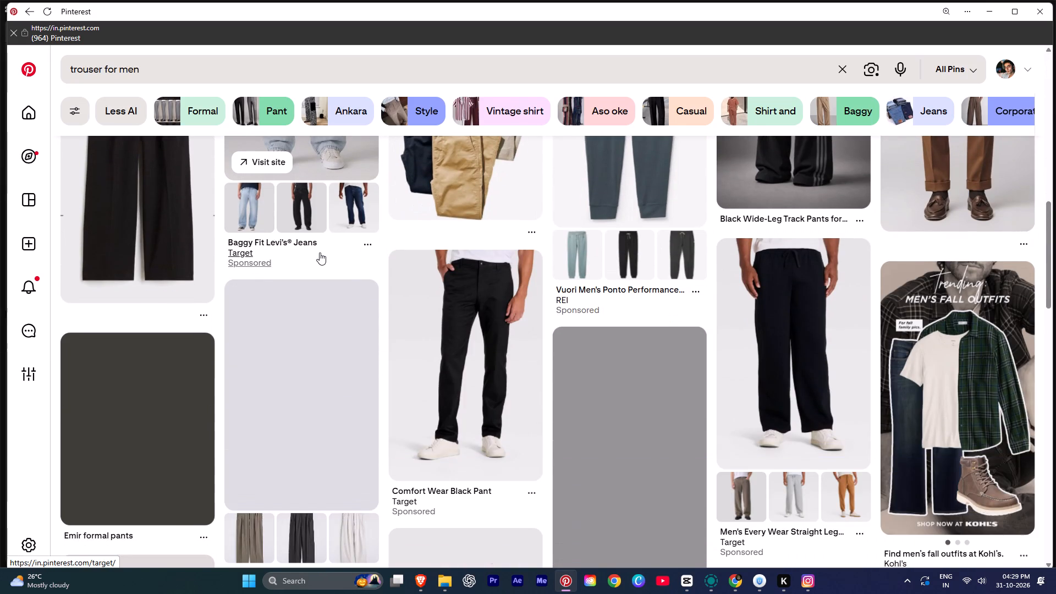
scroll(320, 252, up, 5)
scroll(320, 252, down, 1)
scroll(320, 252, up, 8)
scroll(319, 252, down, 1)
scroll(319, 252, up, 1)
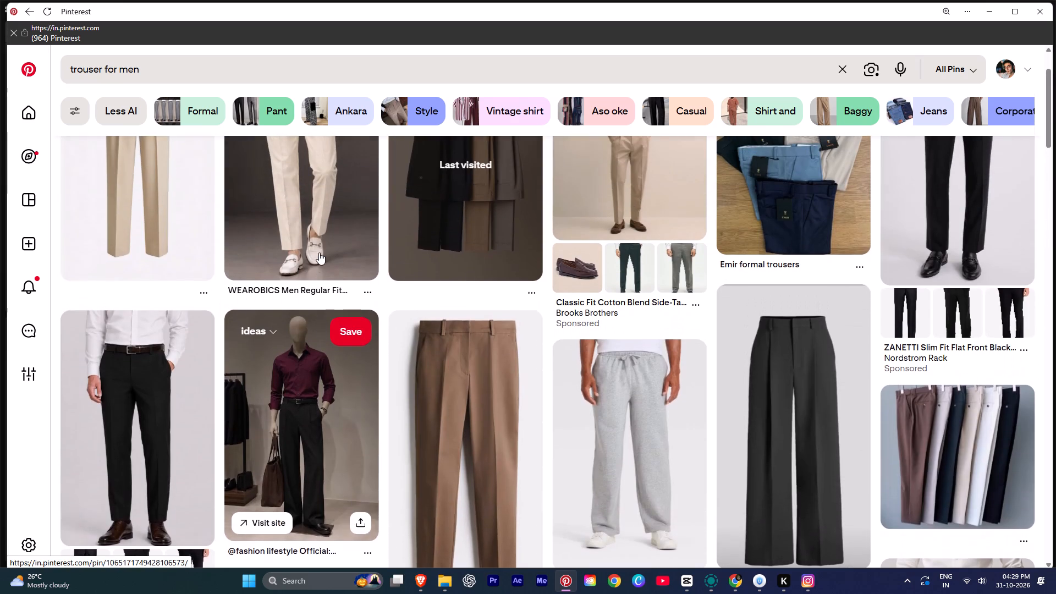
scroll(319, 252, up, 4)
From the beige WEAROBICS trousers pin, open the related "Old money pants. #maxzoneclothing" video and copy its share link.
click(295, 245)
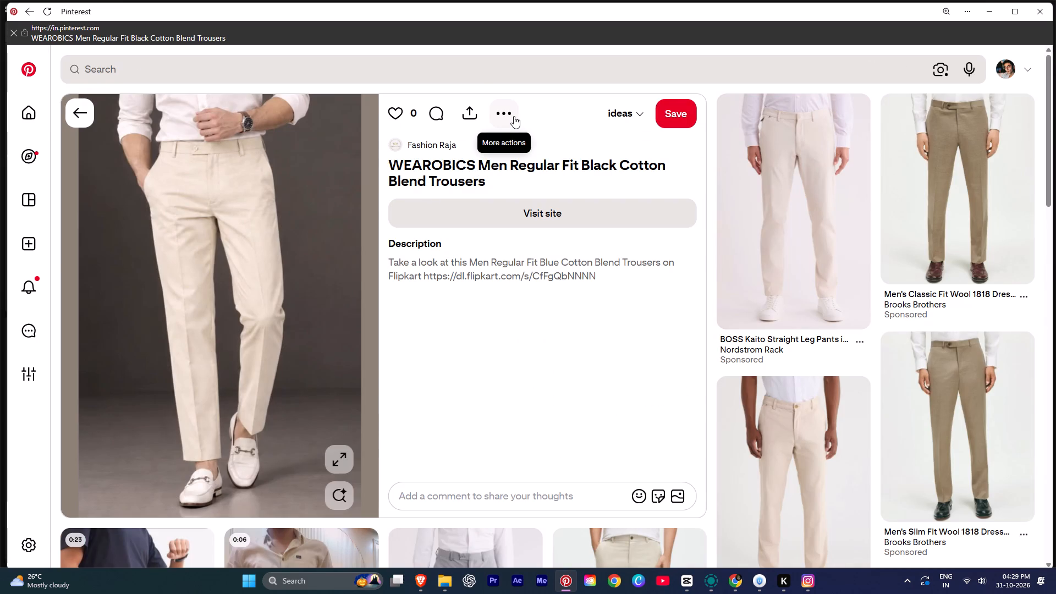
scroll(514, 116, down, 6)
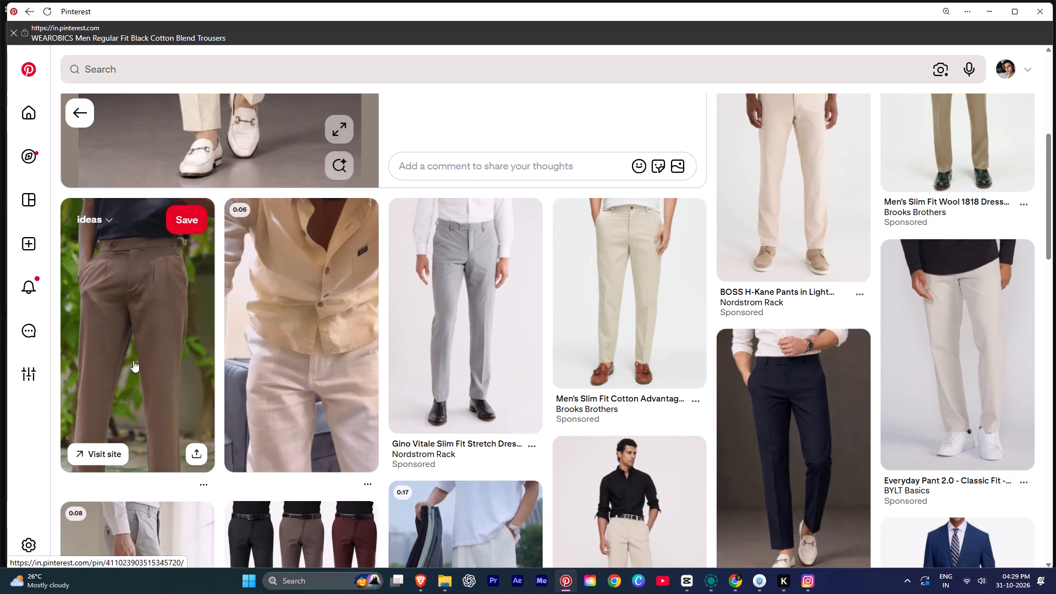
click(143, 346)
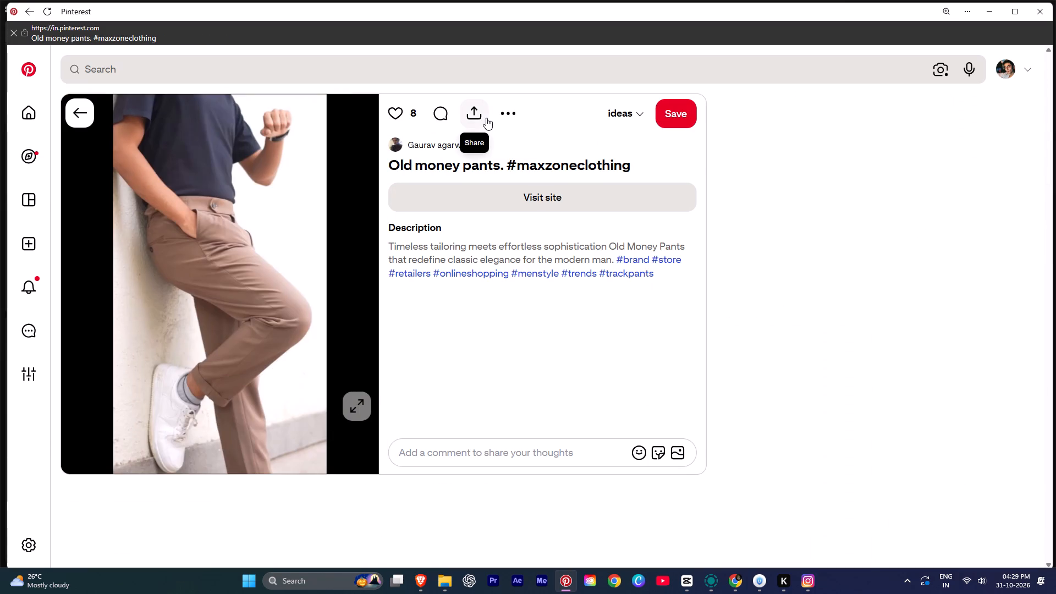
click(479, 109)
click(375, 185)
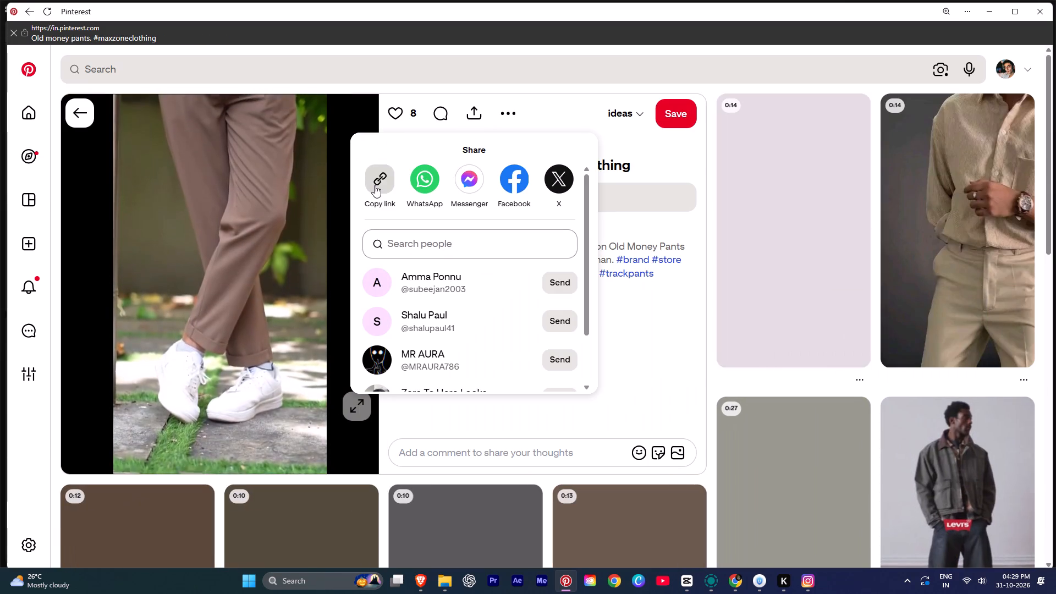
click(375, 185)
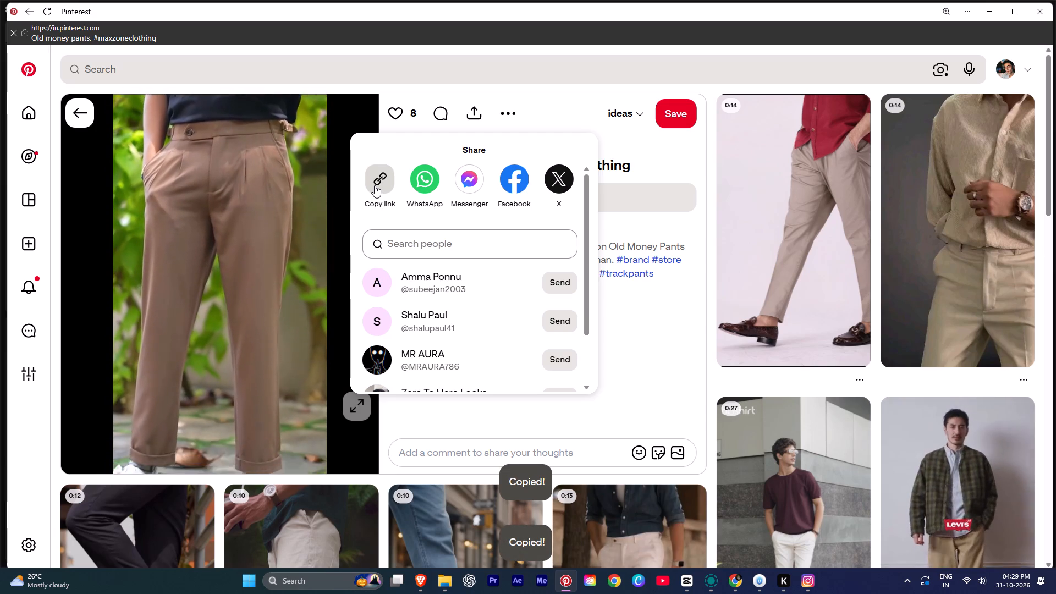
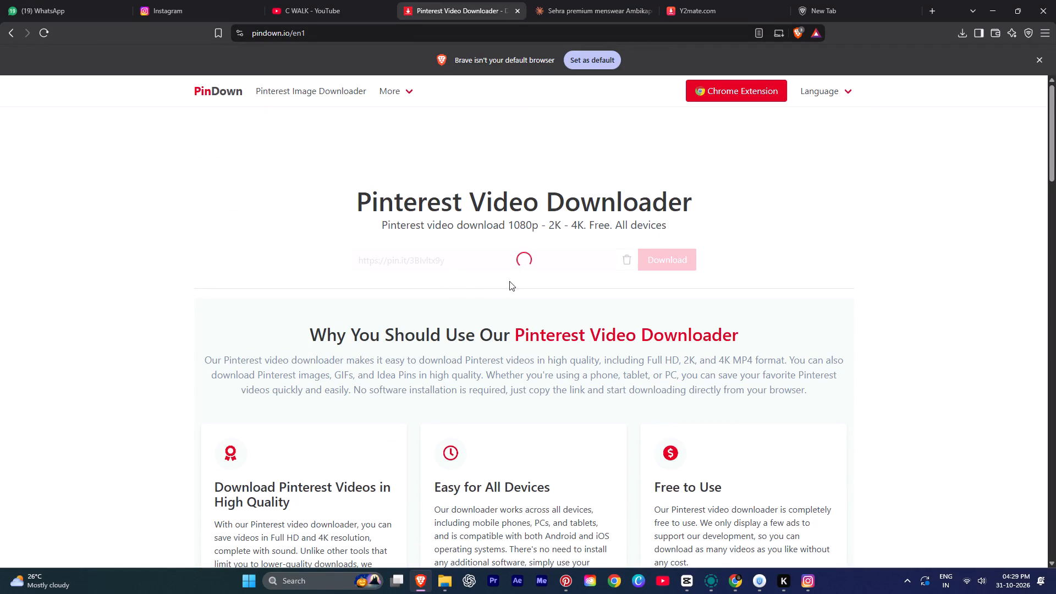
Download the 1080p version of the "Old money pants" video and save it as an MP4 in the Downloads folder.
click(678, 211)
click(530, 392)
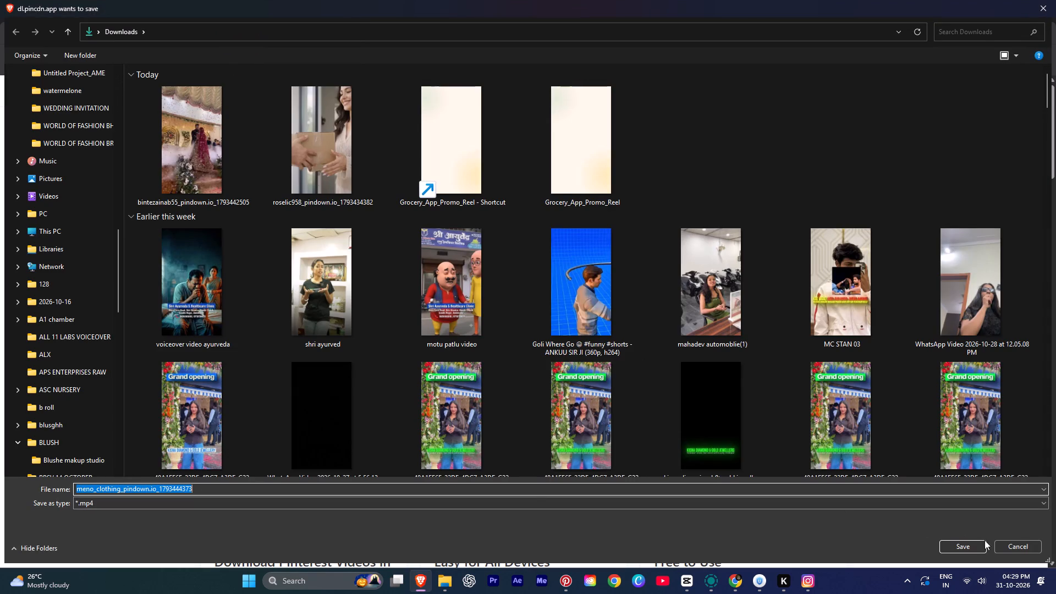
click(945, 538)
click(948, 546)
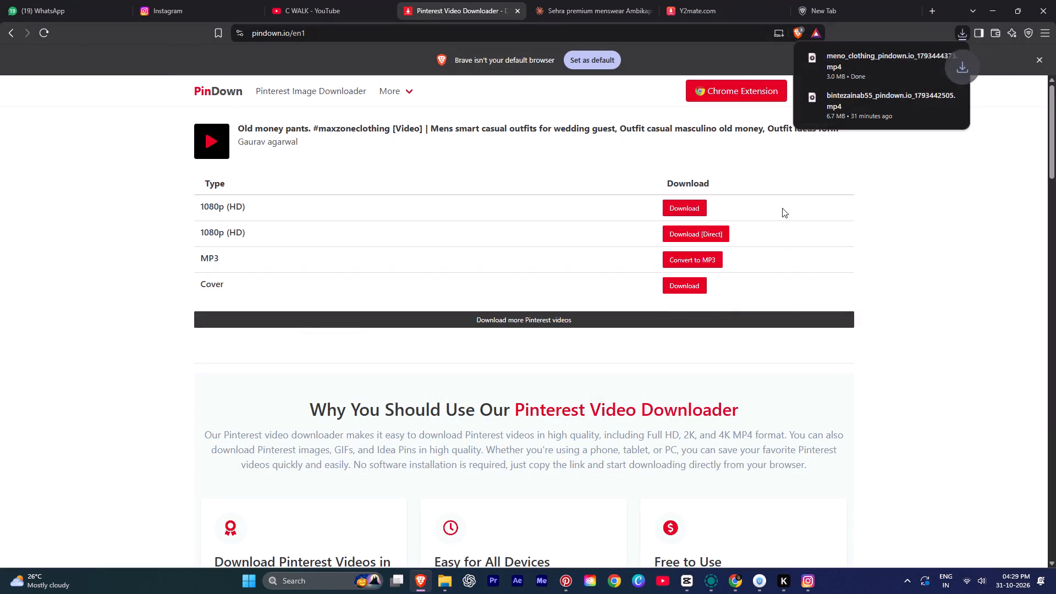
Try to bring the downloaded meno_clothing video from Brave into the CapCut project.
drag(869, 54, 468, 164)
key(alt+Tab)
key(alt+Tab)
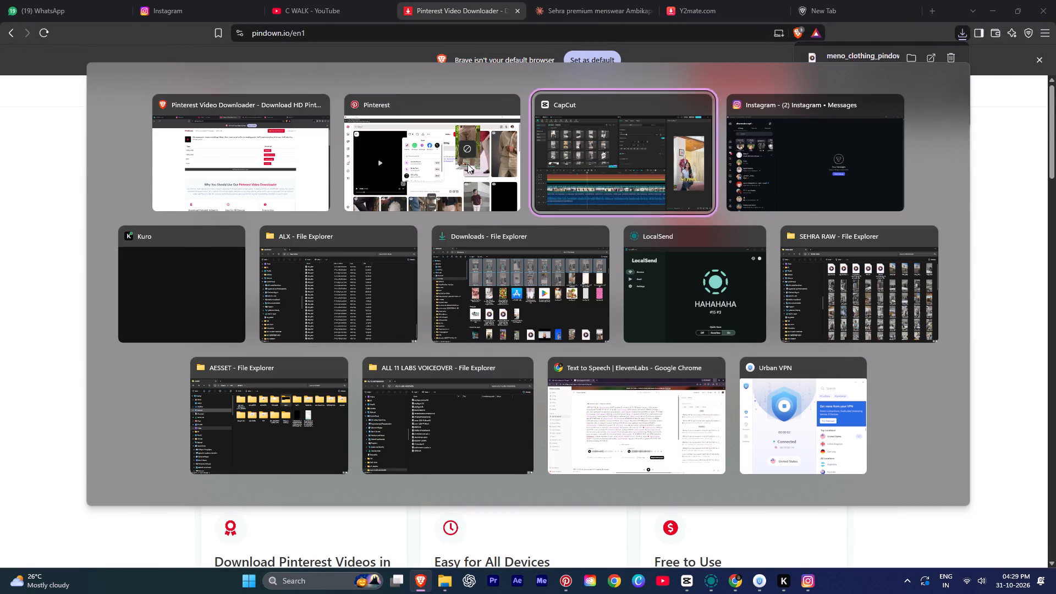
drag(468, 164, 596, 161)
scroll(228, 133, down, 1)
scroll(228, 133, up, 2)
Import the downloaded meno_clothing video into the top level of the CapCut project media, outside the SEHRA RAW folder.
click(78, 73)
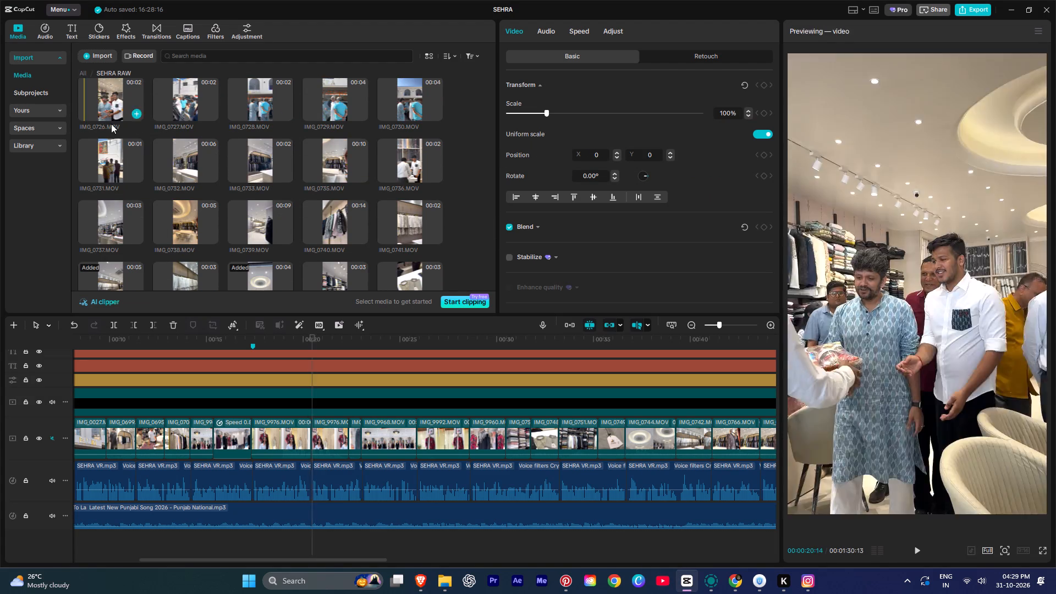
click(84, 70)
click(262, 231)
key(alt+Tab)
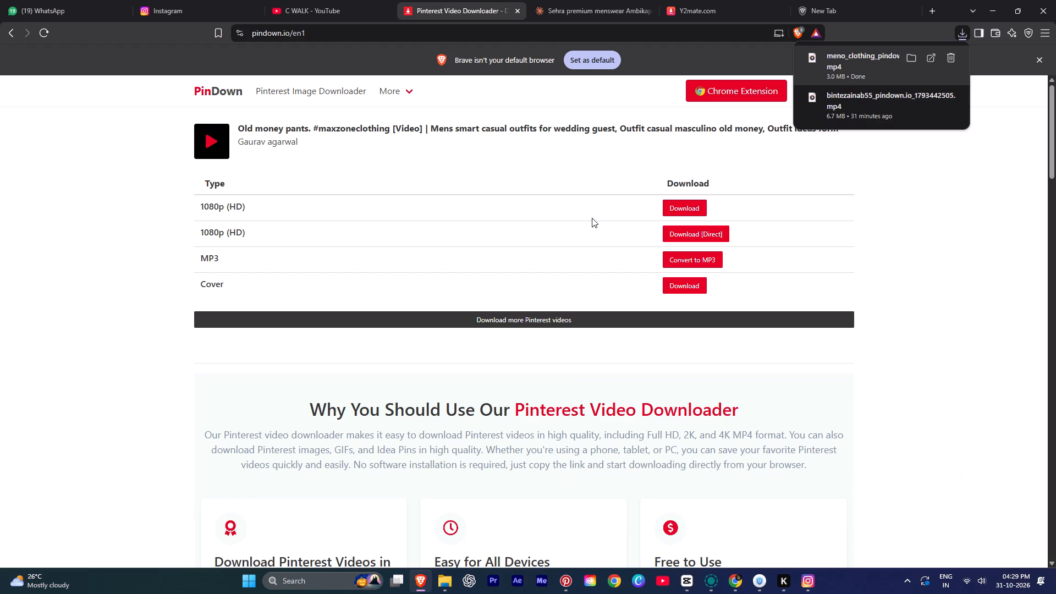
drag(859, 58, 322, 173)
key(alt+Tab)
drag(286, 204, 279, 206)
Replace the IMG_9976 clip at about 00:17 with the meno_clothing video, choosing the segment that shows the beige trousers.
drag(193, 172, 293, 430)
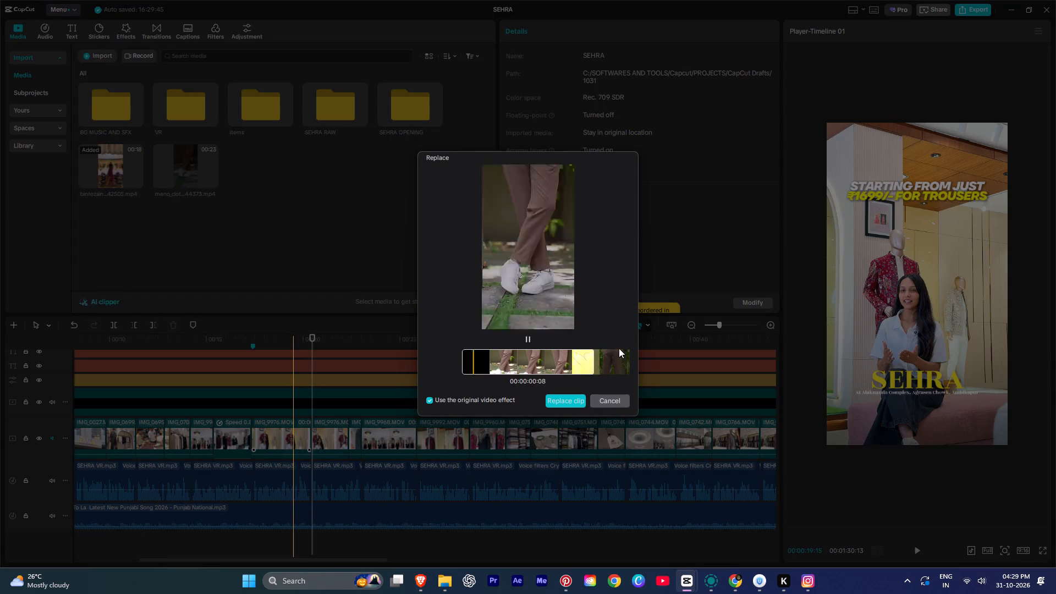
drag(549, 362, 431, 369)
key(space)
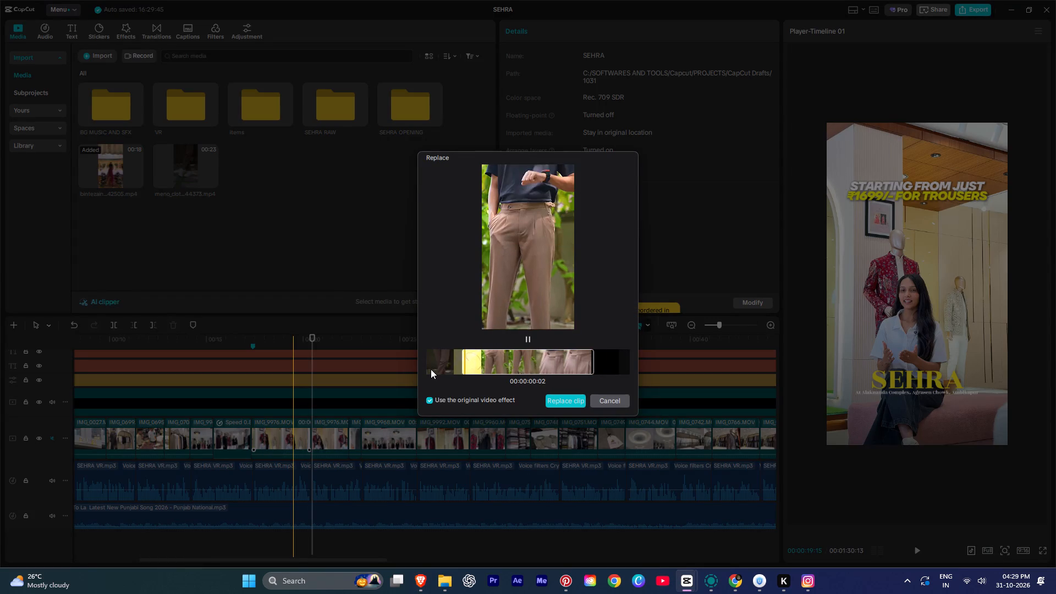
key(space)
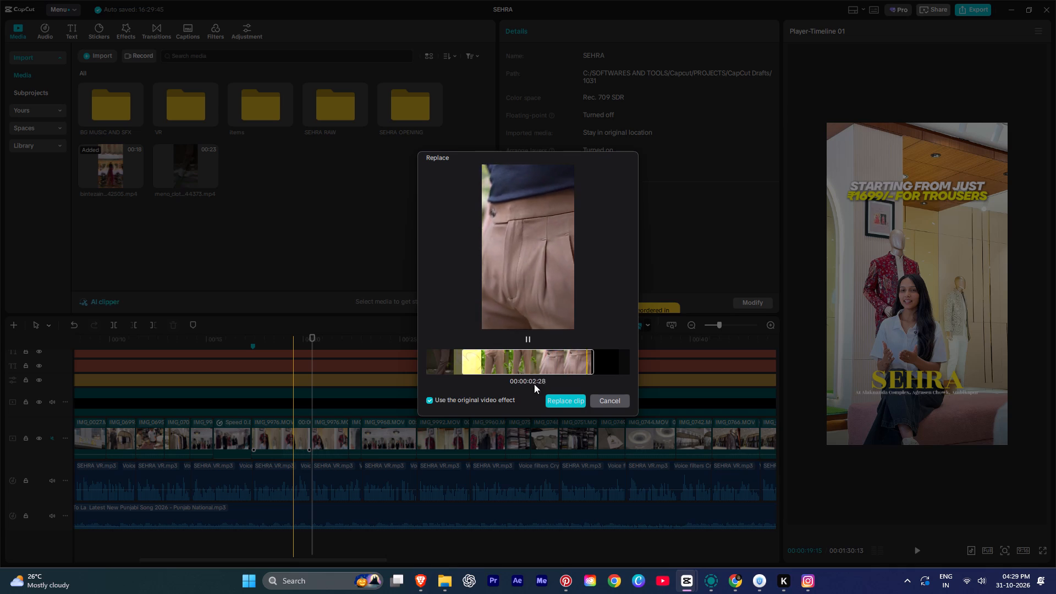
drag(521, 365, 538, 367)
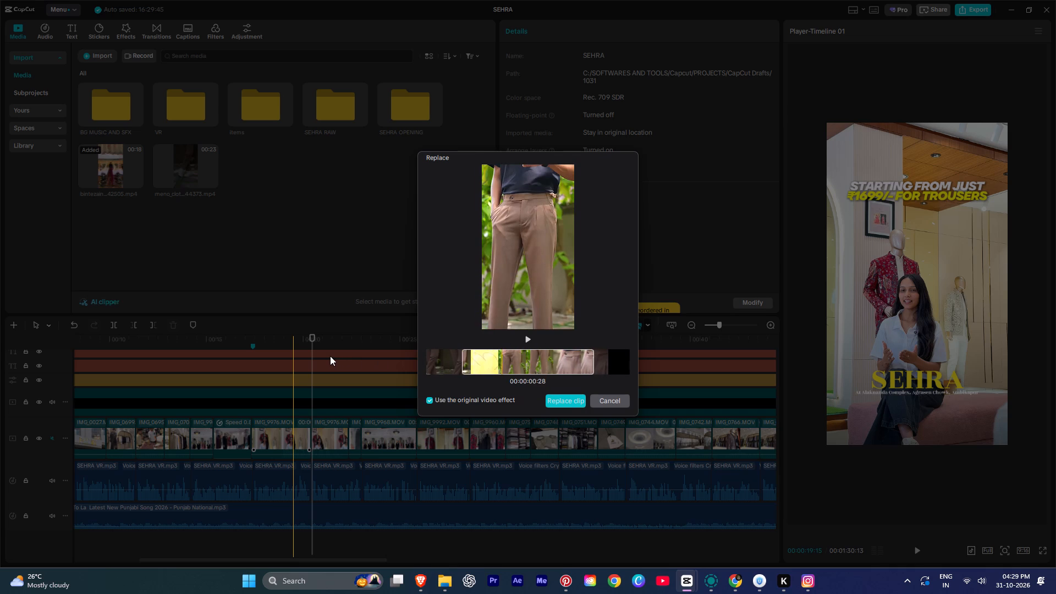
key(space)
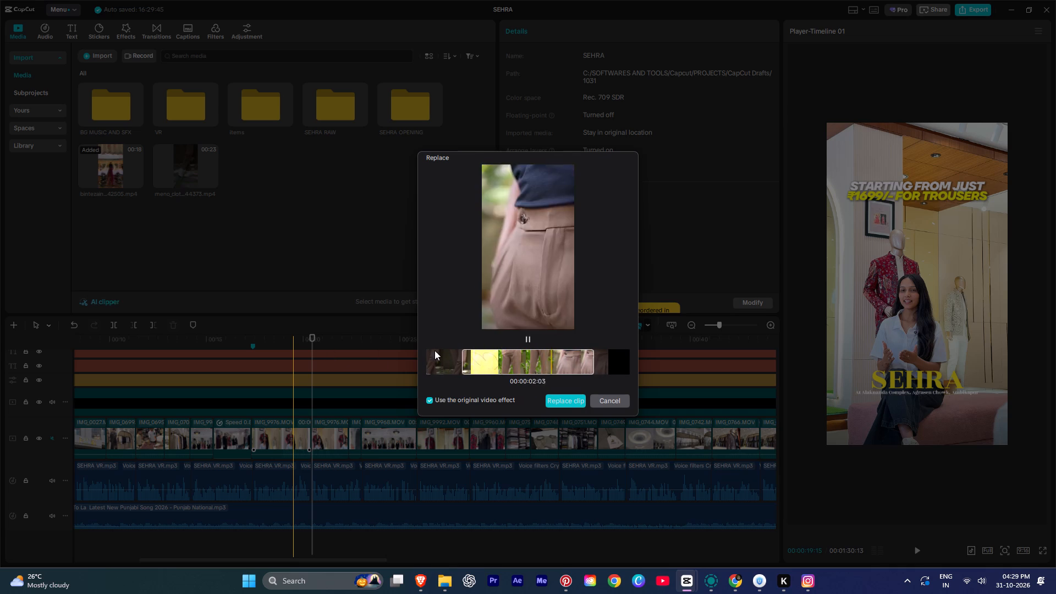
click(569, 402)
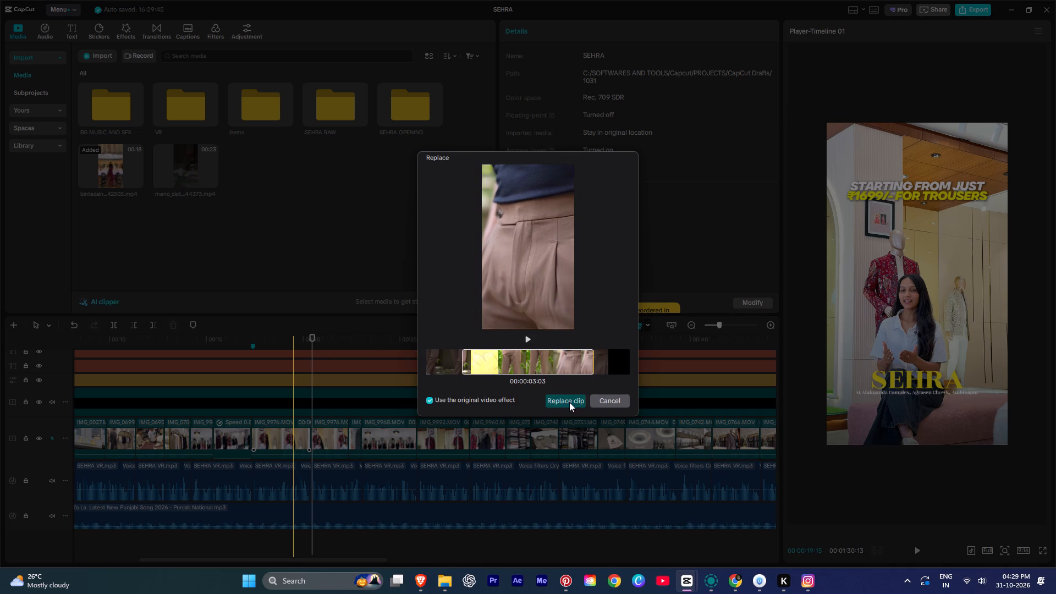
Play back the replaced trouser-price clip up to about 00:20.
key(space)
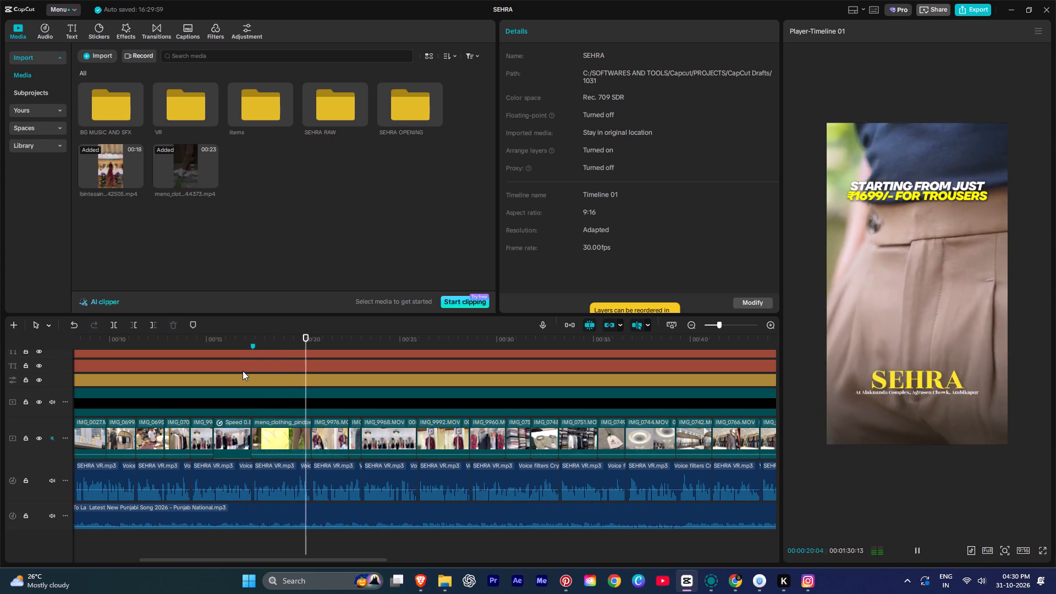
key(space)
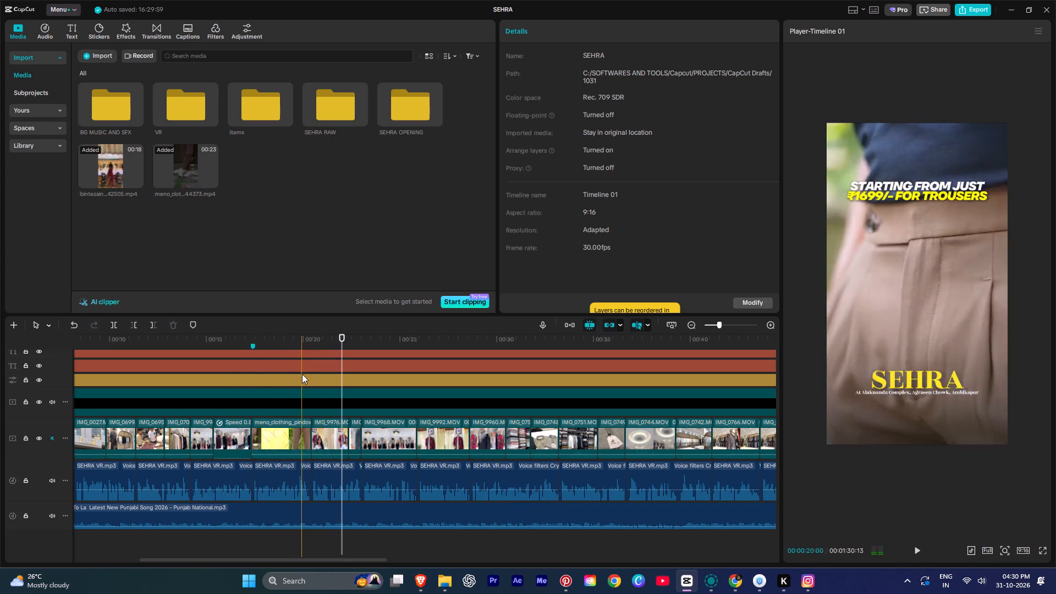
click(309, 344)
Switch from CapCut back to the Pinterest Video Downloader window.
key(alt+Tab)
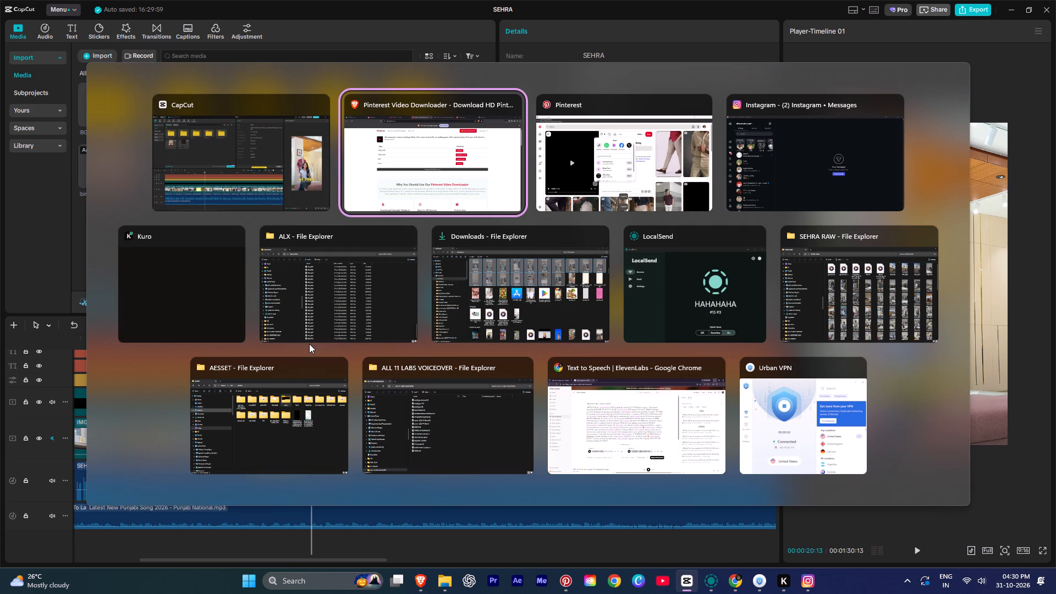
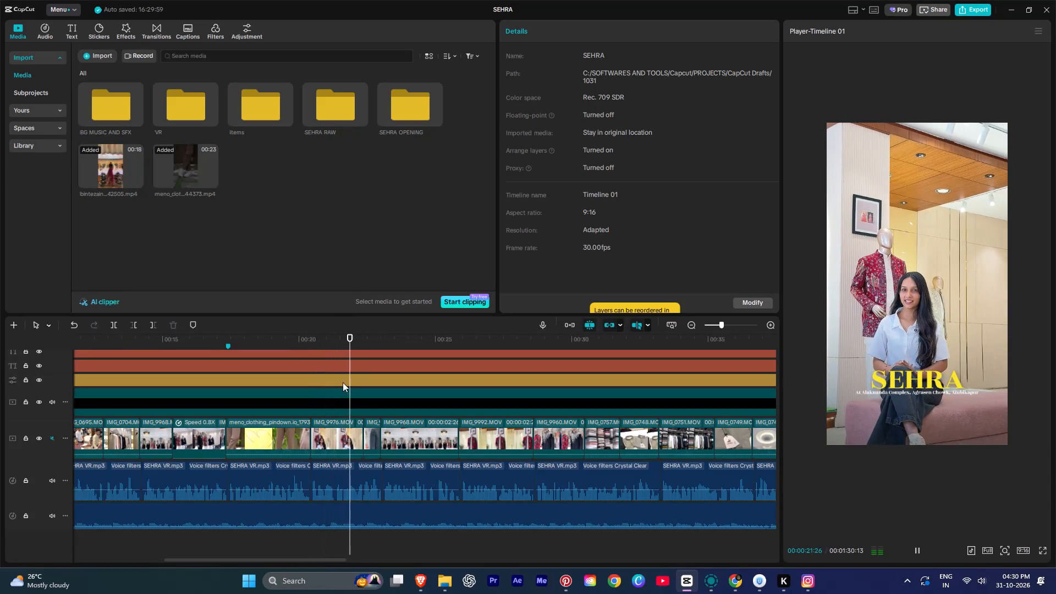
Play back the timeline just after the trouser clip, around 00:21 to 00:22.
key(space)
key(space)
ctrl+scroll(358, 380, up, 6)
key(space)
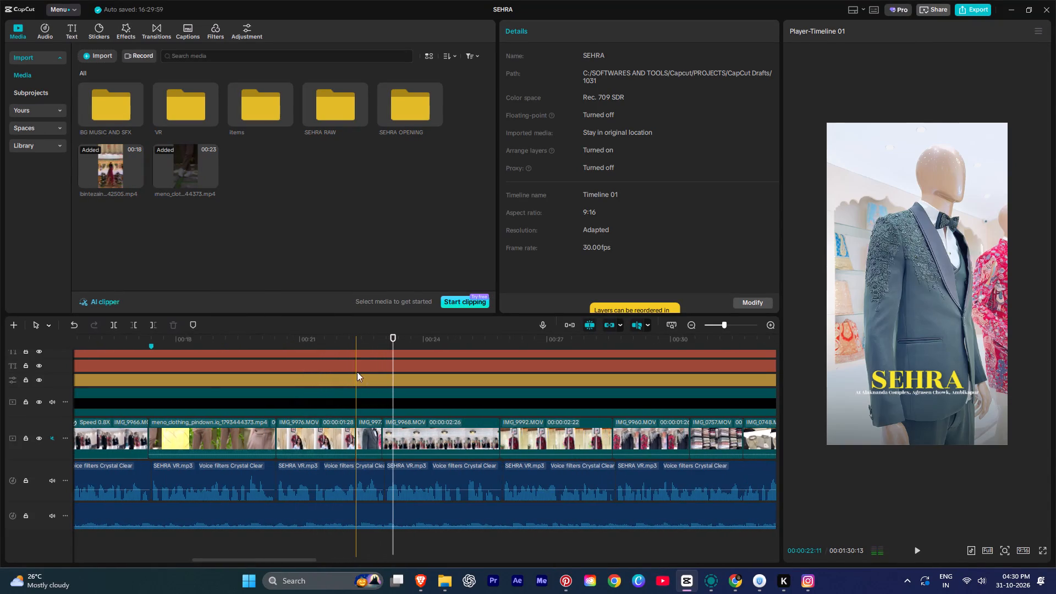
click(356, 345)
Switch to Pinterest and search for "office video".
key(alt+Tab)
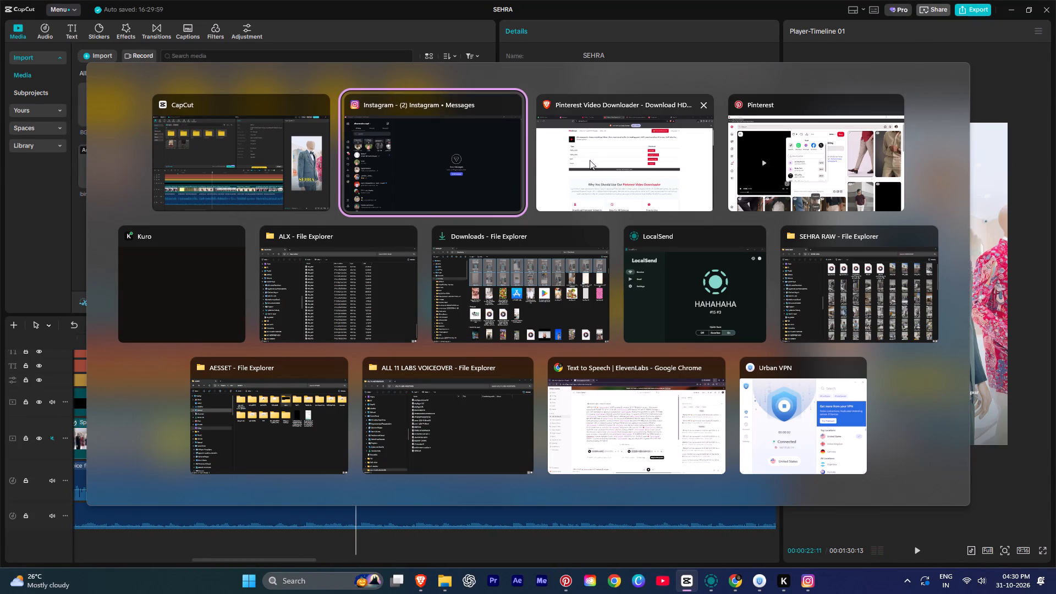
alt+click(771, 187)
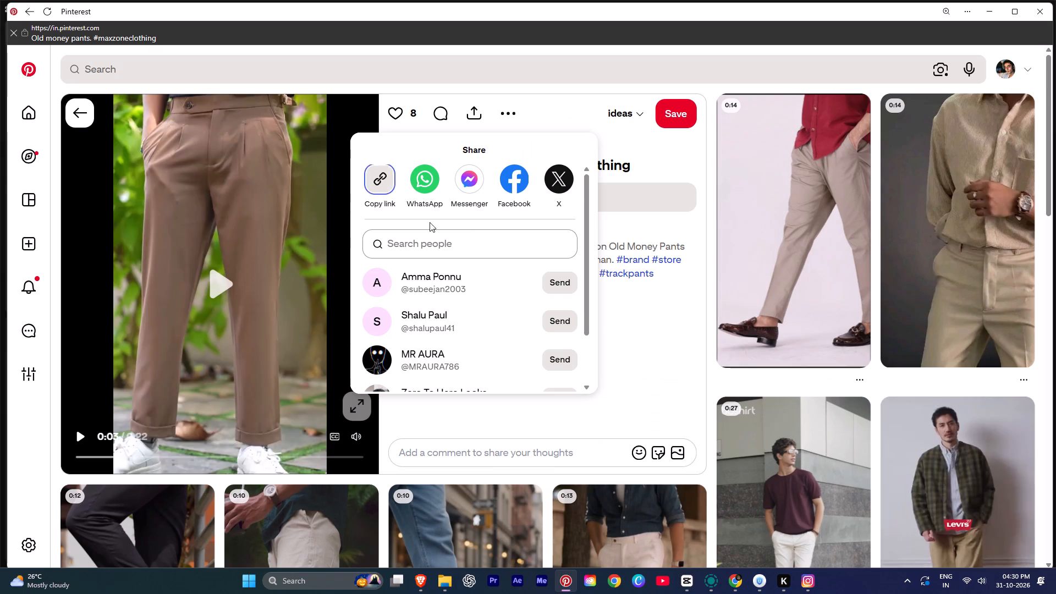
click(302, 65)
text(office)
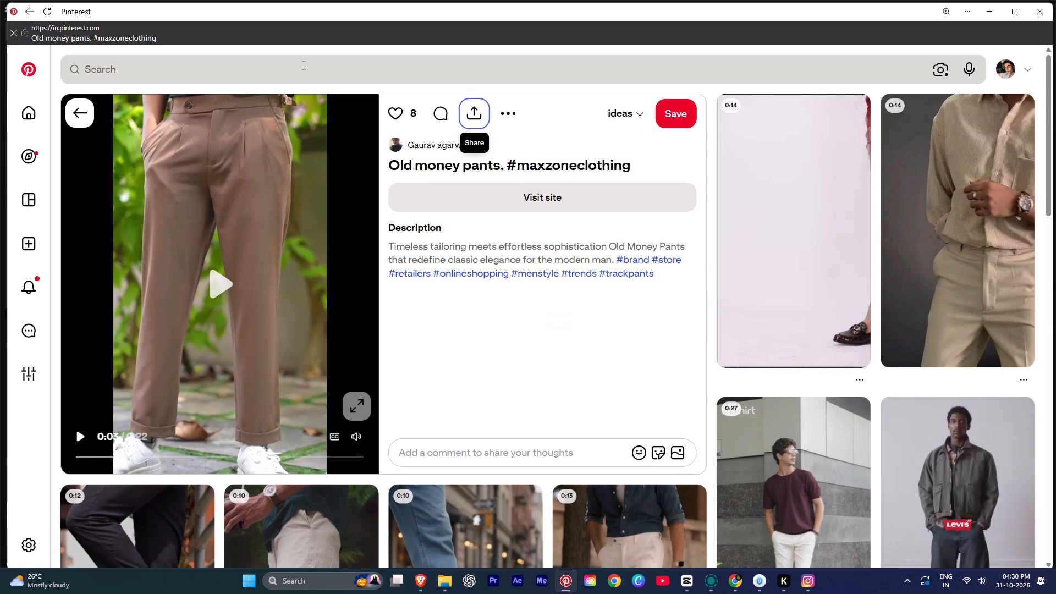
click(302, 65)
text(offi)
text(ce)
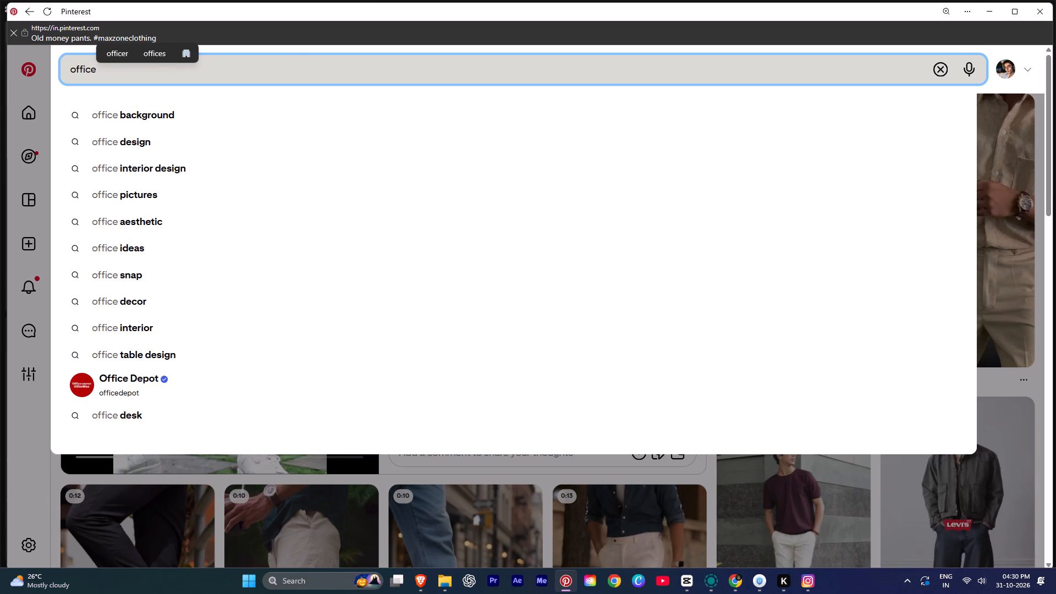
key(space)
text(video)
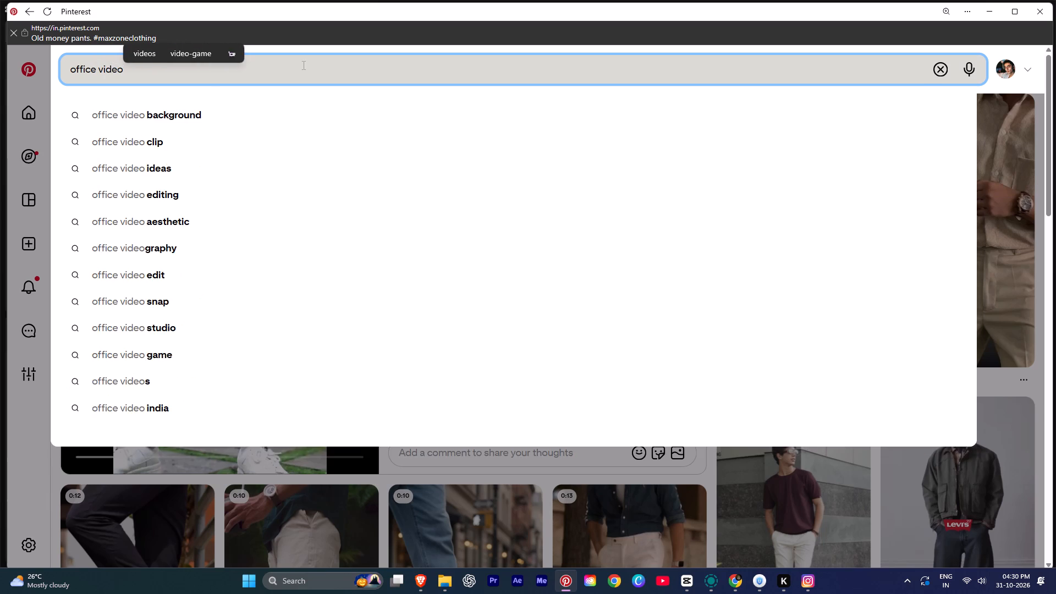
key(Return)
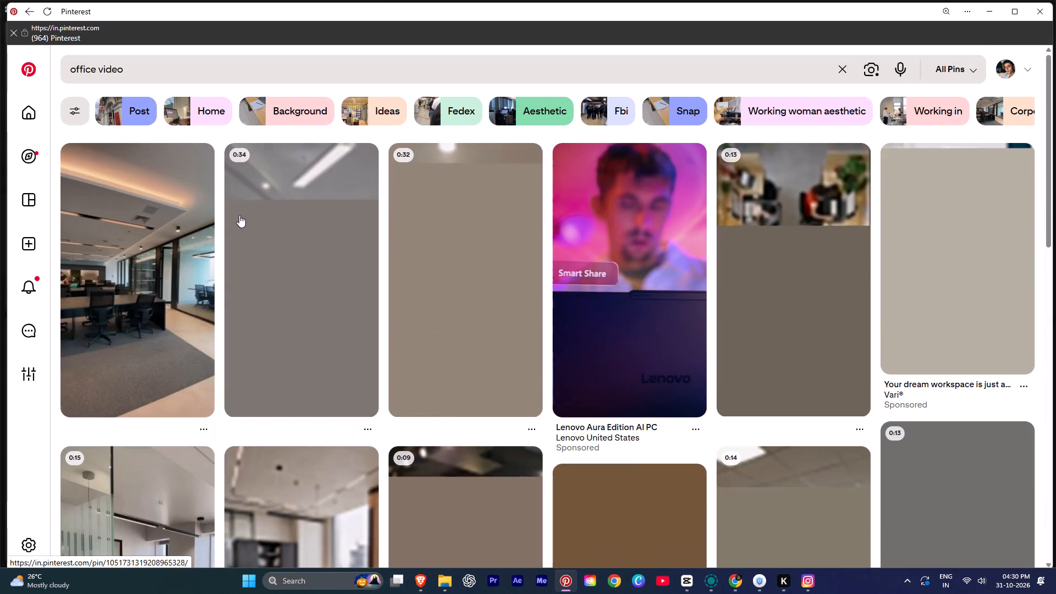
Browse the office results, open the overhead shot of people working at desks, and copy the pin's link.
scroll(239, 215, down, 1)
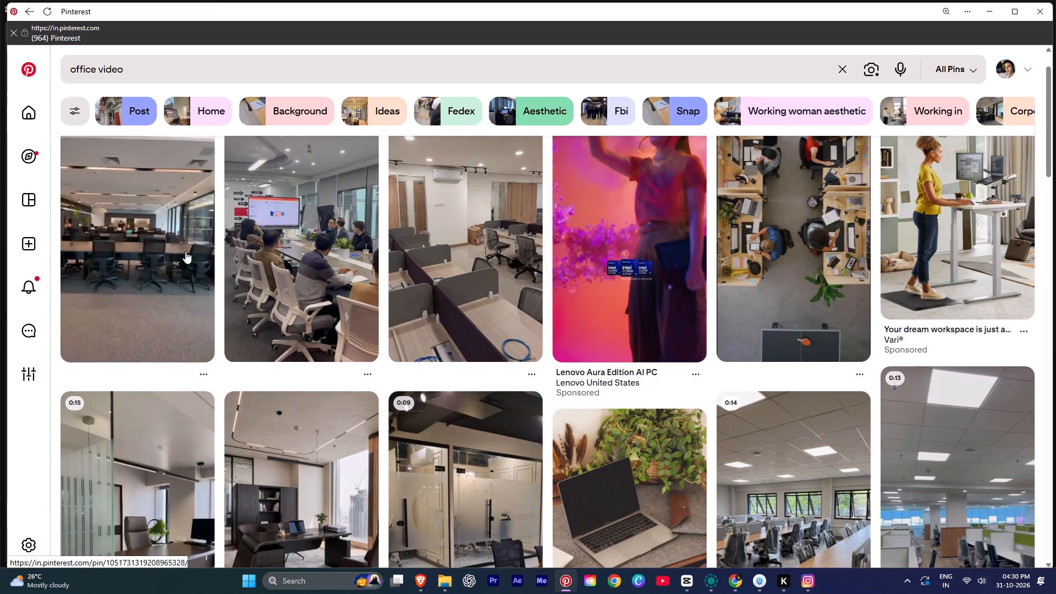
scroll(168, 255, down, 1)
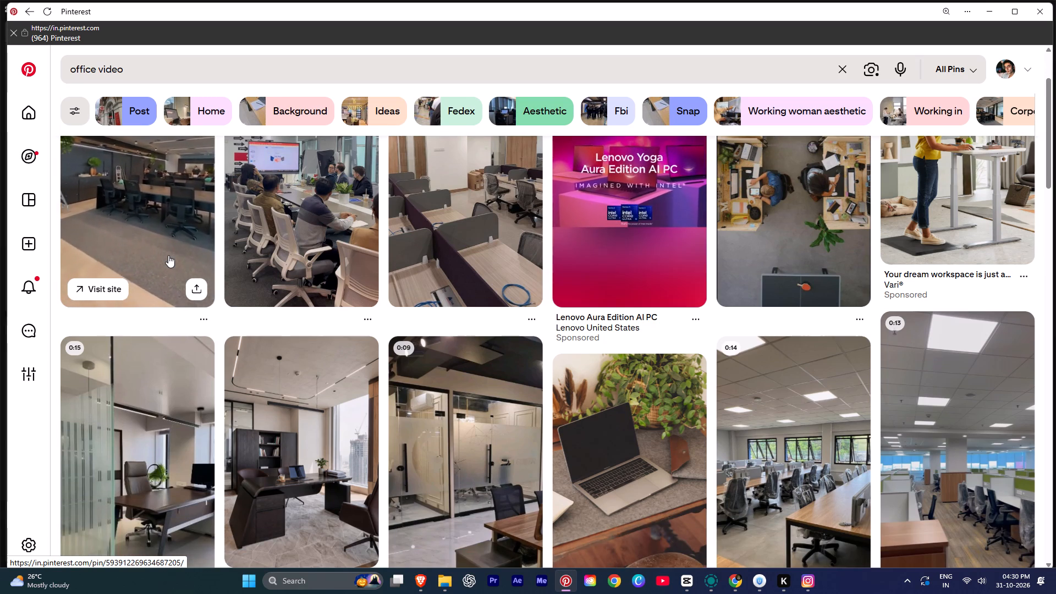
scroll(168, 255, up, 1)
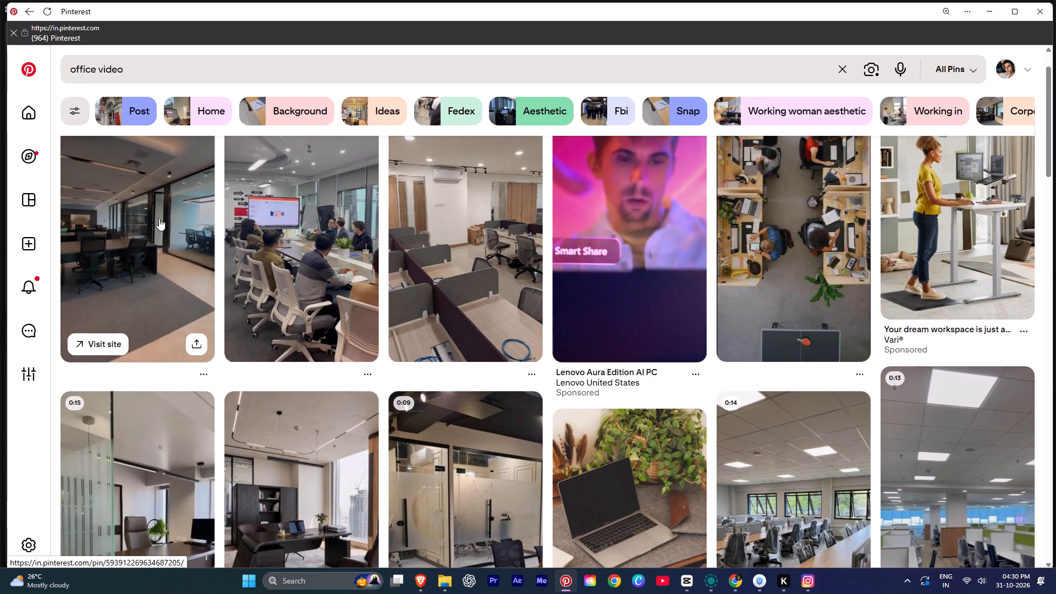
click(778, 250)
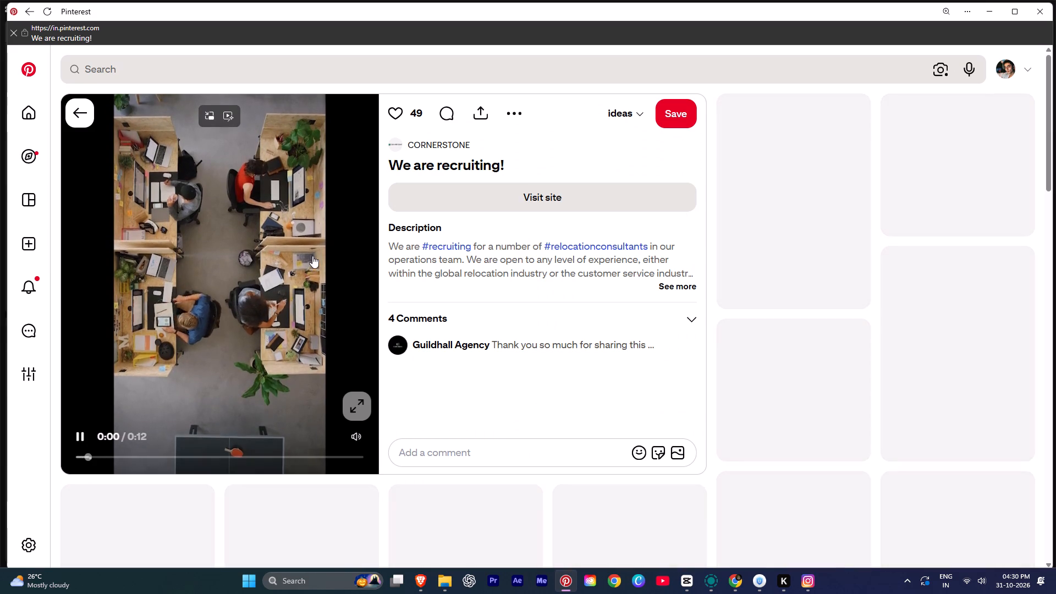
click(483, 113)
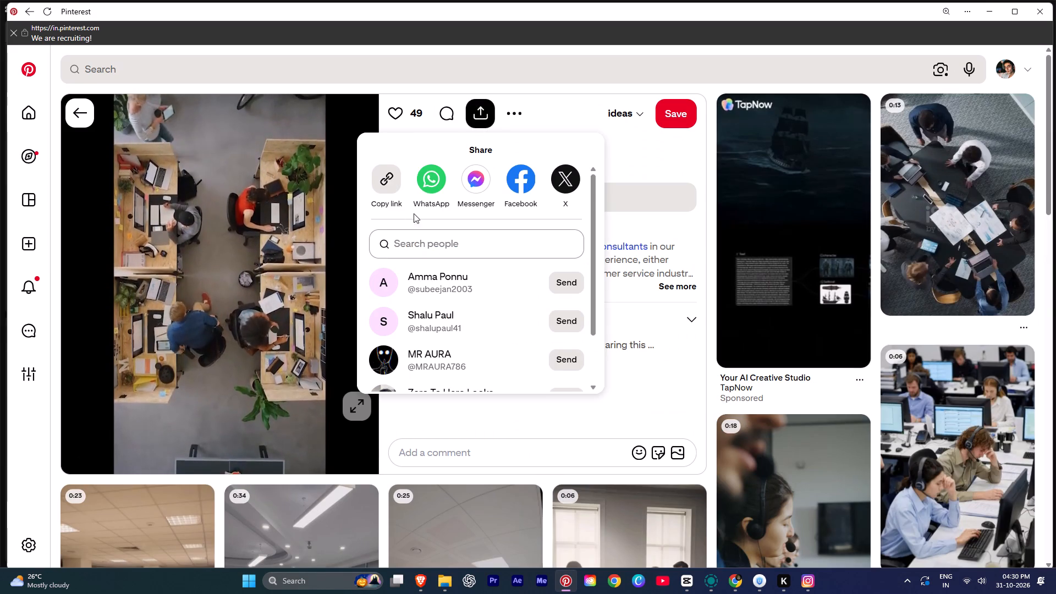
click(388, 186)
Switch to the Pinterest Video Downloader and save the copied pin's 1080p (HD) video to Downloads under its suggested name.
key(alt+Tab)
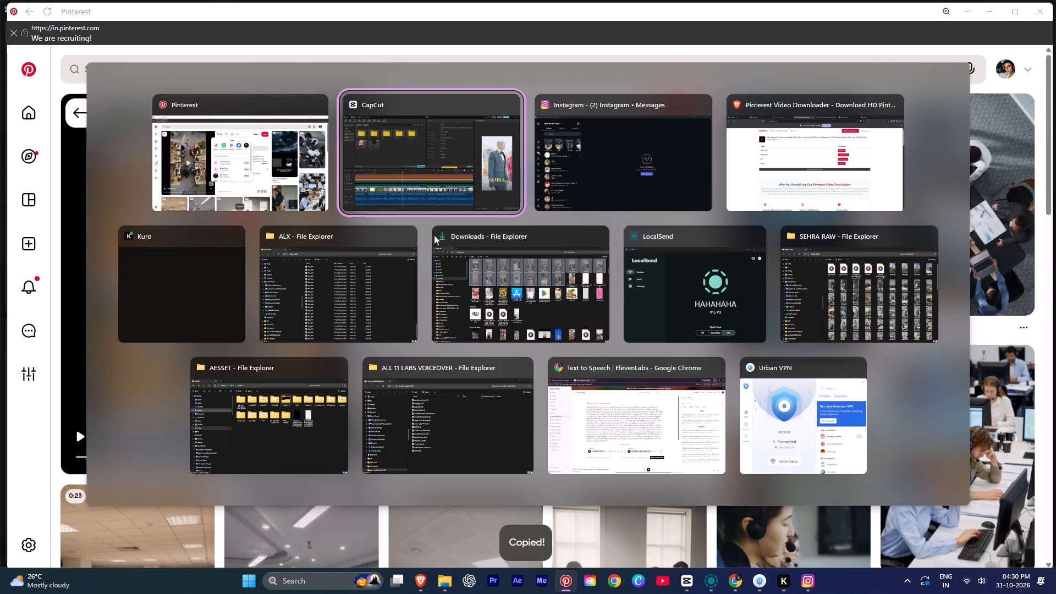
alt+click(463, 169)
key(alt+Tab)
key(alt+Tab)
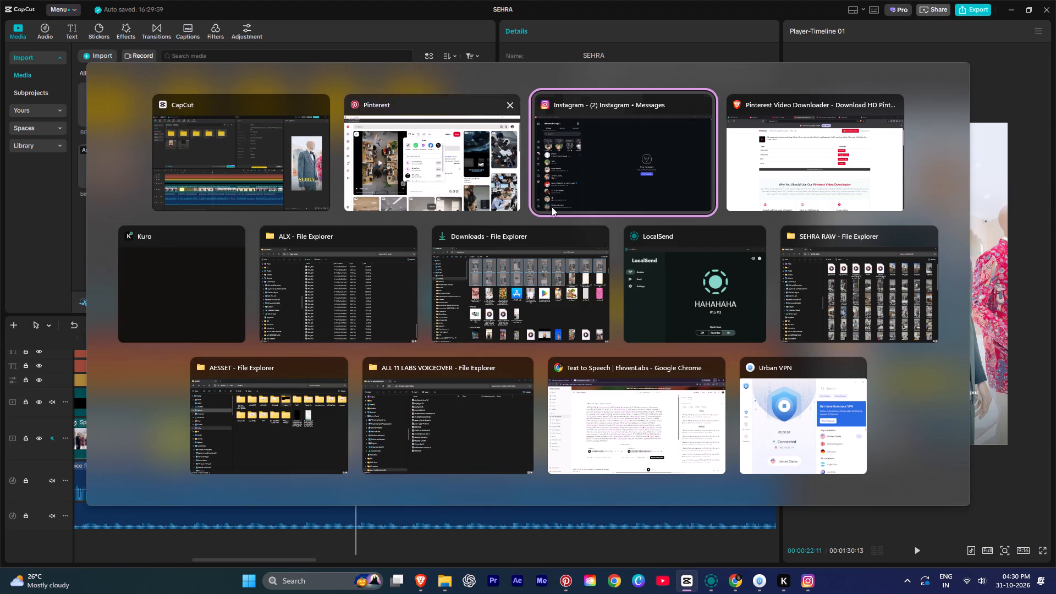
key(alt+Tab)
click(472, 317)
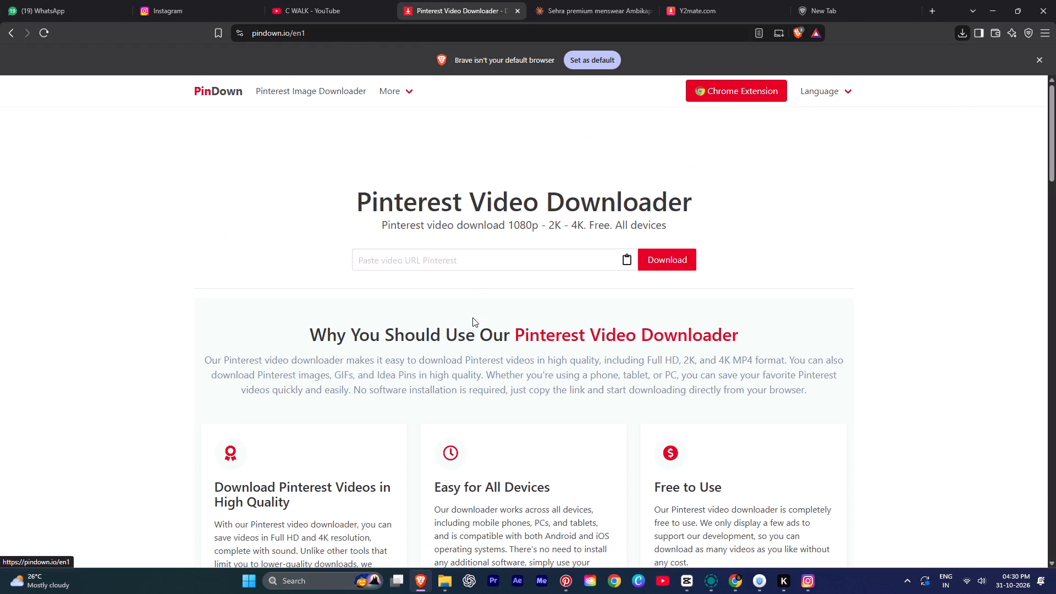
click(475, 265)
key(ctrl+v)
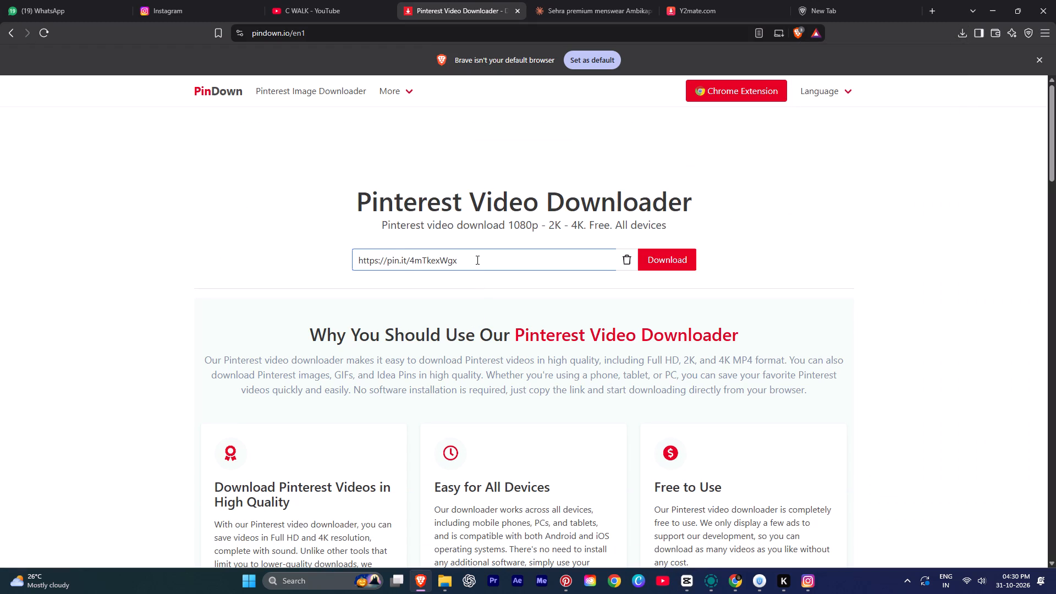
key(Return)
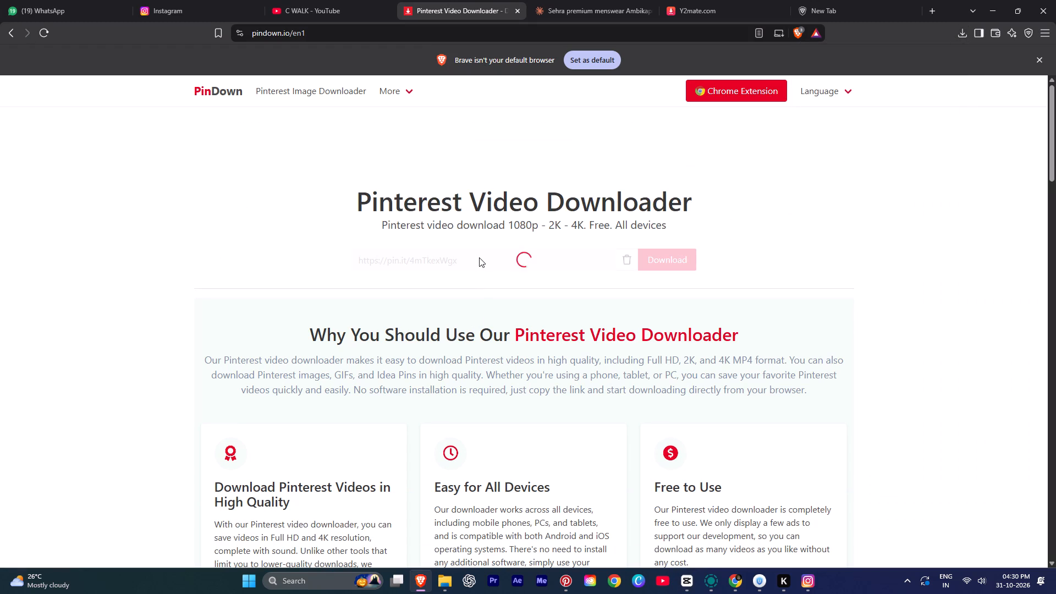
click(697, 206)
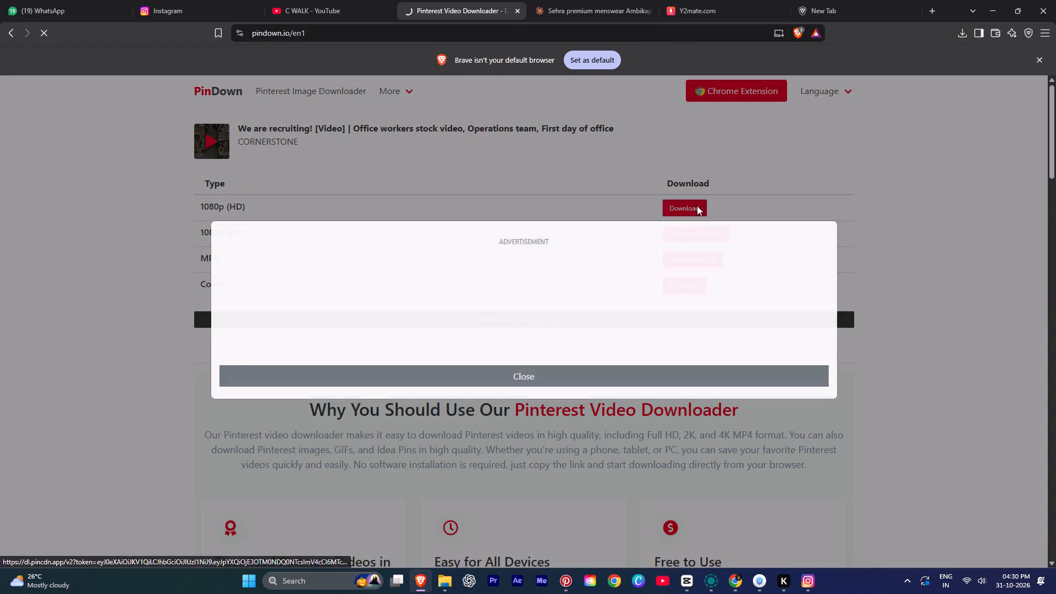
click(507, 392)
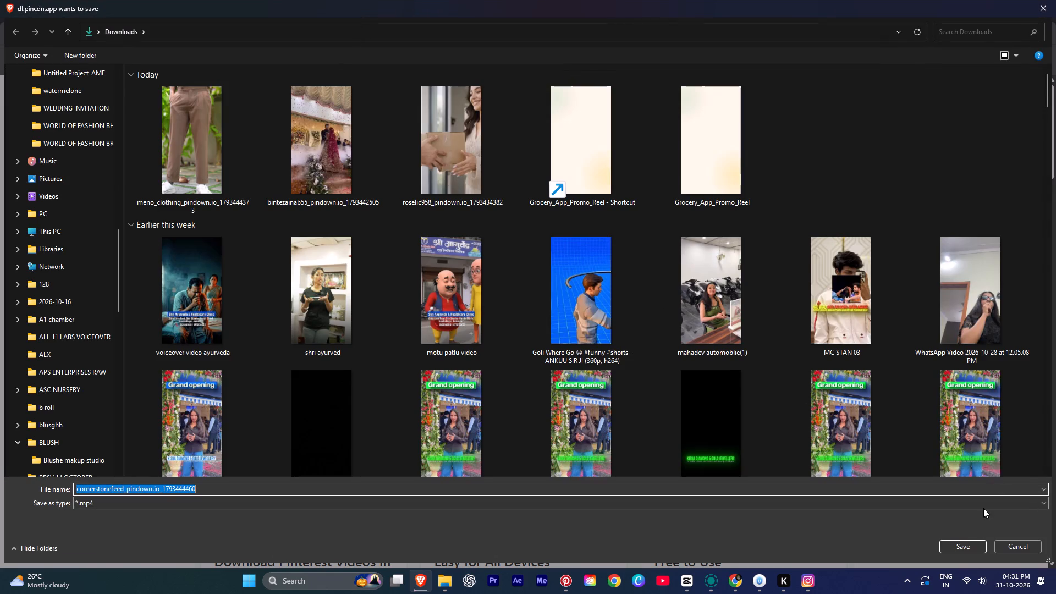
click(977, 549)
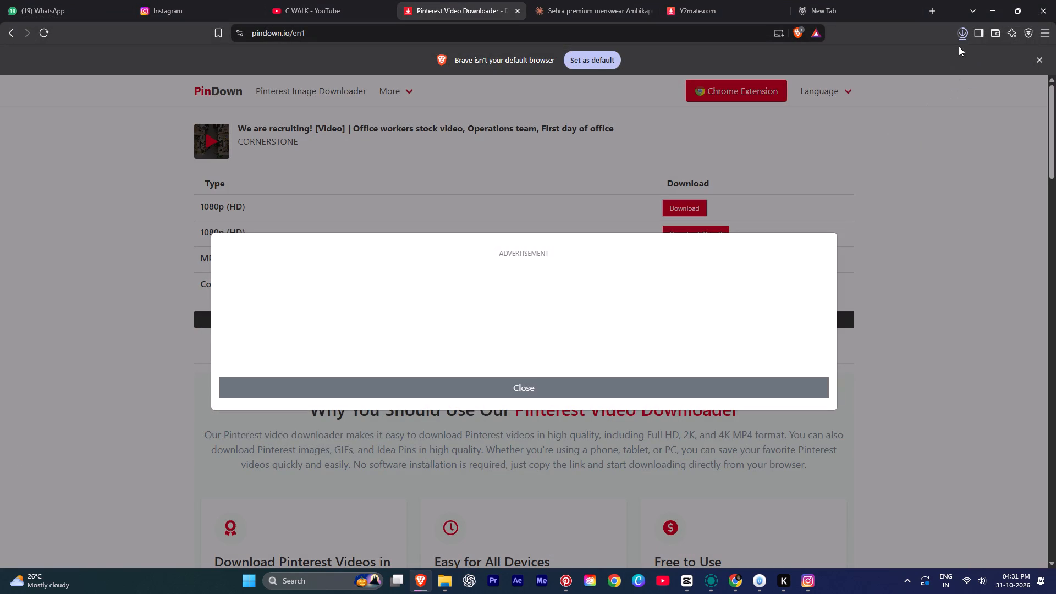
Import the downloaded cornerstonefeed office video into the top level of the CapCut project media.
drag(875, 69, 821, 142)
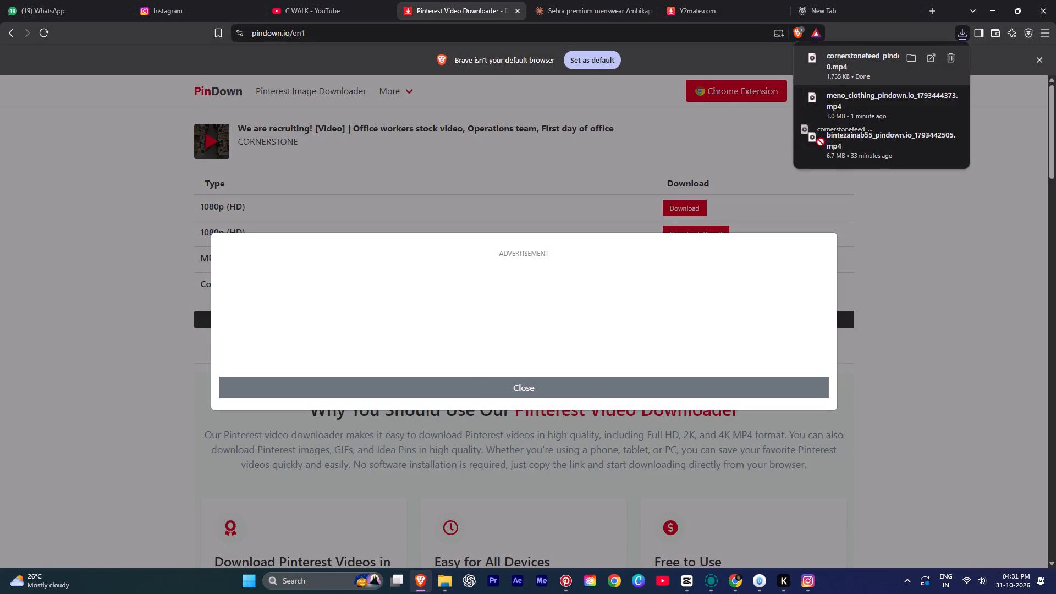
drag(821, 142, 285, 185)
key(alt+Tab)
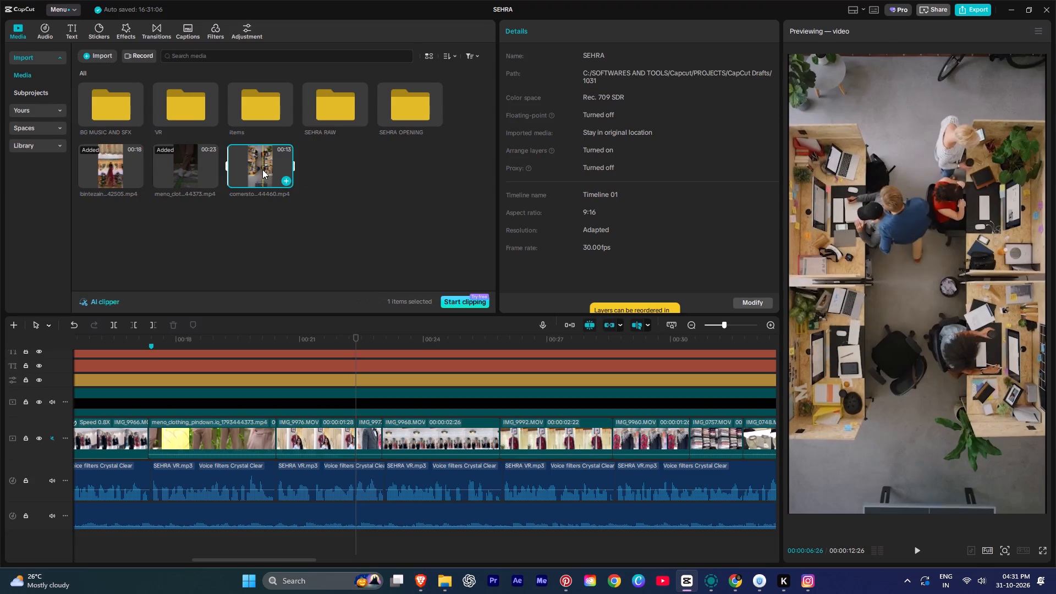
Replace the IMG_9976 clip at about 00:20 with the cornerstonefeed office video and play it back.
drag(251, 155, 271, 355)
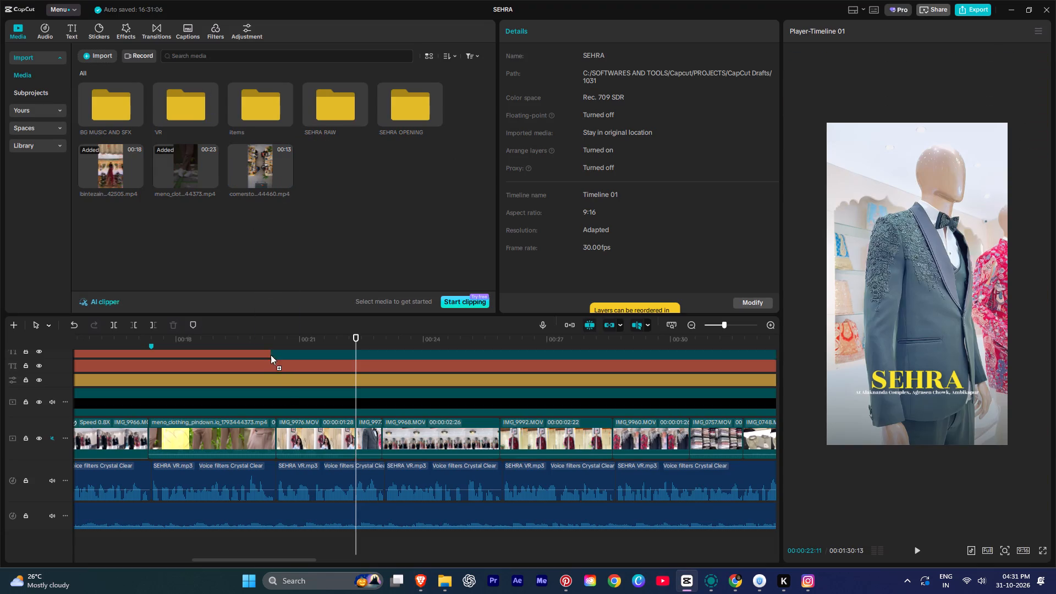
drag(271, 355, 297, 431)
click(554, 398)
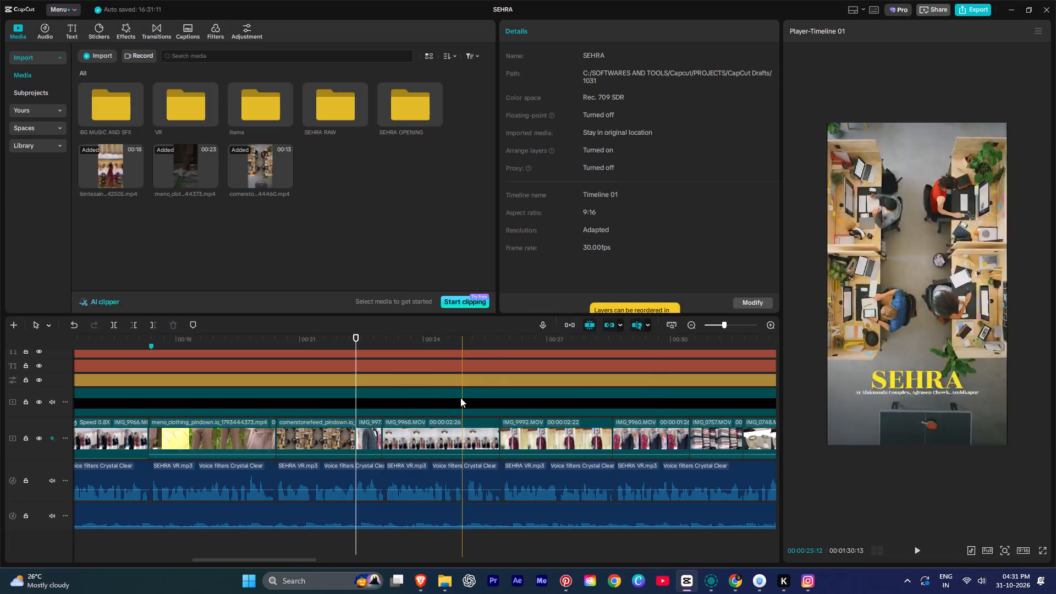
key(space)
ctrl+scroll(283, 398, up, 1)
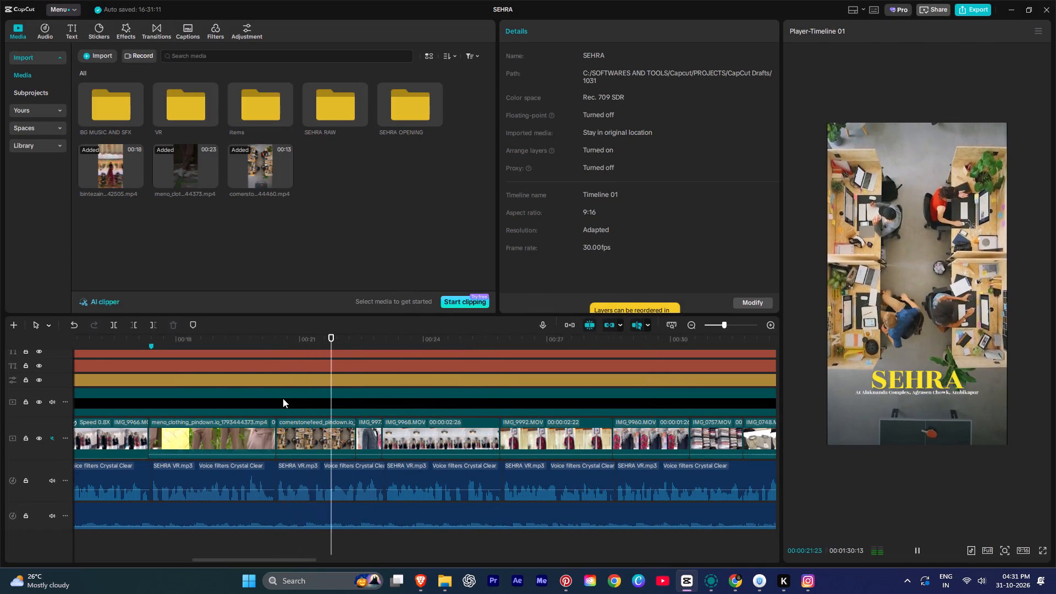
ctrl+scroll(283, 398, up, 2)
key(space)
Replace the clip at about 00:20 with the cornerstonefeed video again, choosing the segment where a person walks past the desks.
drag(266, 171, 273, 424)
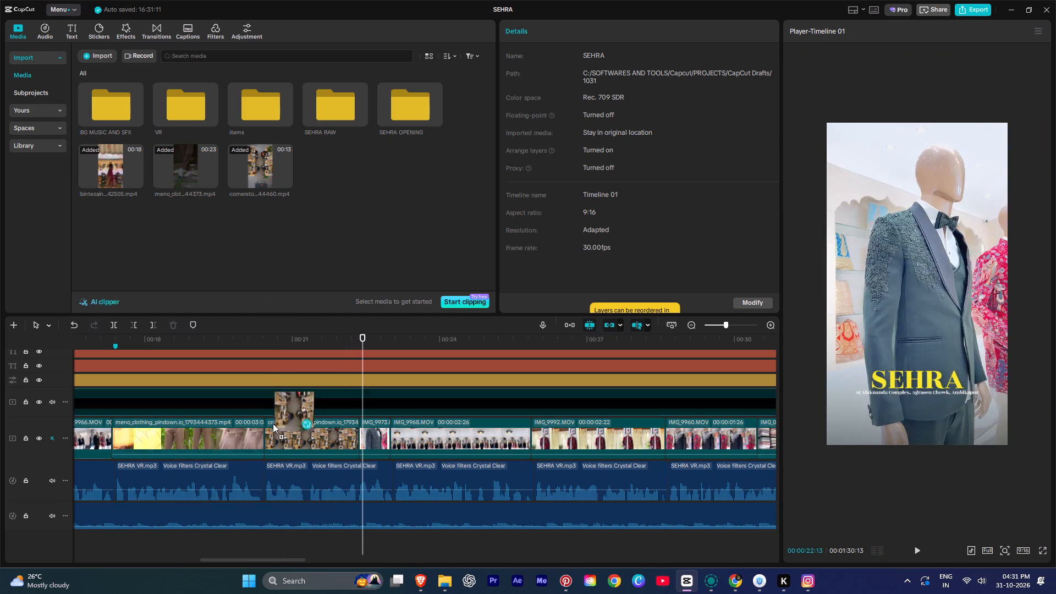
drag(273, 424, 280, 443)
drag(522, 371, 408, 380)
key(space)
key(space)
click(560, 405)
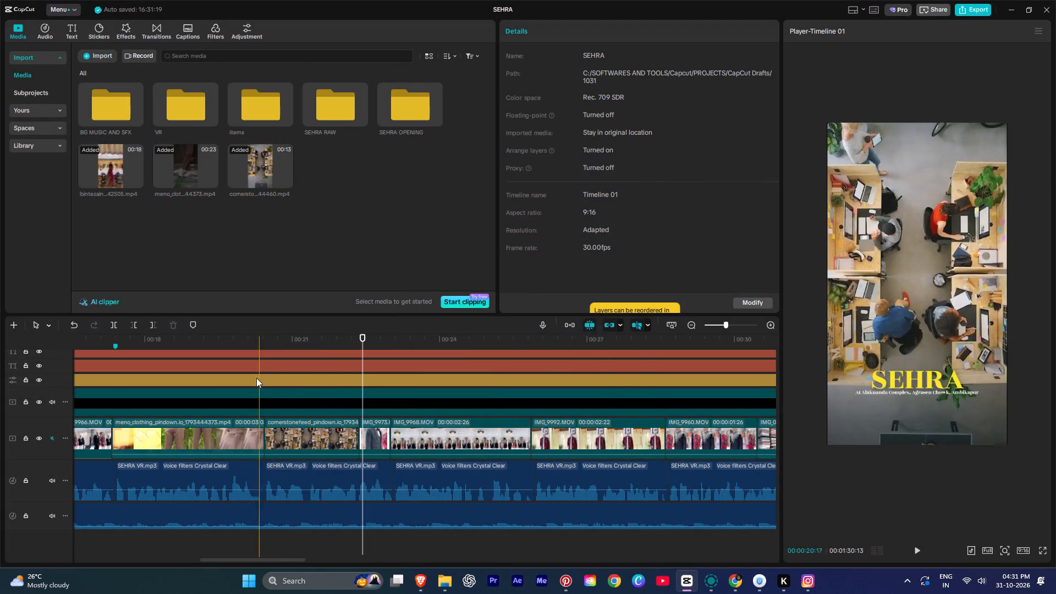
Play back the replaced office clip from about 00:20 through the start of the suit clip.
key(space)
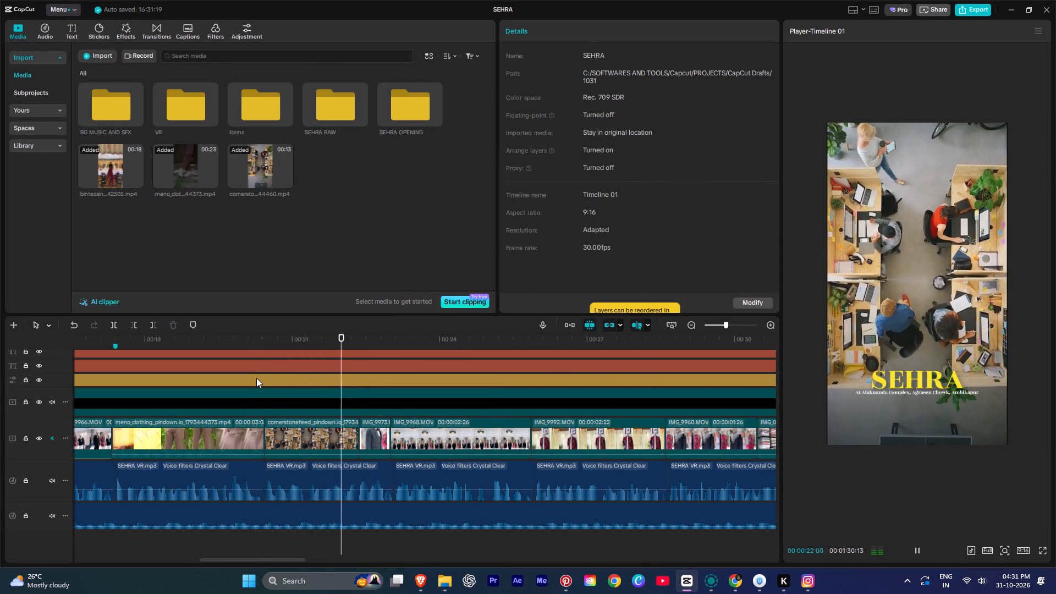
key(space)
key(space)
key(space)
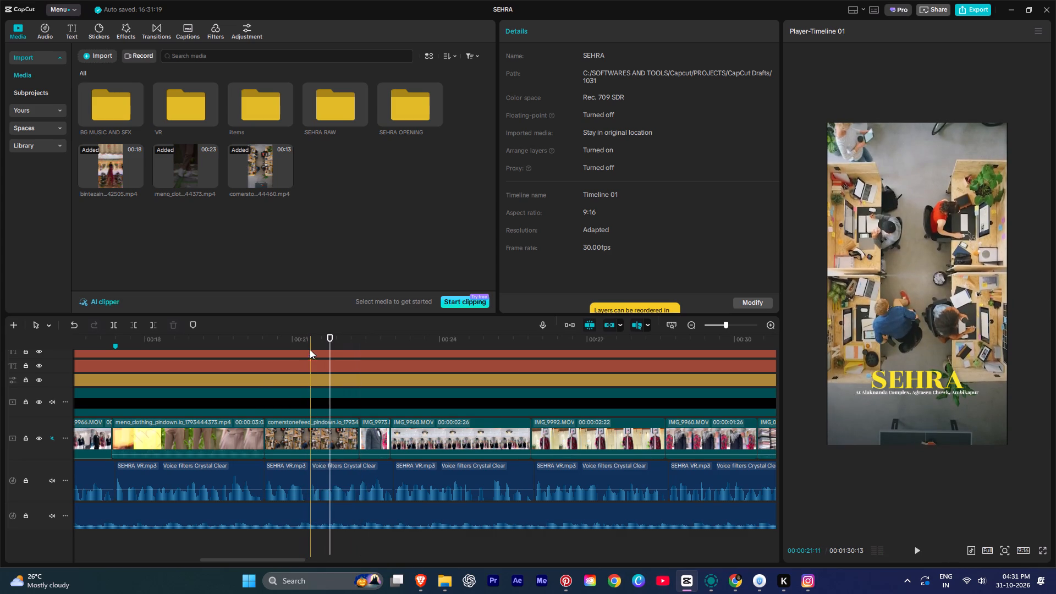
click(310, 342)
key(space)
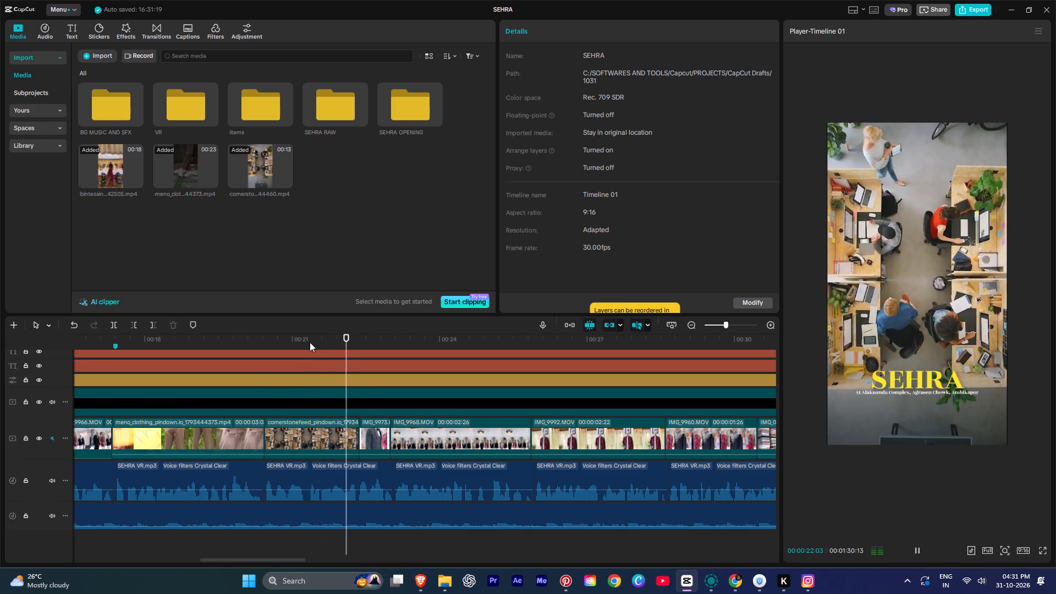
key(space)
Delete the short IMG_9973 suit clip and extend the cornerstonefeed office clip to the start of IMG_9968.
click(372, 437)
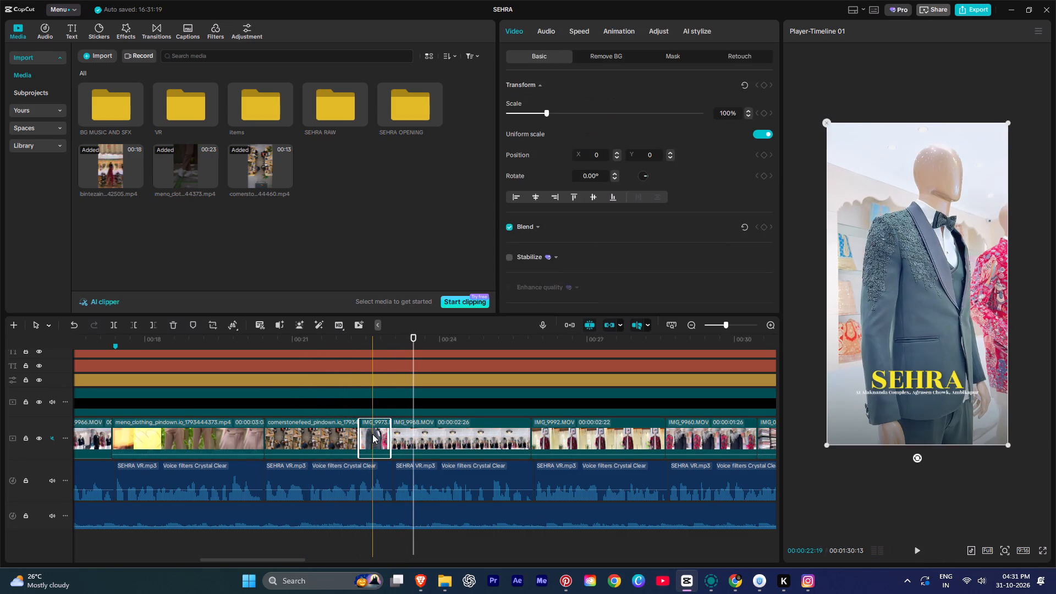
key(ctrl+space)
ctrl+click(334, 427)
drag(361, 438, 416, 444)
key(space)
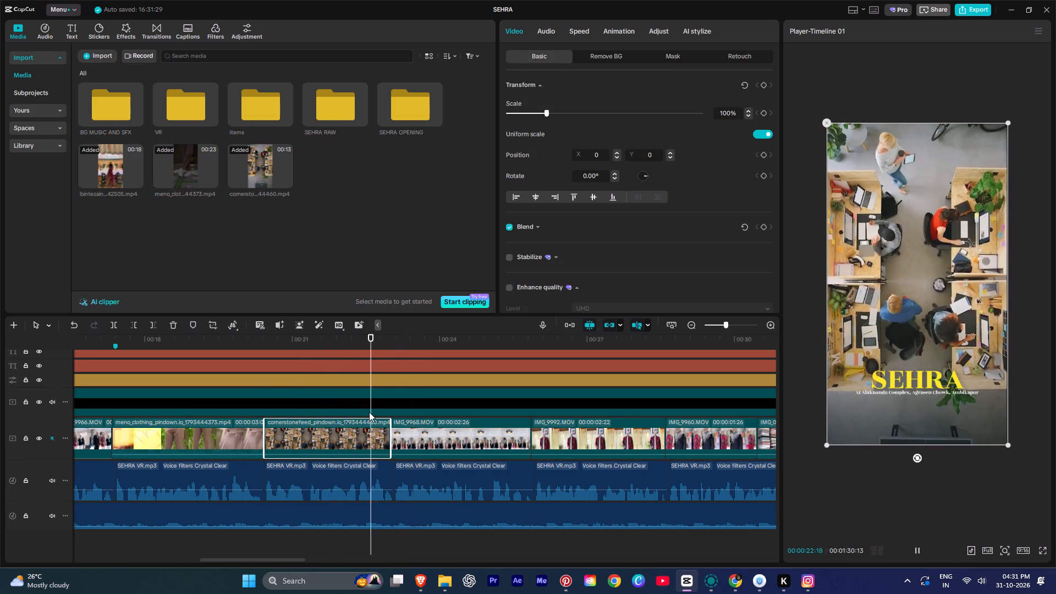
key(space)
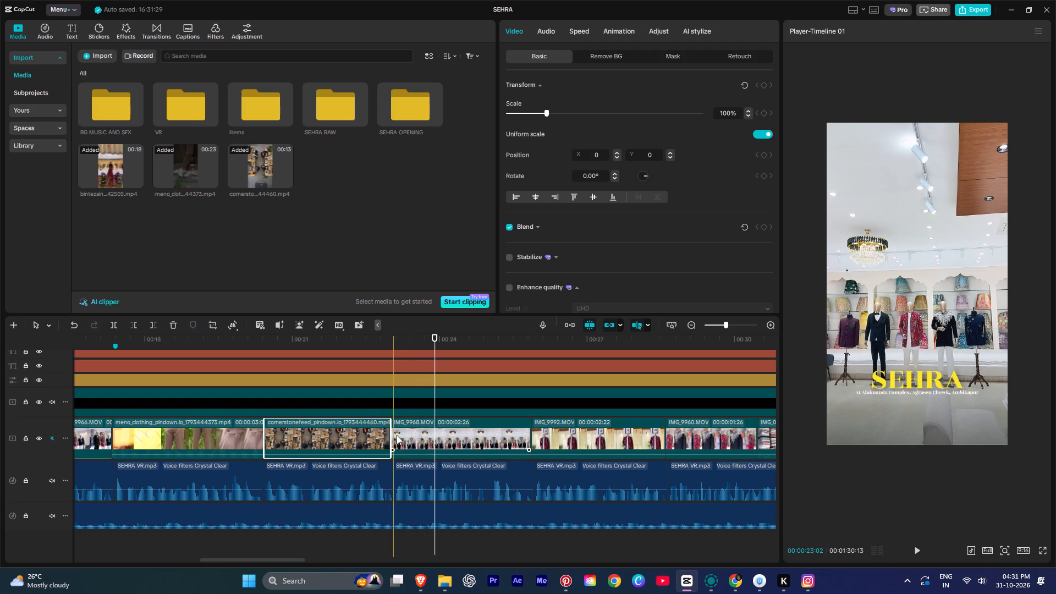
Trim the start of the IMG_9968 clip to a duration of 00:00:02:21 and extend the cornerstonefeed office clip to meet it.
click(399, 436)
key(q)
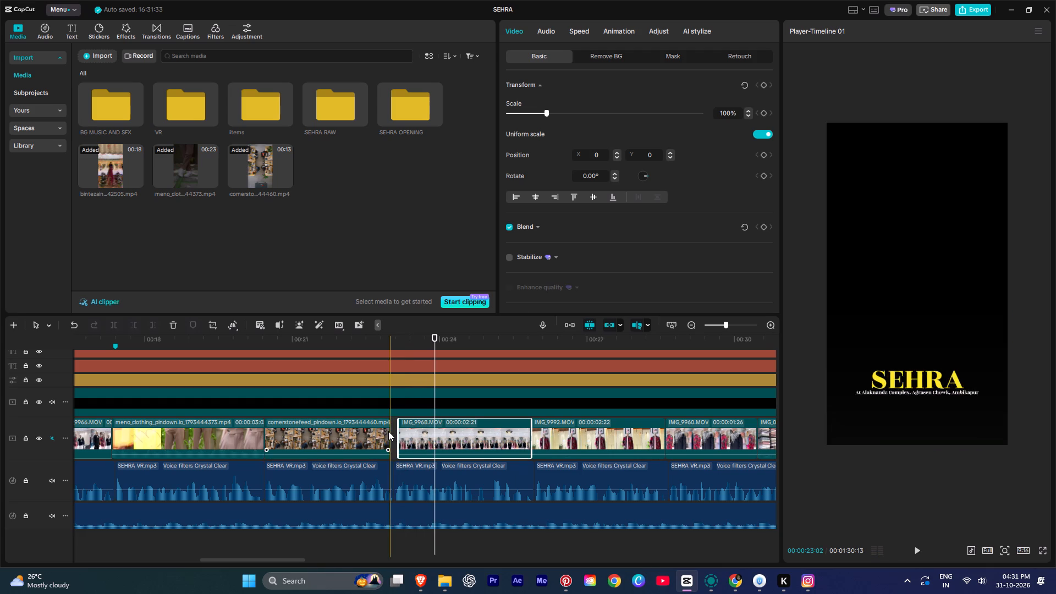
click(388, 431)
drag(392, 432, 400, 436)
key(space)
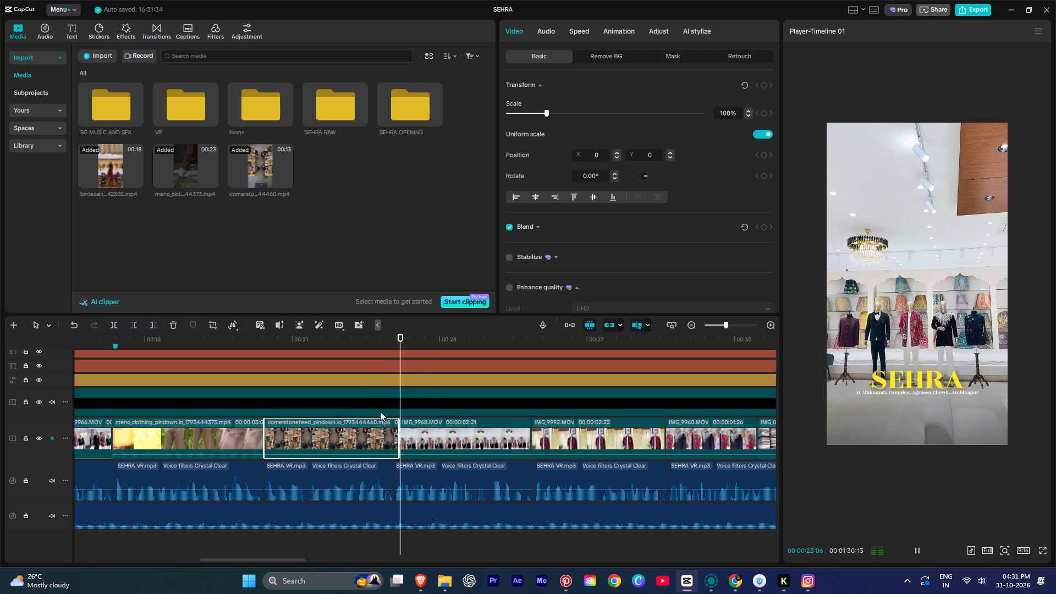
Play back the clips after the cornerstonefeed office clip from about 00:23, replay the office clip, and return to its start.
ctrl+scroll(380, 411, down, 8)
ctrl+scroll(441, 430, up, 3)
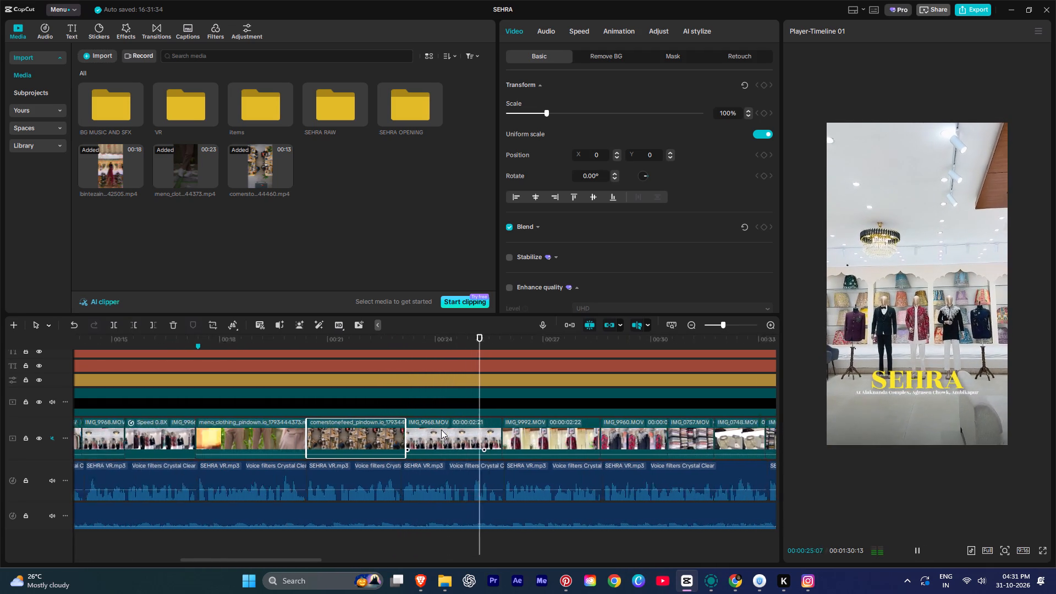
ctrl+scroll(441, 430, up, 6)
ctrl+scroll(442, 430, down, 9)
scroll(442, 430, up, 1)
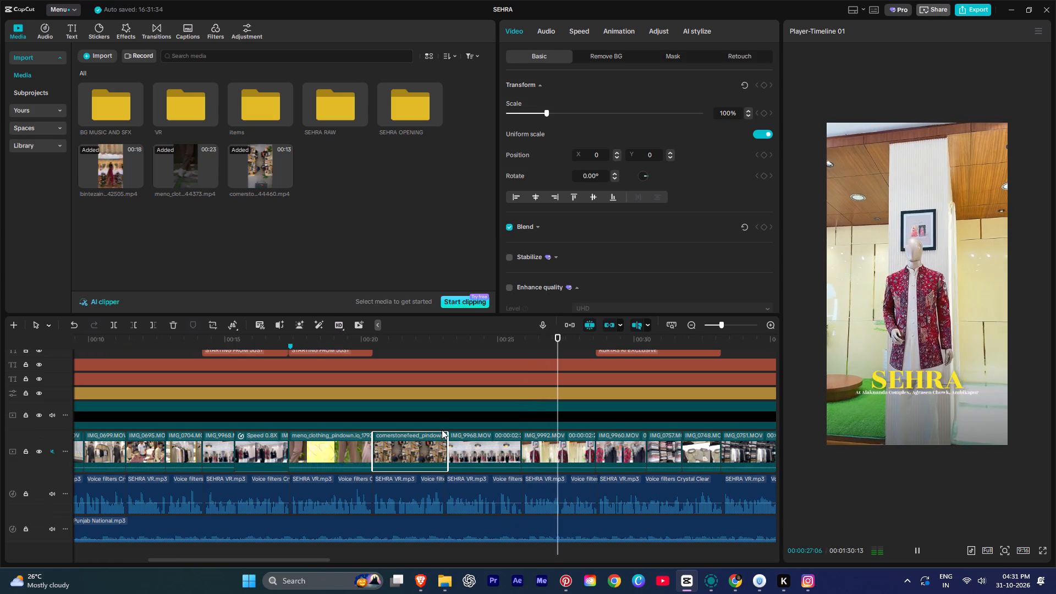
key(space)
key(space)
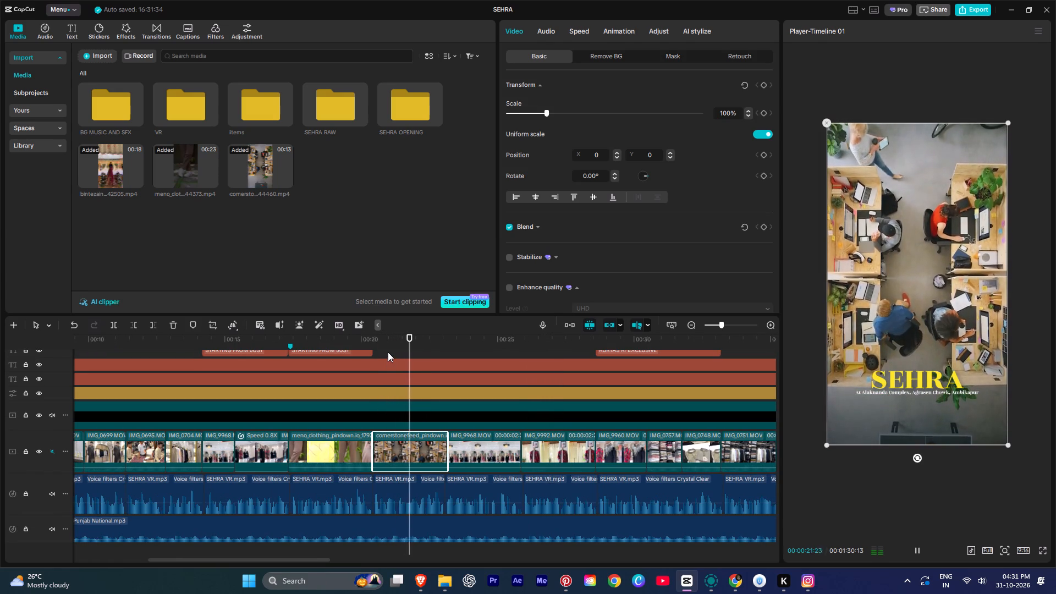
scroll(389, 351, down, 4)
key(space)
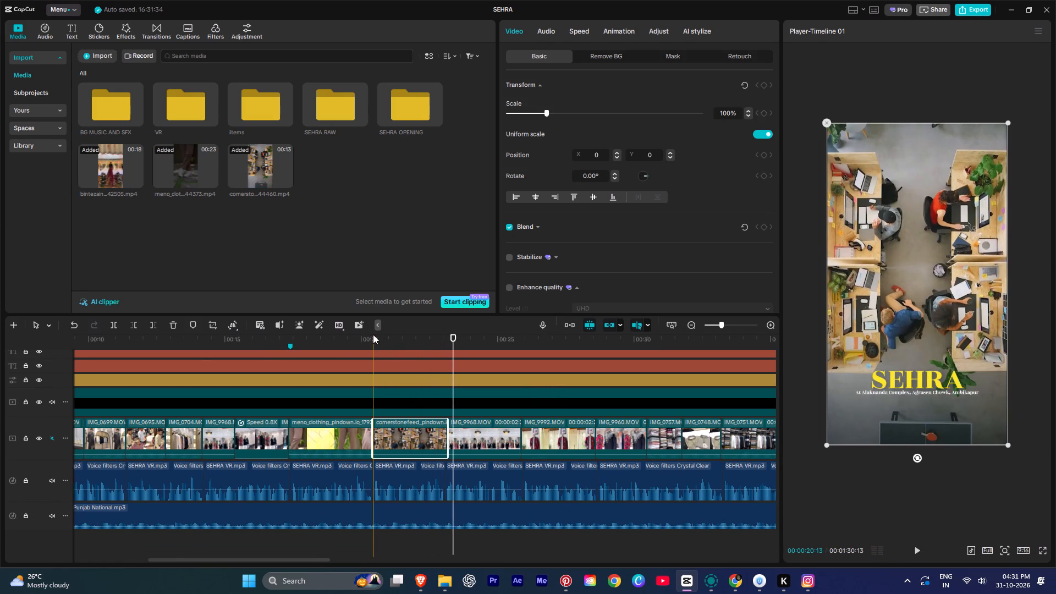
click(373, 334)
scroll(365, 385, up, 1)
scroll(365, 385, down, 1)
scroll(365, 385, up, 4)
scroll(365, 385, down, 2)
scroll(365, 385, up, 1)
Switch to Pinterest, glance over the related office pins, and search for "party look men".
key(alt+Tab)
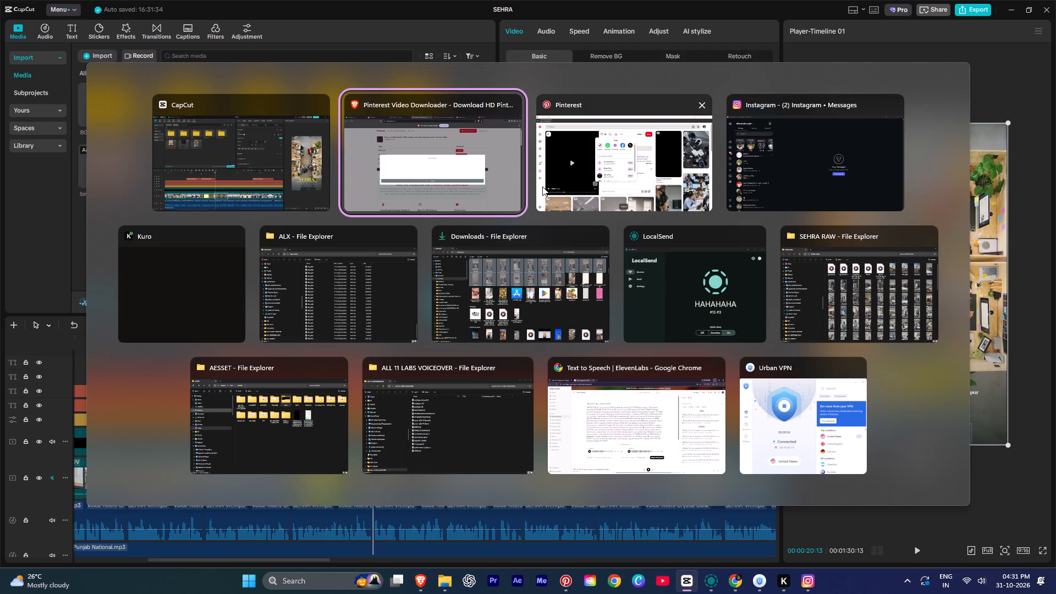
alt+click(623, 172)
scroll(745, 329, down, 6)
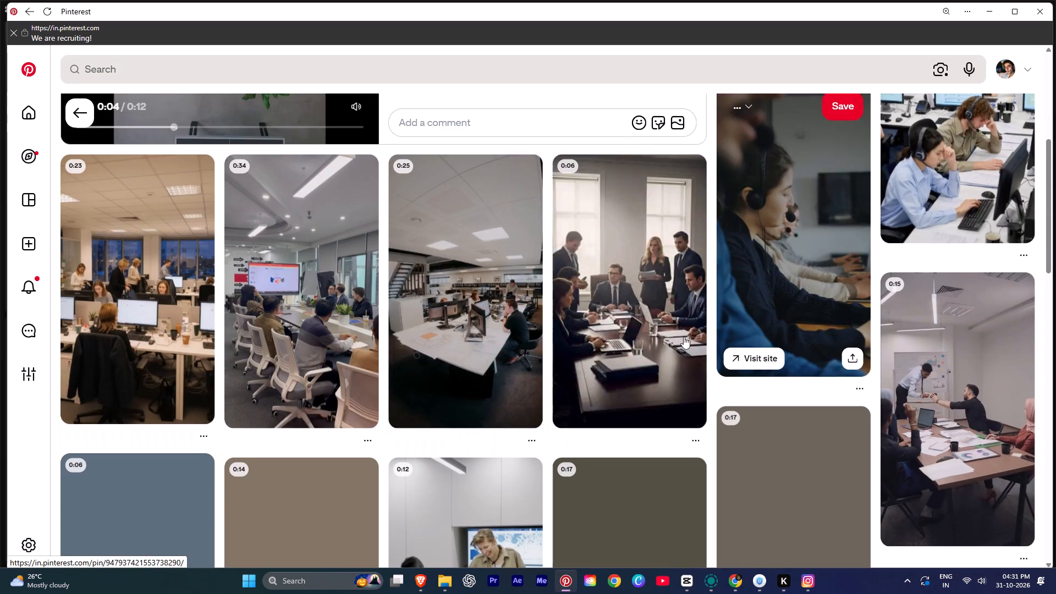
scroll(357, 324, down, 4)
scroll(351, 329, up, 5)
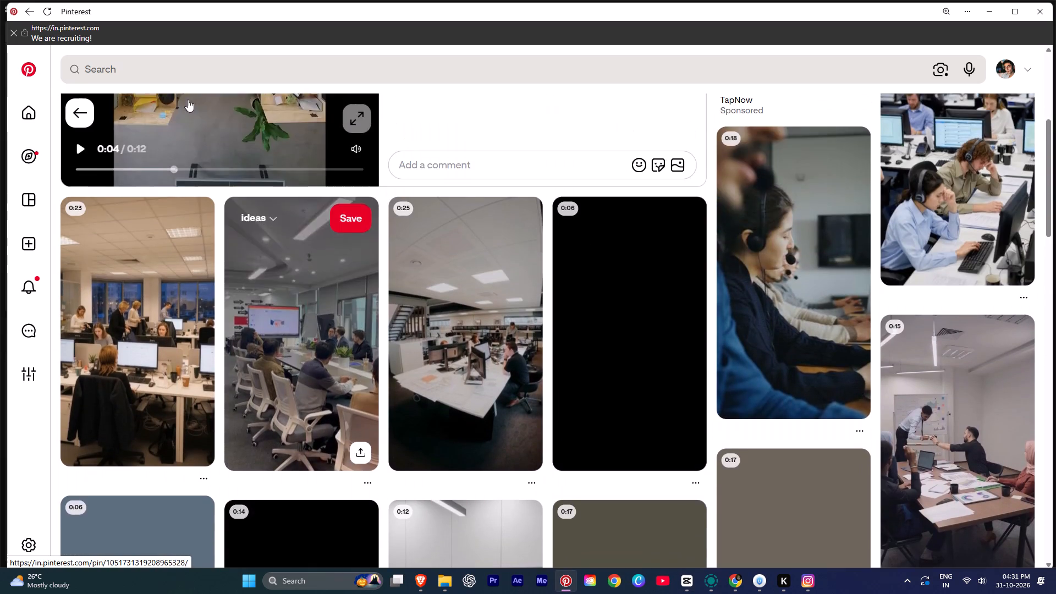
click(167, 73)
text(party)
key(space)
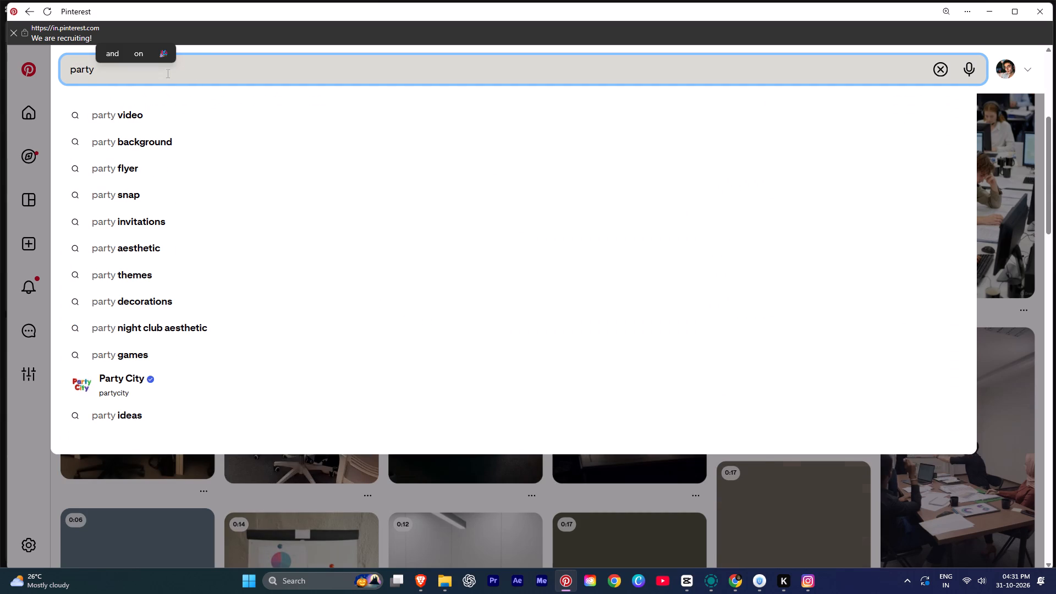
text(look men)
key(Return)
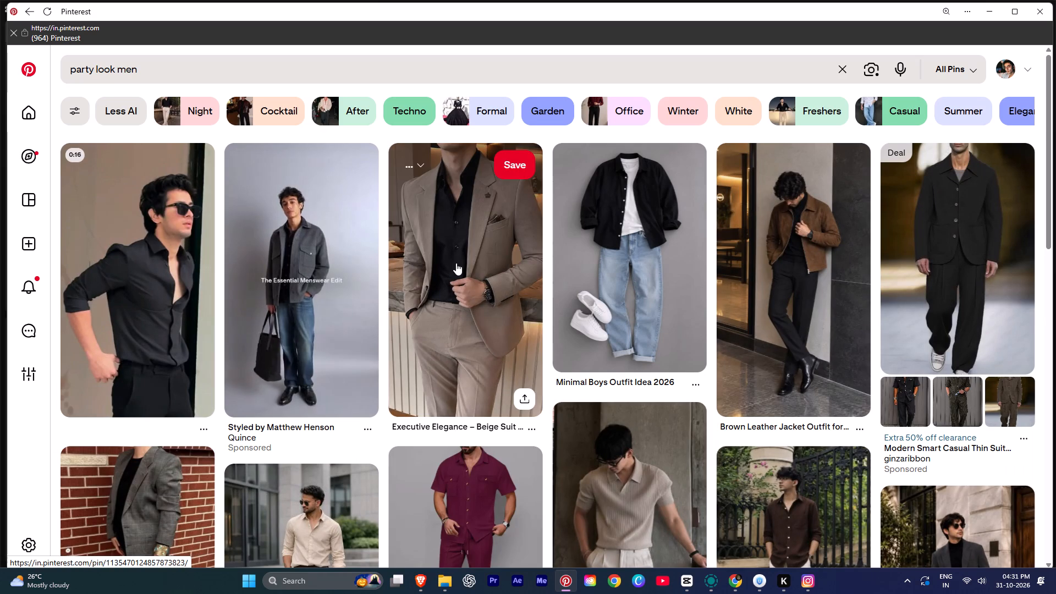
Browse the "party look men" results for footage suitable for the promo.
scroll(457, 262, down, 2)
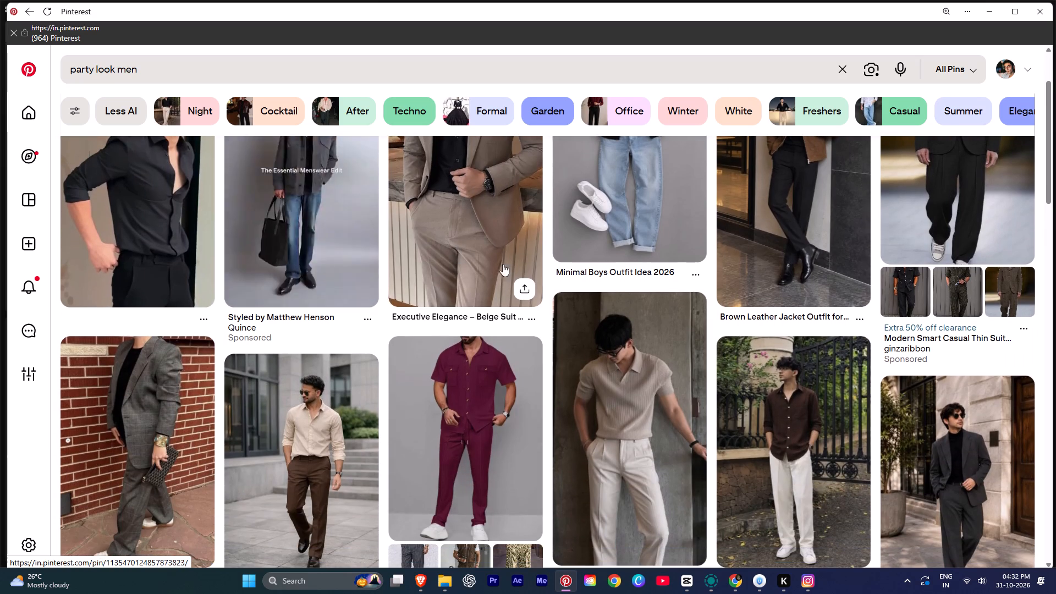
scroll(513, 264, down, 2)
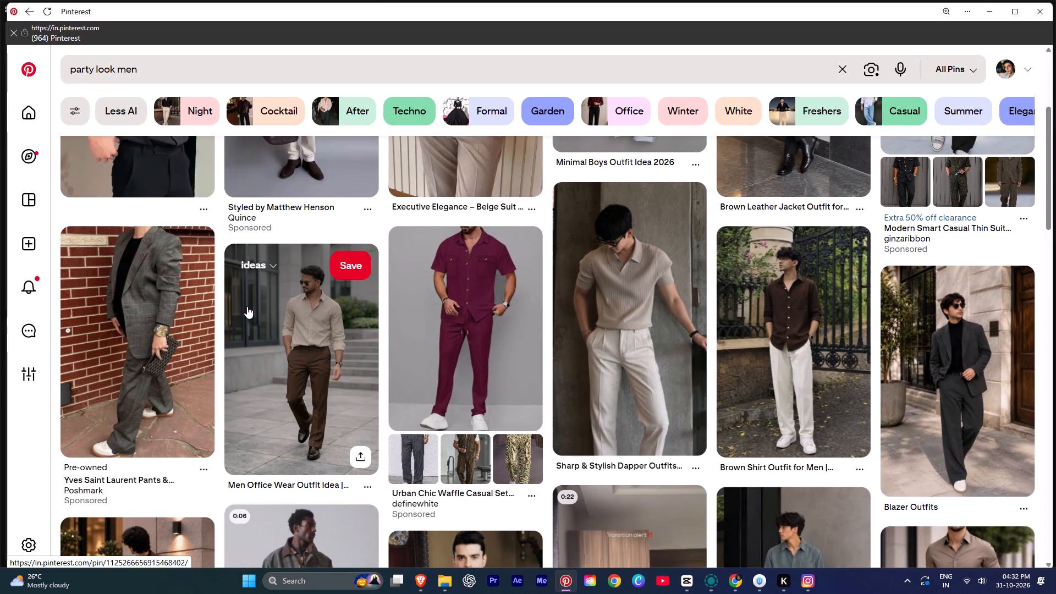
scroll(247, 306, up, 1)
scroll(247, 306, down, 8)
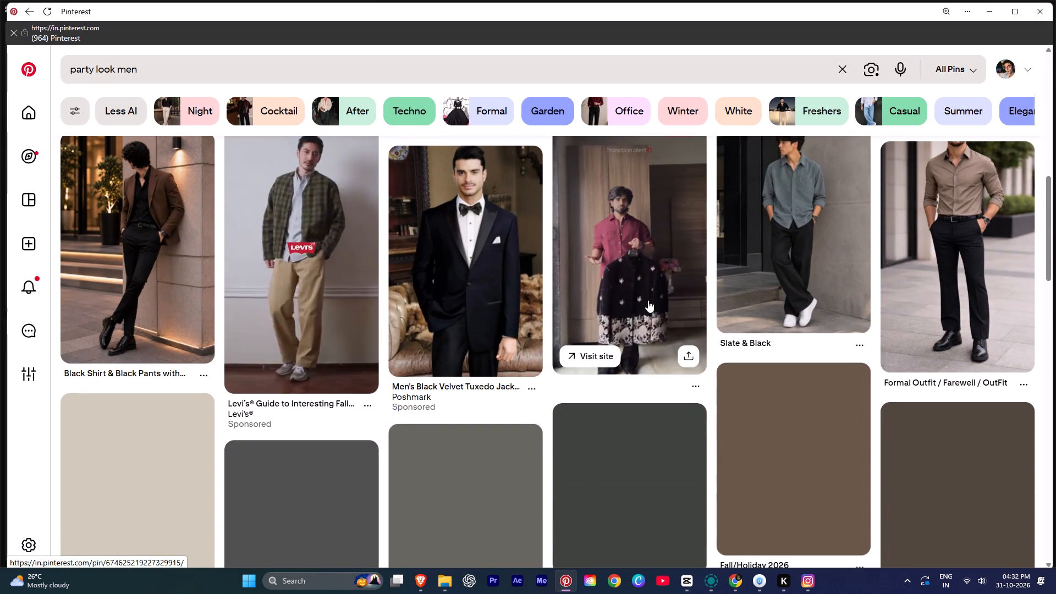
scroll(499, 309, up, 10)
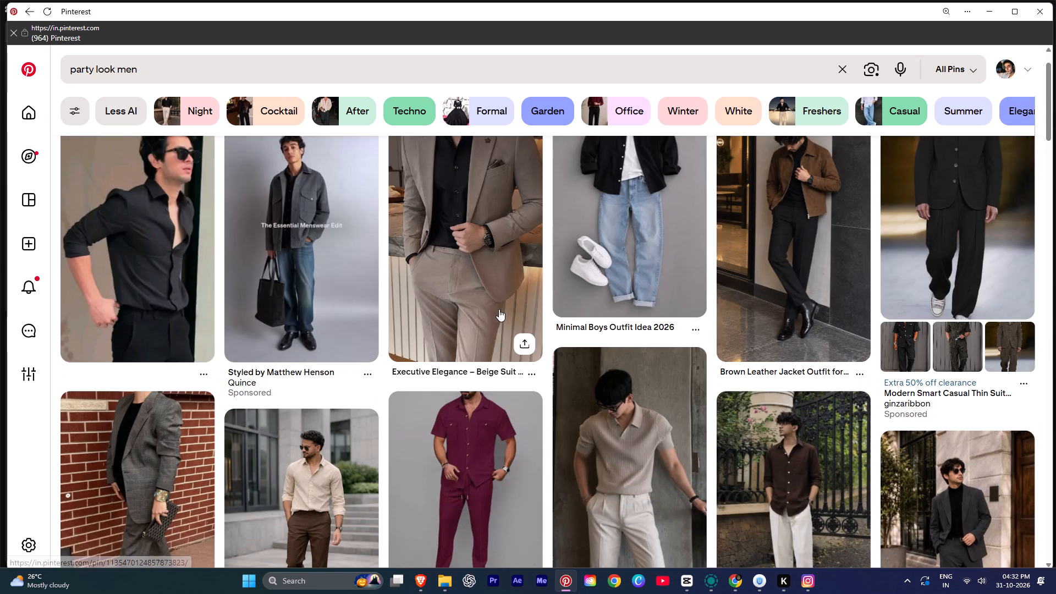
scroll(499, 309, up, 5)
scroll(419, 306, up, 2)
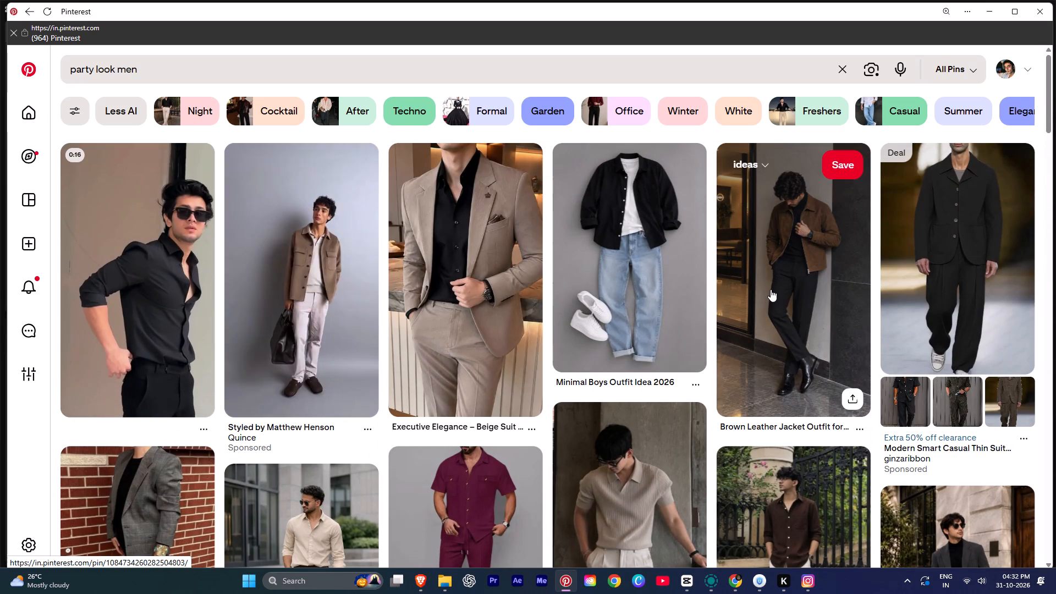
key(alt+grave)
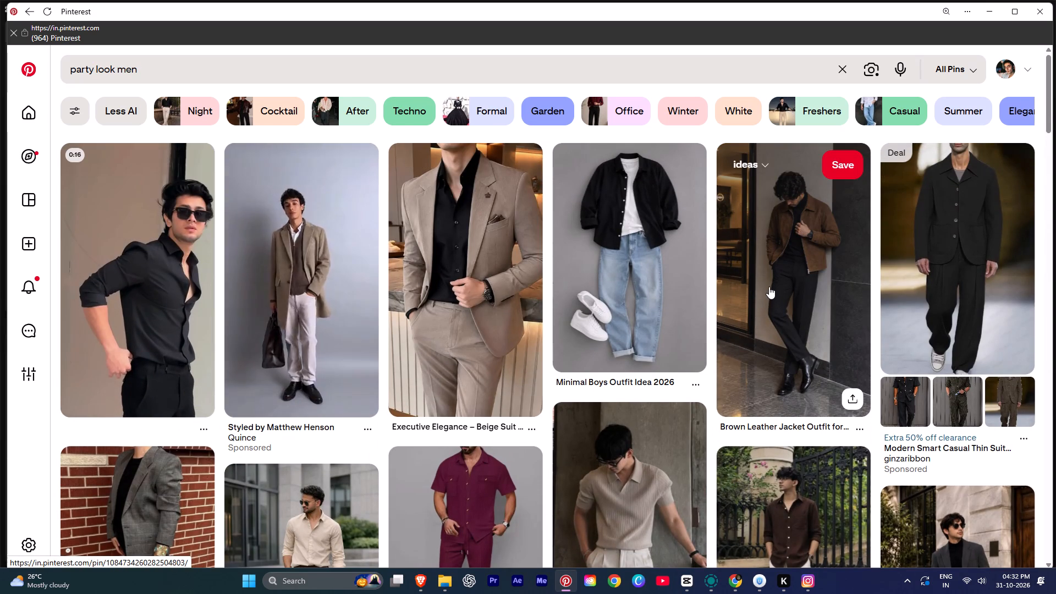
Switch to CapCut and import the image download (5) from the Downloads folder into the items media folder.
key(alt+Tab)
click(334, 223)
double_click(257, 100)
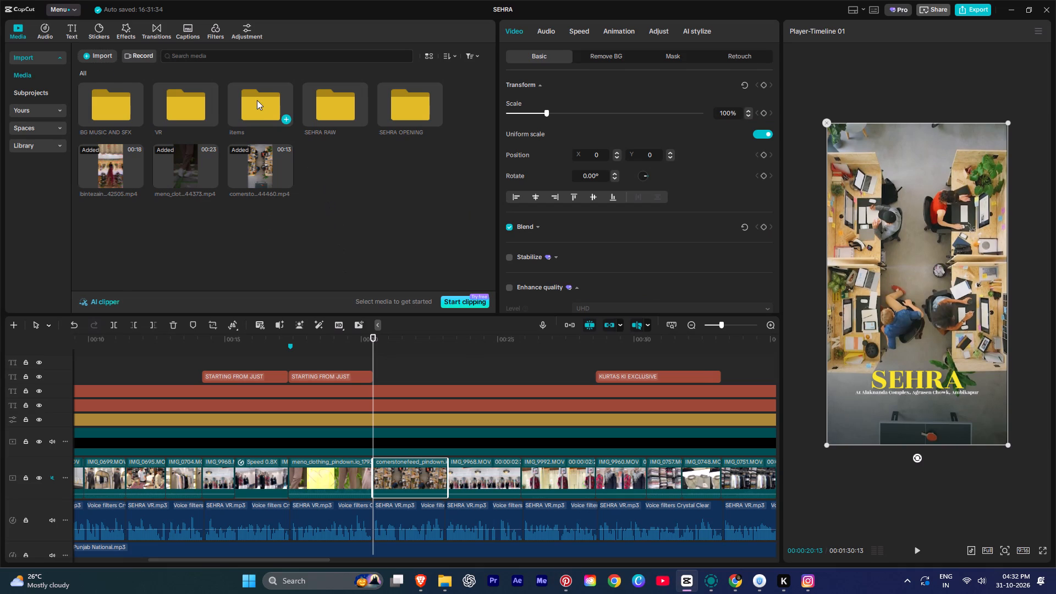
click(318, 226)
key(alt+Tab)
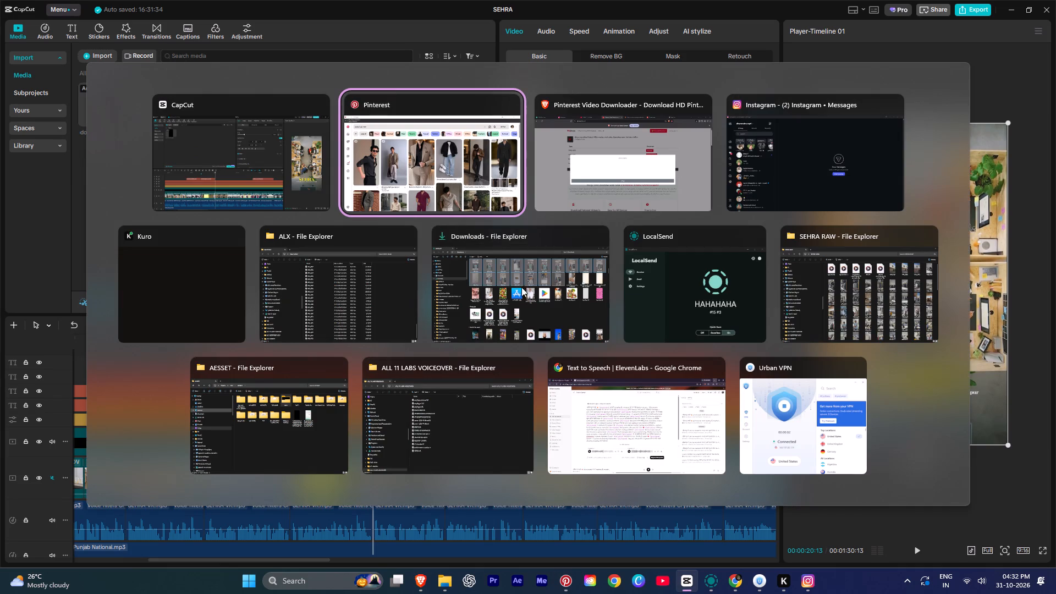
alt+click(526, 287)
click(670, 228)
scroll(528, 233, up, 6)
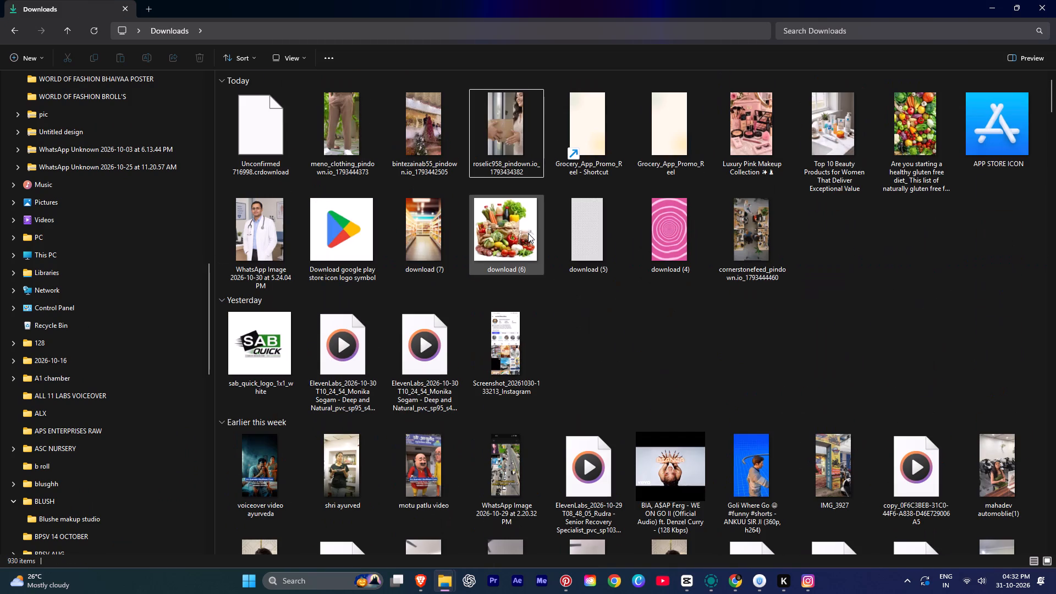
click(736, 308)
drag(582, 235, 779, 349)
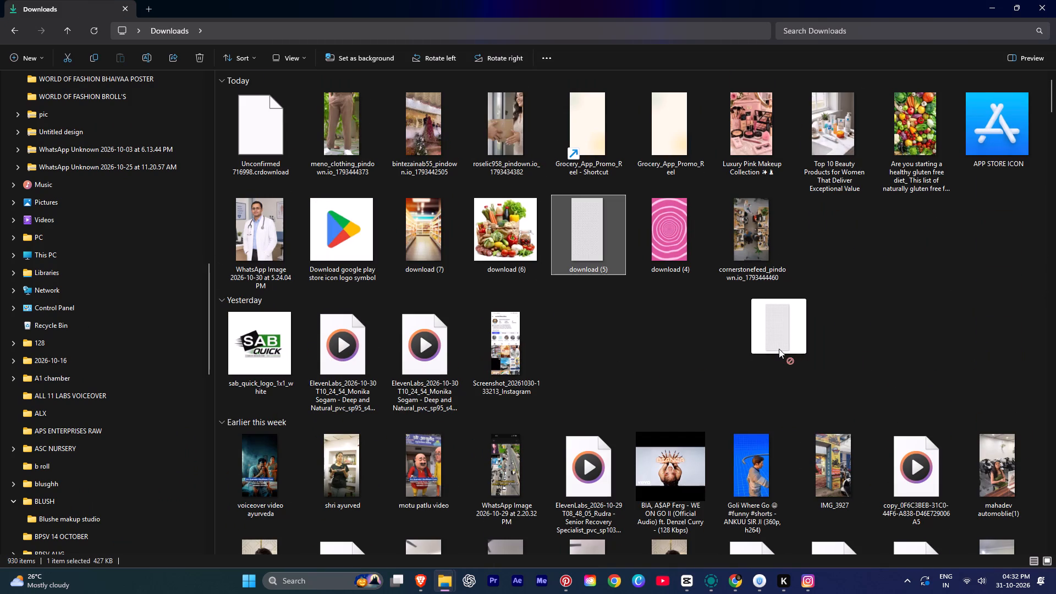
drag(779, 349, 349, 200)
key(alt+Tab)
drag(391, 207, 376, 207)
Place download (5).jpg on its own track above the main clips, aligned with the start of the meno_clothing trouser clip at 00:00:17:10.
drag(188, 108, 240, 355)
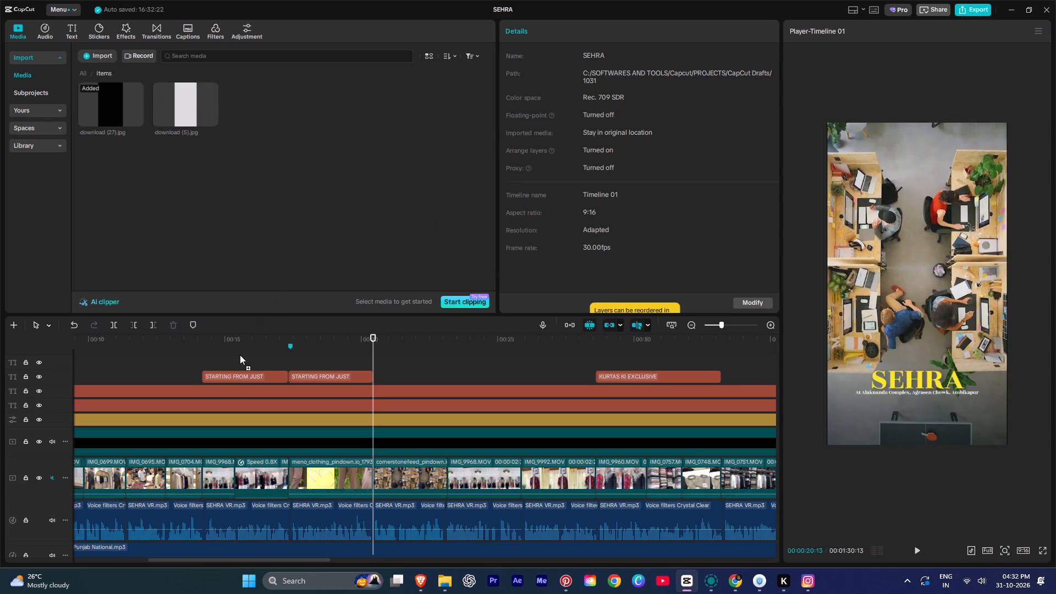
drag(240, 355, 287, 461)
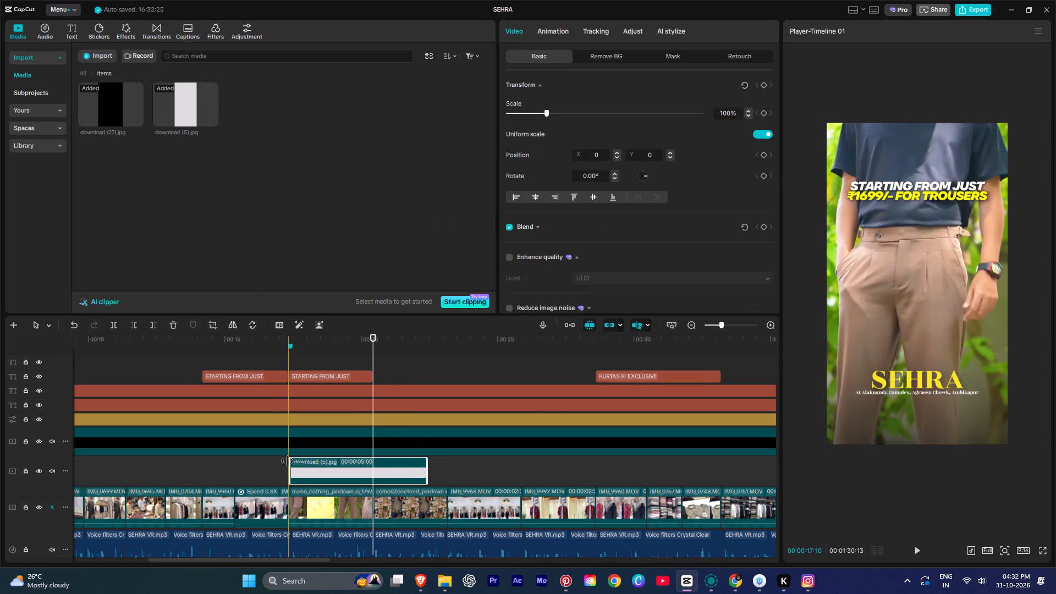
ctrl+scroll(287, 461, up, 14)
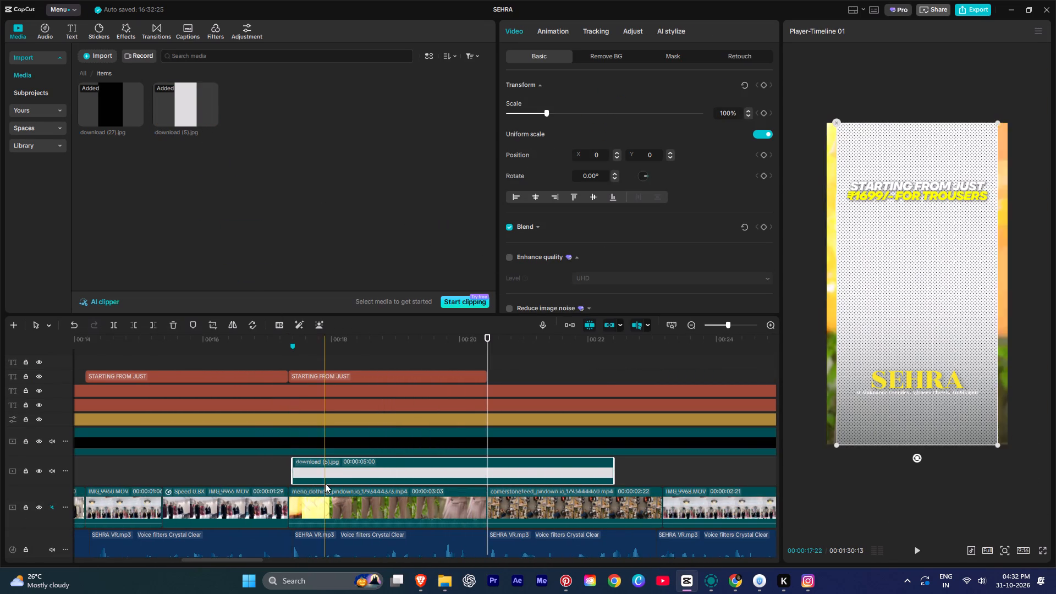
drag(324, 471, 319, 470)
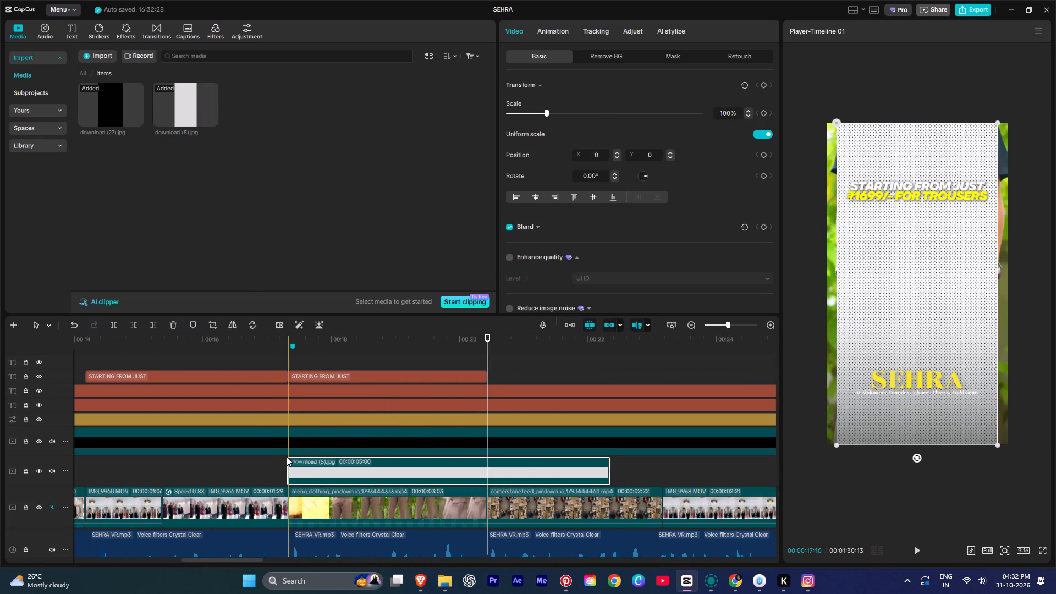
Extend the download (5).jpg overlay to the end of the cornerstonefeed office clip, for a duration of 00:00:05:25.
key(space)
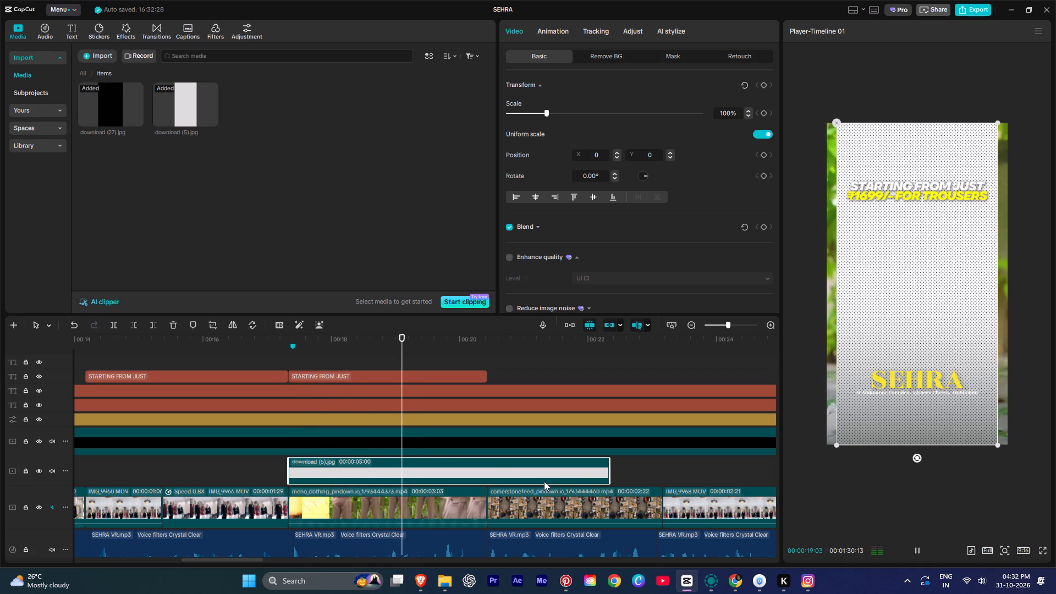
drag(610, 474, 639, 476)
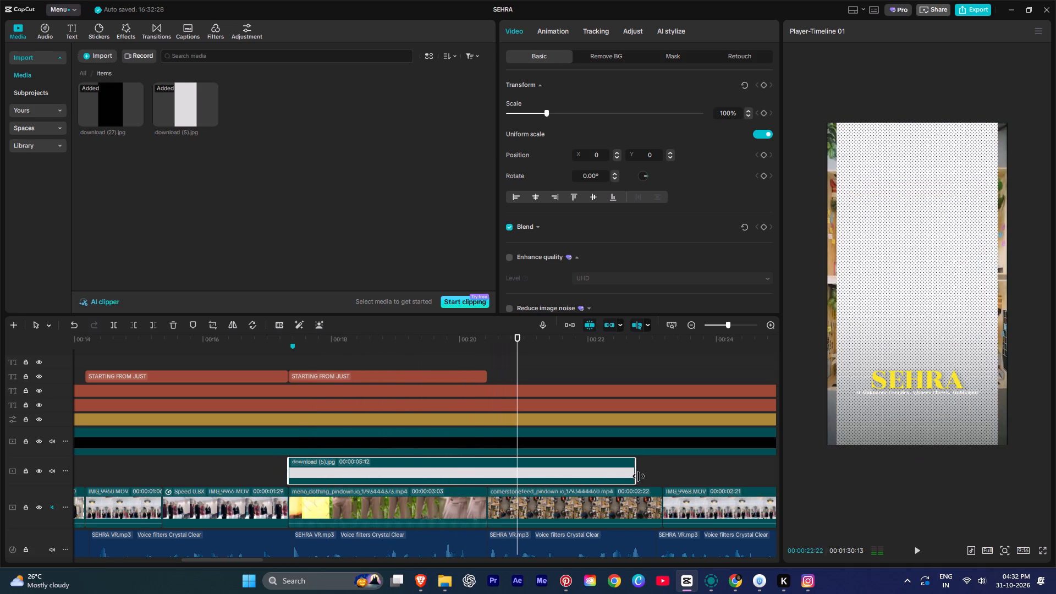
drag(639, 476, 663, 480)
key(space)
key(space)
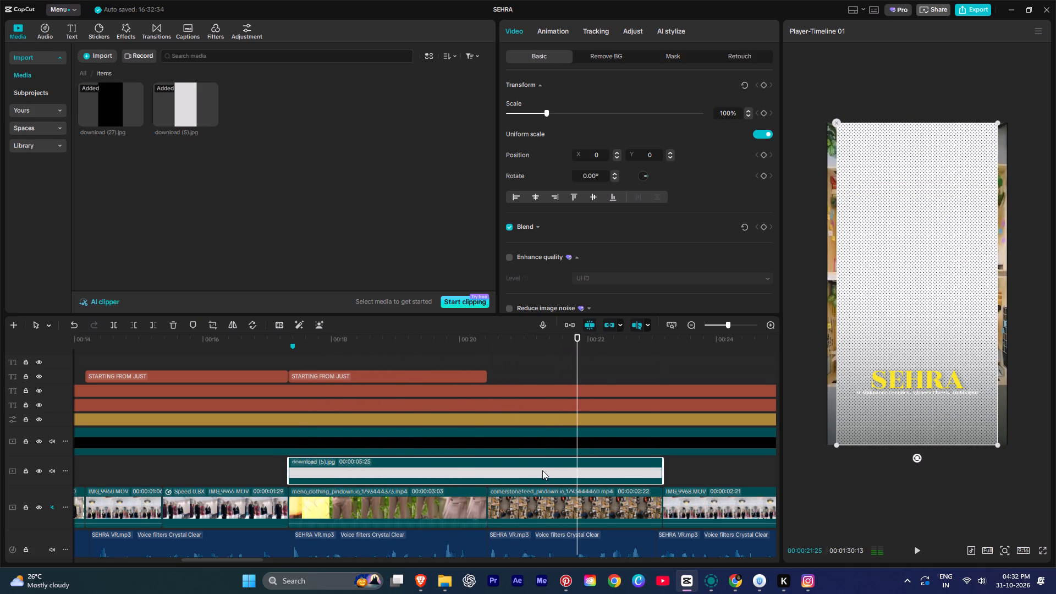
Scale the download (5).jpg overlay to 113% so it covers the full frame width.
click(542, 470)
alt+drag(838, 443, 815, 456)
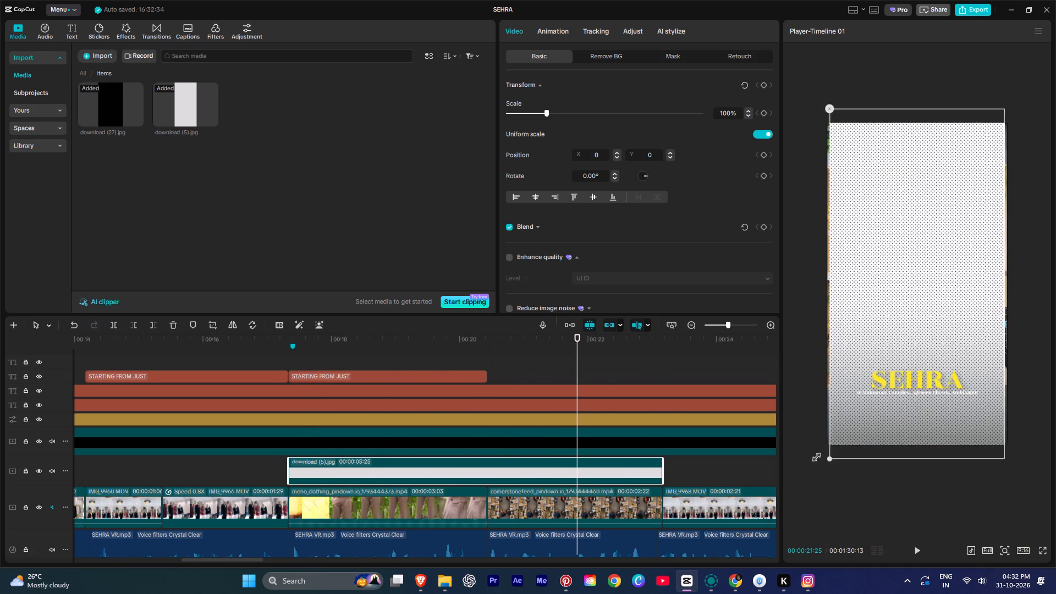
alt+drag(815, 456, 810, 457)
Set the overlay's blend mode to Multiply and its opacity to 5%.
click(529, 228)
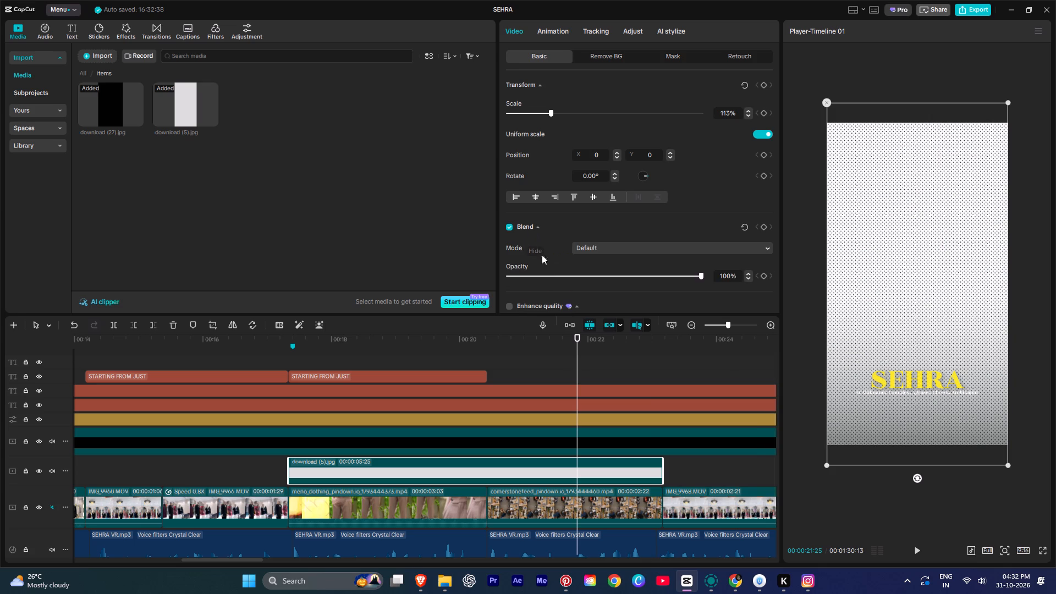
click(547, 275)
click(613, 245)
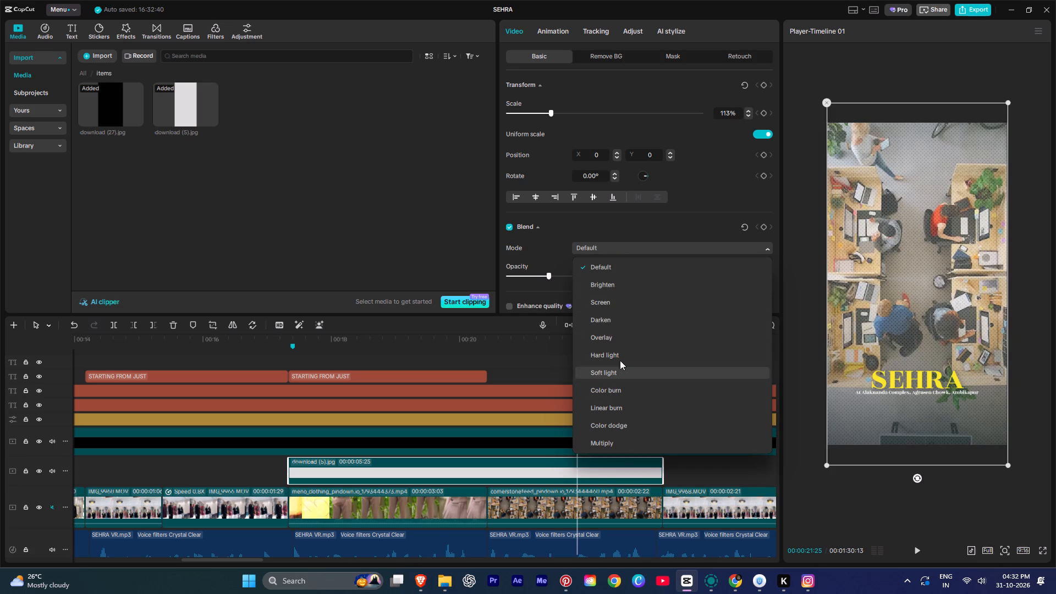
click(615, 447)
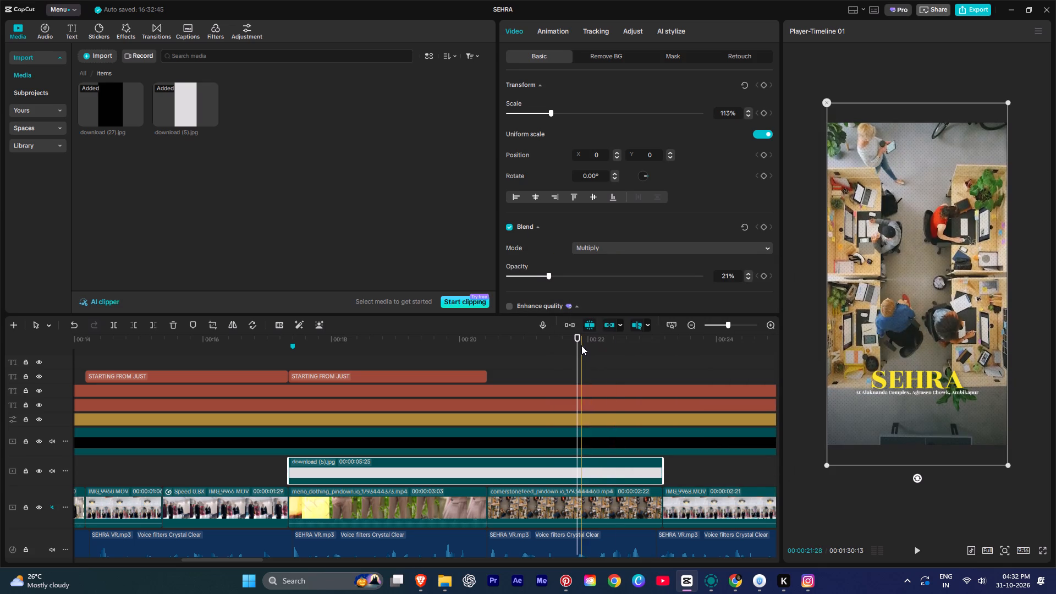
click(525, 277)
key(space)
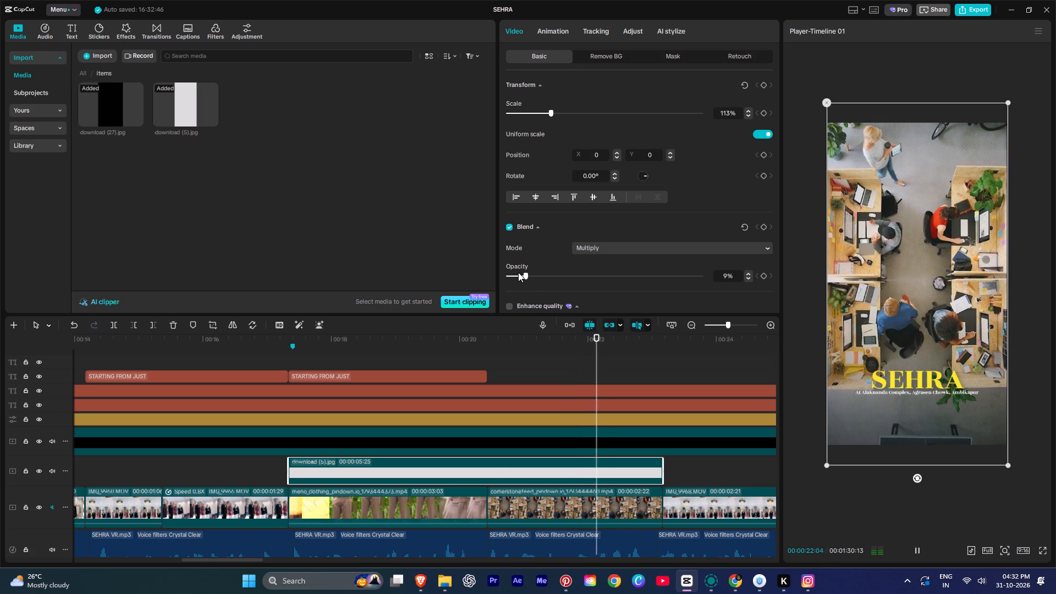
click(518, 272)
Play back the overlaid section from the start of the trouser clip through the office clip into IMG_9968.
key(space)
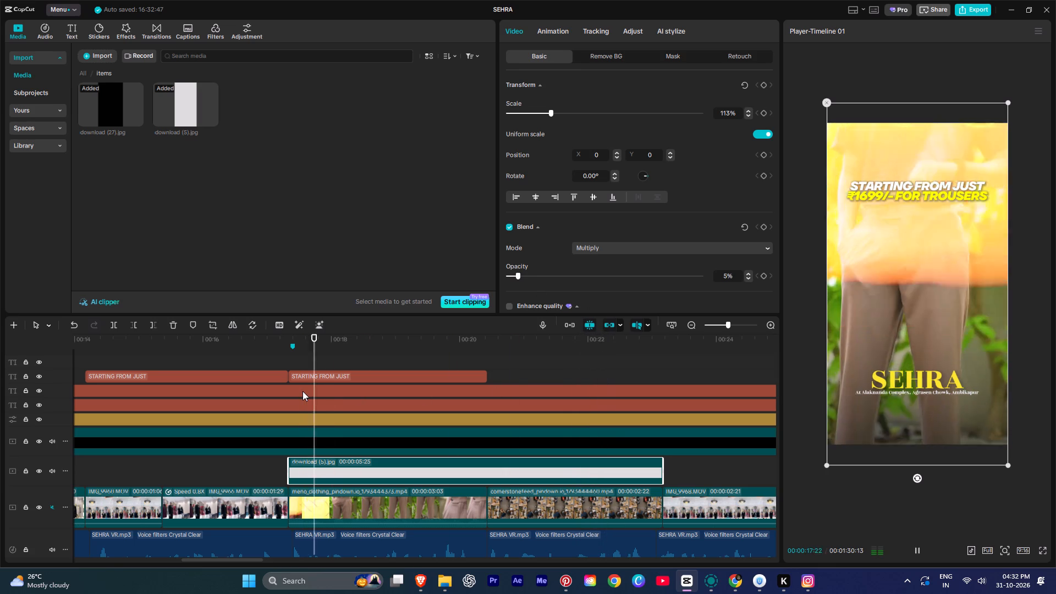
ctrl+scroll(327, 394, down, 1)
ctrl+scroll(327, 394, up, 1)
ctrl+scroll(327, 394, down, 3)
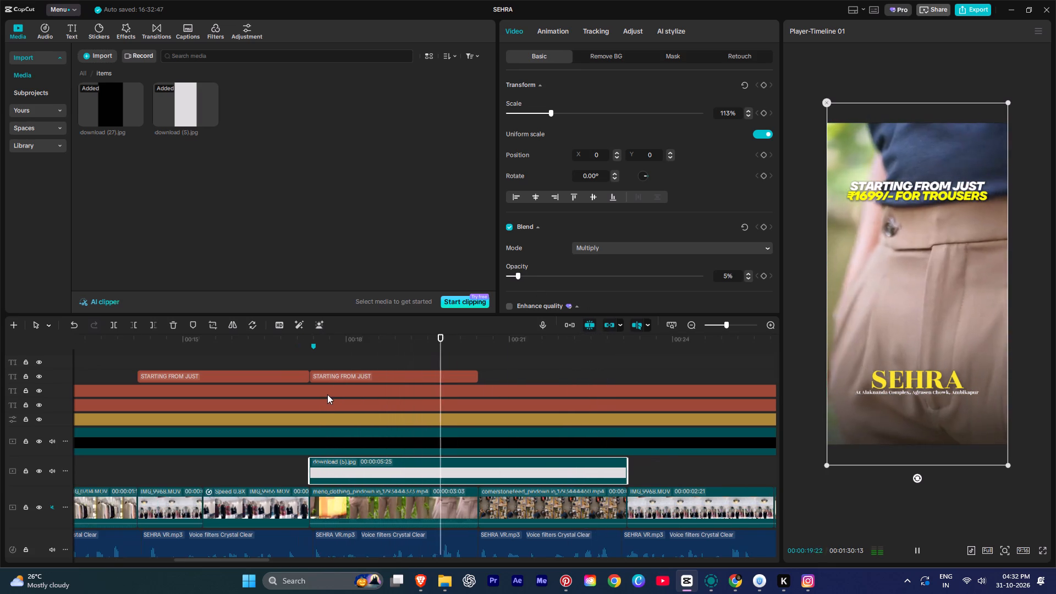
ctrl+scroll(327, 394, down, 10)
ctrl+scroll(361, 398, up, 2)
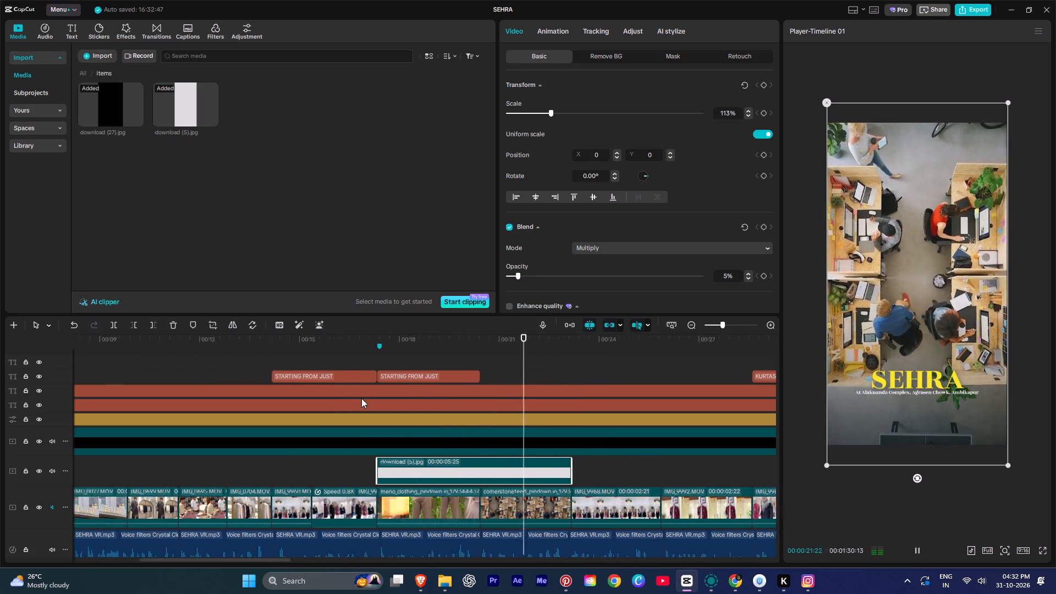
ctrl+scroll(361, 398, down, 1)
ctrl+scroll(361, 398, up, 2)
ctrl+scroll(361, 399, down, 6)
ctrl+scroll(361, 399, up, 4)
ctrl+scroll(361, 399, down, 2)
ctrl+scroll(361, 399, up, 3)
ctrl+scroll(361, 399, down, 9)
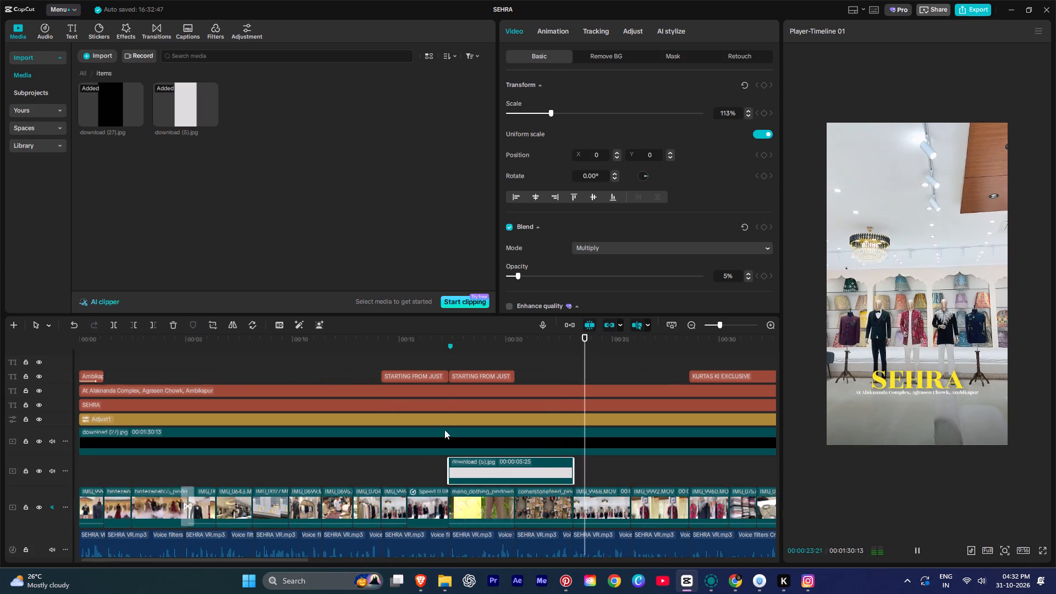
Turn on Stabilize for the IMG_9992.MOV clip just before the KURTAS KI EXCLUSIVE title.
ctrl+scroll(465, 430, down, 5)
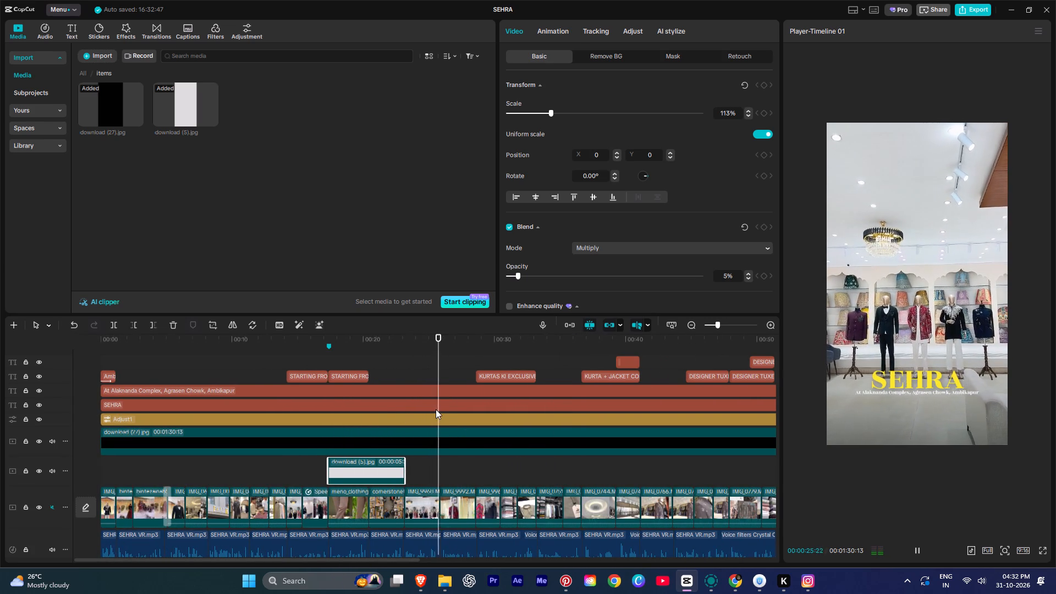
ctrl+scroll(436, 409, up, 5)
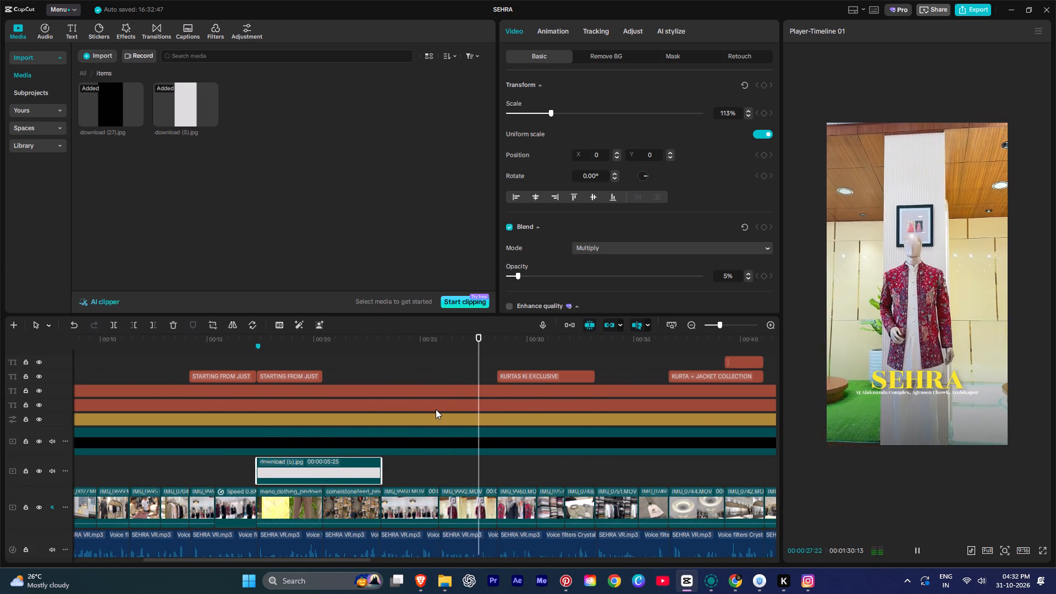
key(space)
click(477, 492)
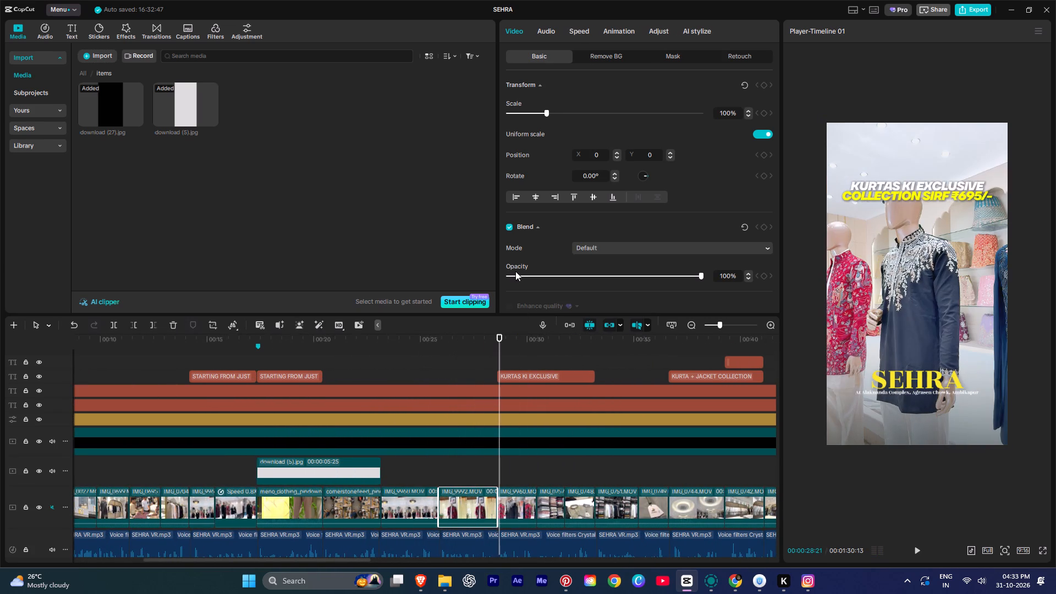
scroll(520, 249, down, 4)
click(519, 34)
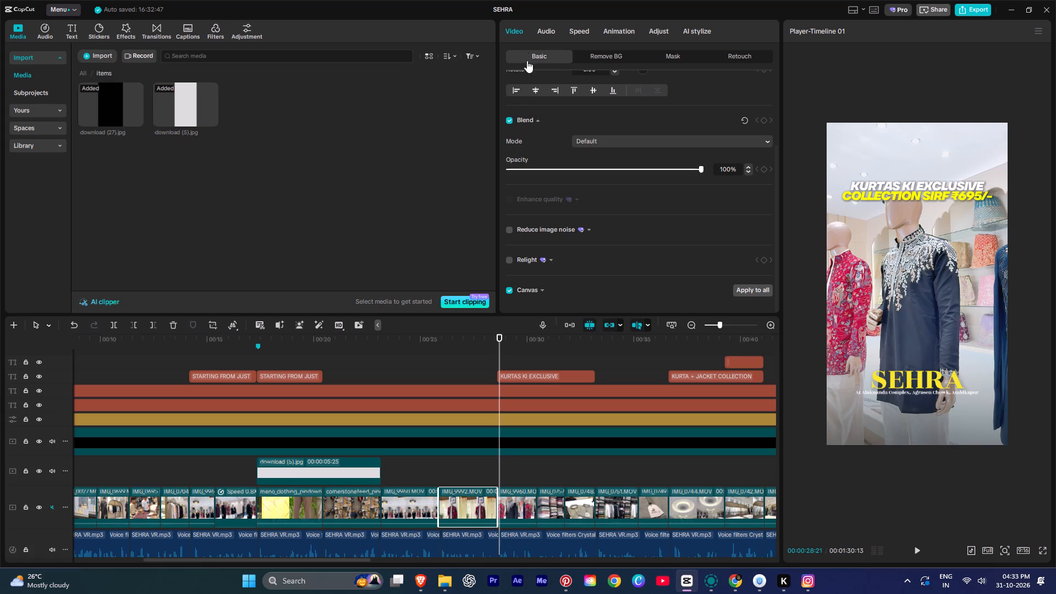
click(507, 32)
scroll(537, 194, up, 7)
scroll(532, 222, down, 1)
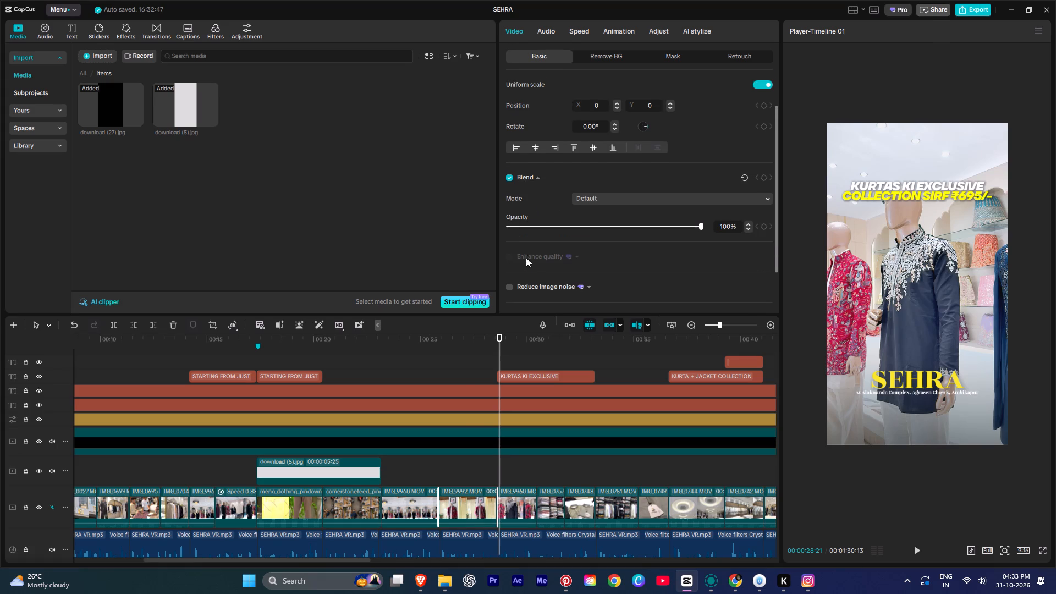
click(467, 460)
click(463, 500)
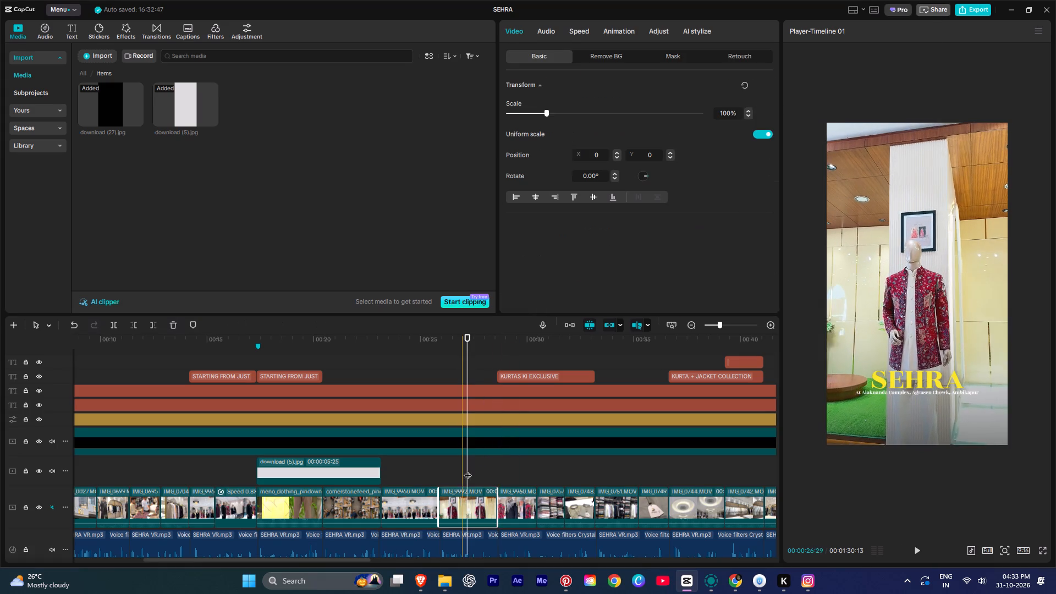
scroll(541, 245, down, 1)
click(507, 257)
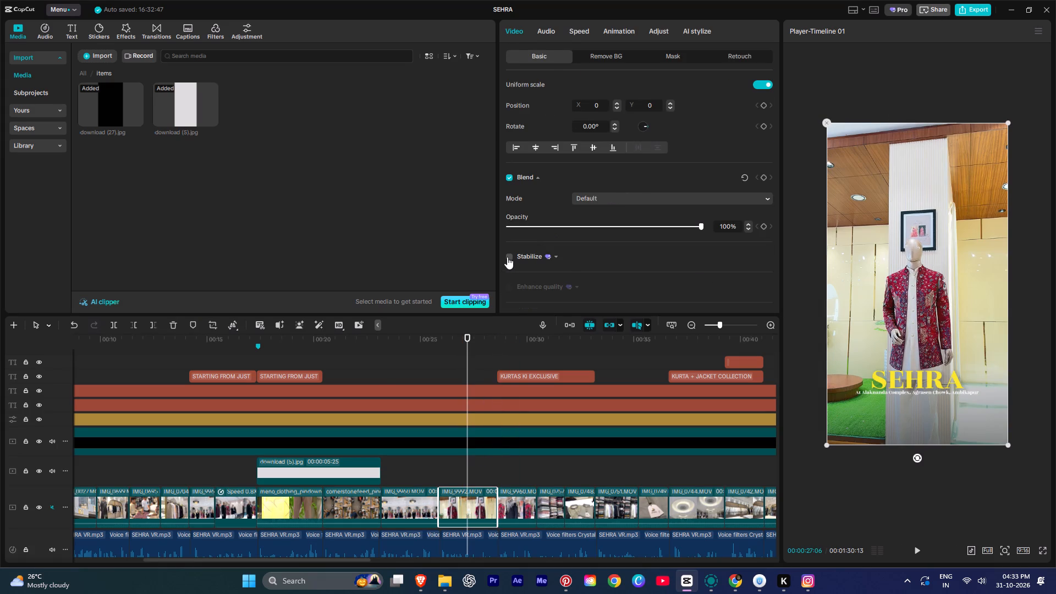
Switch from CapCut to File Explorer's Downloads window and look through the other open windows.
key(alt+Tab)
key(alt+Tab)
key(alt+Tab)
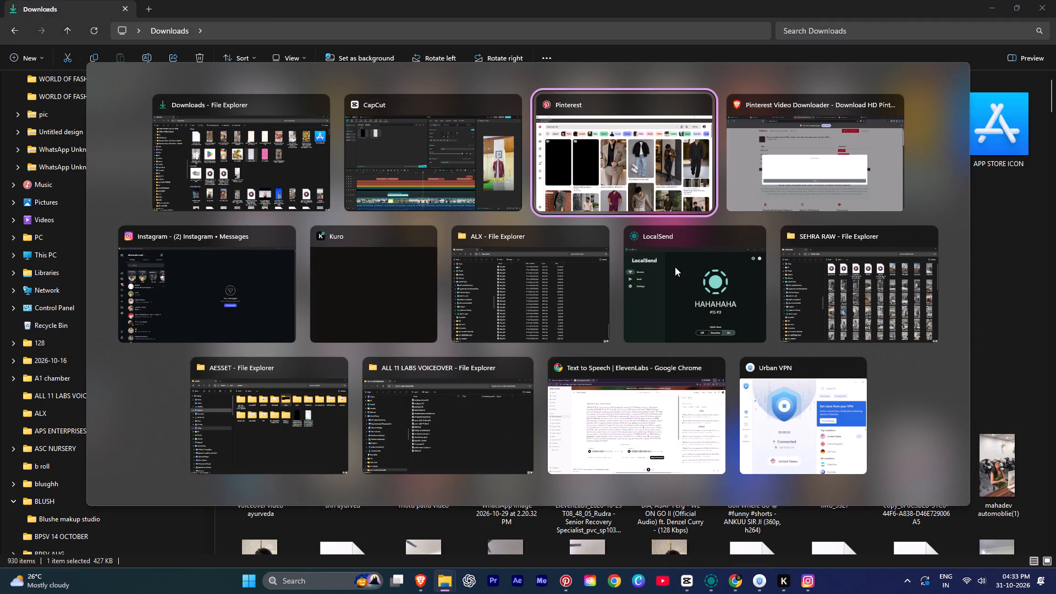
key(alt+Tab)
key(alt+Tab)
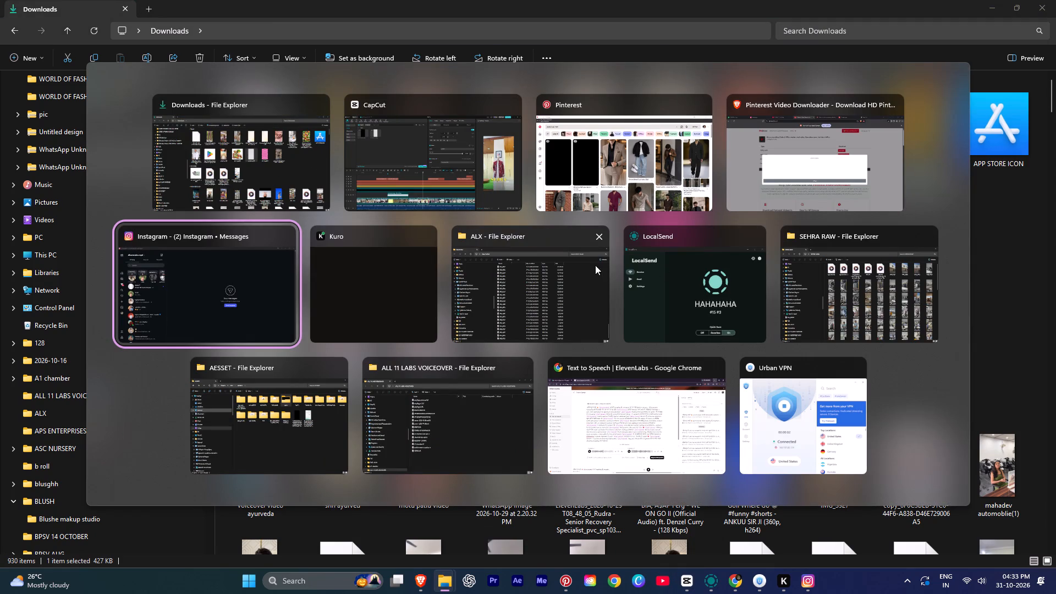
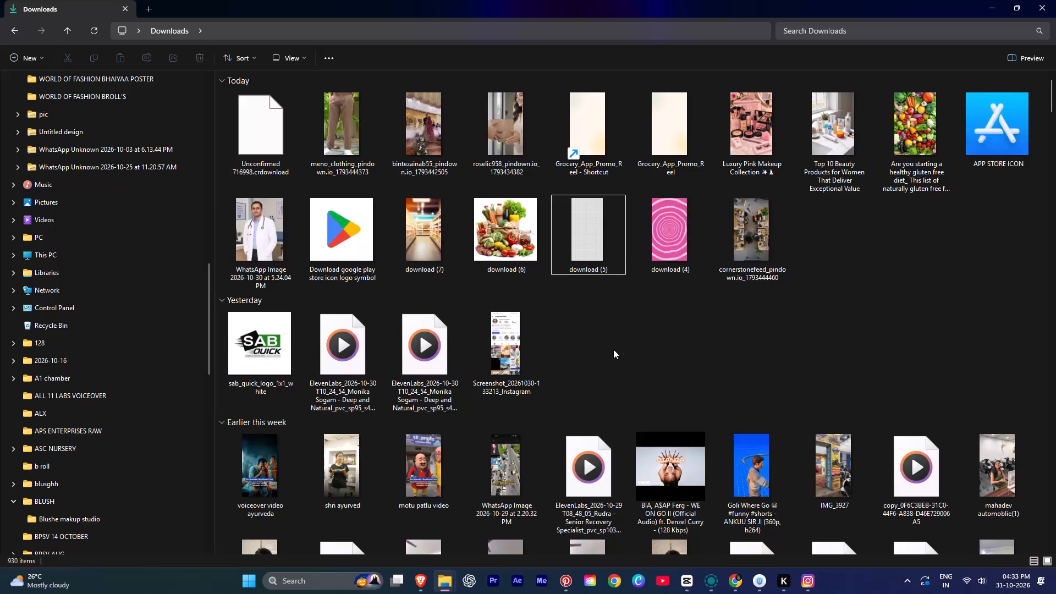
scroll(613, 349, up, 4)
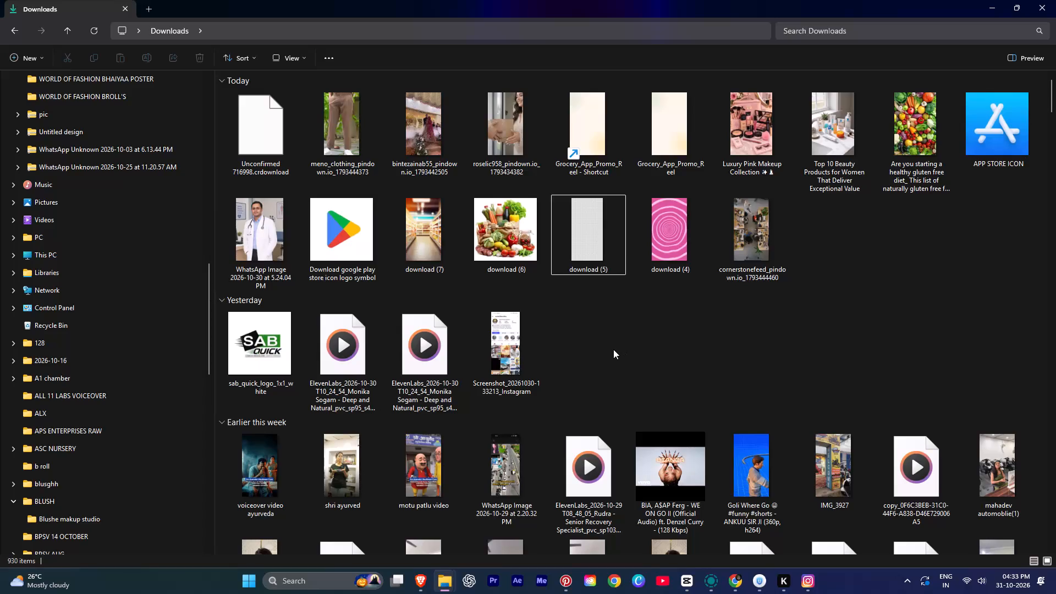
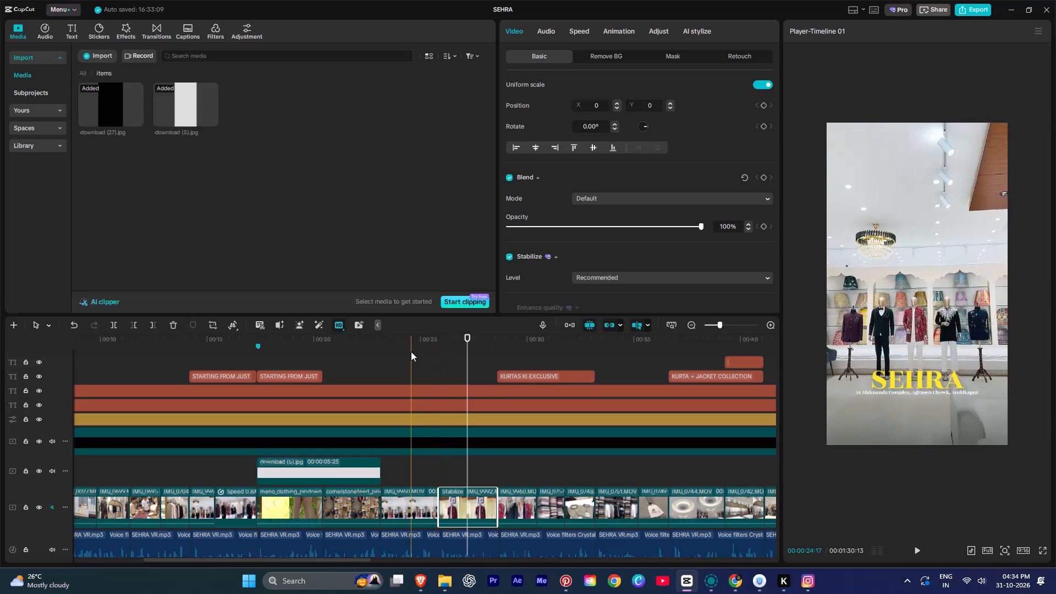
Play back the timeline around the start of the trousers clip and its STARTING FROM JUST caption.
key(space)
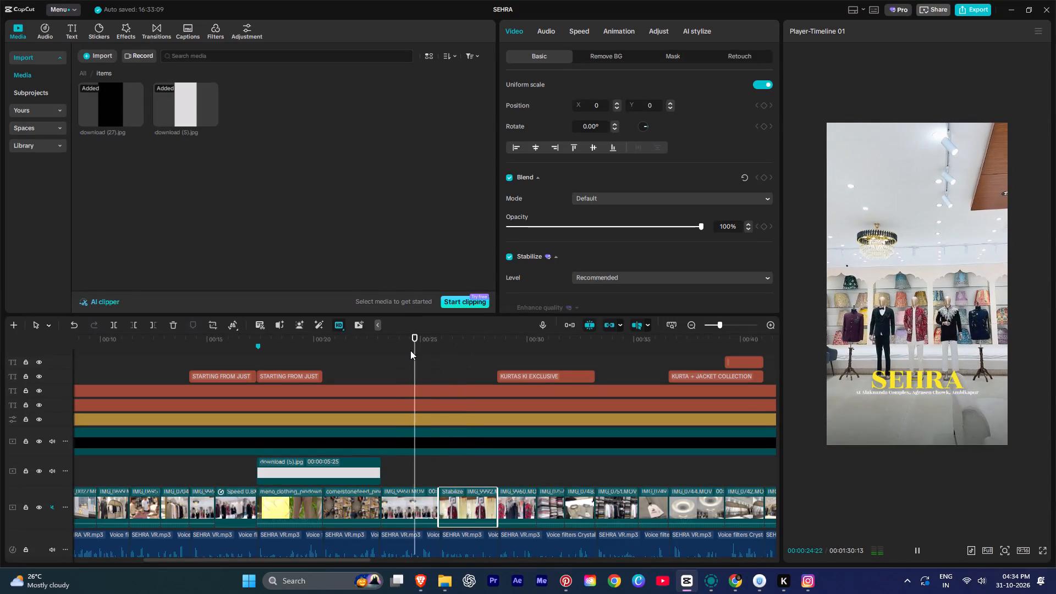
ctrl+scroll(410, 350, up, 2)
key(space)
key(space)
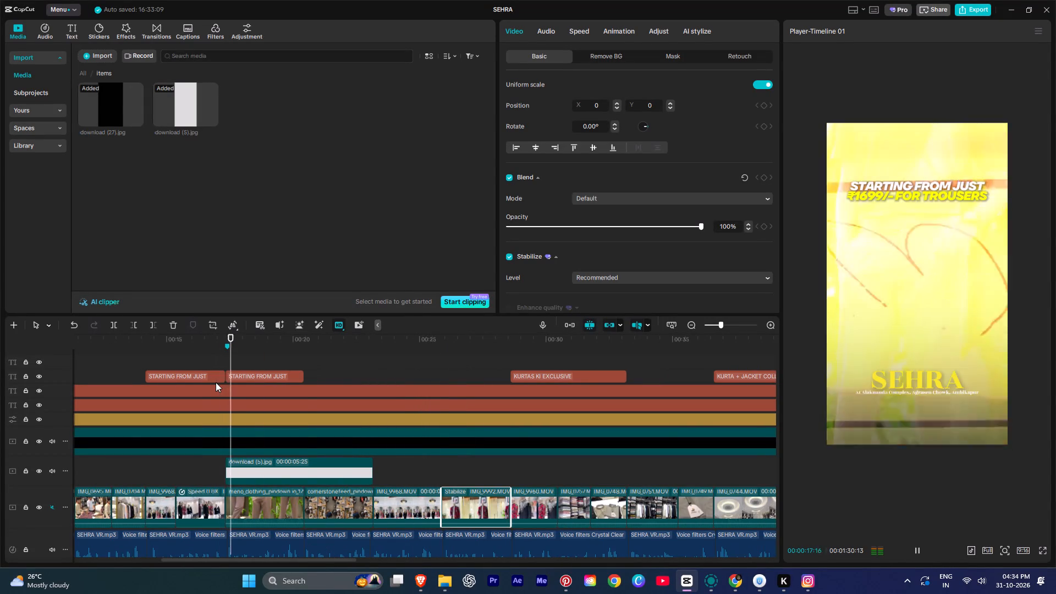
key(space)
Search the video effects for radial blur with the playhead at the marker where the trousers clip starts, and preview Radial Blur.
click(227, 353)
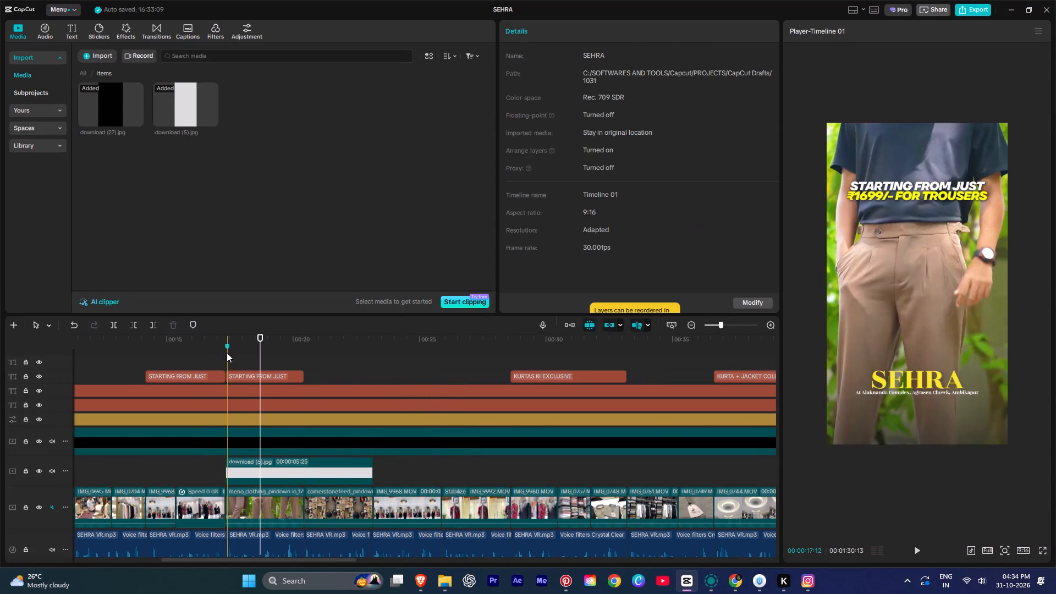
click(213, 229)
click(129, 30)
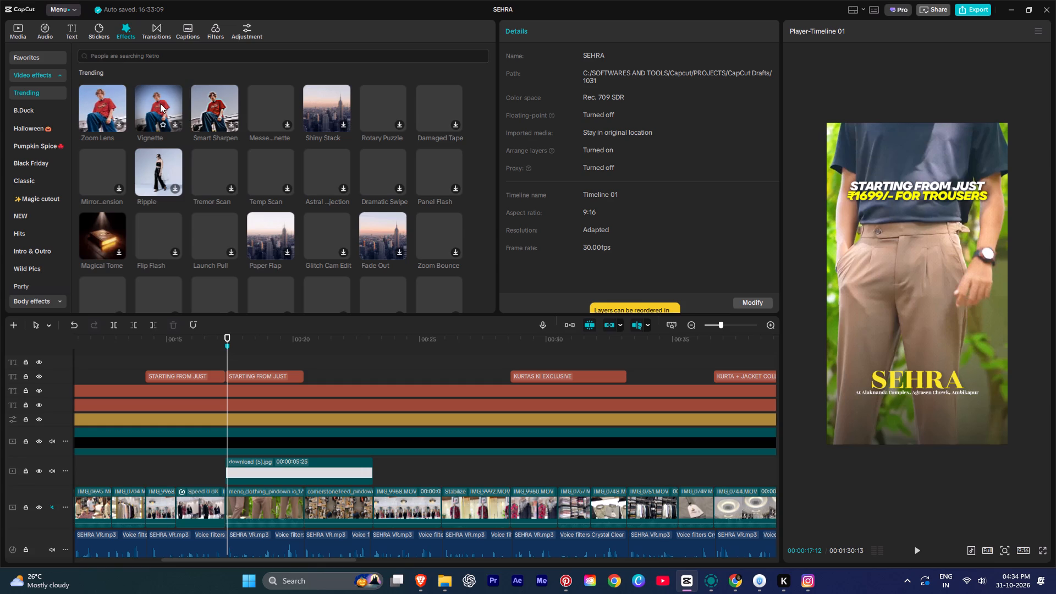
click(147, 52)
text(blur)
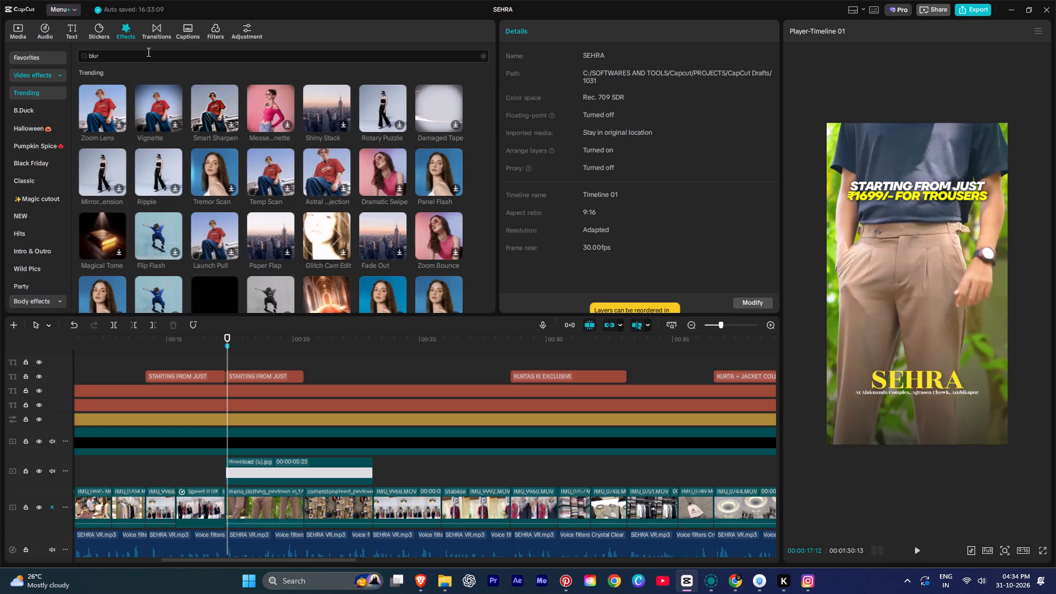
key(ctrl+a)
key(ctrl+BackSpace)
text(radia;)
key(Return)
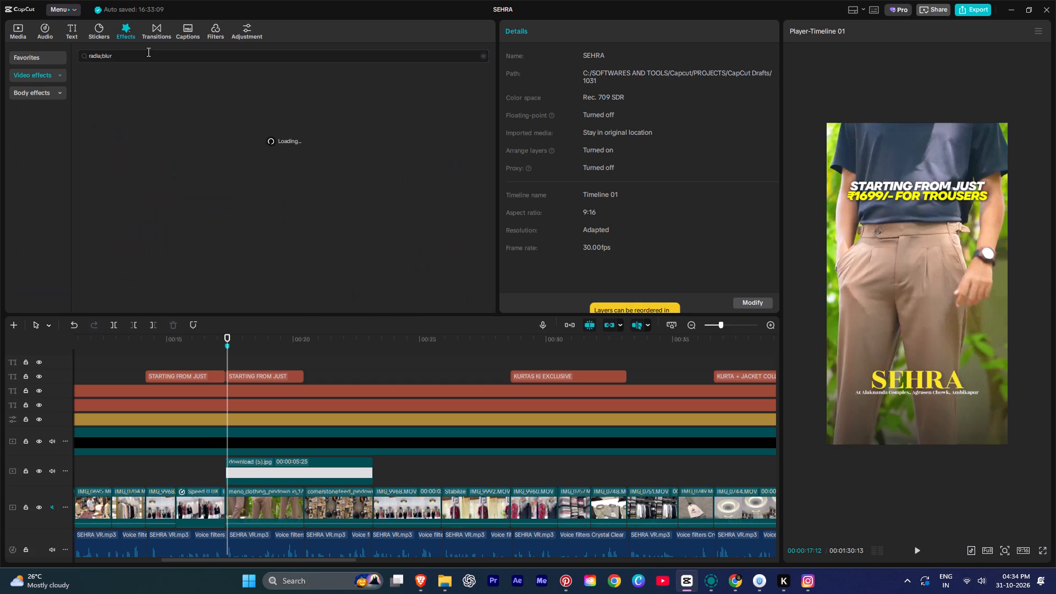
scroll(147, 52, up, 1)
click(122, 54)
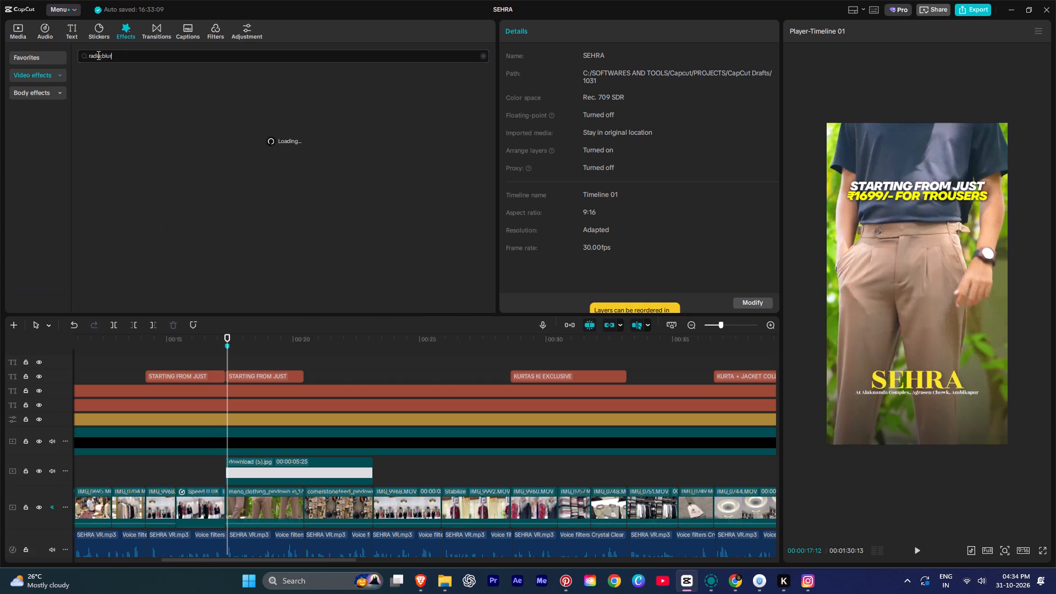
click(103, 57)
key(BackSpace)
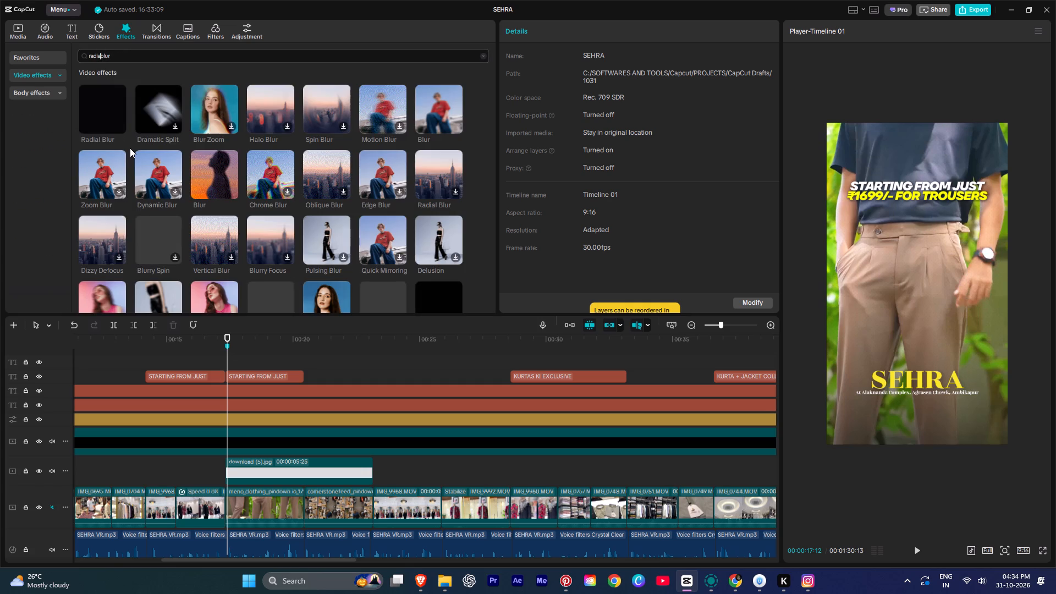
text(l)
key(space)
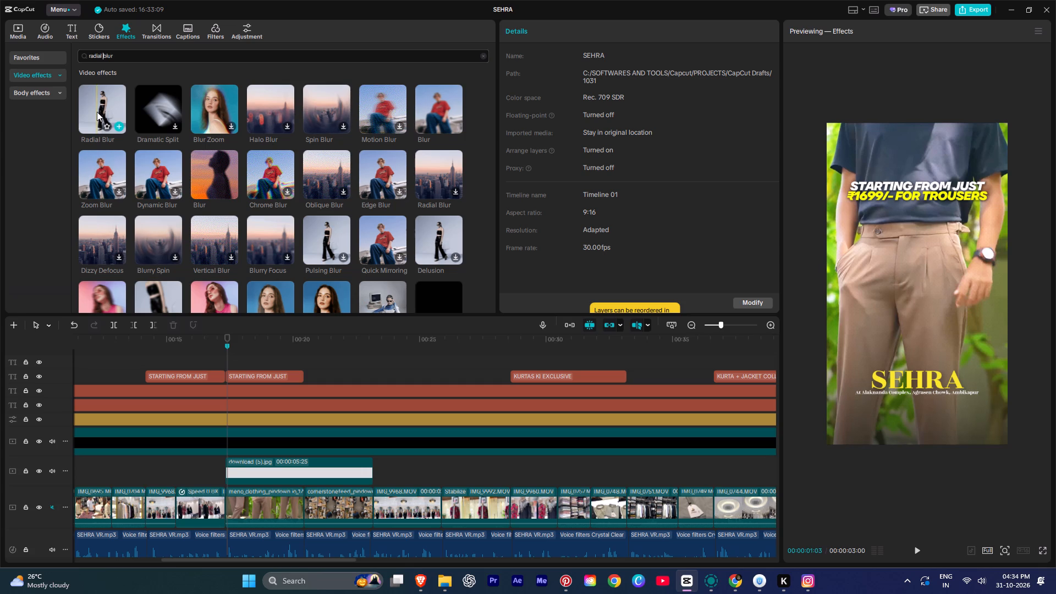
Add the TV Off effect from the favourite video effects at the end of the timeline, about 1:30, and play it back.
click(34, 62)
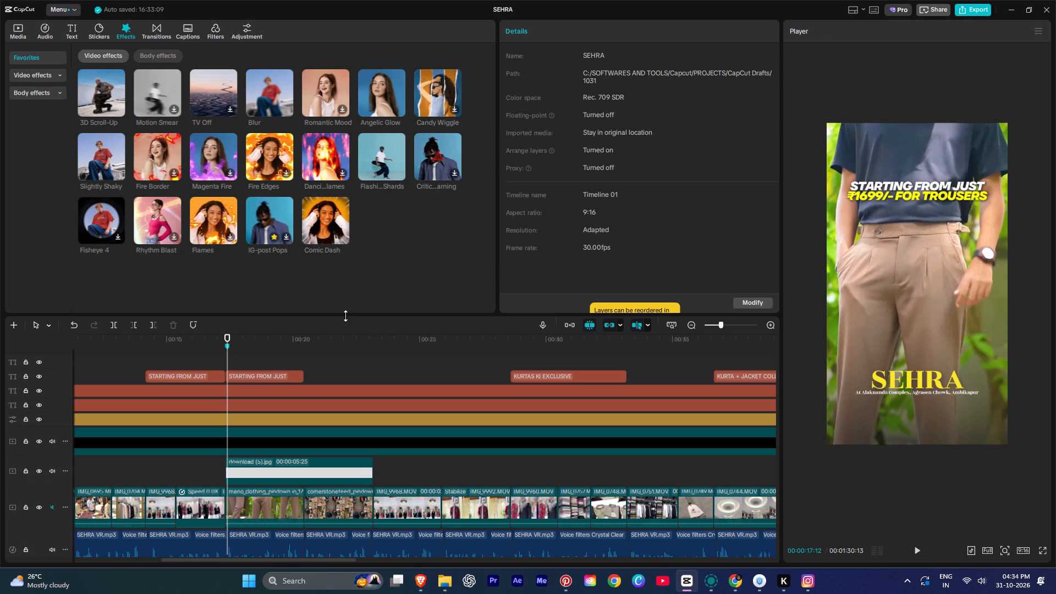
alt+scroll(384, 418, down, 17)
alt+scroll(448, 422, up, 2)
alt+scroll(502, 409, down, 4)
alt+scroll(504, 409, up, 3)
alt+scroll(504, 409, down, 5)
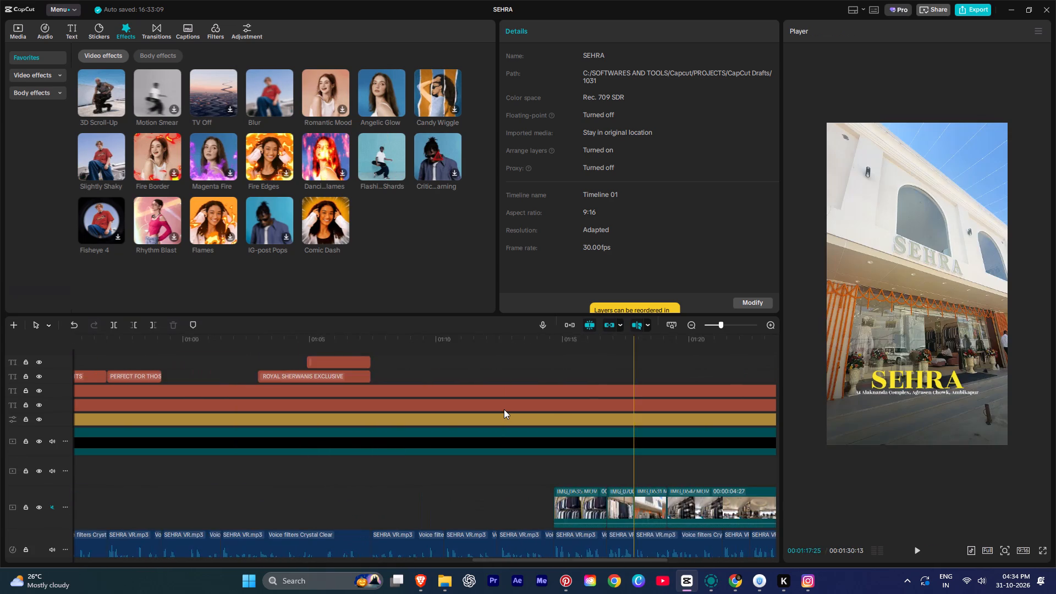
alt+scroll(504, 409, down, 4)
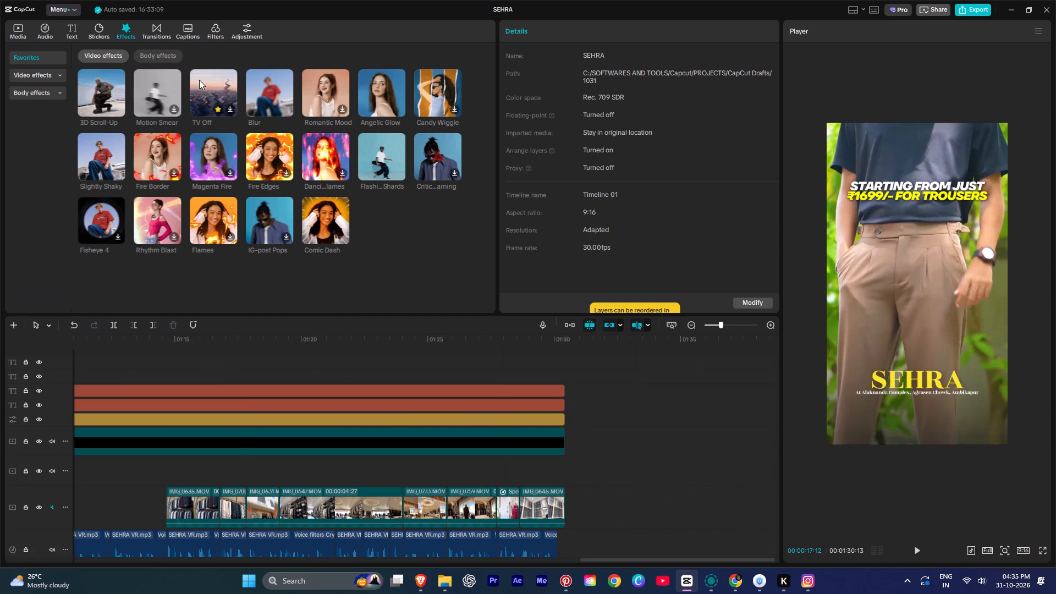
drag(199, 80, 554, 463)
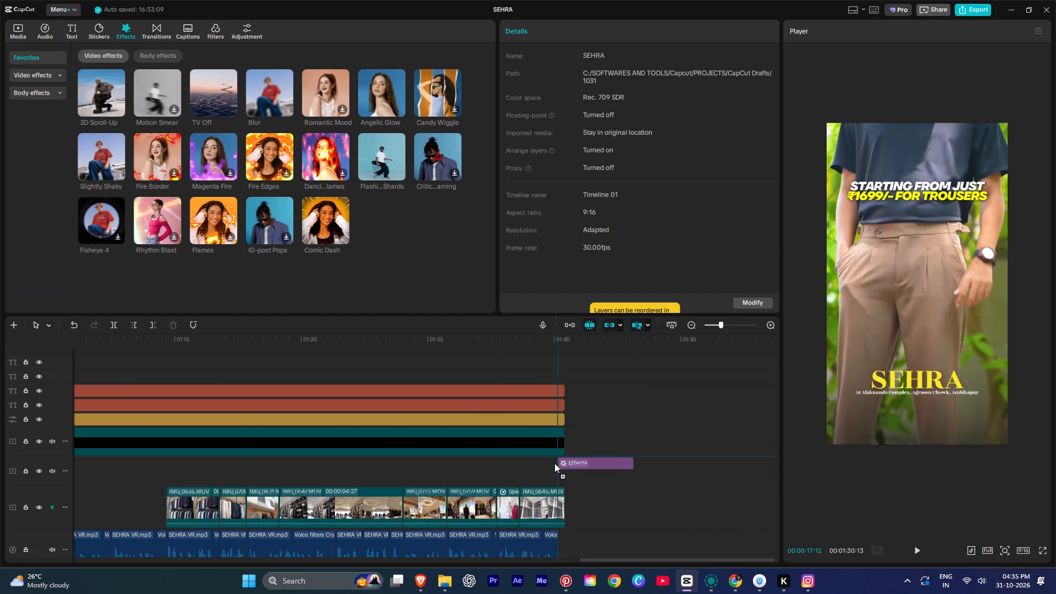
drag(554, 463, 554, 463)
key(space)
key(space)
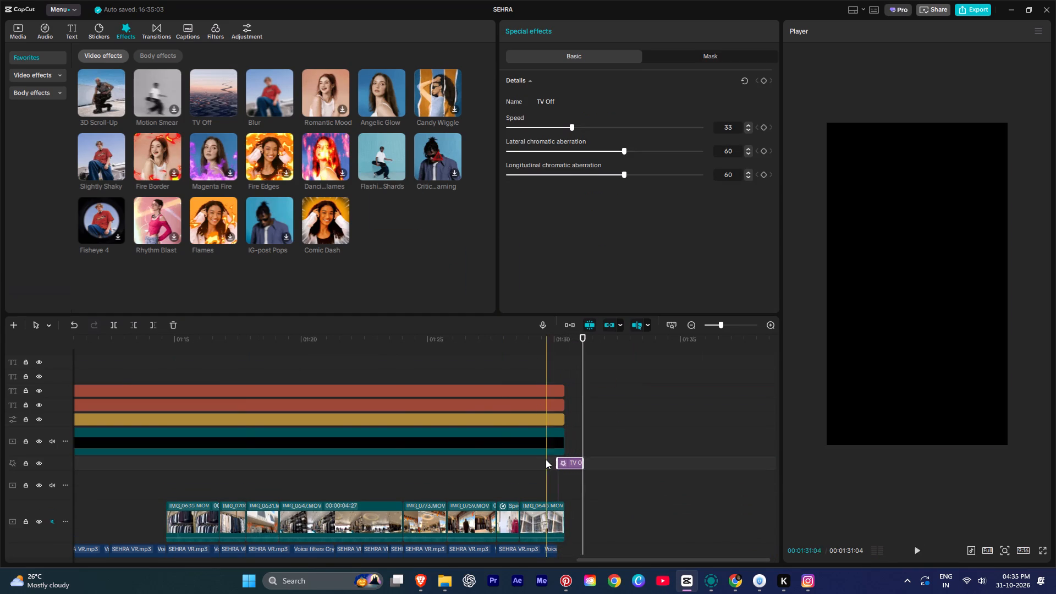
Move the TV Off effect about 12 frames earlier over the end of the last clip, and play back the ending.
click(547, 466)
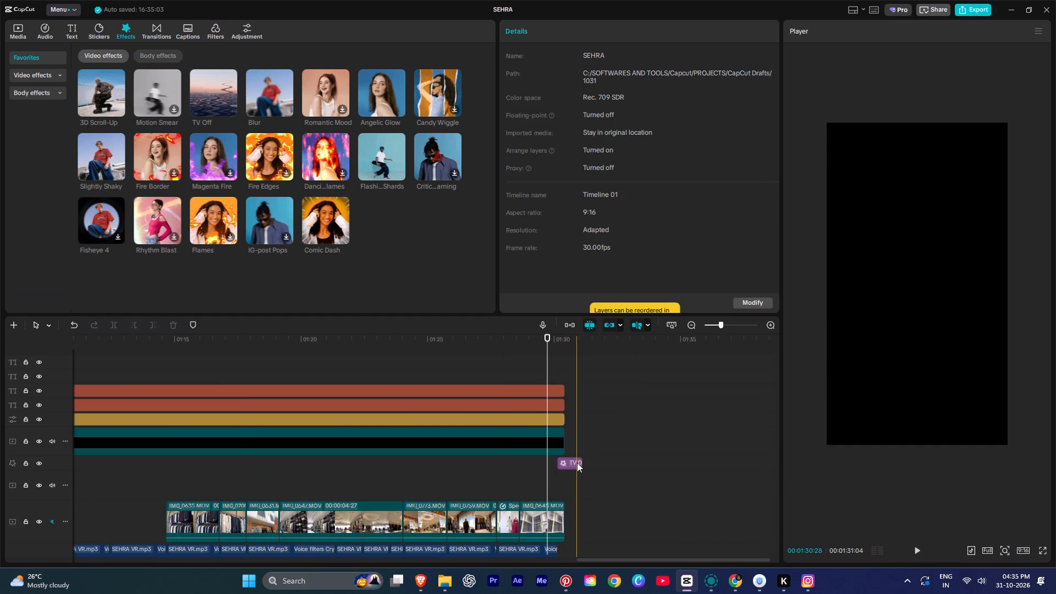
drag(577, 463, 568, 461)
key(space)
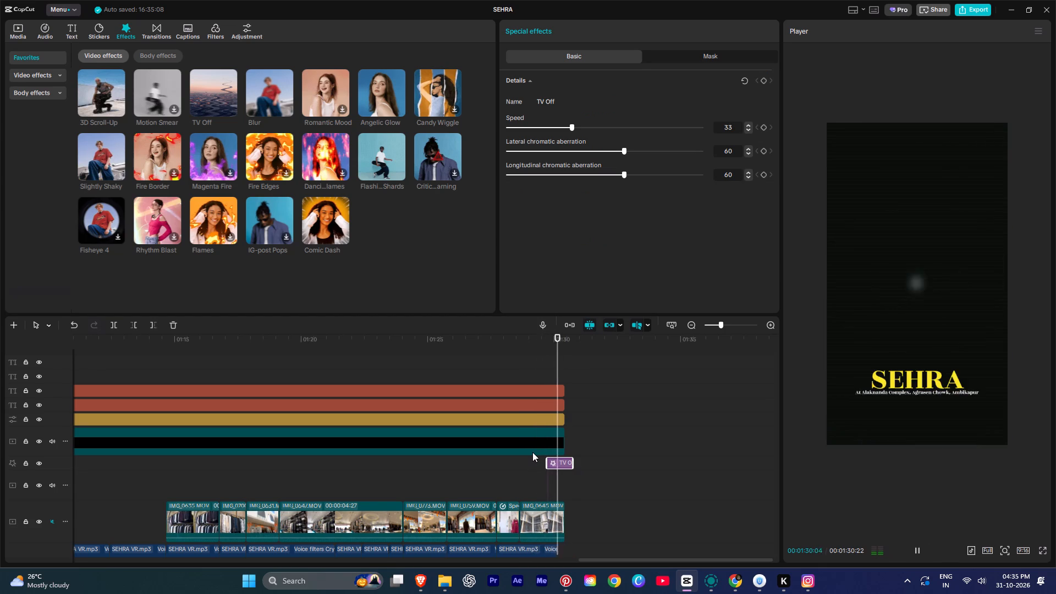
Move the TV Off effect about 5 frames later at the end of the timeline, and play back the ending.
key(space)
click(552, 476)
click(555, 464)
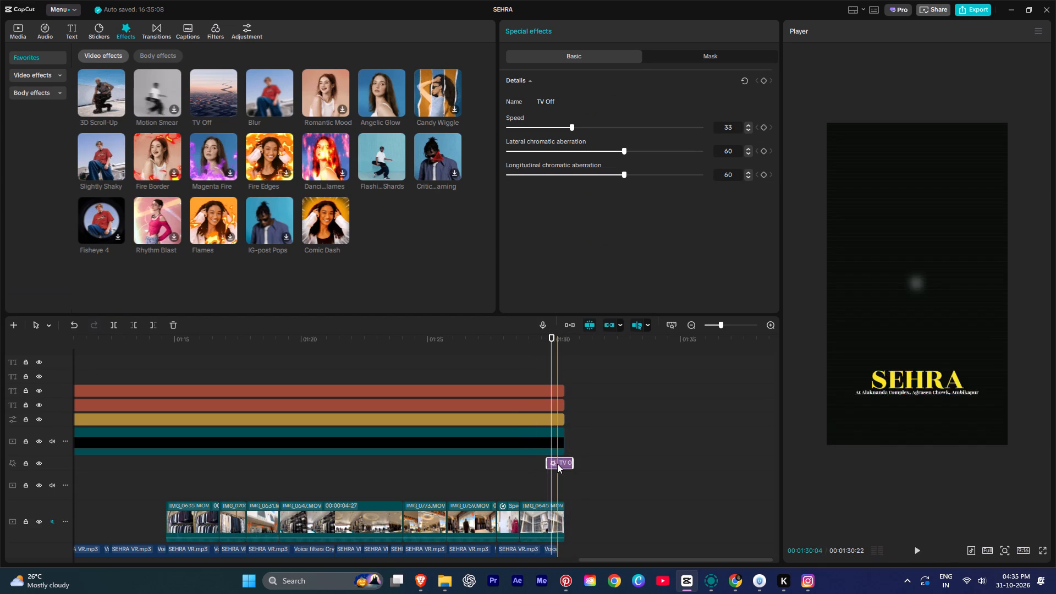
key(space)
scroll(552, 454, down, 5)
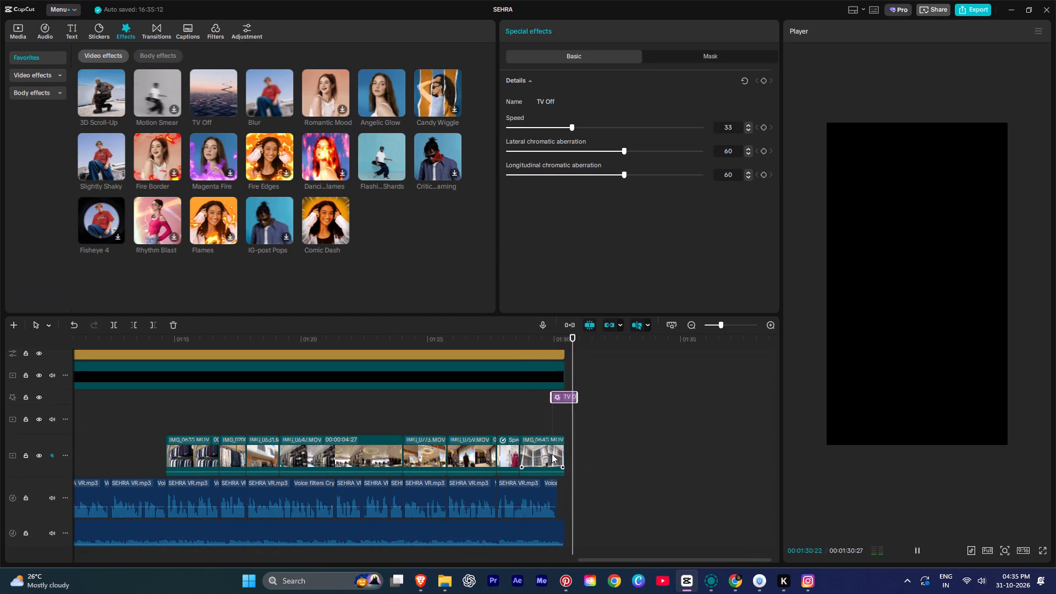
scroll(552, 454, down, 3)
click(550, 513)
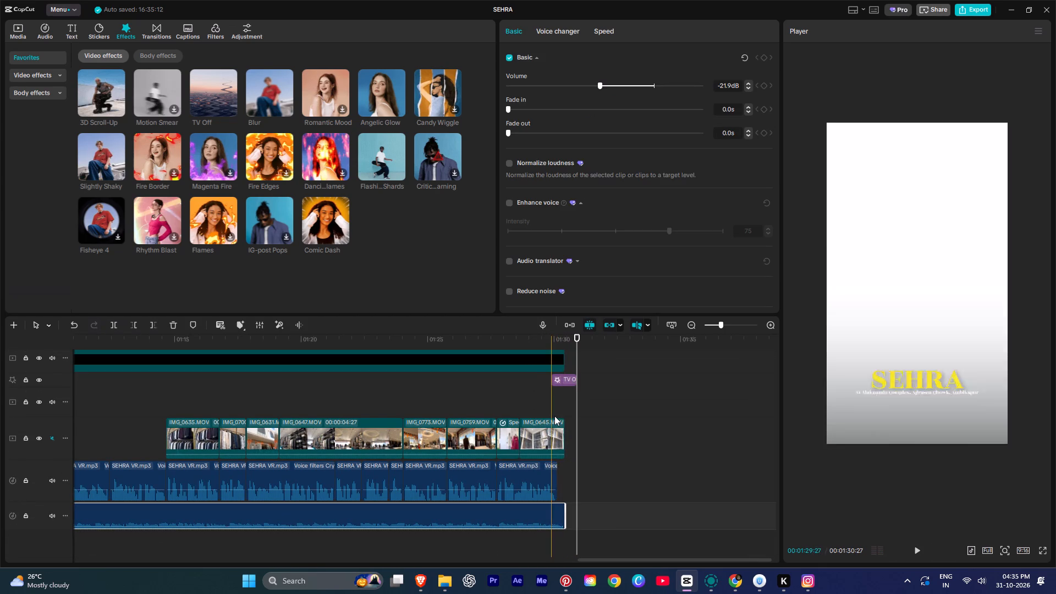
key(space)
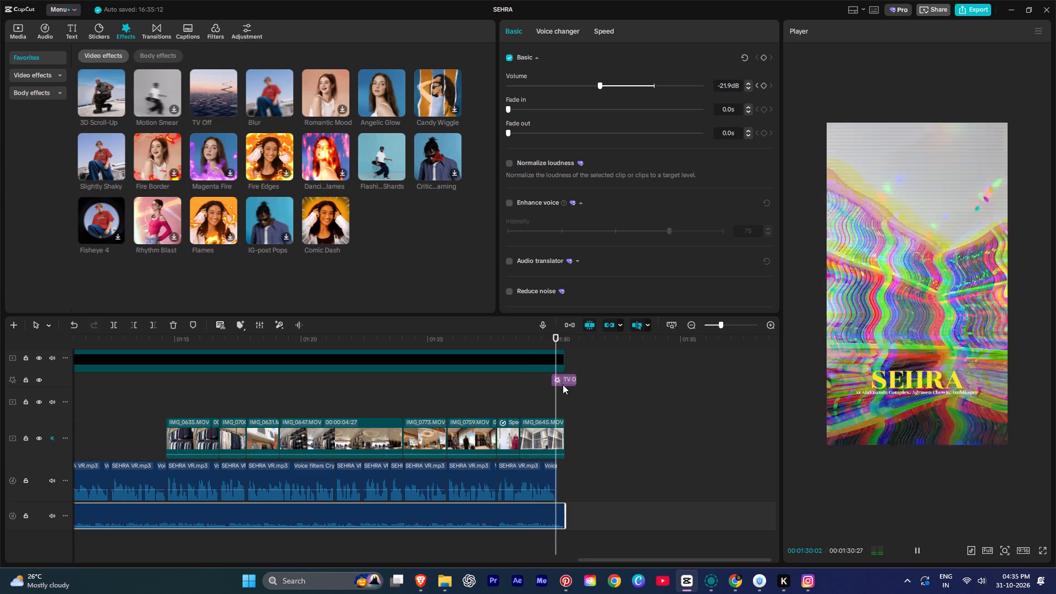
Trim the end of the TV Off effect to about 1:30:21, just past the end of the last clip.
ctrl+scroll(563, 384, up, 6)
click(587, 380)
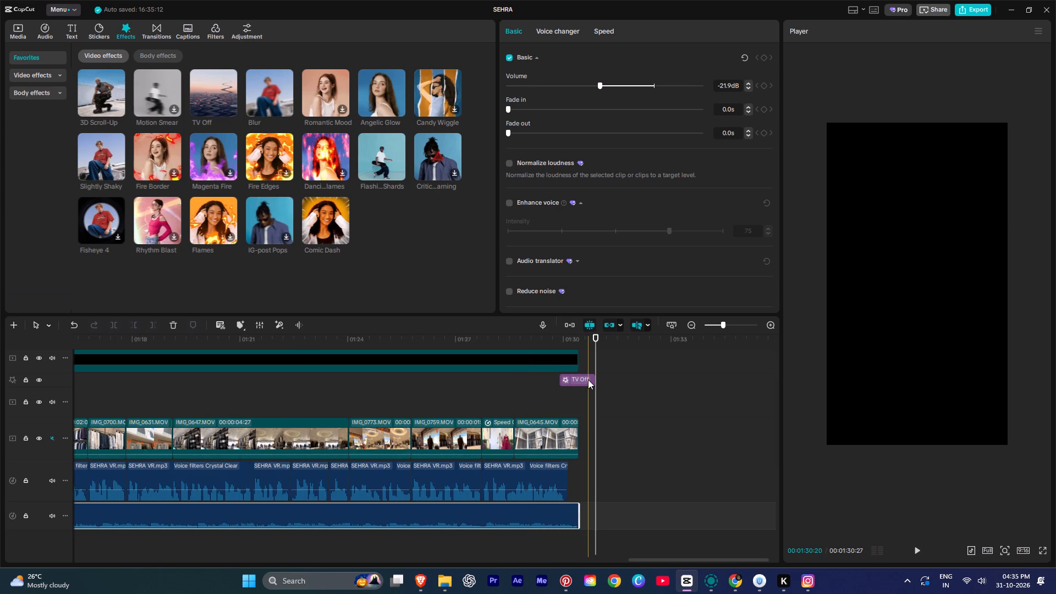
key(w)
Return the playhead to the start of the timeline.
drag(587, 366, 0, 310)
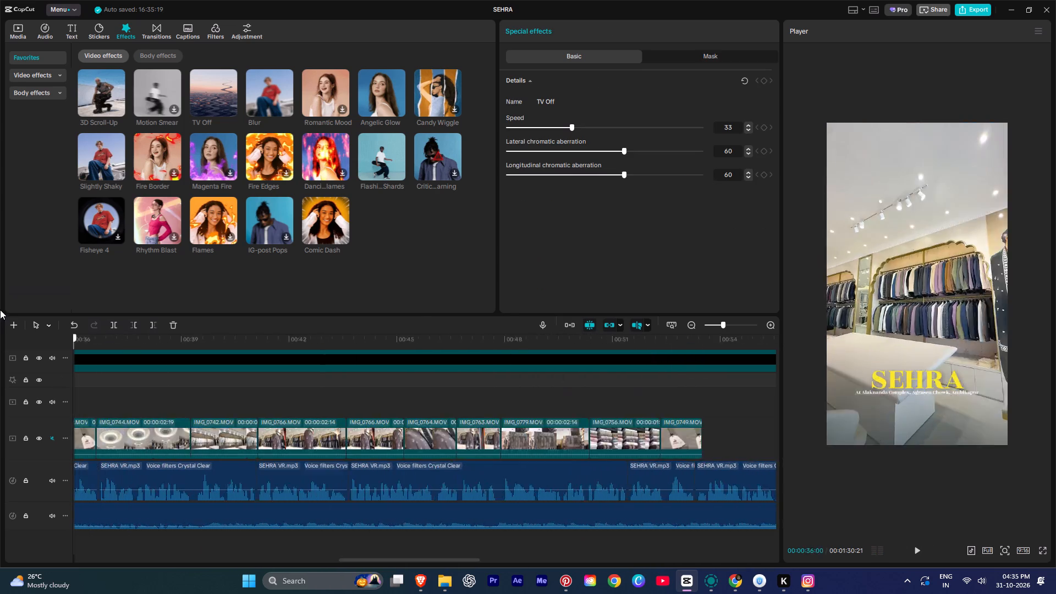
drag(0, 310, 31, 282)
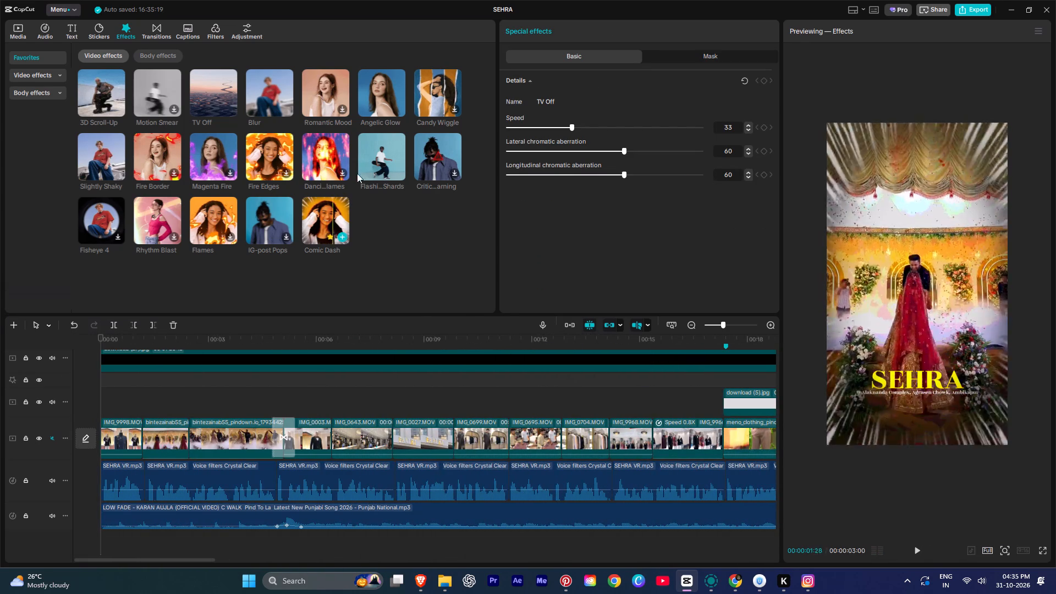
Switch to the Downloads folder in File Explorer.
key(alt+Tab)
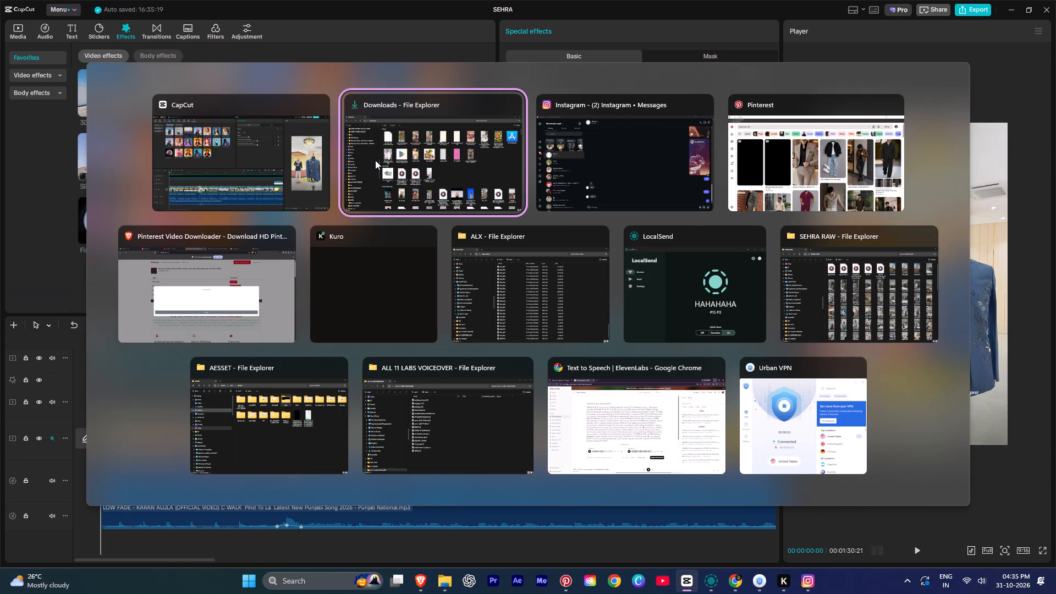